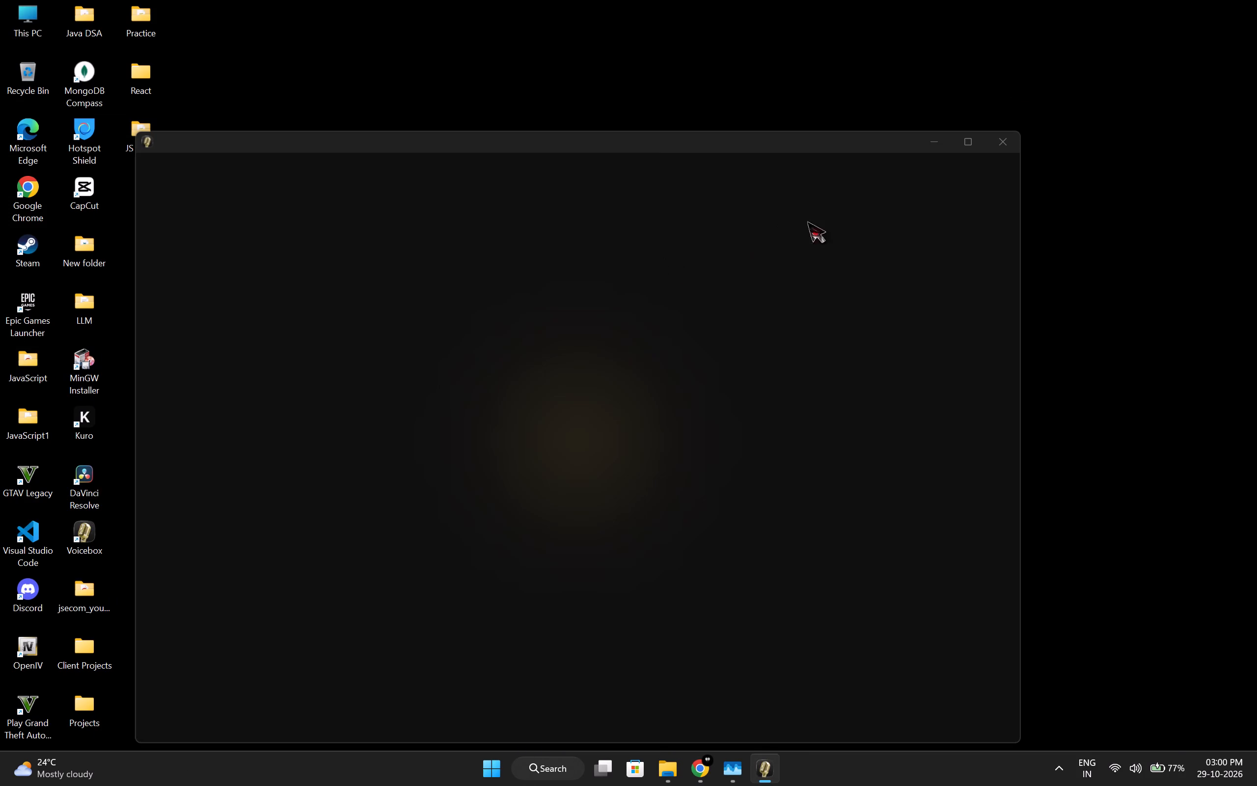
Move the loading Voicebox window up, closer to the centre of the desktop.
drag(725, 153, 762, 124)
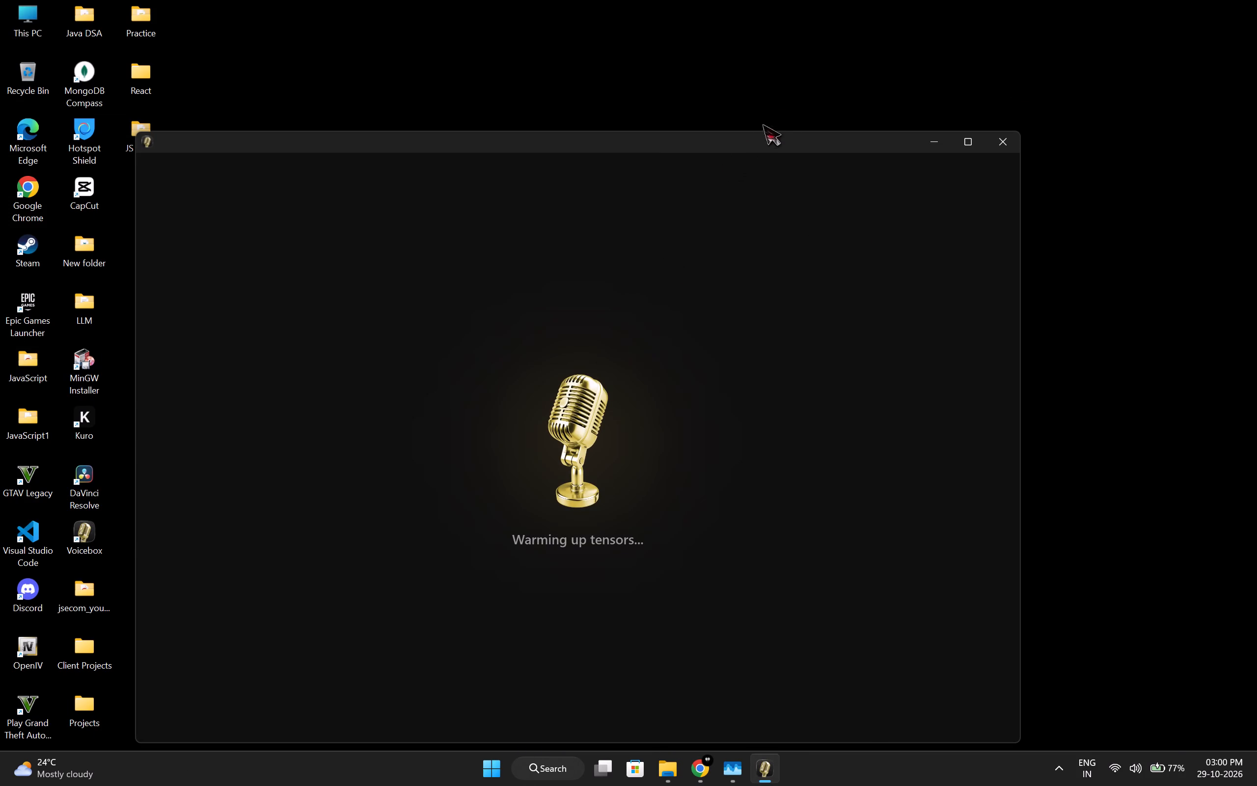
drag(762, 124, 779, 108)
drag(731, 142, 776, 79)
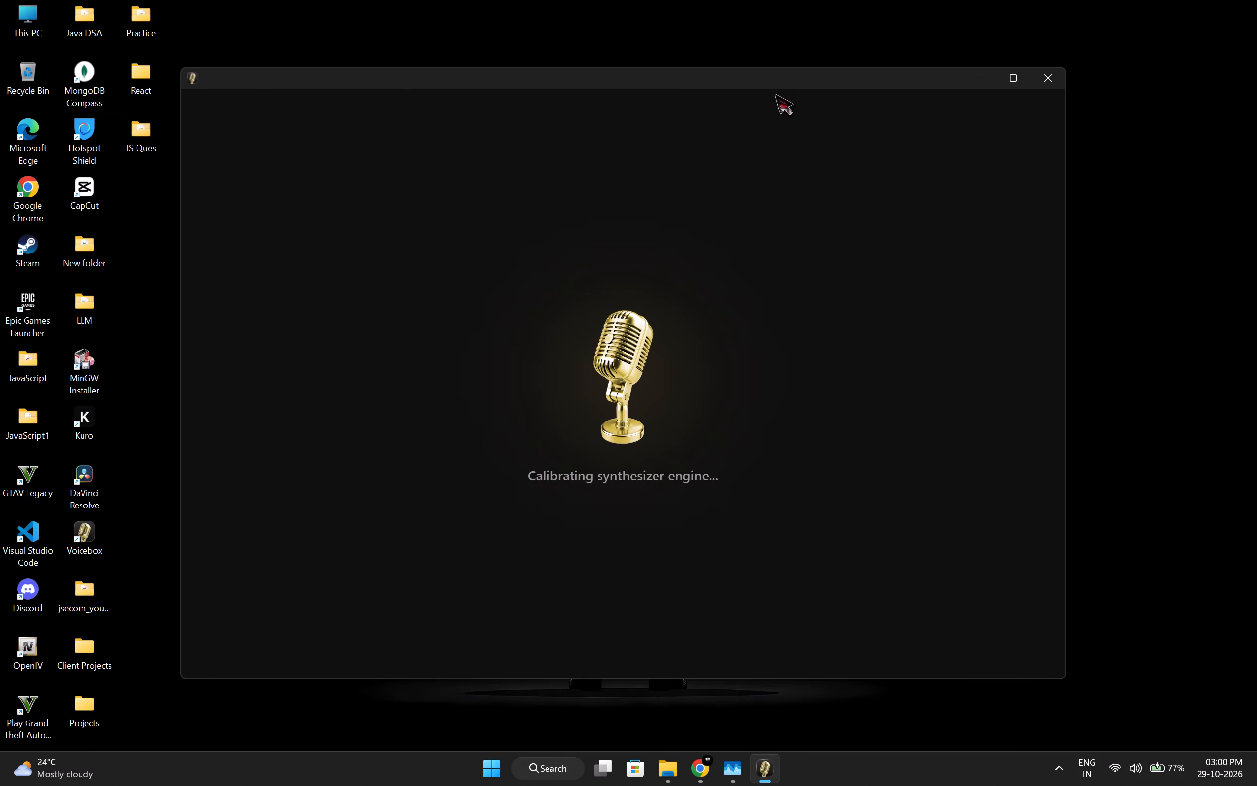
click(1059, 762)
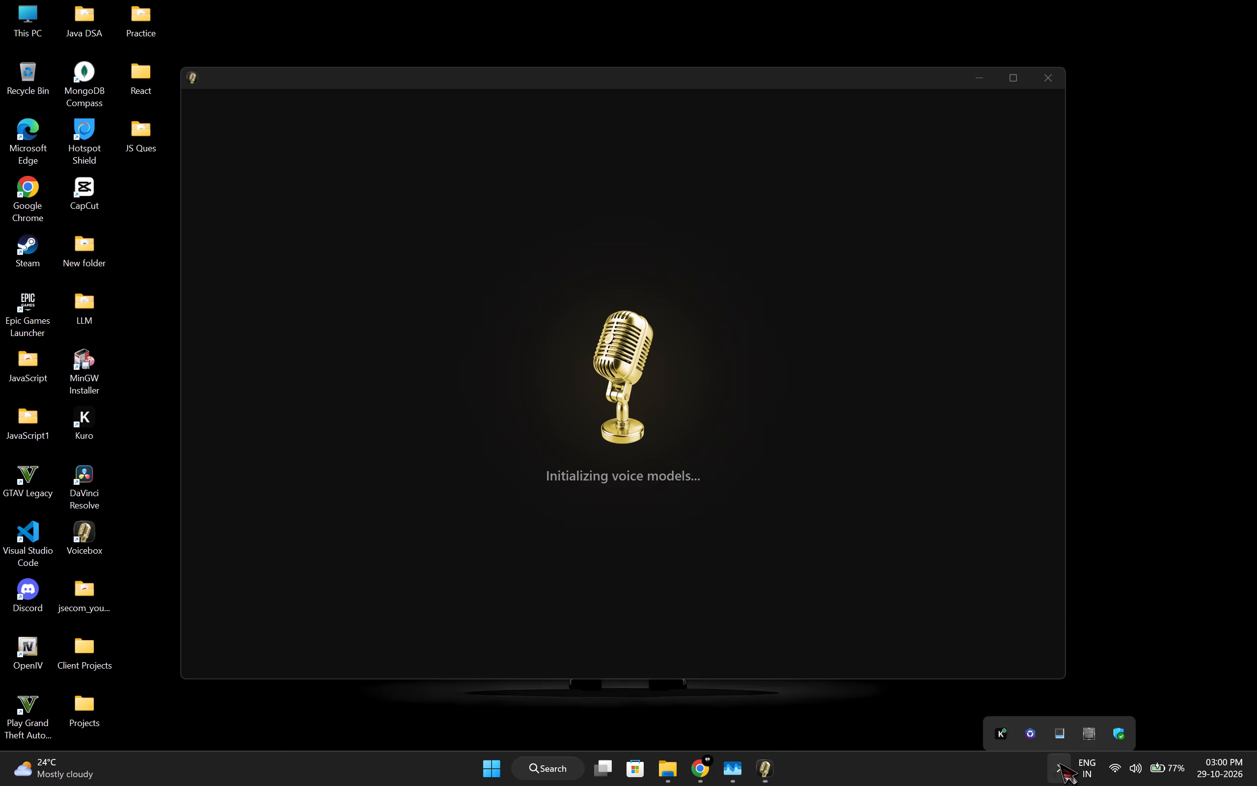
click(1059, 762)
click(726, 764)
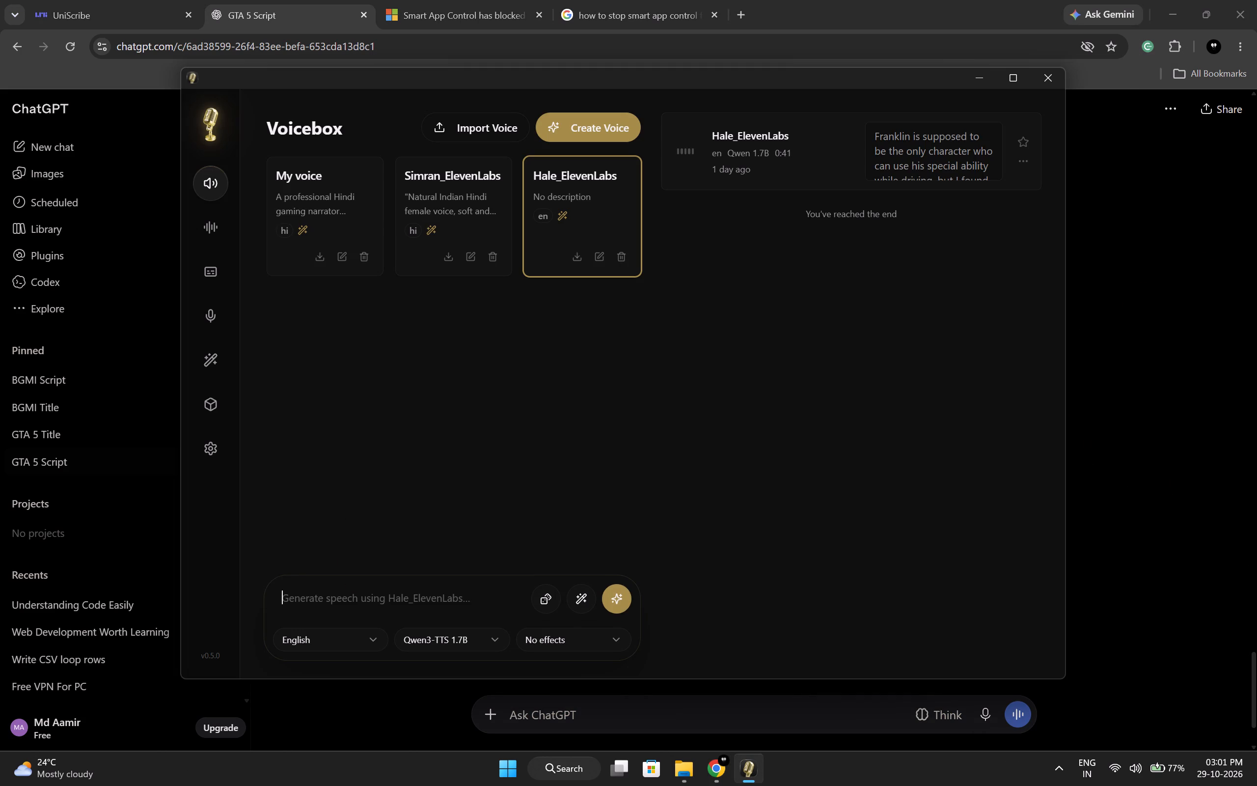
key(ctrl+v)
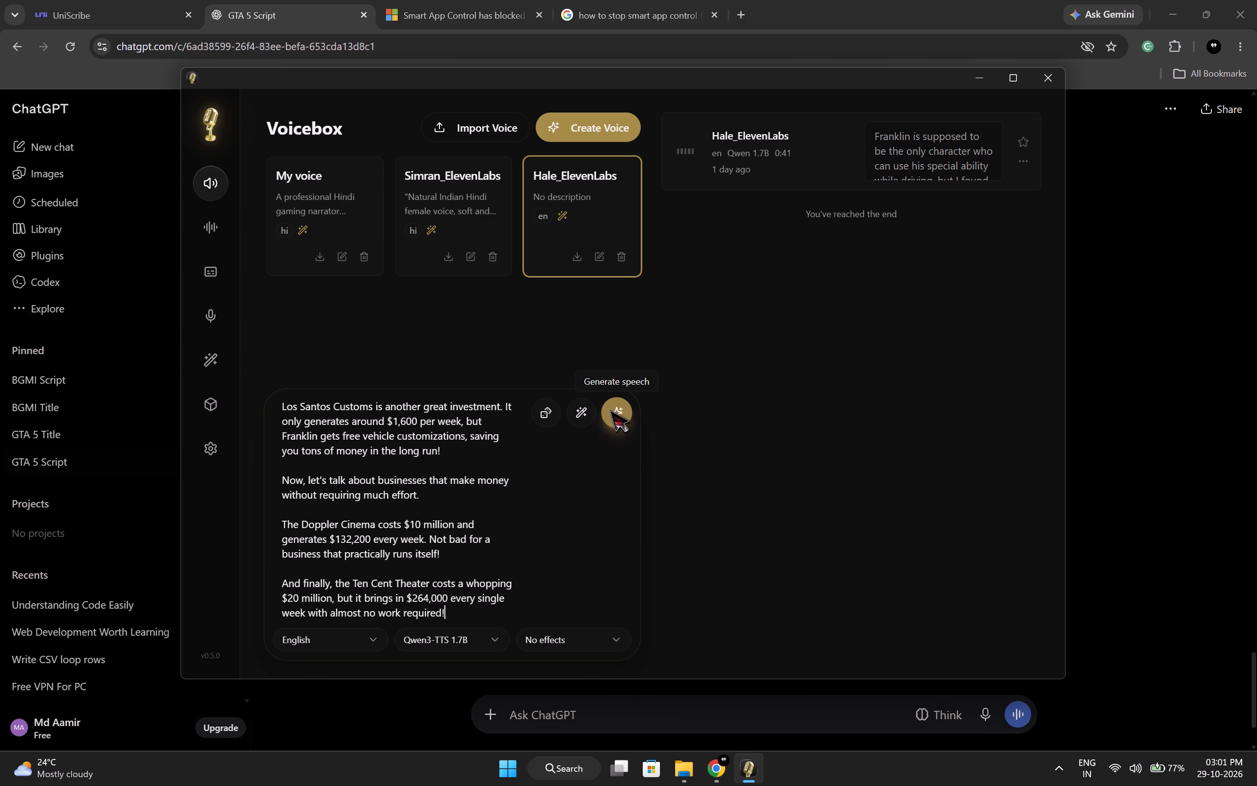
click(610, 410)
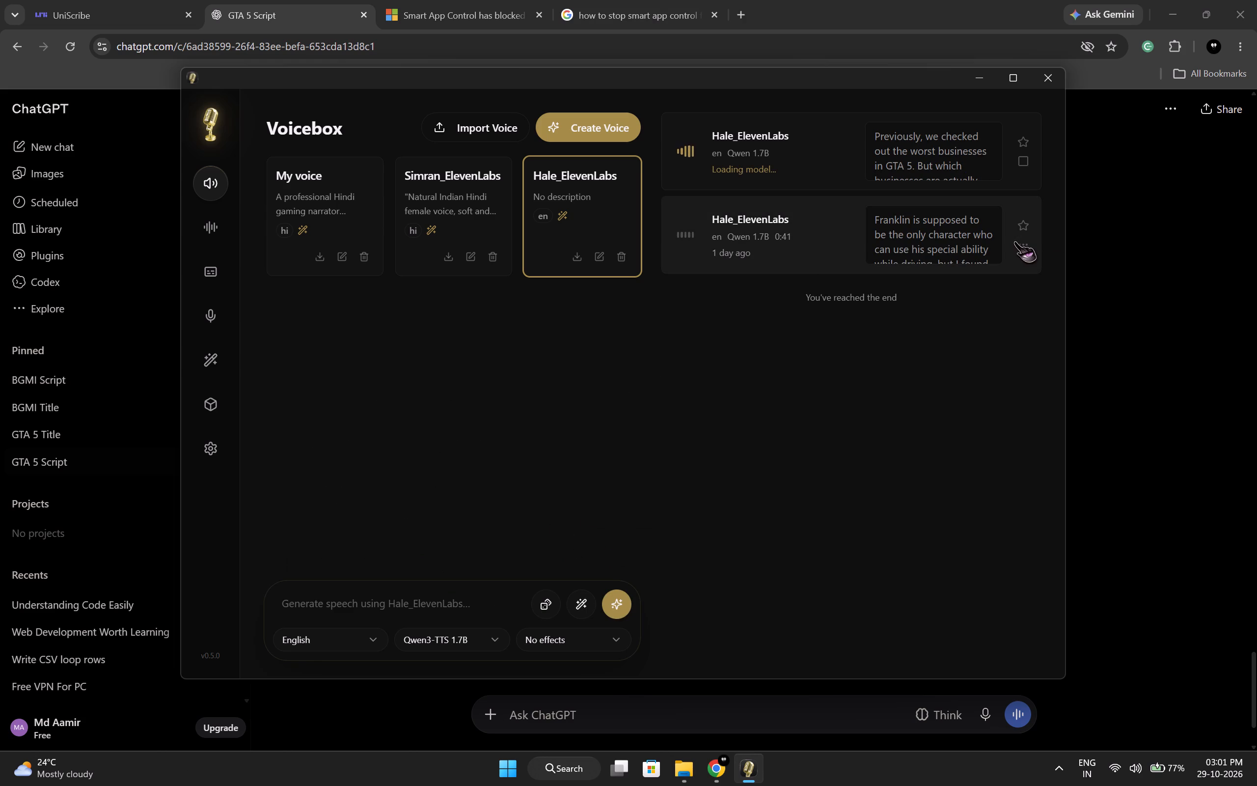
Delete the older Hale_ElevenLabs generation about Franklin's special ability from the Voicebox history.
click(1019, 241)
click(979, 384)
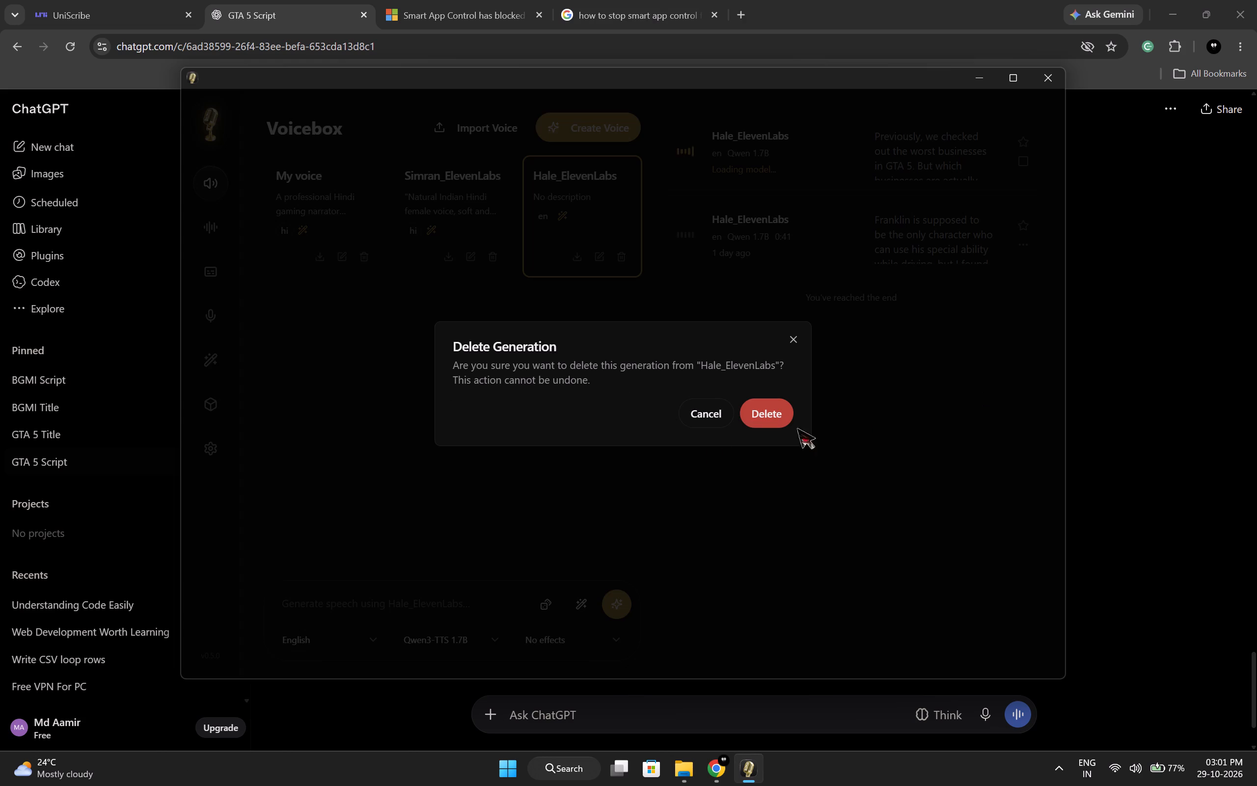
click(772, 420)
Return to Chrome and open Microsoft Support's Smart App Control Frequently Asked Questions from the Google results.
click(1103, 300)
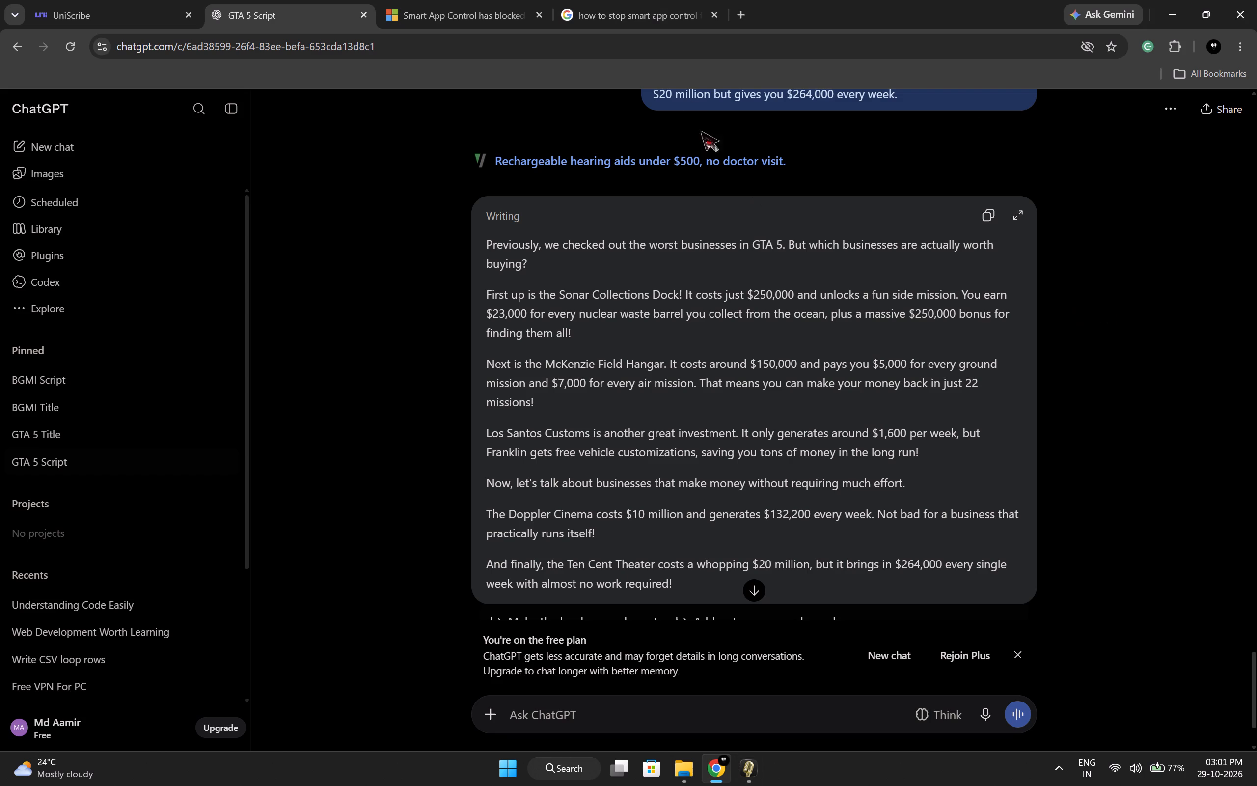
click(624, 16)
scroll(700, 253, down, 3)
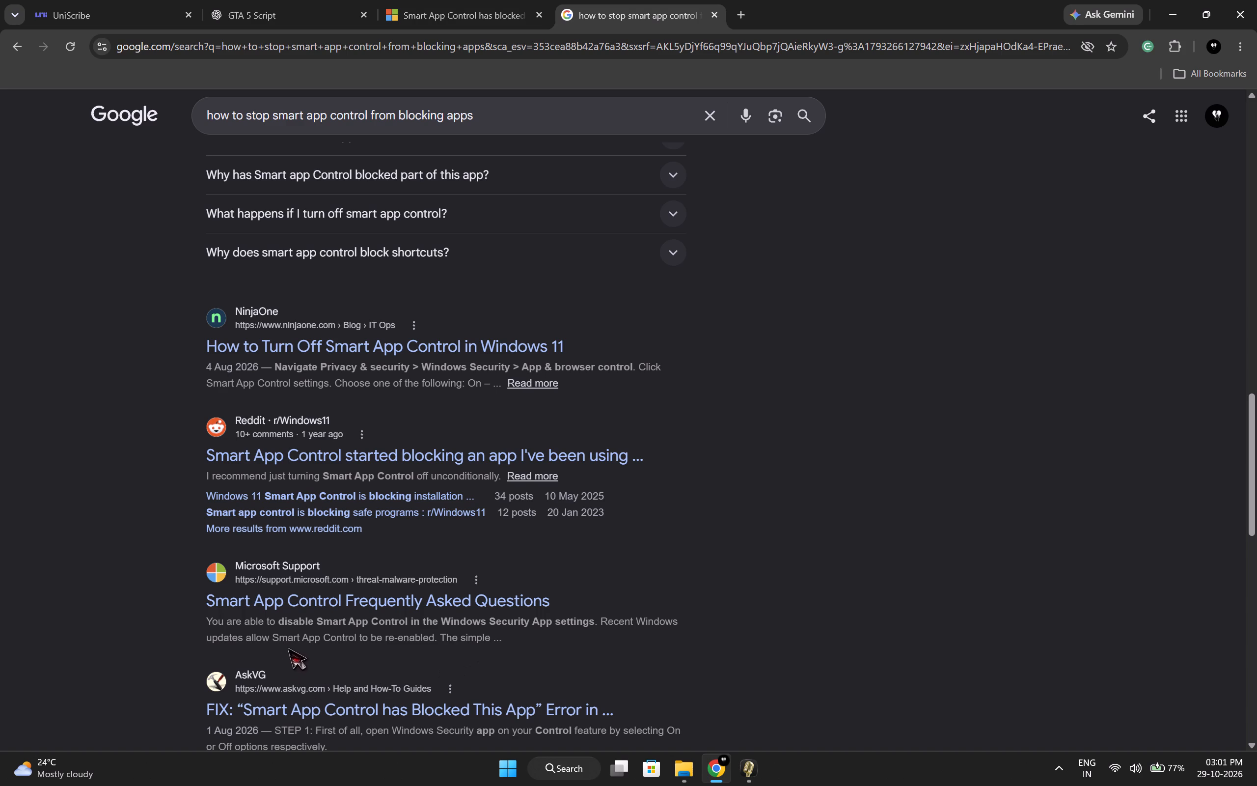
click(393, 599)
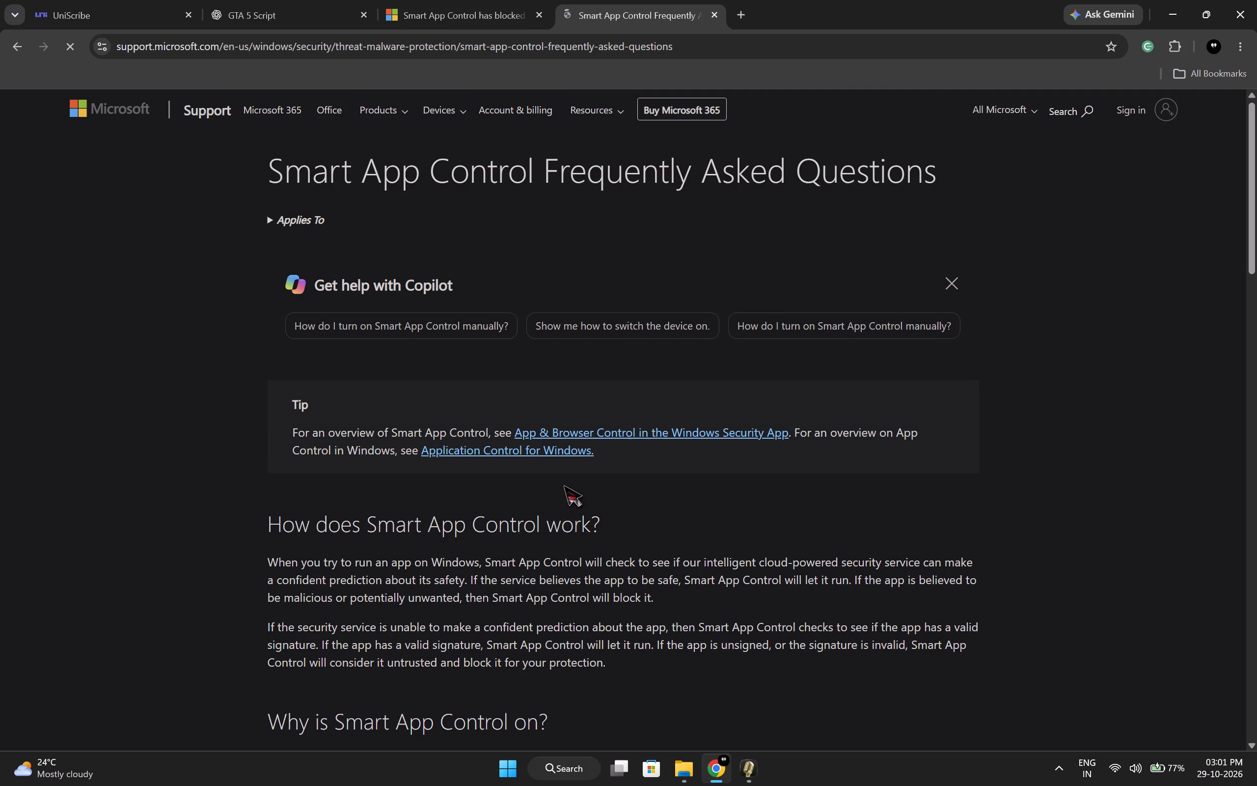
Read the "How does Smart App Control work?" section, covering how apps are checked, allowed or blocked.
scroll(525, 494, down, 1)
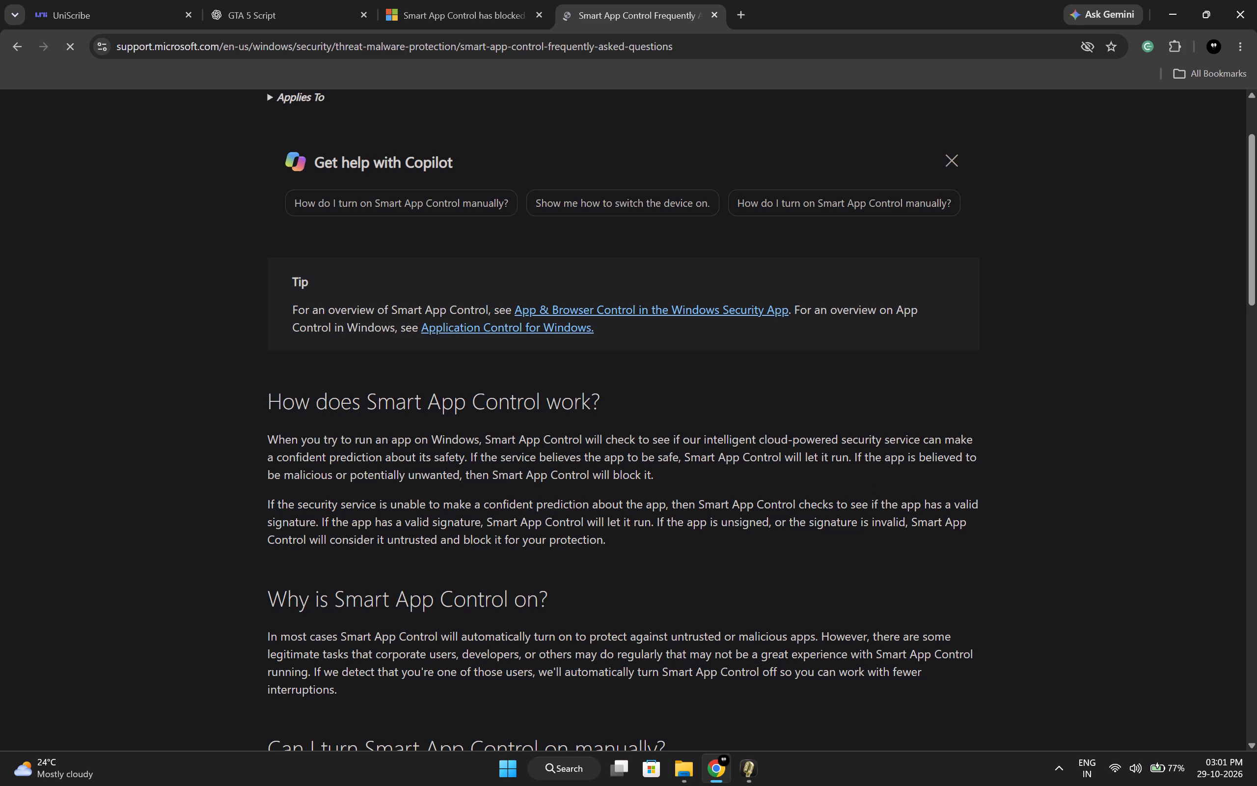
drag(368, 451, 588, 461)
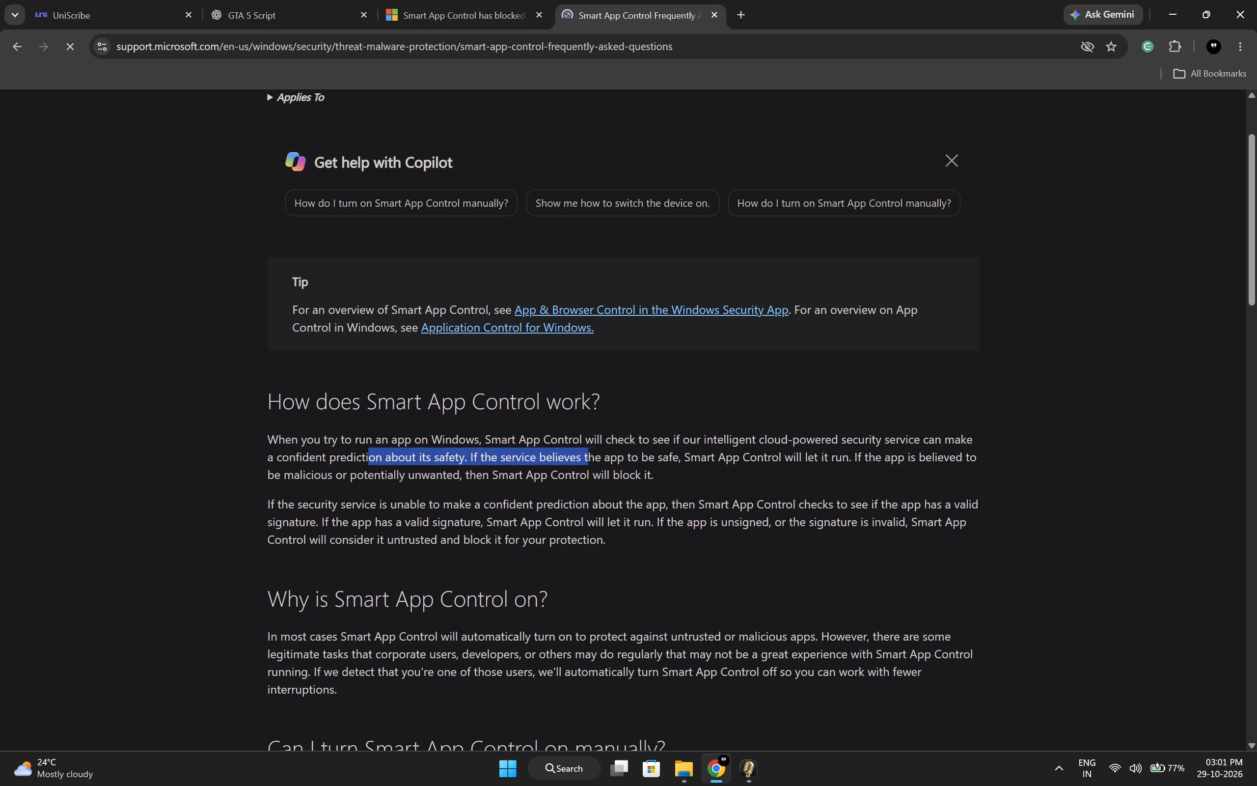
drag(588, 461, 701, 463)
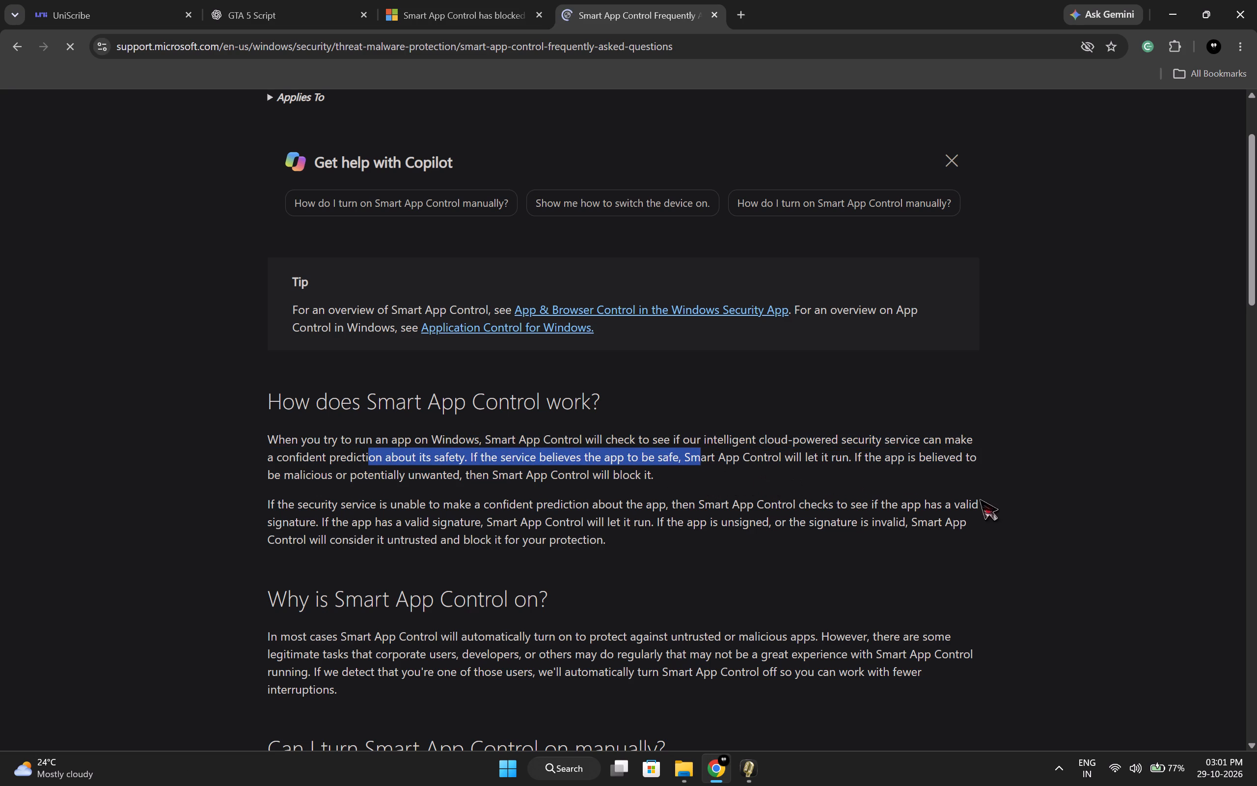
drag(861, 461, 909, 463)
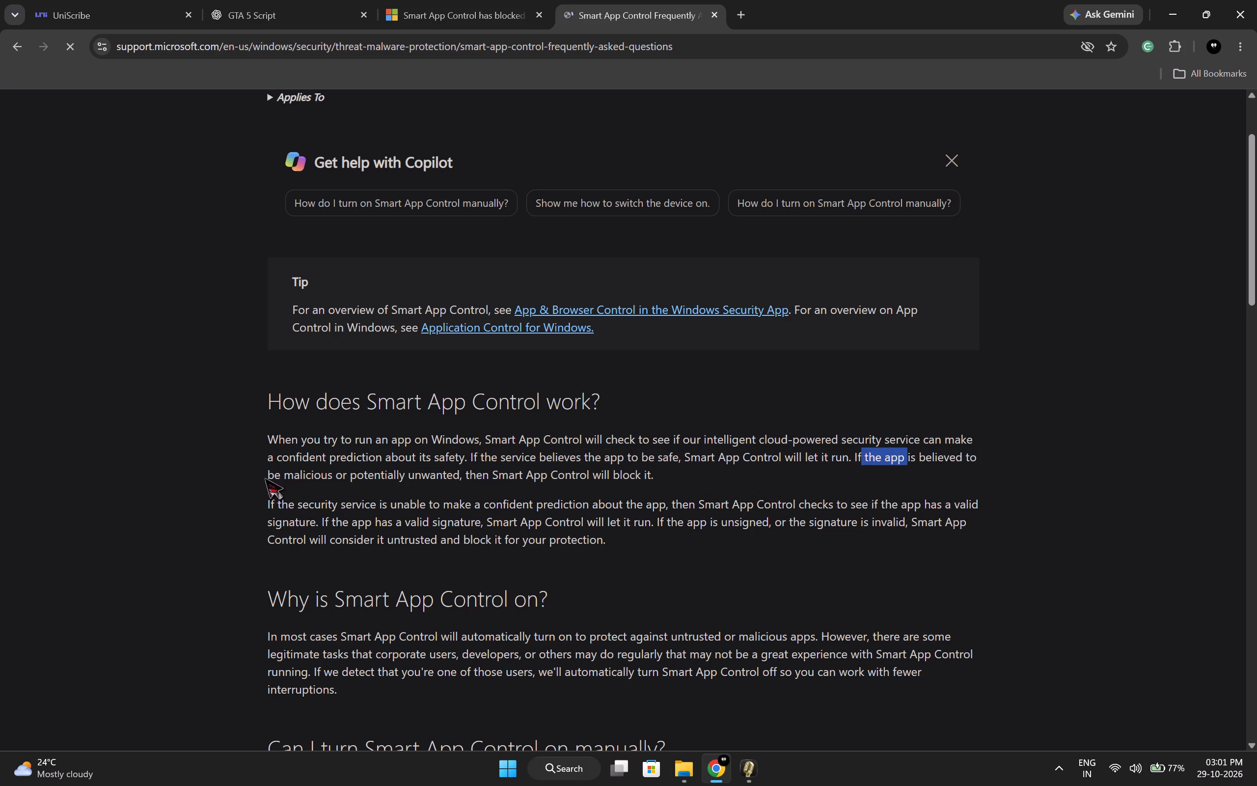
drag(272, 477, 565, 476)
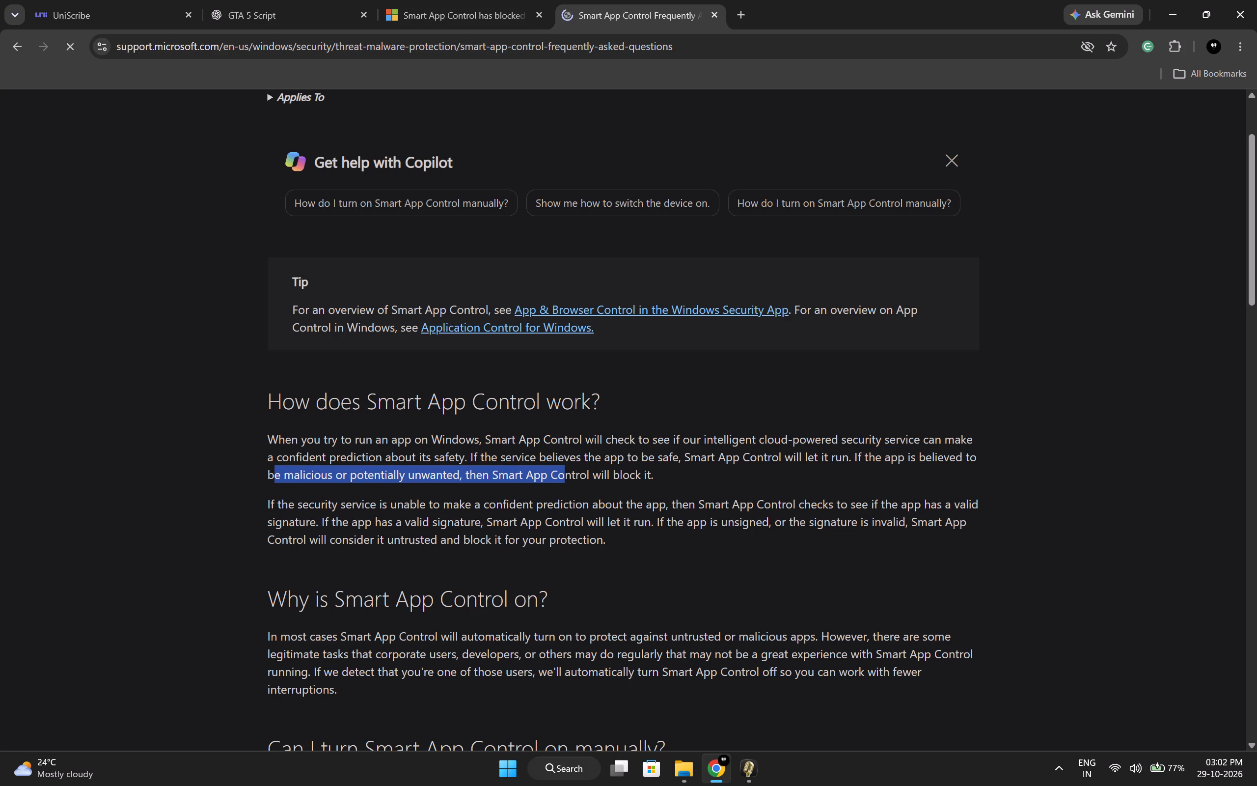
click(326, 511)
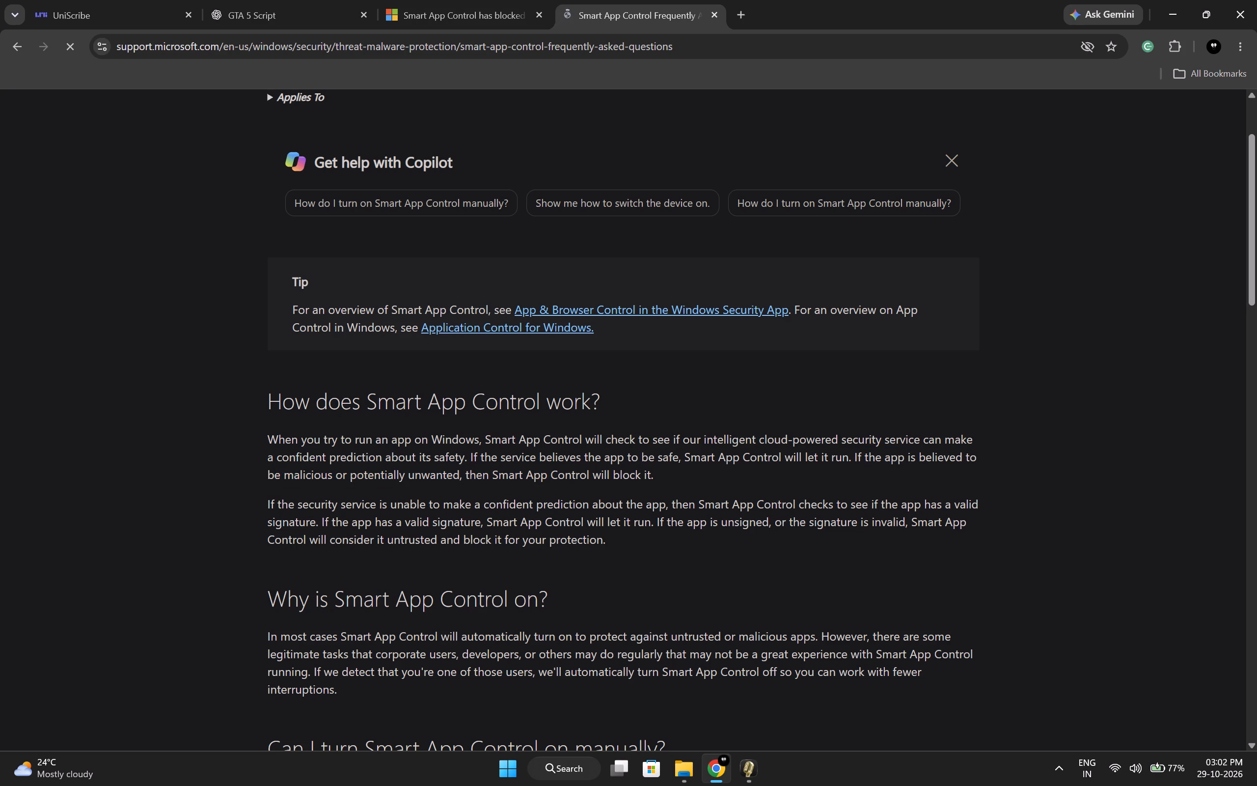
click(421, 516)
click(513, 522)
click(537, 555)
drag(768, 510, 972, 511)
drag(287, 530, 446, 509)
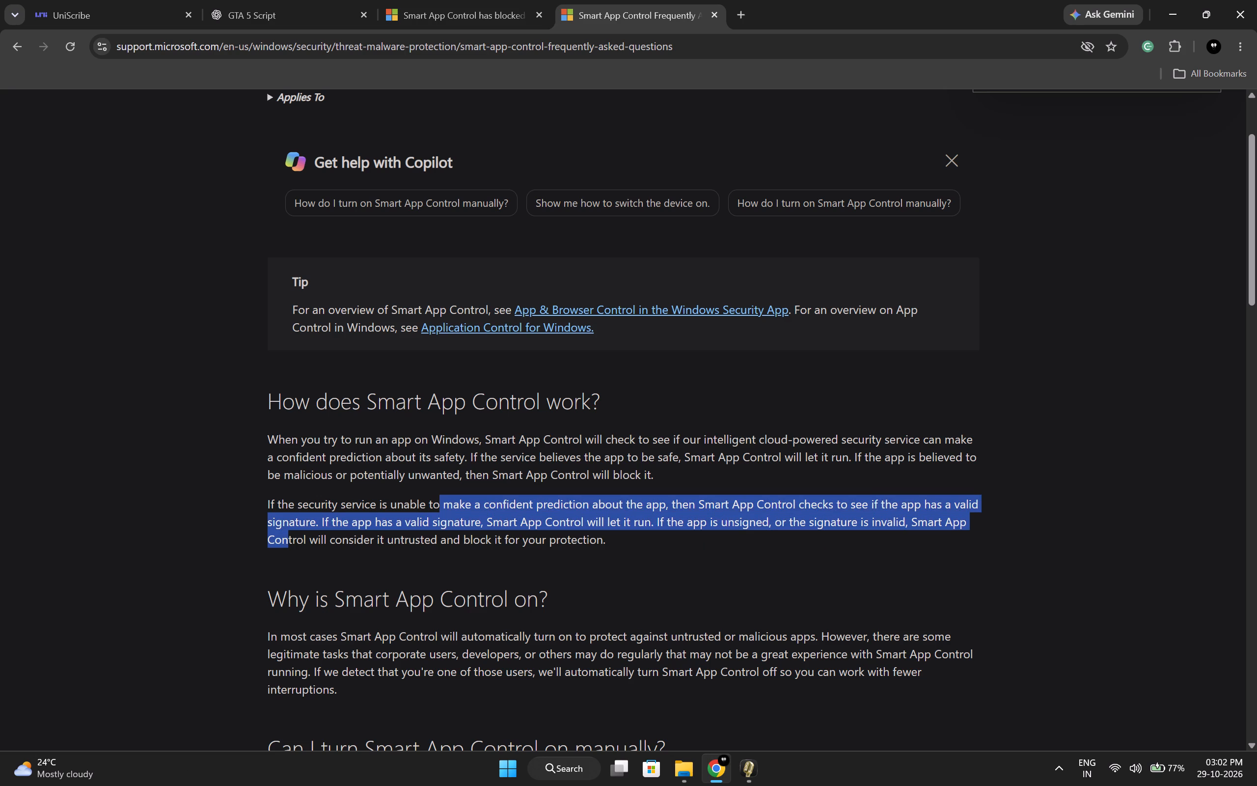
drag(446, 509, 447, 509)
click(452, 515)
drag(514, 522, 771, 531)
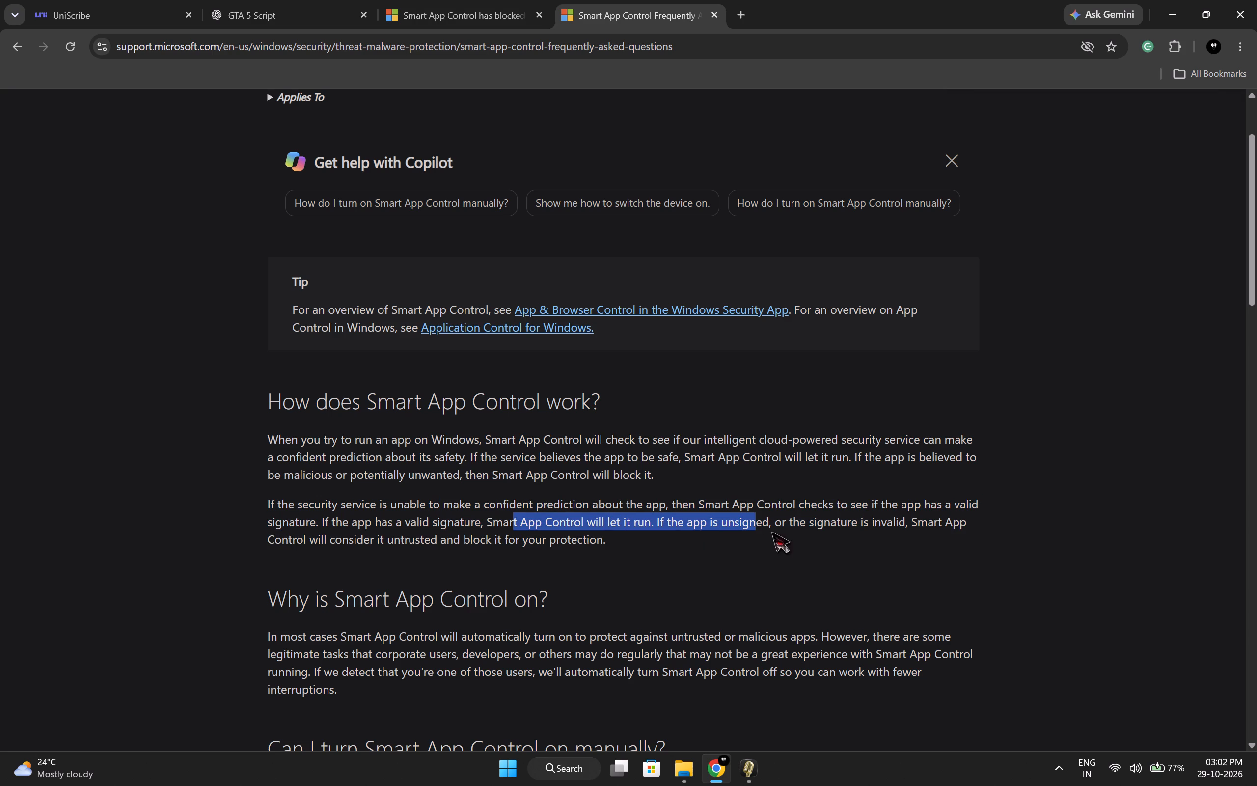
drag(771, 531, 822, 526)
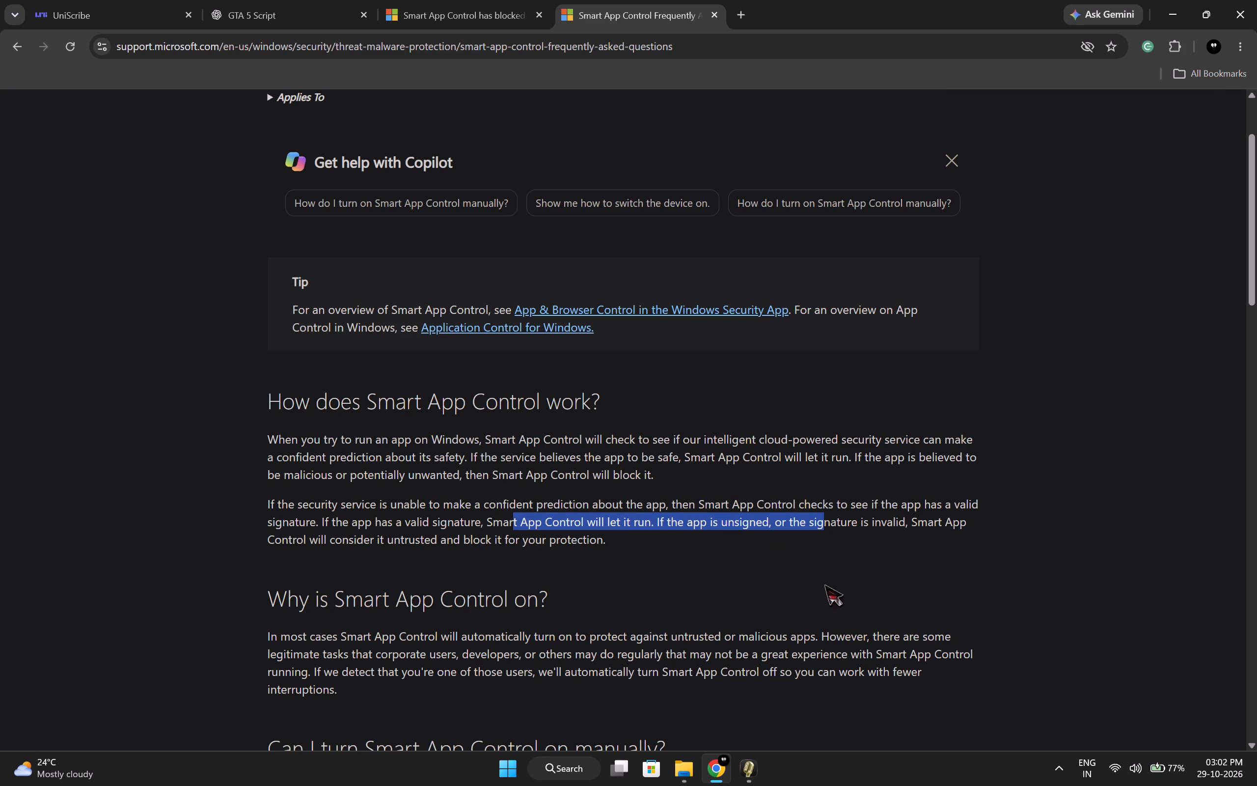
drag(297, 540, 375, 544)
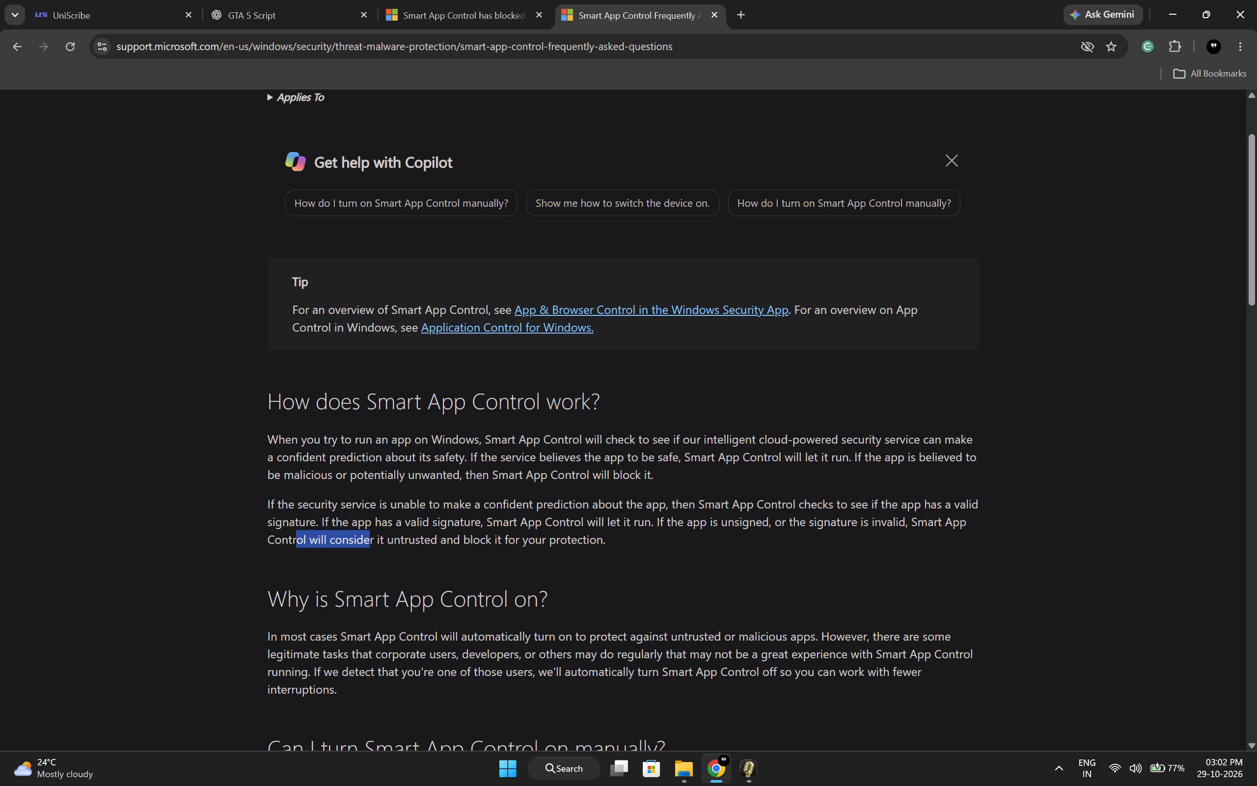
drag(375, 544, 554, 539)
click(583, 547)
Read the "Why is Smart App Control on?" section, covering automatic activation and which users it gets turned off for.
scroll(583, 547, down, 1)
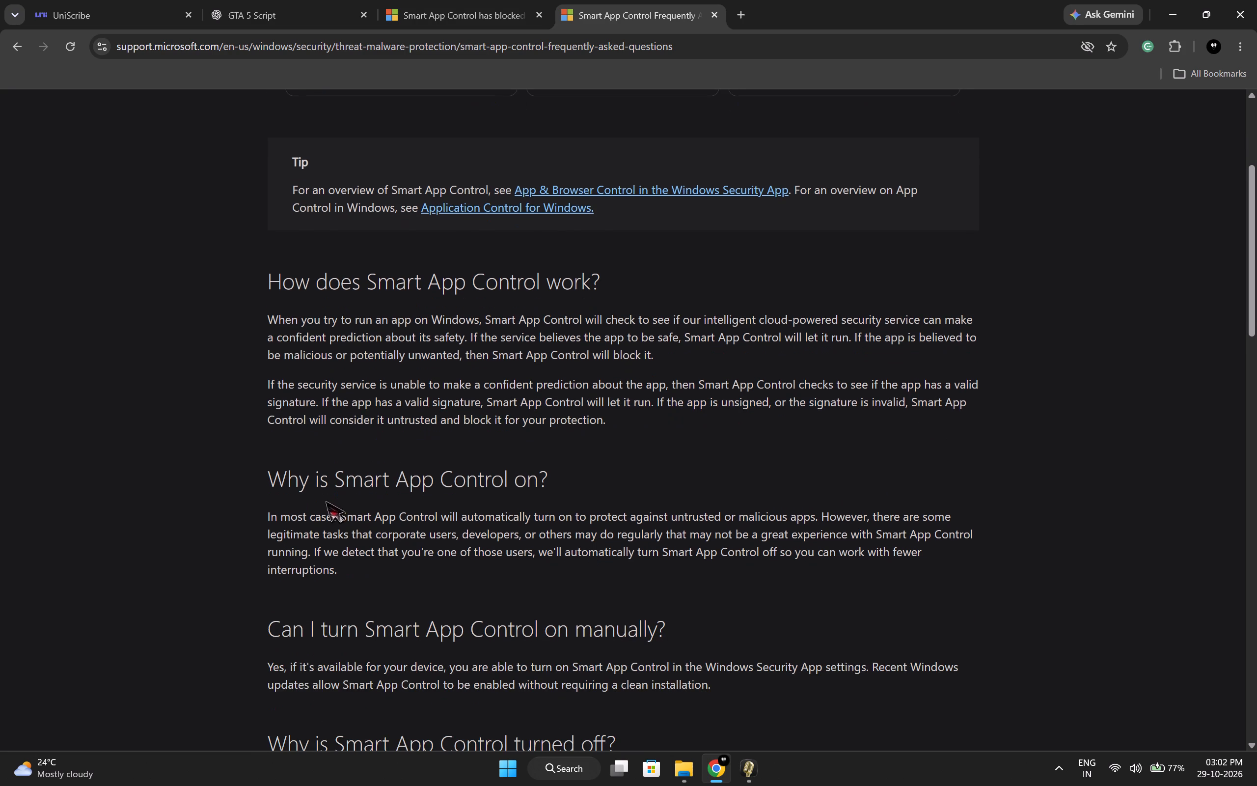
drag(341, 495, 537, 481)
click(532, 514)
drag(290, 510, 506, 505)
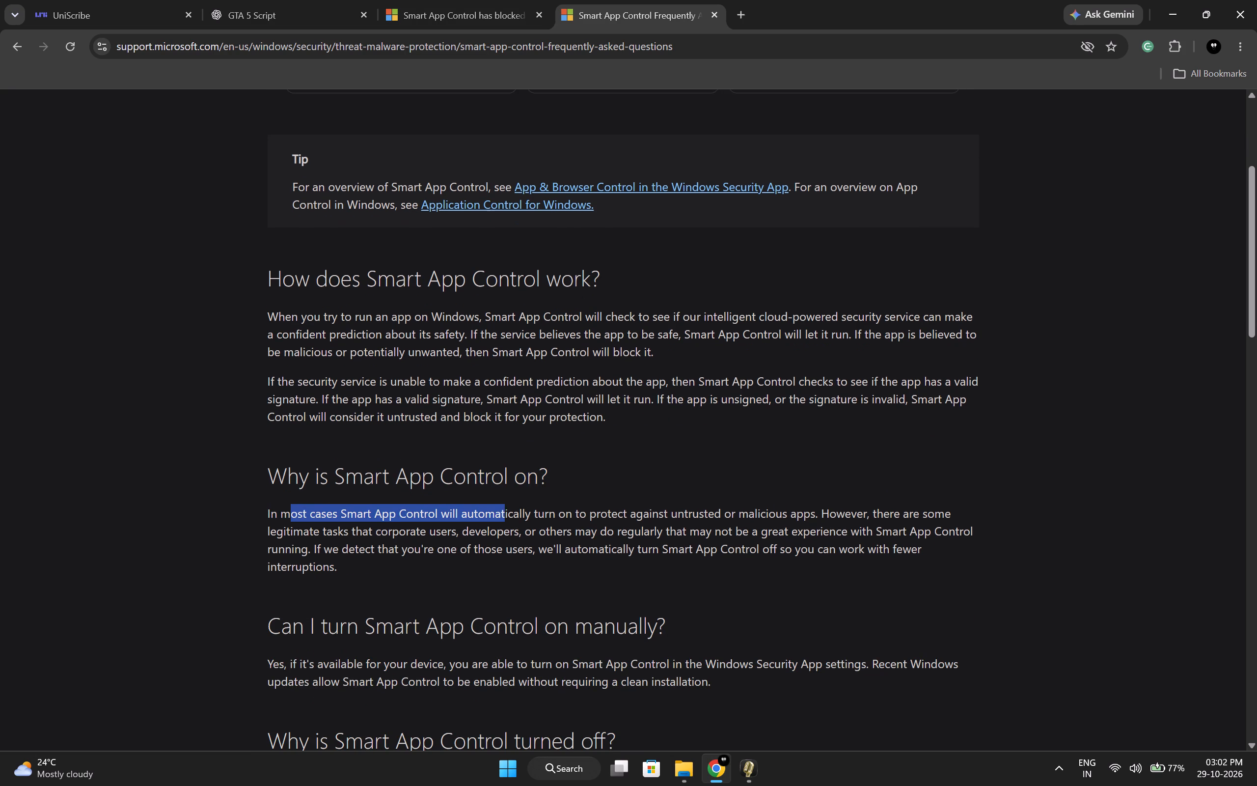
drag(506, 505, 882, 511)
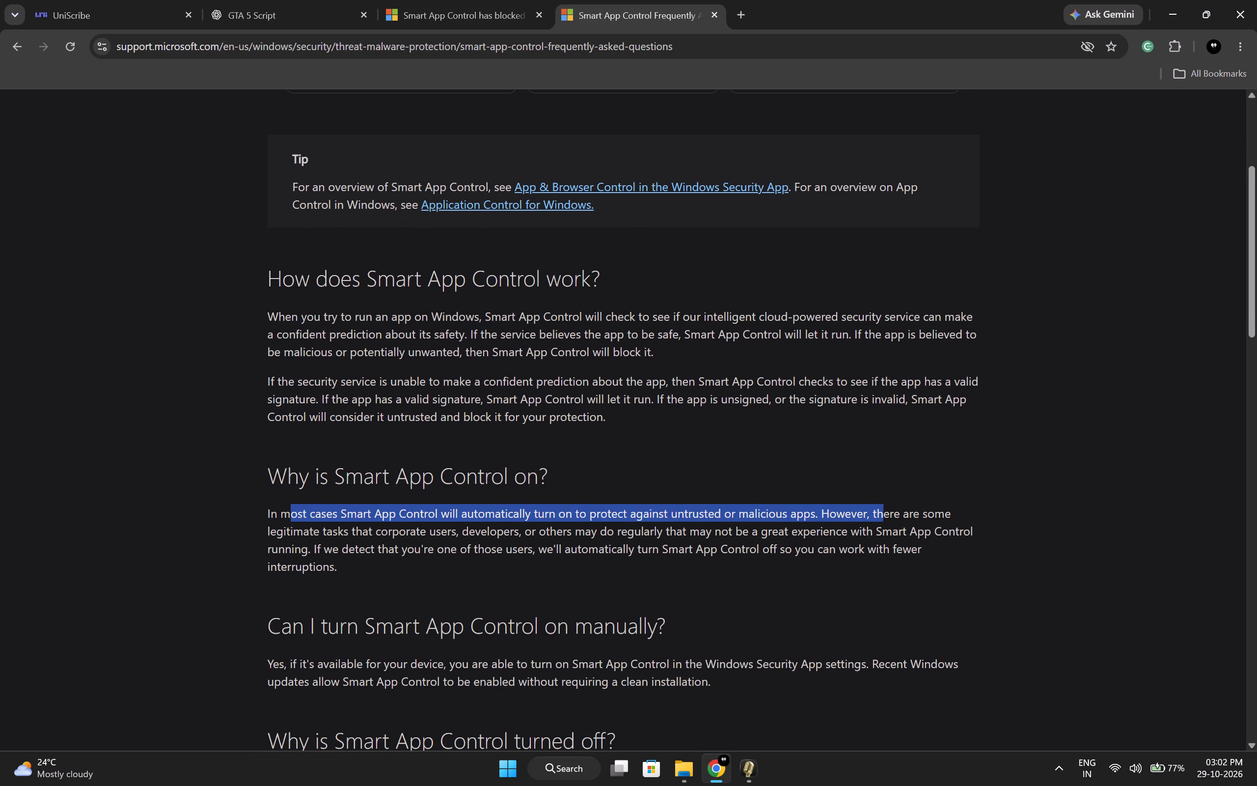
drag(882, 511, 924, 510)
drag(317, 537, 613, 532)
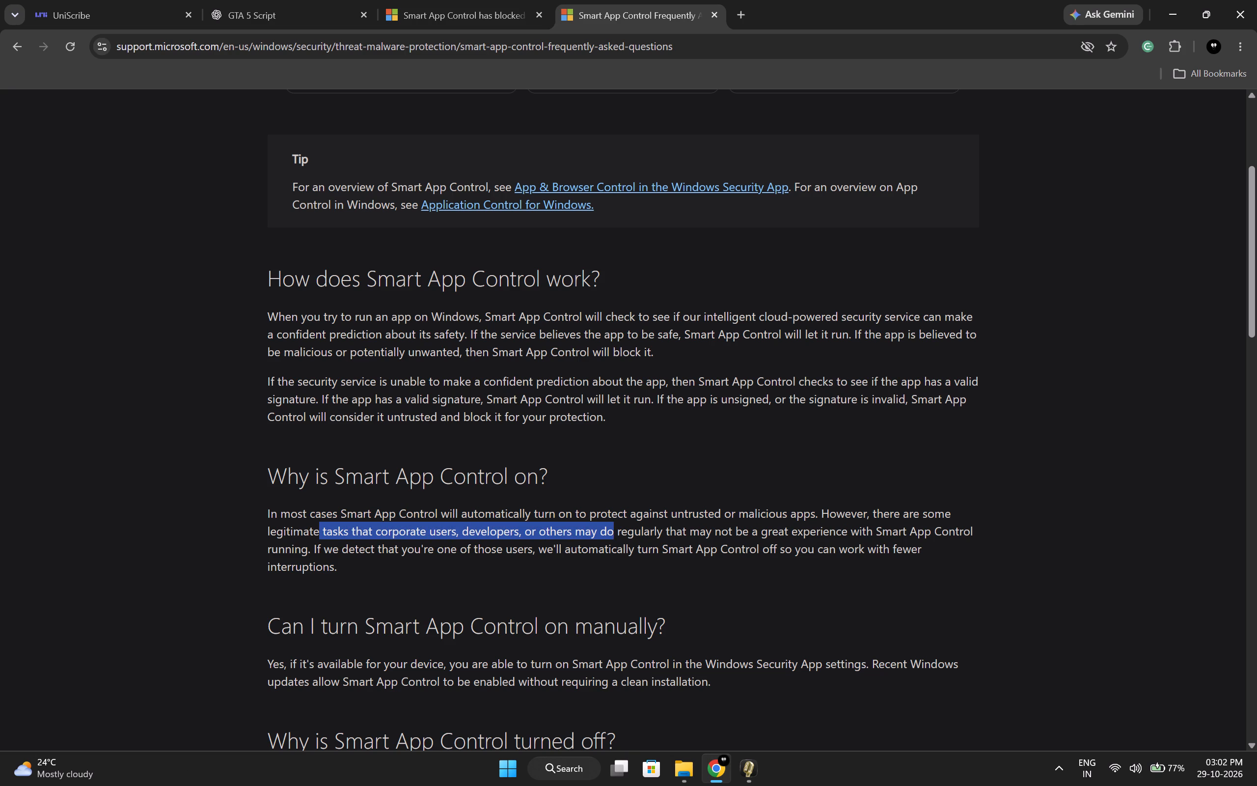
drag(613, 532, 910, 537)
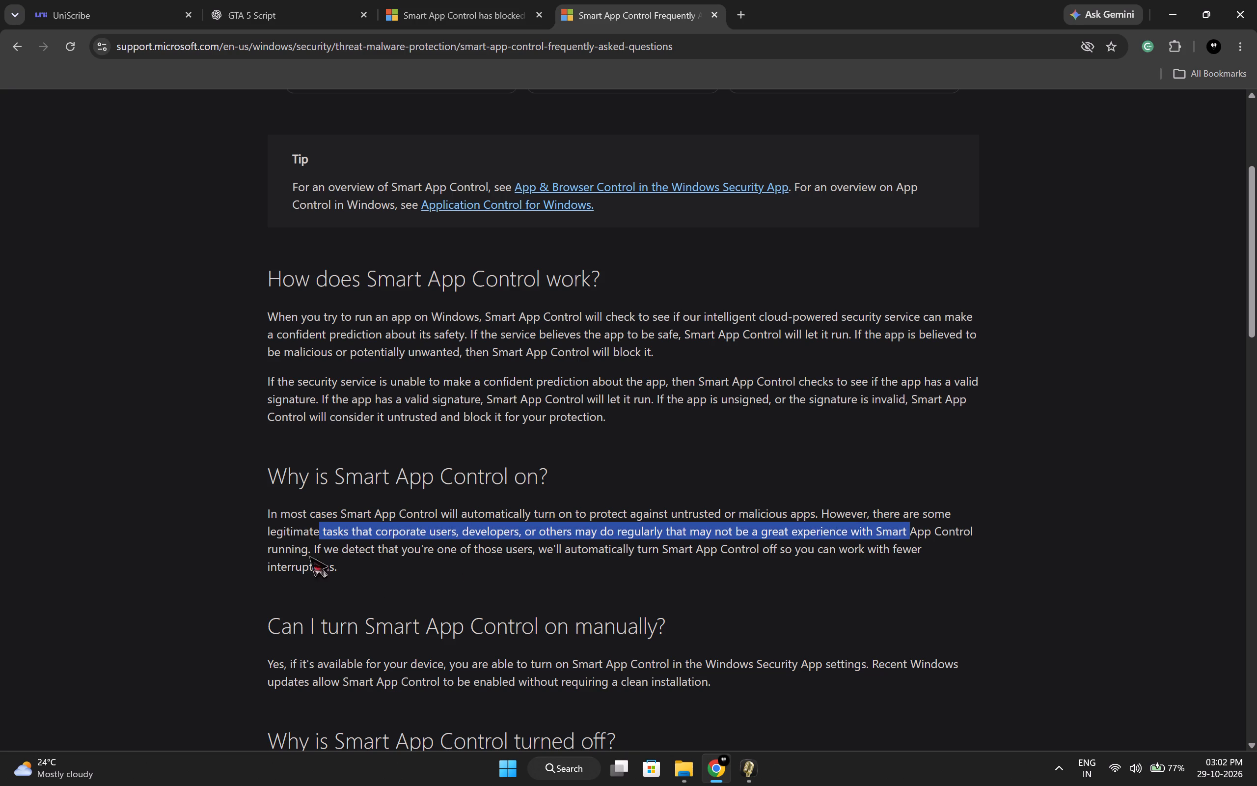
click(308, 555)
drag(333, 551, 563, 579)
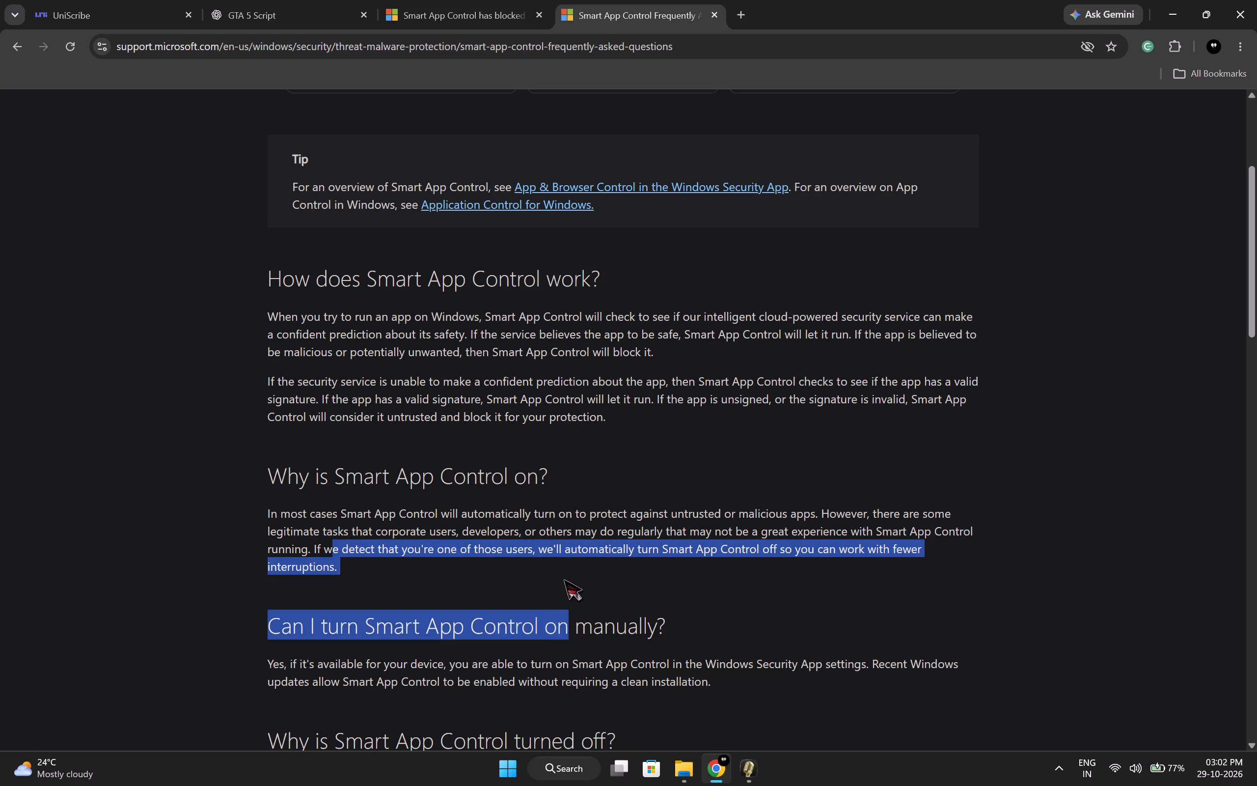
drag(563, 579, 583, 558)
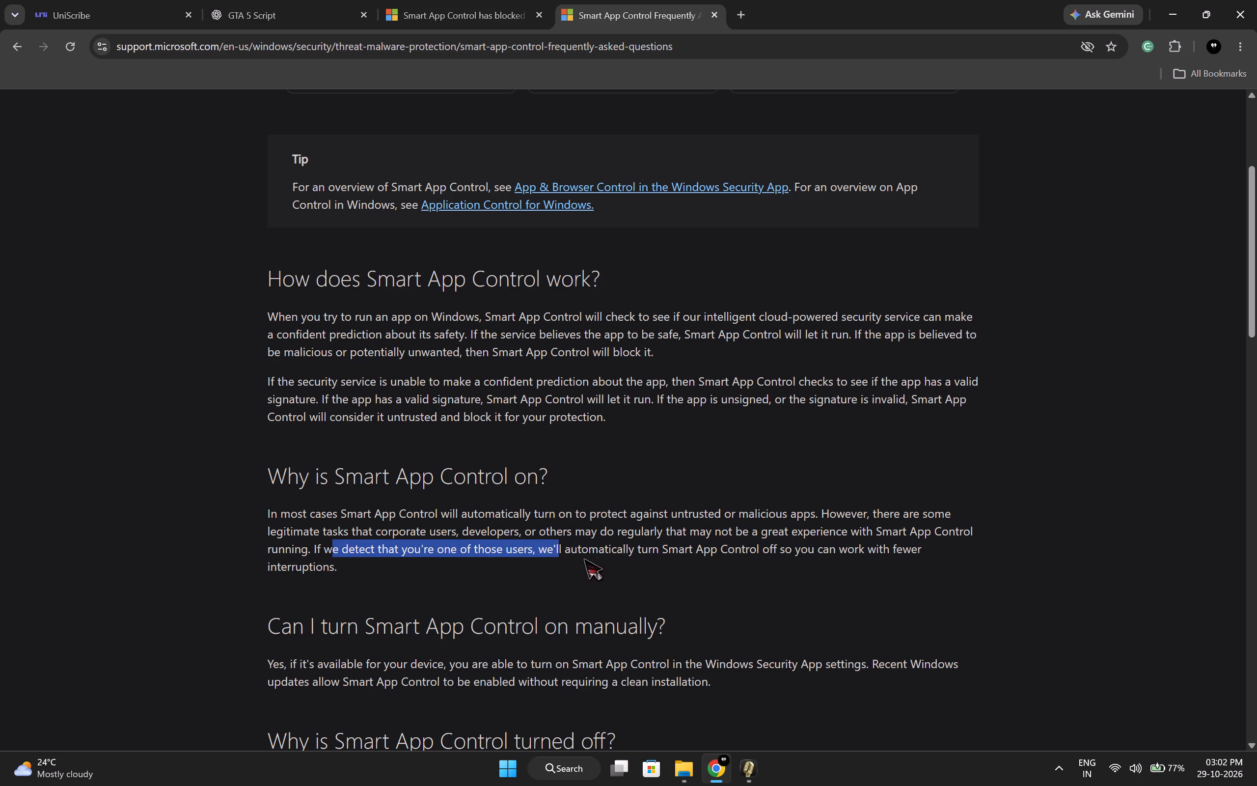
drag(583, 558, 622, 547)
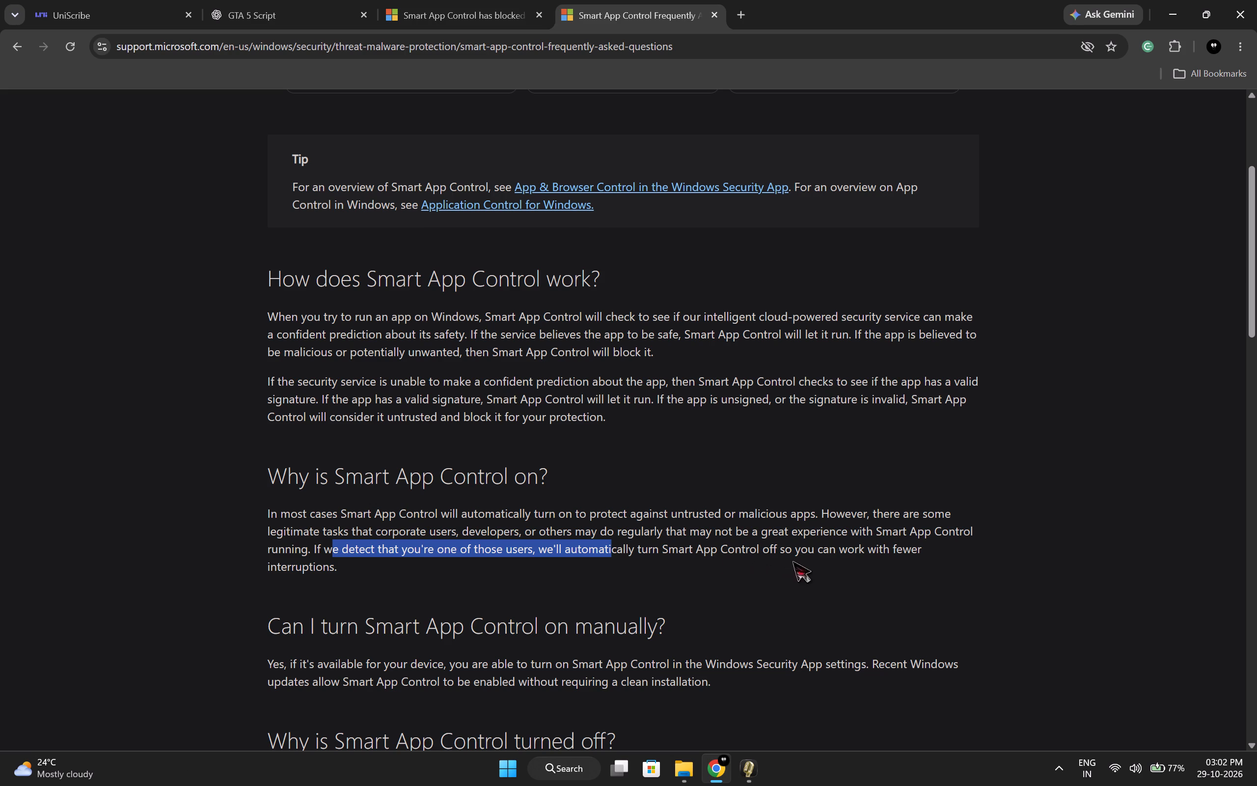
Read the remaining Smart App Control FAQ answers on turning it on or off, allowing one specific app, untrusted apps and app signing.
scroll(577, 559, down, 2)
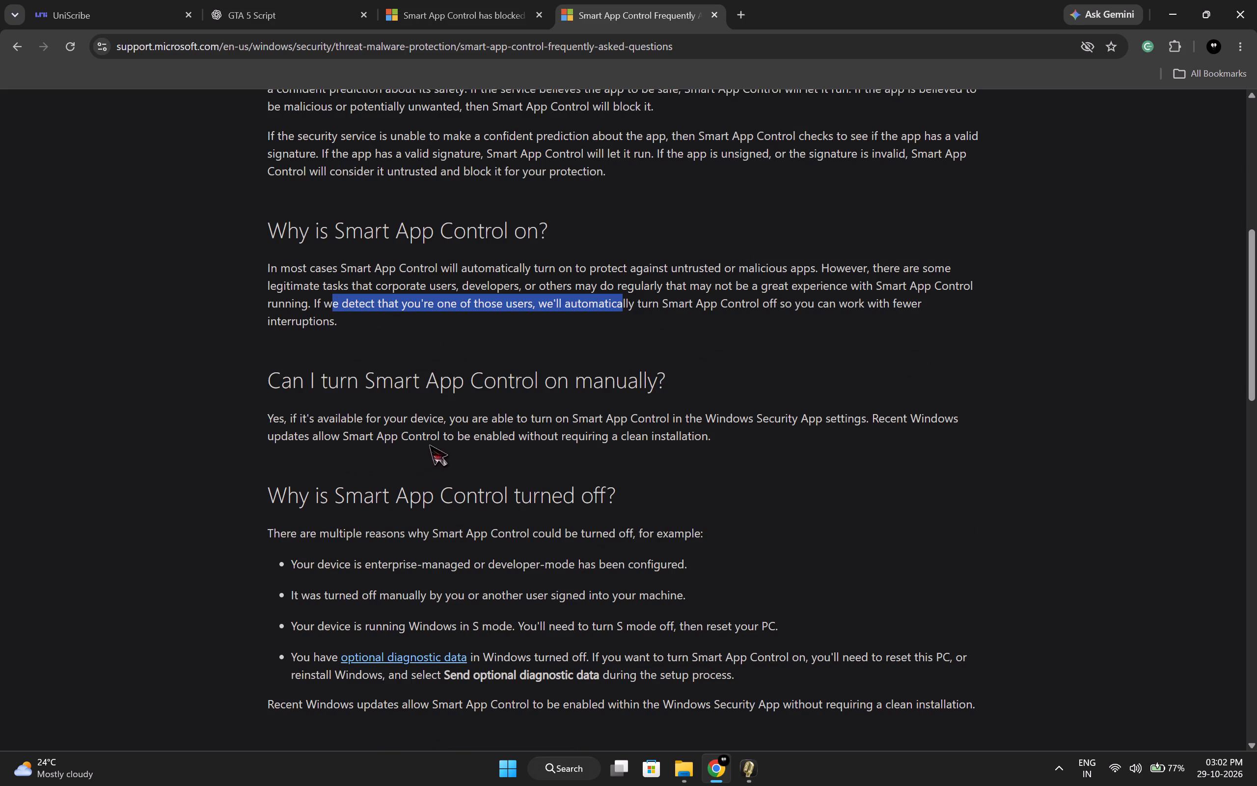
drag(296, 422, 365, 416)
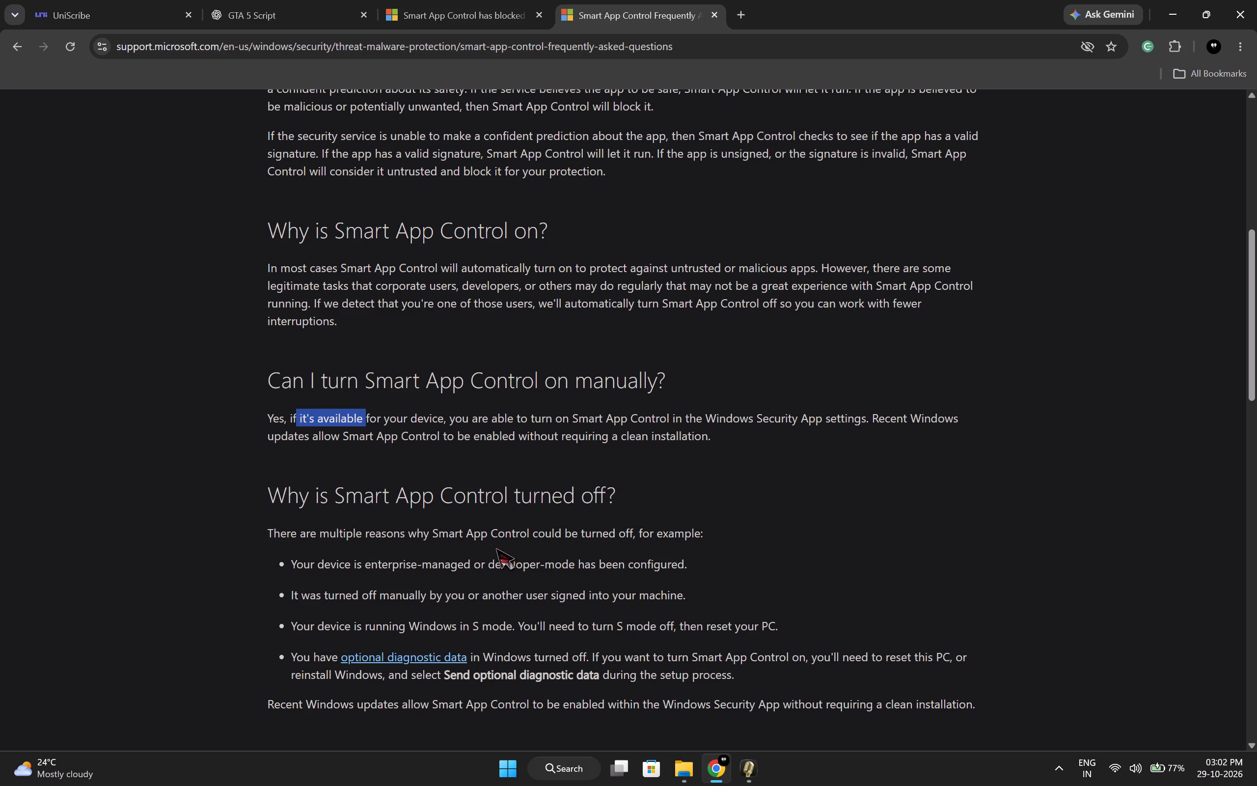
scroll(582, 549, down, 1)
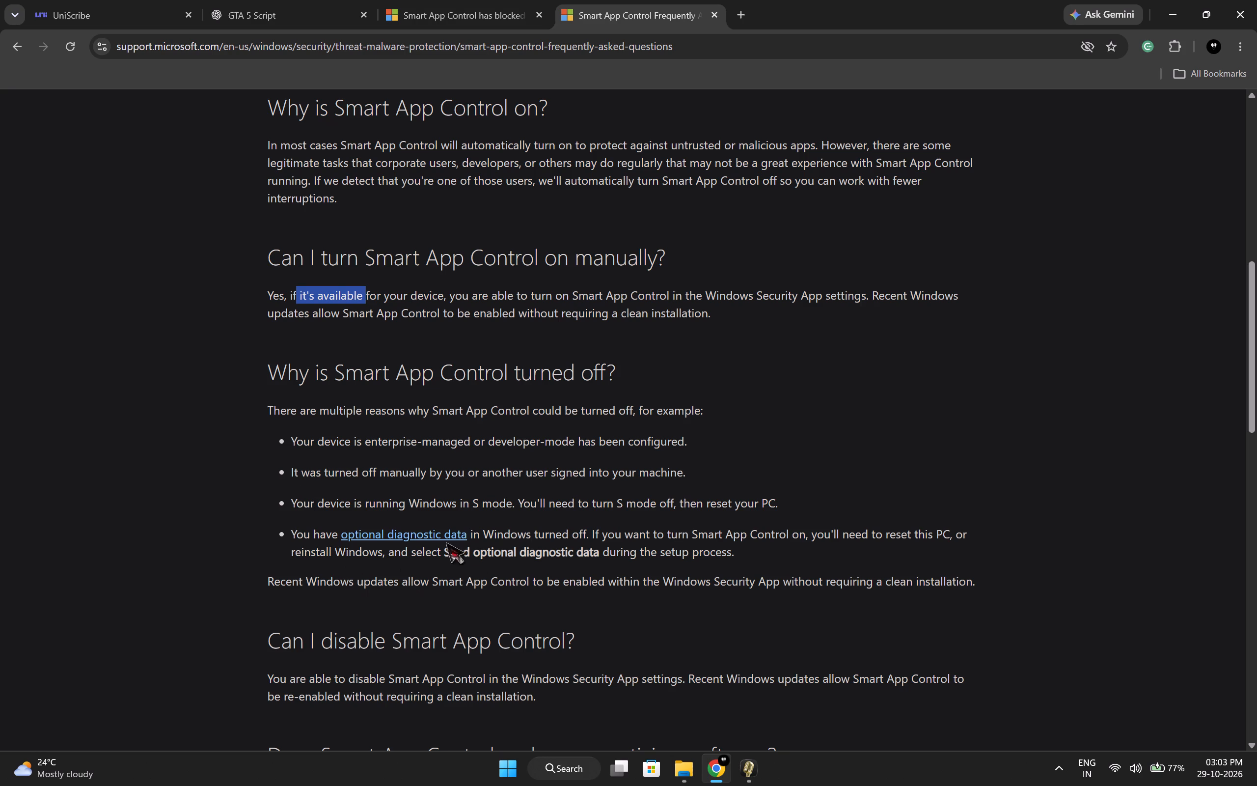
scroll(510, 542, down, 2)
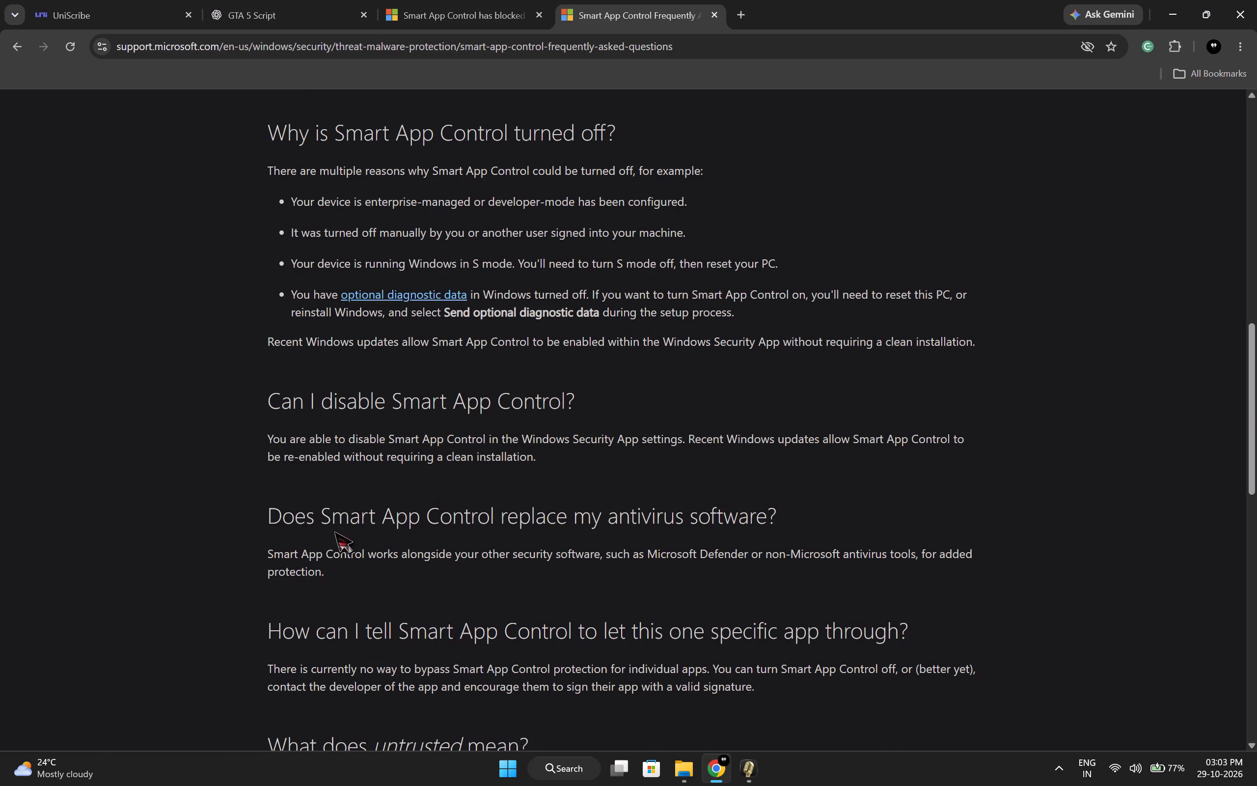
scroll(333, 551, down, 3)
scroll(317, 562, up, 1)
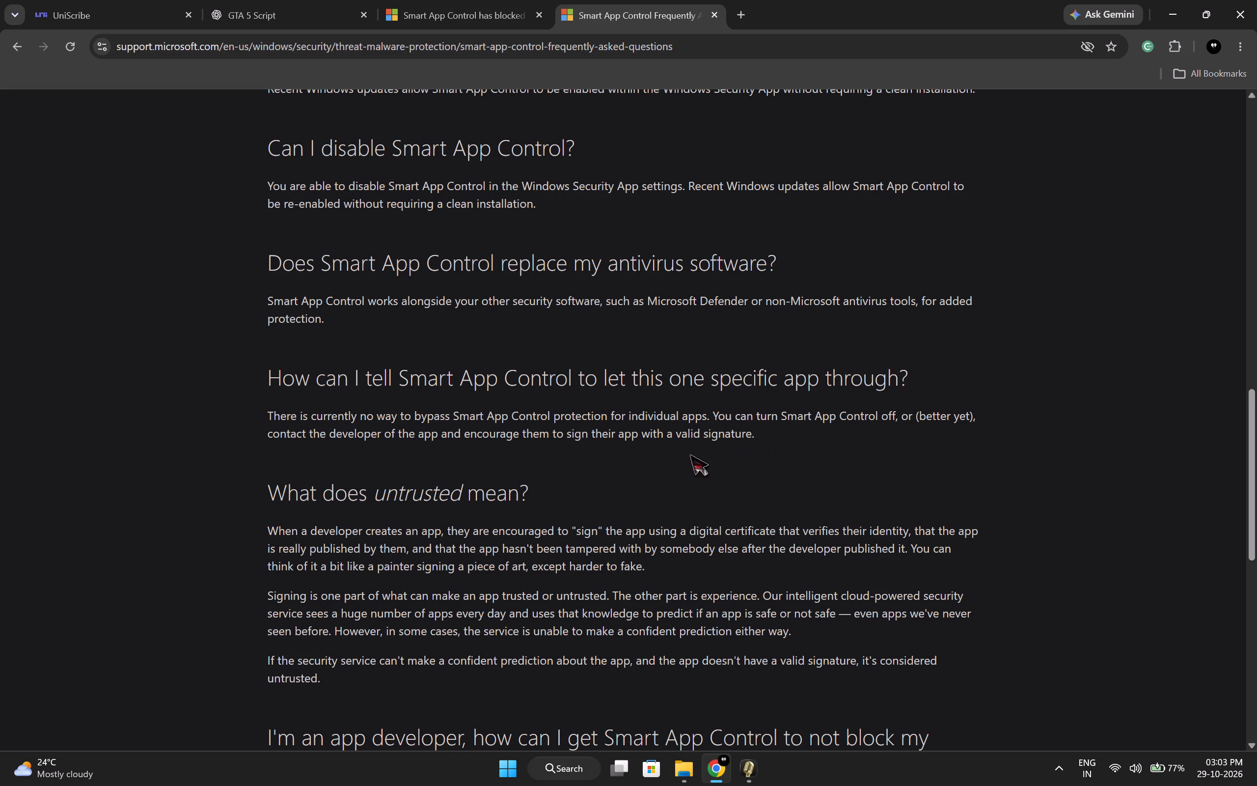
scroll(357, 520, down, 1)
scroll(417, 466, down, 1)
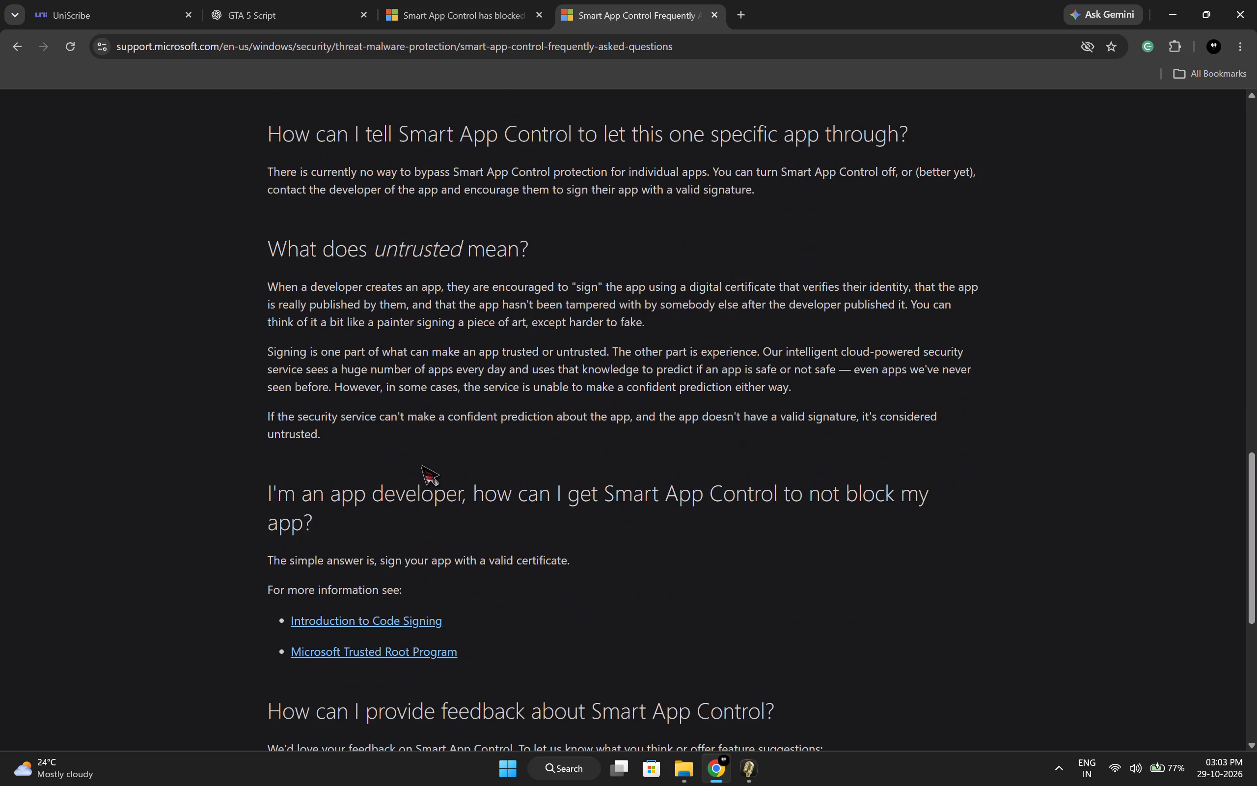
scroll(428, 455, down, 1)
Check Voicebox's generation, and copy the name of the video "The Most Underrated Businesses In GTA 5" from the Downloads folder.
click(755, 774)
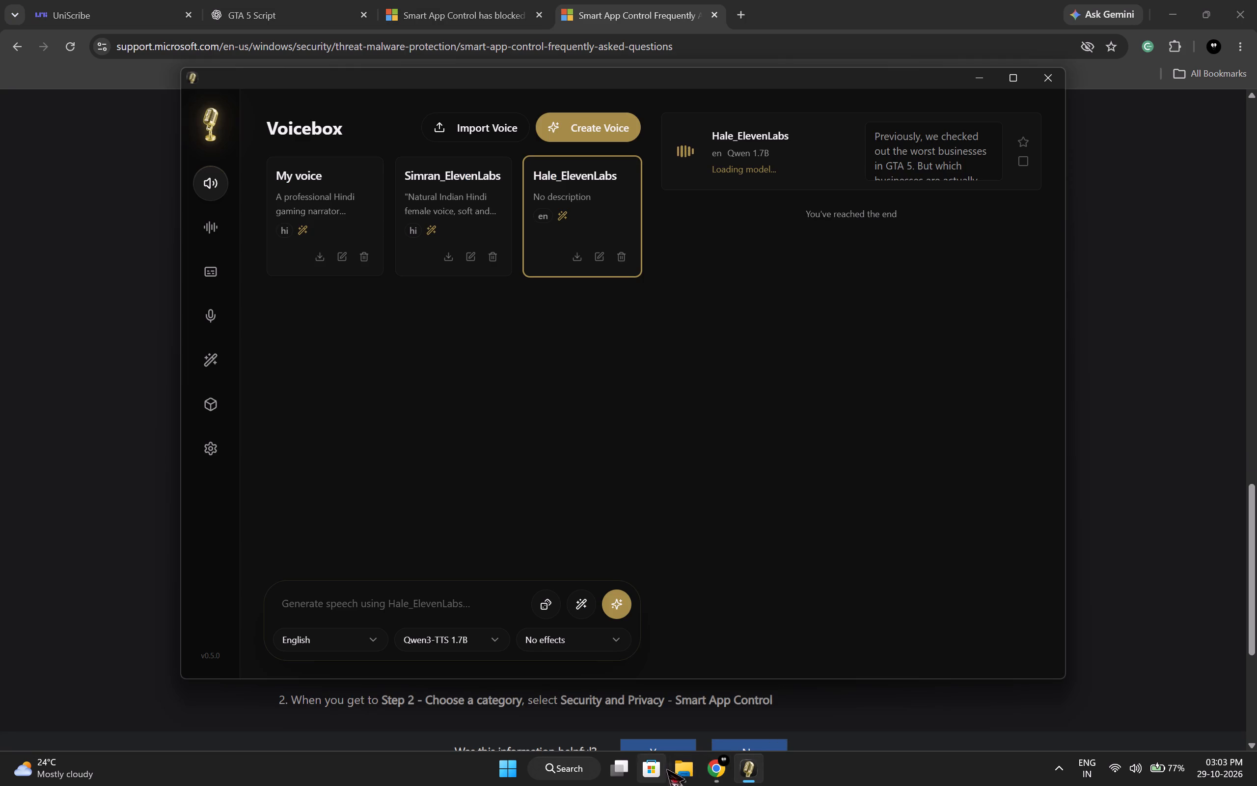
click(692, 769)
scroll(713, 495, down, 11)
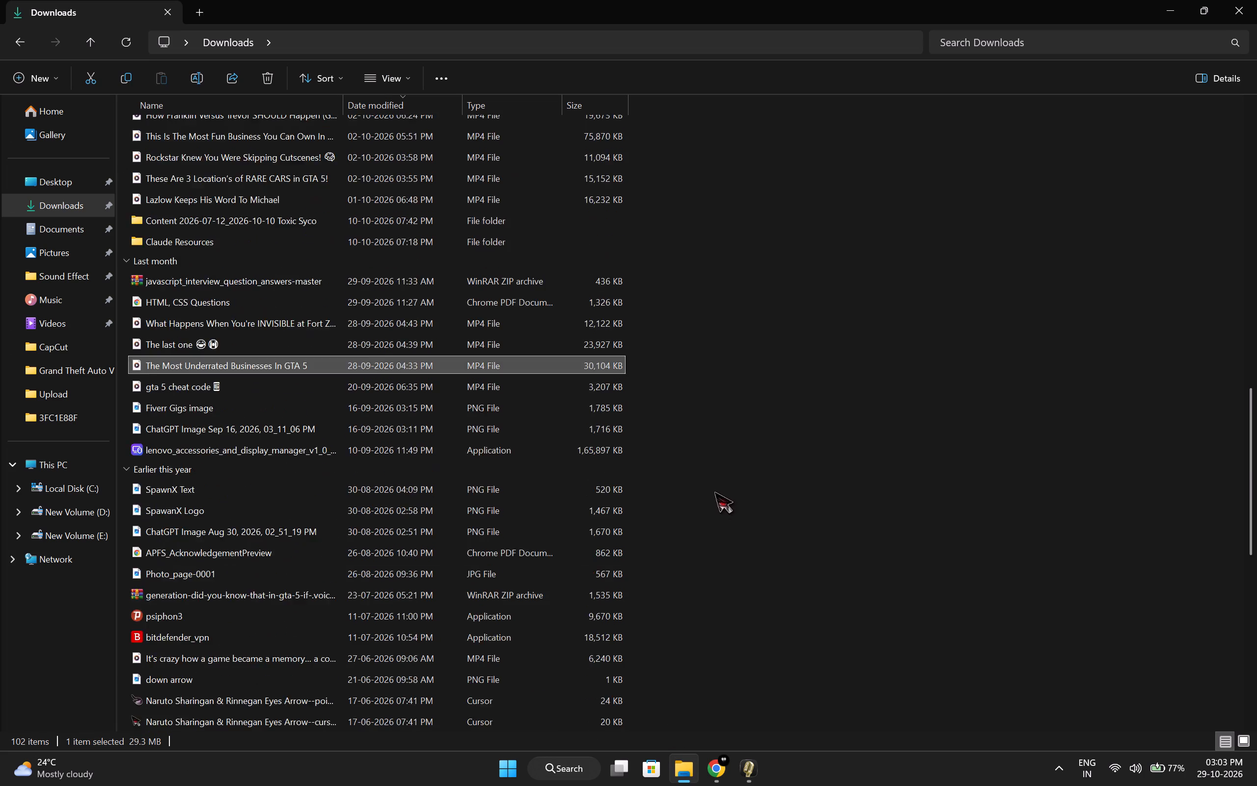
scroll(714, 491, down, 2)
scroll(714, 491, up, 3)
key(F2)
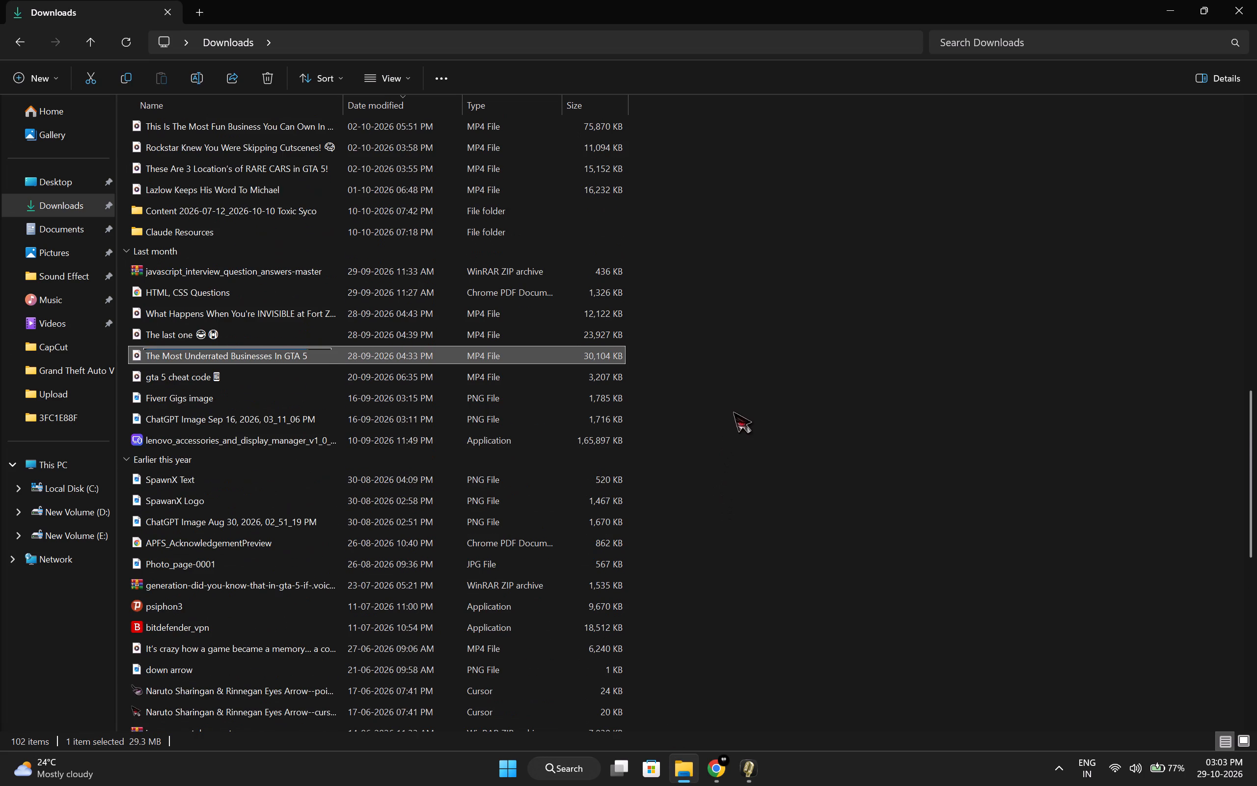
key(ctrl+c)
click(656, 363)
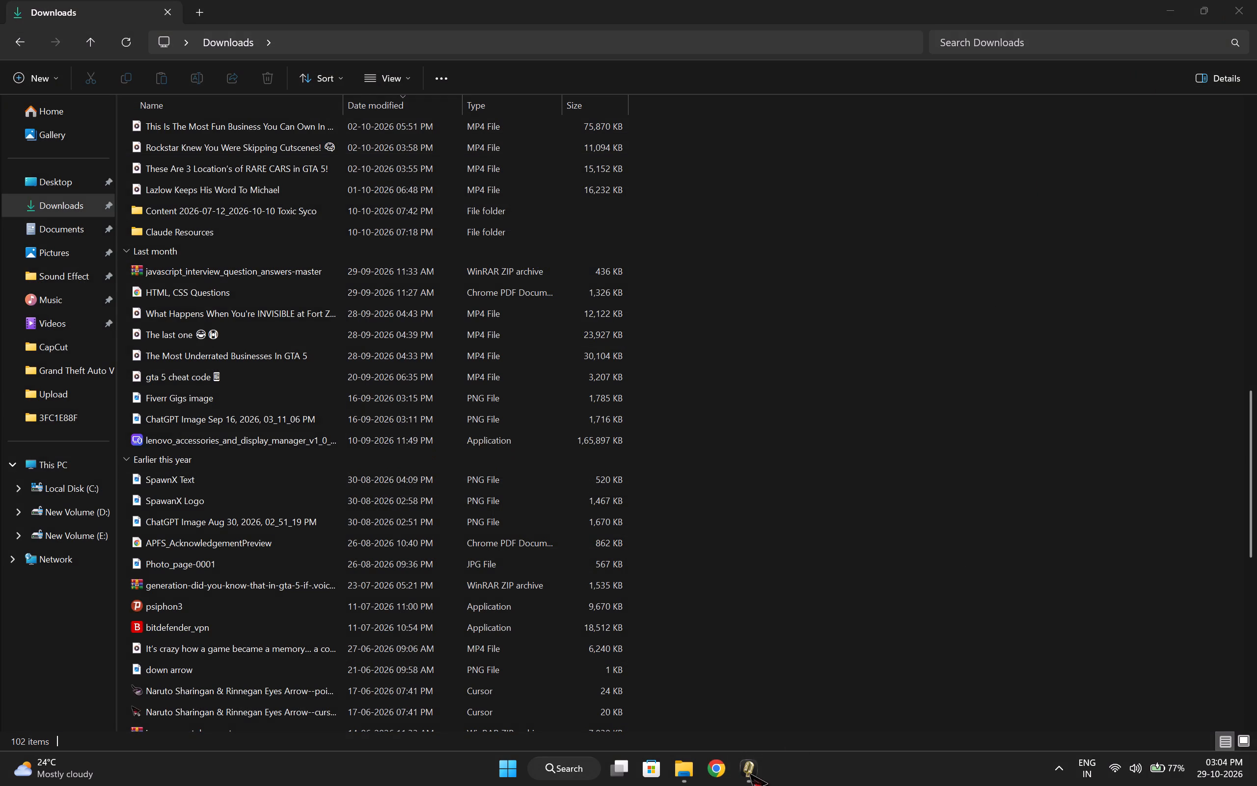
click(746, 774)
click(931, 430)
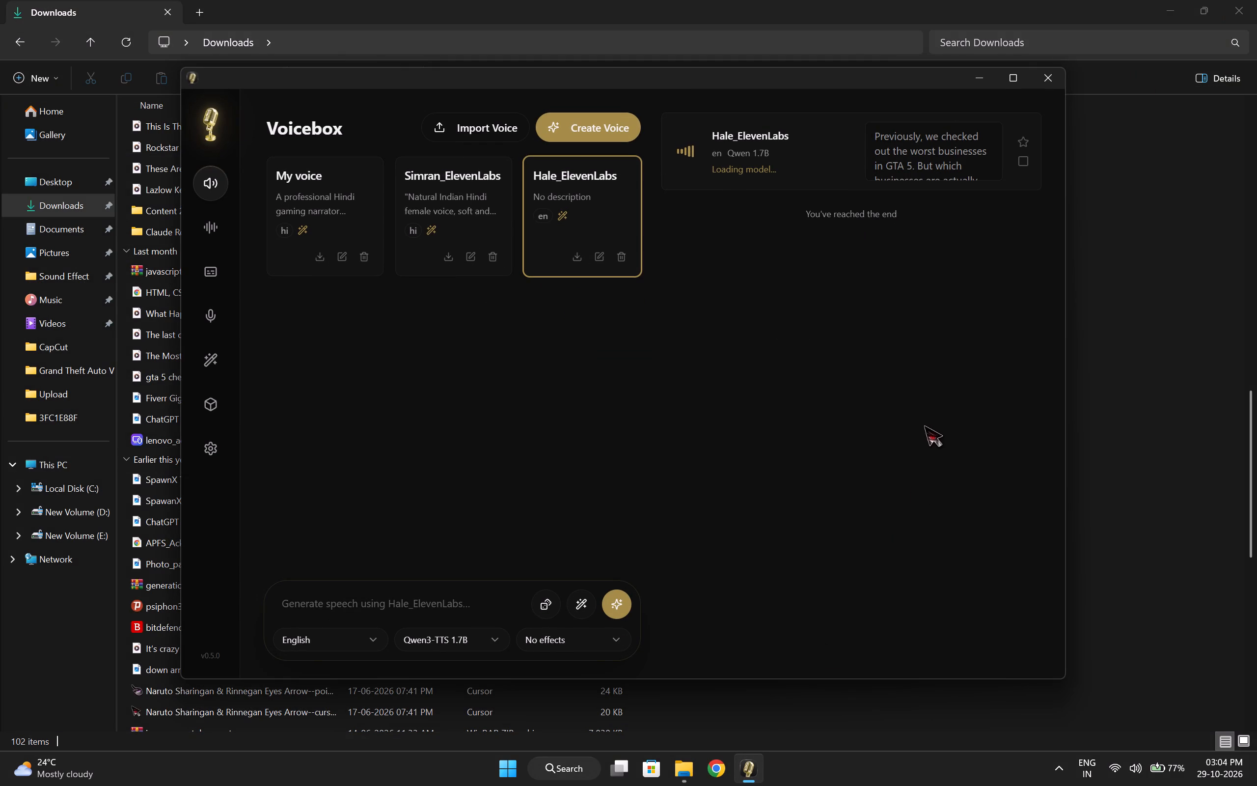
Preview the recording "Grand Theft Auto V 2026.10.29 - 13.54.58.02" from the Grand Theft Auto V folder, skip ahead in it, and close the player.
click(93, 370)
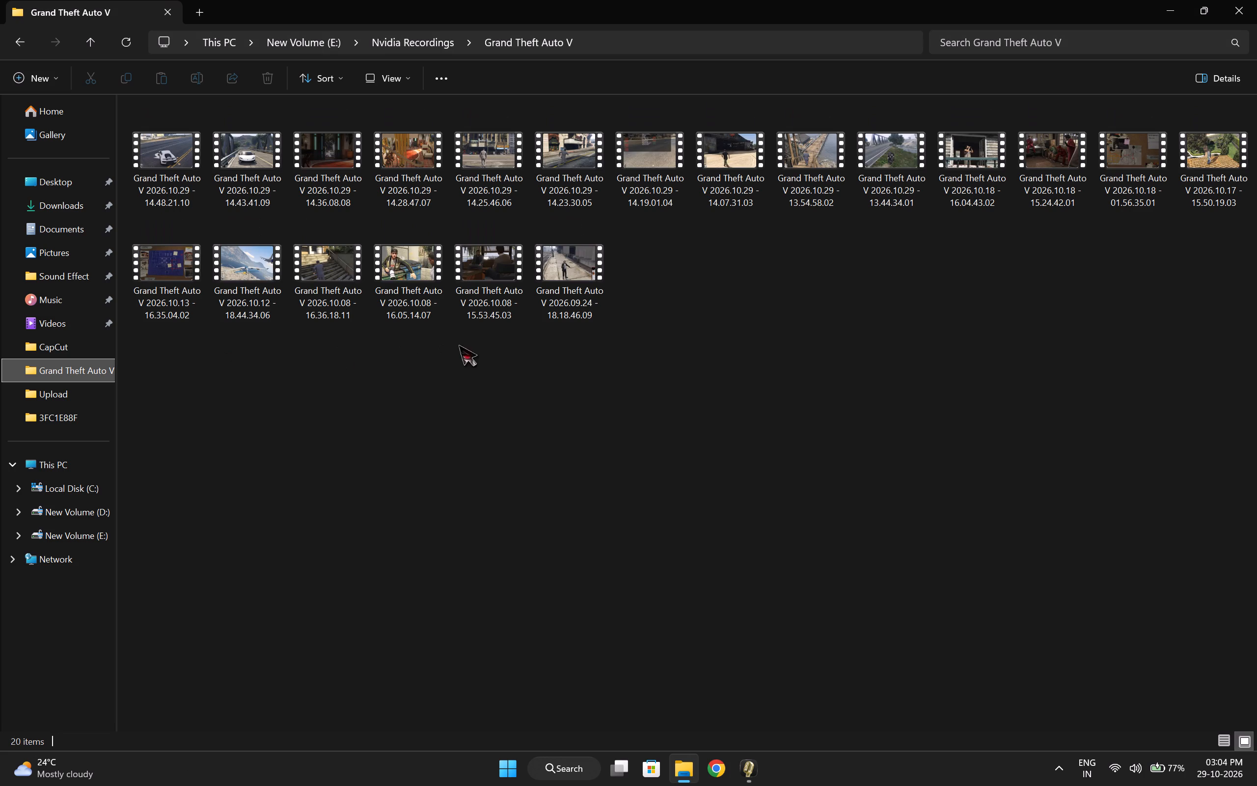
click(458, 409)
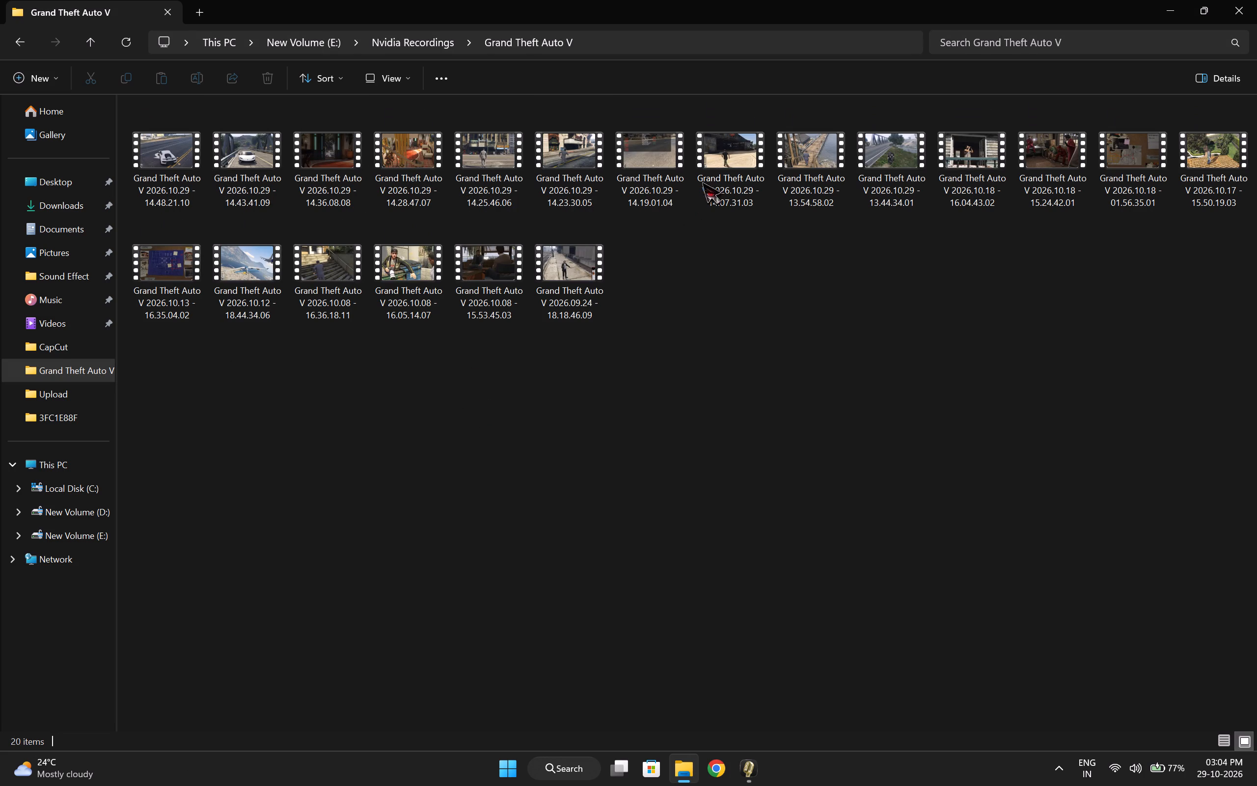
double_click(804, 200)
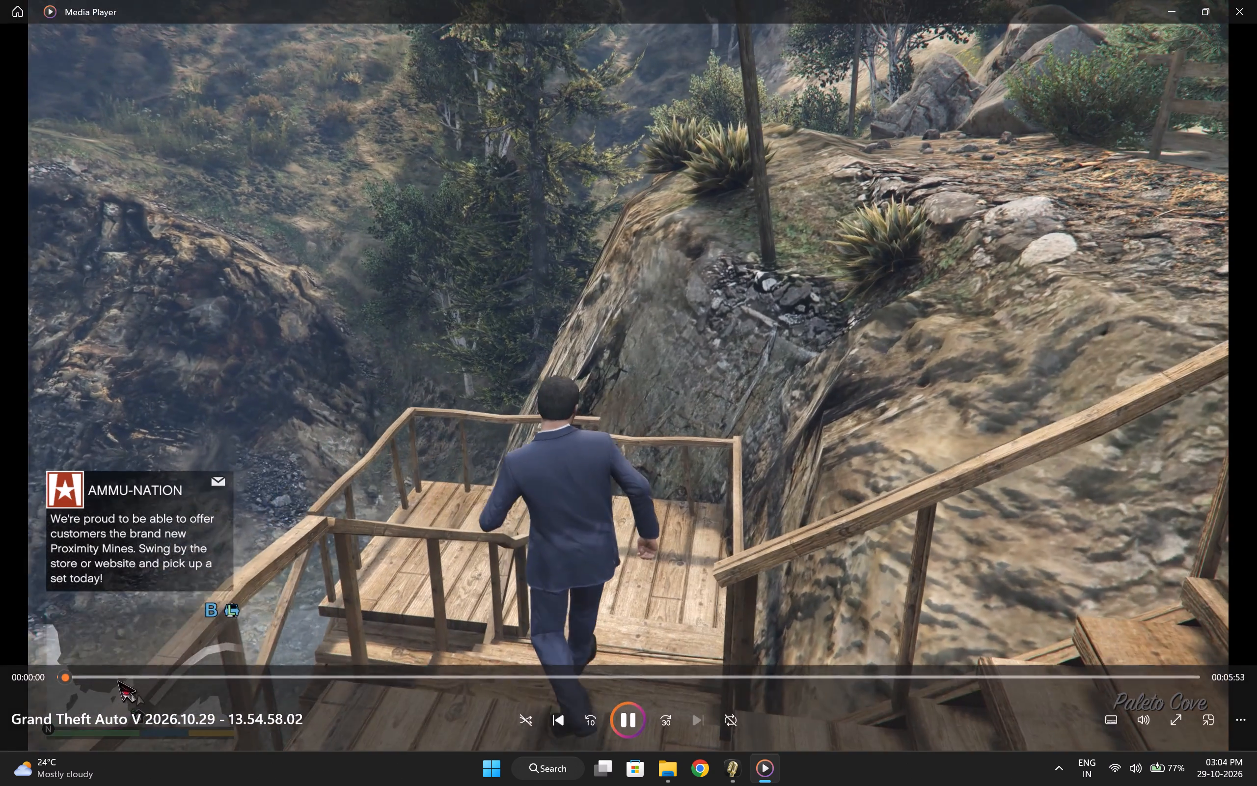
drag(117, 680, 222, 698)
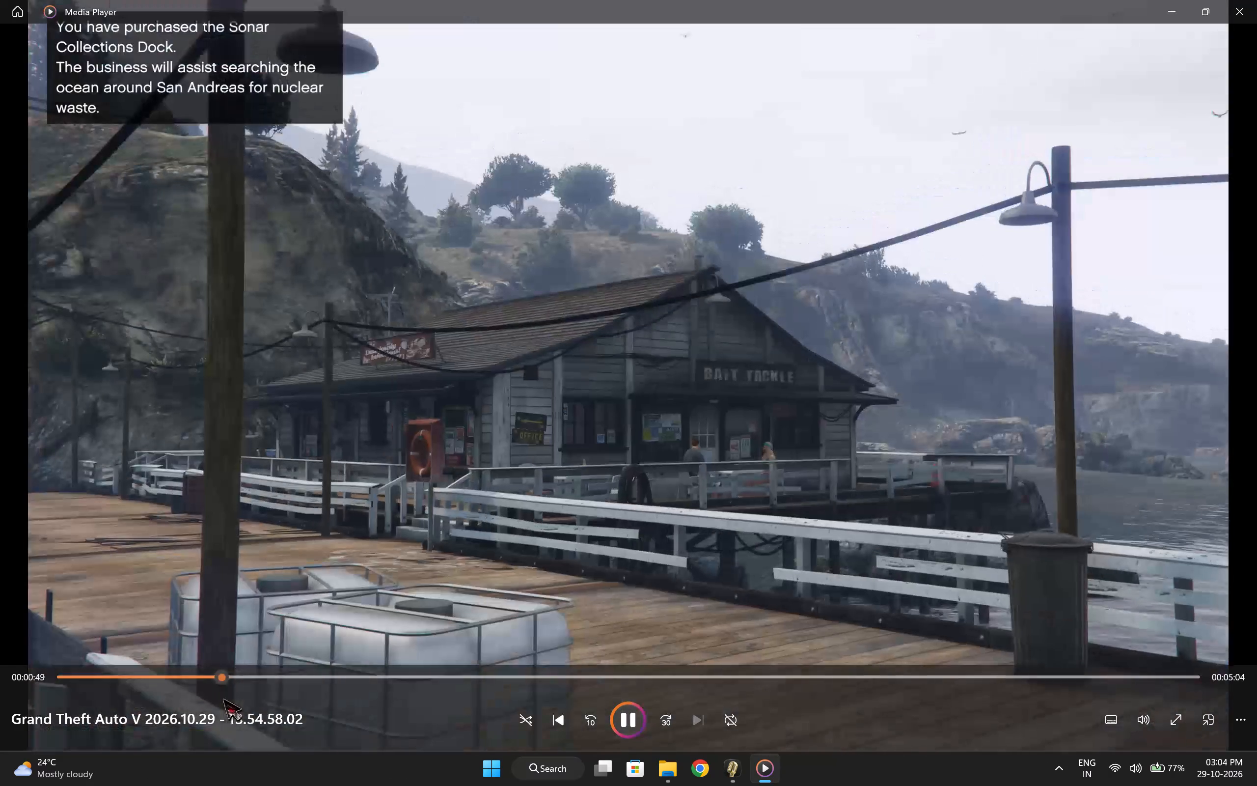
drag(222, 698, 190, 704)
click(1256, 0)
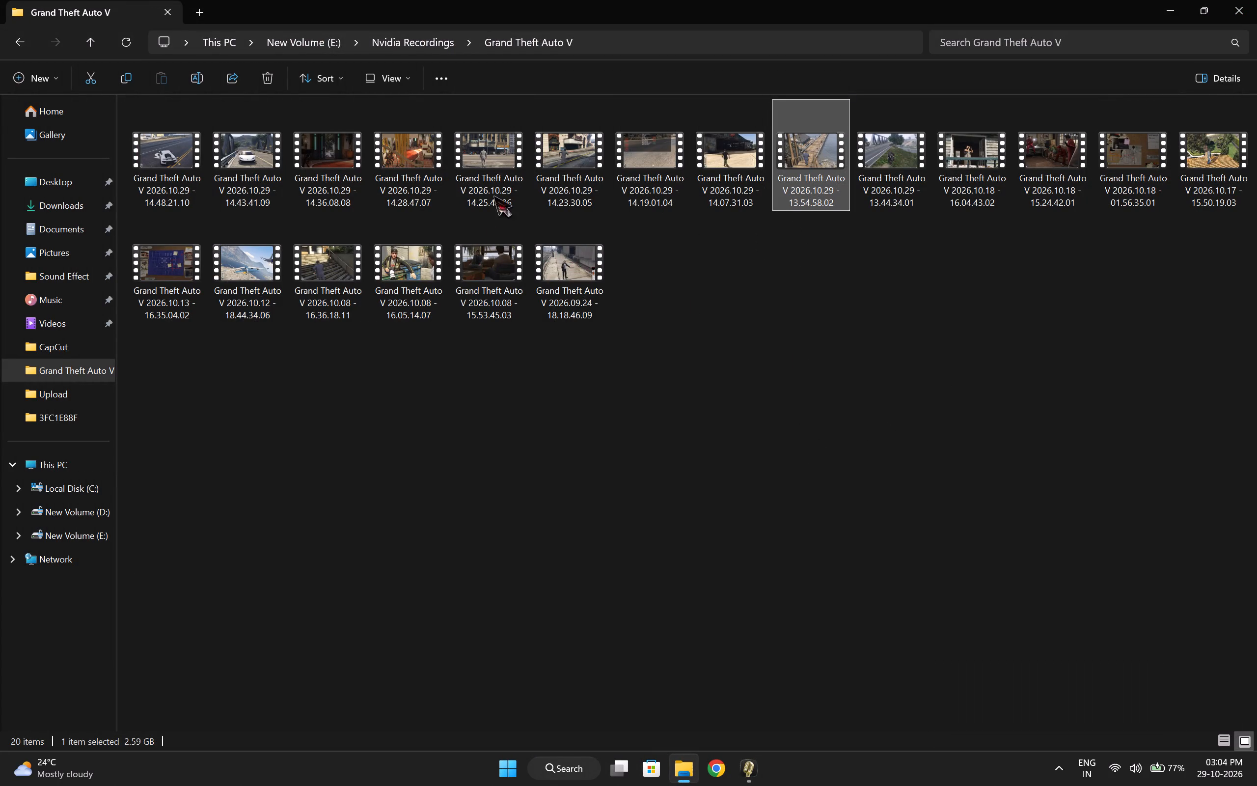
Switch to Voicebox to check the Hale_ElevenLabs speech generation and minimize the File Explorer window behind it.
click(759, 776)
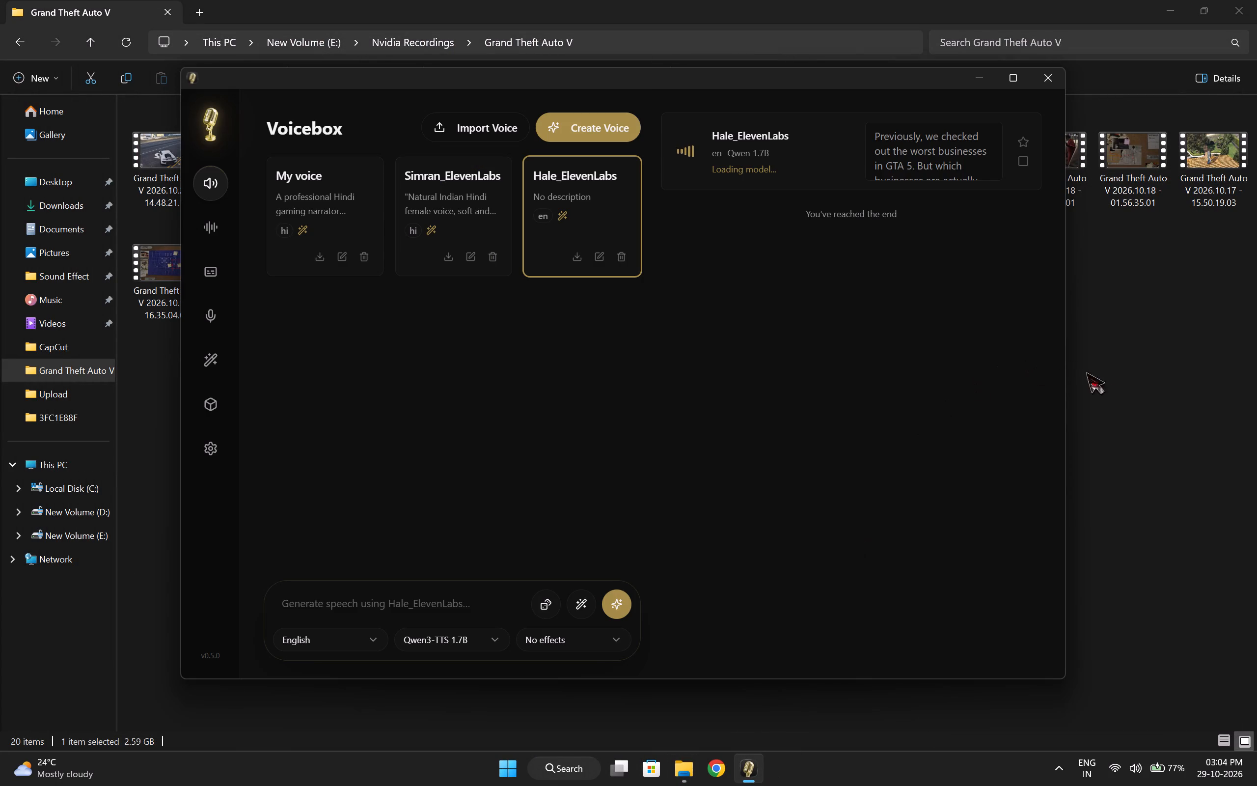
click(1174, 0)
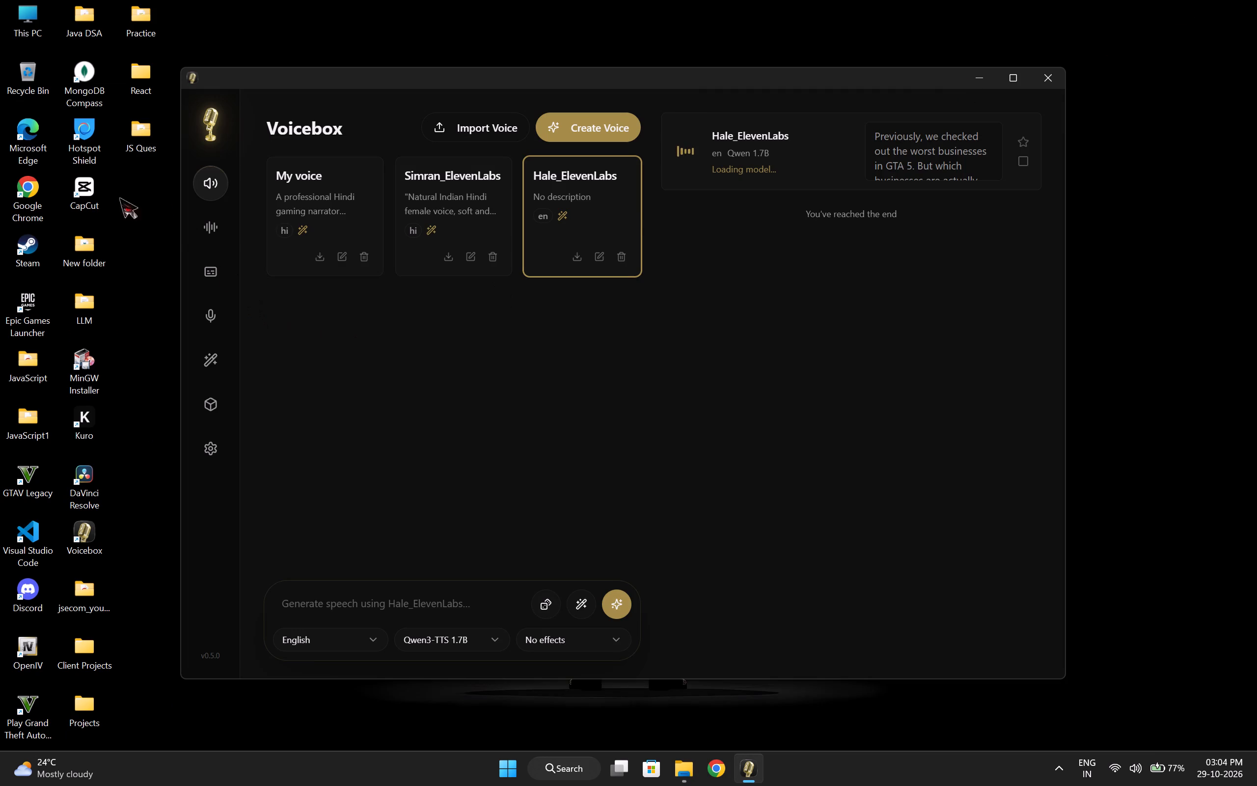
Launch Hotspot Shield from the desktop.
double_click(89, 138)
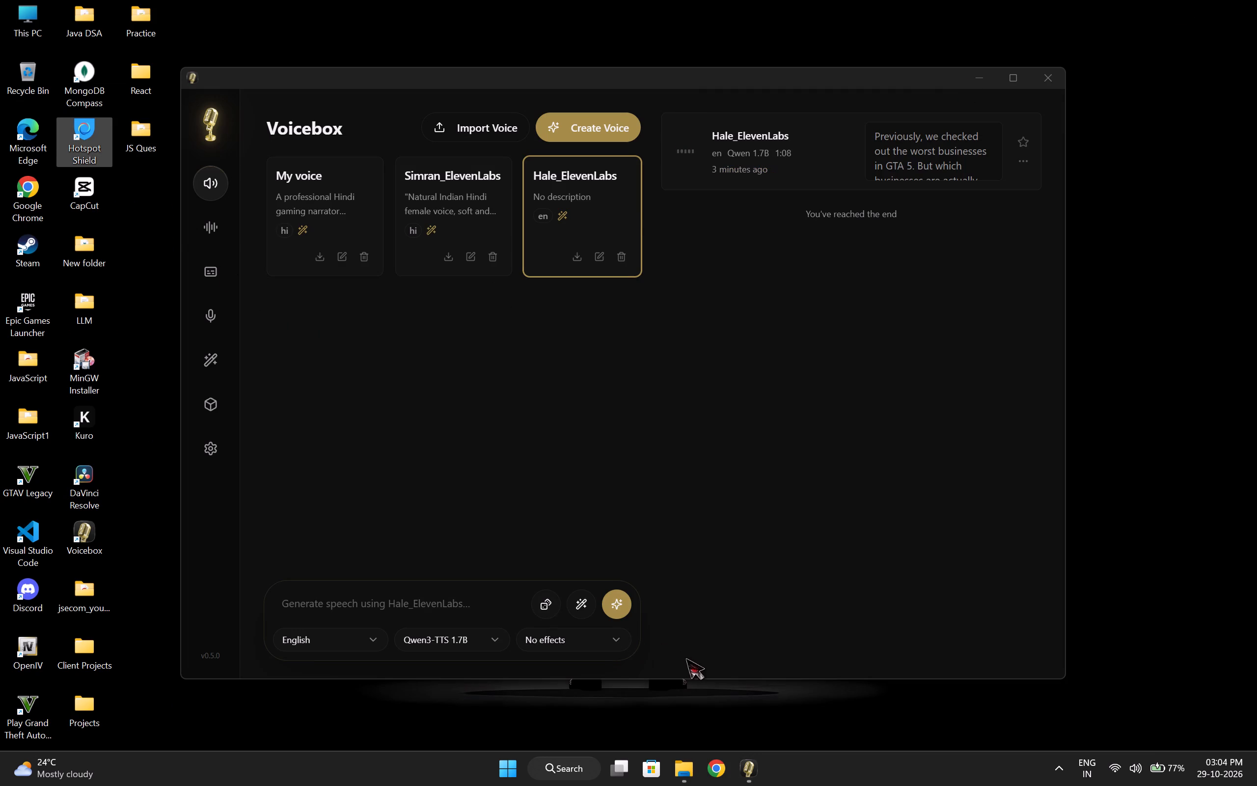
Export the Hale_ElevenLabs audio from Voicebox to Downloads as "The Most Underrated Businesses In GTA 5", and close Voicebox.
click(1022, 167)
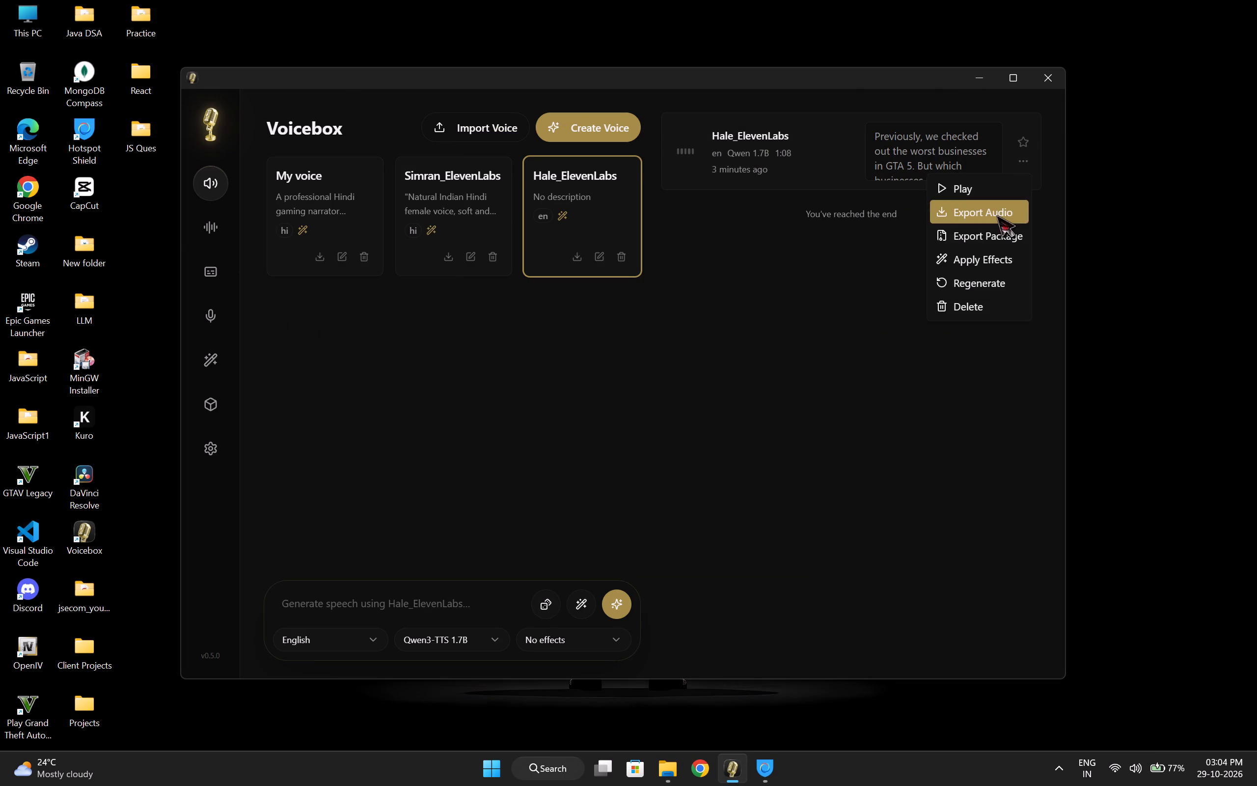
click(996, 215)
key(ctrl+v)
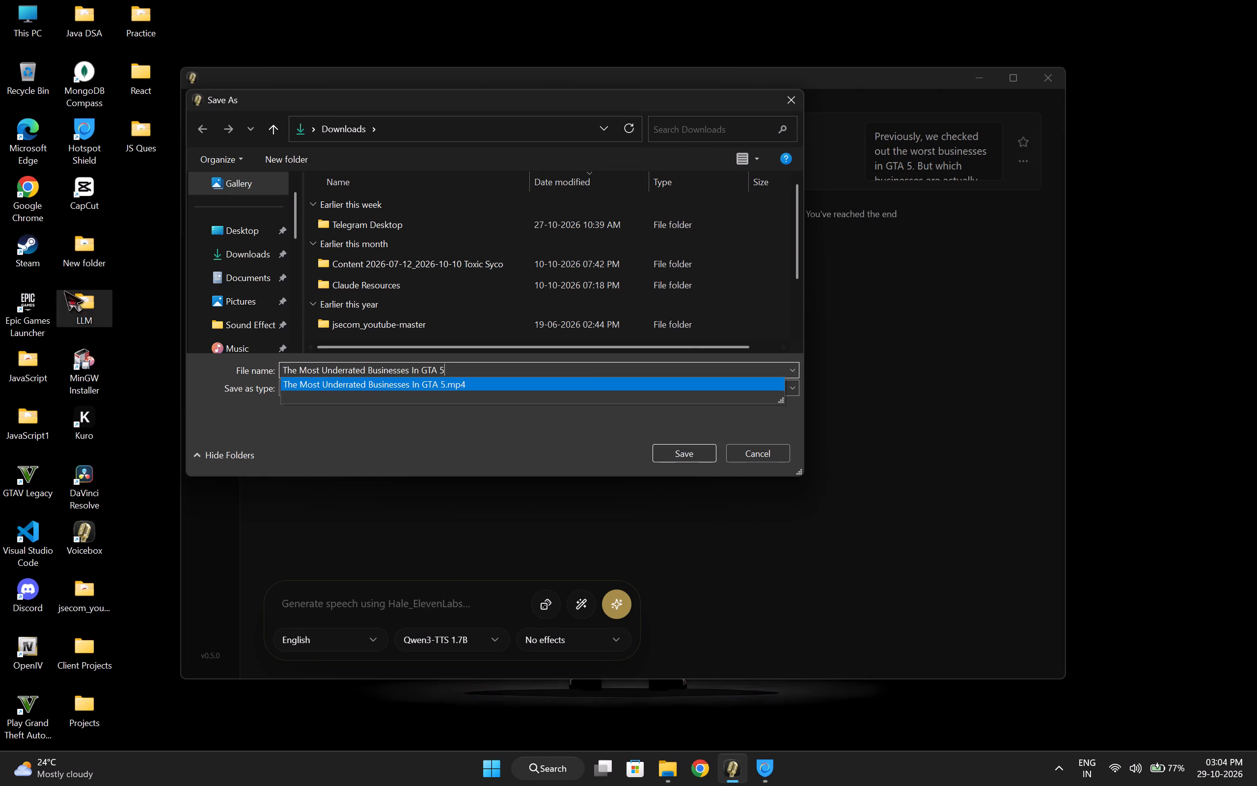
click(226, 256)
click(689, 455)
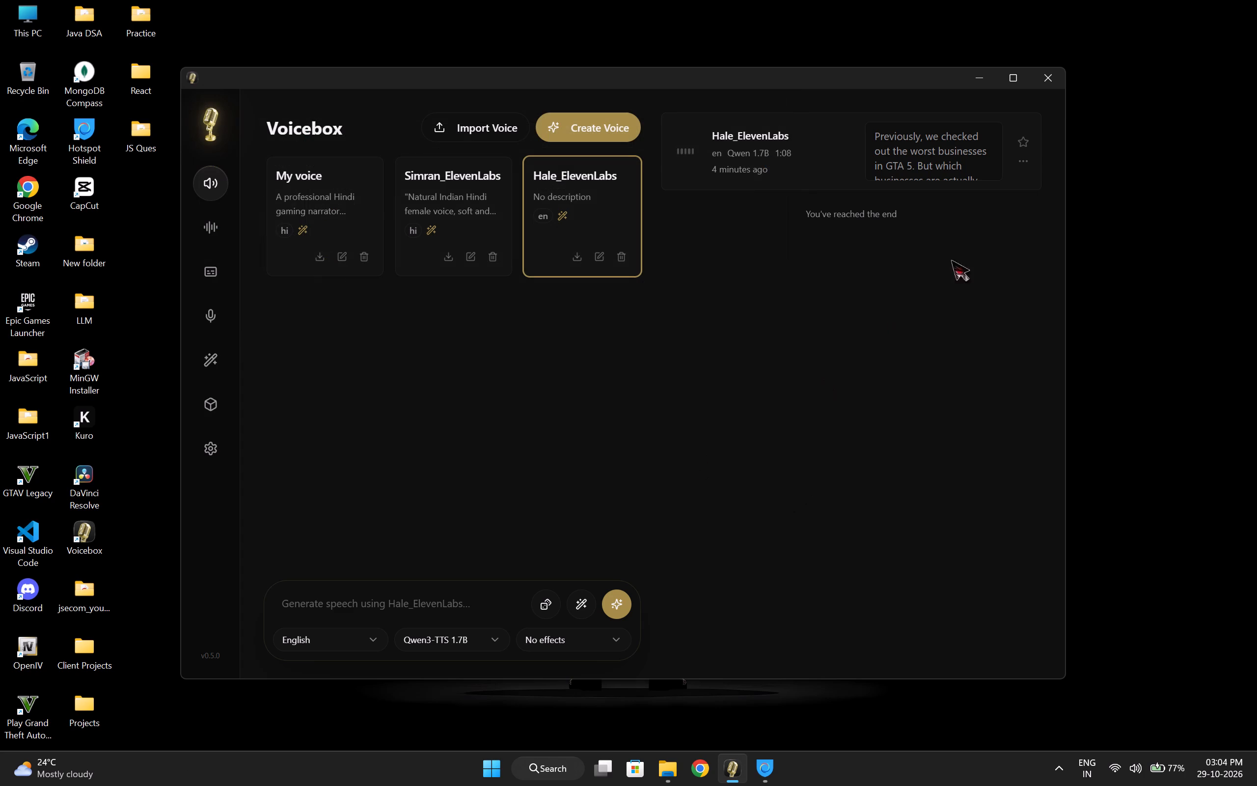
click(1048, 78)
click(1051, 72)
Connect the VPN in Hotspot Shield and close its window.
click(705, 349)
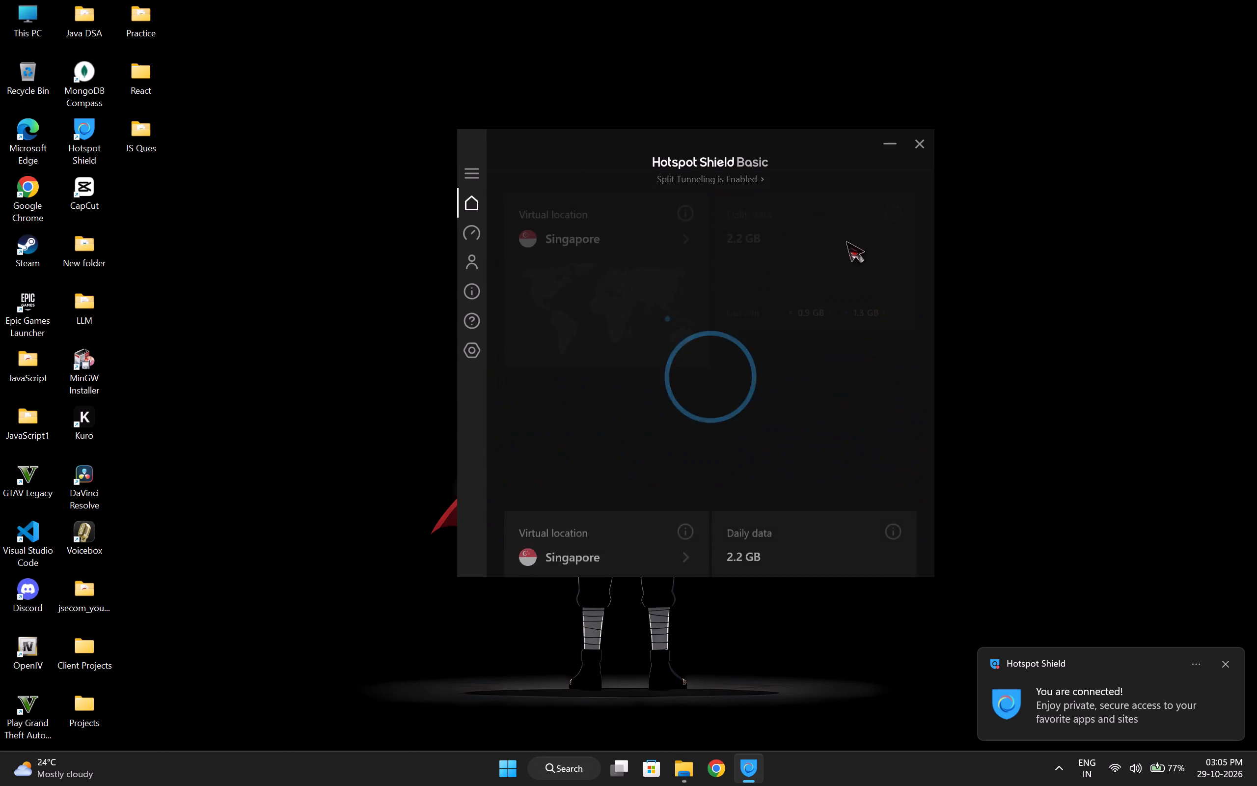
click(910, 141)
Open Chrome, rerun the earlier search "how to stop smart app control from blocking apps", and read the AI Overview instructions.
click(725, 770)
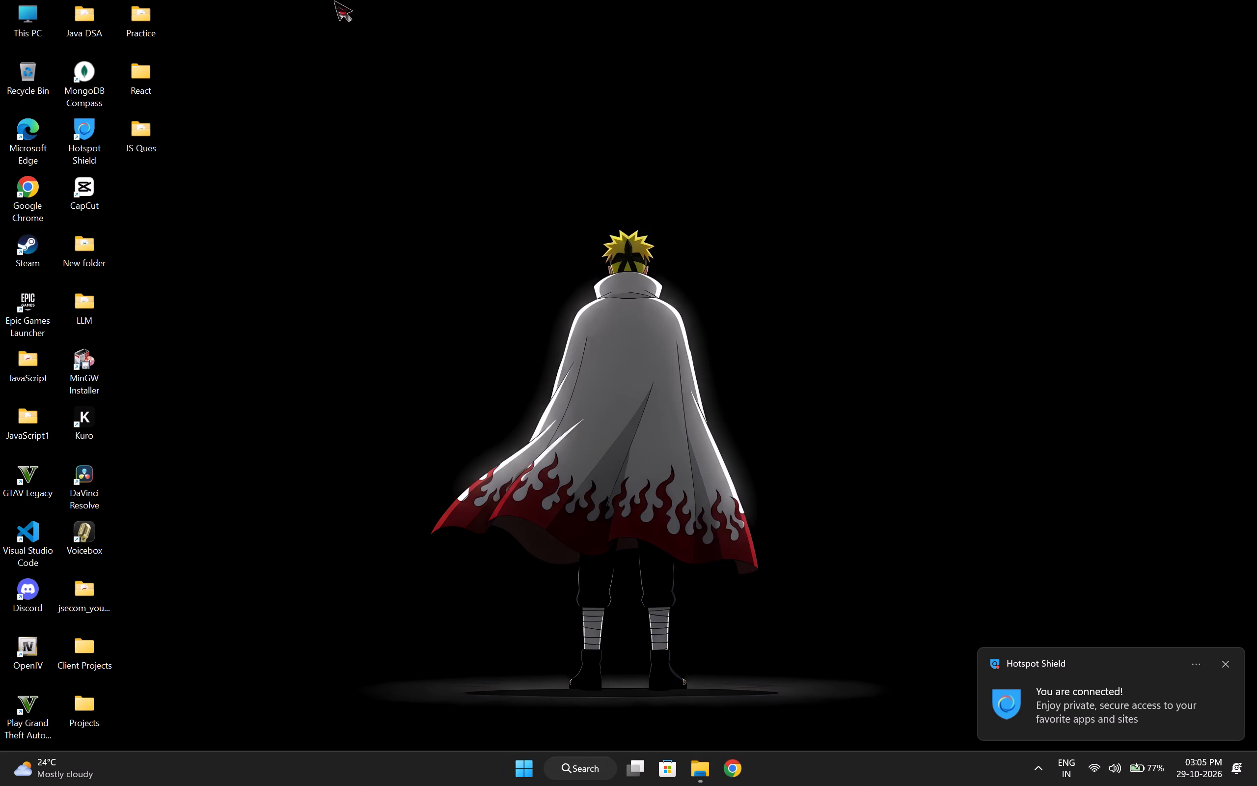
click(351, 35)
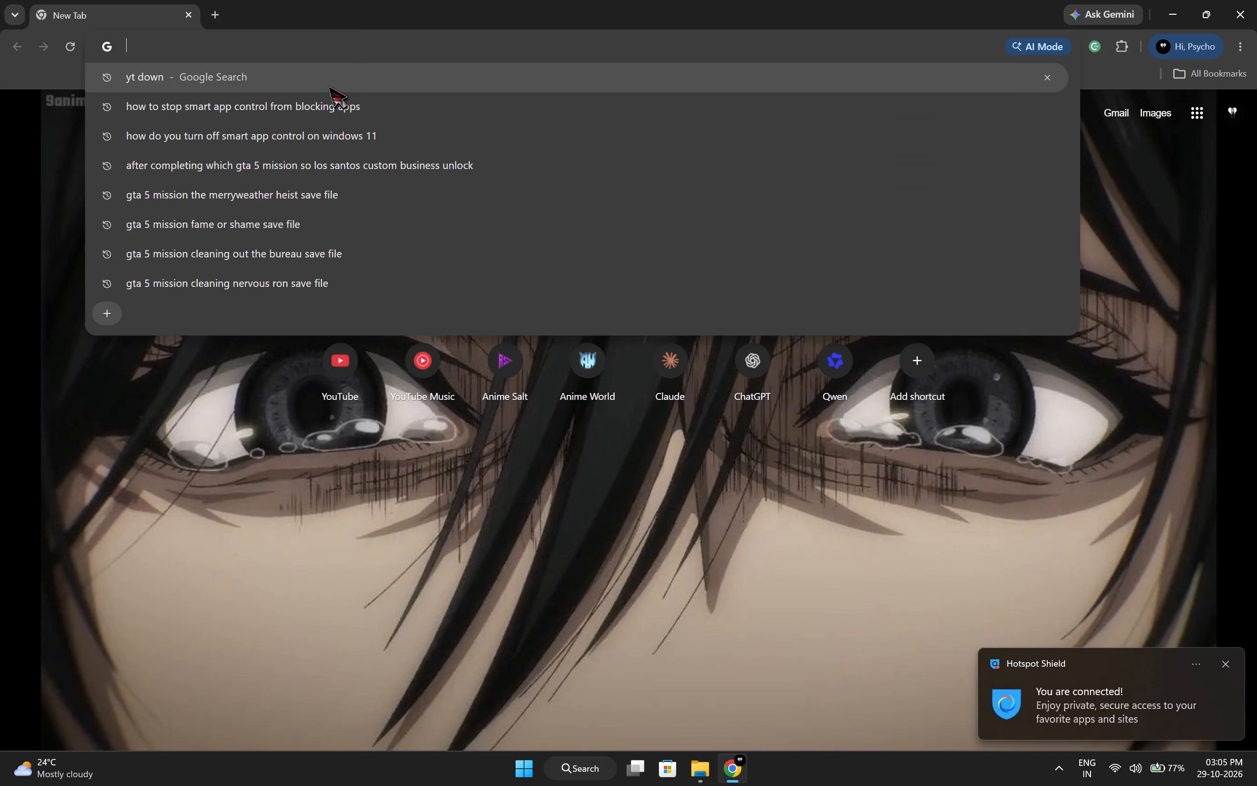
click(318, 116)
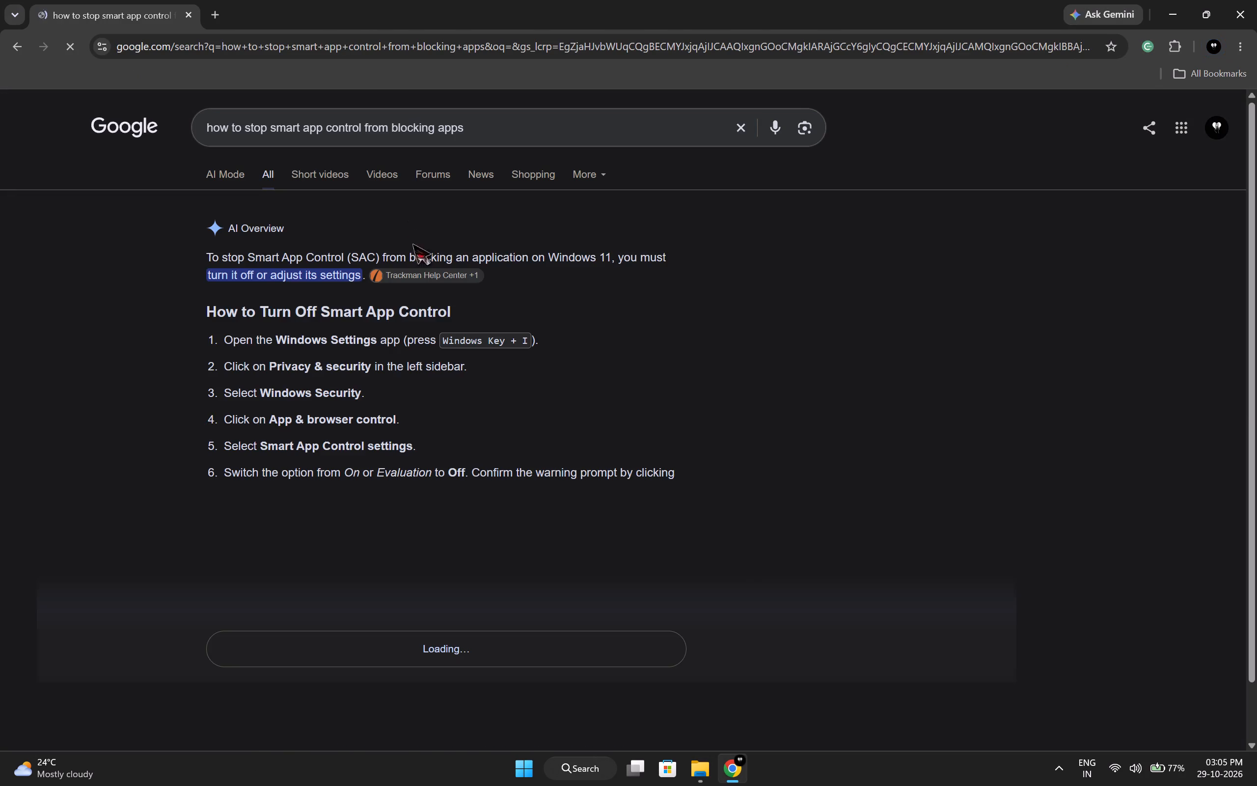
scroll(432, 280, down, 1)
scroll(465, 477, down, 1)
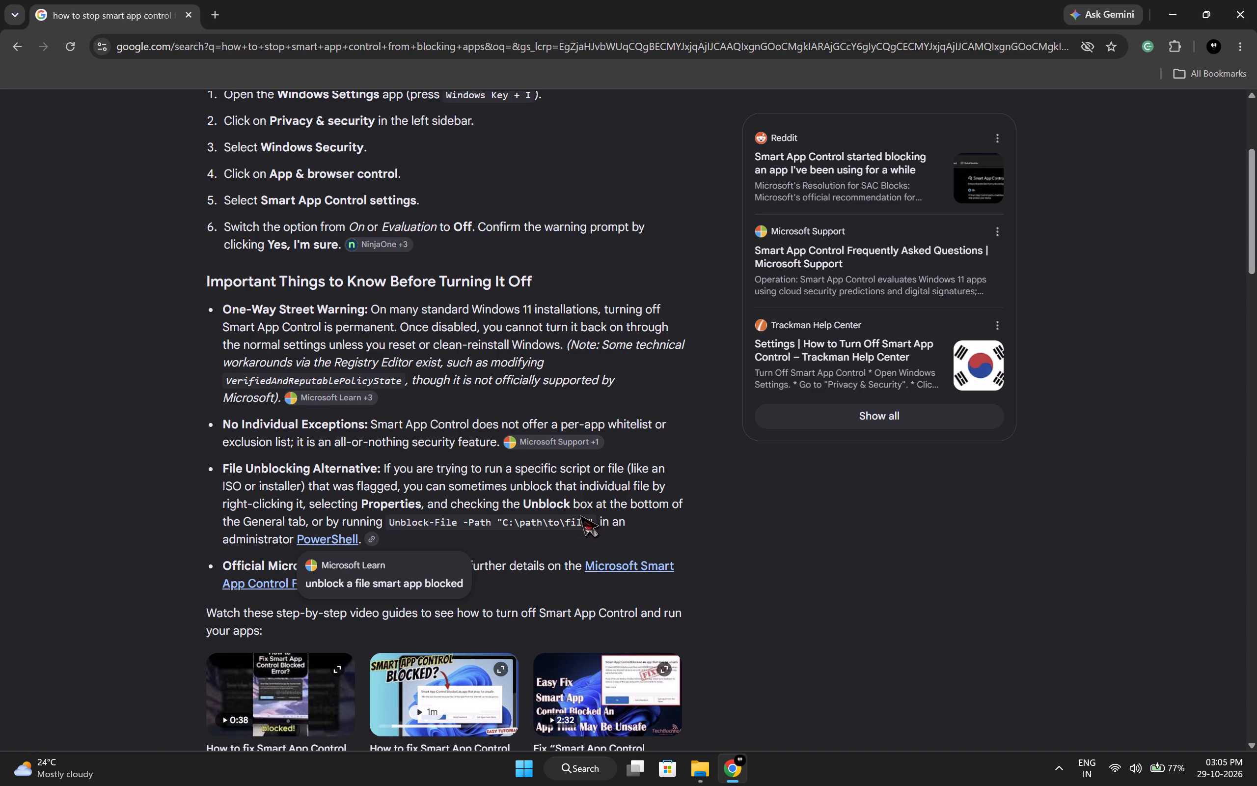
Read Google's AI Overview in Chrome on turning off Smart App Control and its file unblocking alternative.
scroll(579, 515, down, 2)
scroll(700, 528, up, 3)
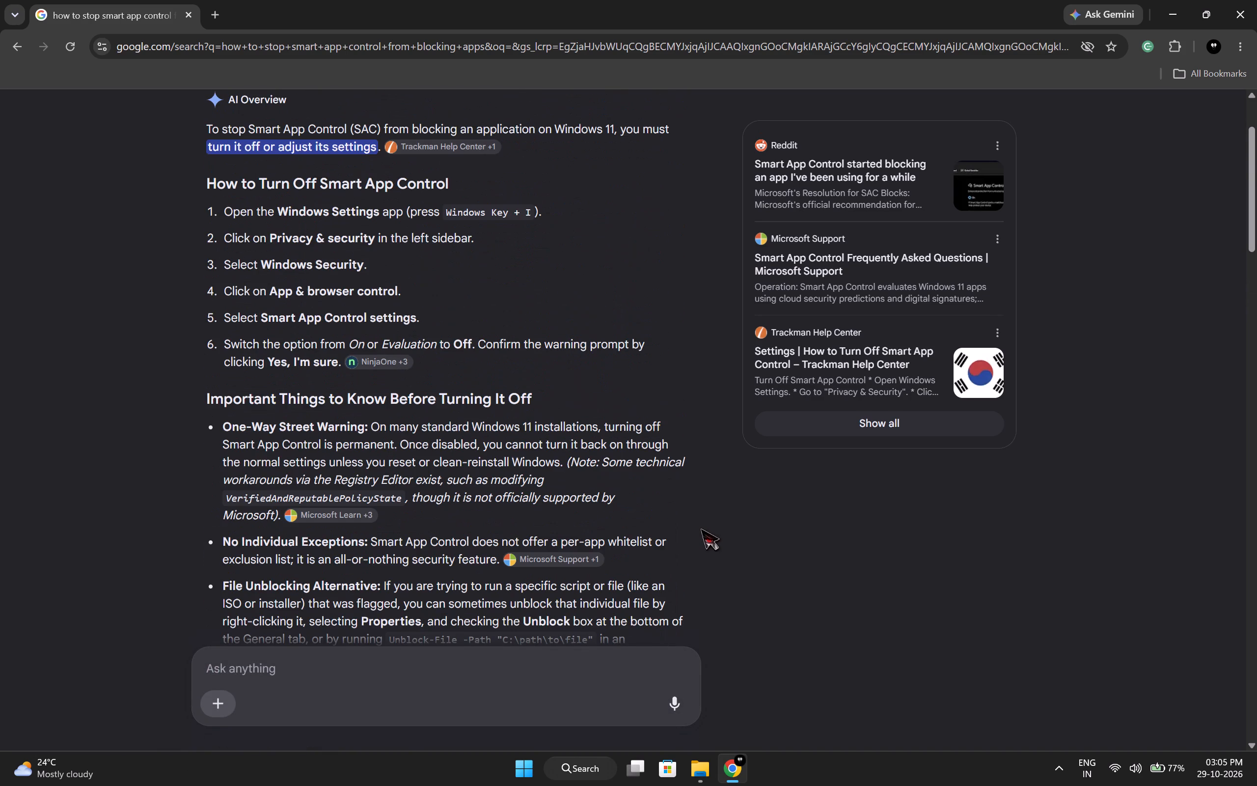
scroll(700, 528, down, 1)
Search Windows for "voice" and open the Voicebox app's file location.
click(575, 776)
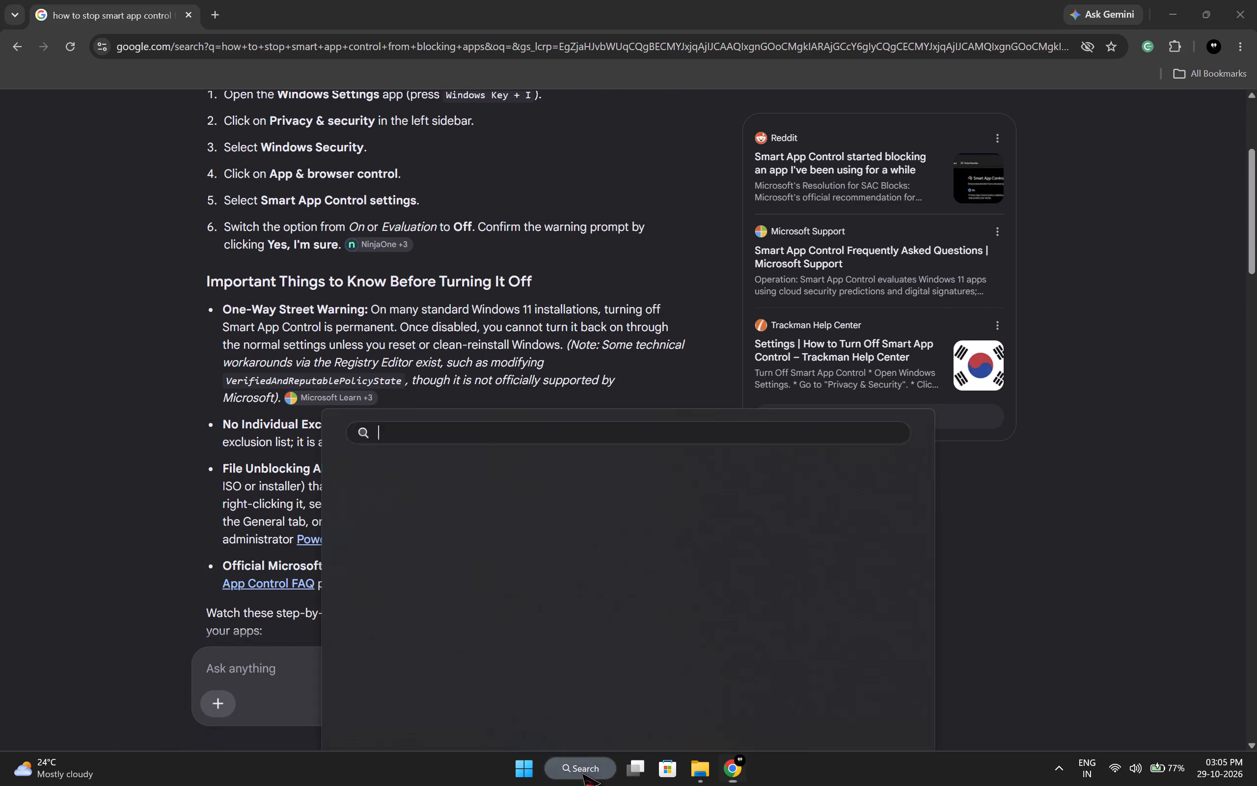
text(voice)
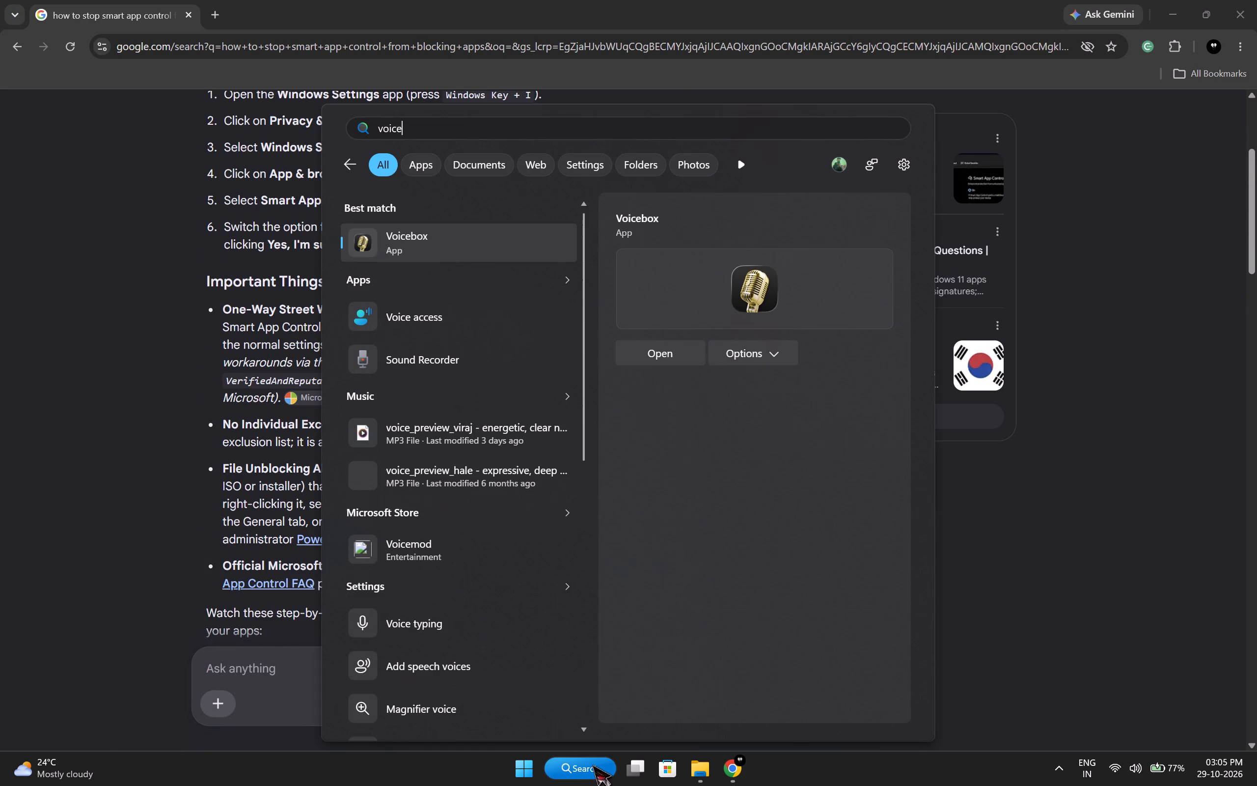
click(778, 362)
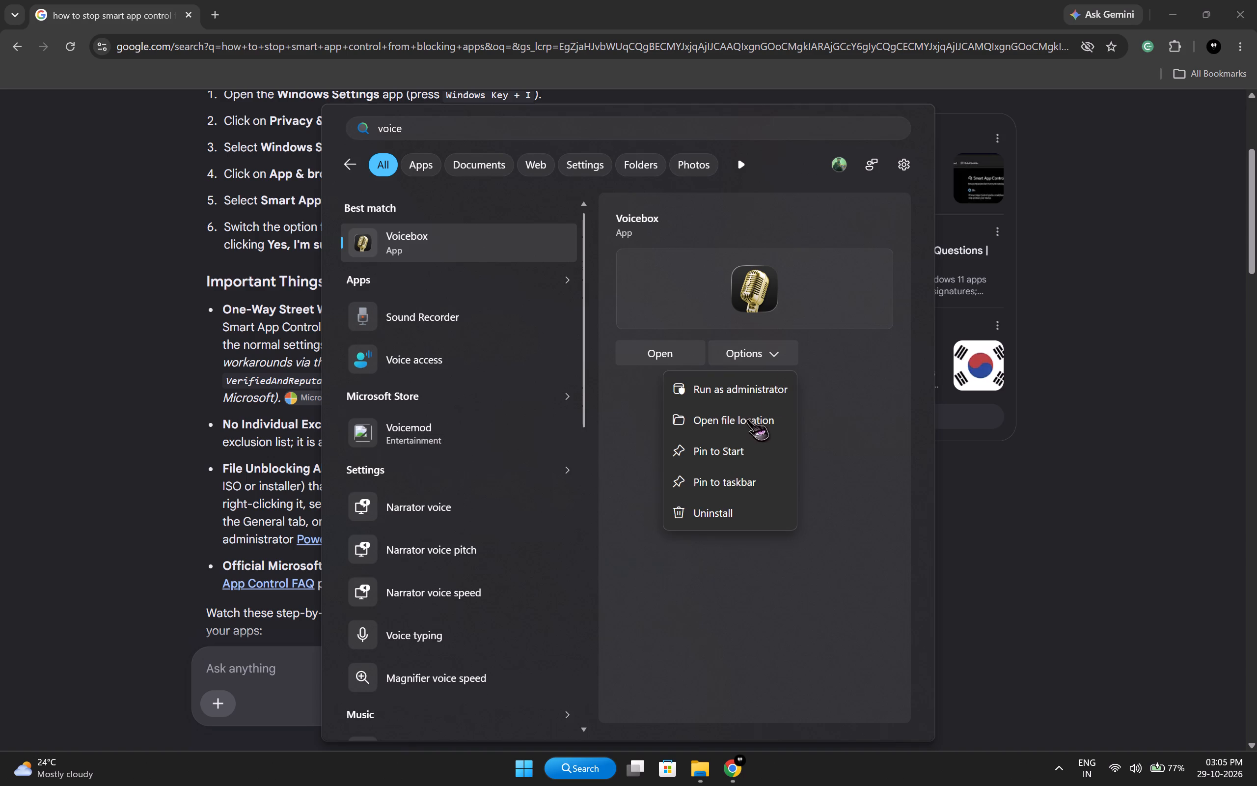
click(746, 419)
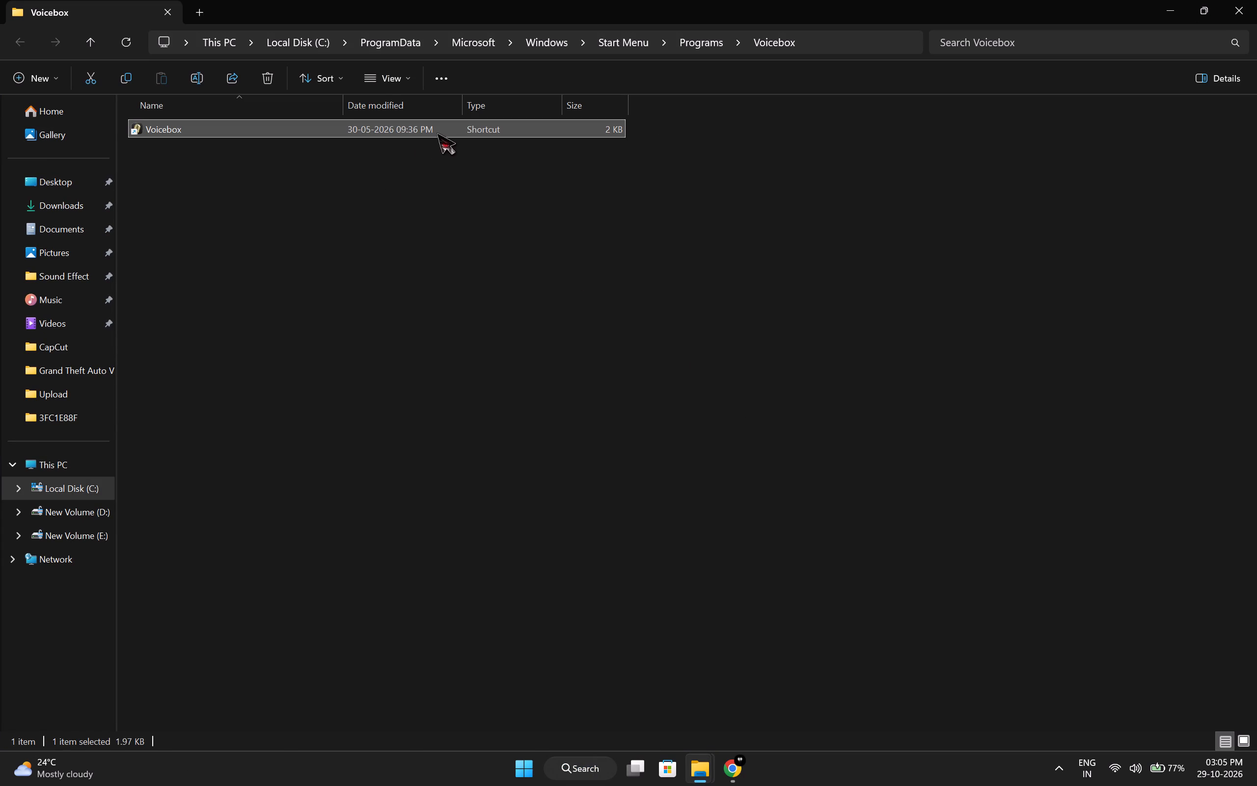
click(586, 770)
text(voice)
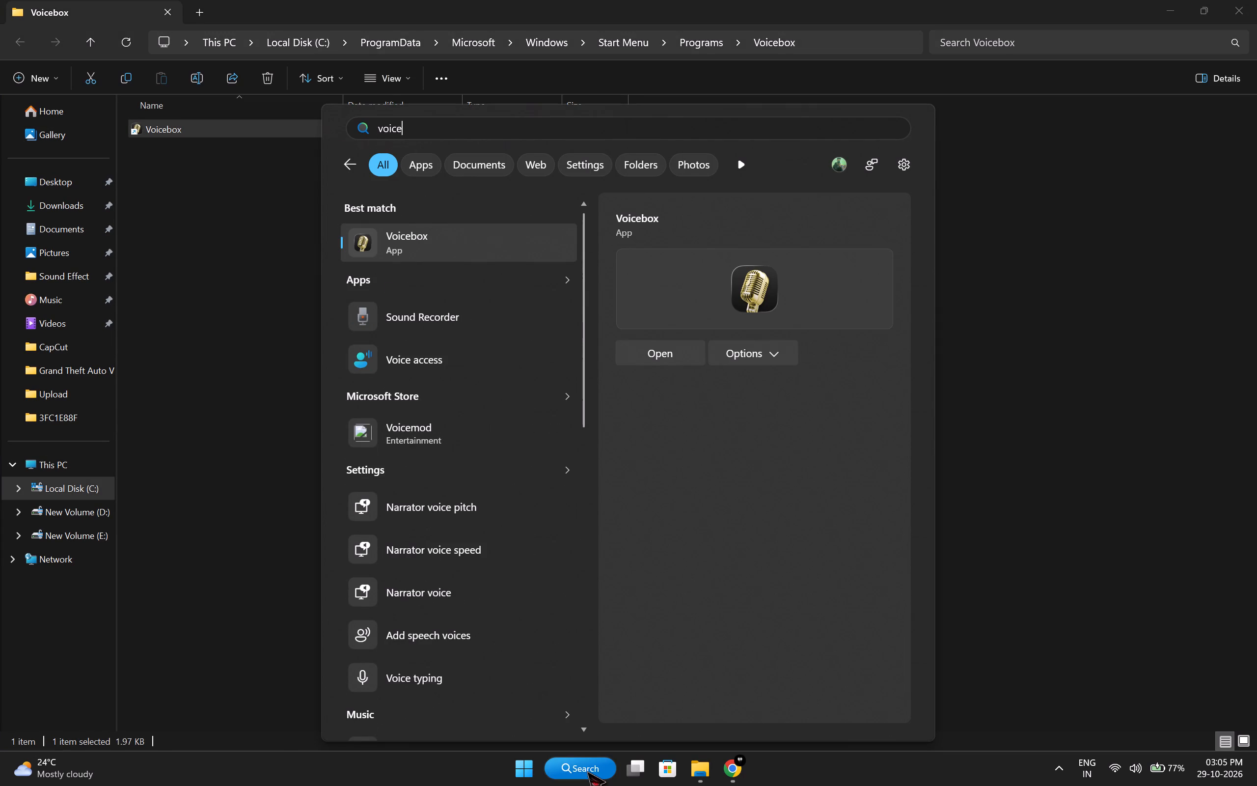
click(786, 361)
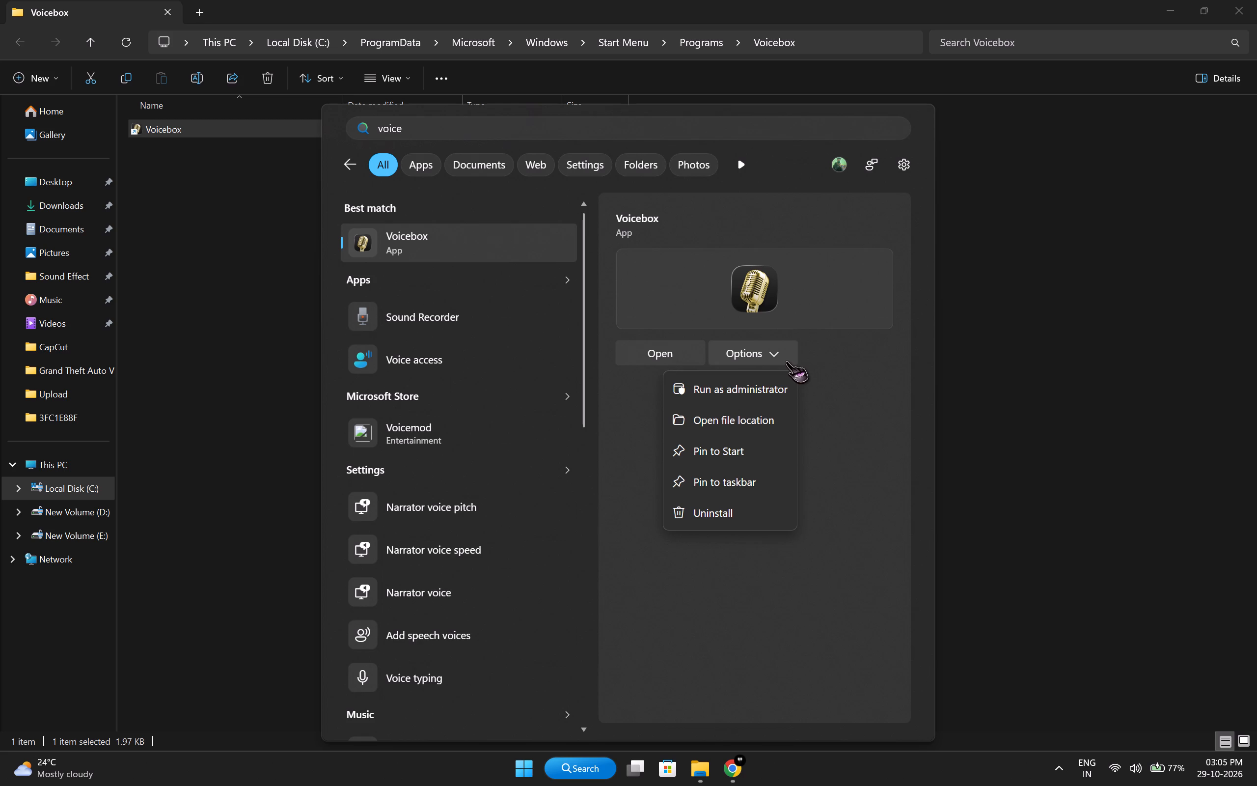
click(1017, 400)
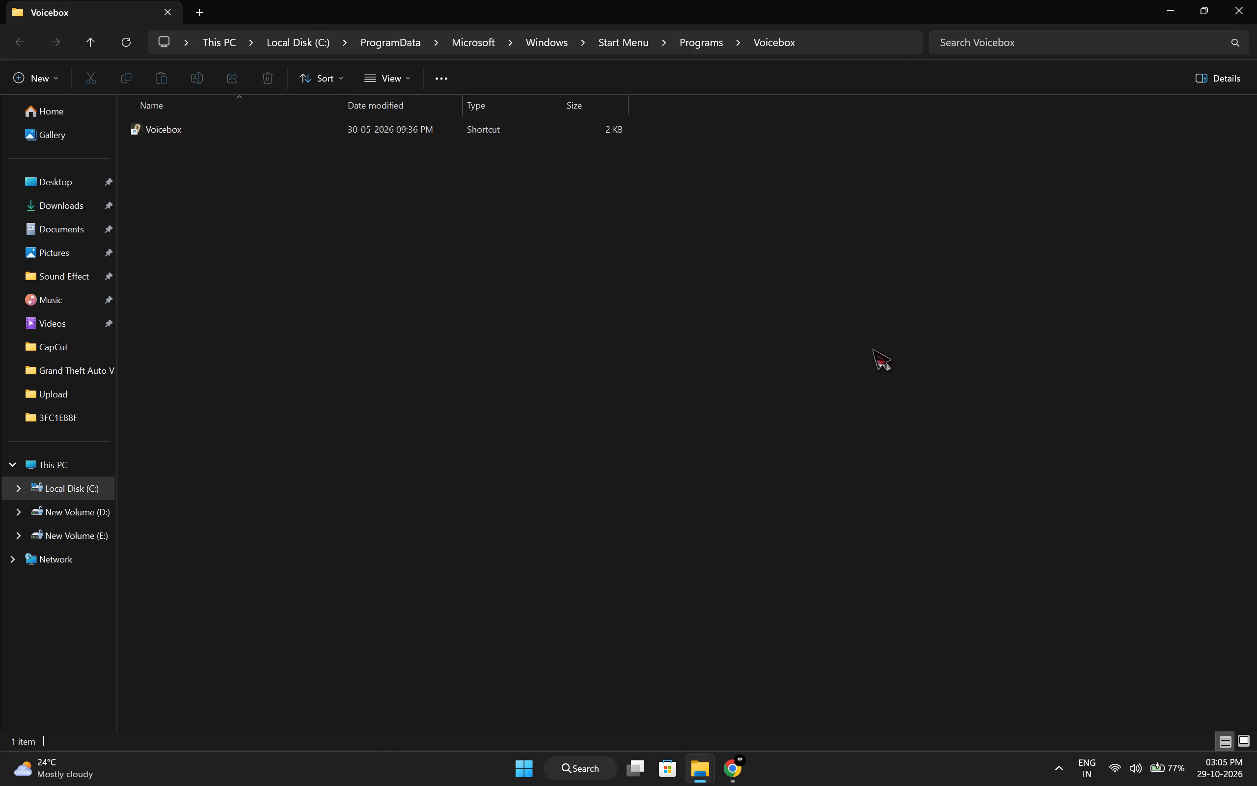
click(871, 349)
Look through the Start Menu Programs folder and the Program Files folder on New Volume (D:) for the Voicebox installation.
click(702, 43)
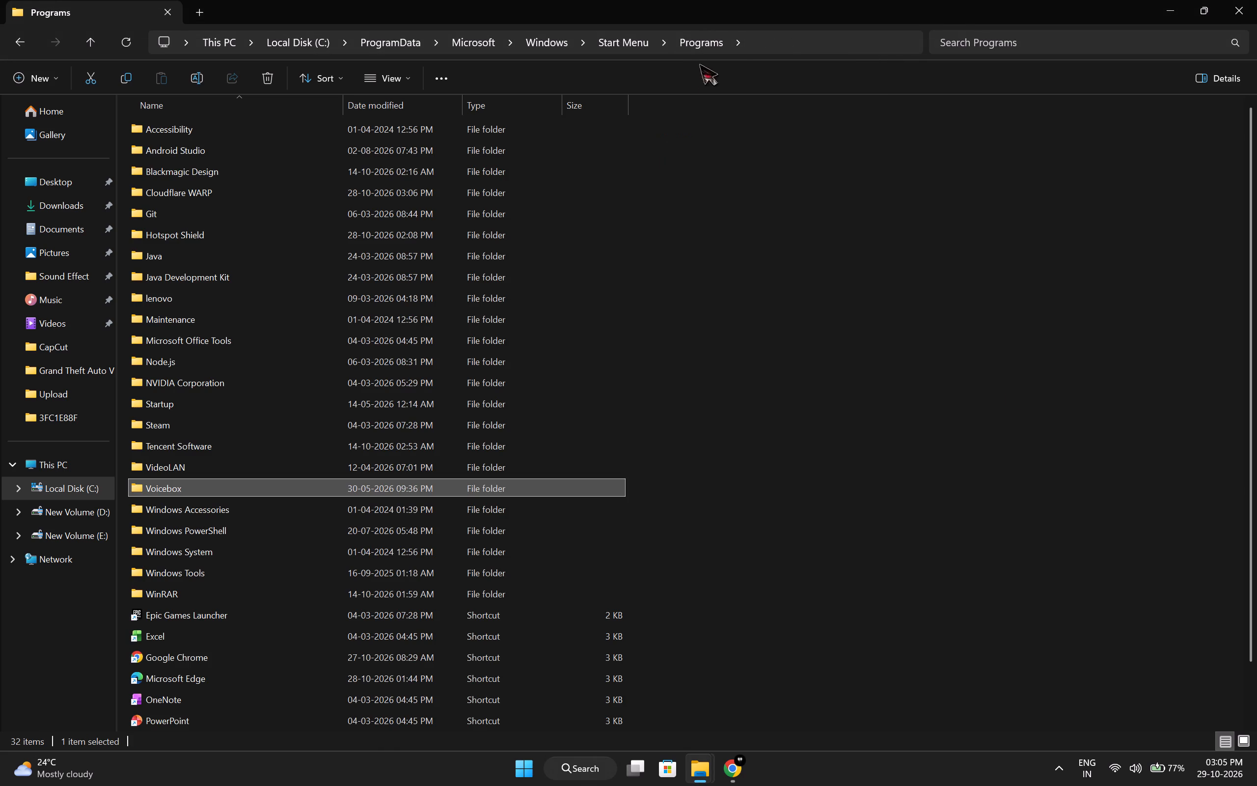
double_click(311, 485)
drag(389, 442, 390, 442)
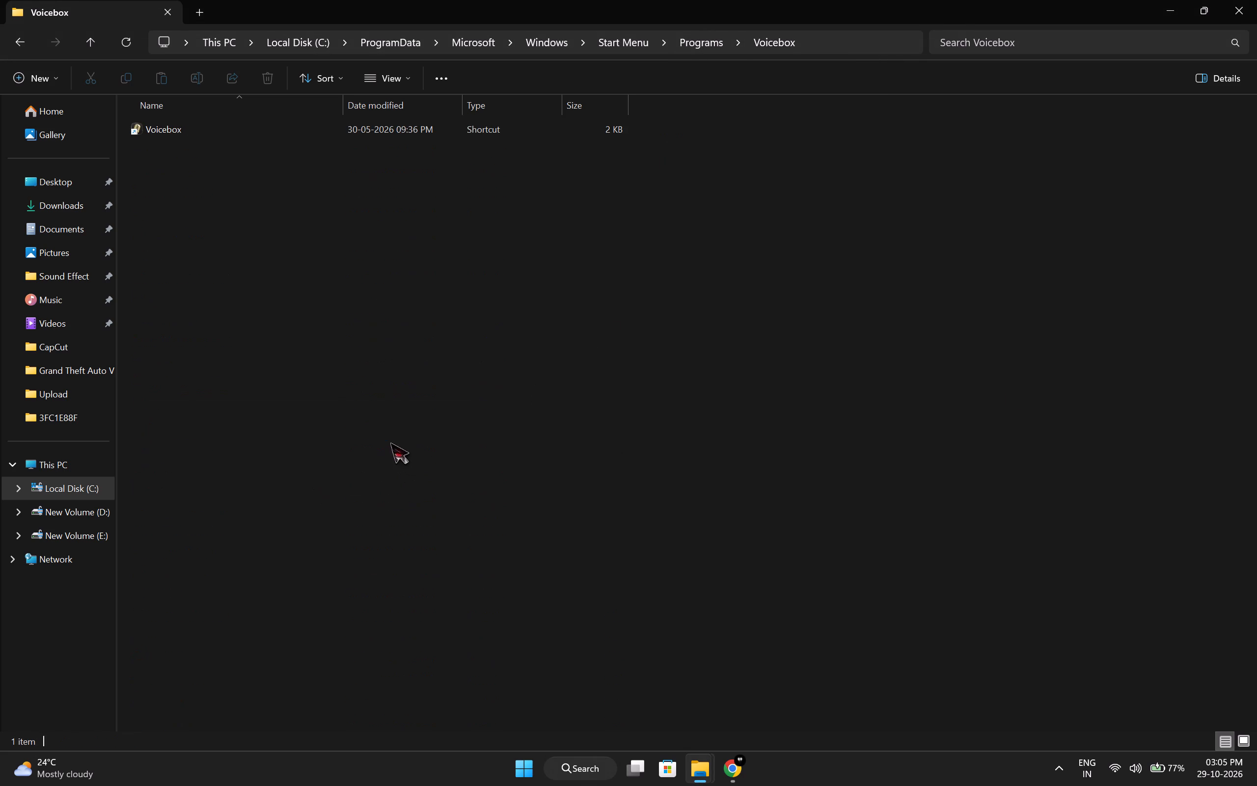
drag(390, 442, 413, 460)
click(393, 458)
scroll(714, 379, up, 4)
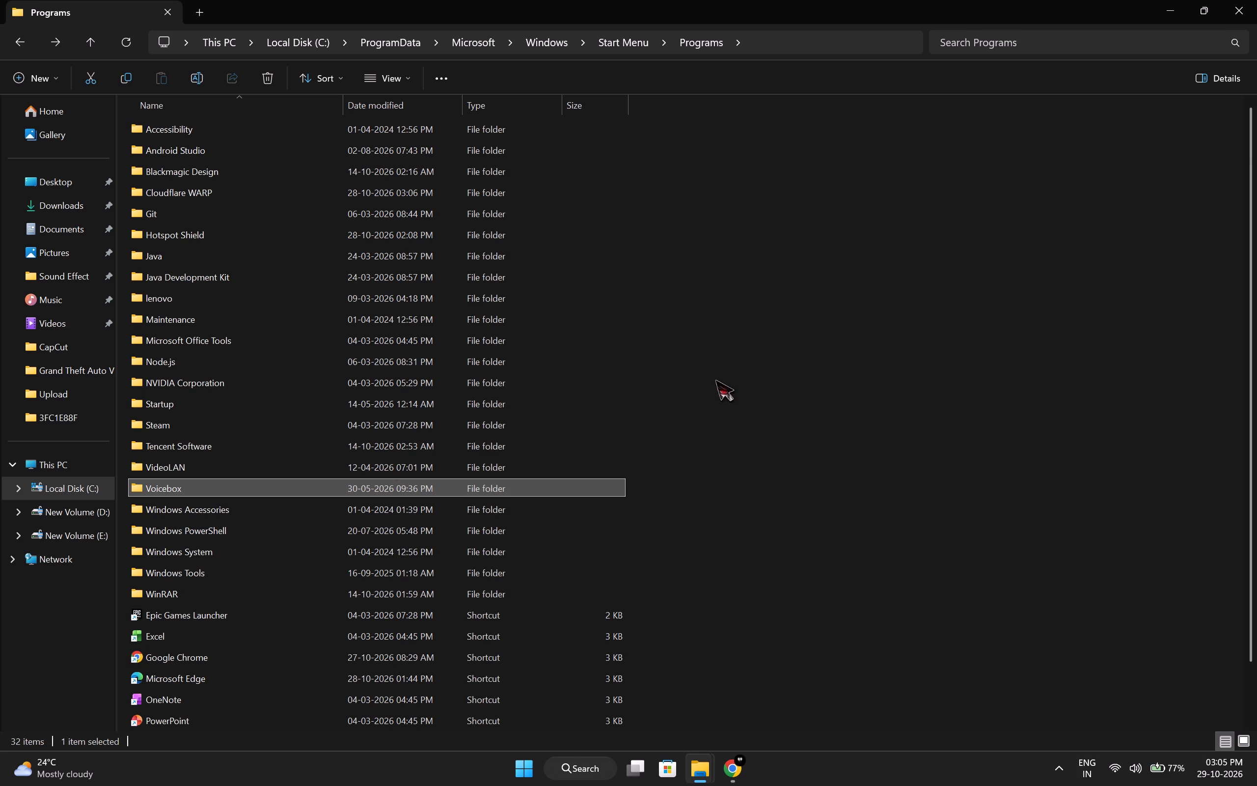
scroll(716, 379, down, 4)
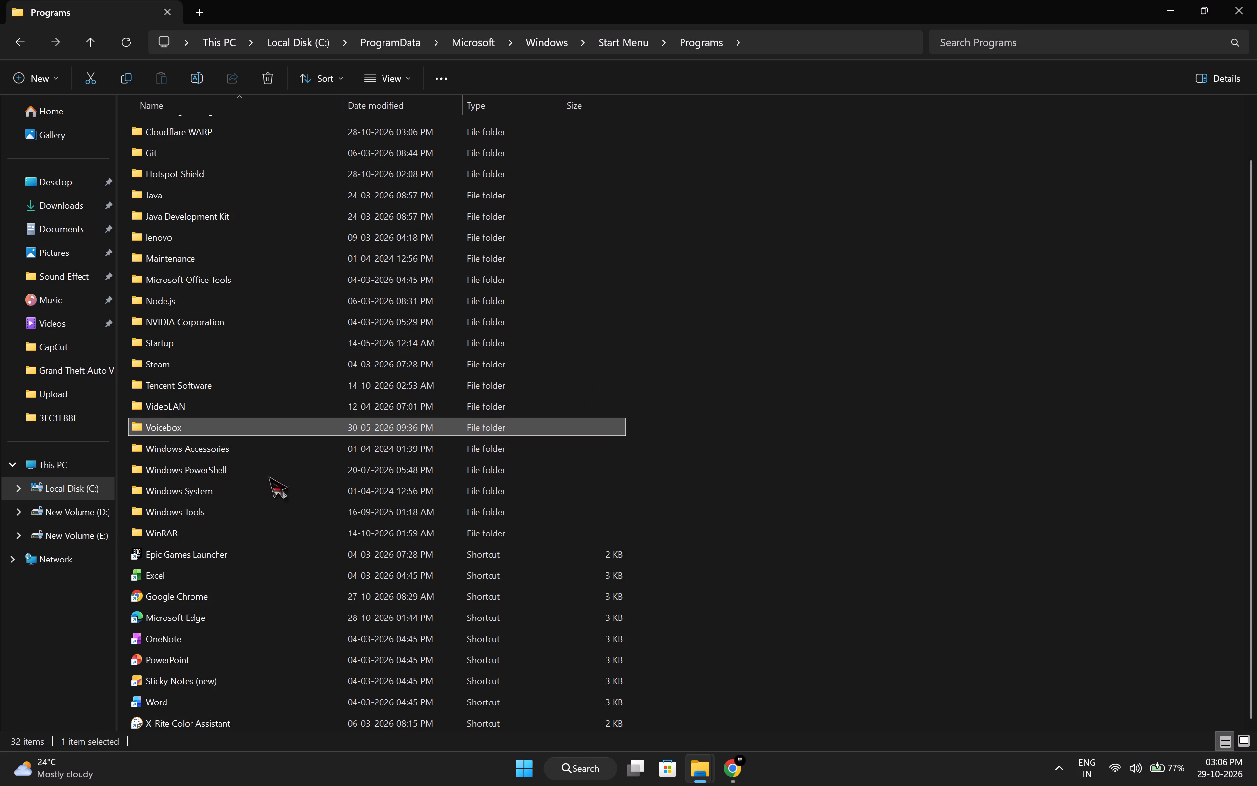
click(55, 515)
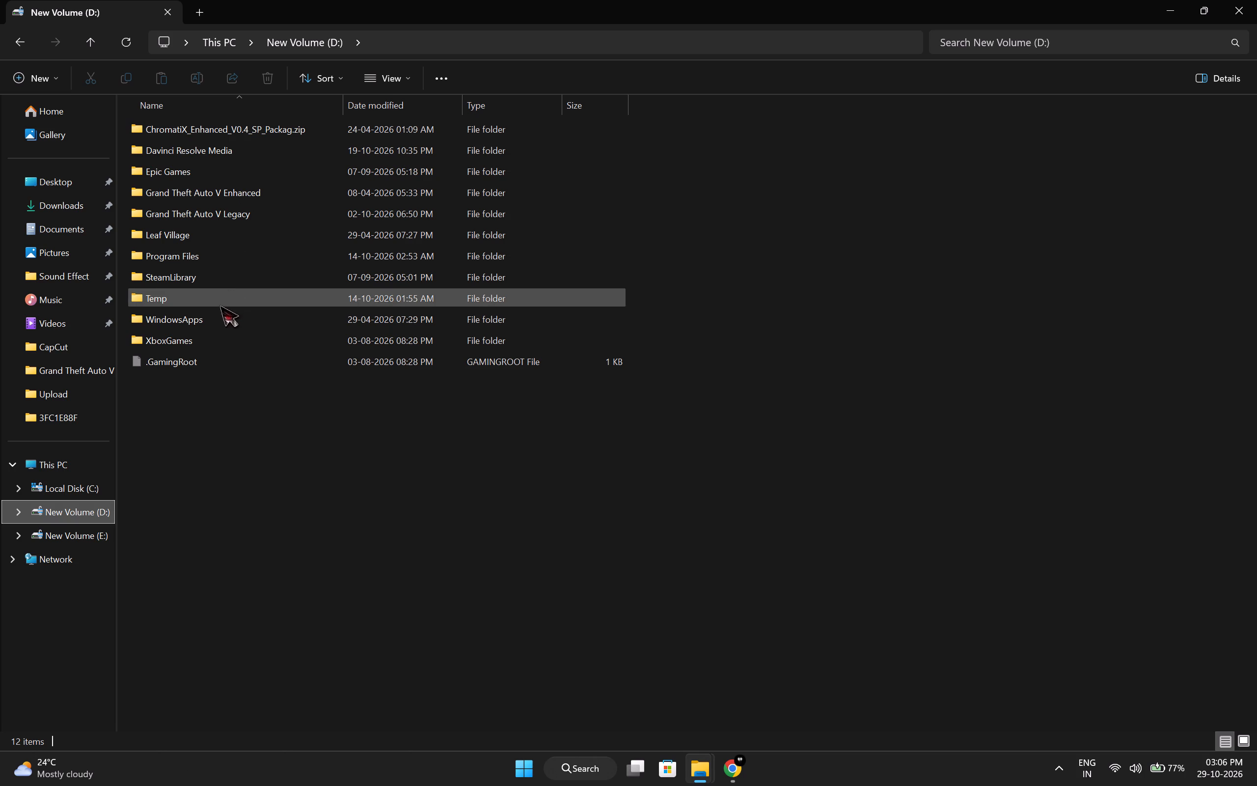
double_click(242, 250)
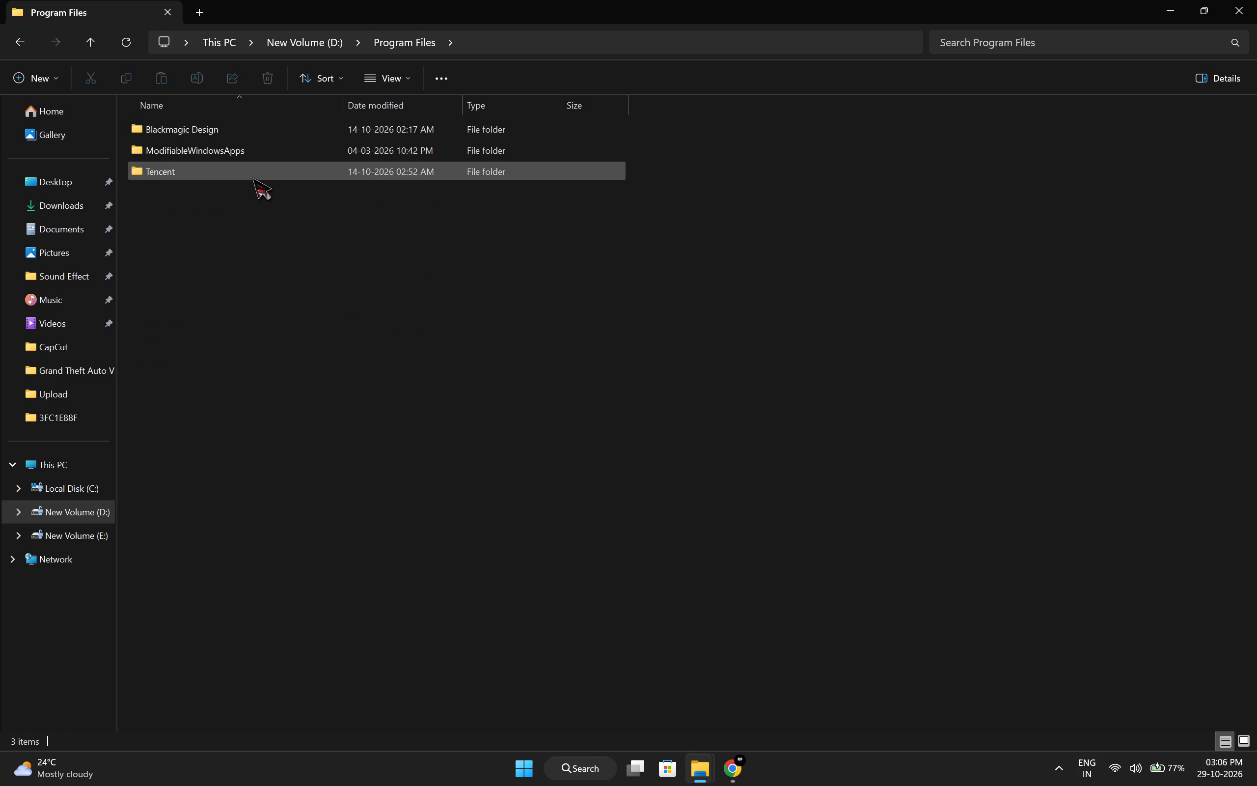
click(251, 180)
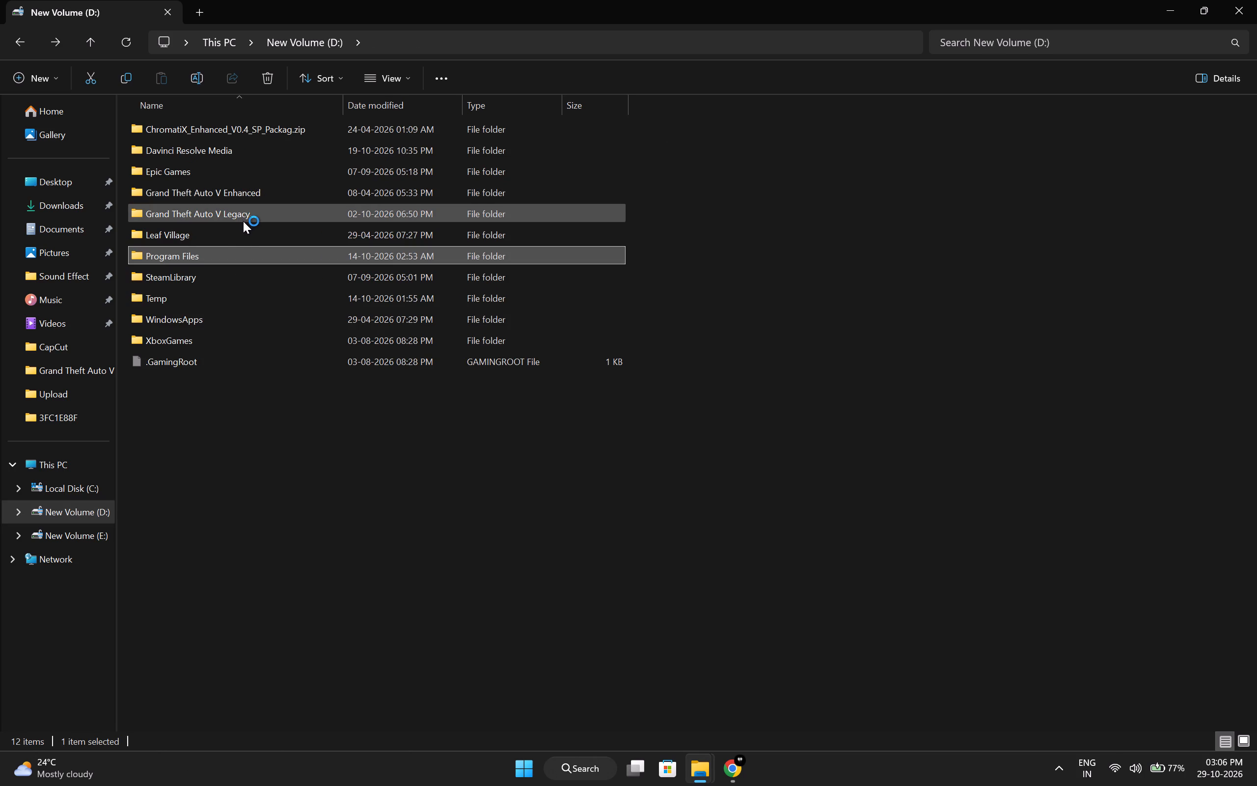
click(242, 243)
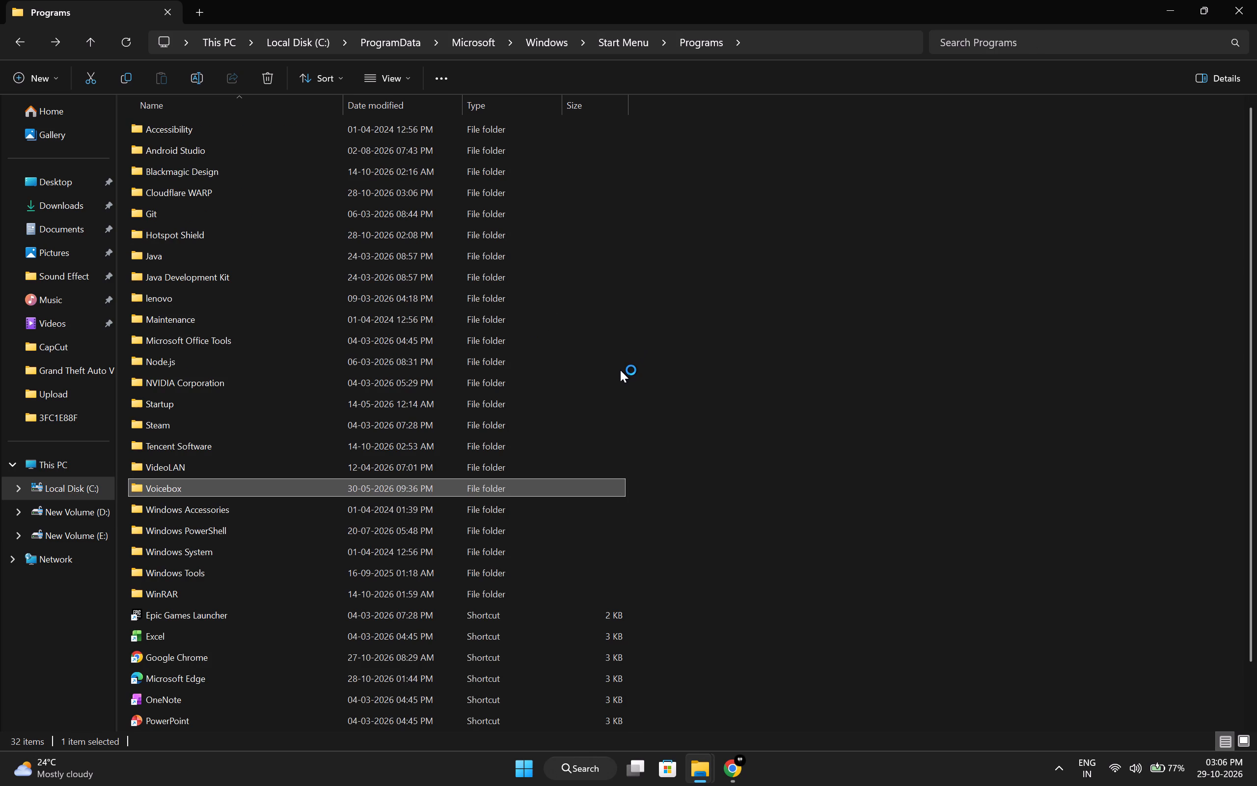
click(612, 456)
click(601, 457)
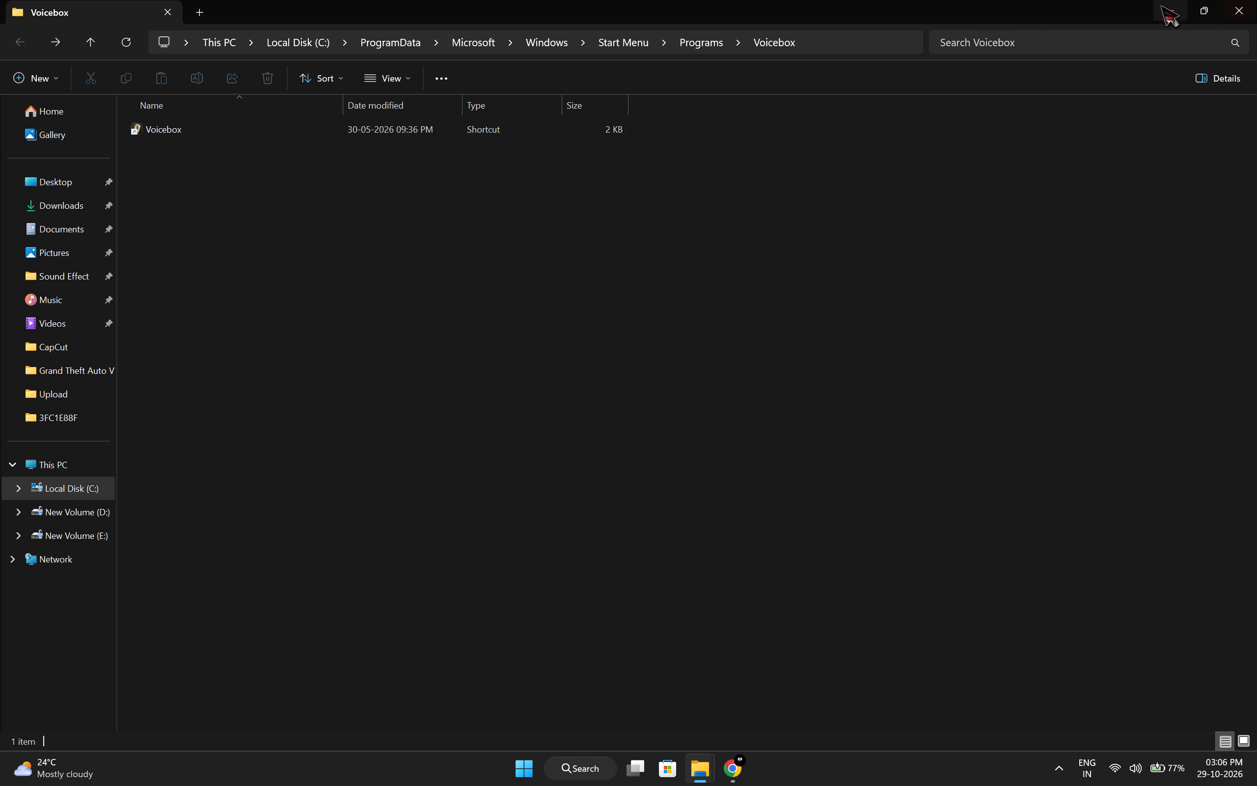
click(899, 235)
Go up to Local Disk (C:), find the Voicebox installation folder in Program Files, and select the voicebox application.
click(622, 40)
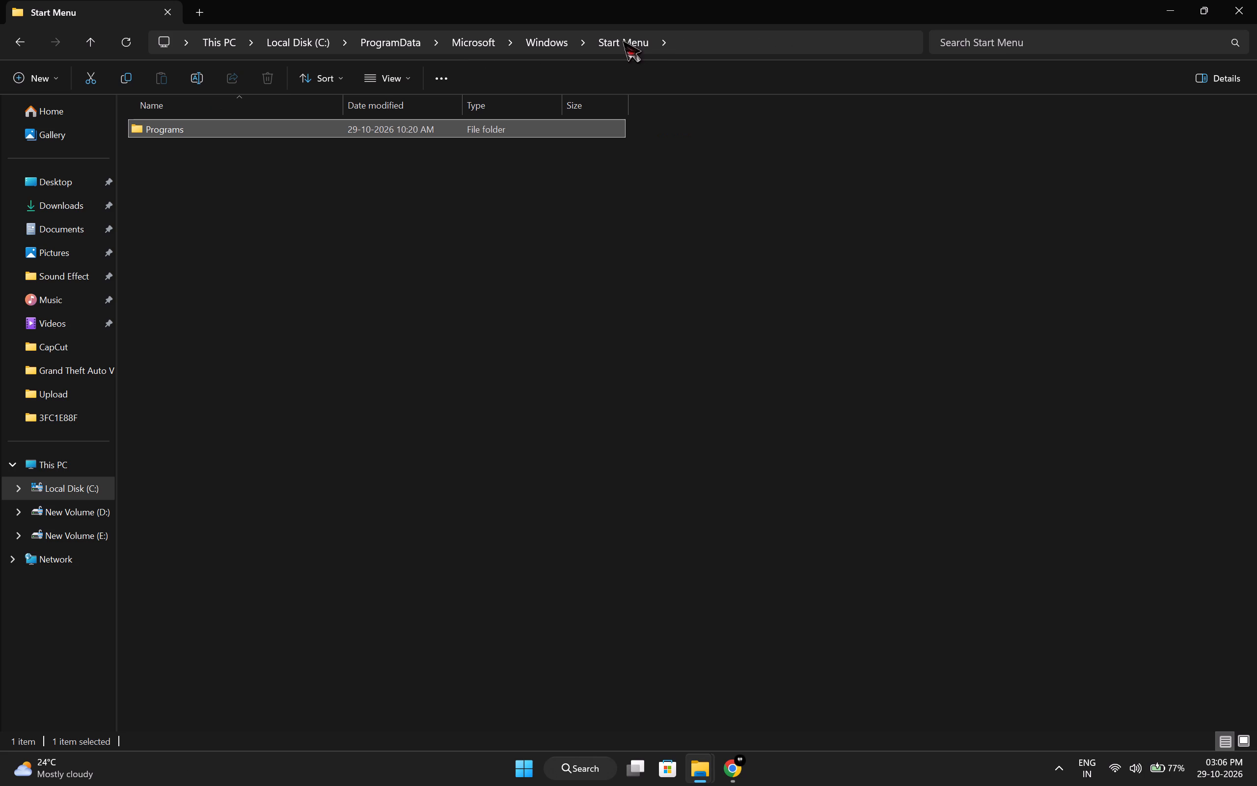
click(530, 41)
click(485, 39)
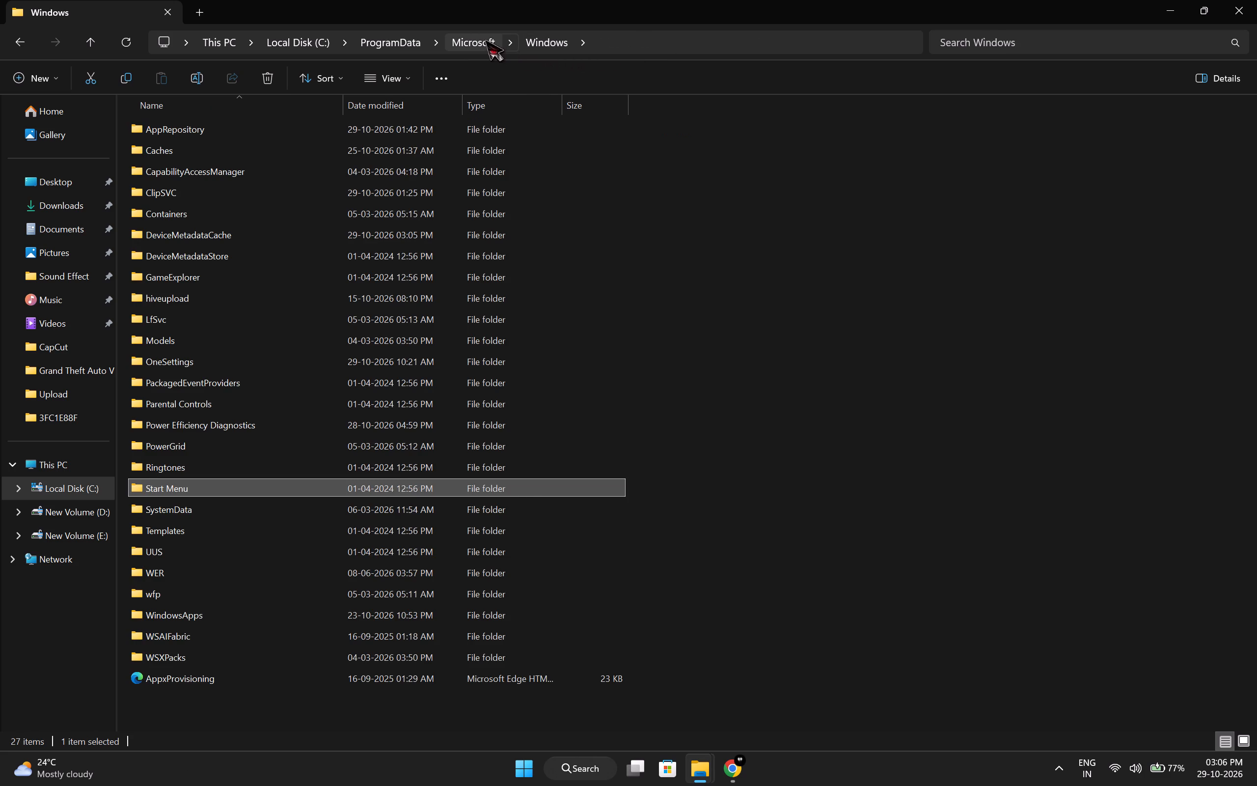
click(397, 45)
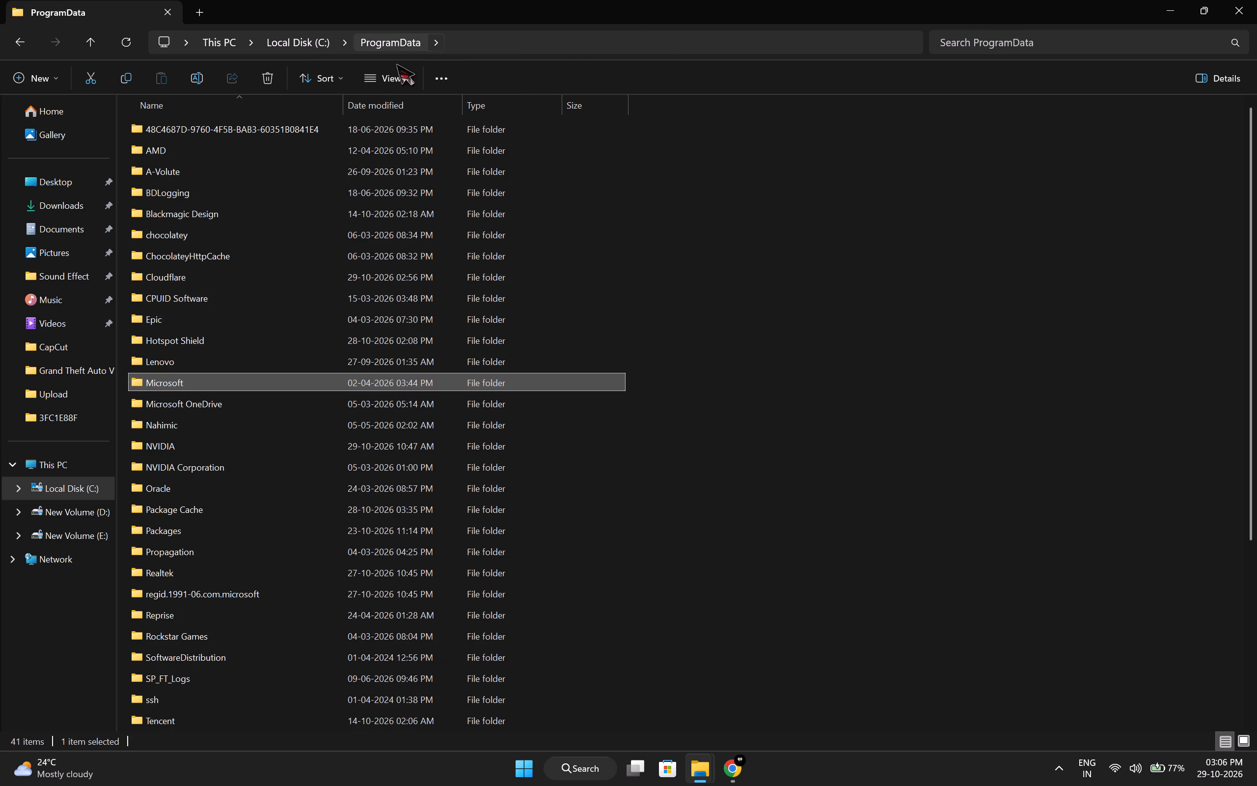
scroll(550, 370, down, 5)
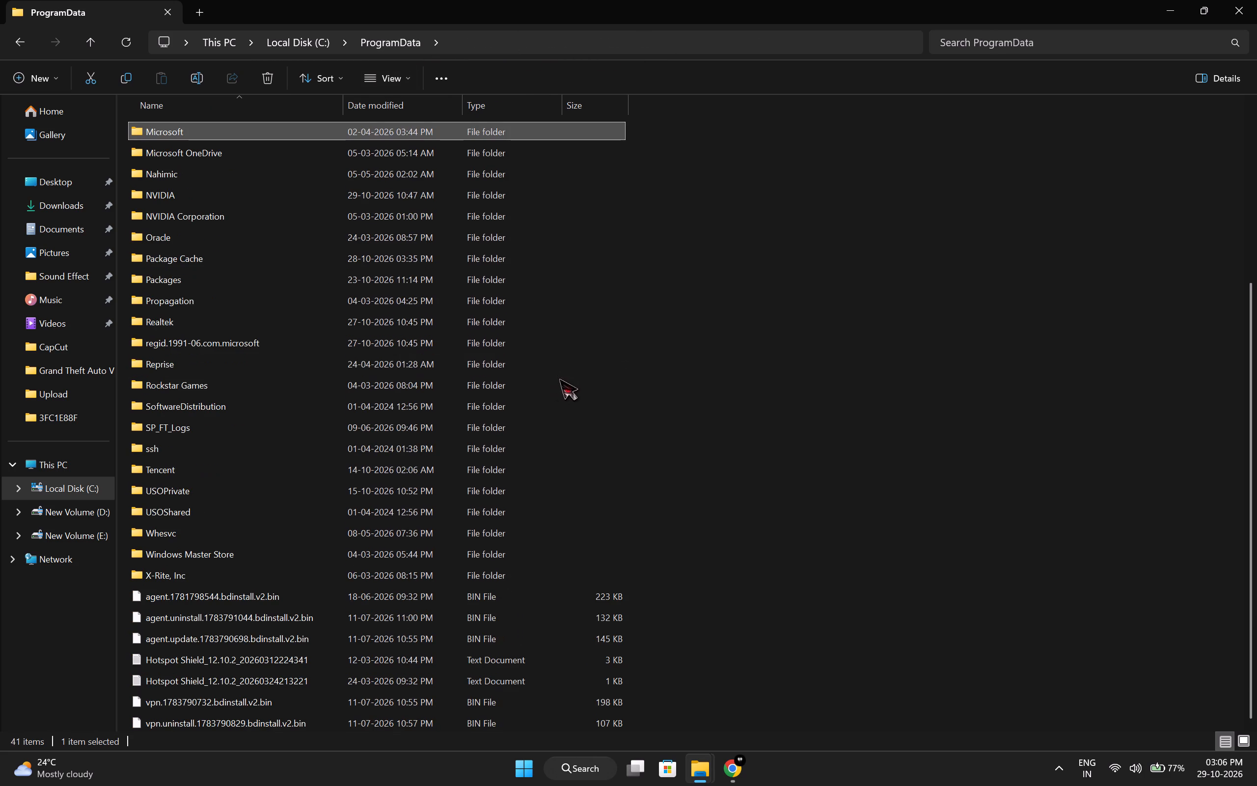
scroll(559, 378, up, 5)
click(306, 41)
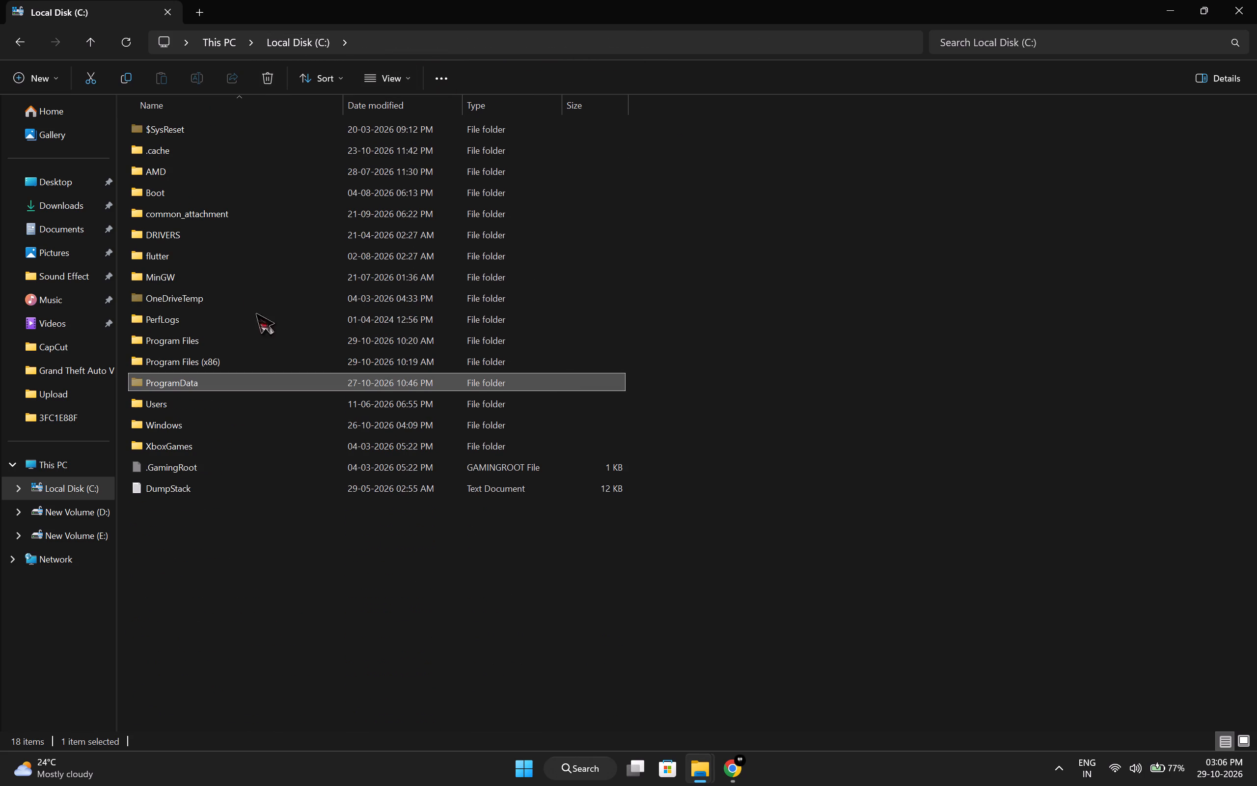
double_click(244, 364)
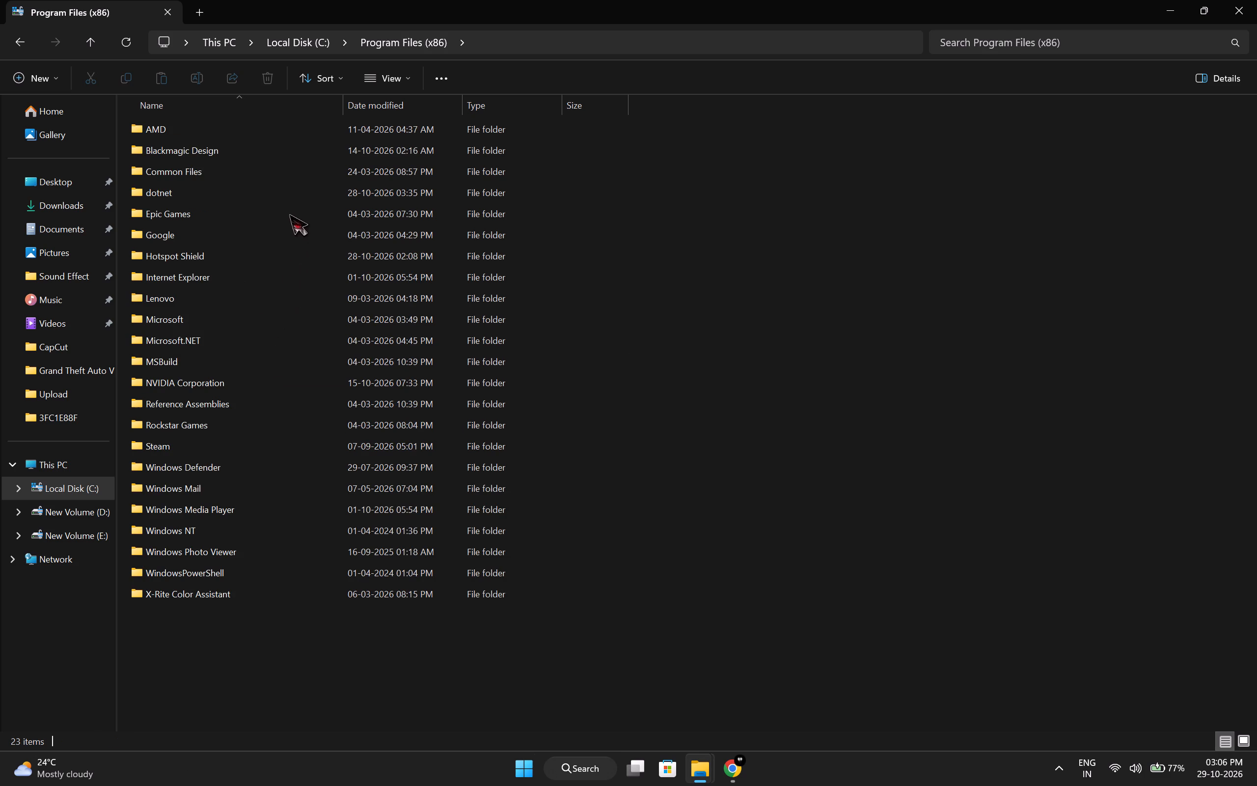
click(350, 349)
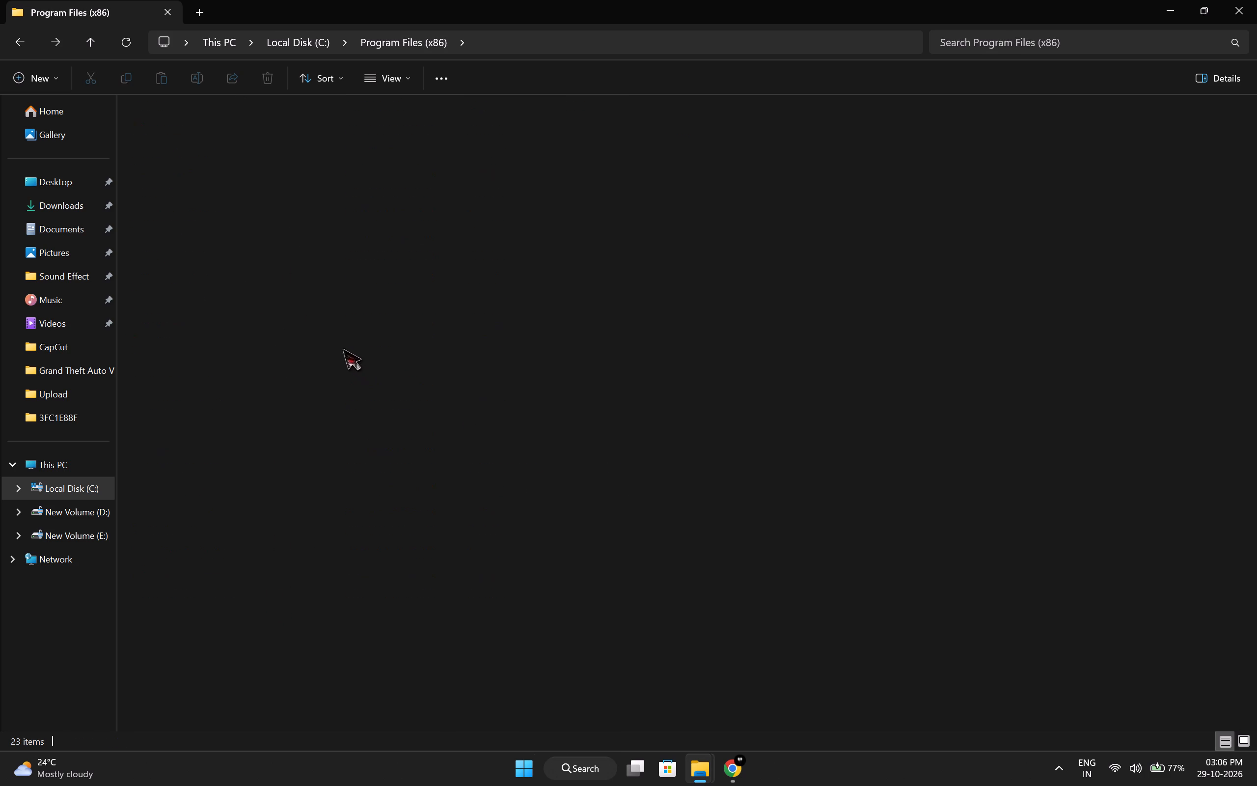
double_click(259, 332)
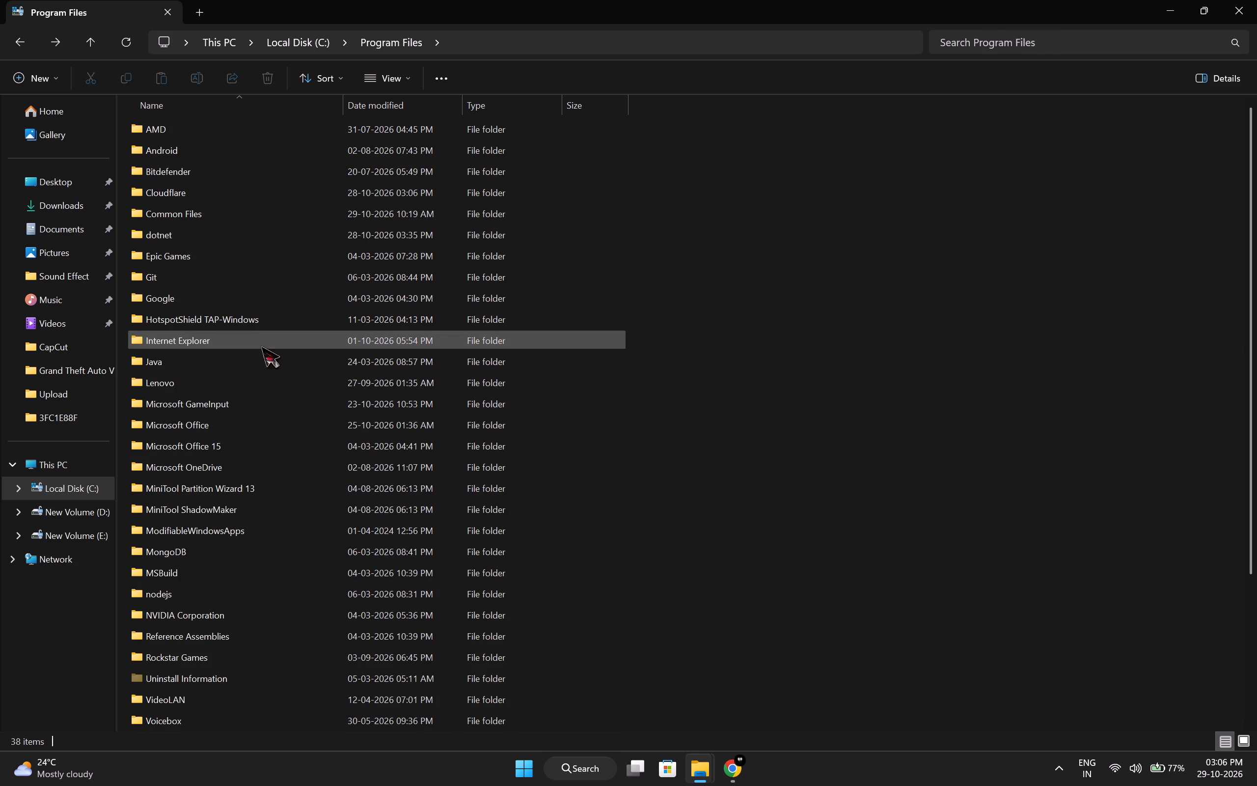
double_click(227, 719)
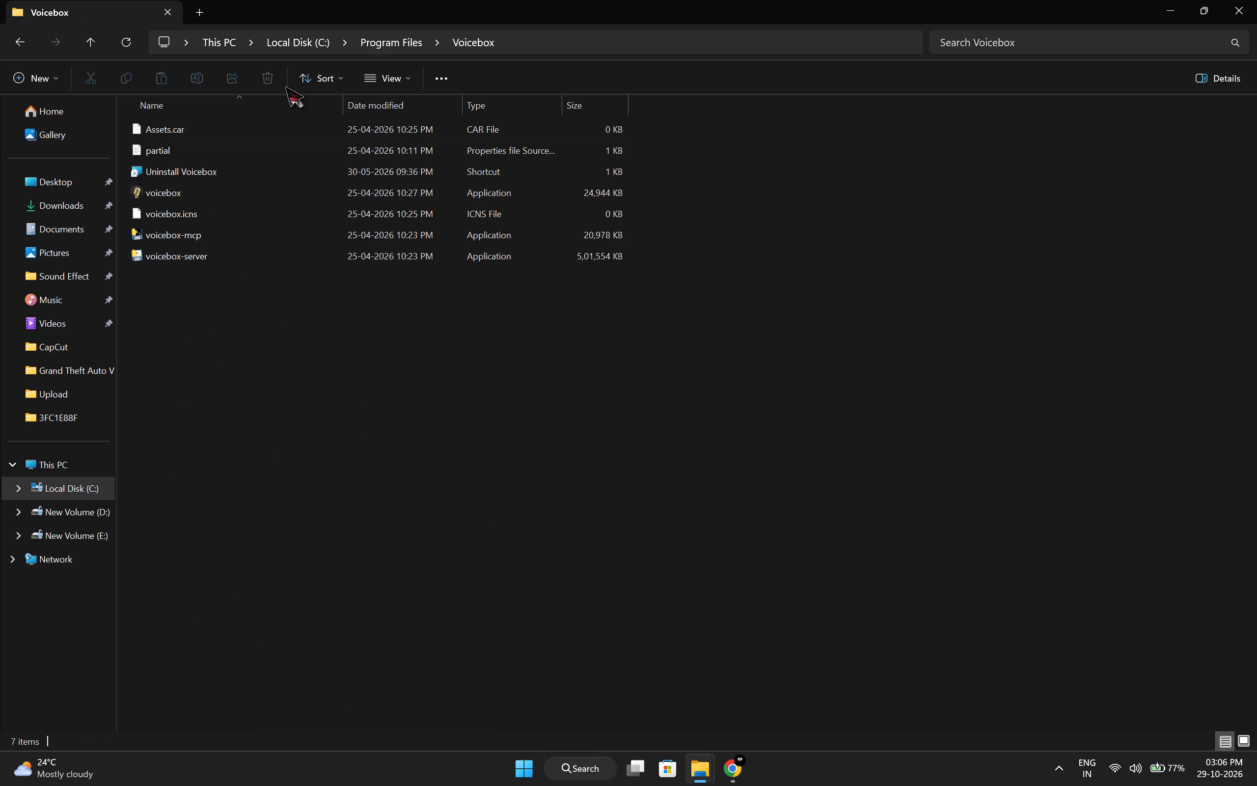
click(395, 194)
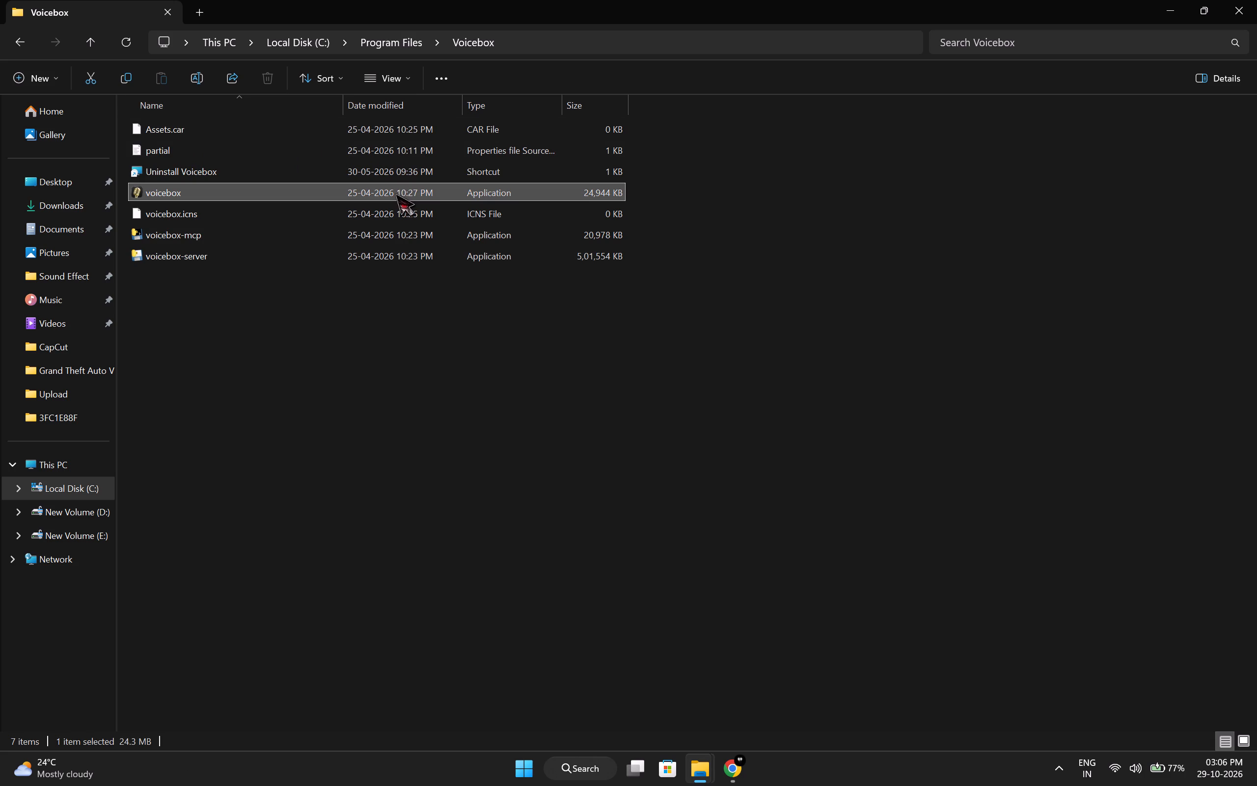
Inspect the voicebox application's General, Security and advanced attribute properties for an unblock option, checking against the Google guidance.
right_click(395, 194)
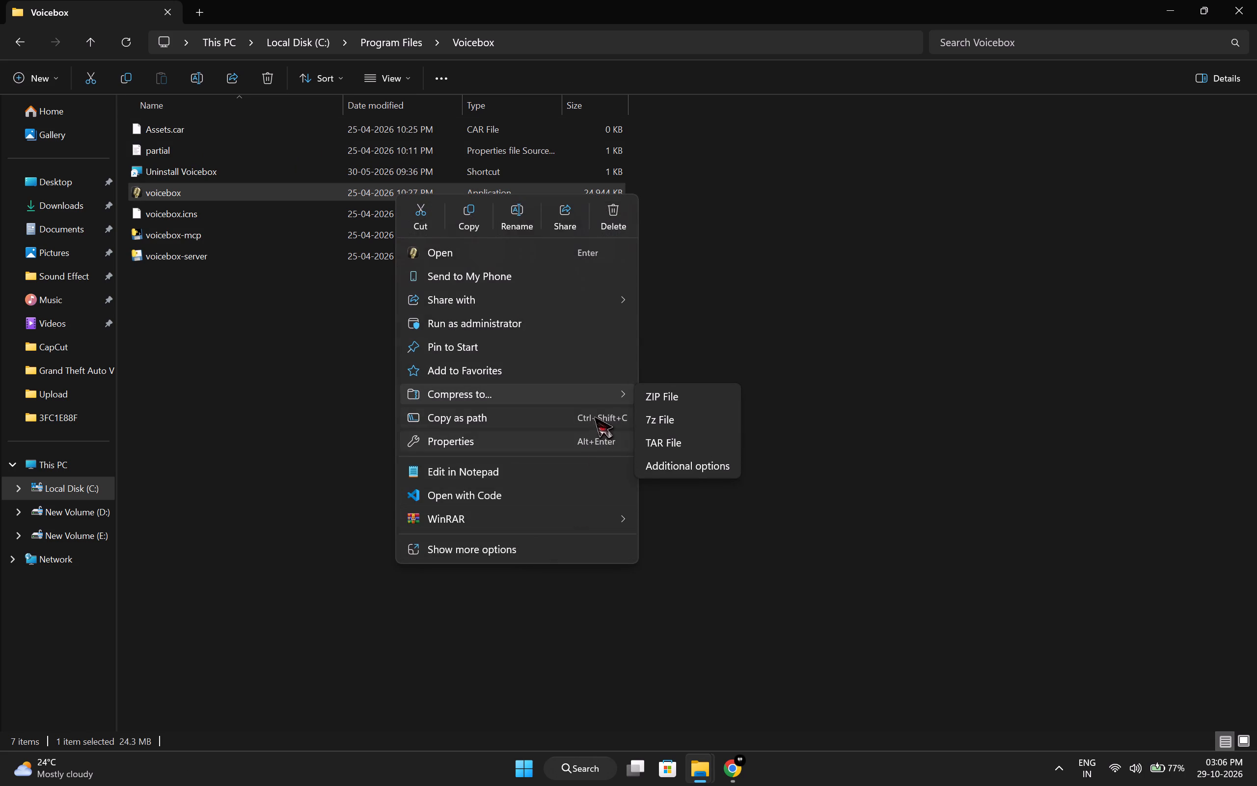
click(592, 441)
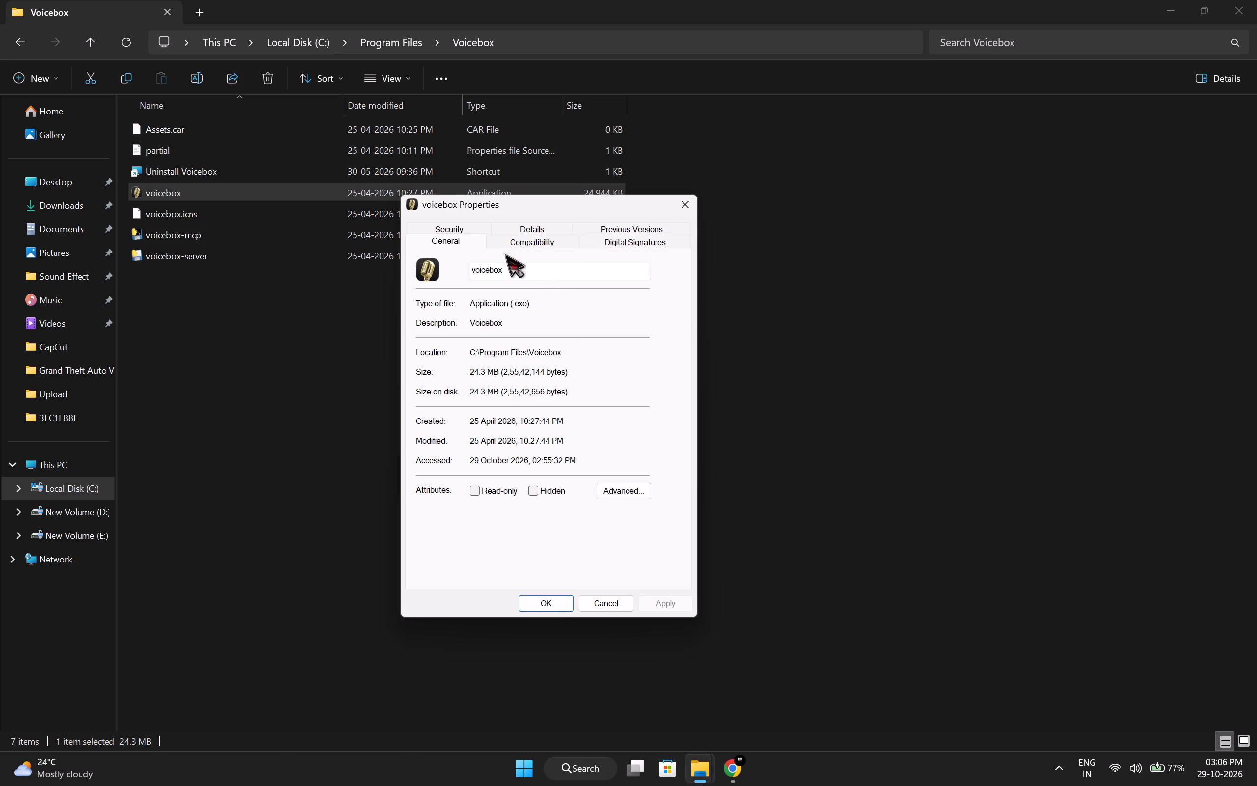
click(459, 225)
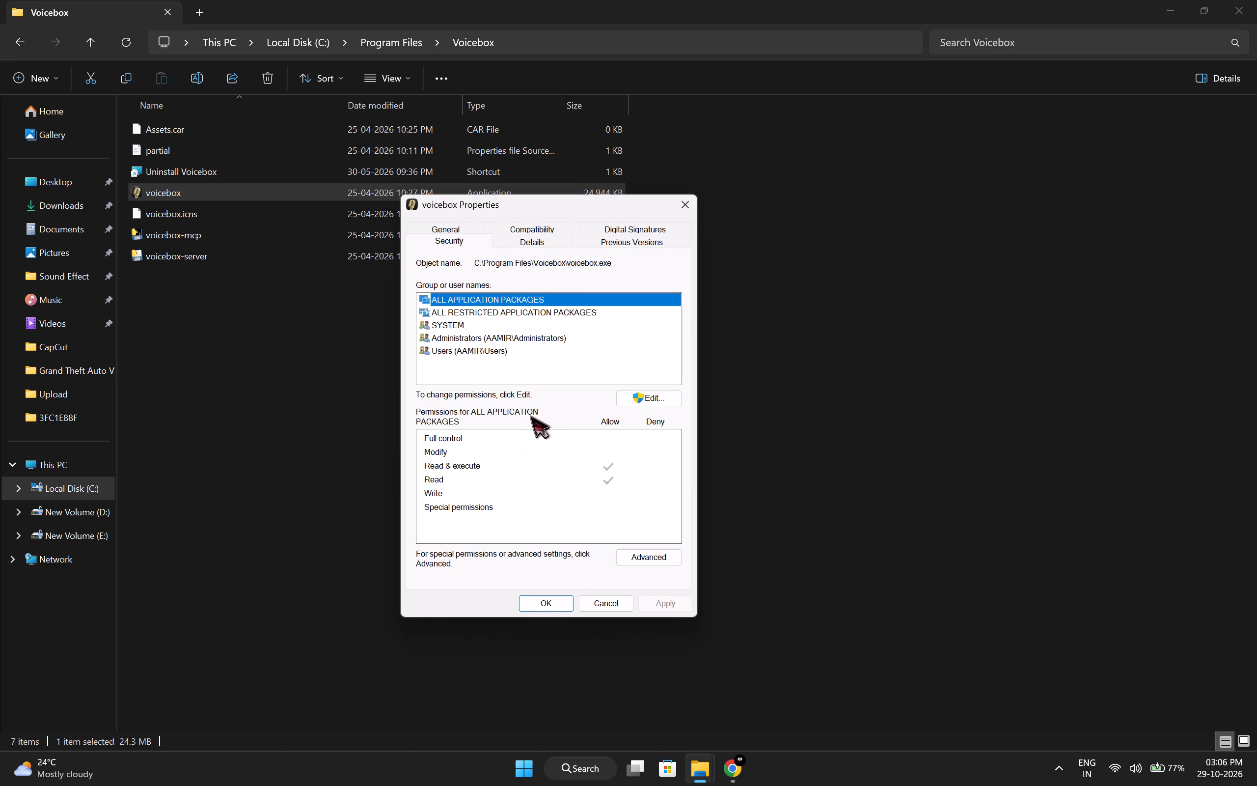
click(730, 759)
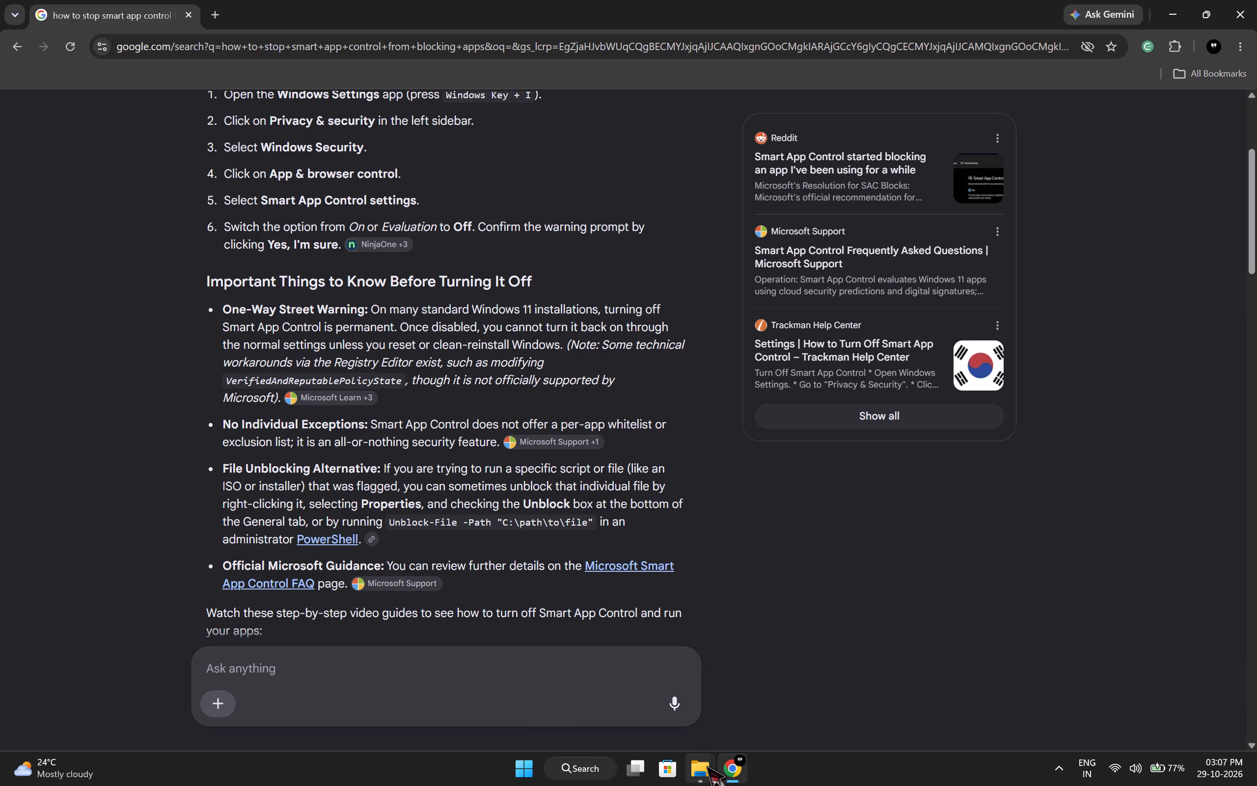
click(835, 682)
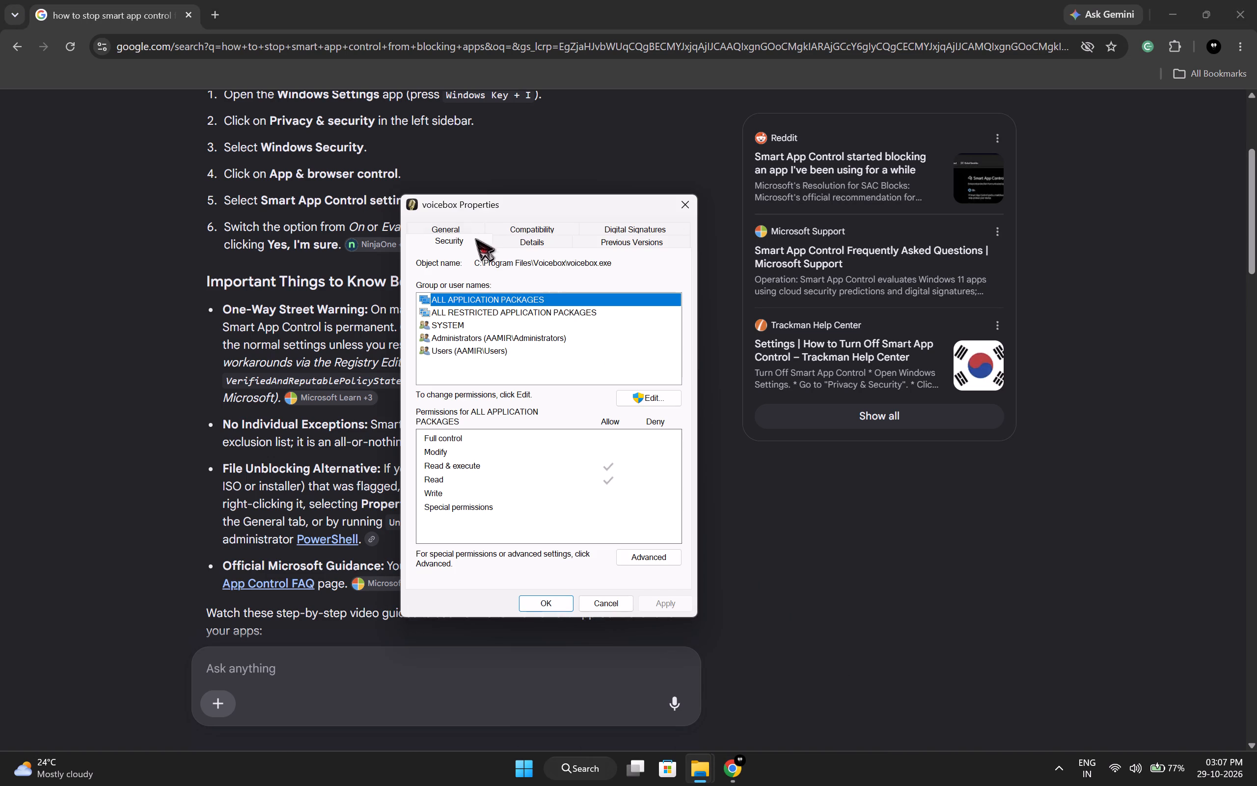
click(463, 230)
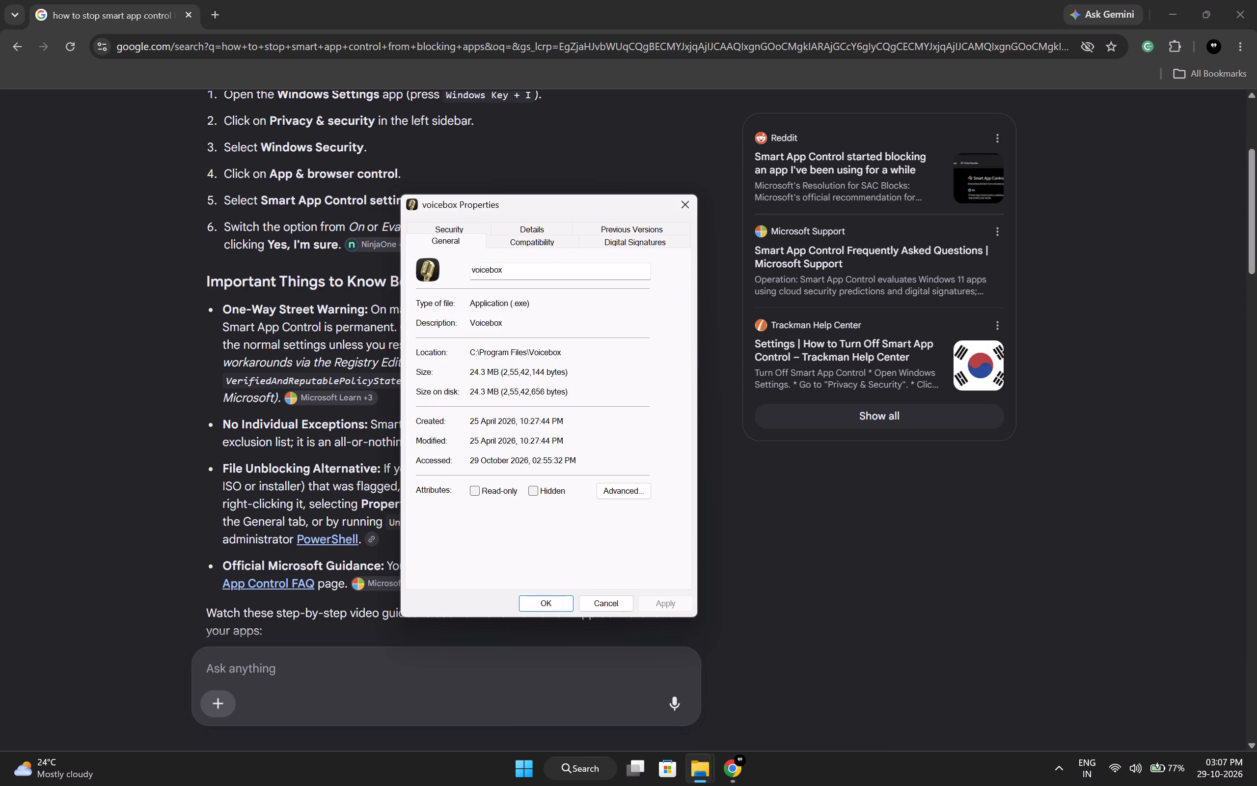
scroll(552, 516, down, 1)
click(620, 492)
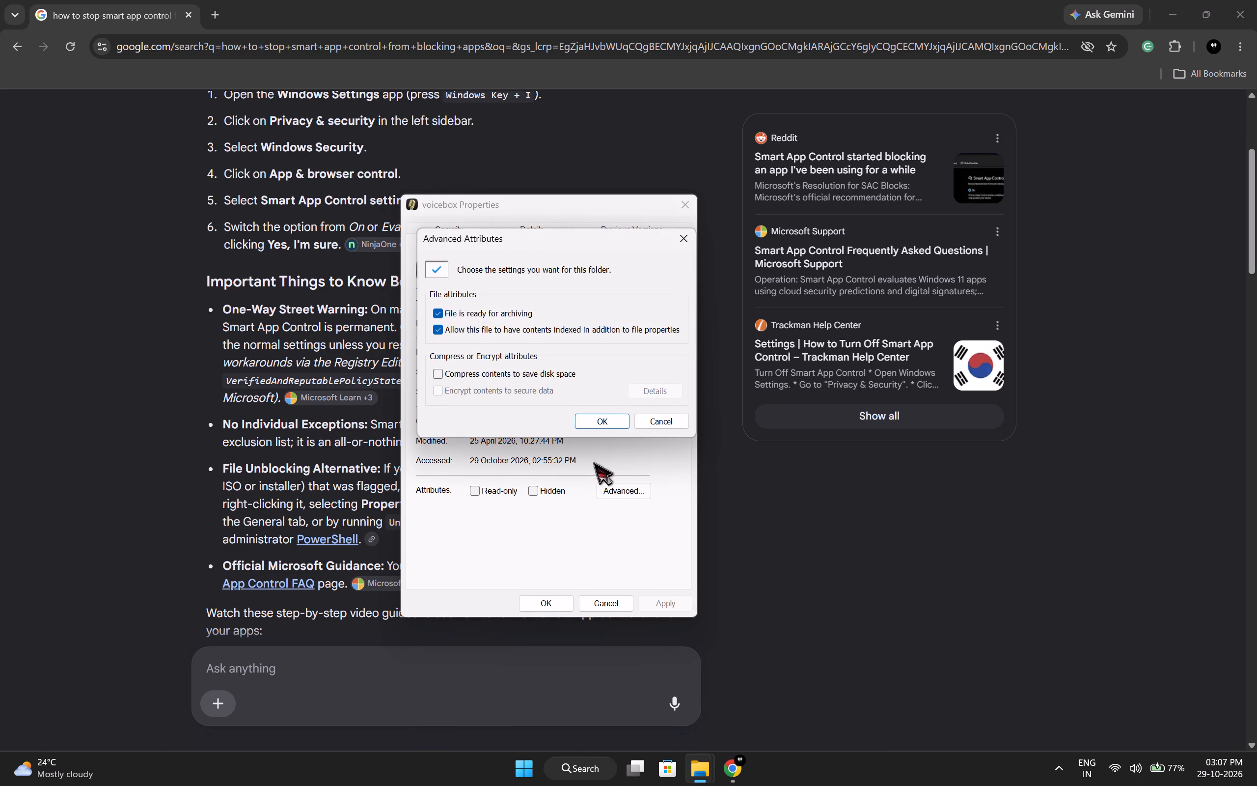
click(638, 419)
click(667, 196)
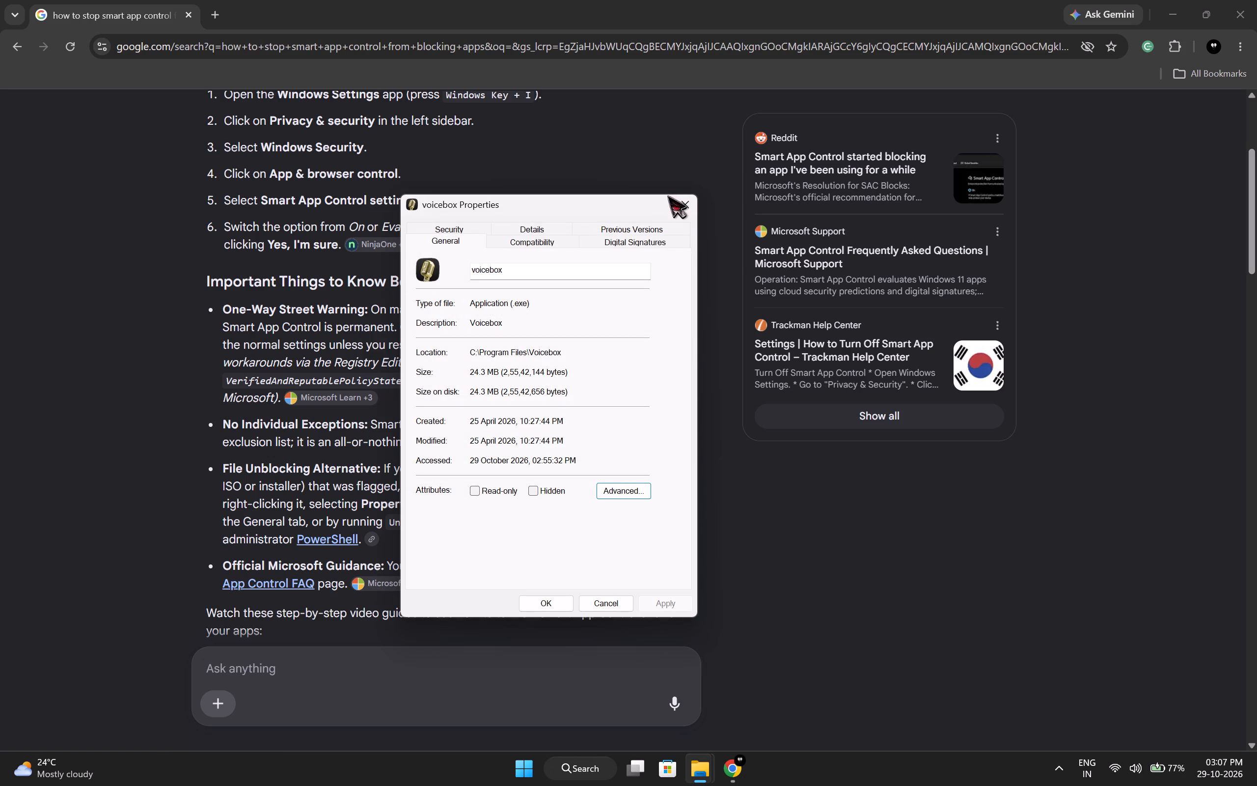
click(669, 196)
click(676, 199)
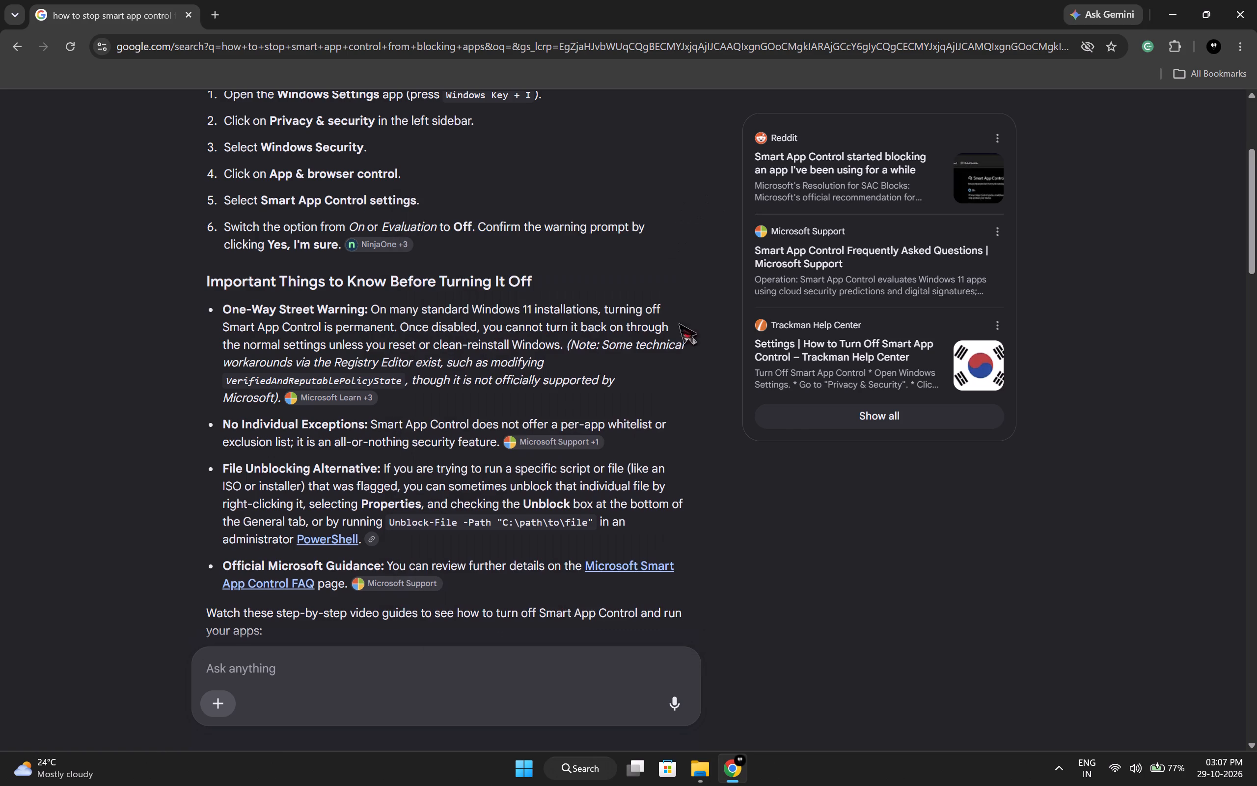
Reopen the recent Google search "how do you turn off smart app control on windows 11" and read its AI Overview.
scroll(673, 343, up, 8)
drag(586, 258, 581, 250)
click(322, 49)
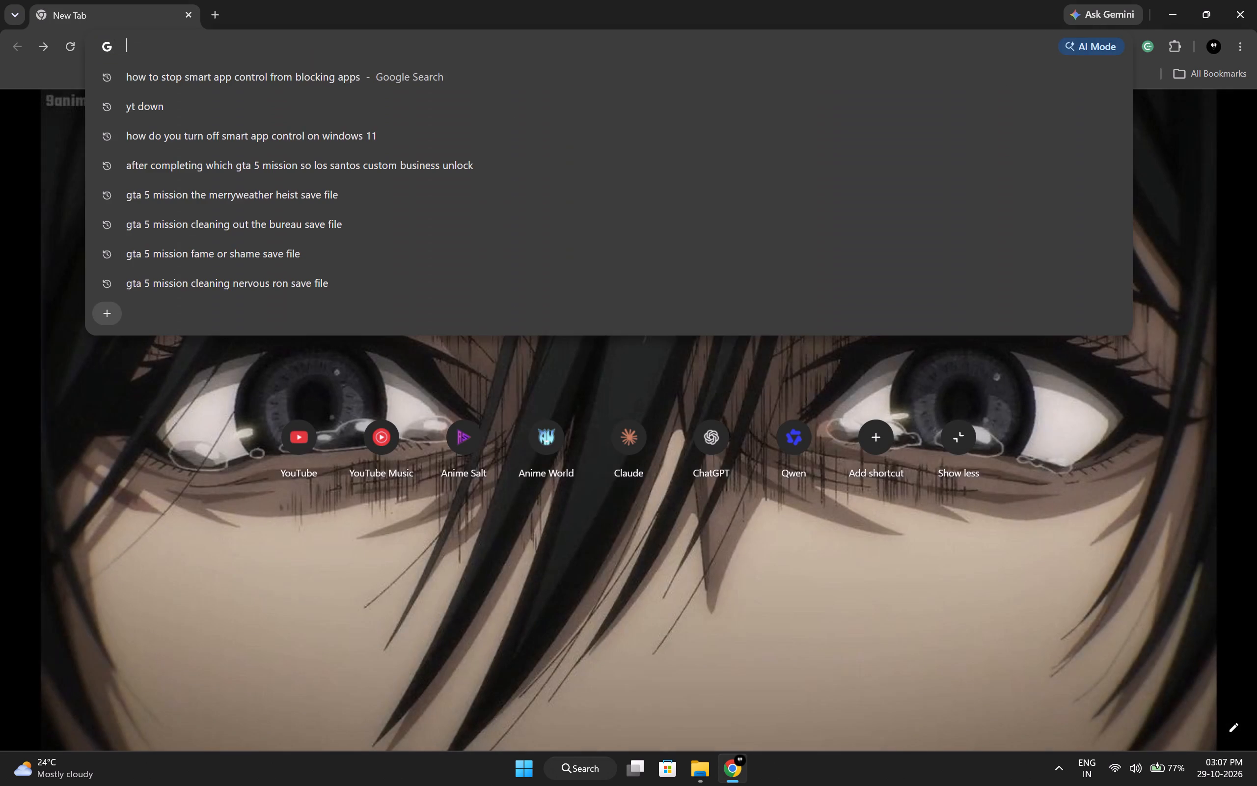
click(332, 147)
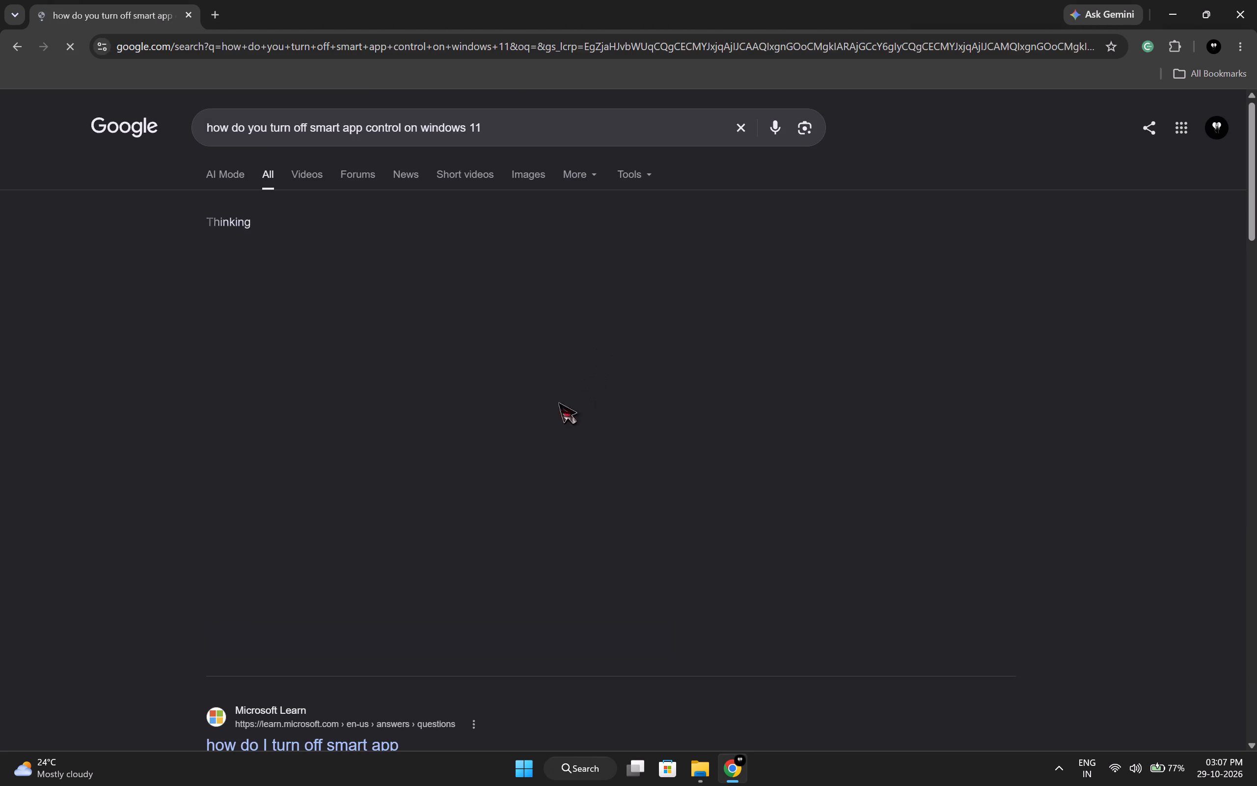
scroll(530, 491, down, 2)
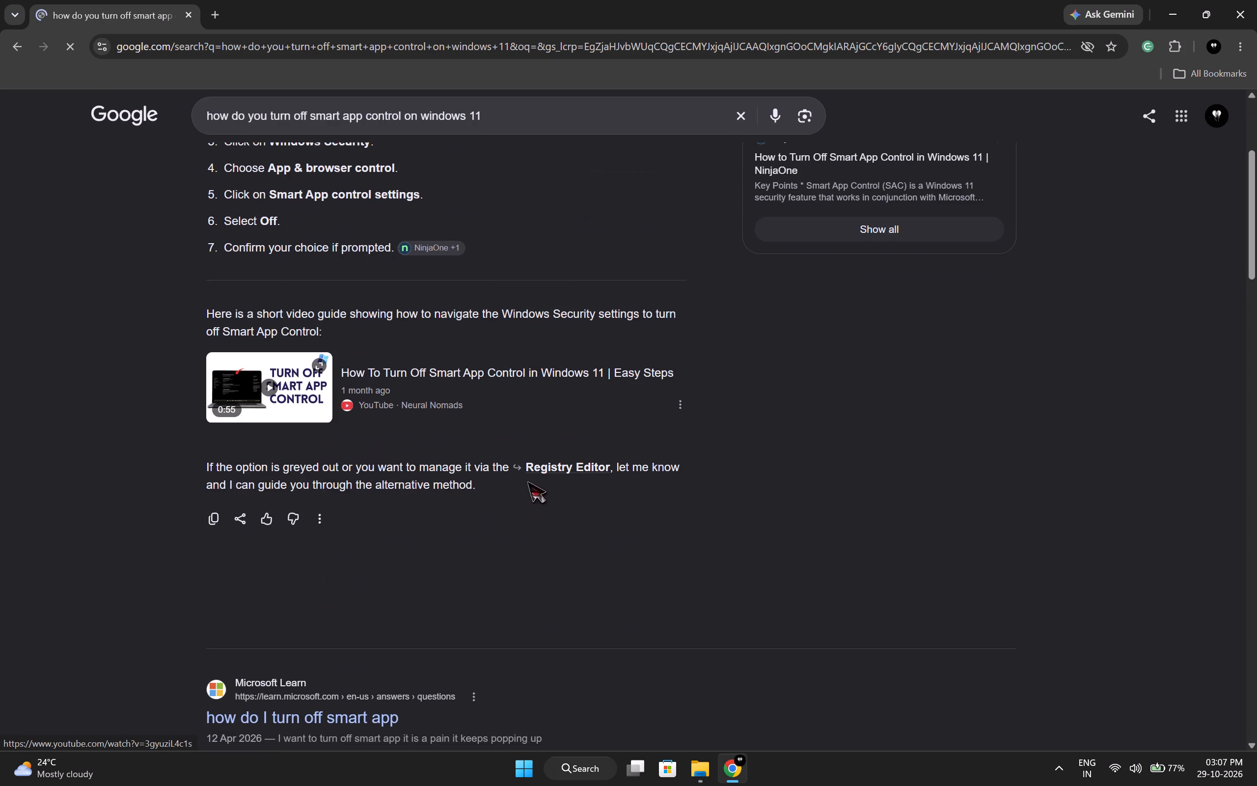
scroll(526, 458, up, 5)
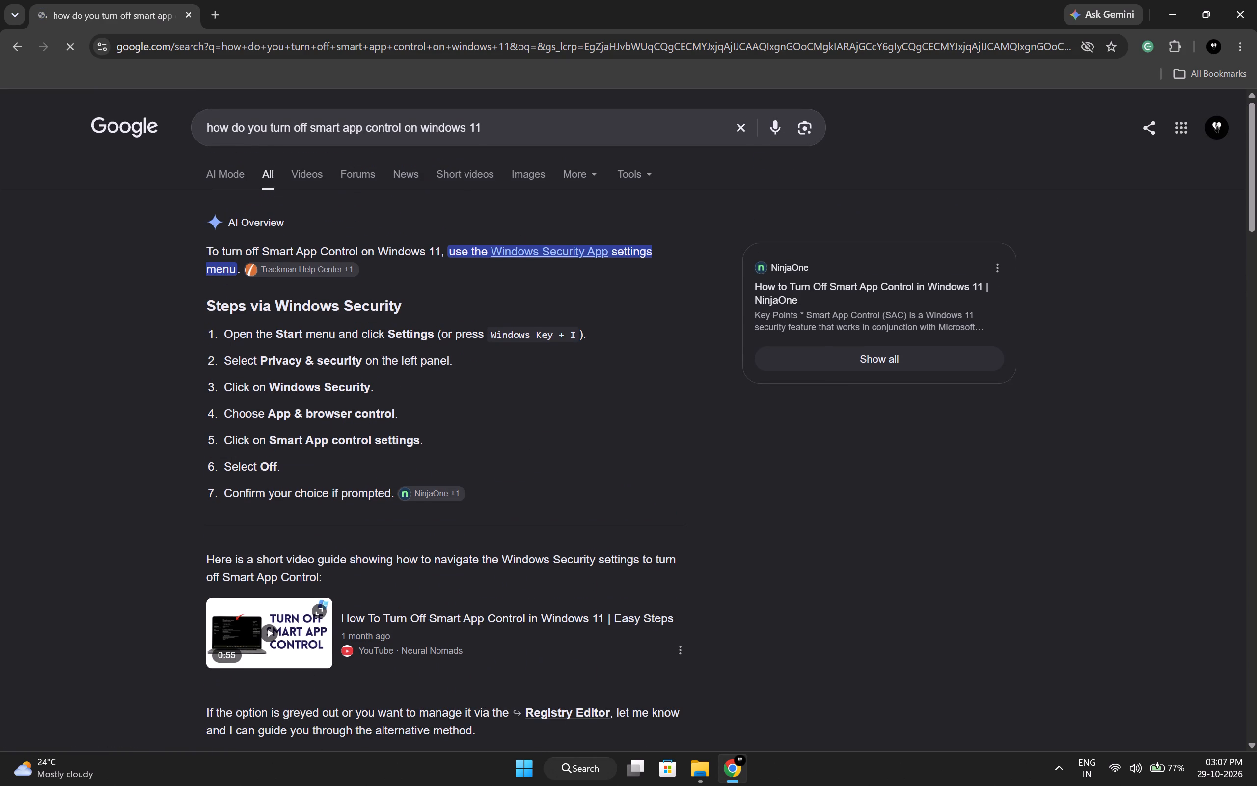
Change the search to "how do you turn on smart app control on windows 11" and read the Registry Editor method.
double_click(296, 121)
text(on)
key(Return)
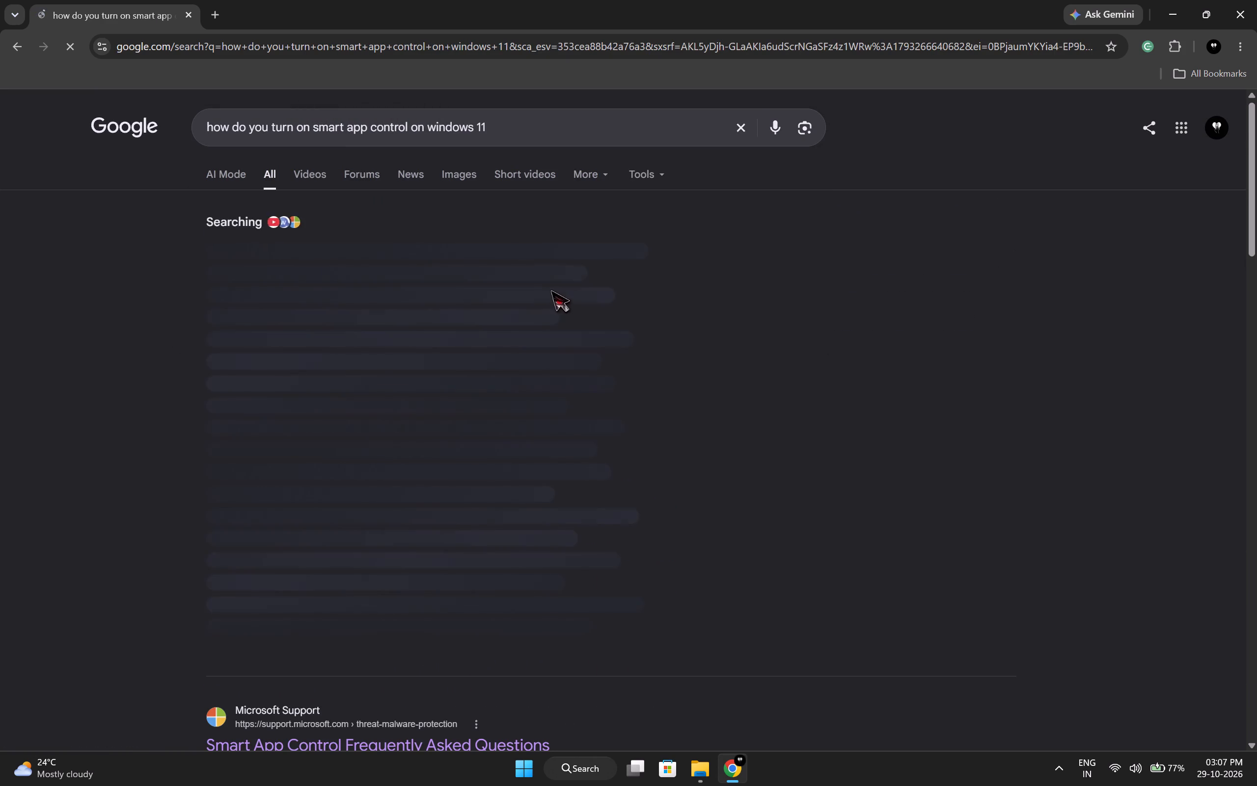
click(481, 634)
scroll(525, 495, down, 1)
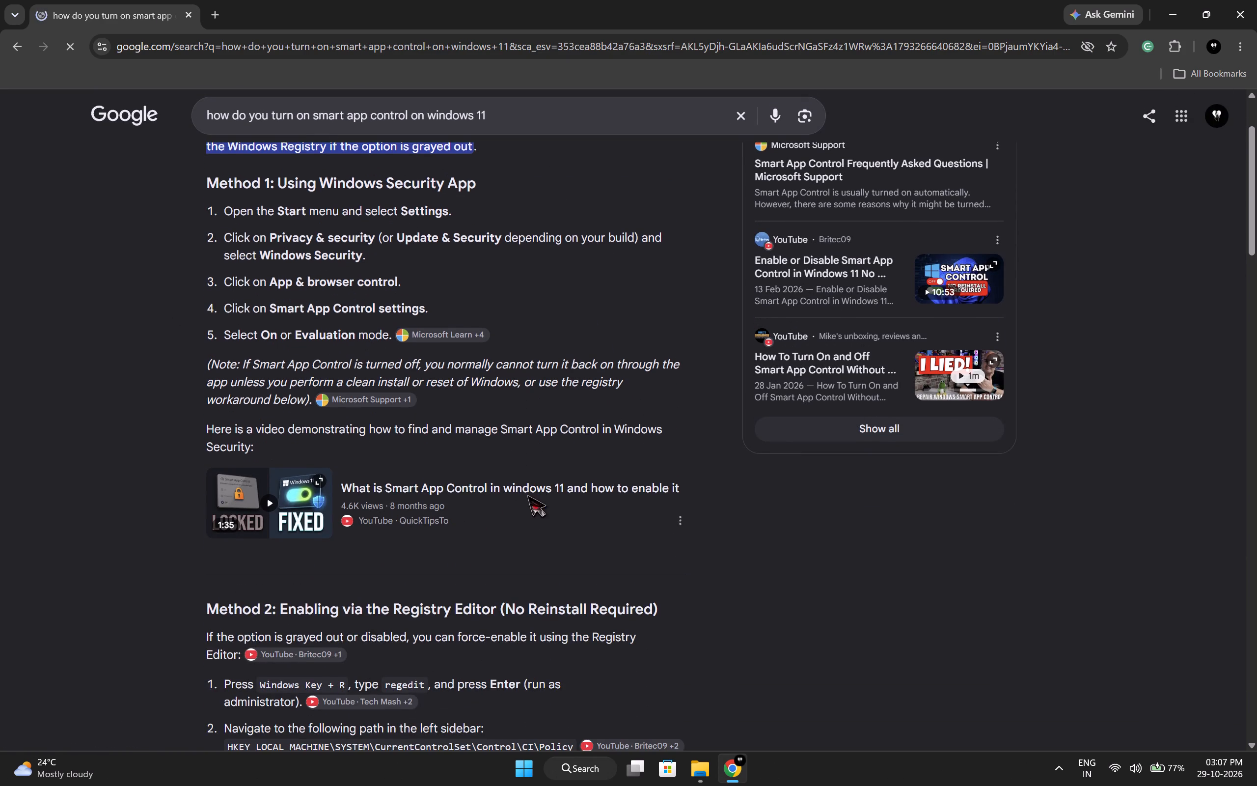
scroll(527, 494, down, 2)
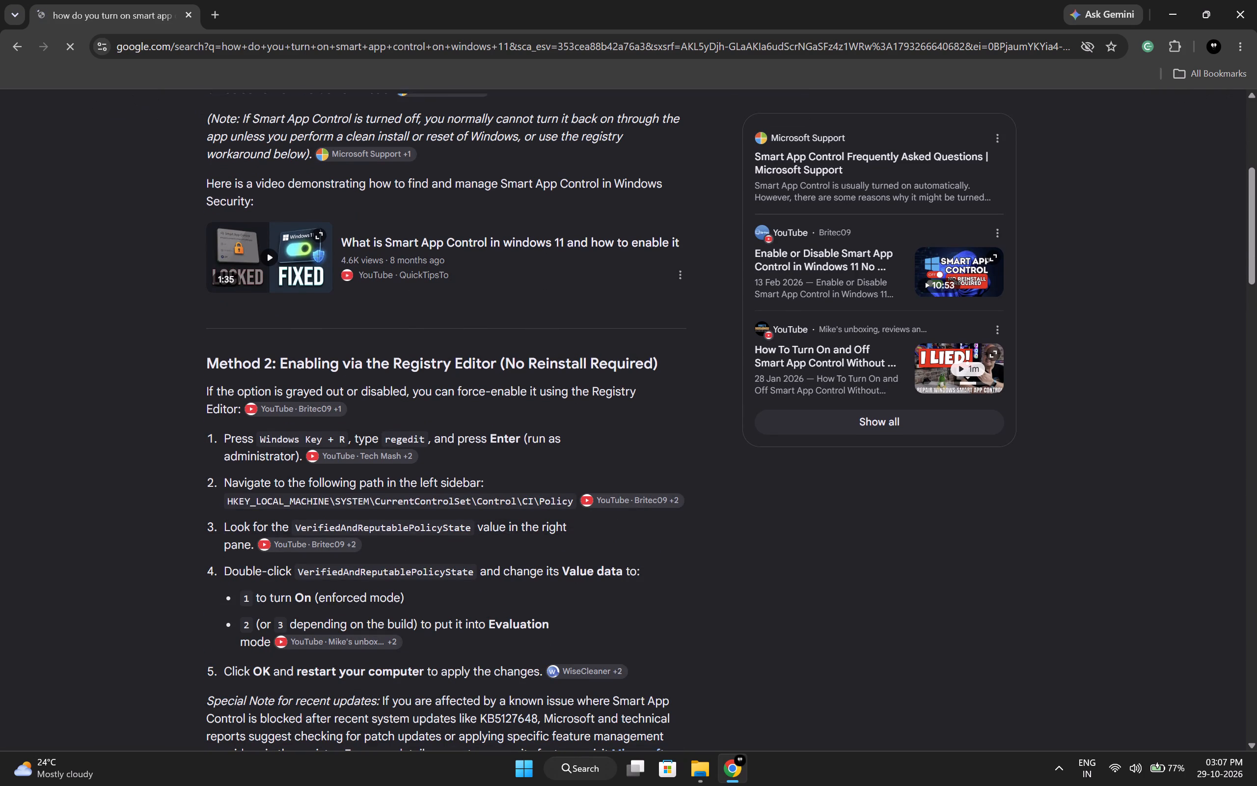
Copy the registry path HKEY_LOCAL_MACHINE\SYSTEM\CurrentControlSet\Control\CI\Policy from the AI Overview's Method 2.
drag(223, 505, 353, 501)
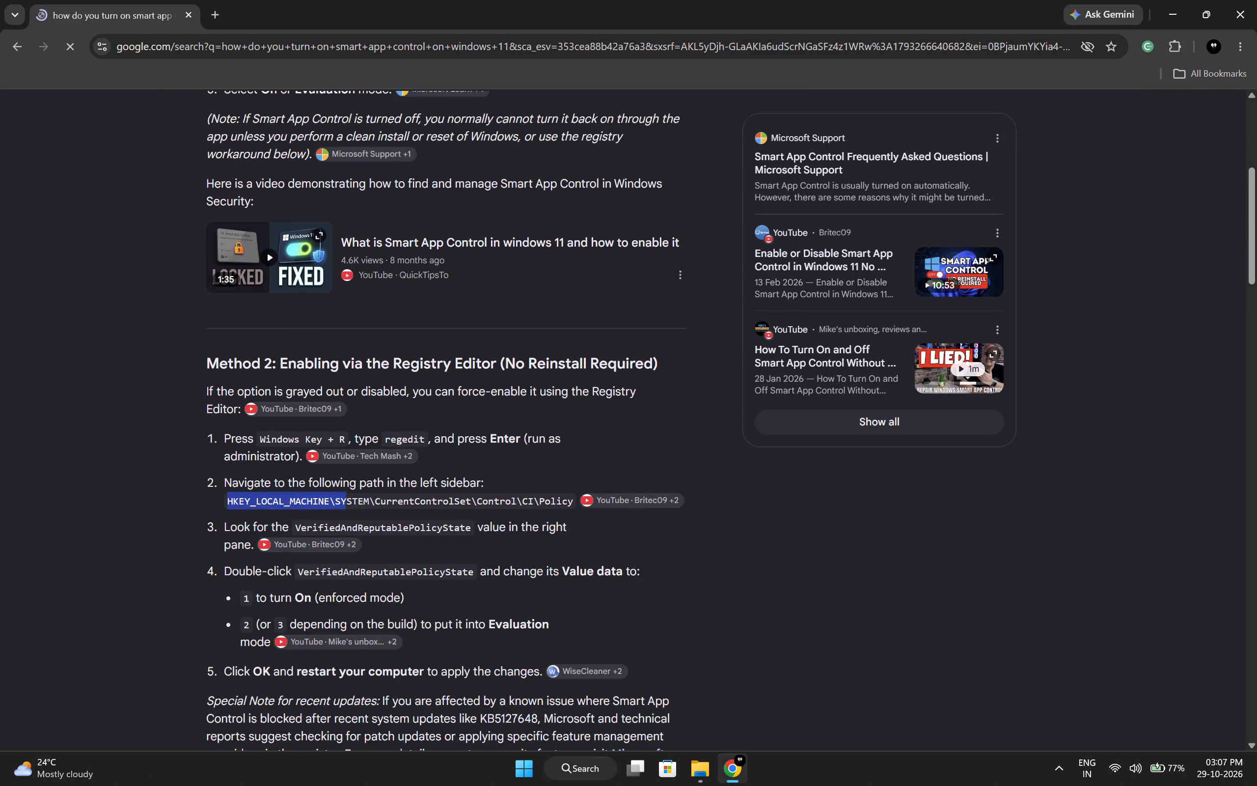
drag(353, 501, 564, 506)
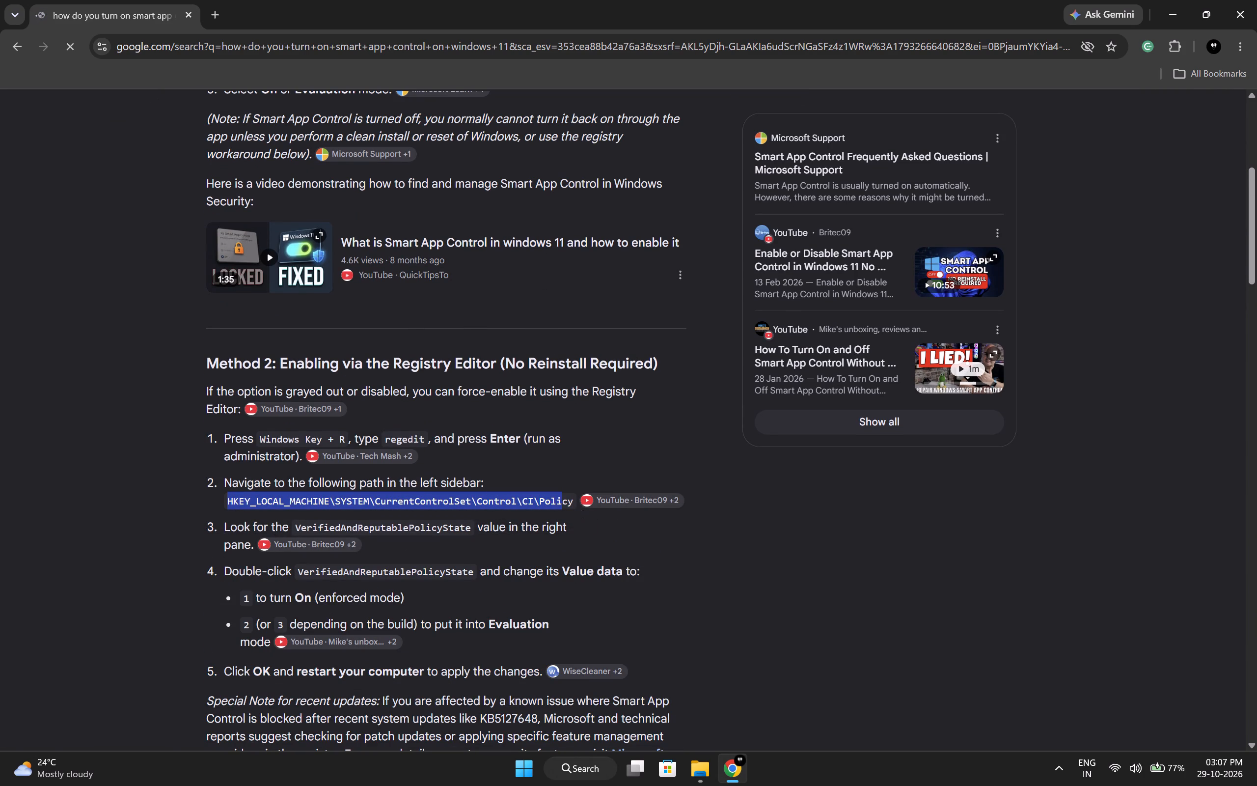
click(577, 507)
drag(574, 501, 229, 507)
drag(229, 507, 219, 503)
key(ctrl+c)
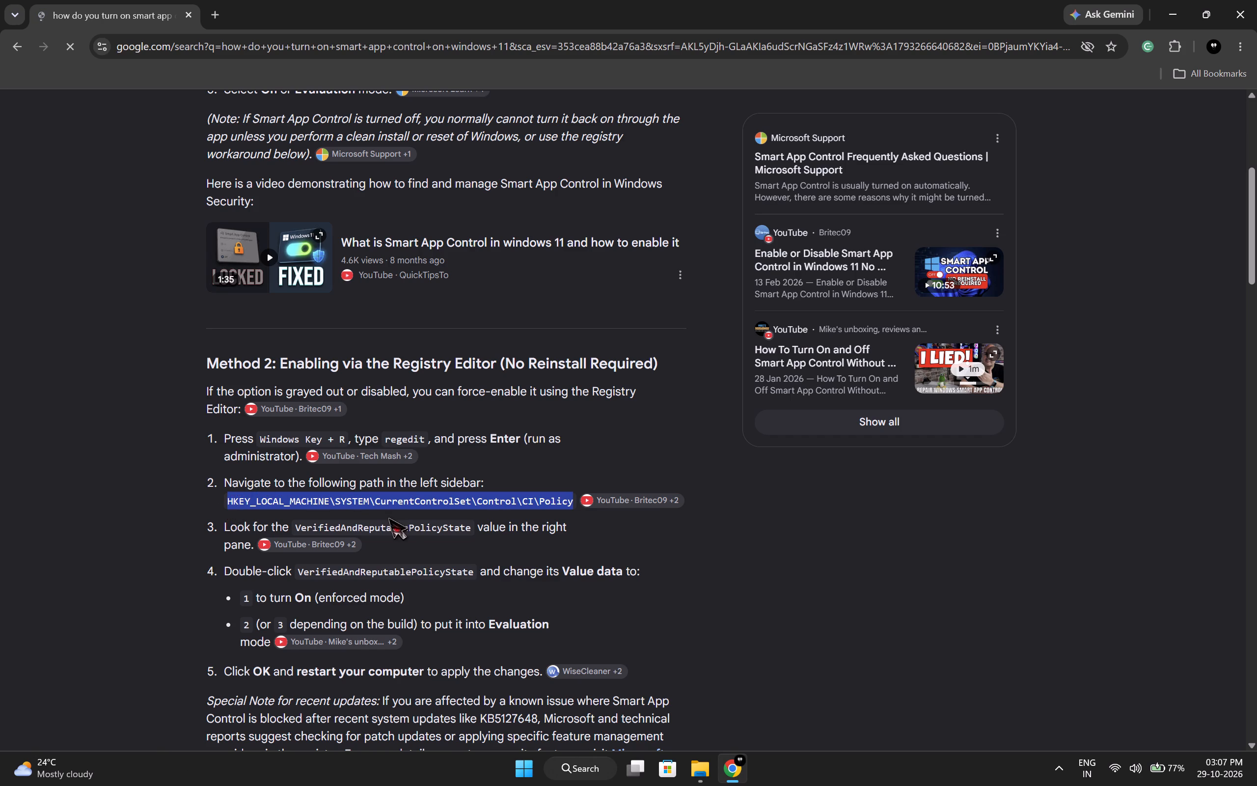
Open Registry Editor by running regedit and compare the CI\Policy key with the Method 2 instructions in Chrome.
key(super+r)
key(r)
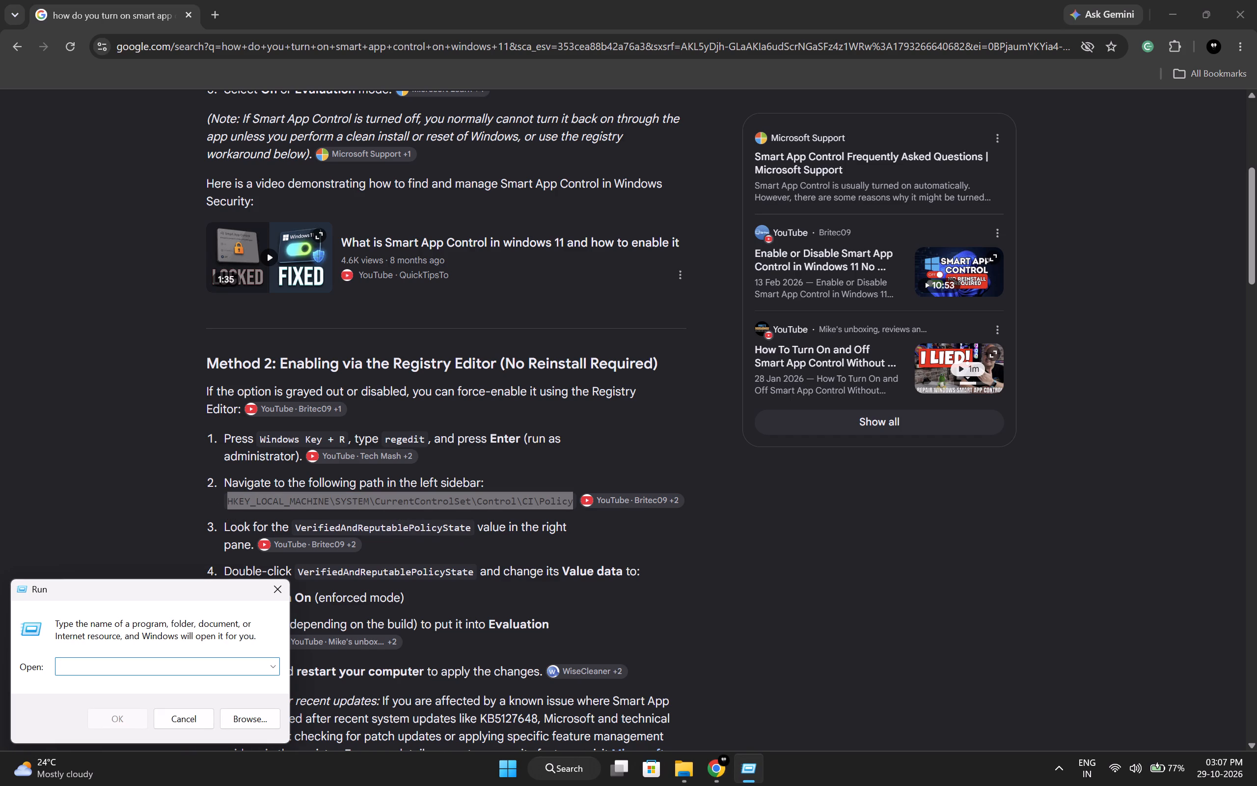
key(e)
text(ded)
text(it)
key(Left)
key(Left)
key(Left)
key(Left)
key(BackSpace)
key(g)
key(Return)
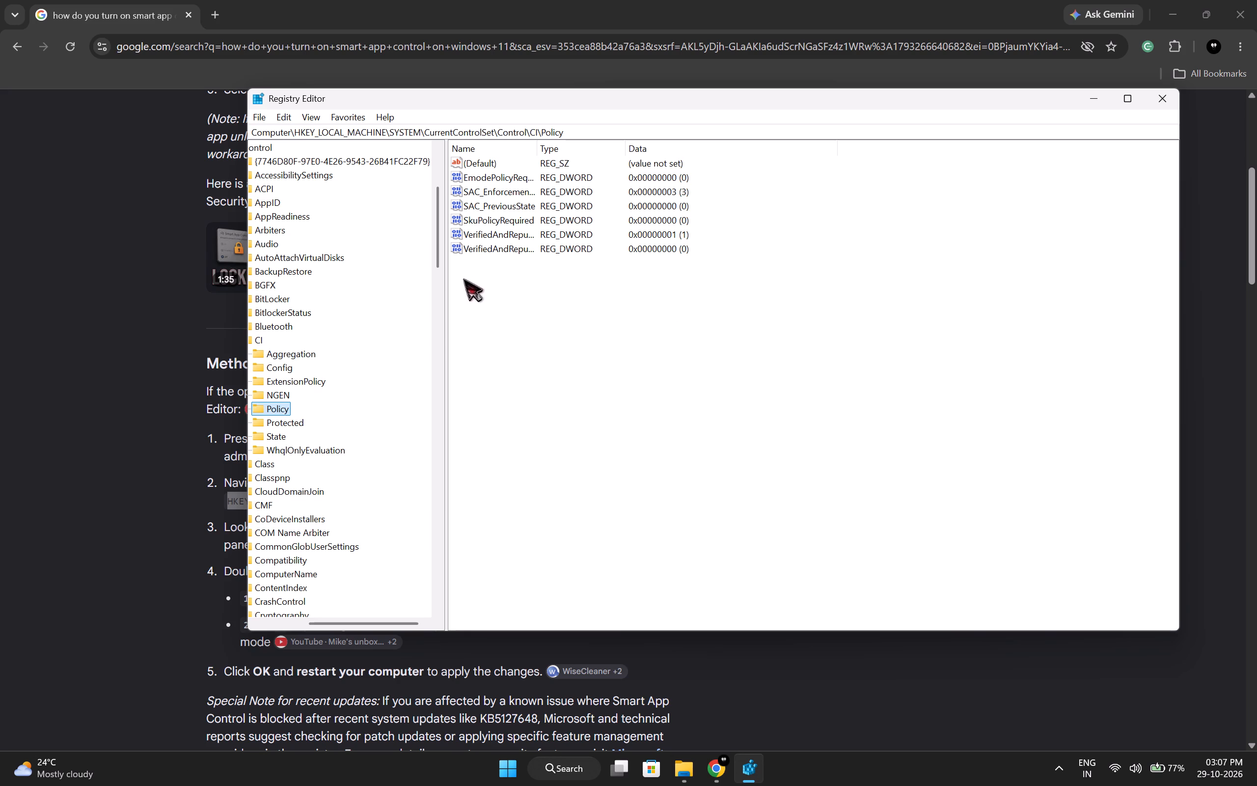
click(110, 265)
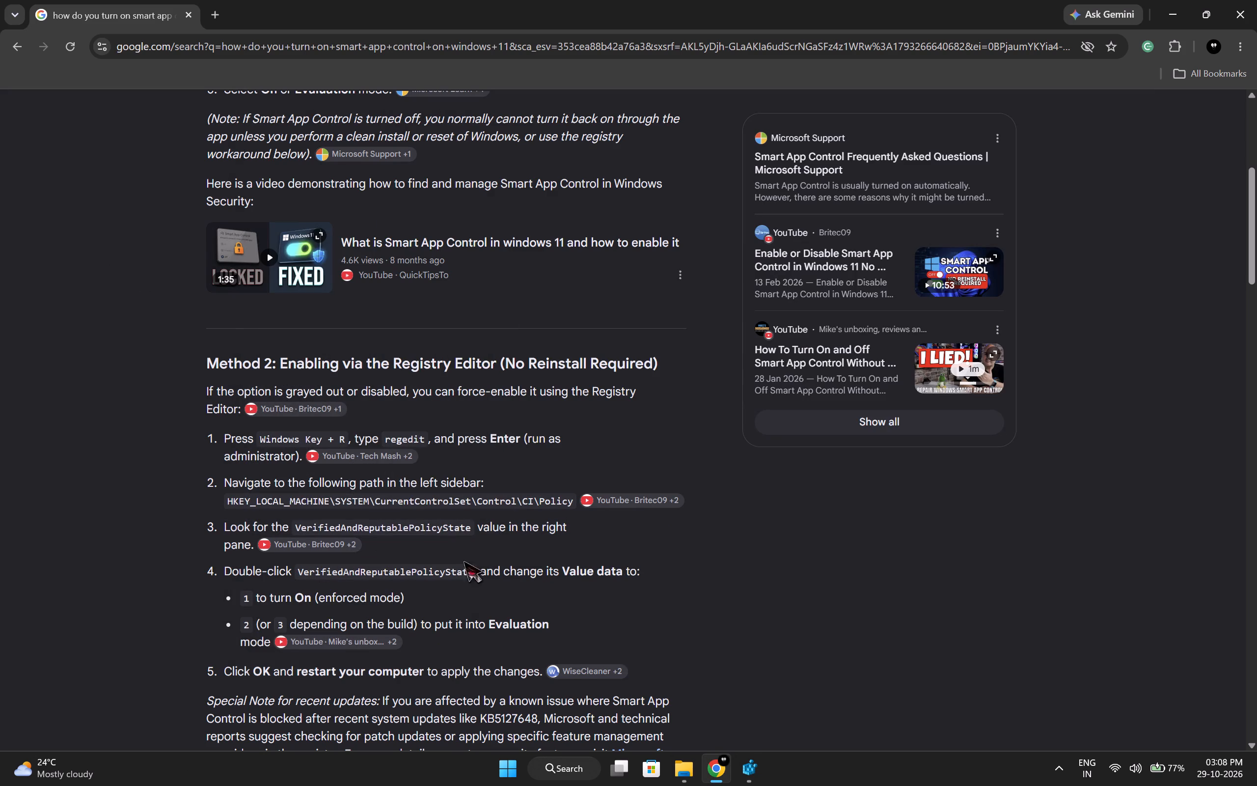
click(746, 776)
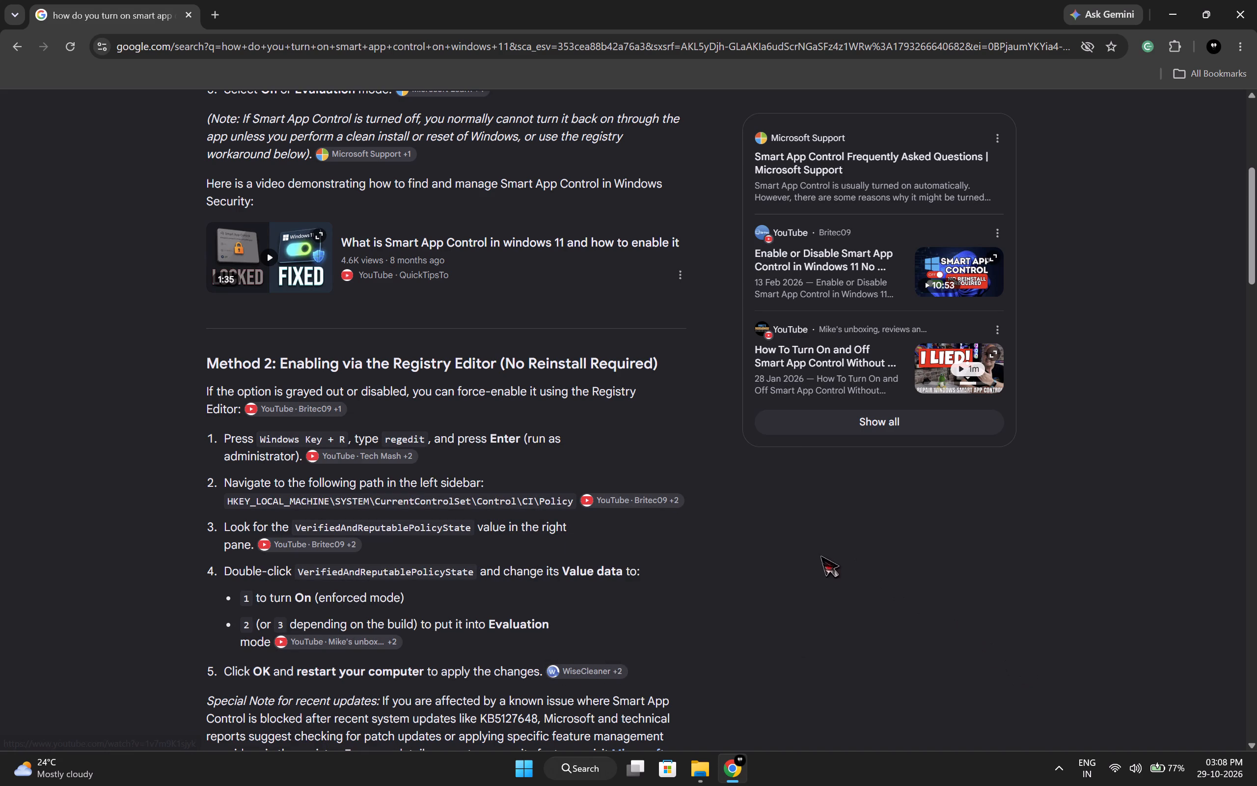
Close Chrome and the File Explorer window showing the Voicebox folder.
click(1251, 2)
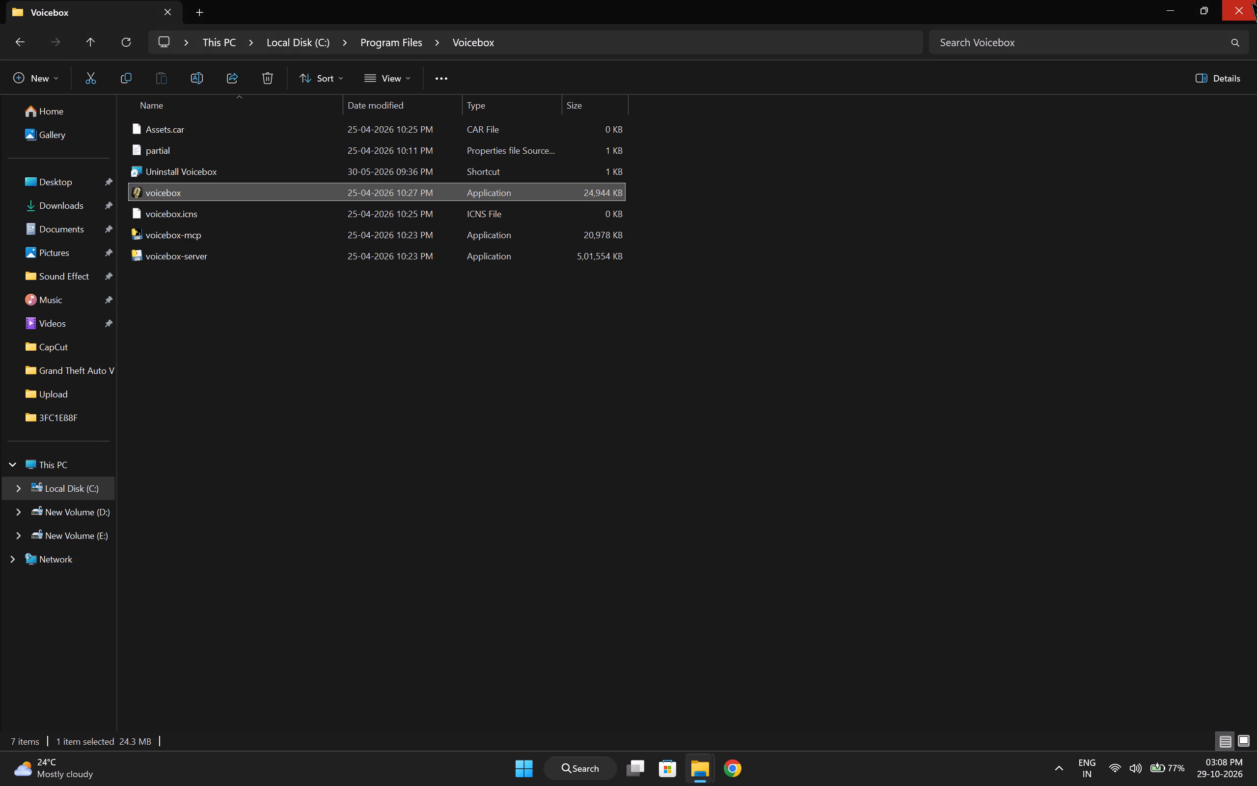
click(1235, 8)
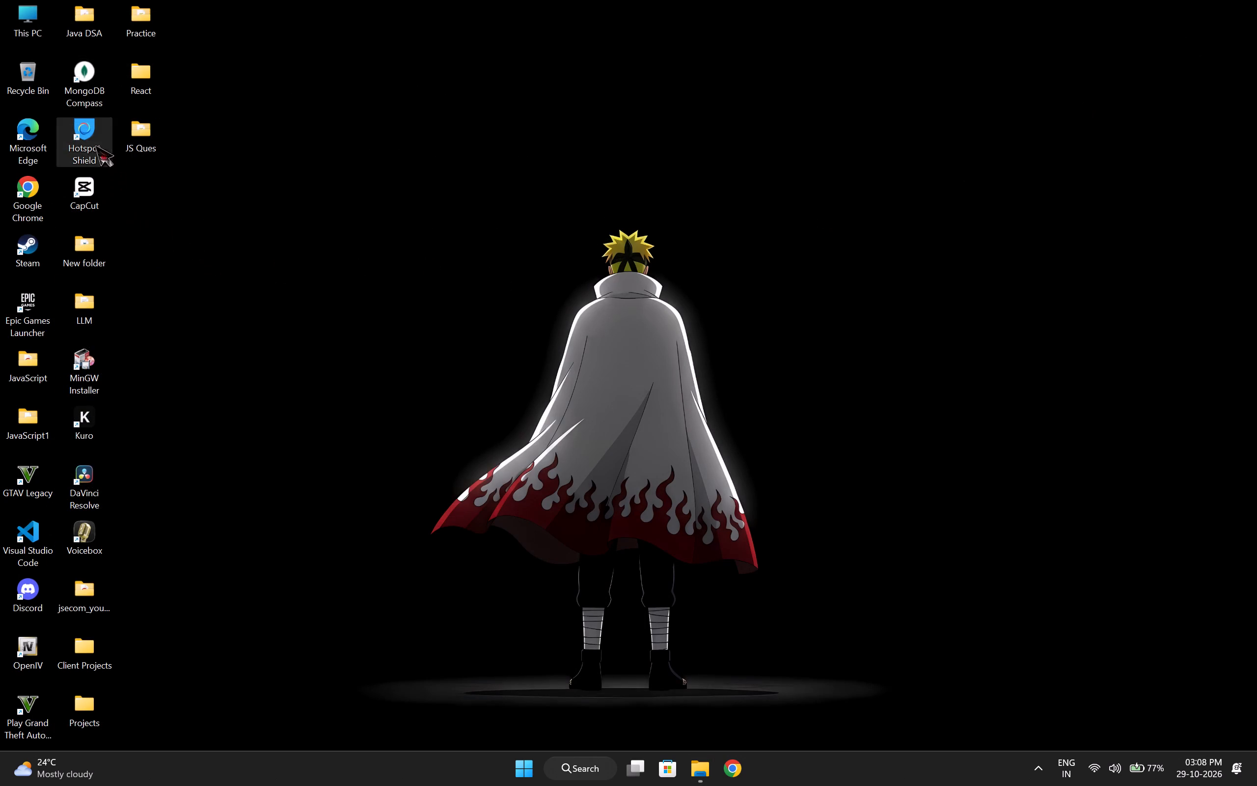
Launch CapCut from the desktop, check the hidden system tray icons, and create a new project.
double_click(84, 196)
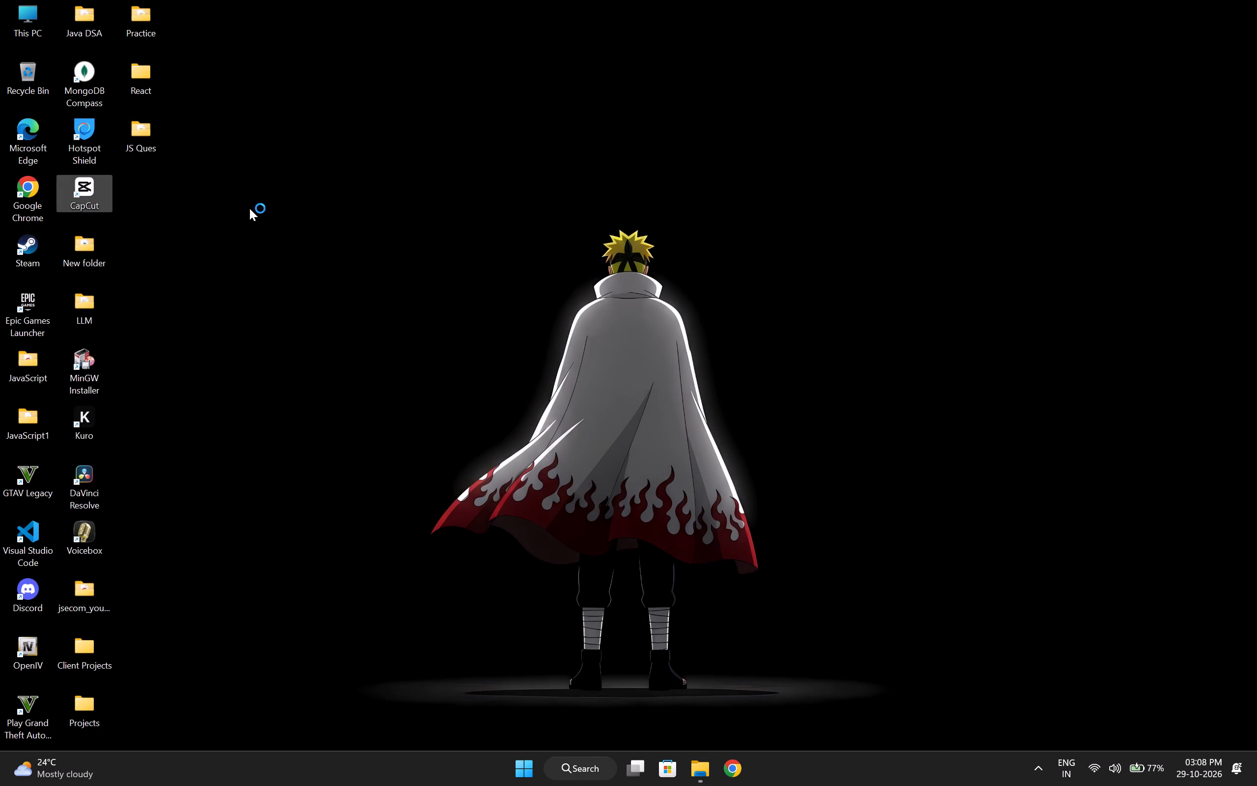
click(1040, 768)
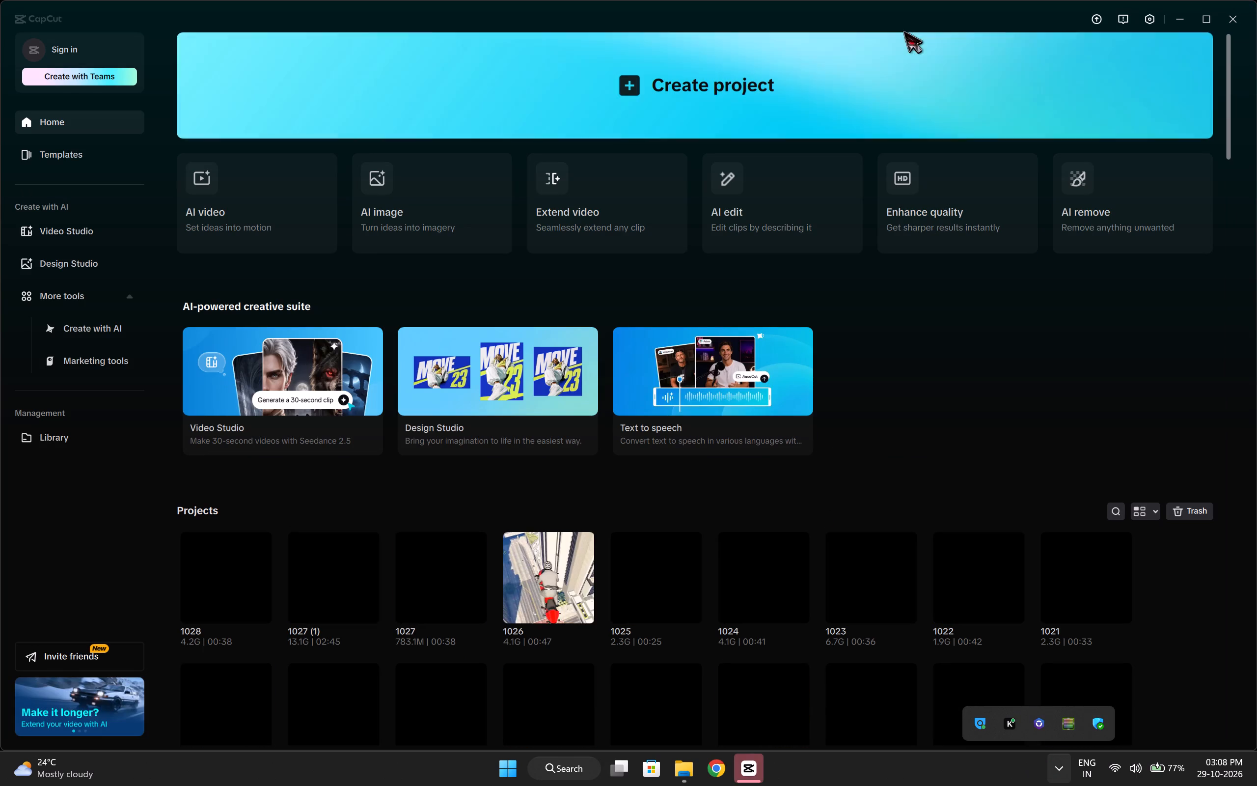
click(907, 15)
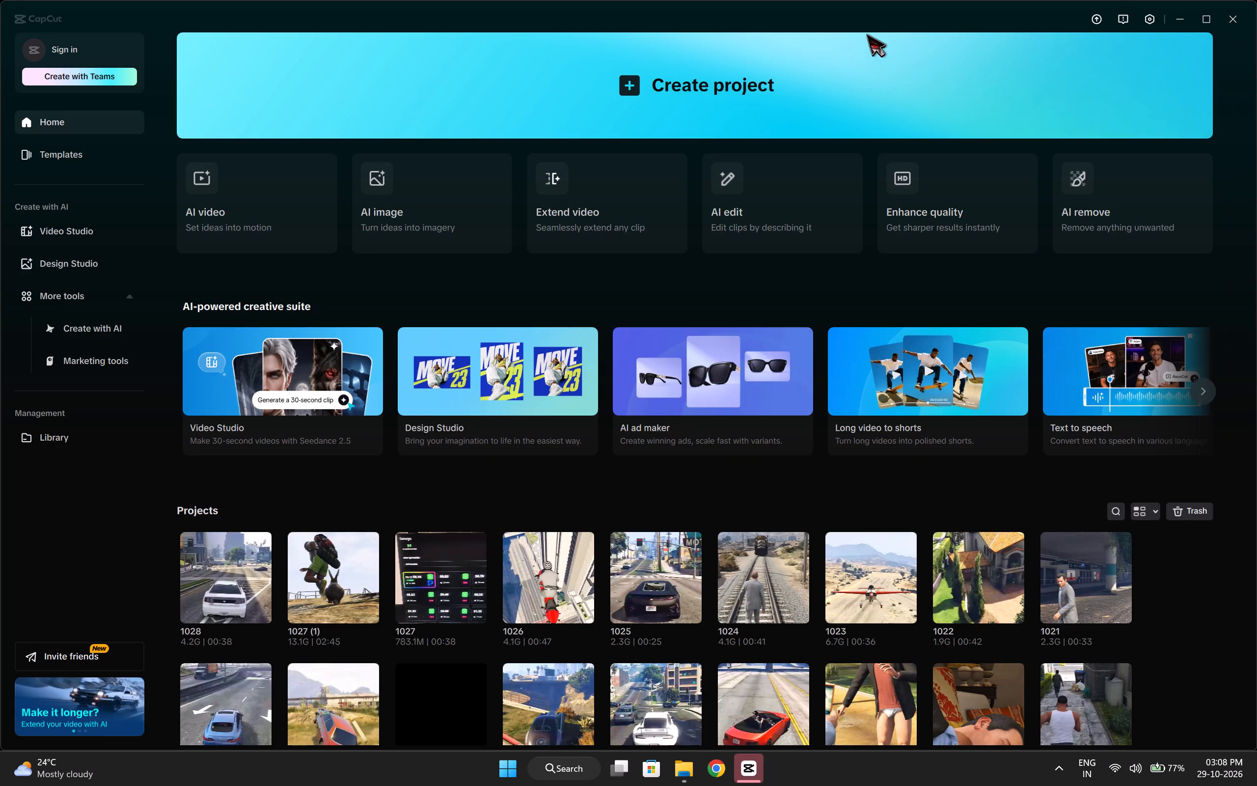
double_click(1068, 782)
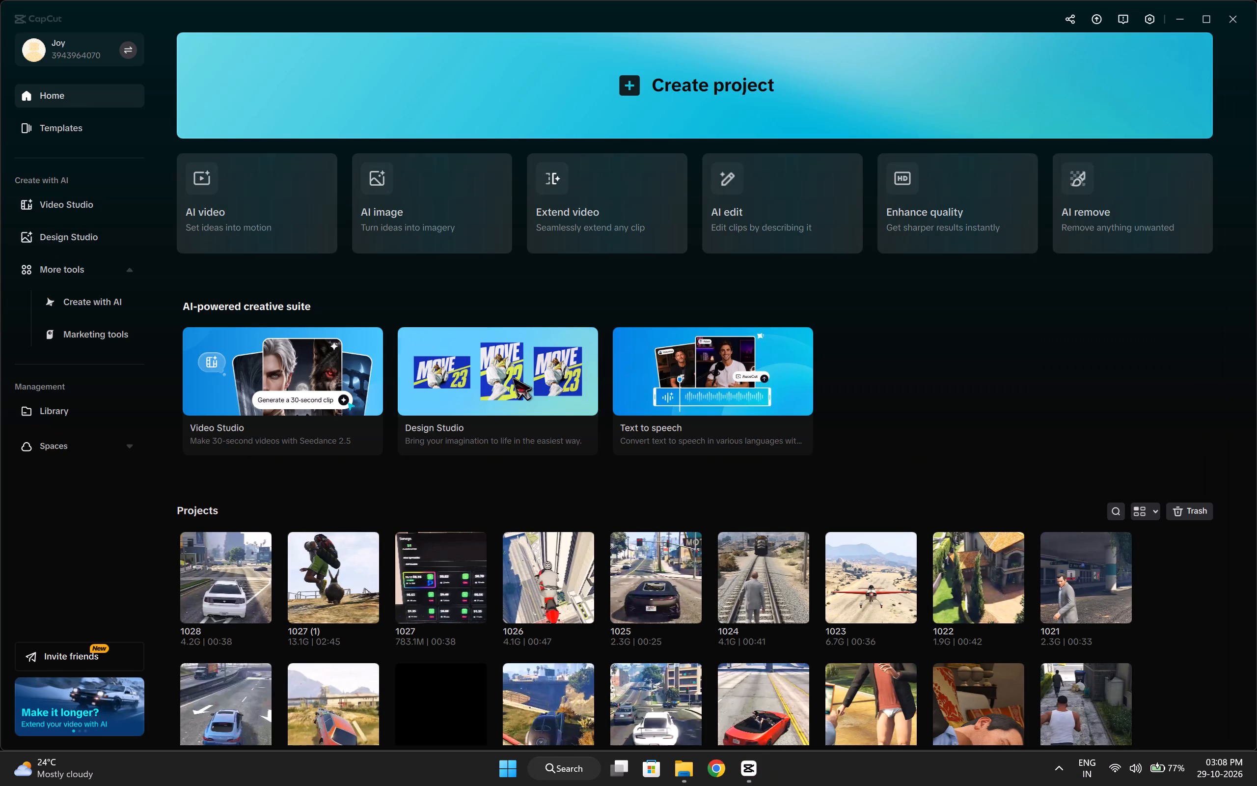
click(627, 83)
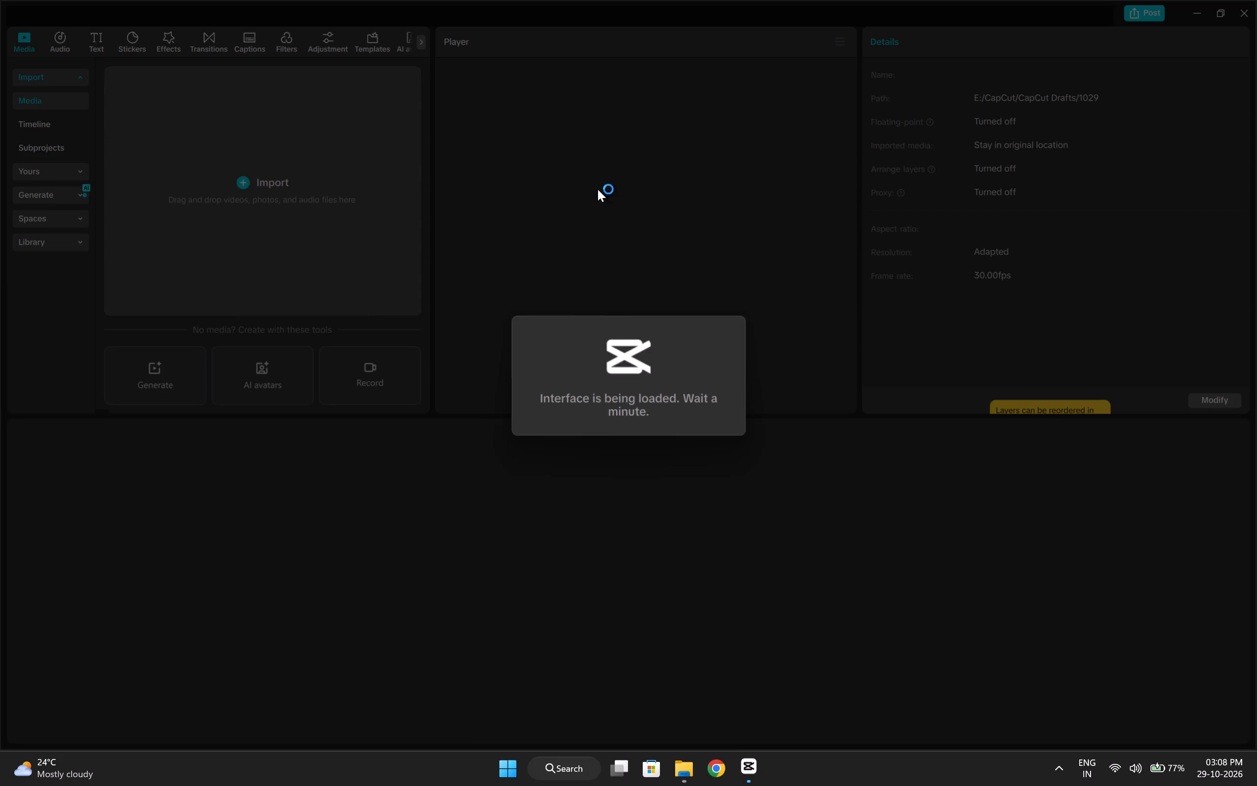
Import "The Most Underrated Businesses In GTA 5" WAV file from Downloads and add it to the timeline.
click(156, 232)
click(295, 206)
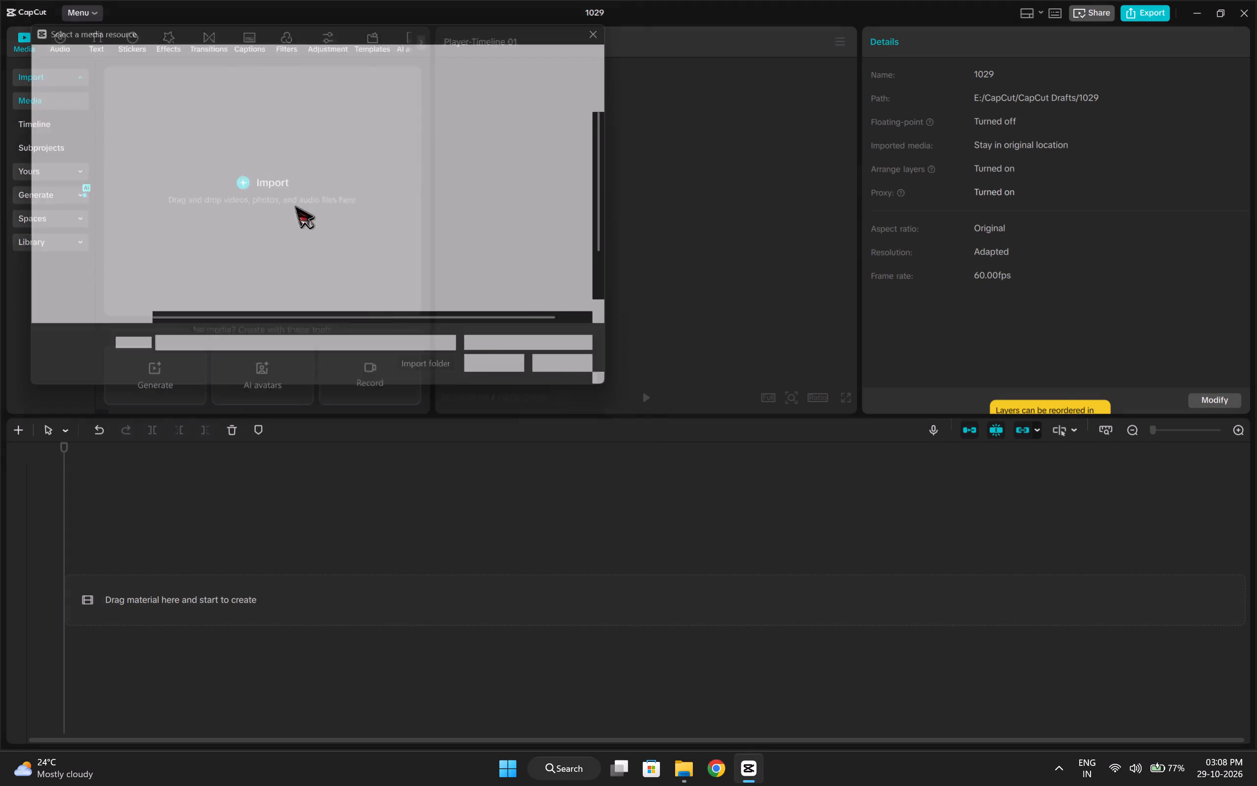
scroll(82, 190, up, 3)
click(70, 195)
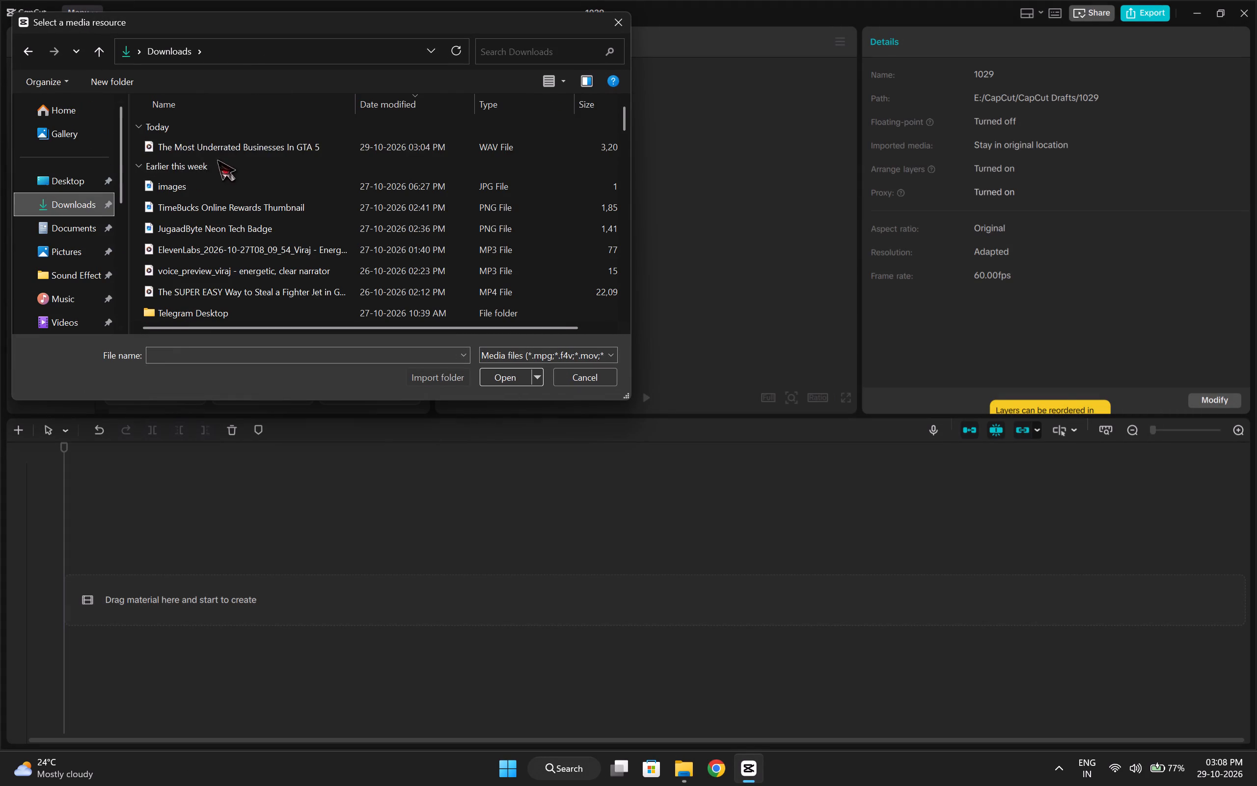
double_click(228, 150)
click(180, 164)
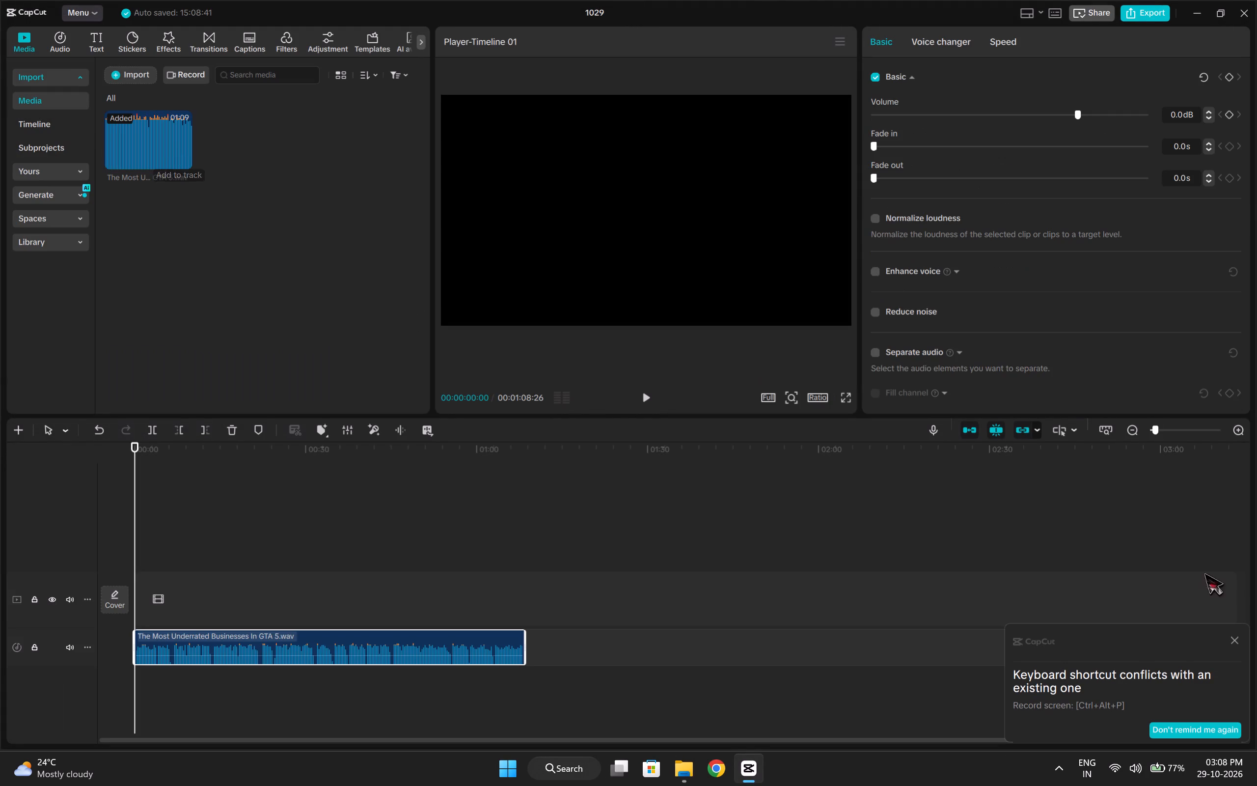
click(1232, 640)
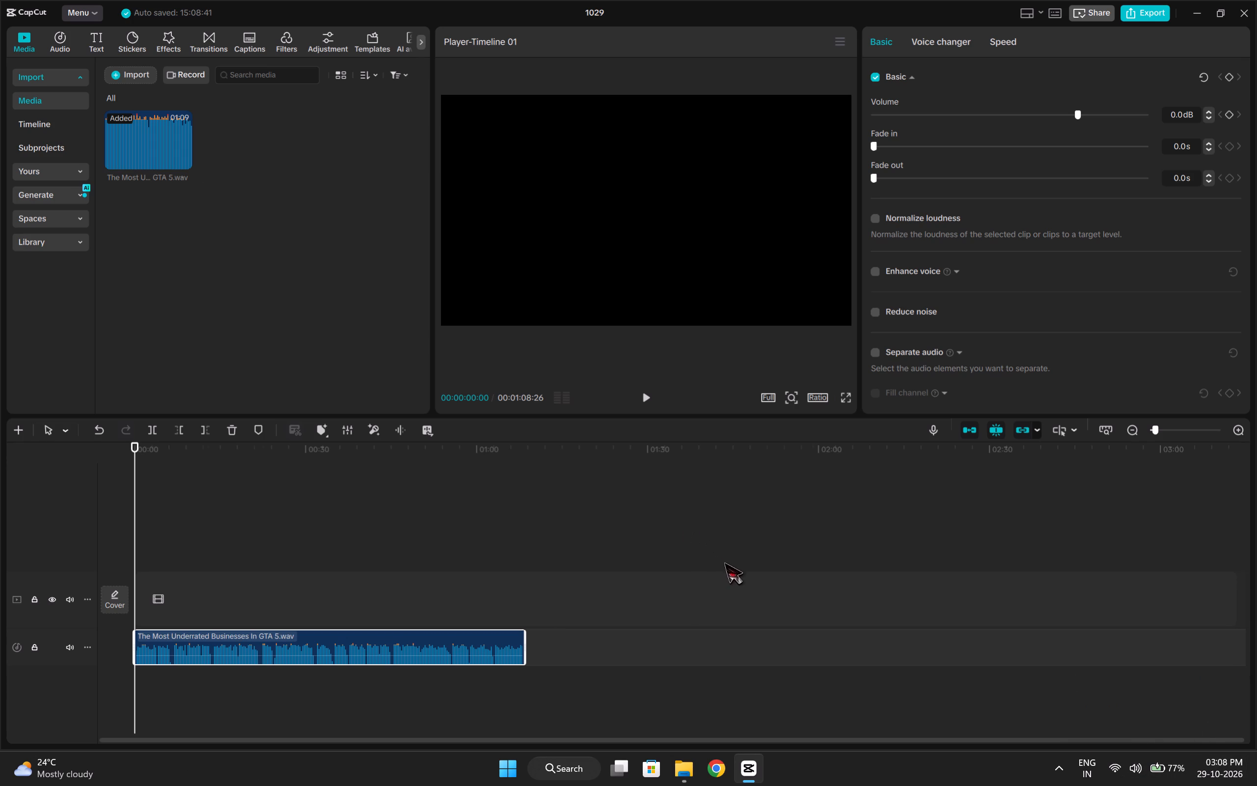
Set the voiceover clip's volume to 10 dB.
ctrl+scroll(724, 562, up, 14)
ctrl+scroll(742, 511, up, 5)
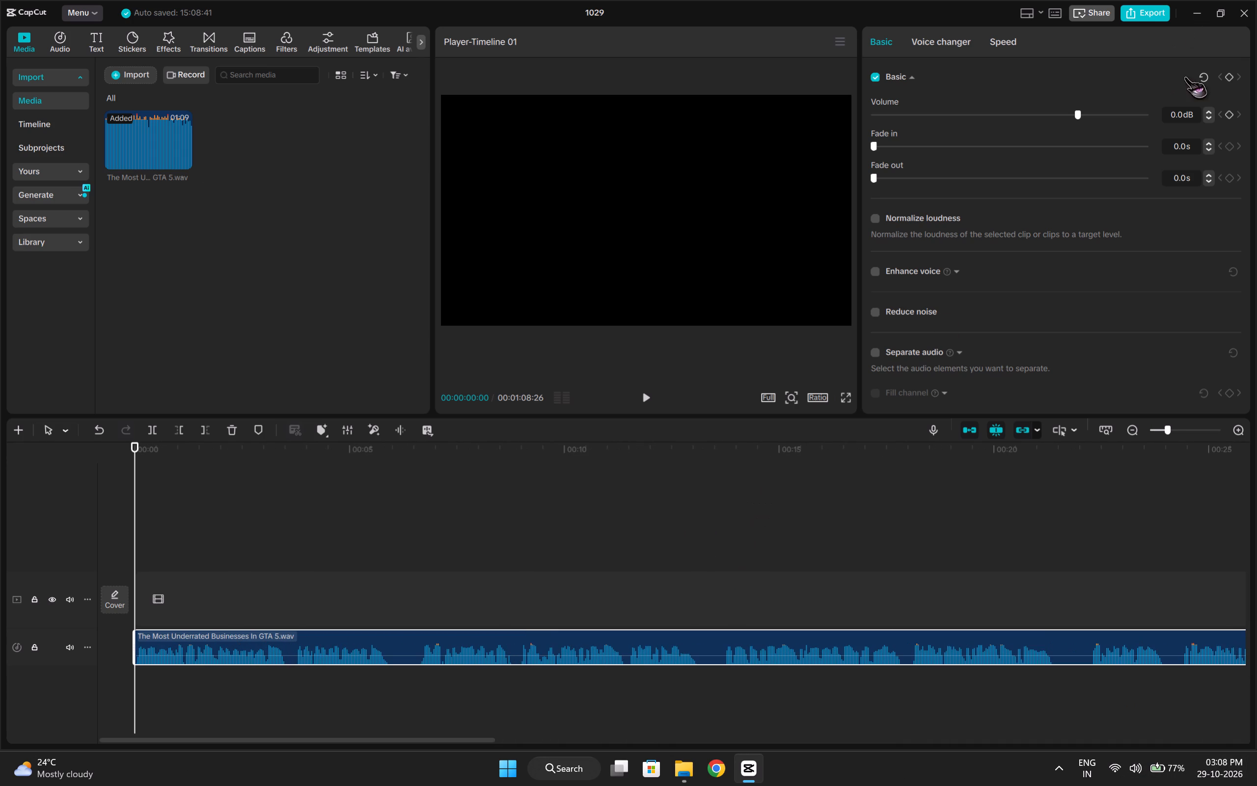
click(1171, 115)
key(1)
key(Return)
Split the voiceover at both edges of the silent gaps near 3.5, 6 and 9 seconds.
key(b)
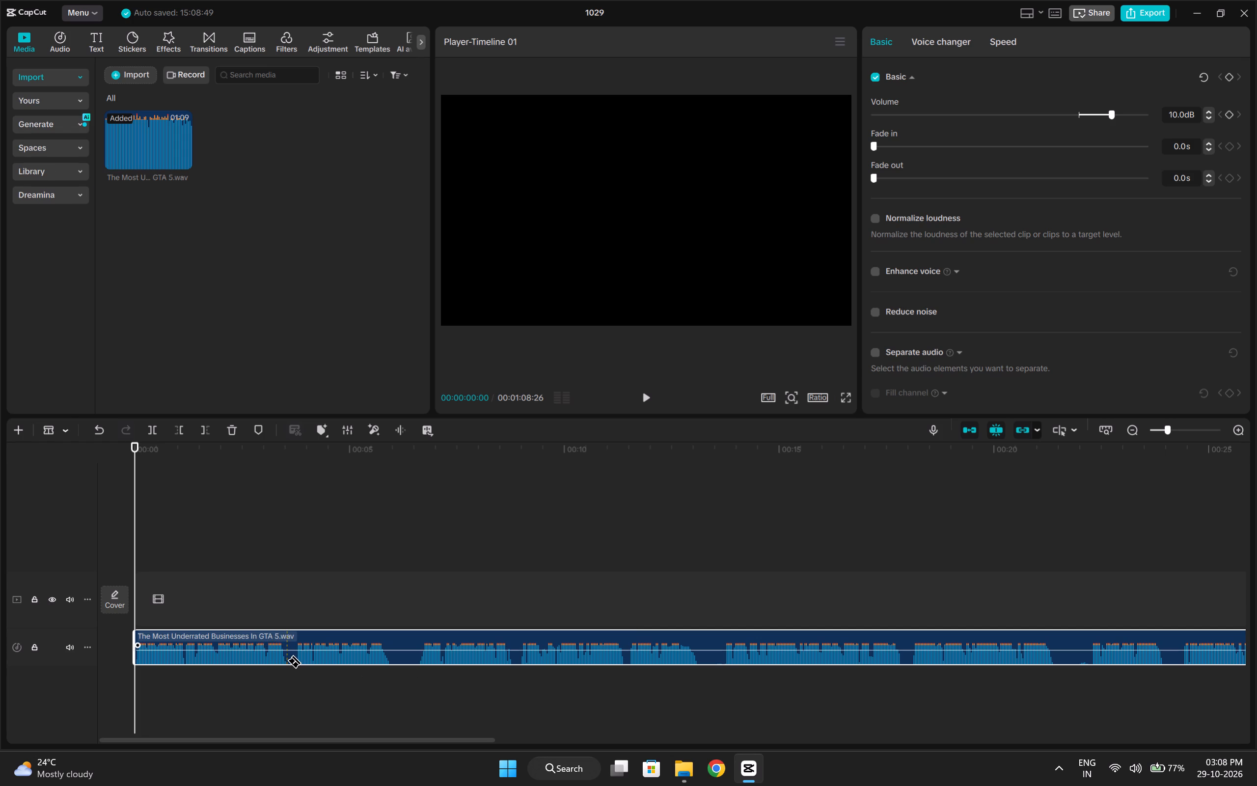
click(285, 662)
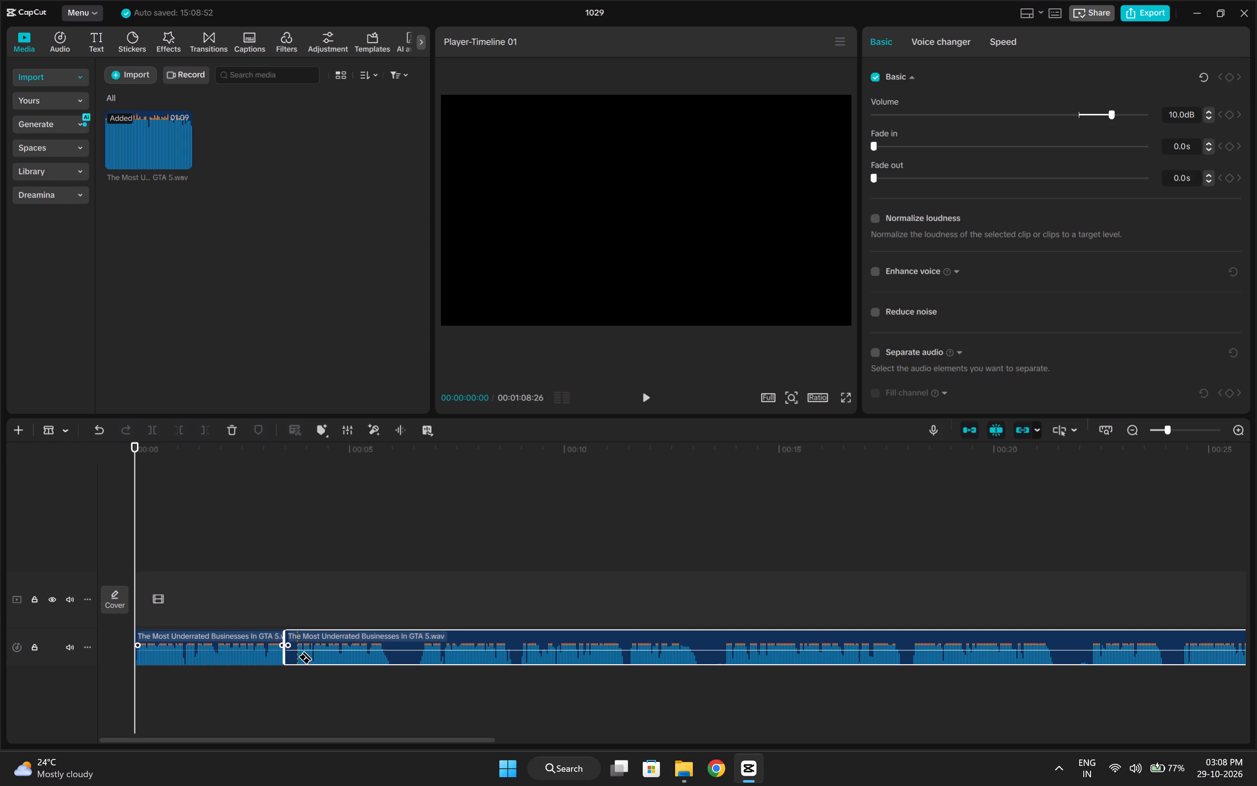
click(298, 656)
click(387, 655)
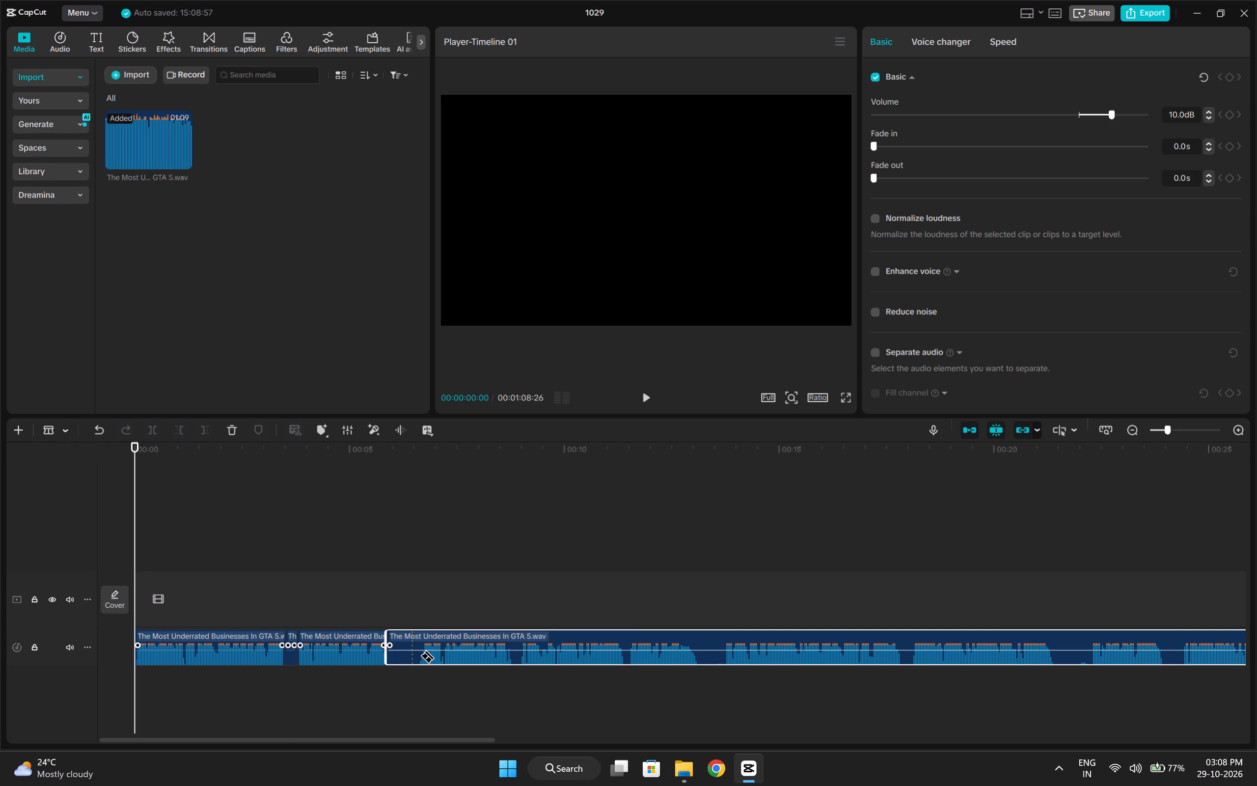
click(421, 655)
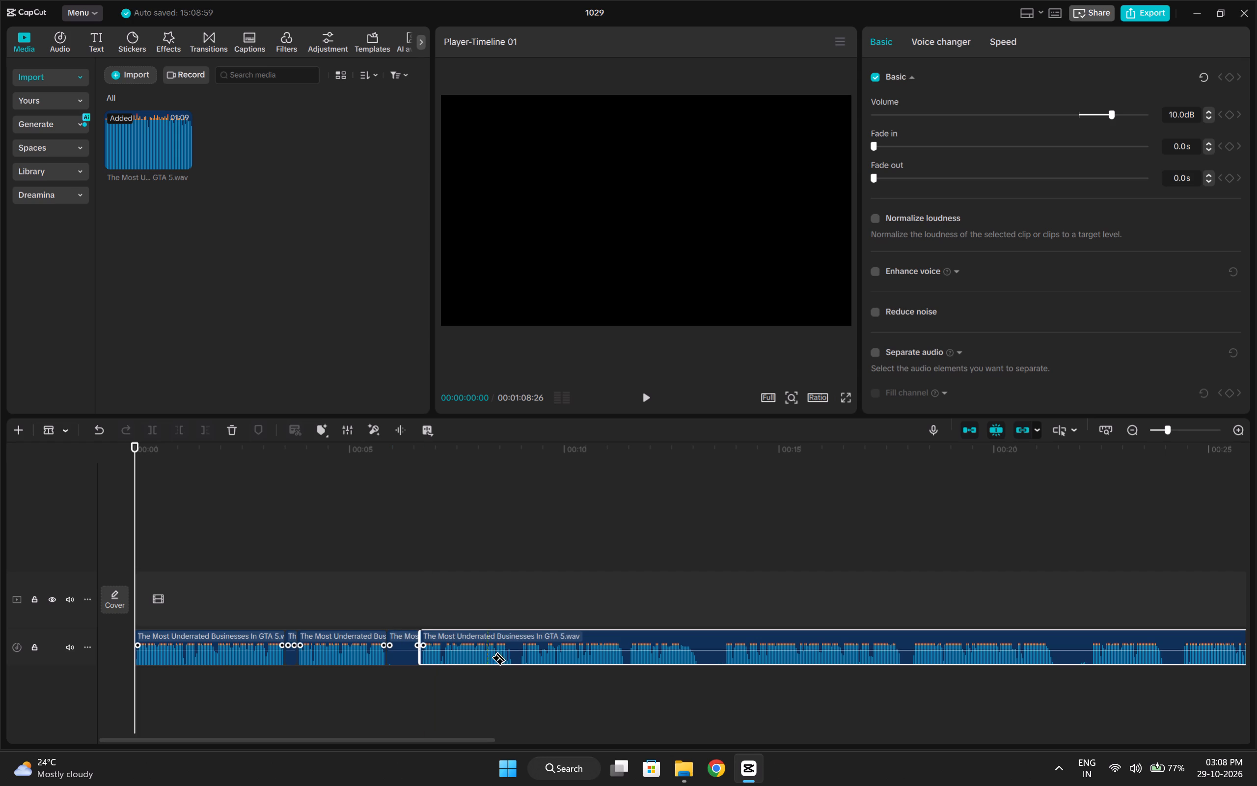
click(511, 654)
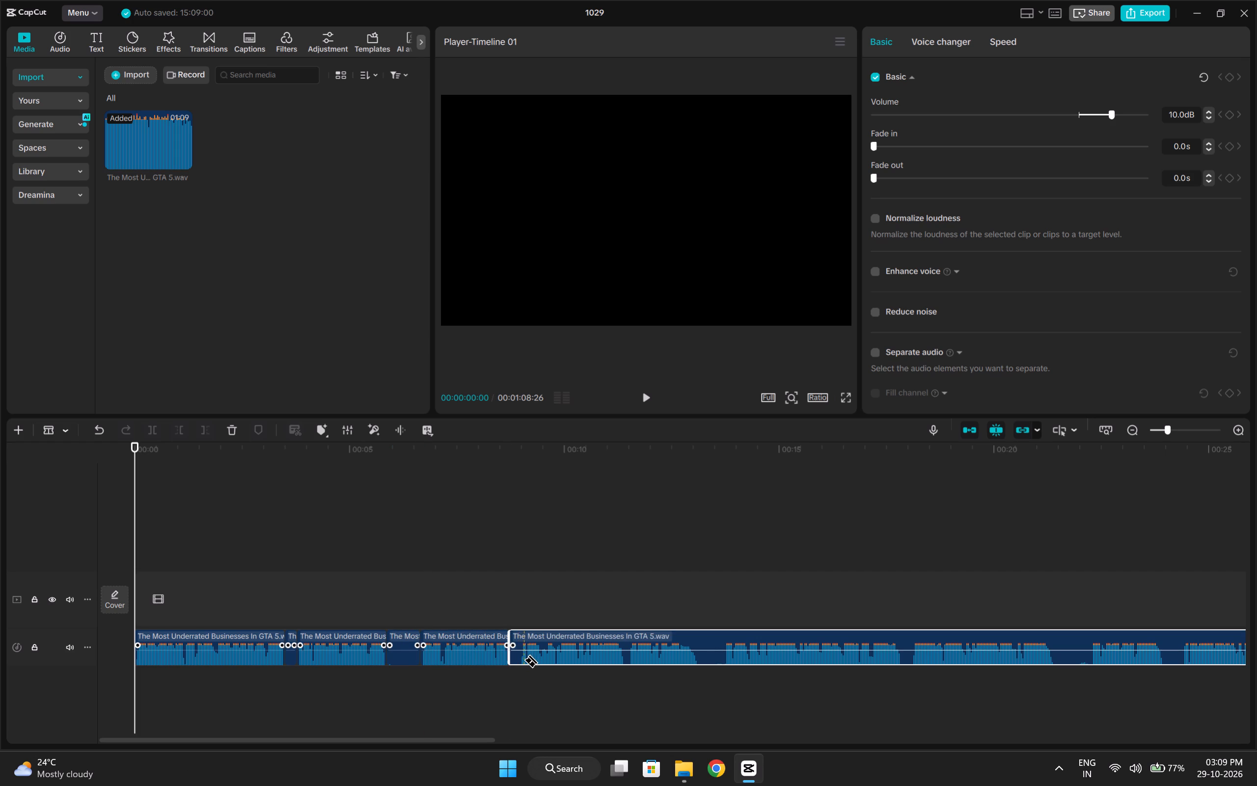
click(522, 657)
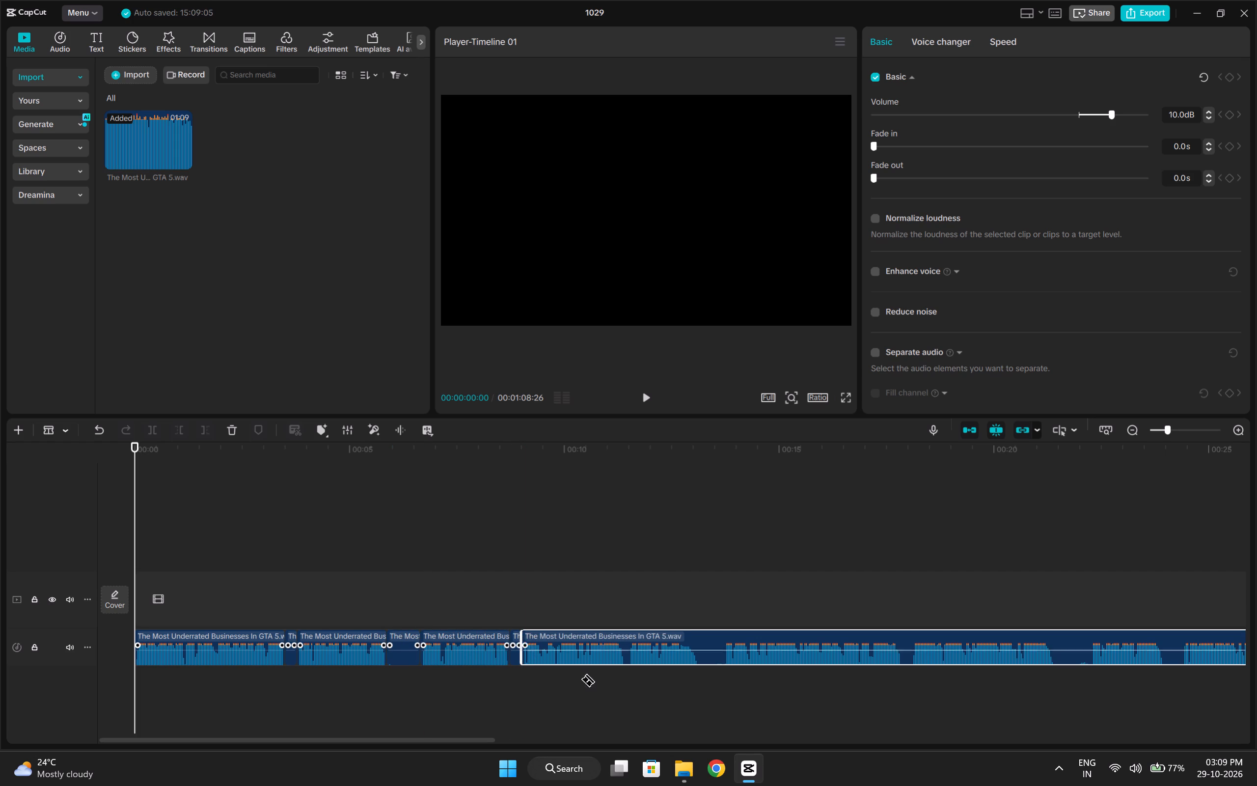
Split the voiceover at both edges of each silent gap between about 11 and 22 seconds.
click(623, 662)
click(630, 661)
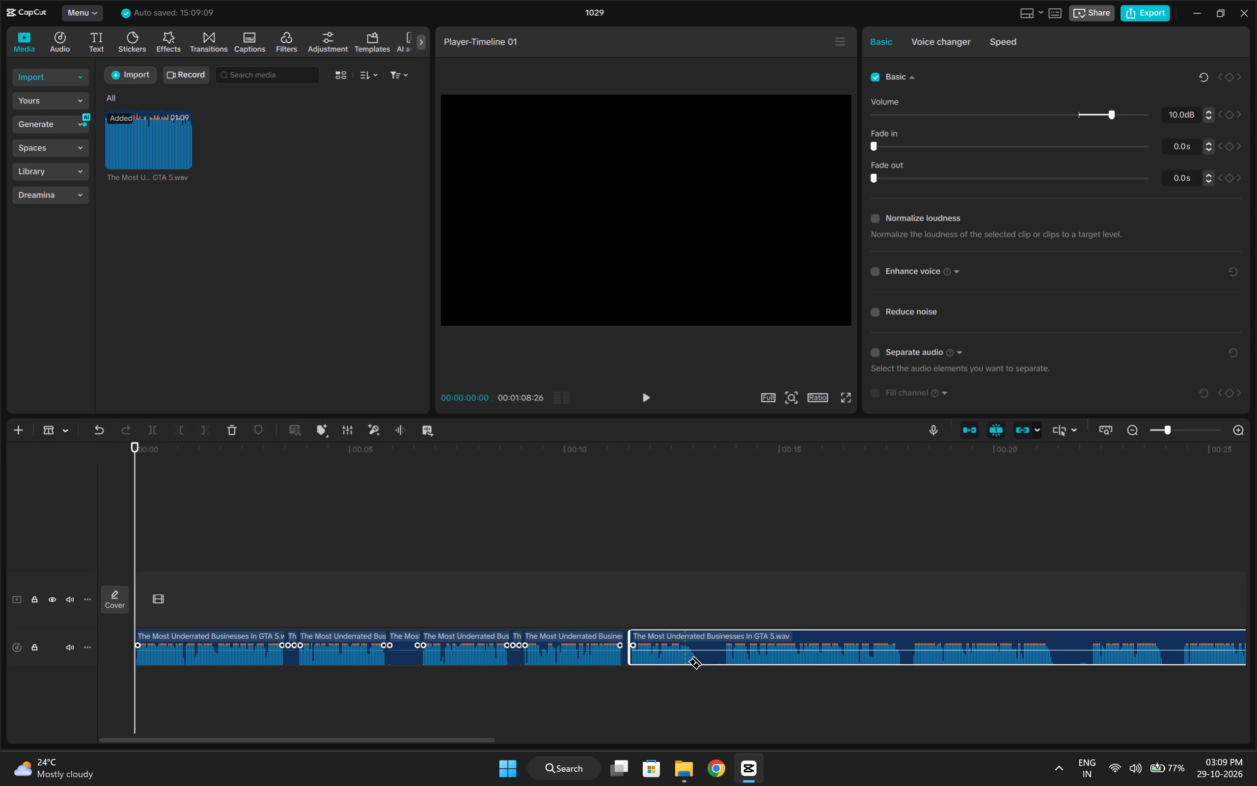
click(697, 661)
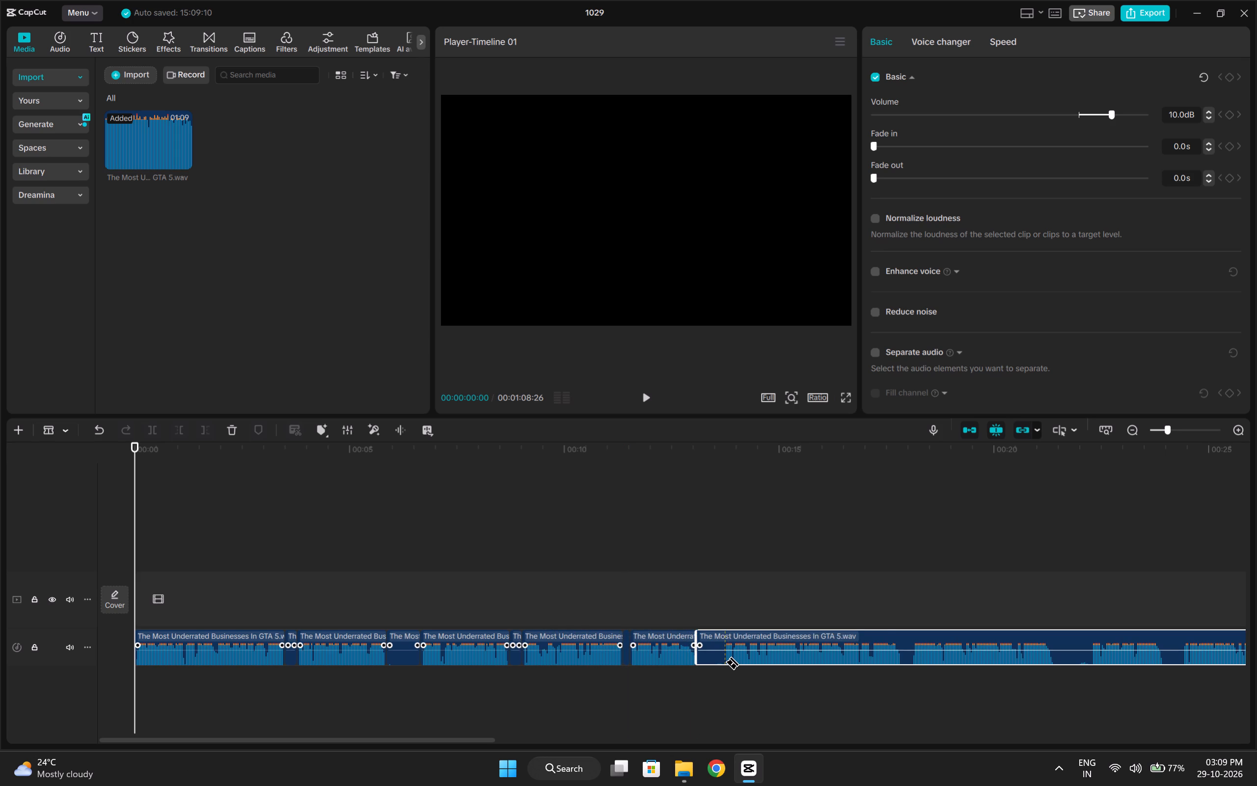
click(725, 662)
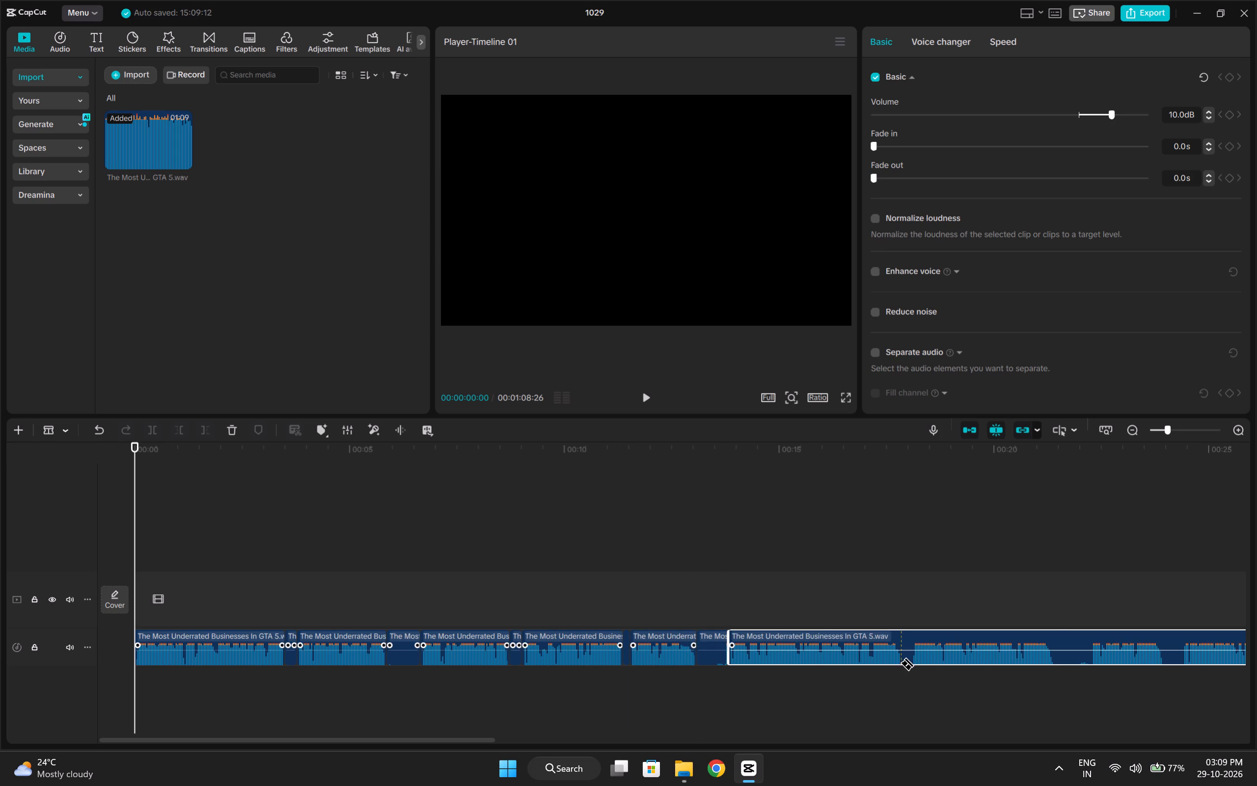
click(900, 662)
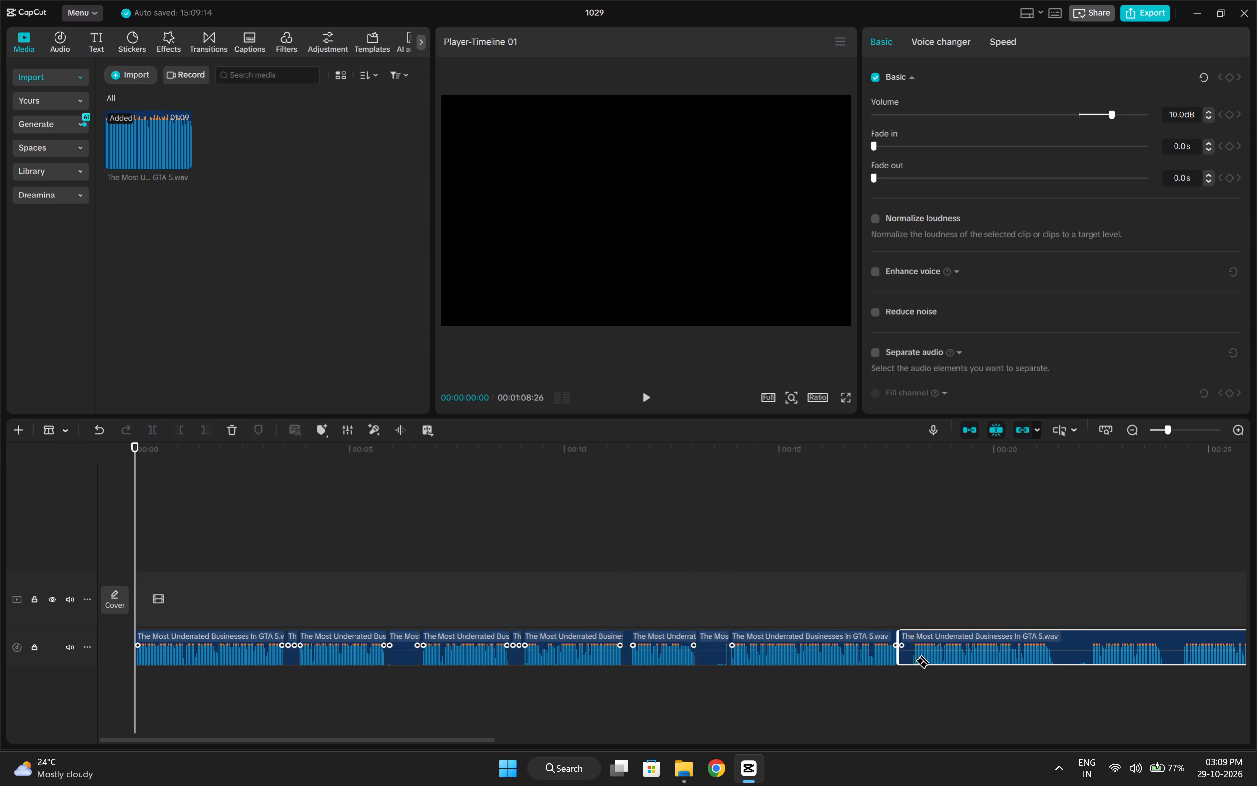
click(914, 660)
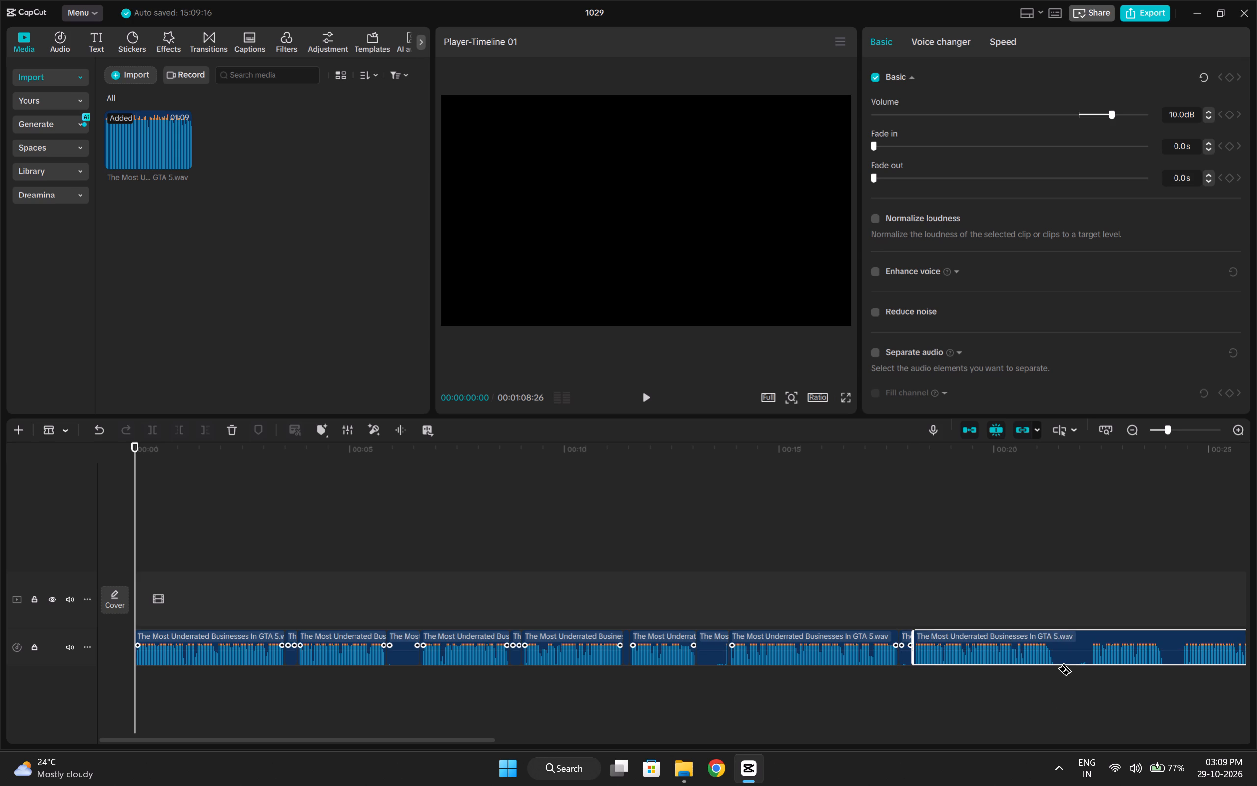
click(1051, 660)
click(1092, 654)
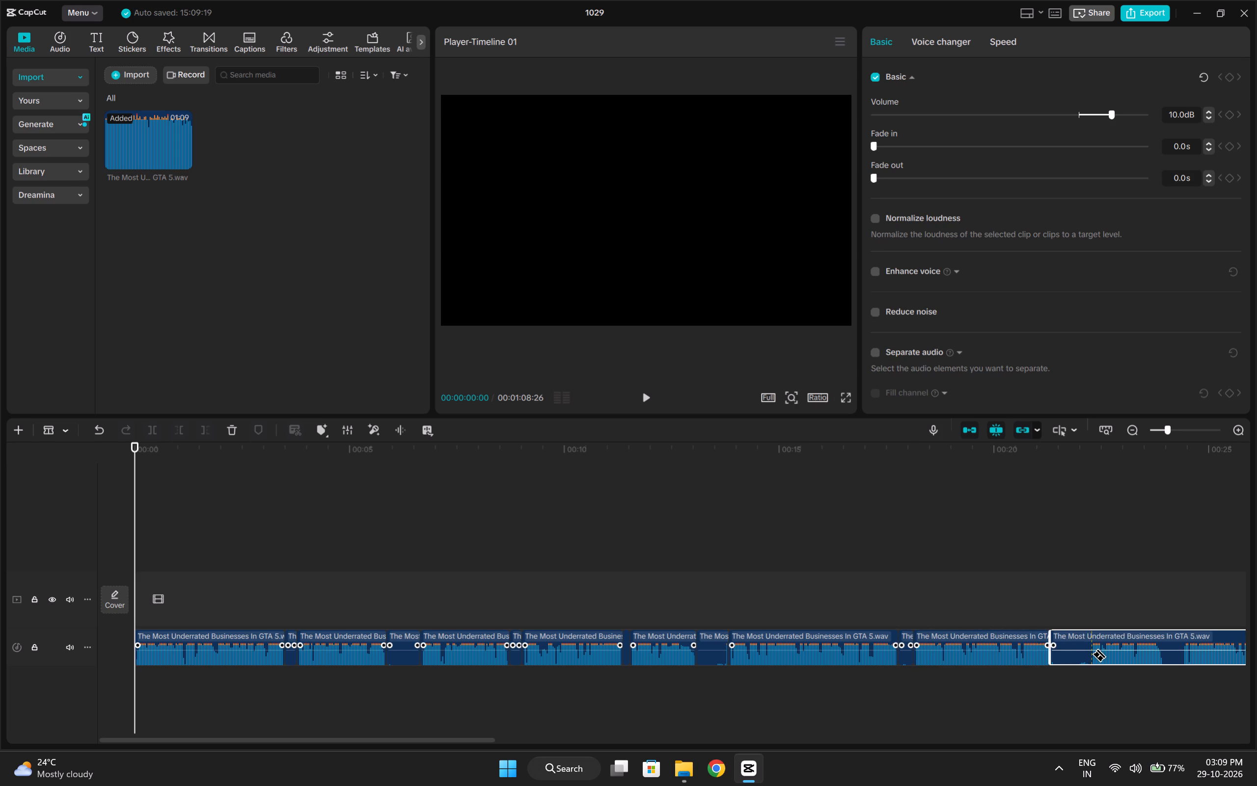
Split the voiceover at both edges of the silent gaps near 24, 31 and 34.5 seconds.
drag(471, 738, 753, 740)
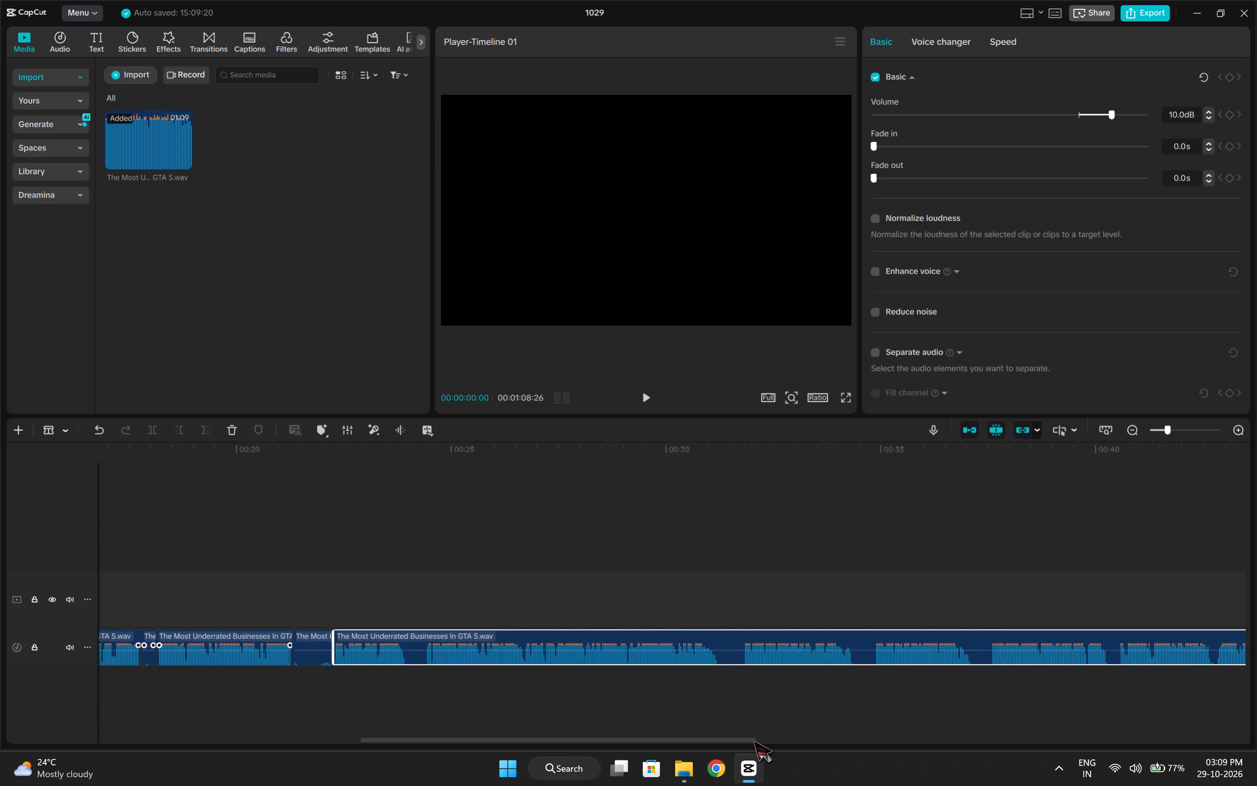
drag(753, 740, 768, 739)
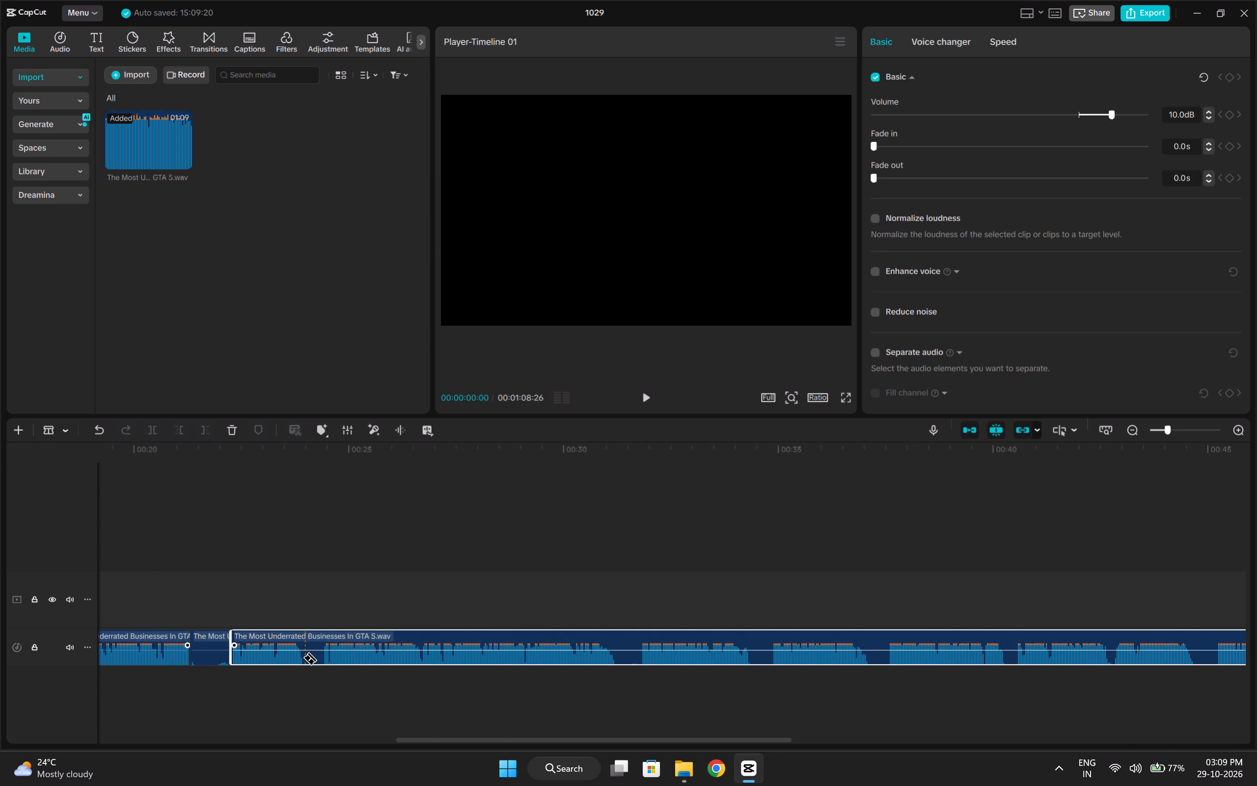
click(302, 657)
click(325, 657)
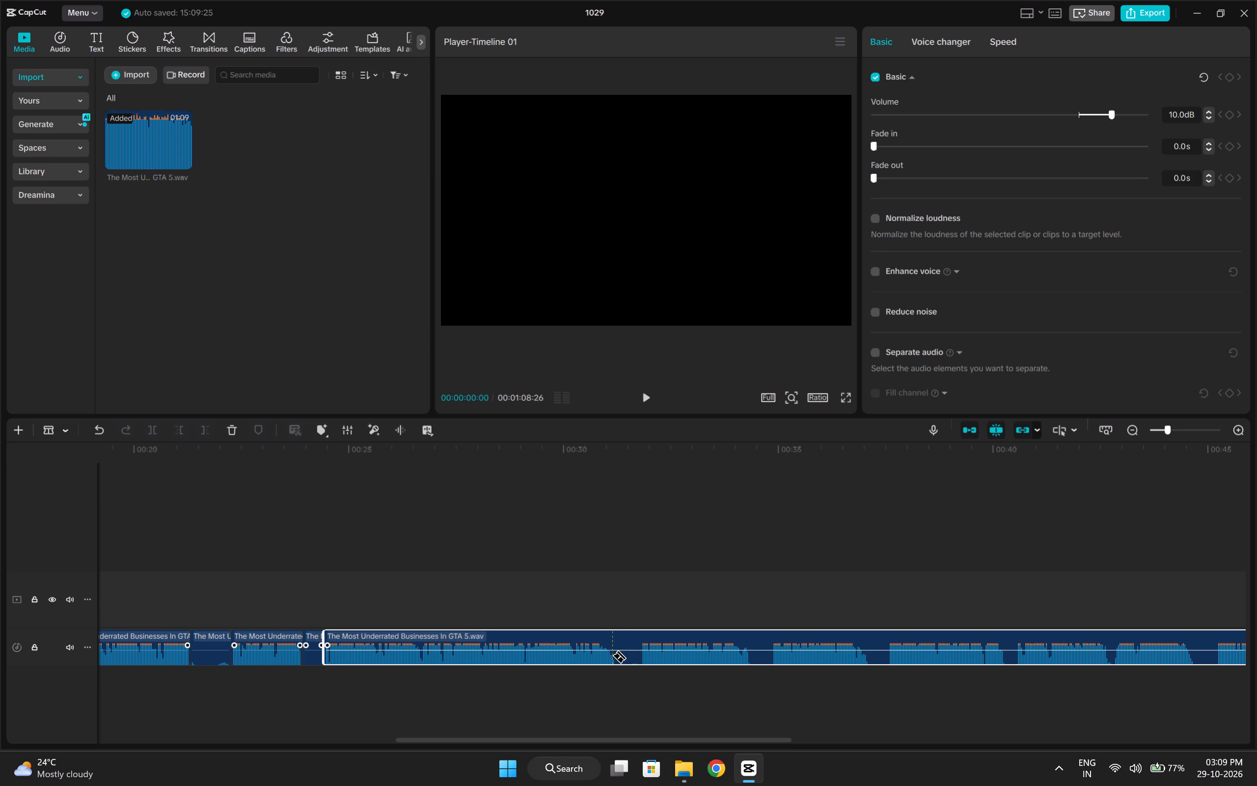
click(612, 655)
click(640, 661)
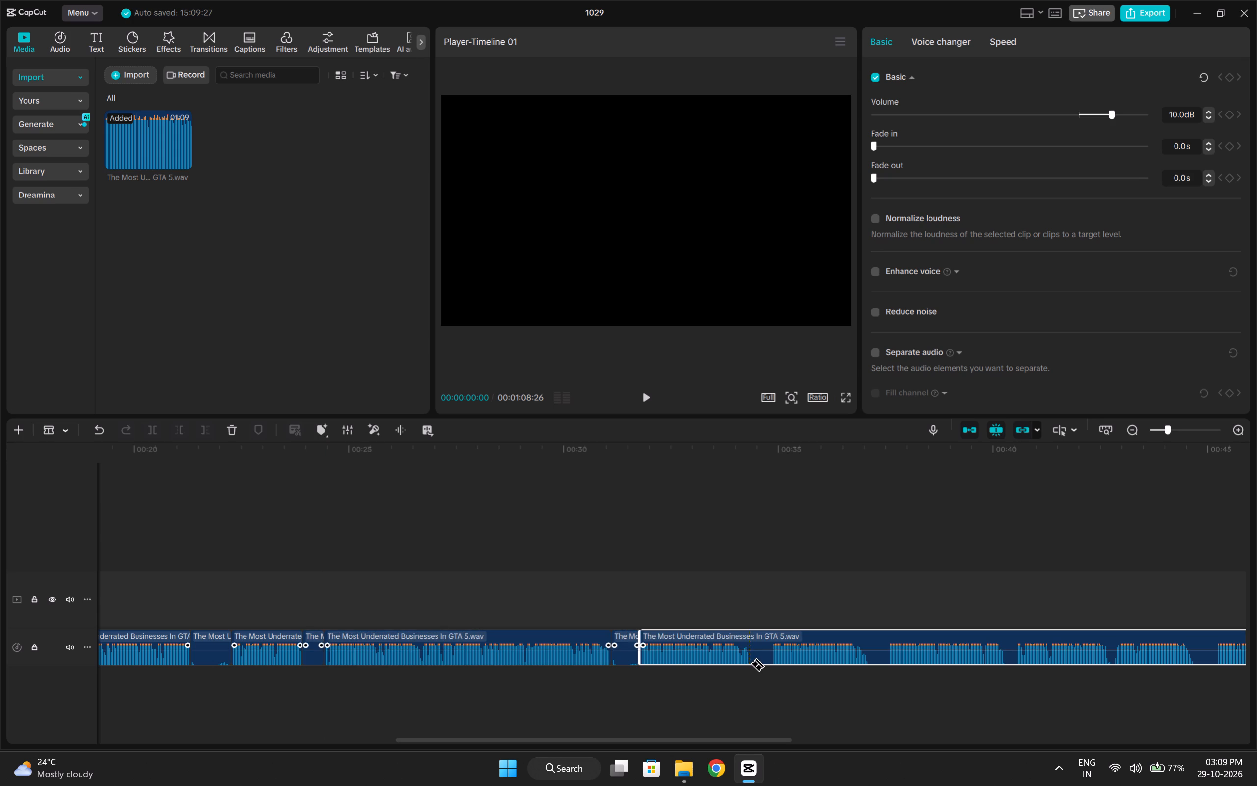
click(749, 658)
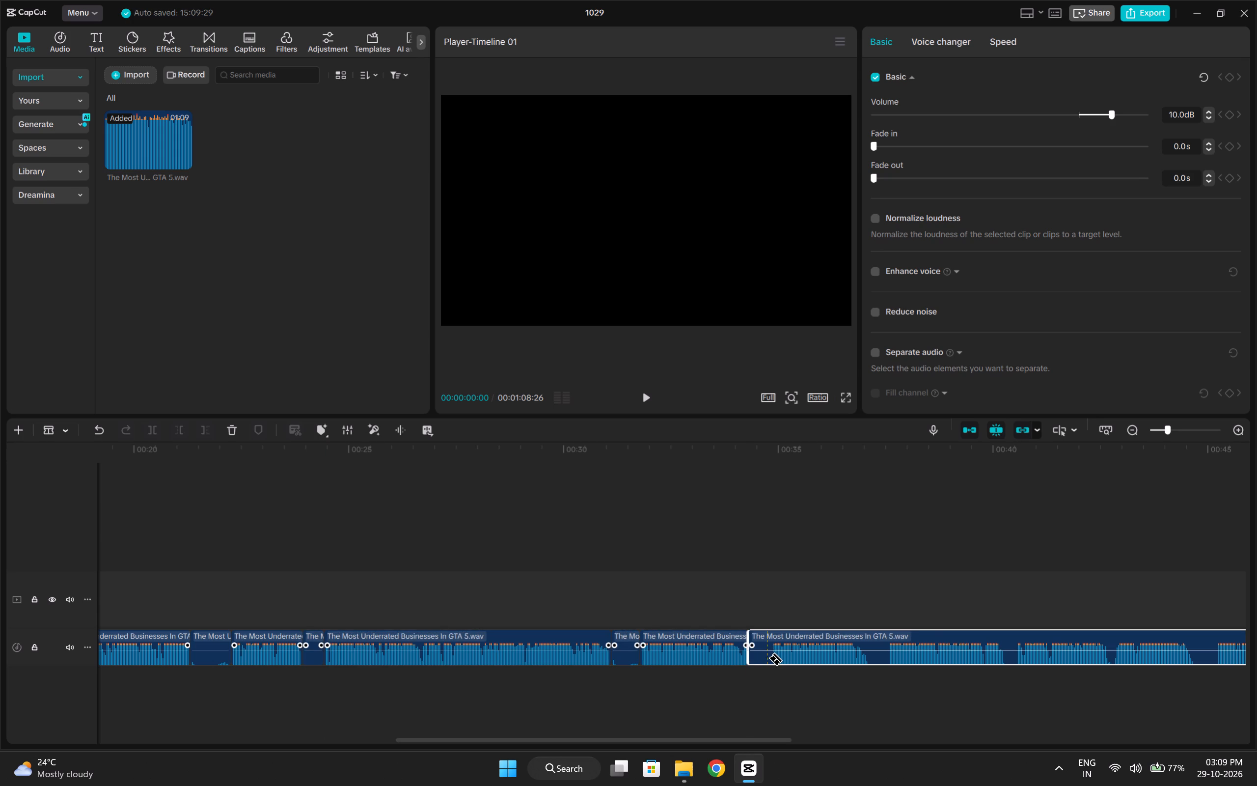
click(773, 657)
Split the voiceover at both edges of each silent gap between about 37 and 45 seconds.
click(866, 663)
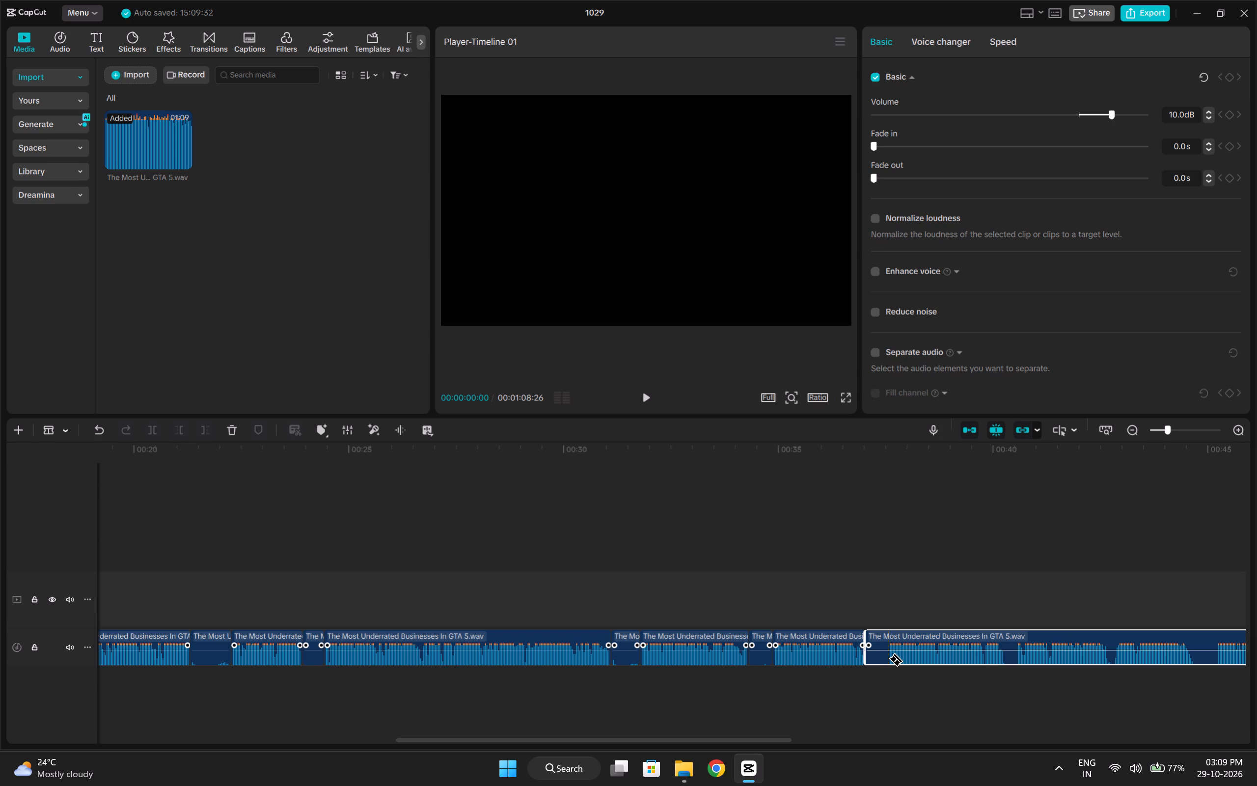
click(890, 657)
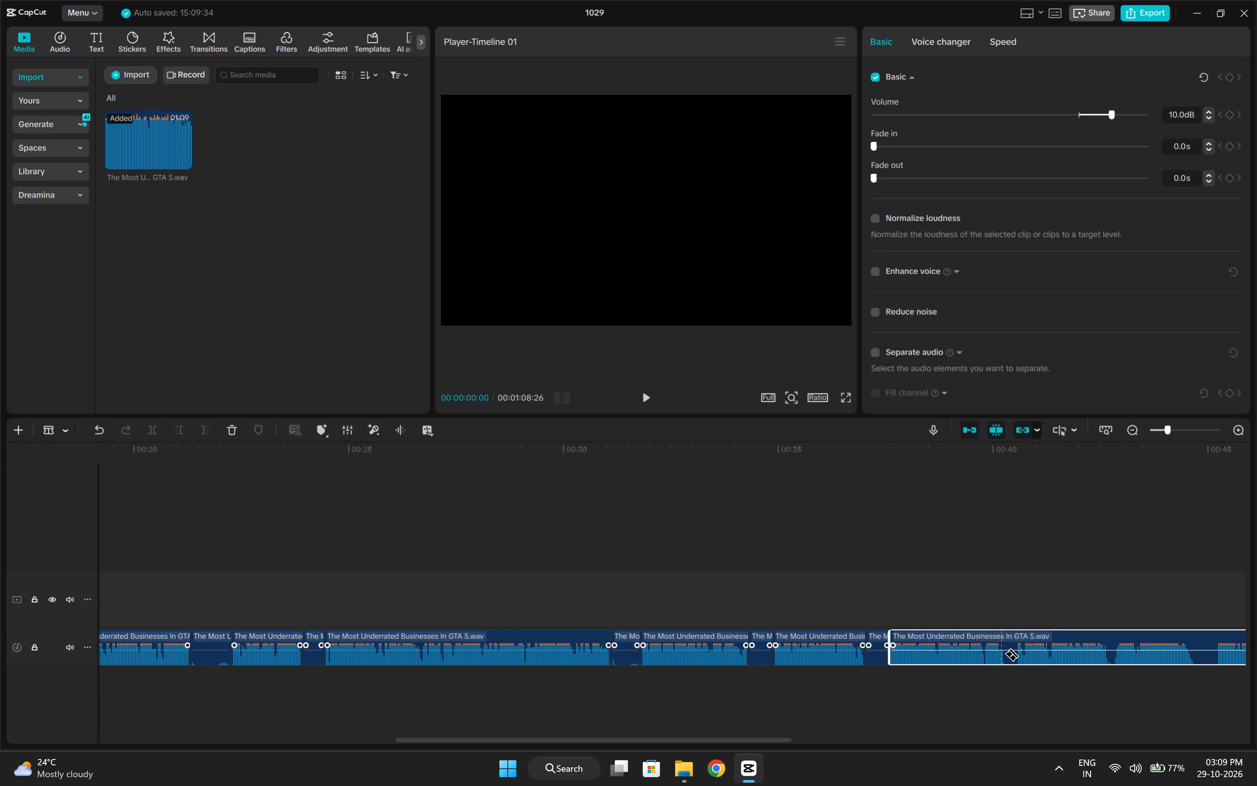
click(1004, 655)
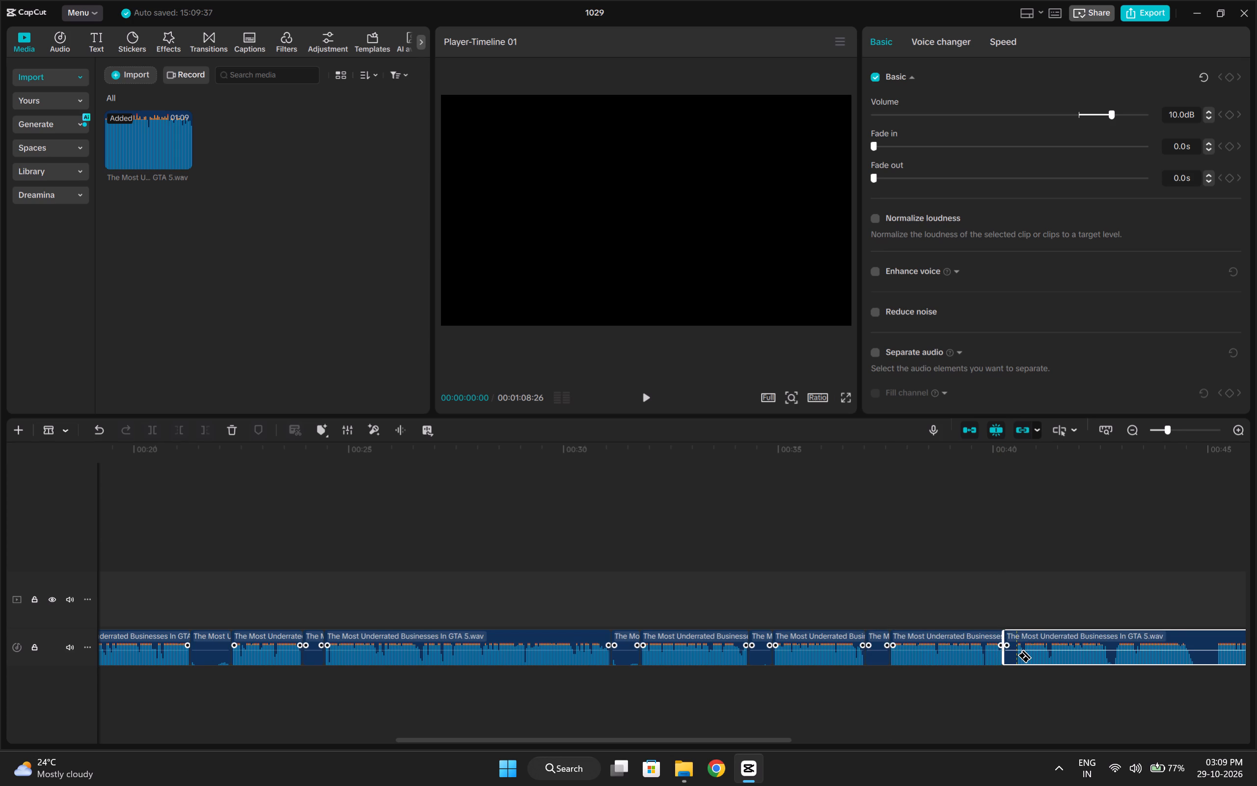
click(1017, 655)
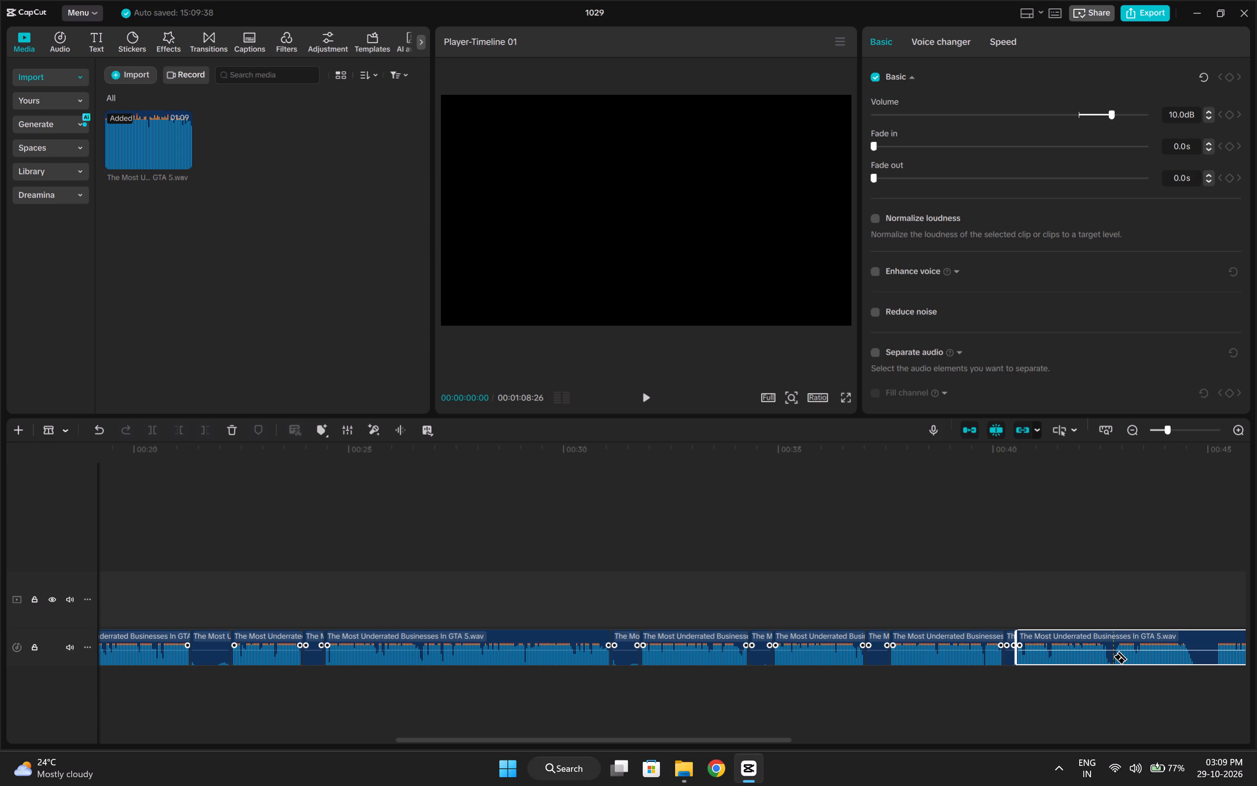
click(1106, 656)
click(1115, 656)
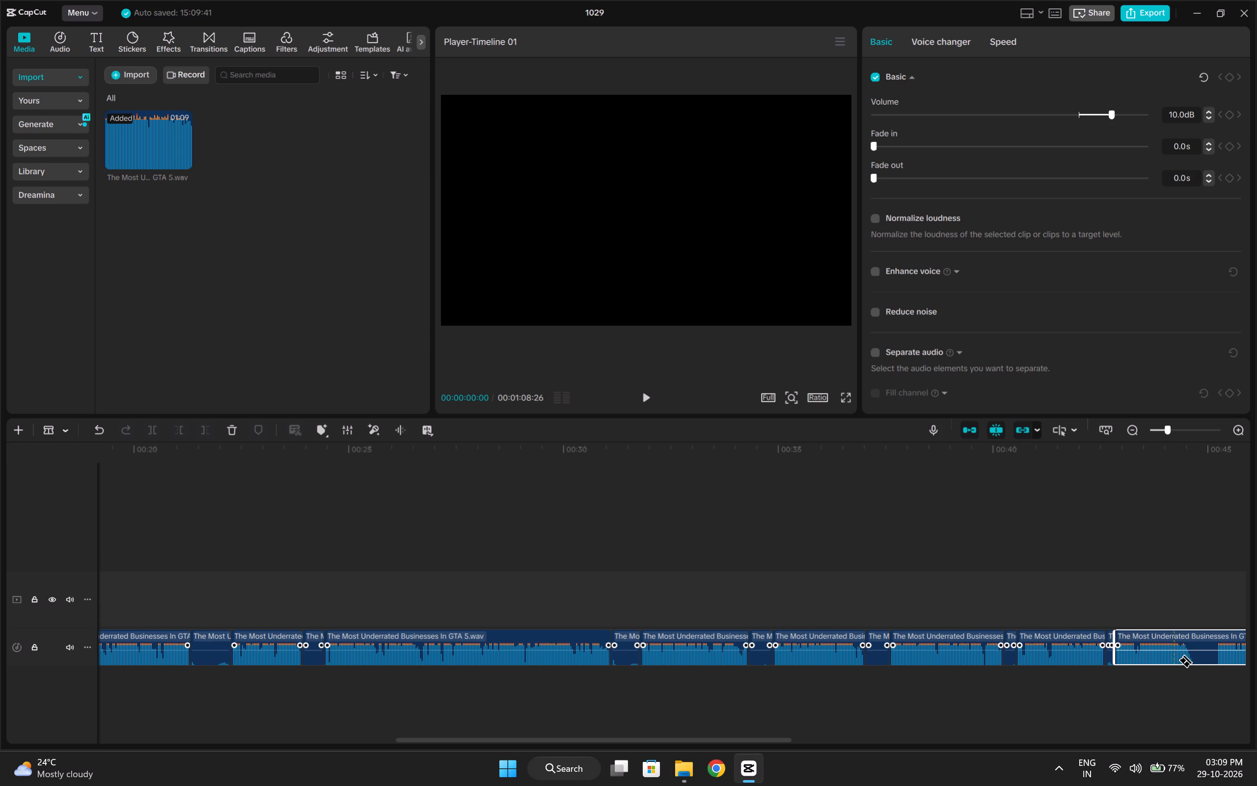
click(1191, 660)
click(1218, 660)
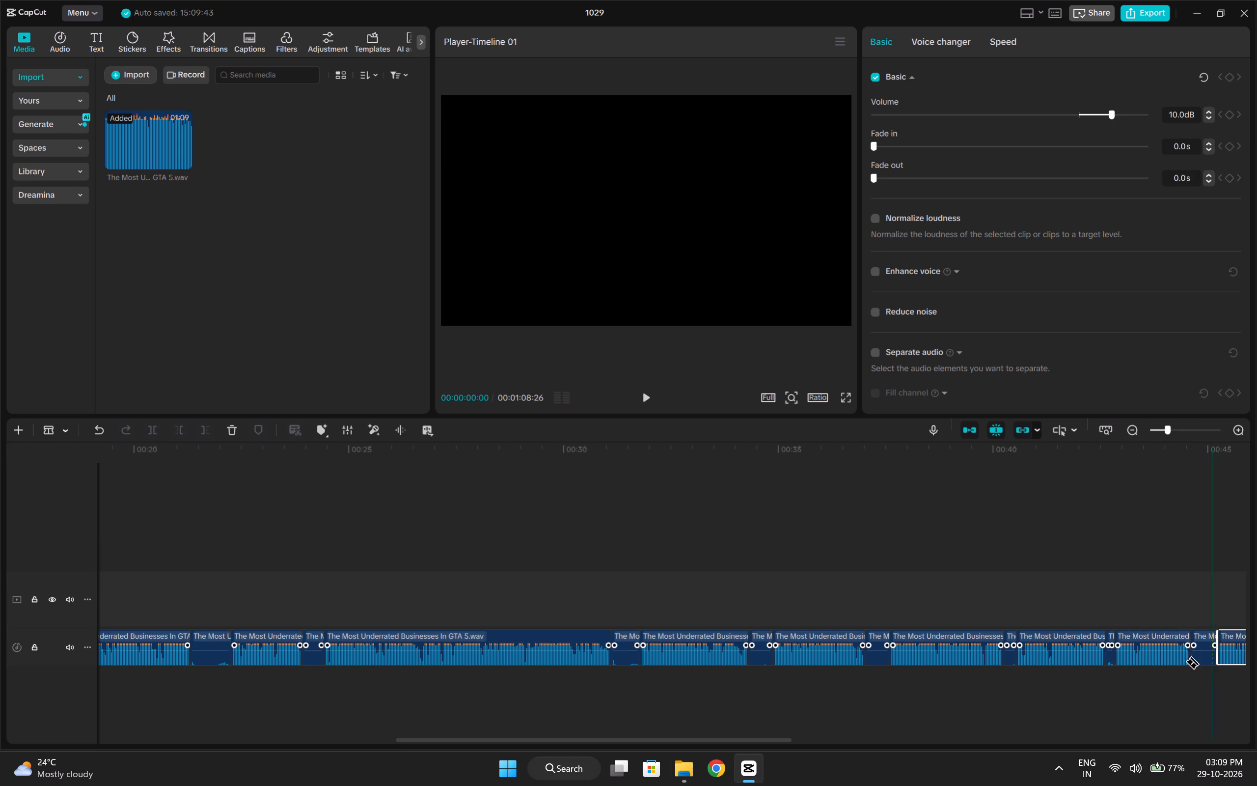
Split the voiceover at both edges of the silent gaps near 55 seconds, 58 seconds and 1:03.
drag(741, 743, 1040, 759)
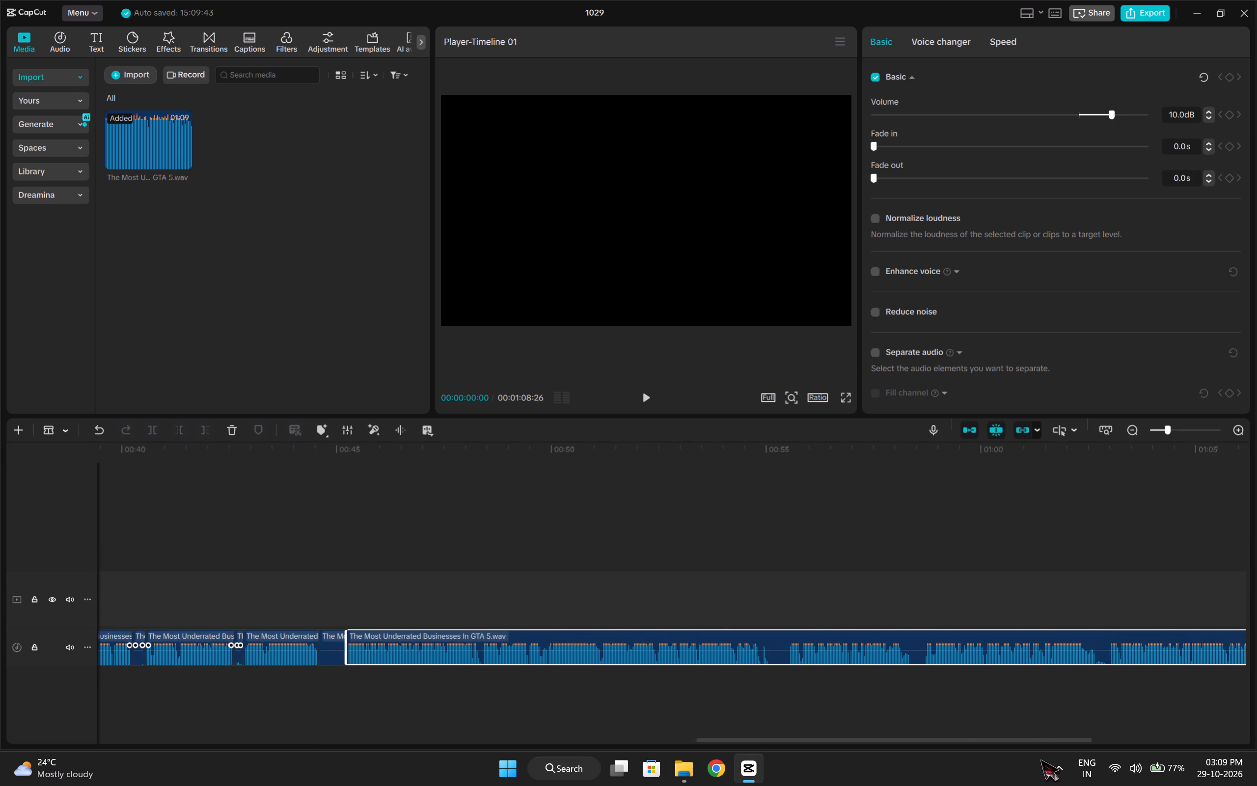
drag(1040, 759, 1042, 759)
click(767, 658)
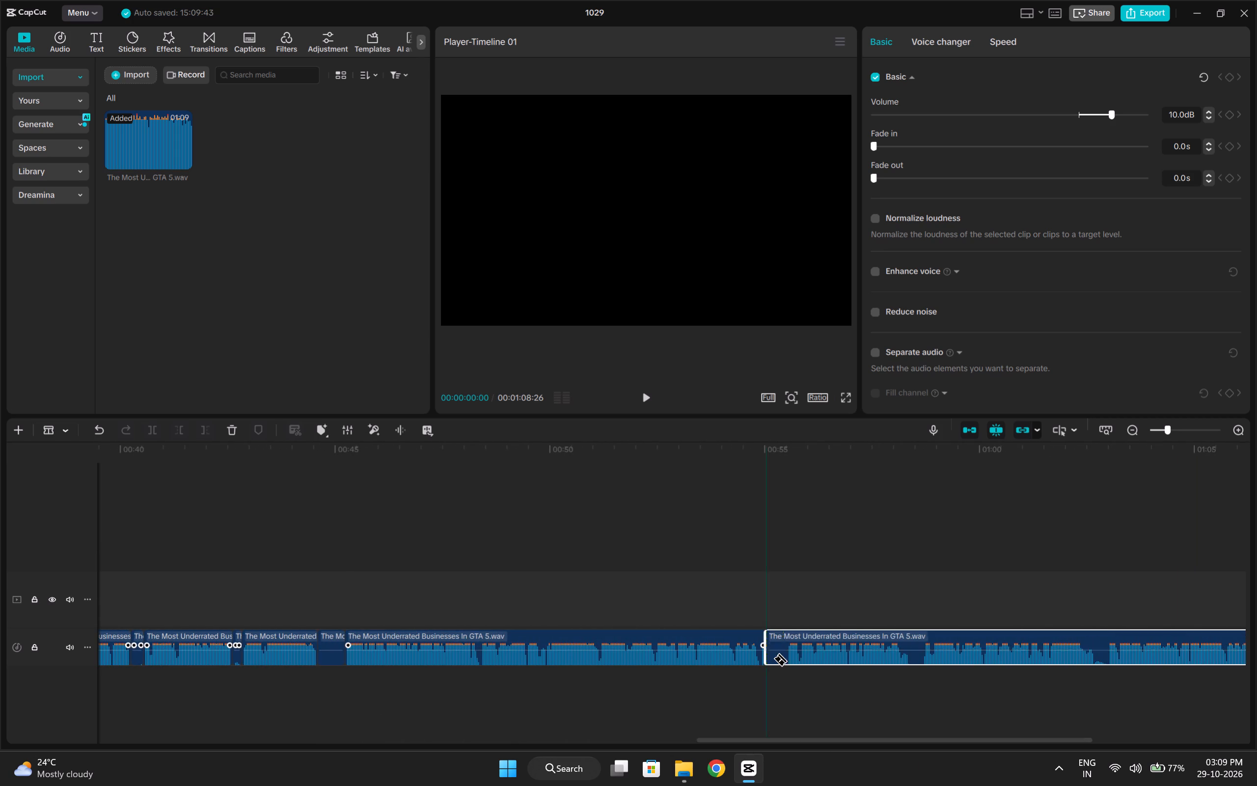
click(788, 658)
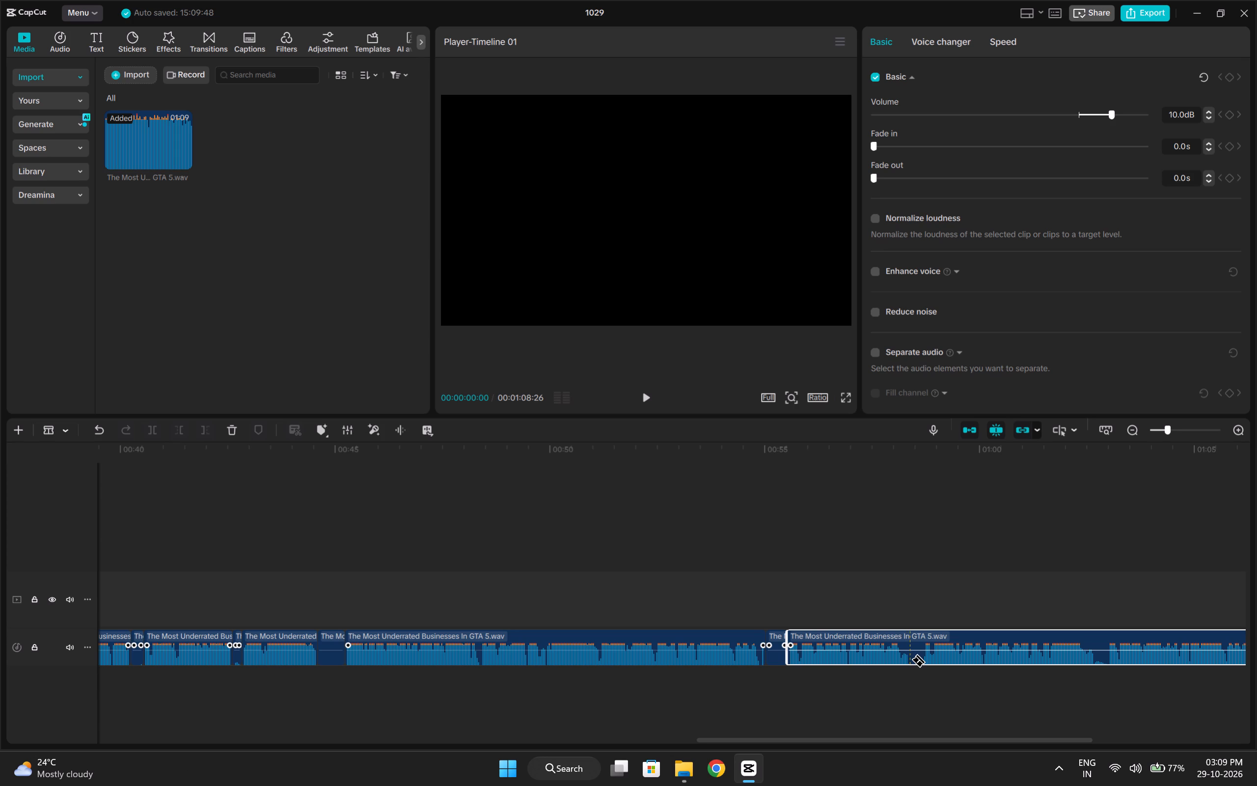
click(907, 659)
click(925, 657)
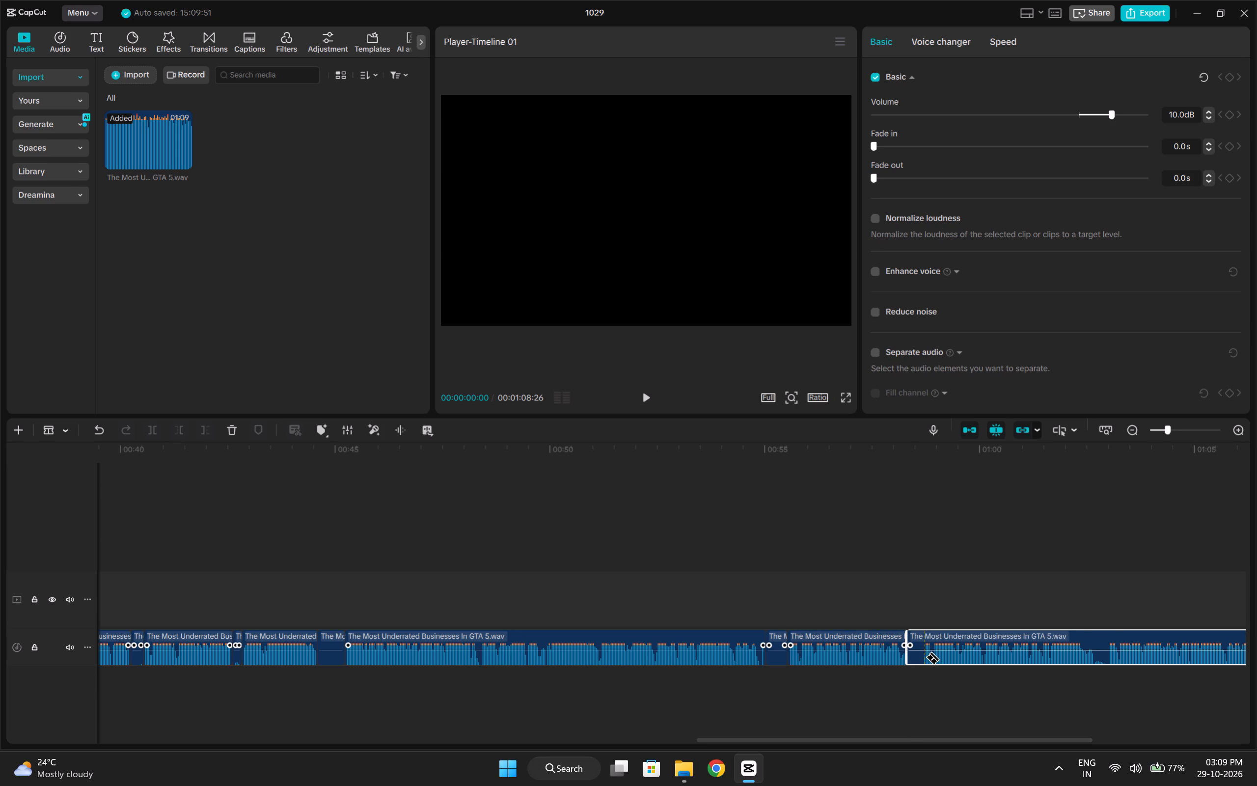
click(1094, 658)
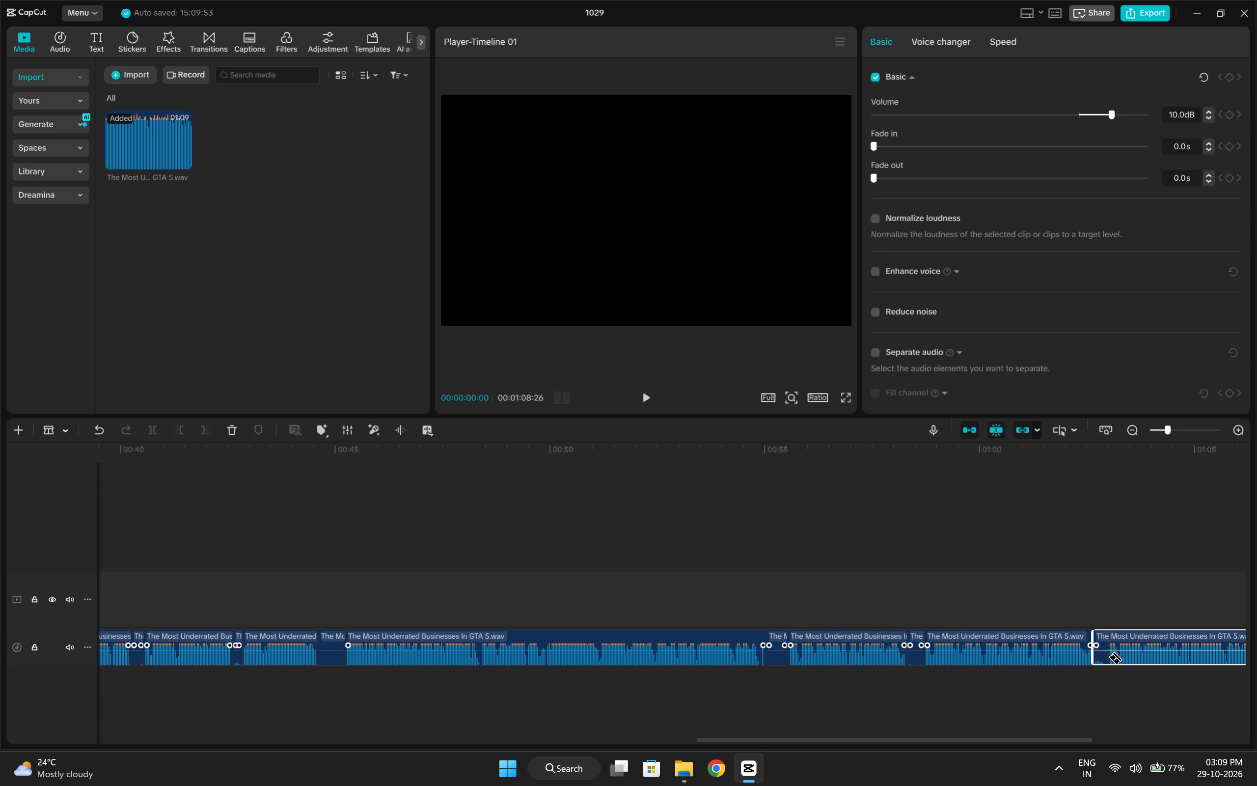
click(1109, 656)
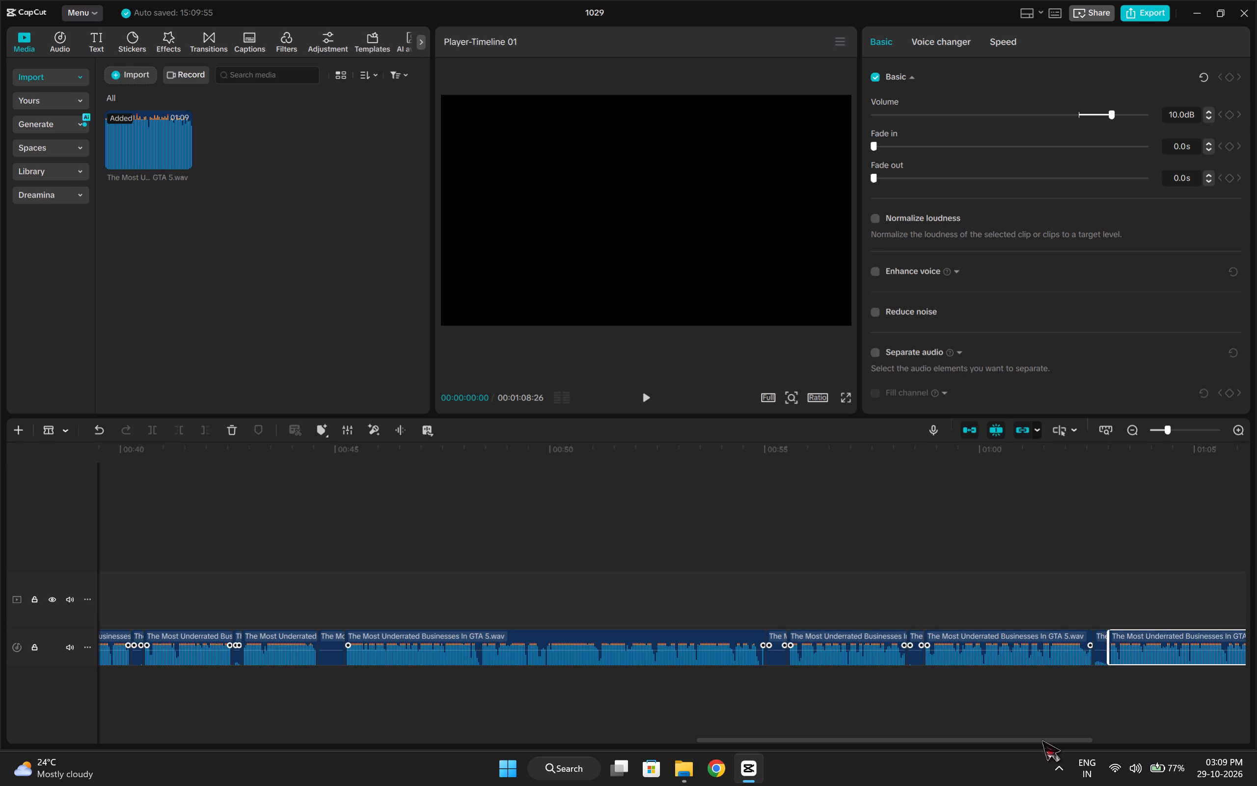
Delete the silent voiceover segments near 1:03, 58 seconds and 55 seconds.
drag(1045, 740, 1187, 733)
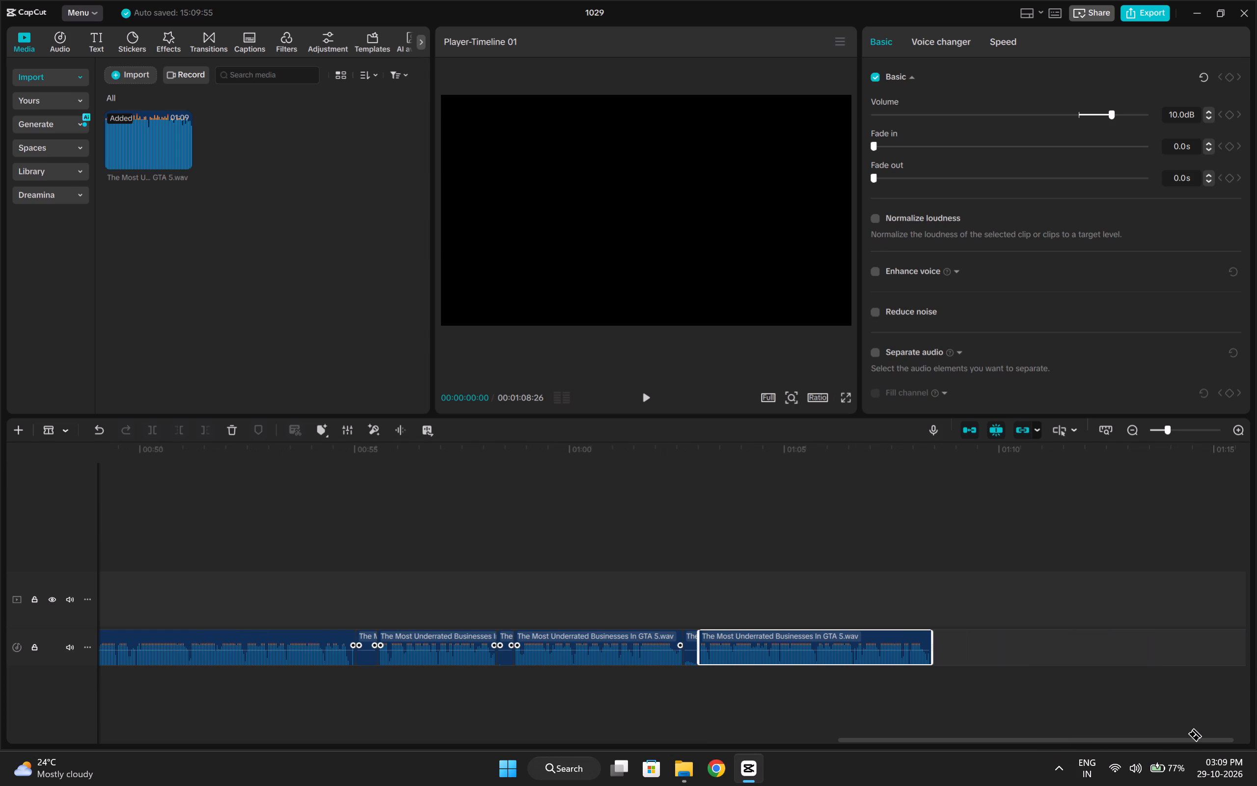
drag(1187, 733, 1065, 748)
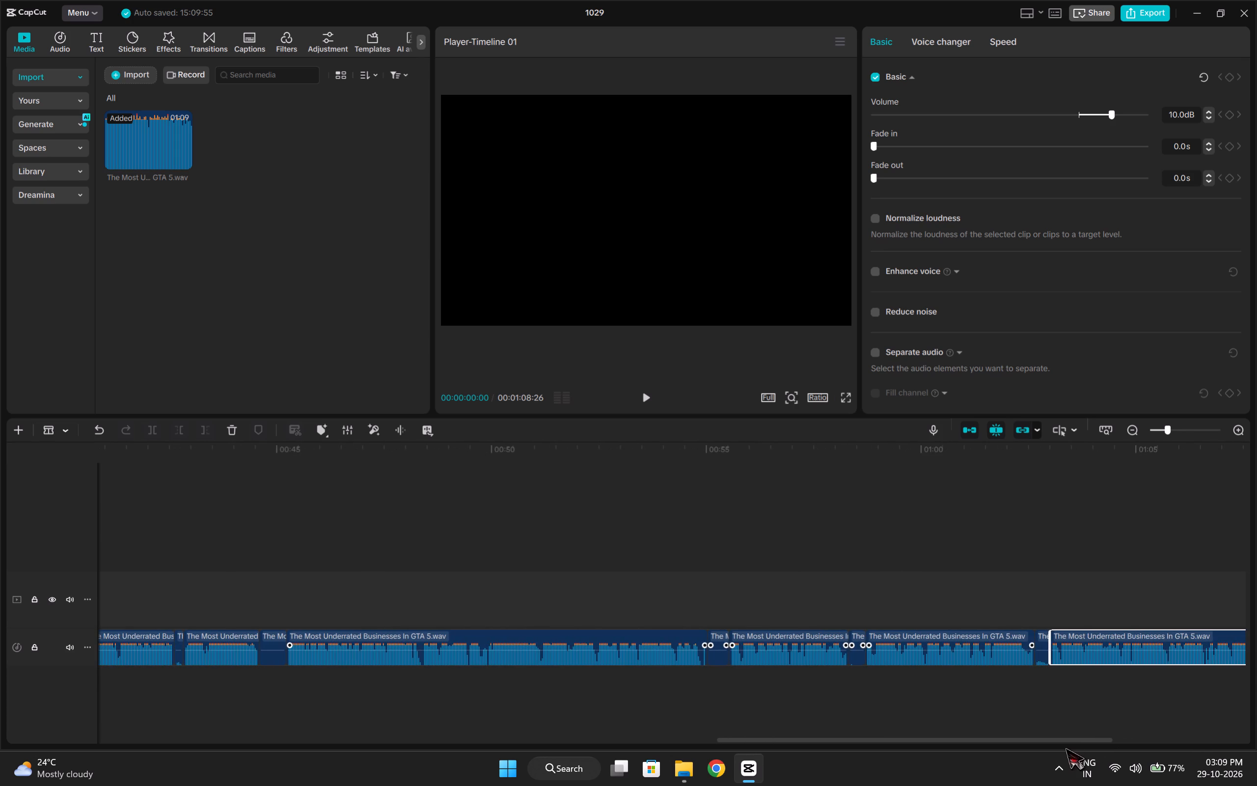
drag(1065, 748, 1096, 748)
key(a)
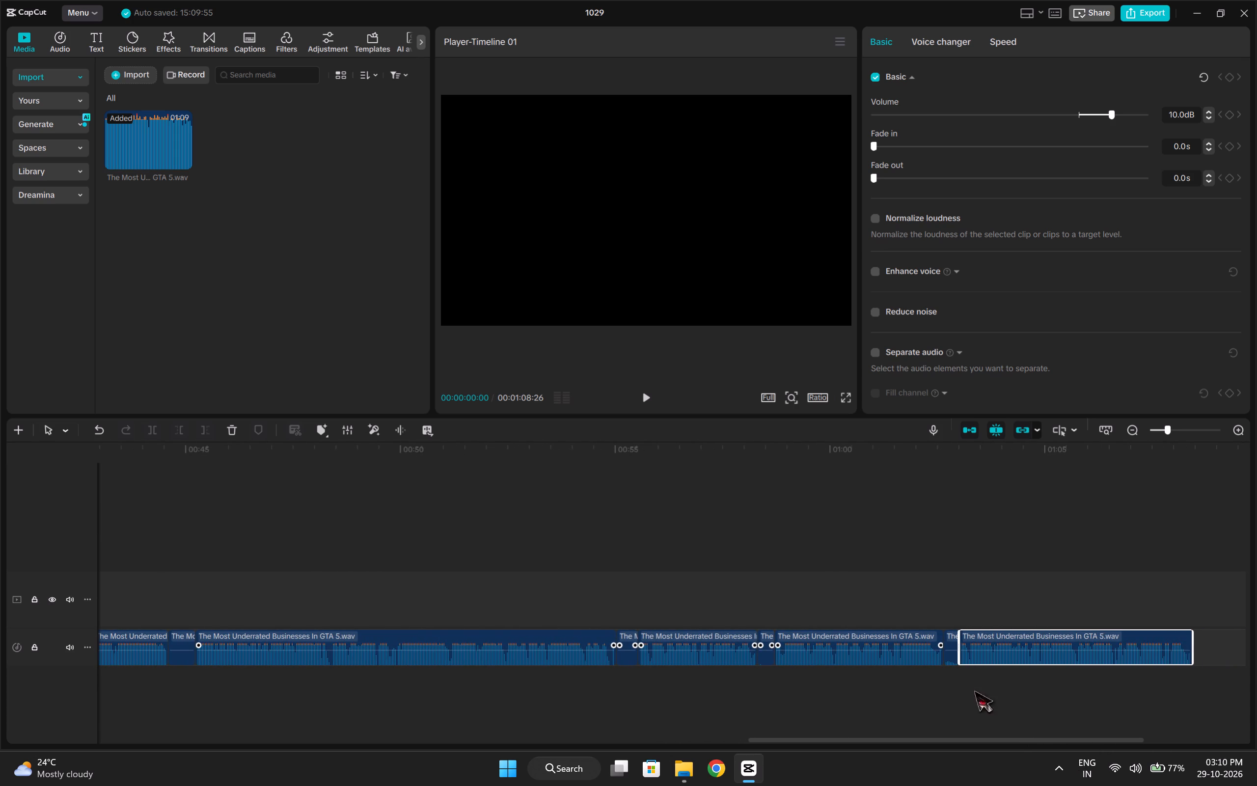
click(959, 660)
click(948, 659)
key(Delete)
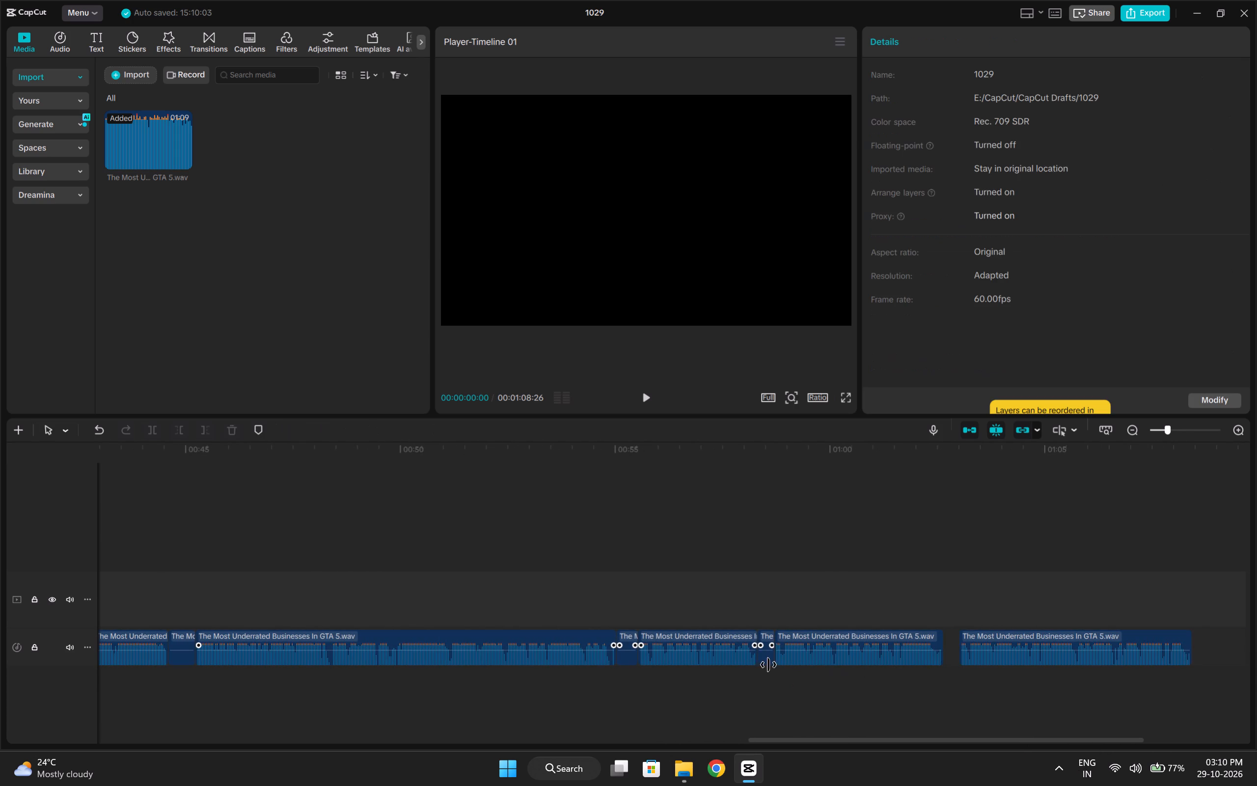
click(765, 655)
key(Delete)
click(629, 658)
key(Delete)
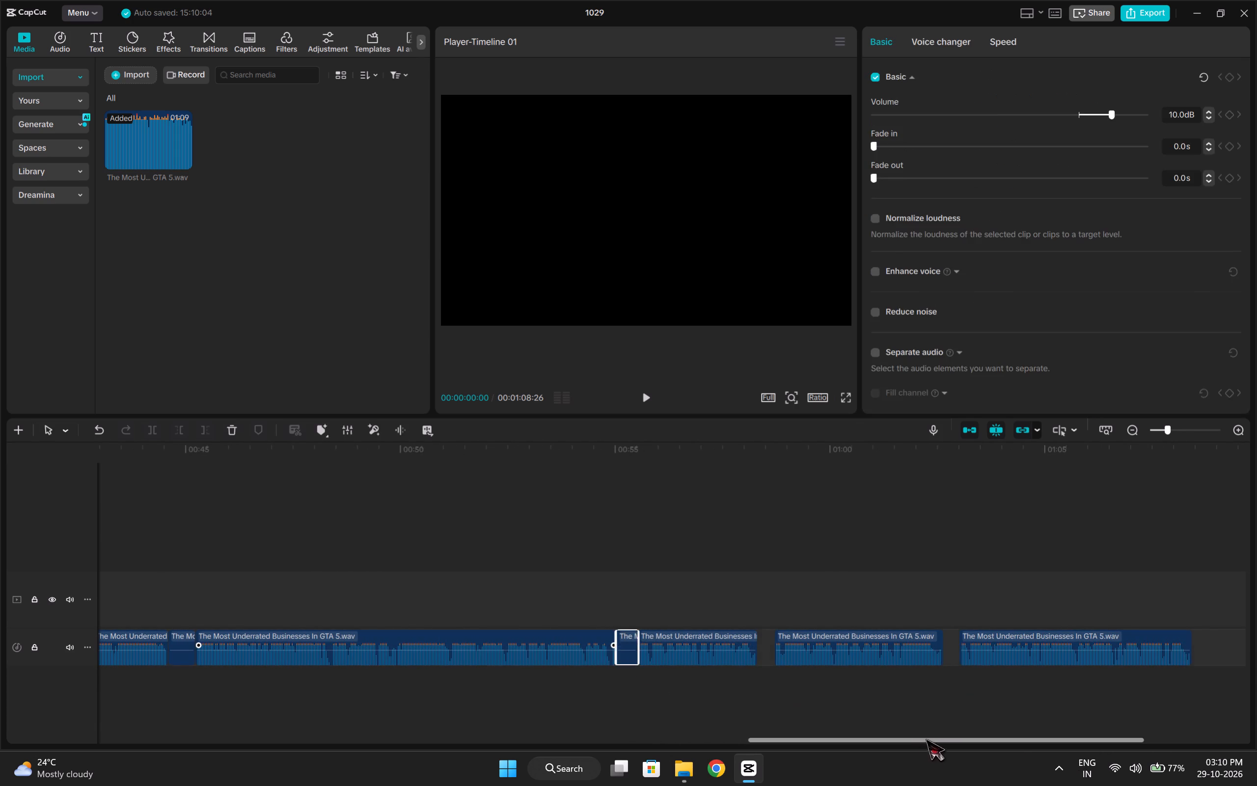
Delete each silent voiceover segment between about 45 and 31 seconds.
drag(938, 740, 683, 751)
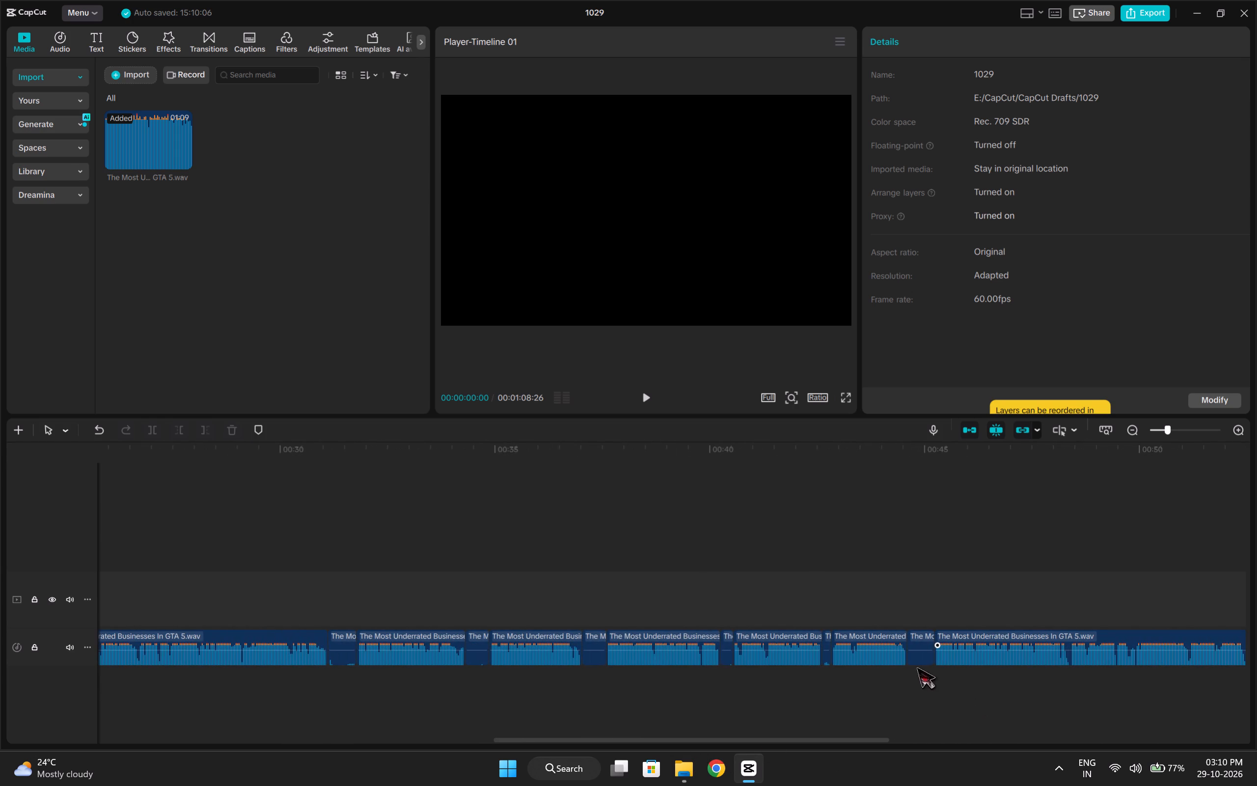
click(914, 658)
key(Delete)
click(825, 661)
key(Delete)
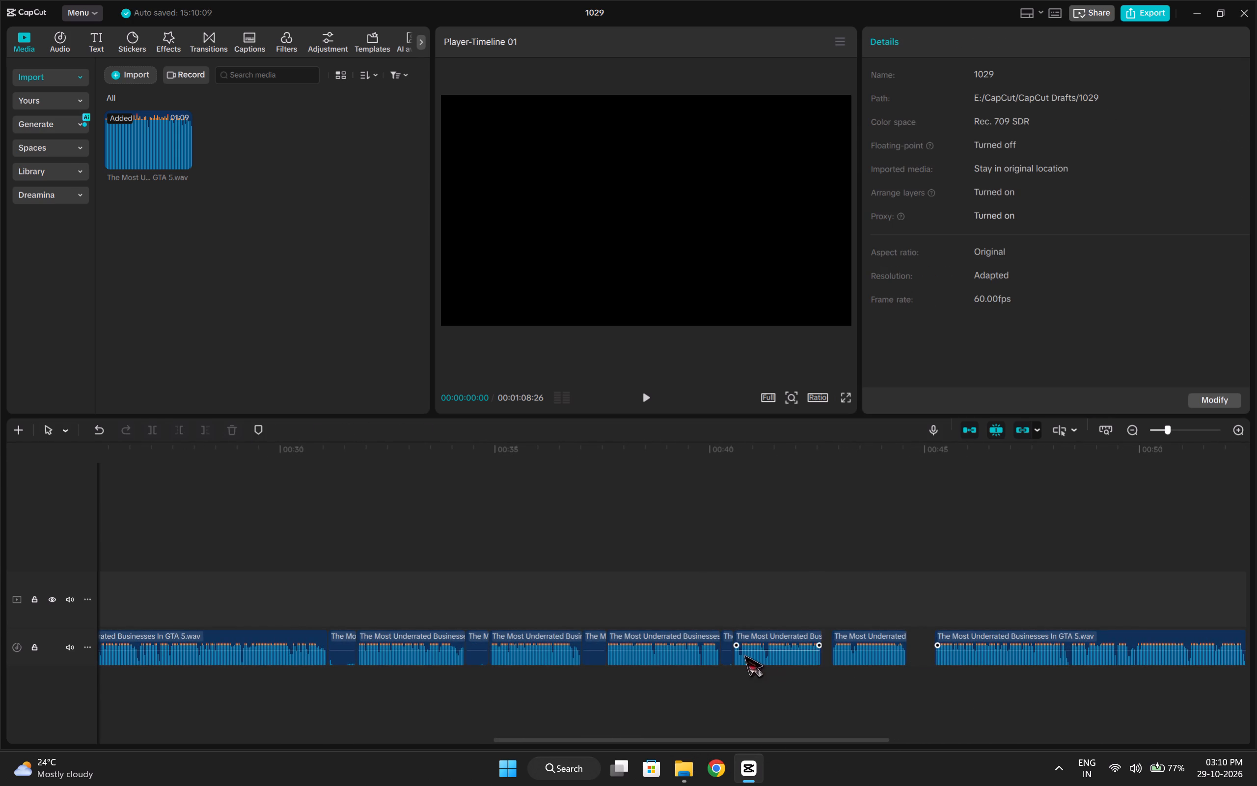
click(726, 651)
key(Delete)
click(595, 650)
key(Delete)
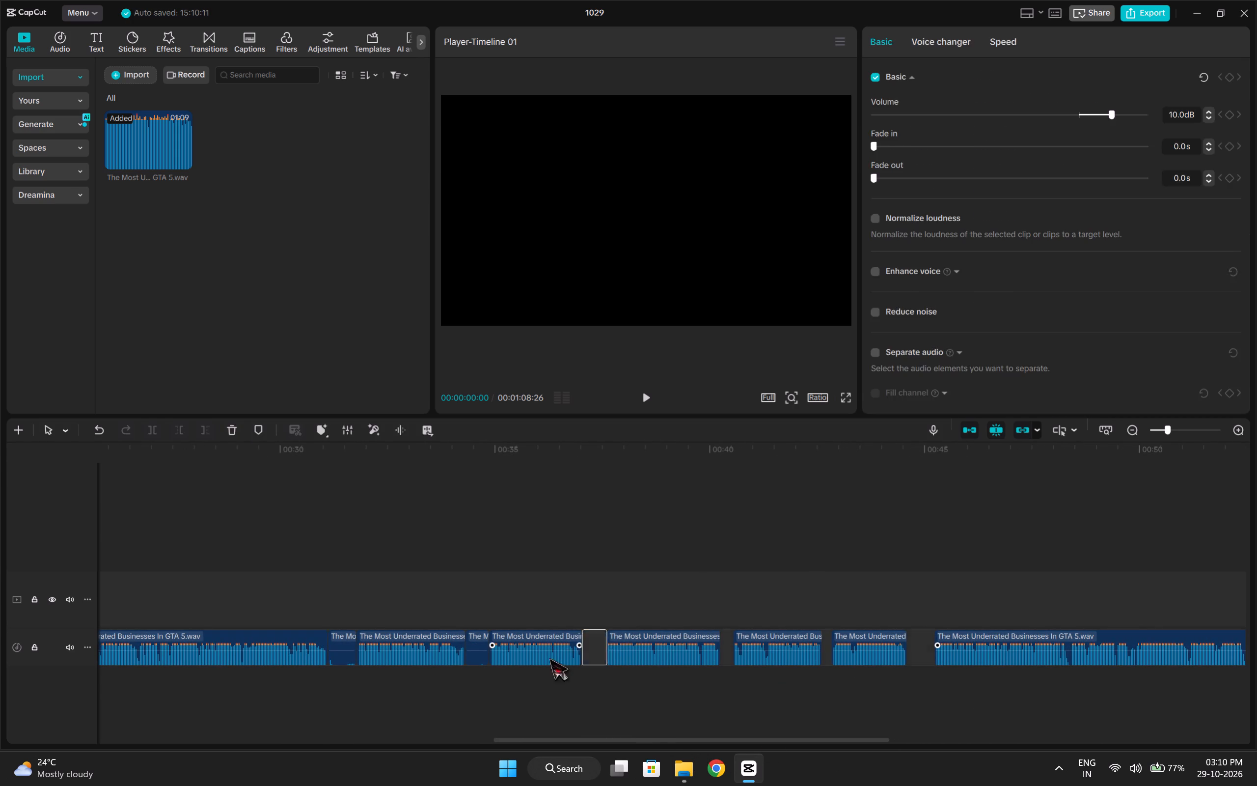
click(489, 661)
click(484, 662)
key(Delete)
click(341, 663)
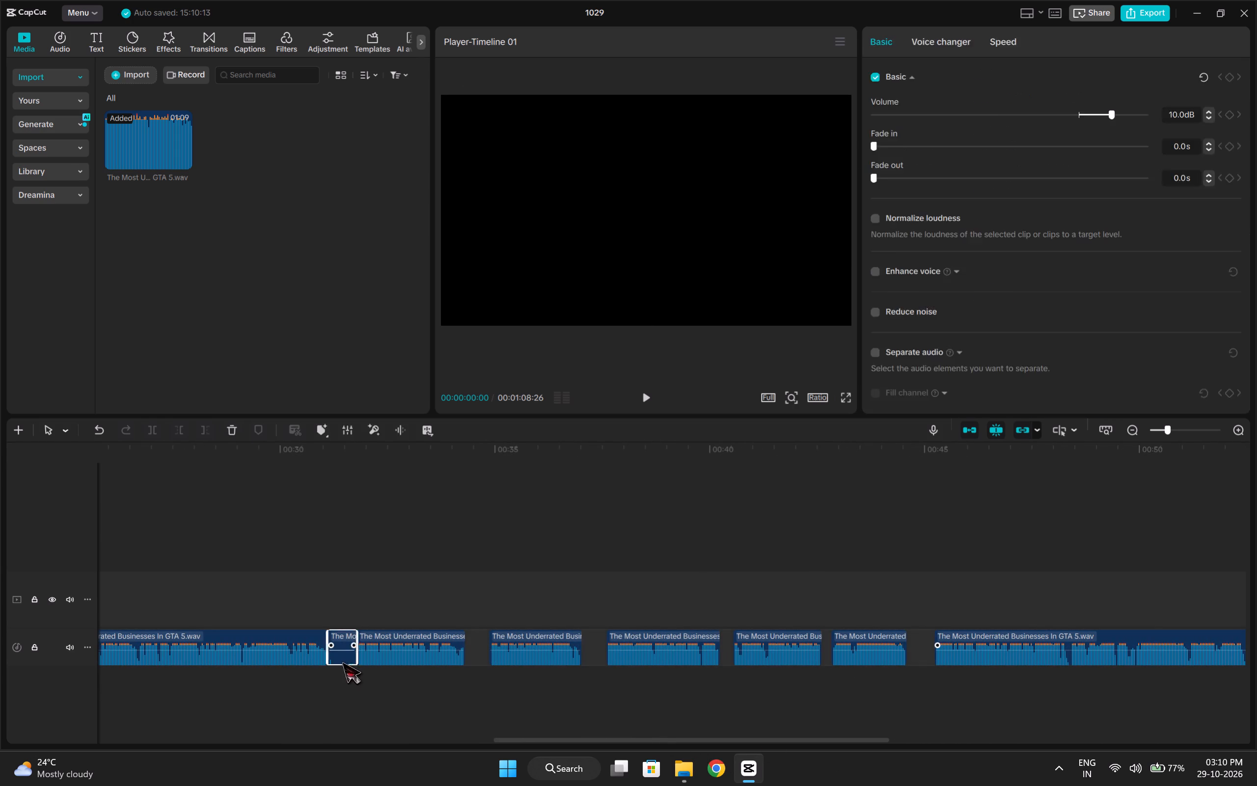
key(Delete)
Delete the silent voiceover segments near 24, 22, 18, 13 and 11 seconds.
drag(774, 744, 761, 746)
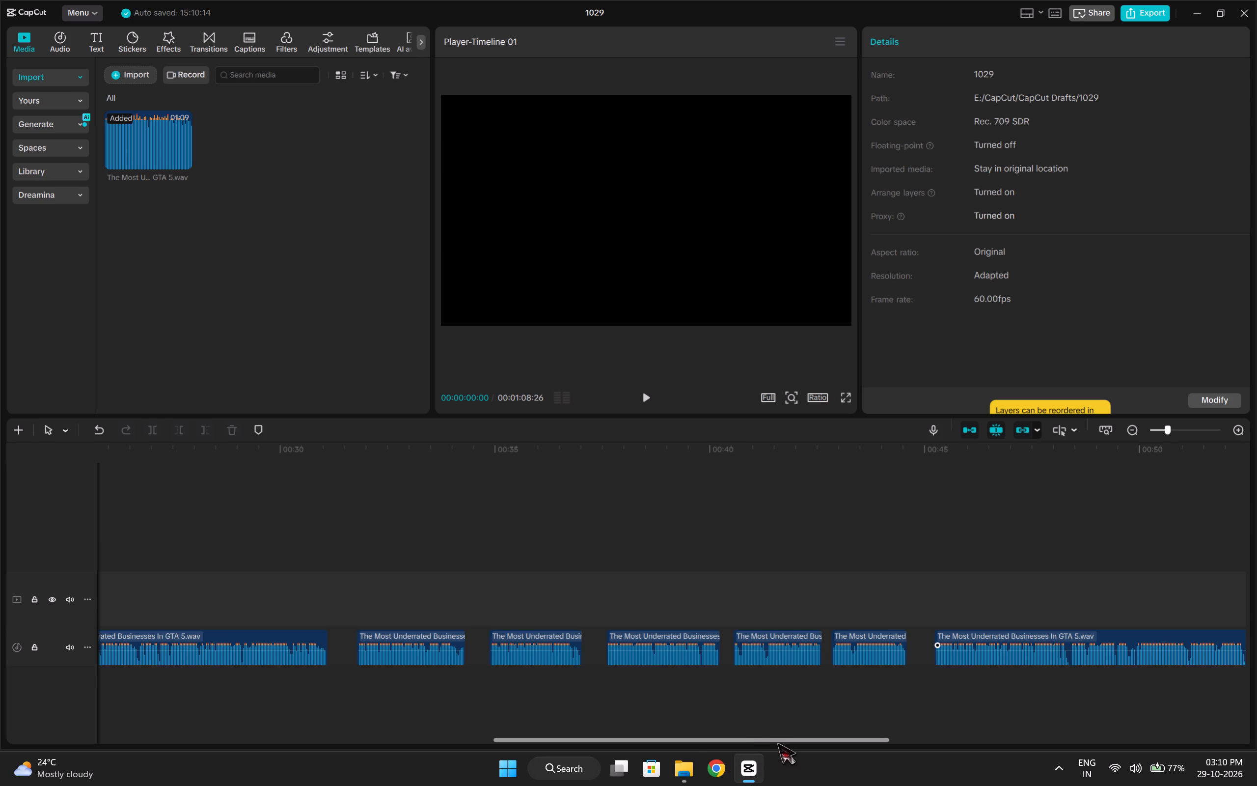
drag(780, 742, 456, 720)
click(971, 651)
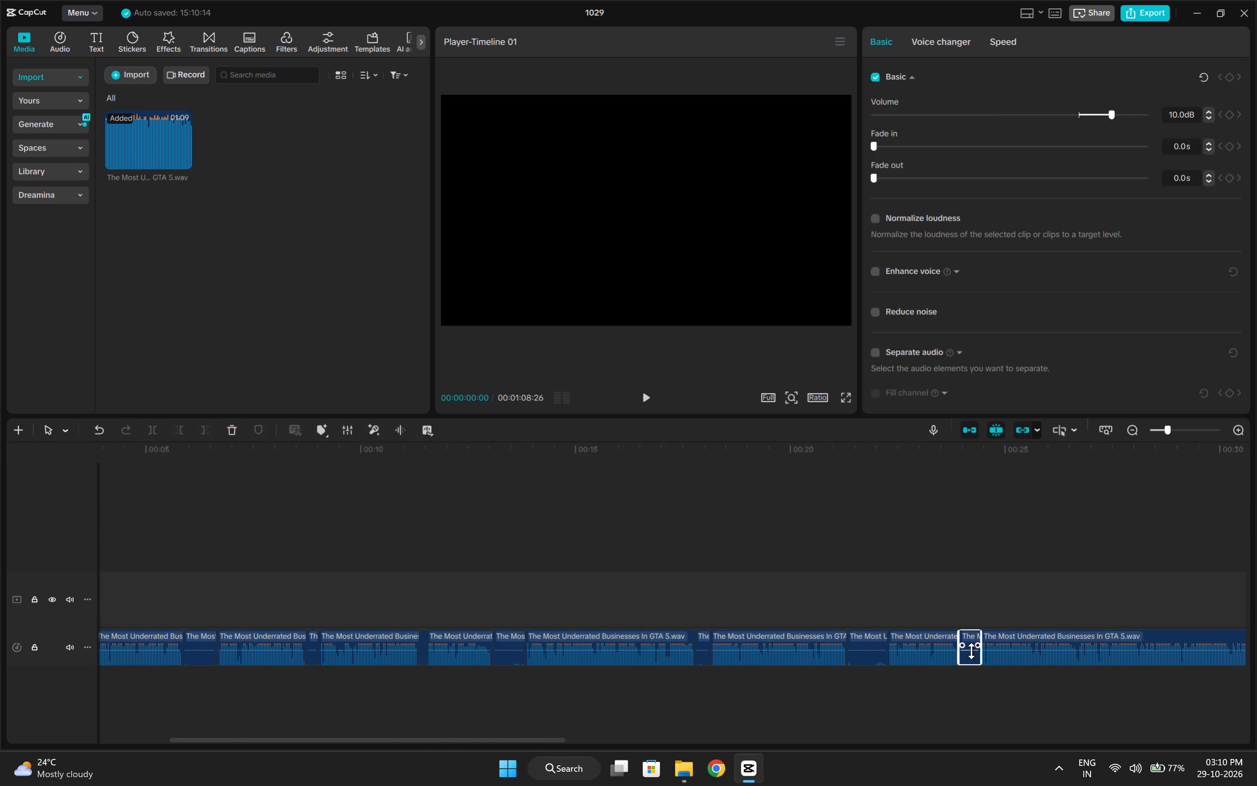
key(Delete)
click(868, 662)
key(Delete)
click(694, 650)
click(706, 647)
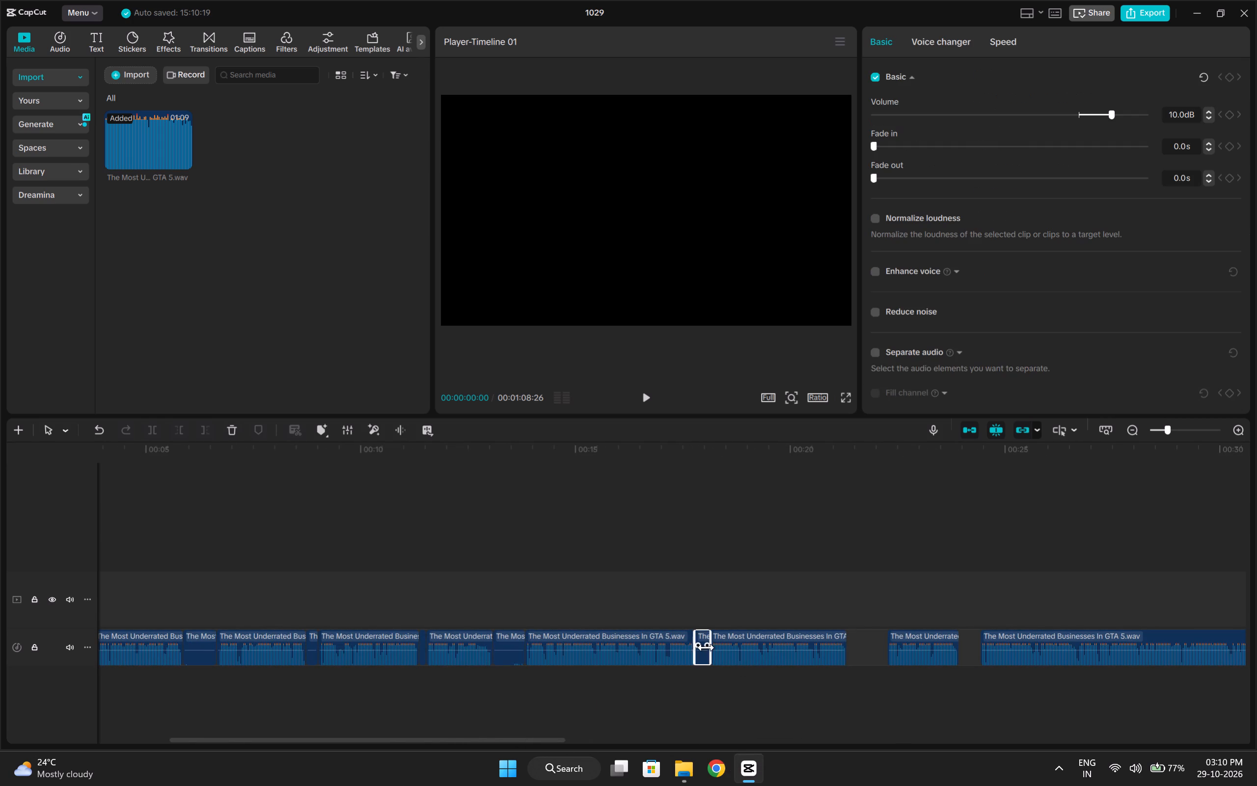
key(Delete)
click(504, 653)
key(Delete)
click(425, 656)
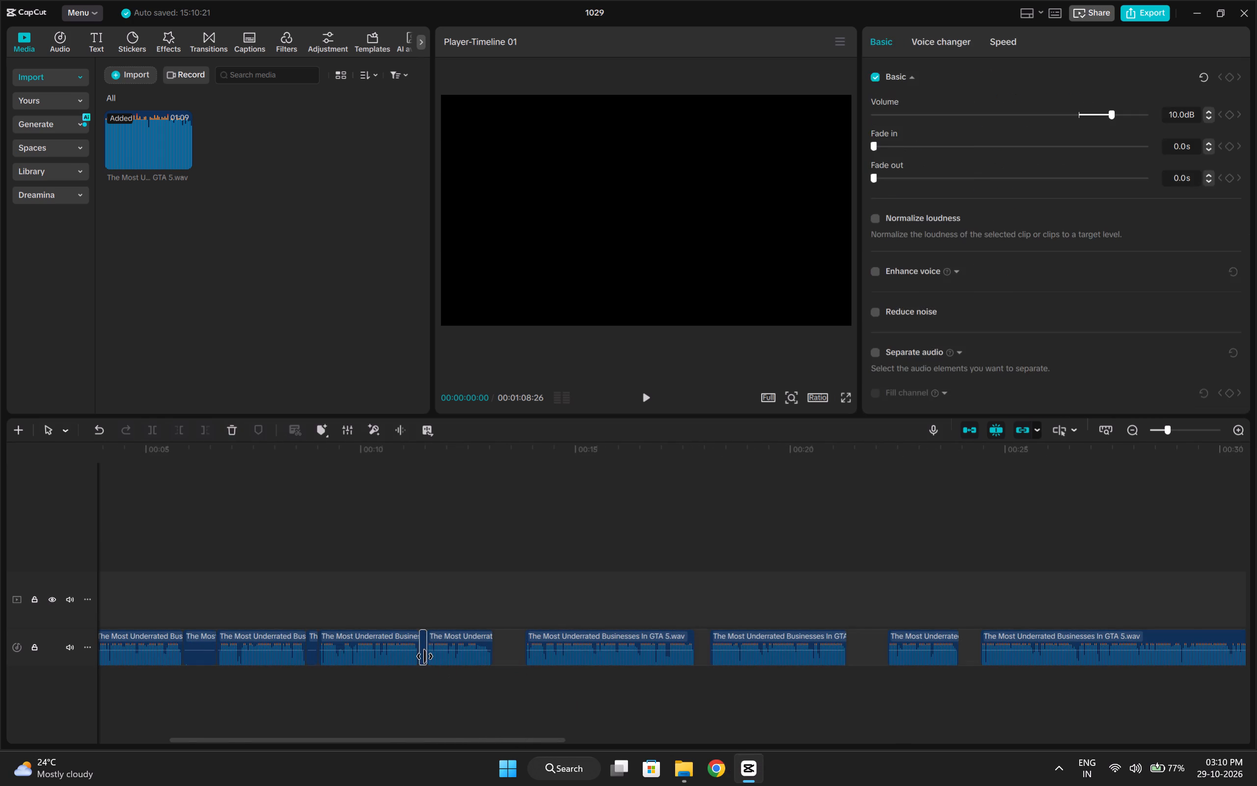
key(Delete)
Delete the silent voiceover segments near 9, 6 and 3.5 seconds.
click(312, 656)
key(Delete)
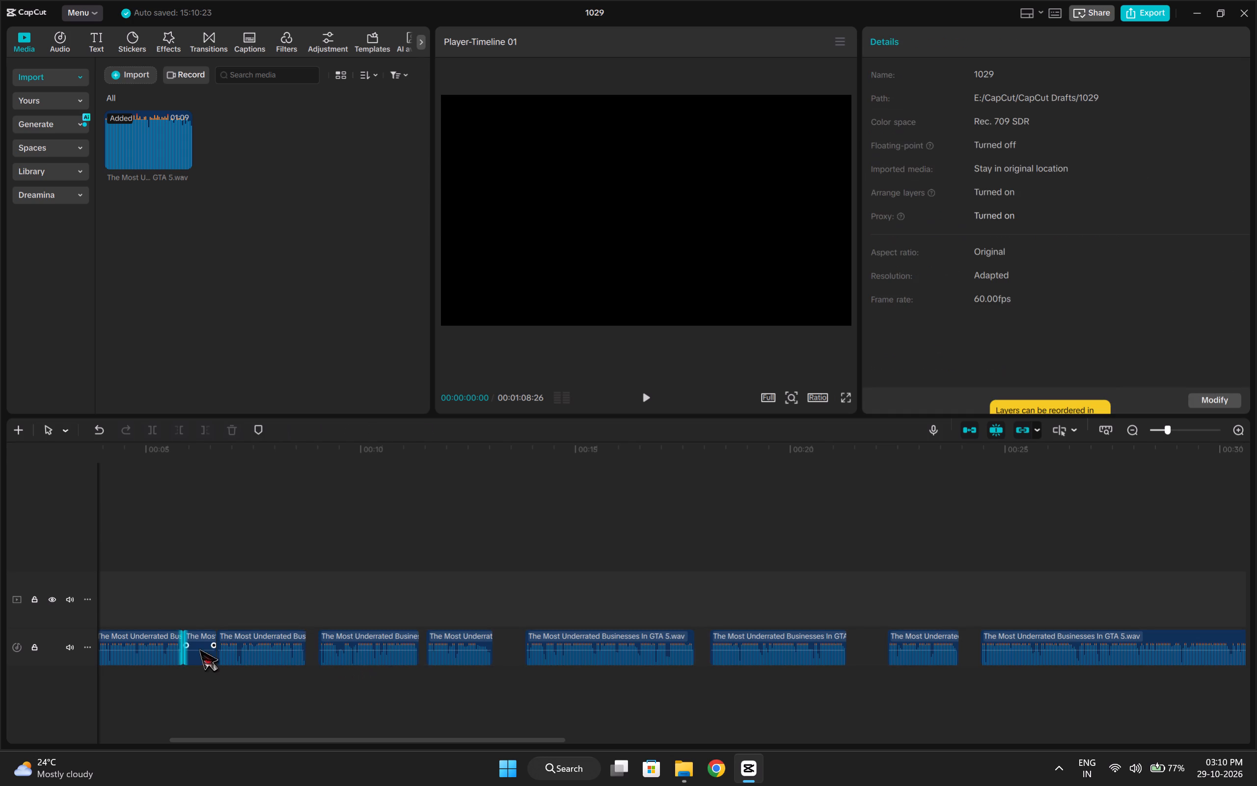
click(199, 649)
key(Delete)
key(Delete)
drag(560, 740, 299, 731)
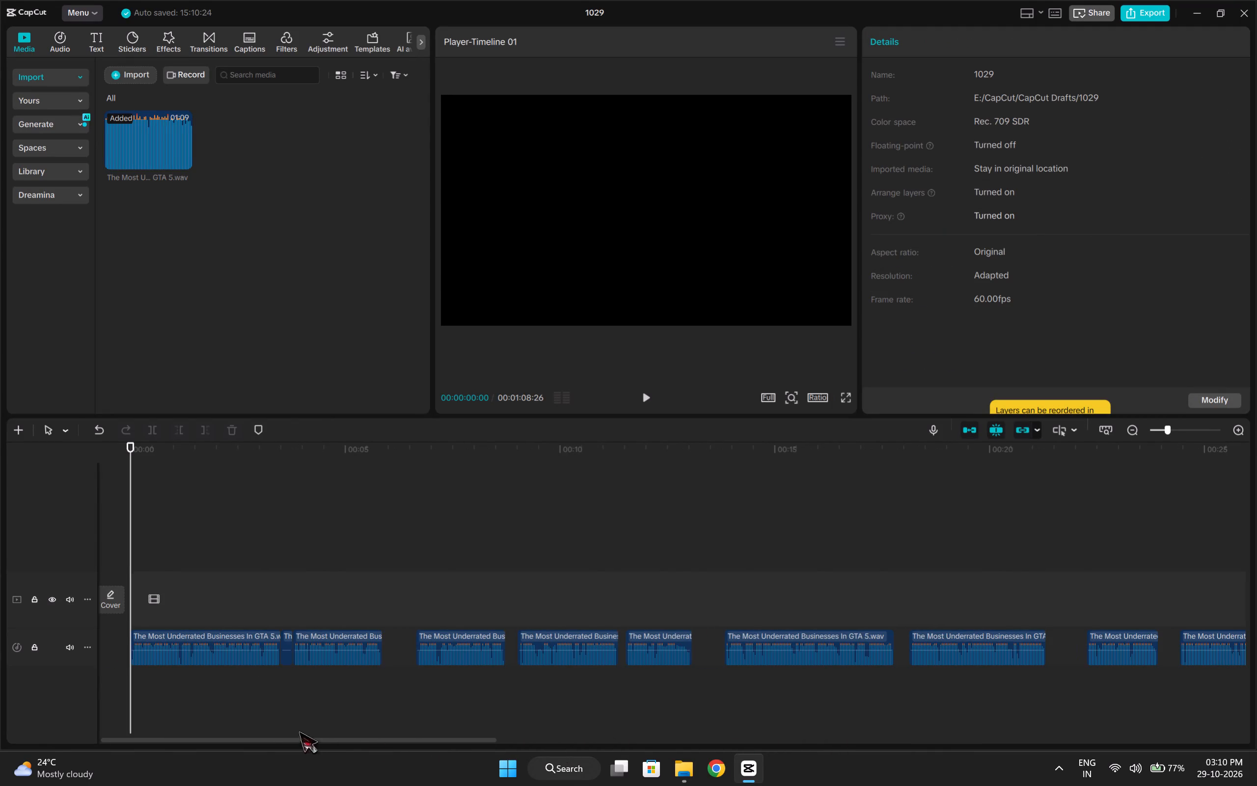
drag(299, 731, 260, 726)
click(290, 656)
key(Delete)
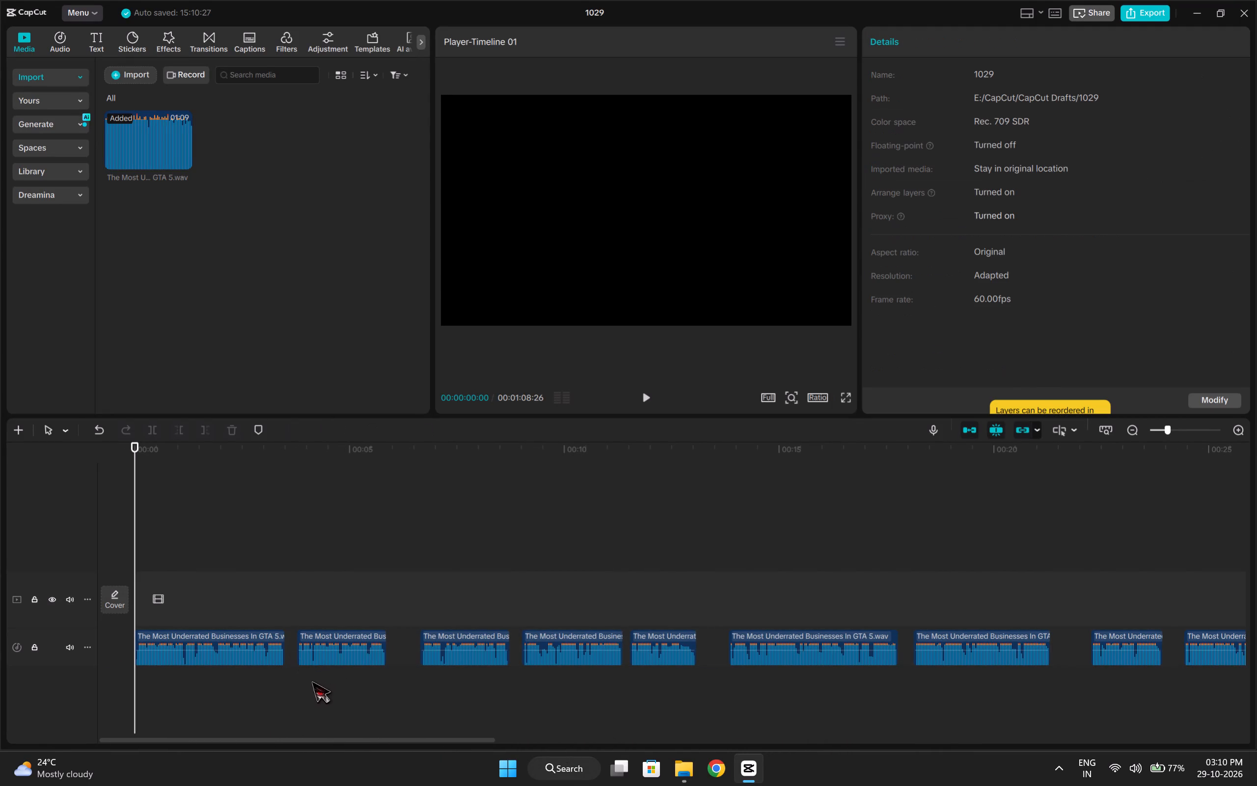
Close all gaps between the remaining voiceover clips on the audio track.
key(ctrl+a)
right_click(410, 642)
click(484, 651)
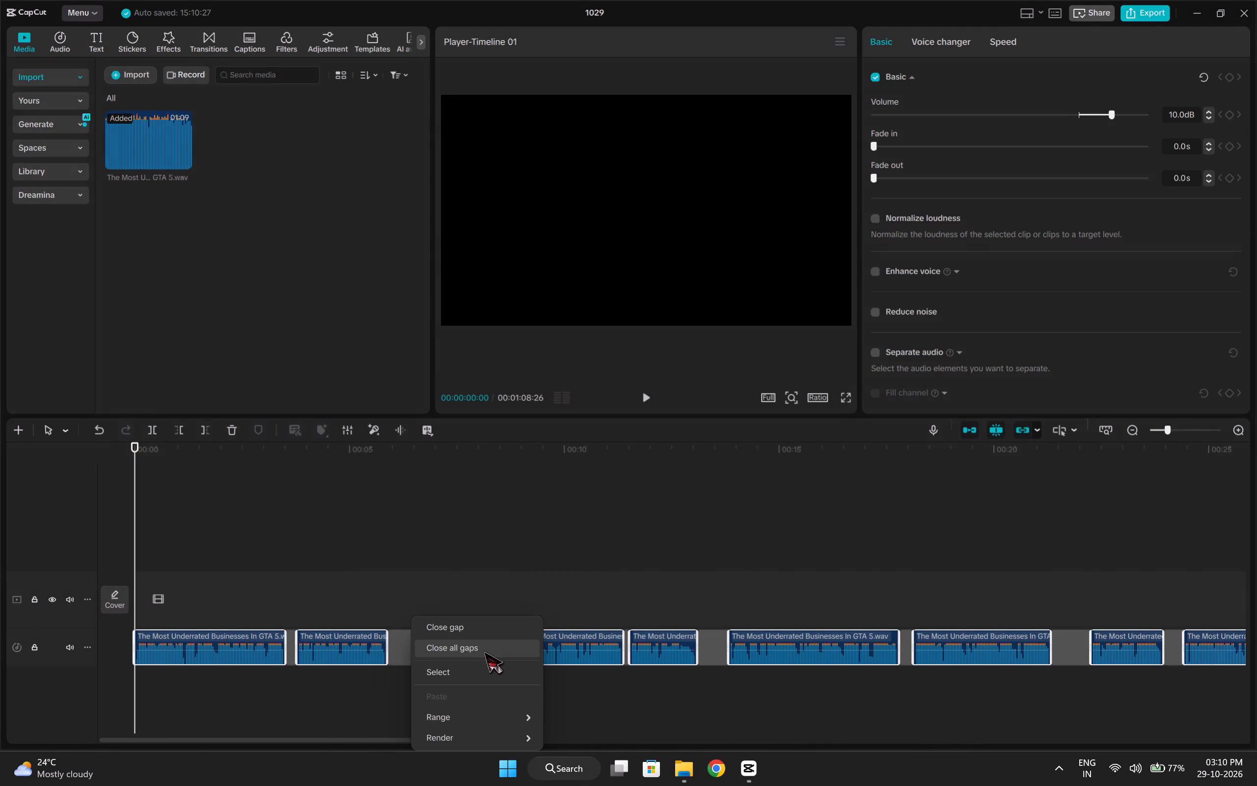
click(449, 703)
Examine the voiceover clips along the whole timeline for any remaining gaps.
ctrl+scroll(558, 702, down, 3)
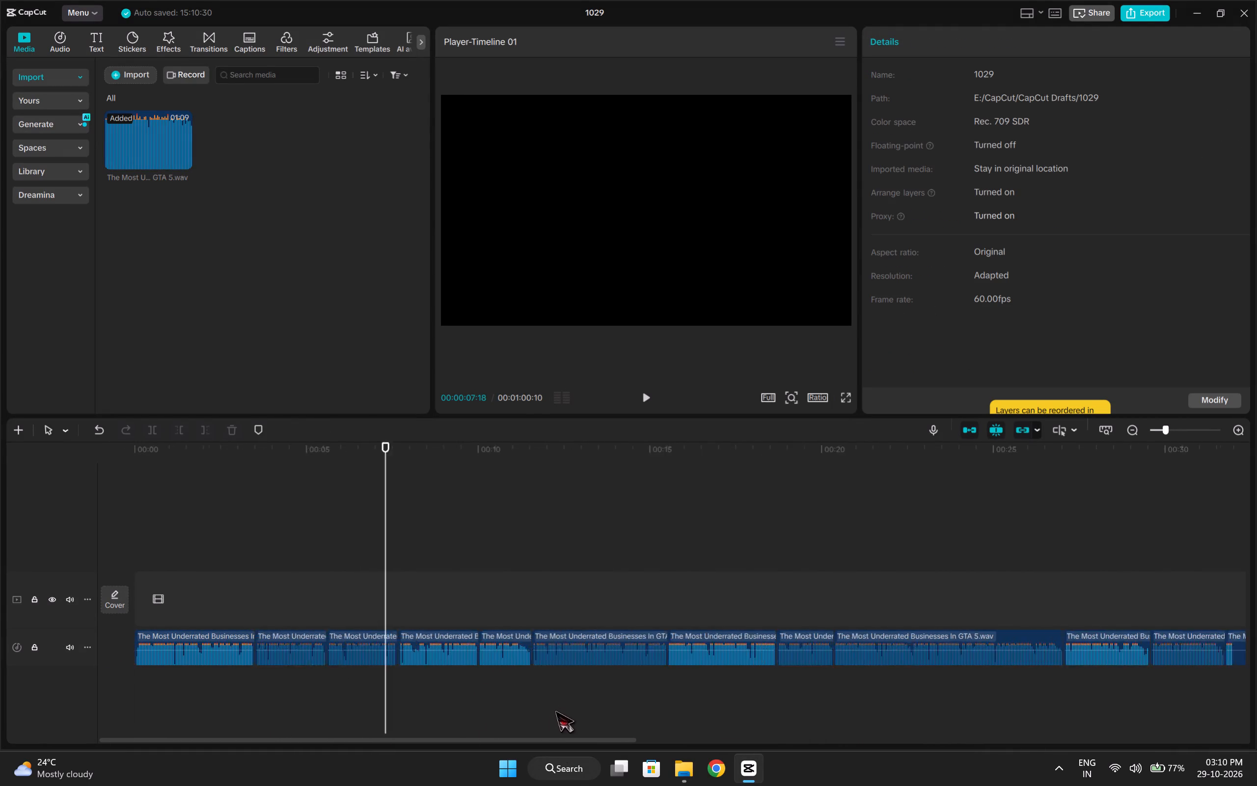
ctrl+scroll(555, 710, down, 4)
drag(558, 741, 744, 736)
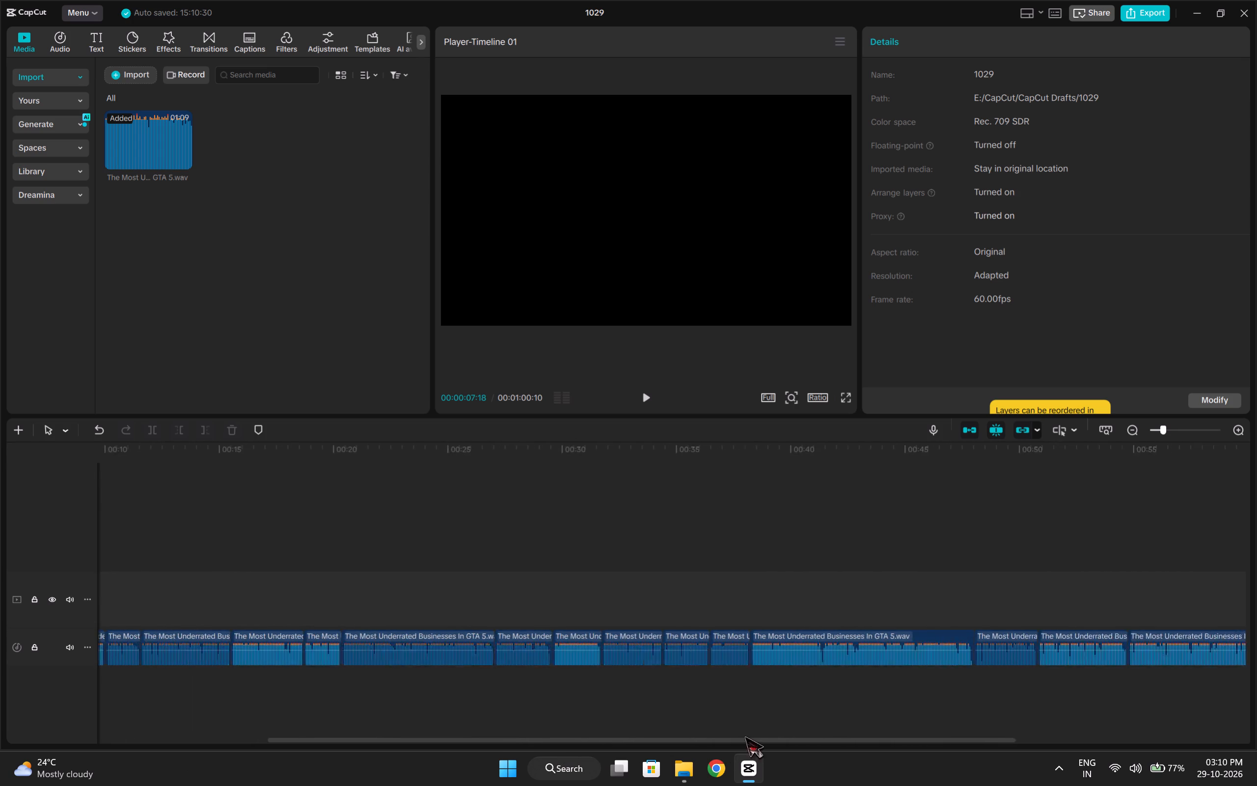
drag(744, 736, 355, 718)
ctrl+scroll(526, 674, down, 4)
ctrl+scroll(533, 680, up, 2)
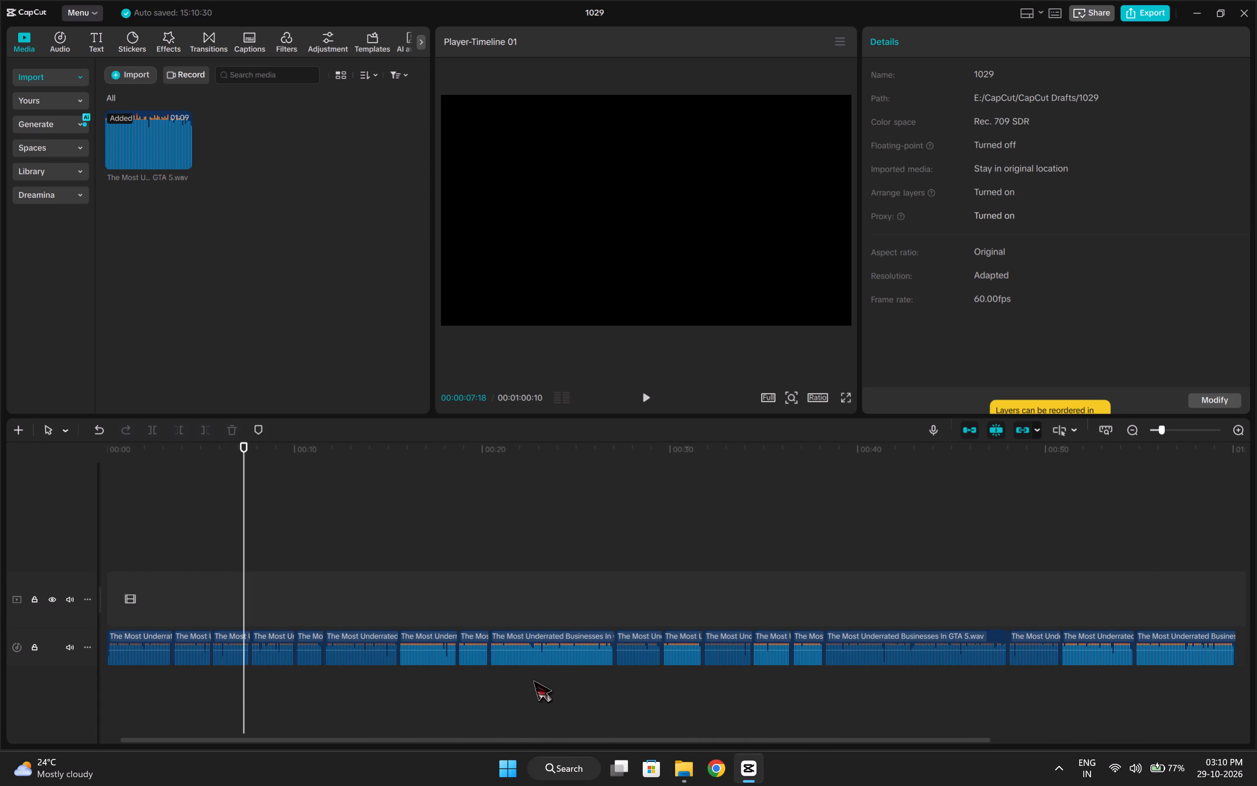
drag(535, 745, 508, 743)
drag(525, 739, 506, 739)
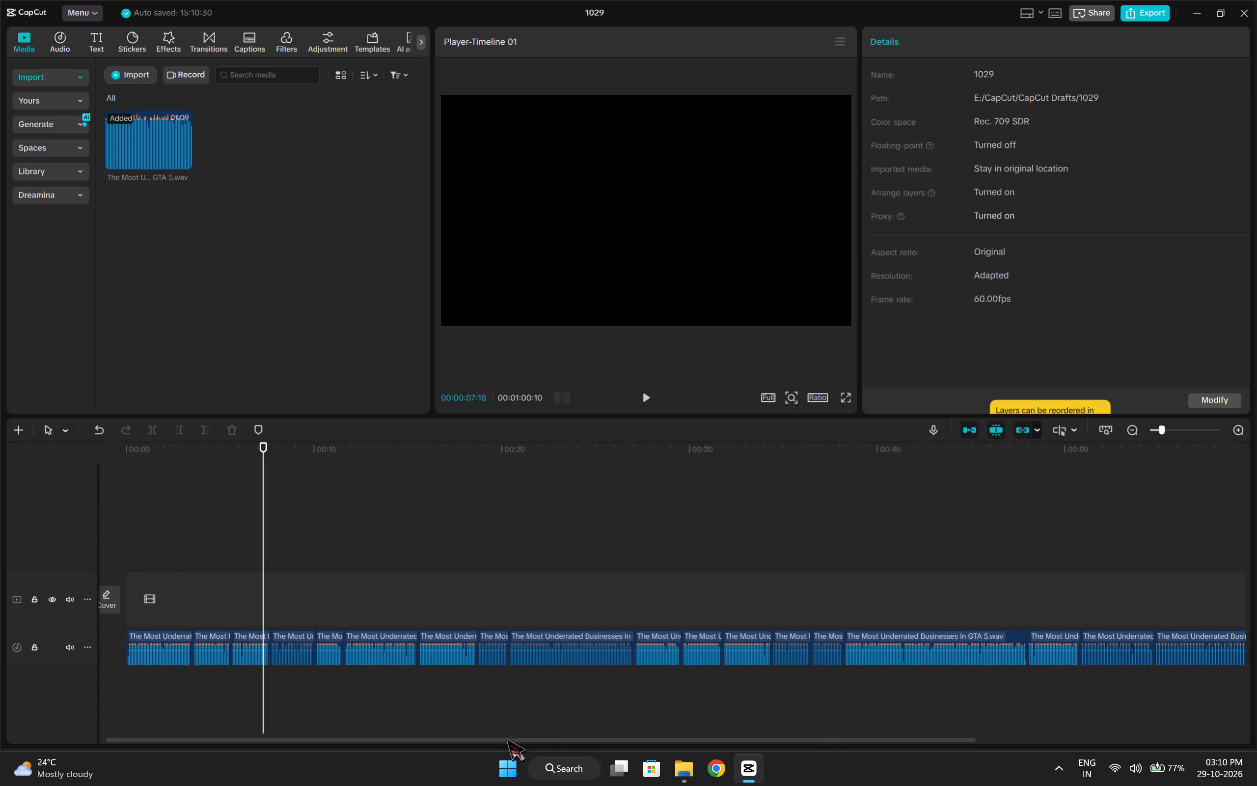
drag(506, 739, 408, 726)
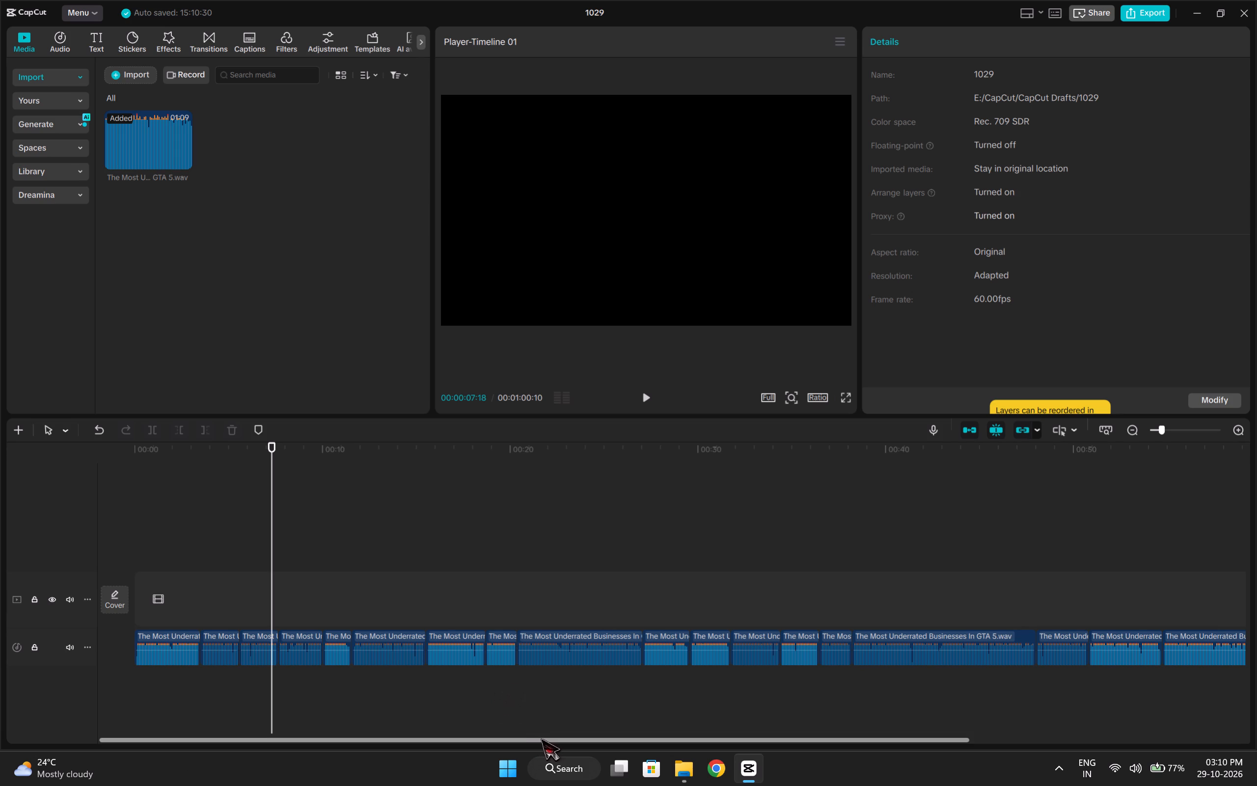
drag(541, 738, 723, 712)
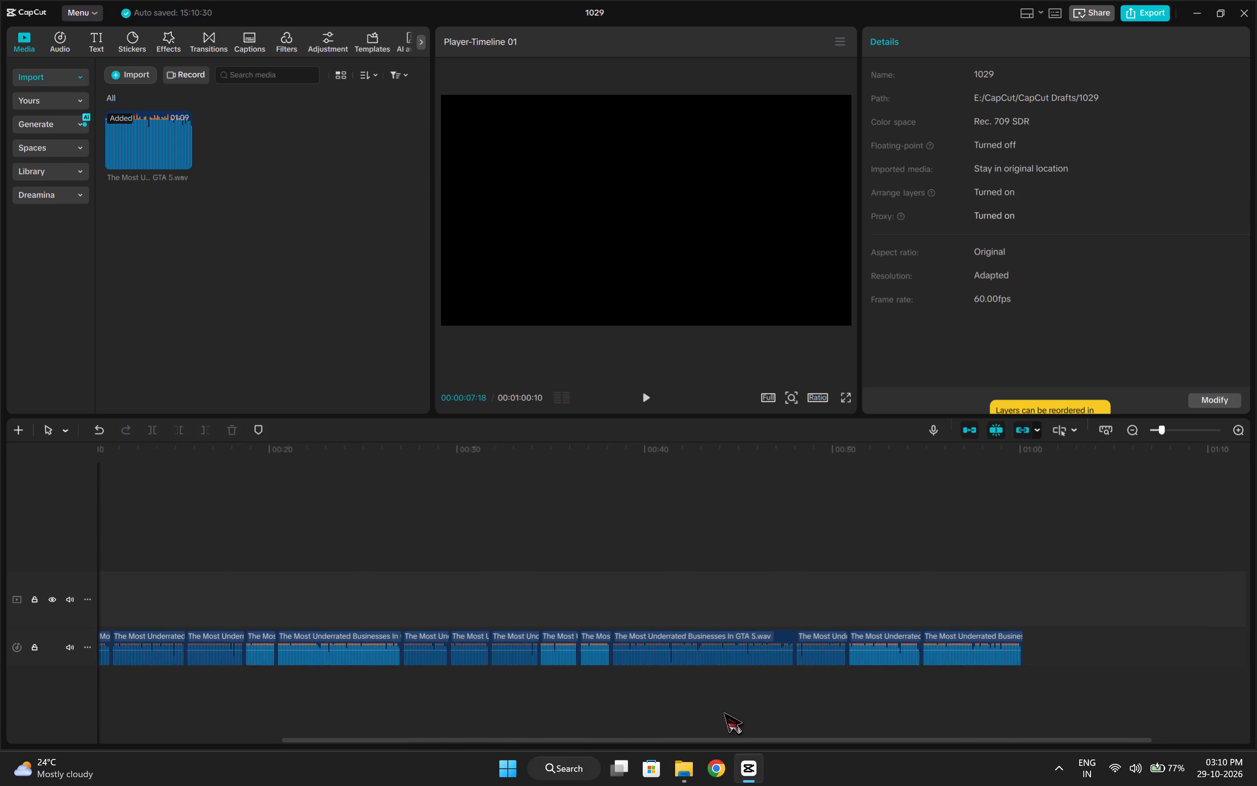
drag(723, 712, 347, 692)
Play the trimmed voiceover from the beginning through about the first 8 seconds to check the cuts.
drag(267, 473, 0, 465)
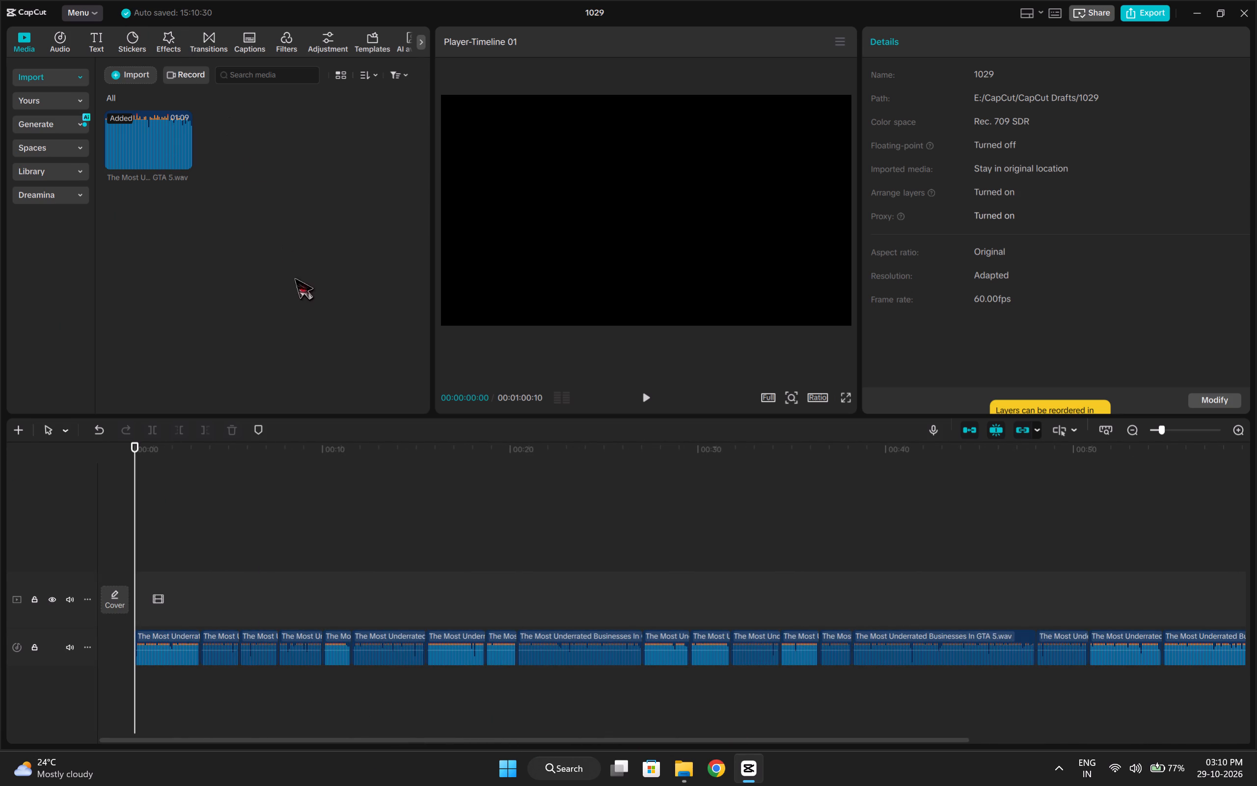
key(space)
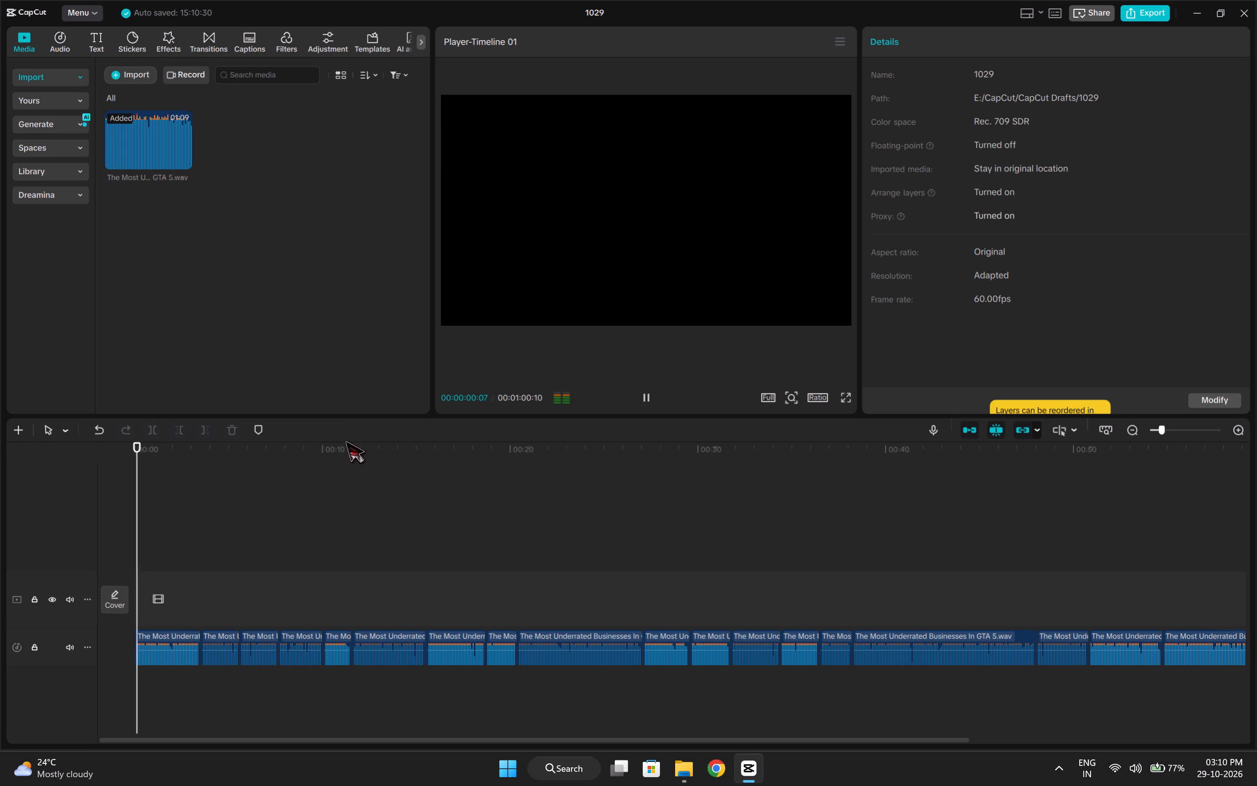
key(space)
click(138, 524)
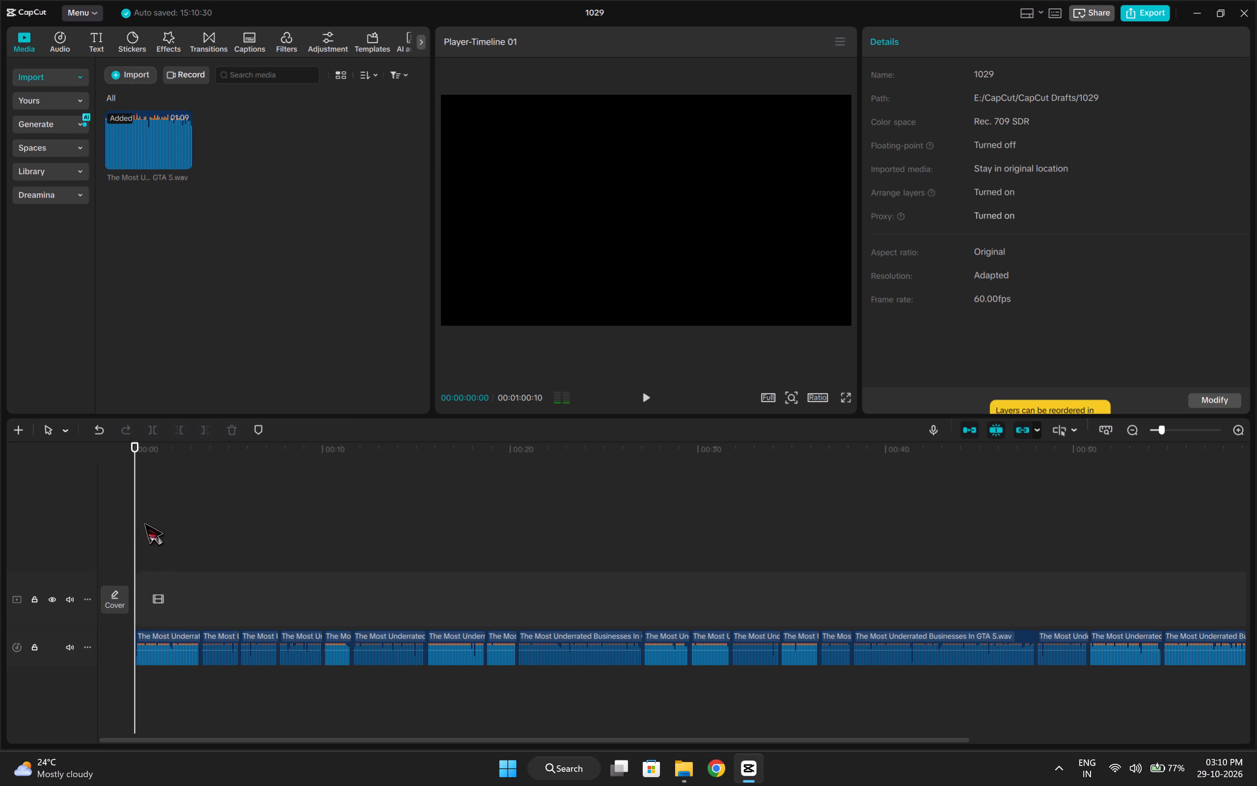
ctrl+scroll(265, 682, up, 8)
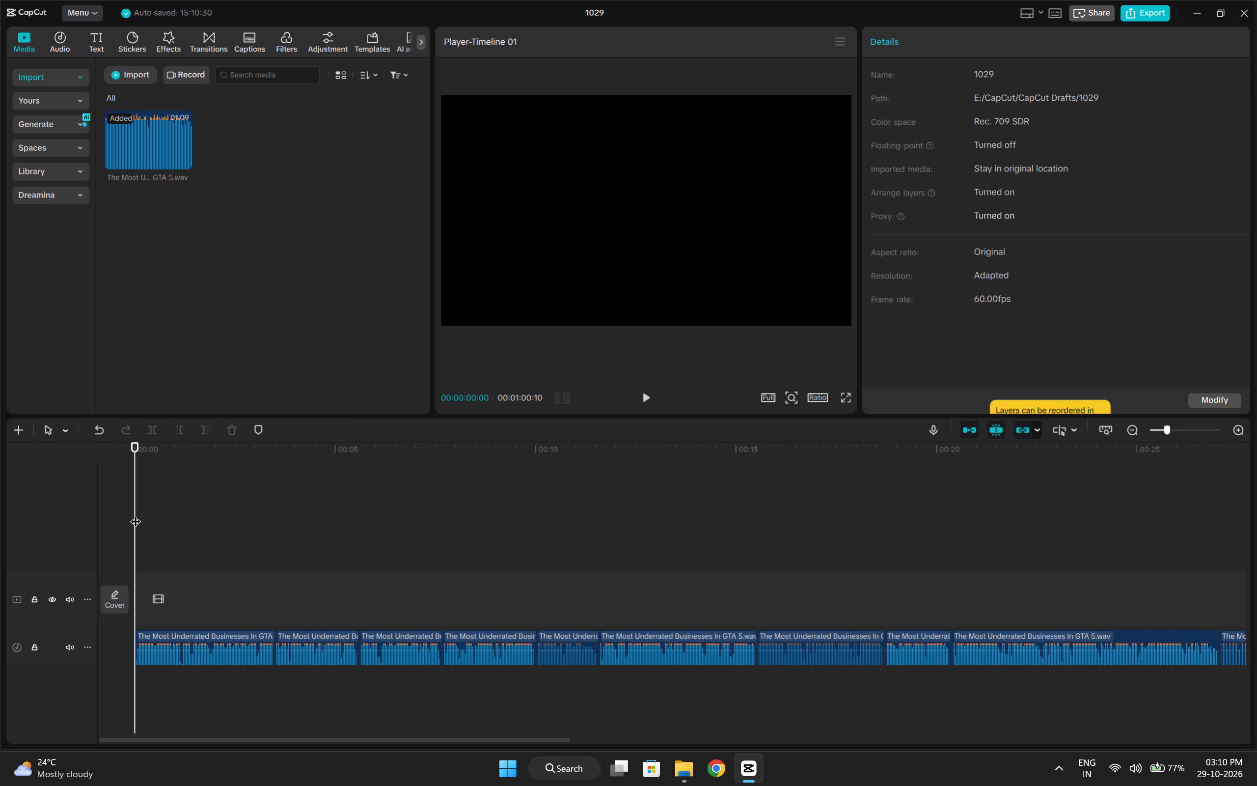
click(135, 514)
click(151, 505)
key(Left)
key(Left)
key(Left)
key(Left)
key(Left)
key(Left)
key(Left)
key(Left)
key(Left)
key(Left)
key(Left)
key(Left)
key(Left)
key(Left)
key(Left)
key(Left)
key(Left)
key(Left)
key(Left)
key(Left)
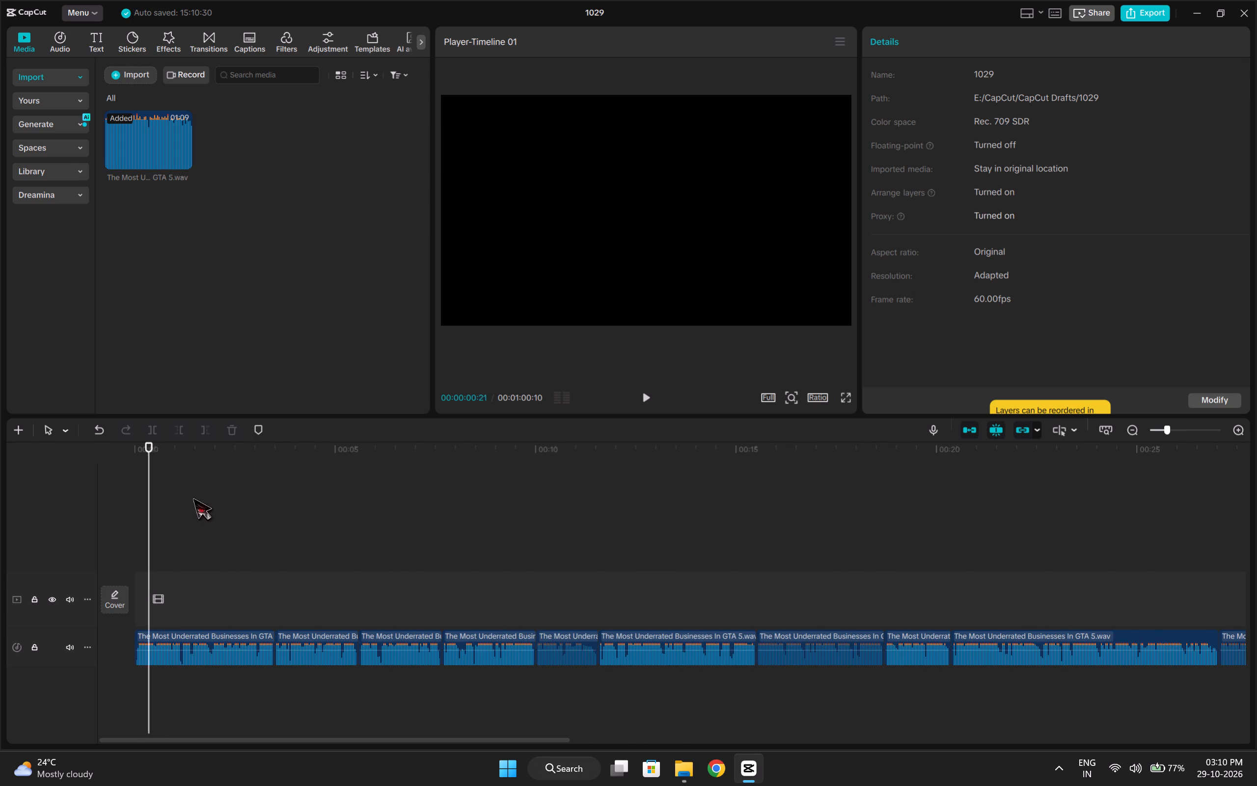
key(Right)
key(Right)
key(Left)
key(Left)
key(Left)
key(Left)
key(Left)
key(Left)
key(Left)
key(Left)
key(Left)
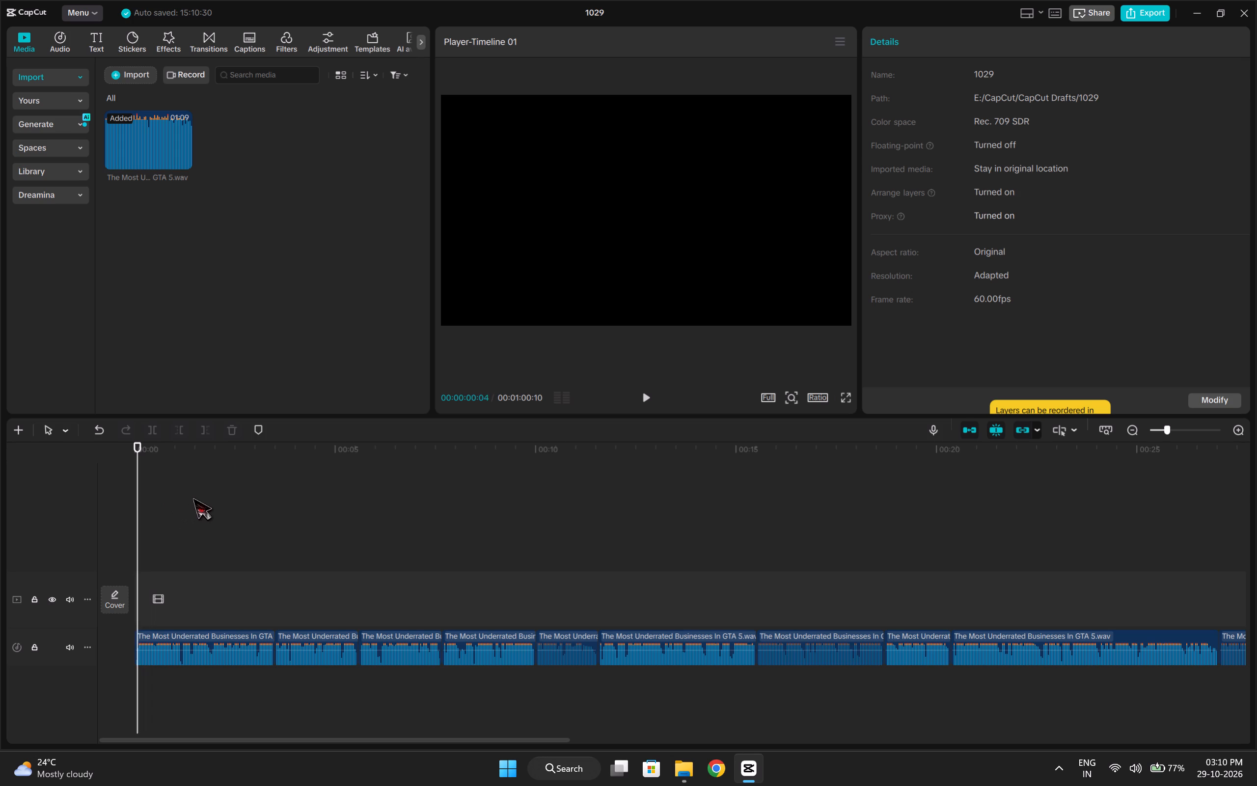
key(space)
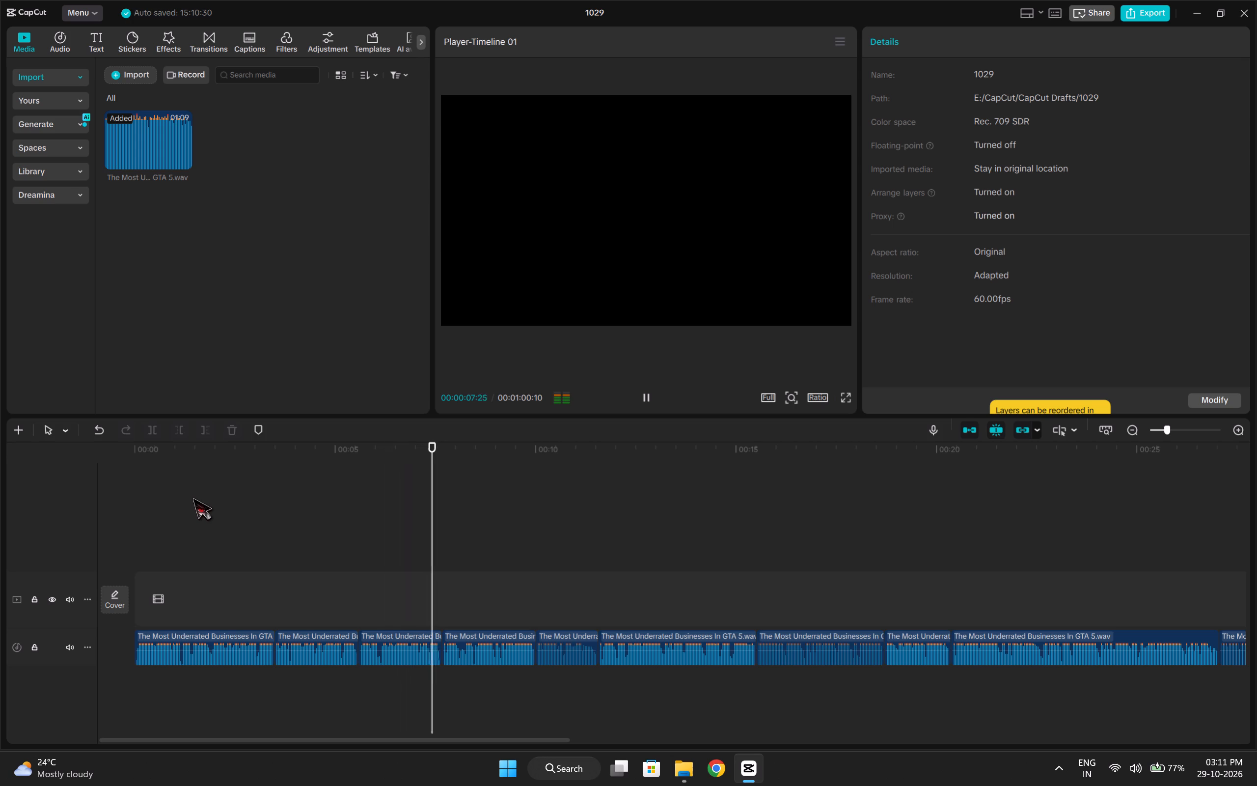
key(space)
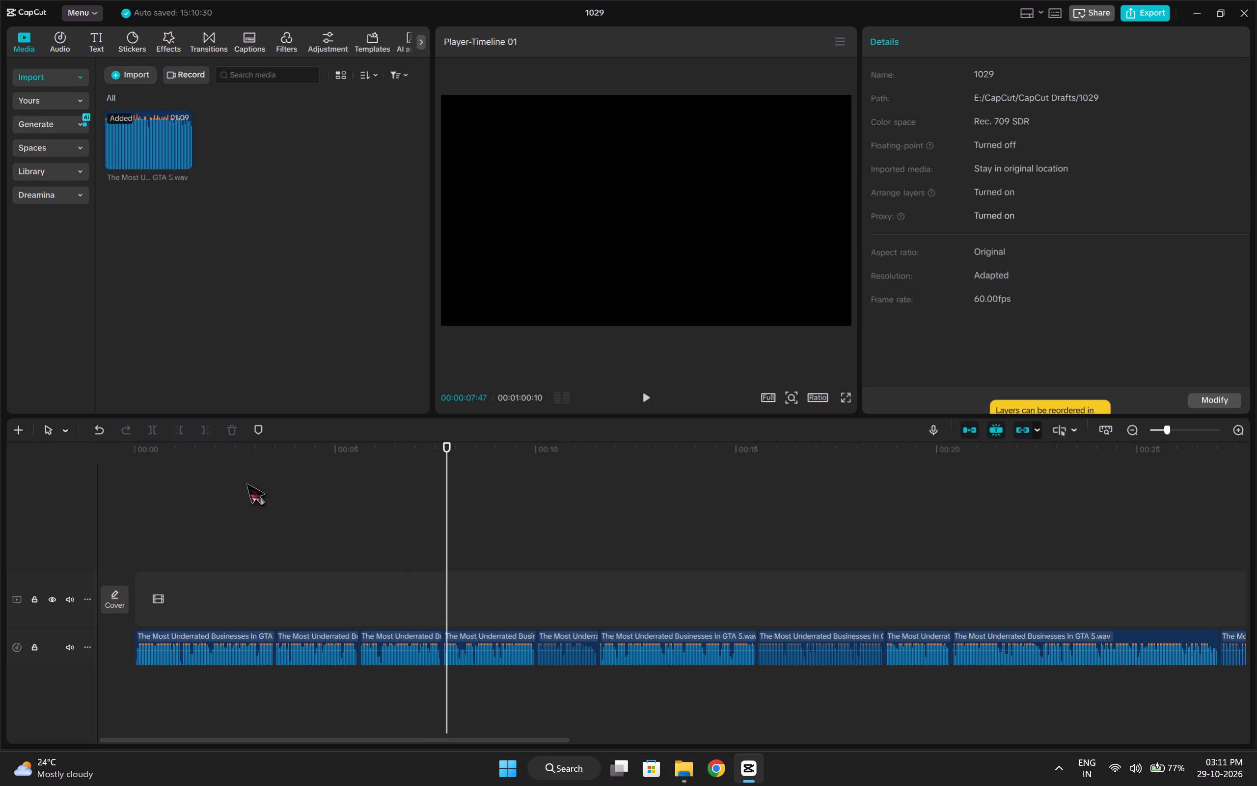
Replay the voiceover's opening, and again from about 3.5 seconds, to check how the first cuts flow.
click(297, 515)
drag(297, 515, 109, 576)
key(space)
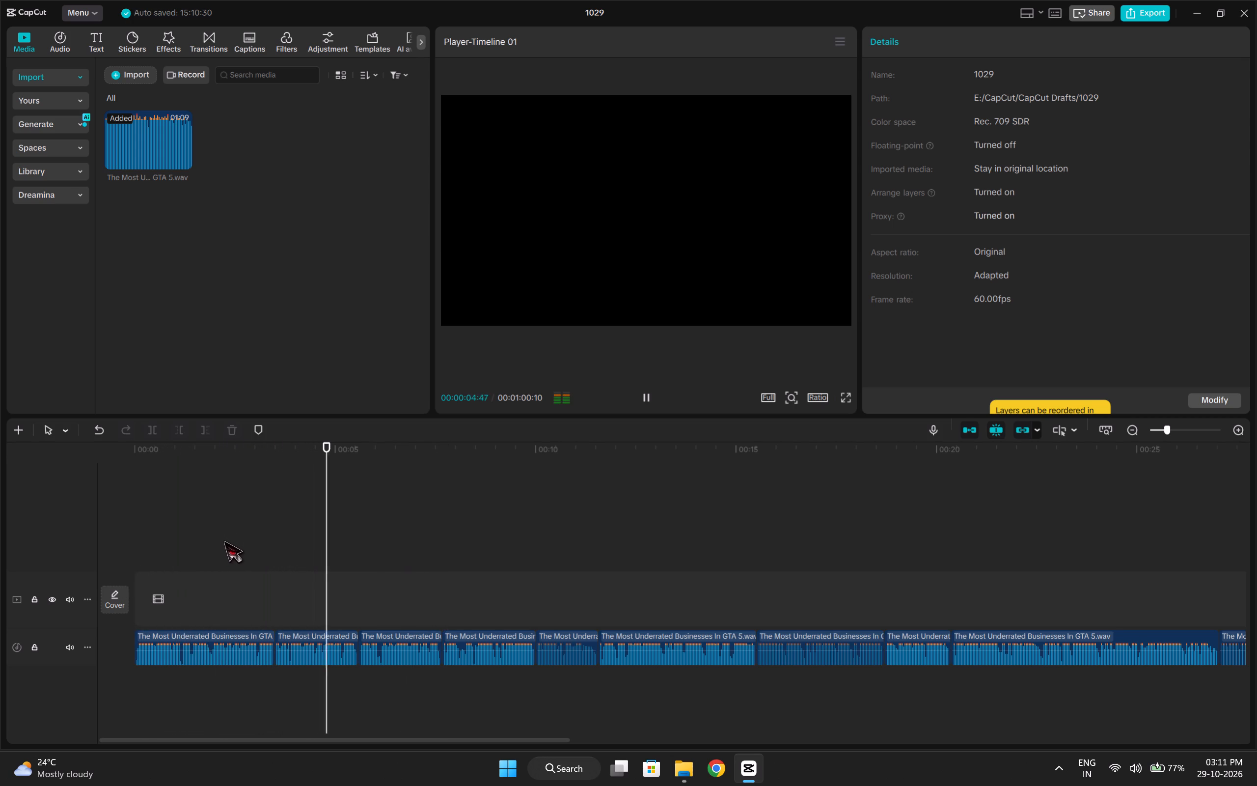
key(space)
drag(351, 561, 339, 567)
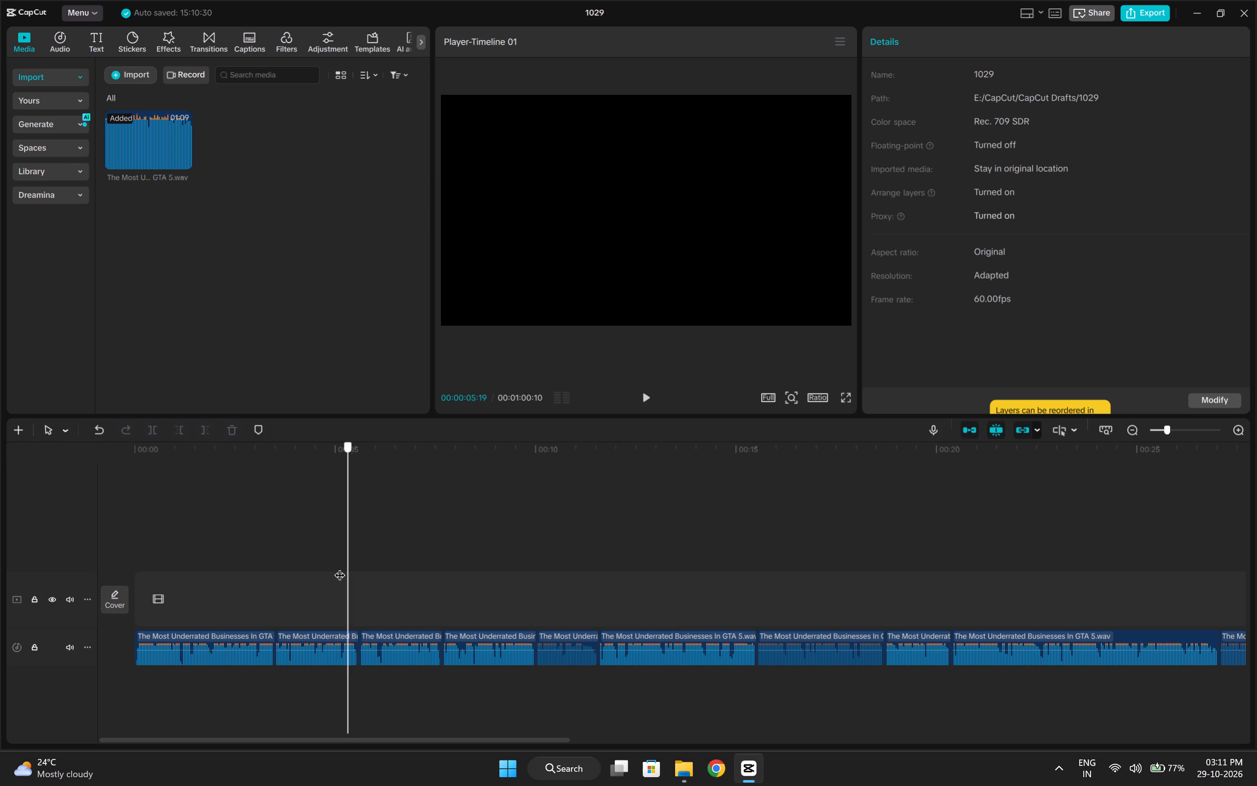
drag(339, 567, 274, 593)
key(space)
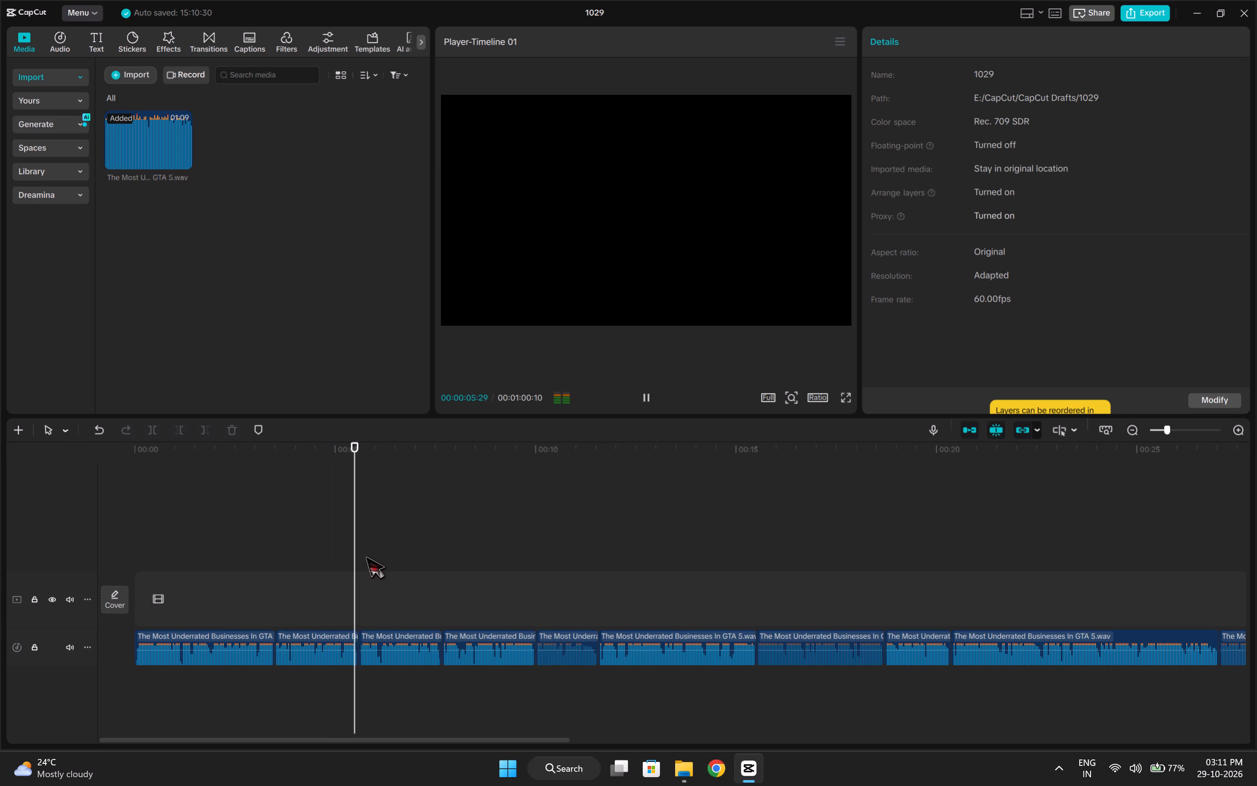
key(space)
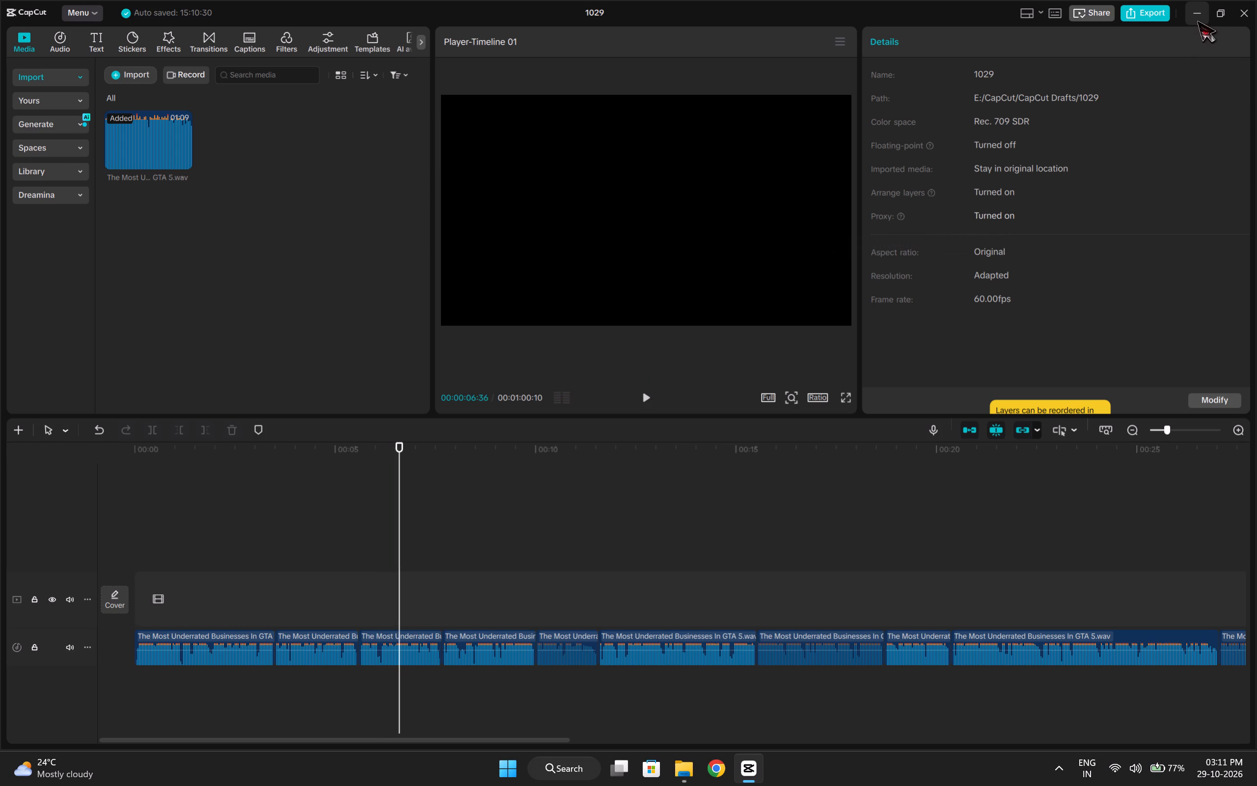
Switch to Voicebox and copy the script text "in GTA 5. But which businesses are actually worth buying?" into the speech prompt.
click(1197, 20)
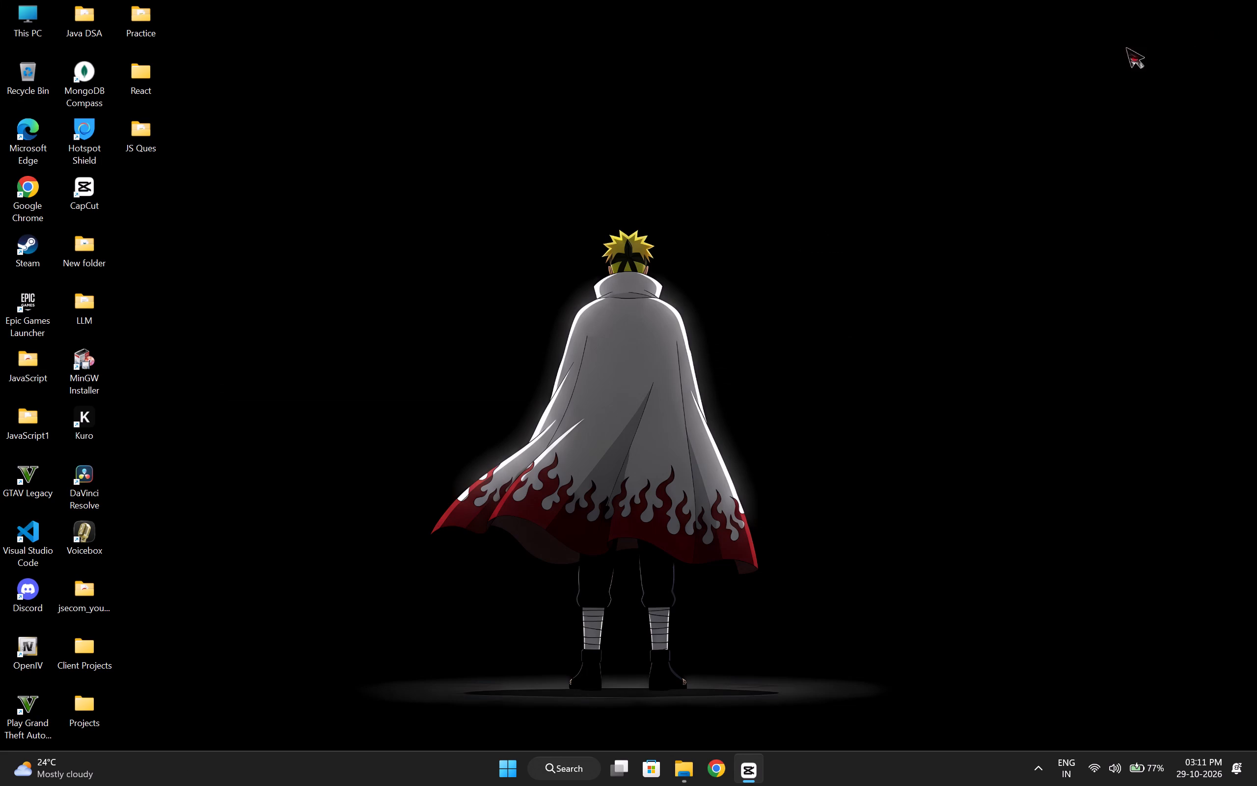
double_click(92, 539)
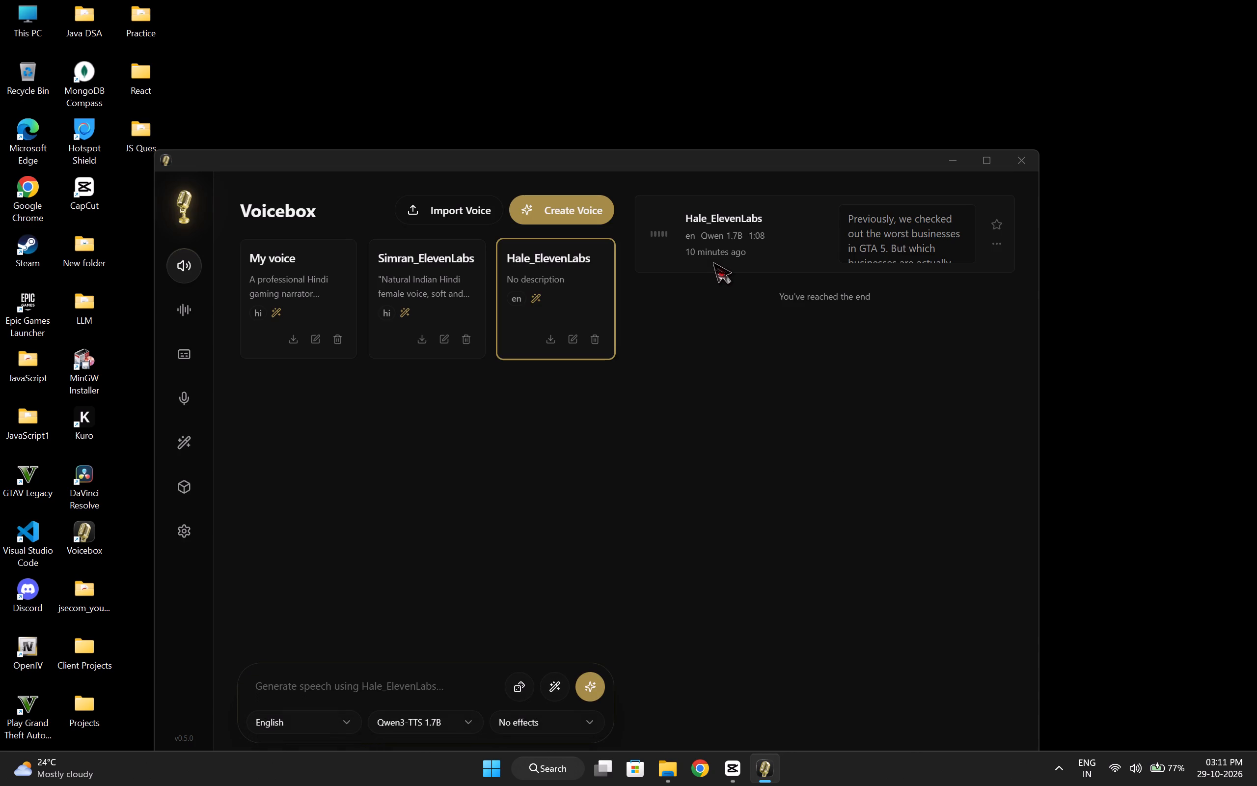
click(995, 245)
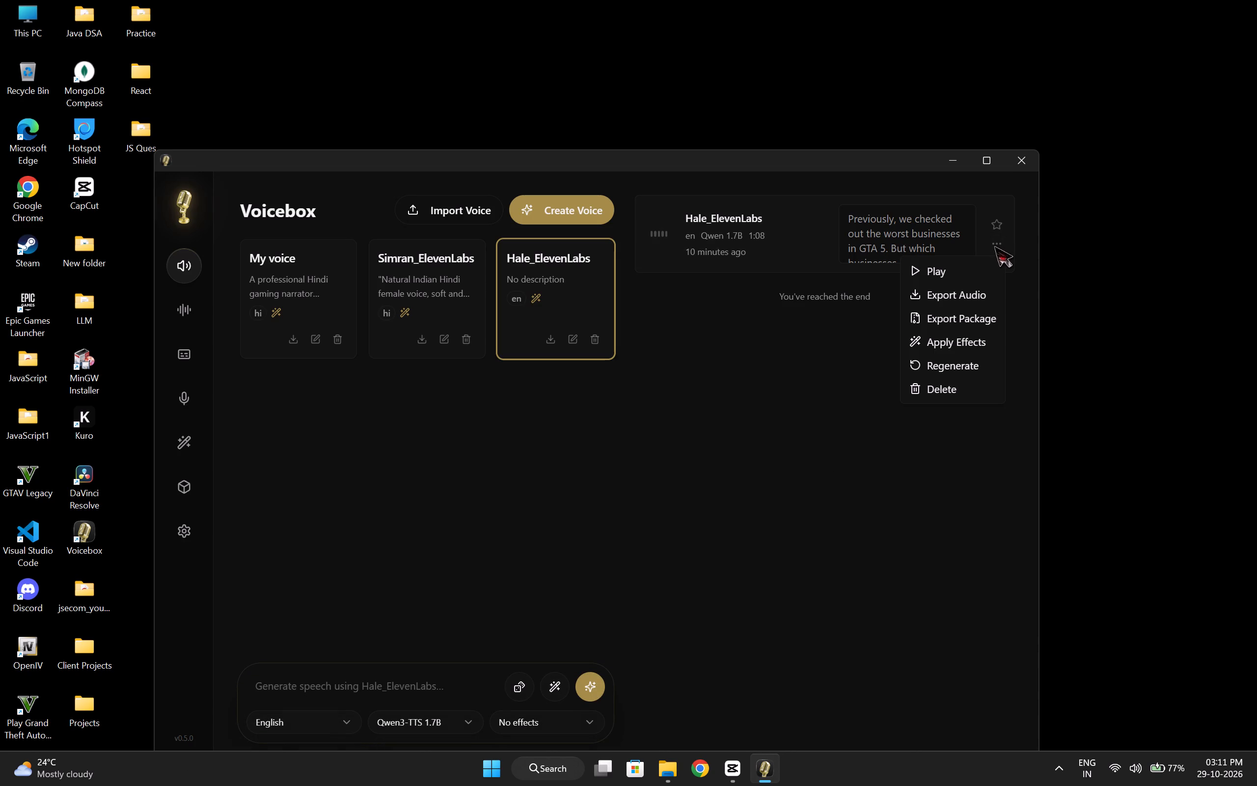
click(942, 245)
scroll(933, 227, down, 1)
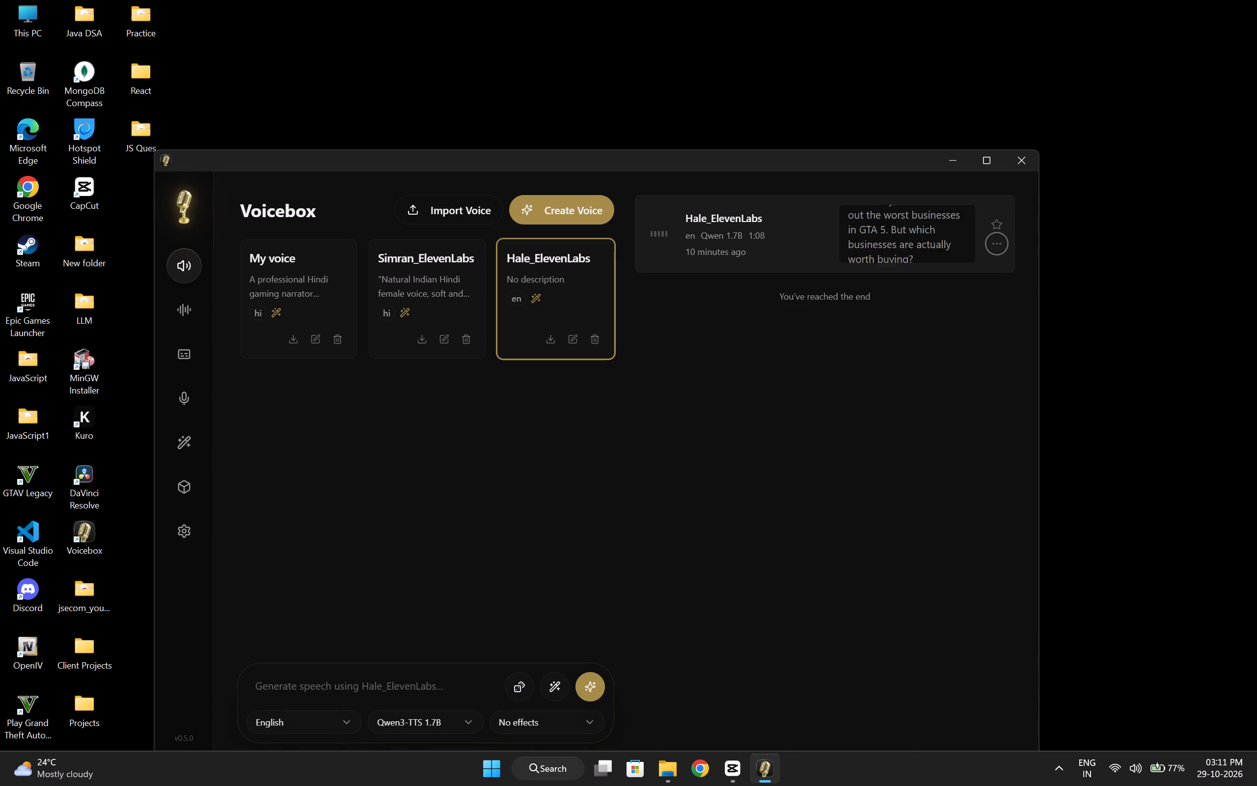
scroll(933, 227, up, 1)
scroll(933, 227, down, 1)
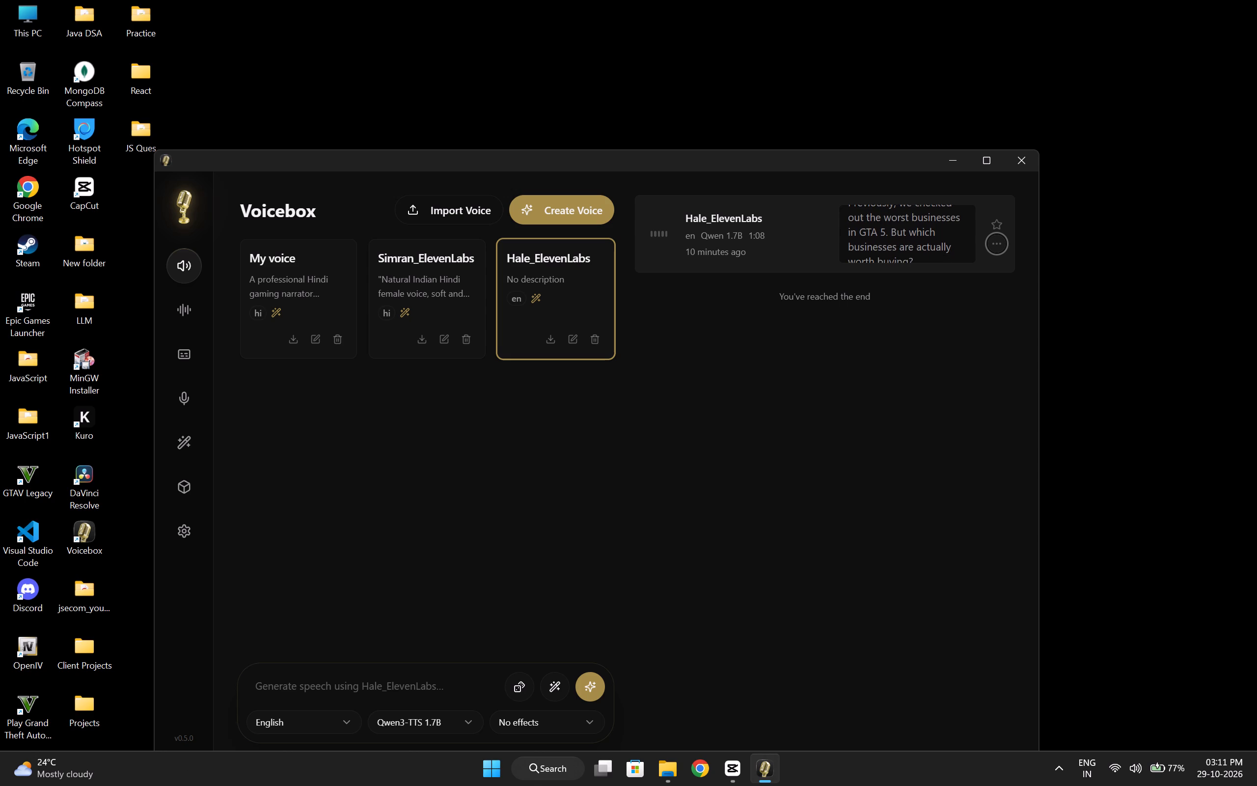
scroll(933, 227, down, 1)
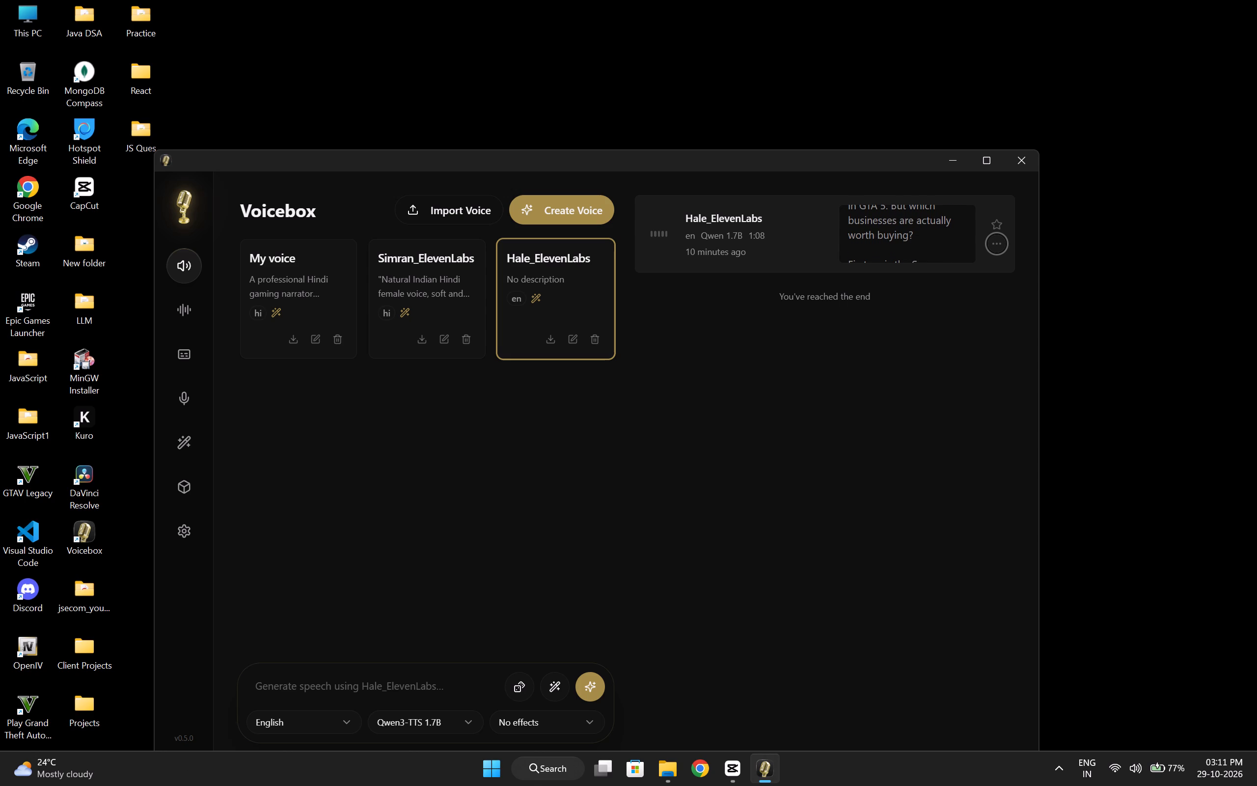
drag(921, 239, 847, 209)
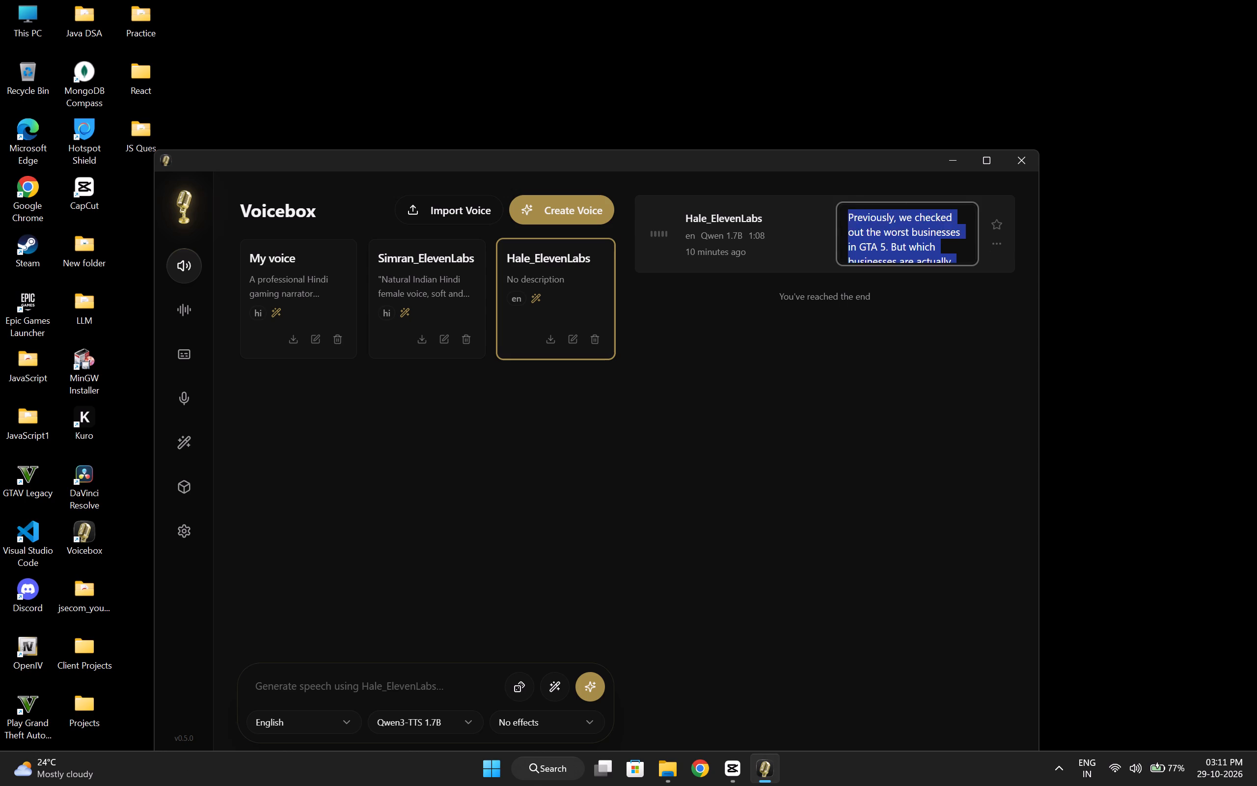
drag(847, 209, 835, 247)
key(ctrl+c)
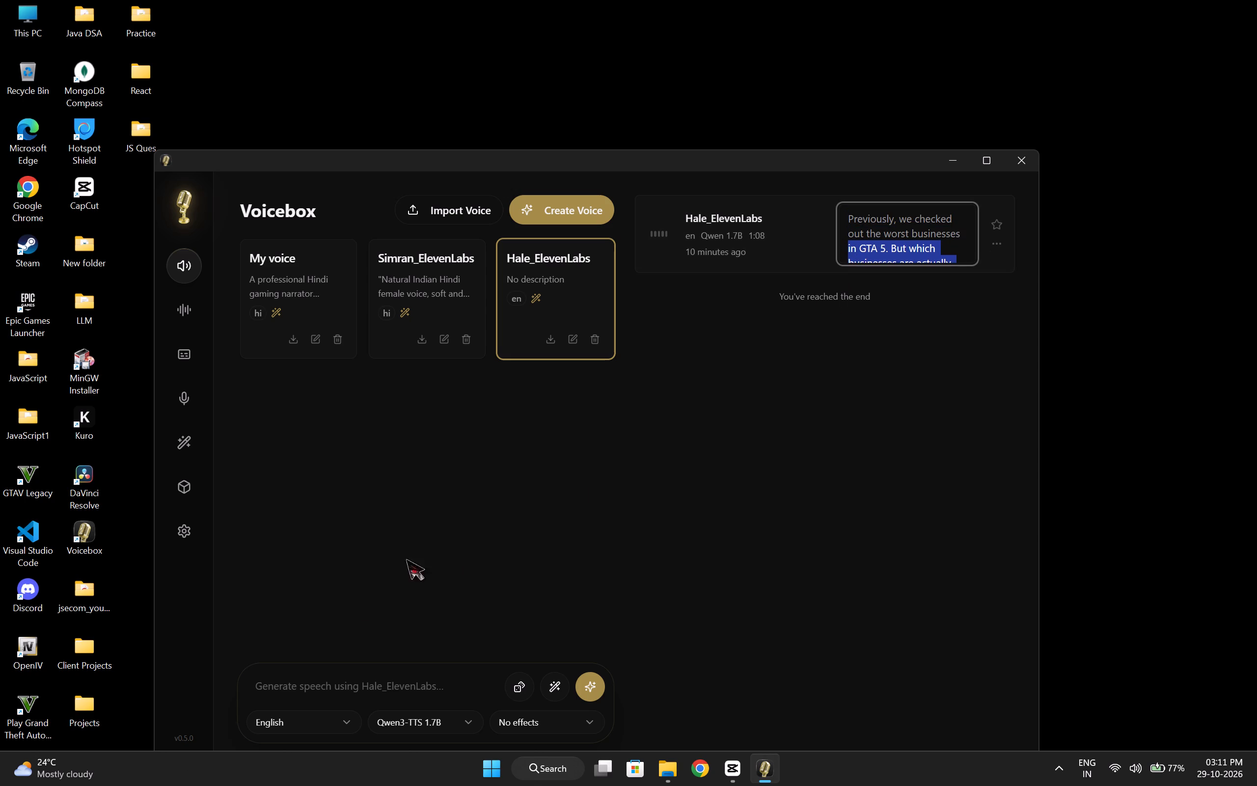
click(343, 691)
key(ctrl+v)
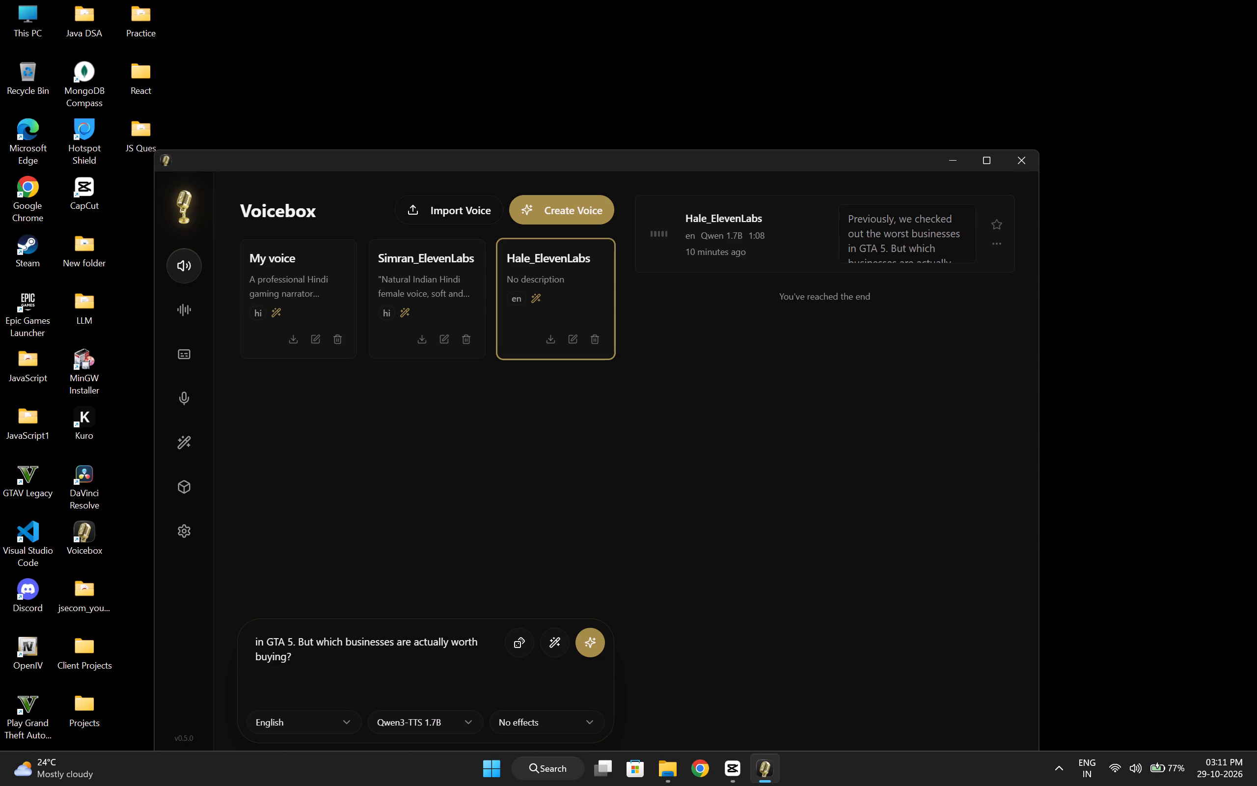
Reword the prompt to "In GTA 5 which businesses are actually worth buying?" and generate it with the Hale_ElevenLabs voice.
click(315, 636)
key(ctrl+BackSpace)
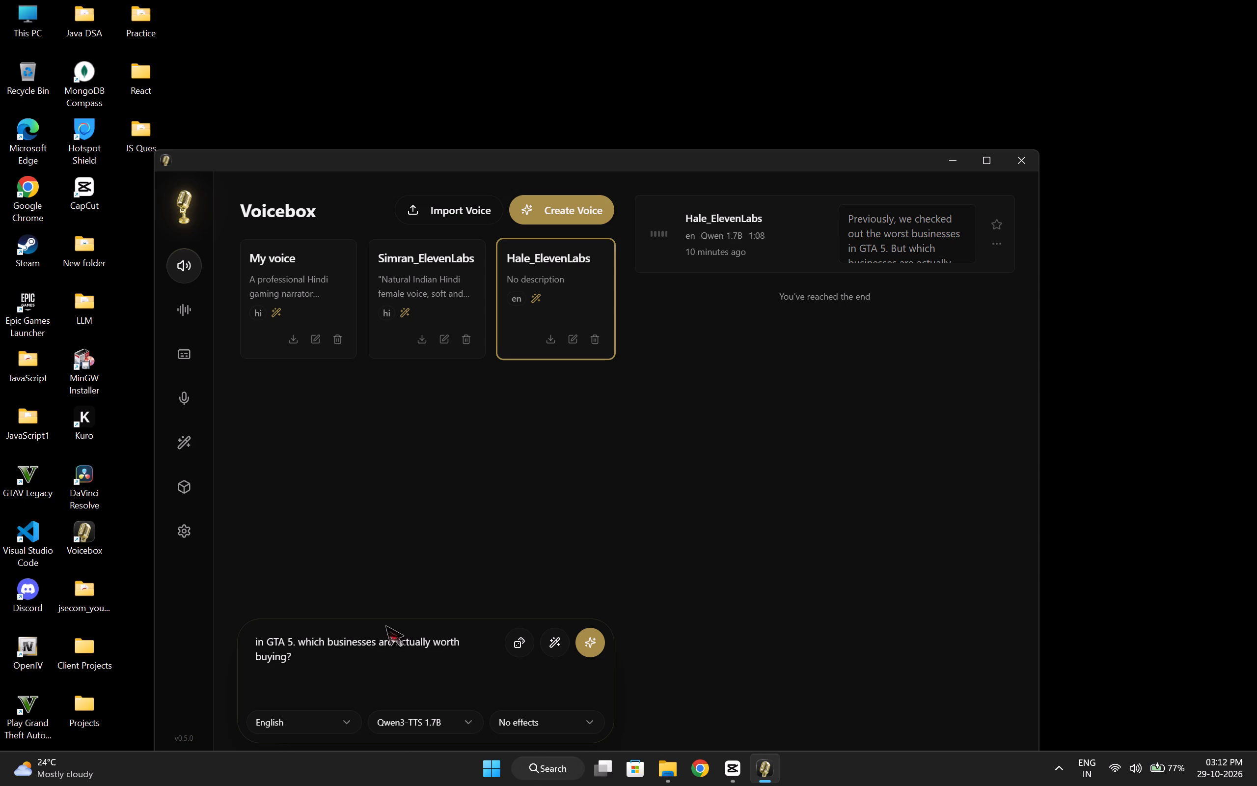
key(BackSpace)
key(BackSpace)
key(space)
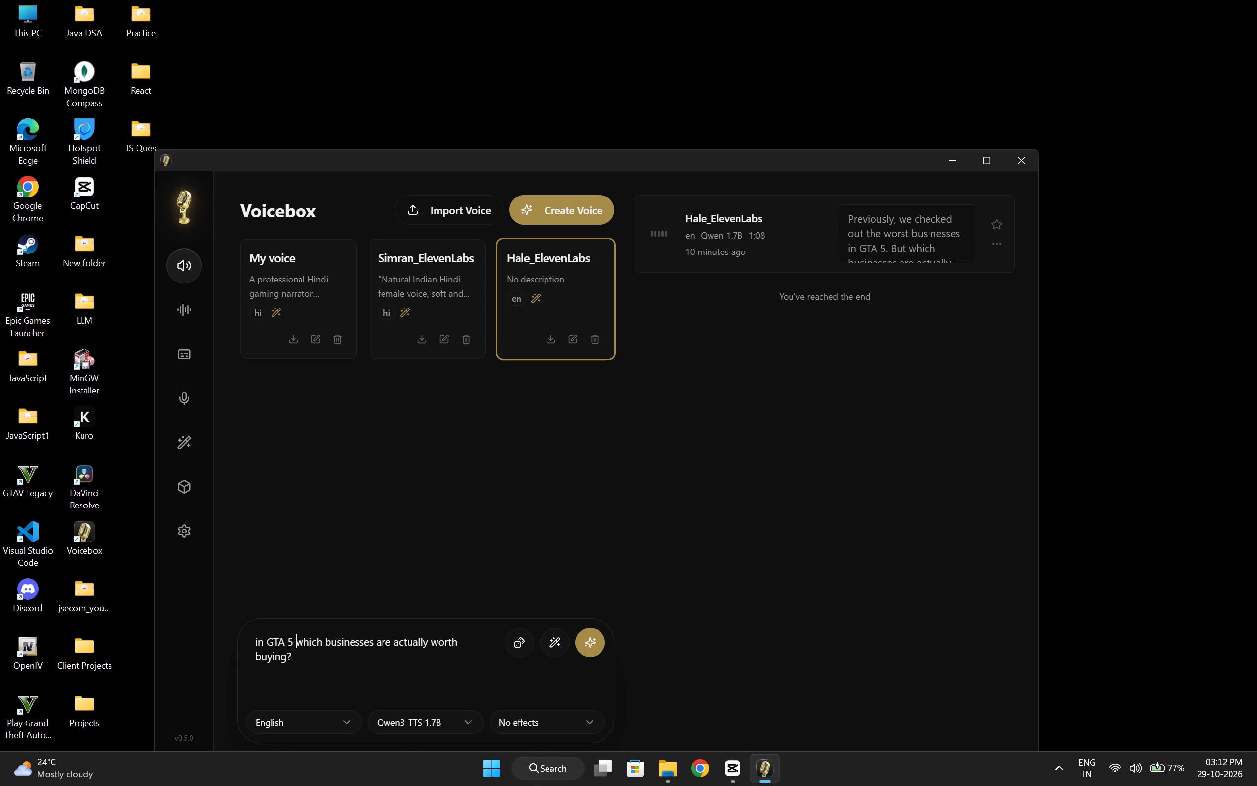
key(ctrl+Left)
key(ctrl+Left)
key(ctrl+Left)
key(Right)
key(BackSpace)
key(shift+i)
click(588, 644)
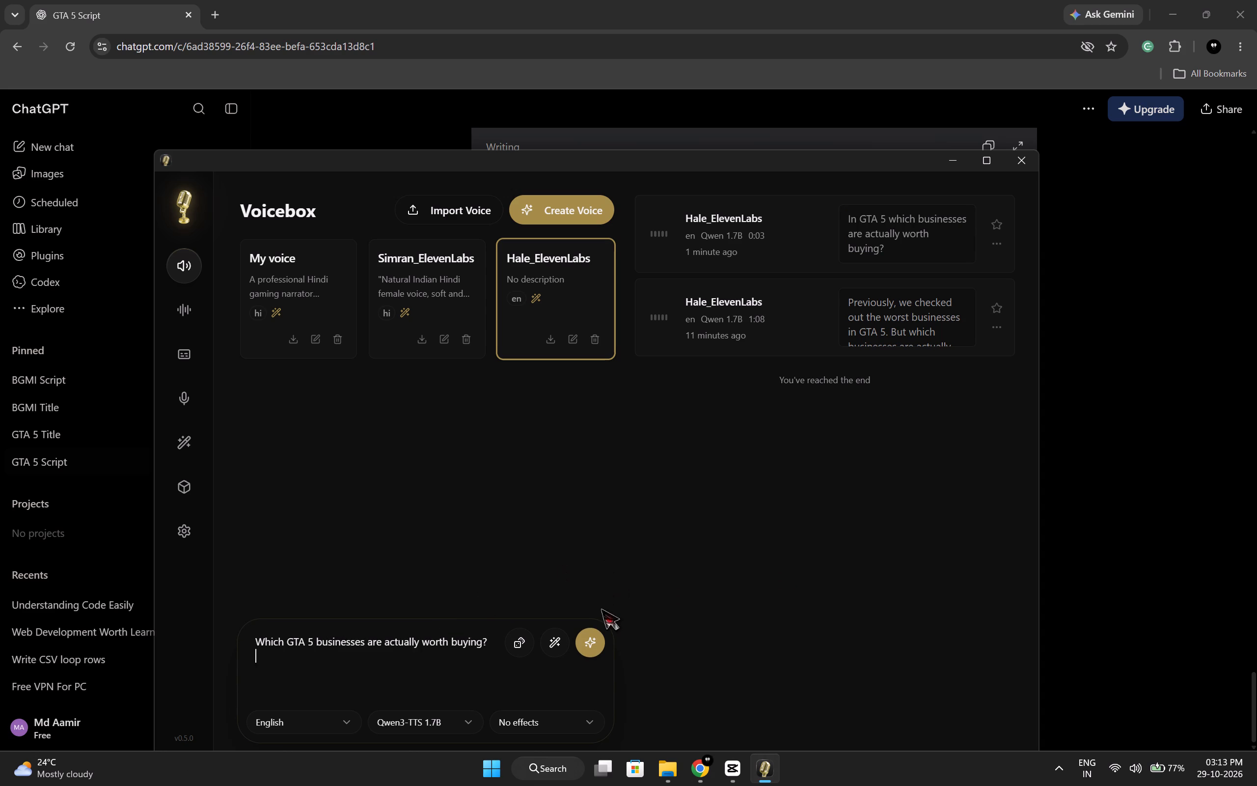
key(BackSpace)
click(597, 642)
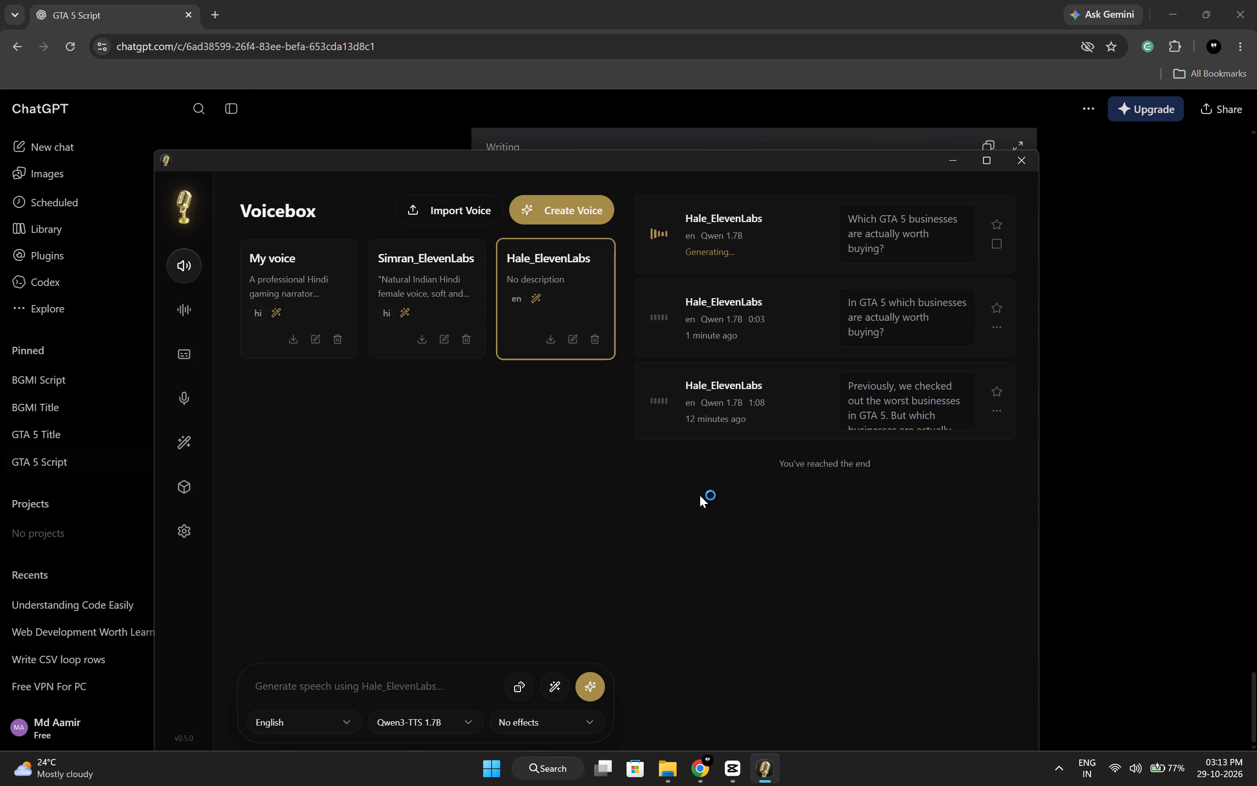
Delete the generated clip "In GTA 5 which businesses are actually worth buying?" from the Voicebox history.
click(997, 330)
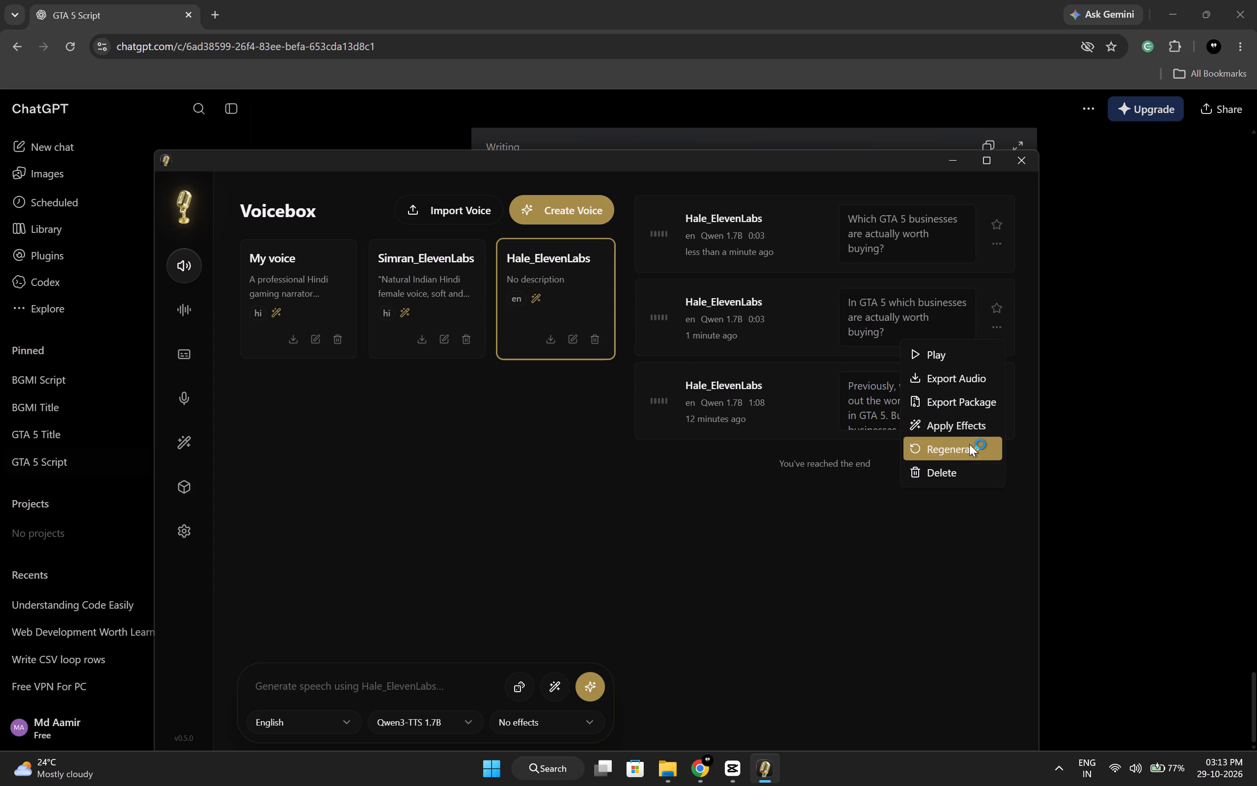
click(961, 473)
click(746, 501)
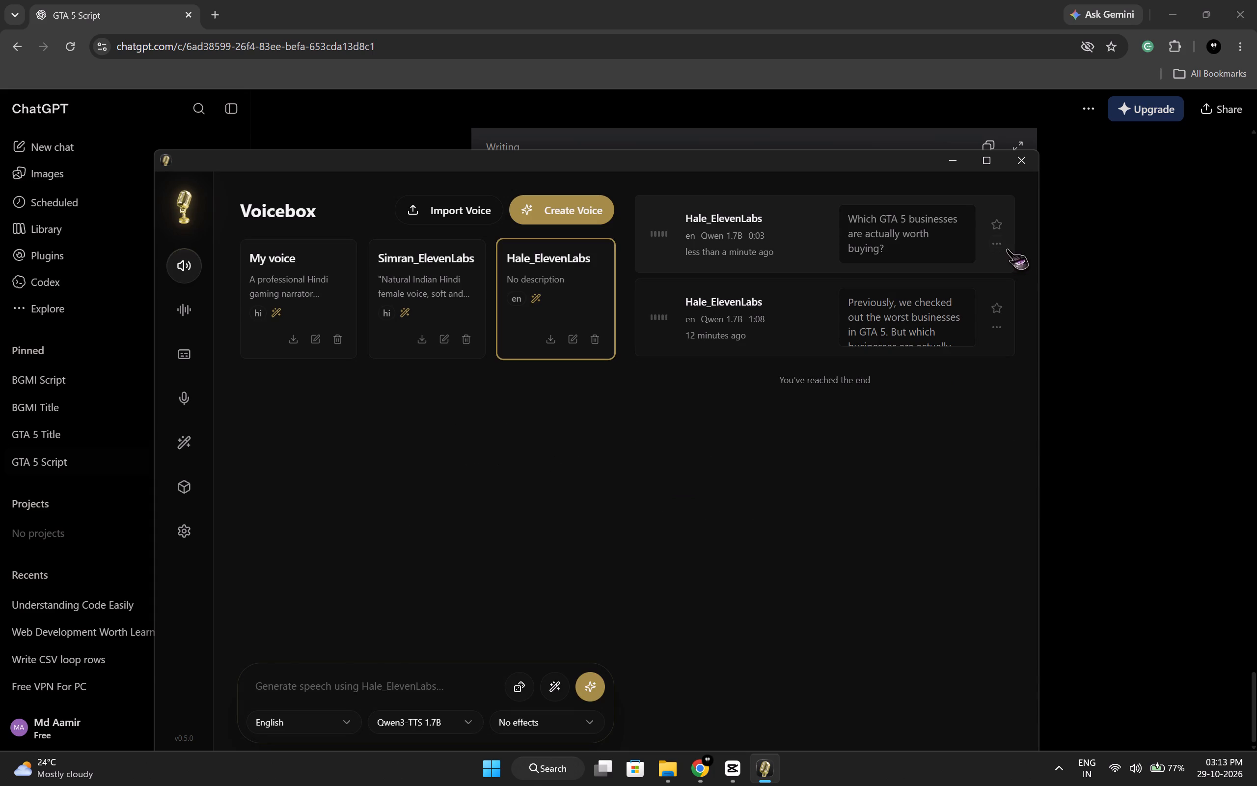
Play the new "Which GTA 5 businesses" clip and export its audio to Downloads as which-gta-5-businesses-are-act.
click(1006, 248)
click(1004, 242)
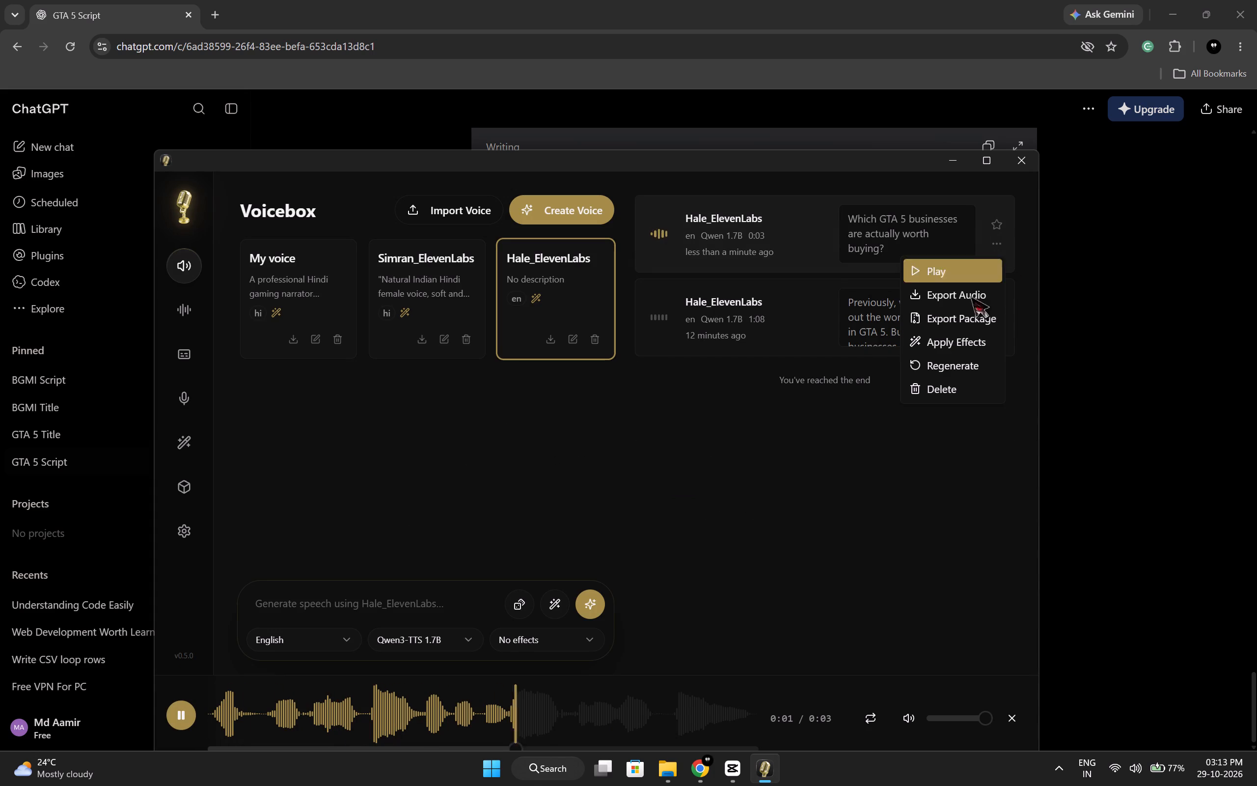
click(963, 304)
click(201, 337)
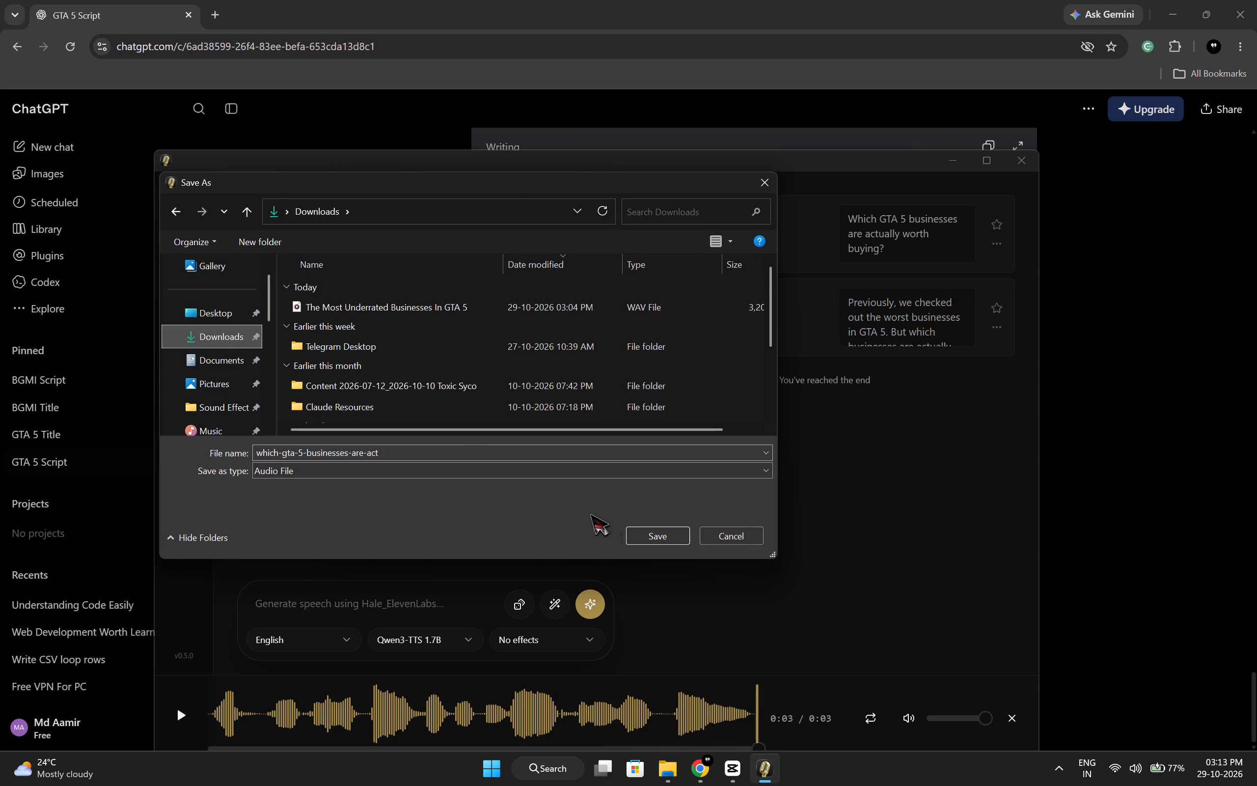
click(671, 535)
click(1003, 712)
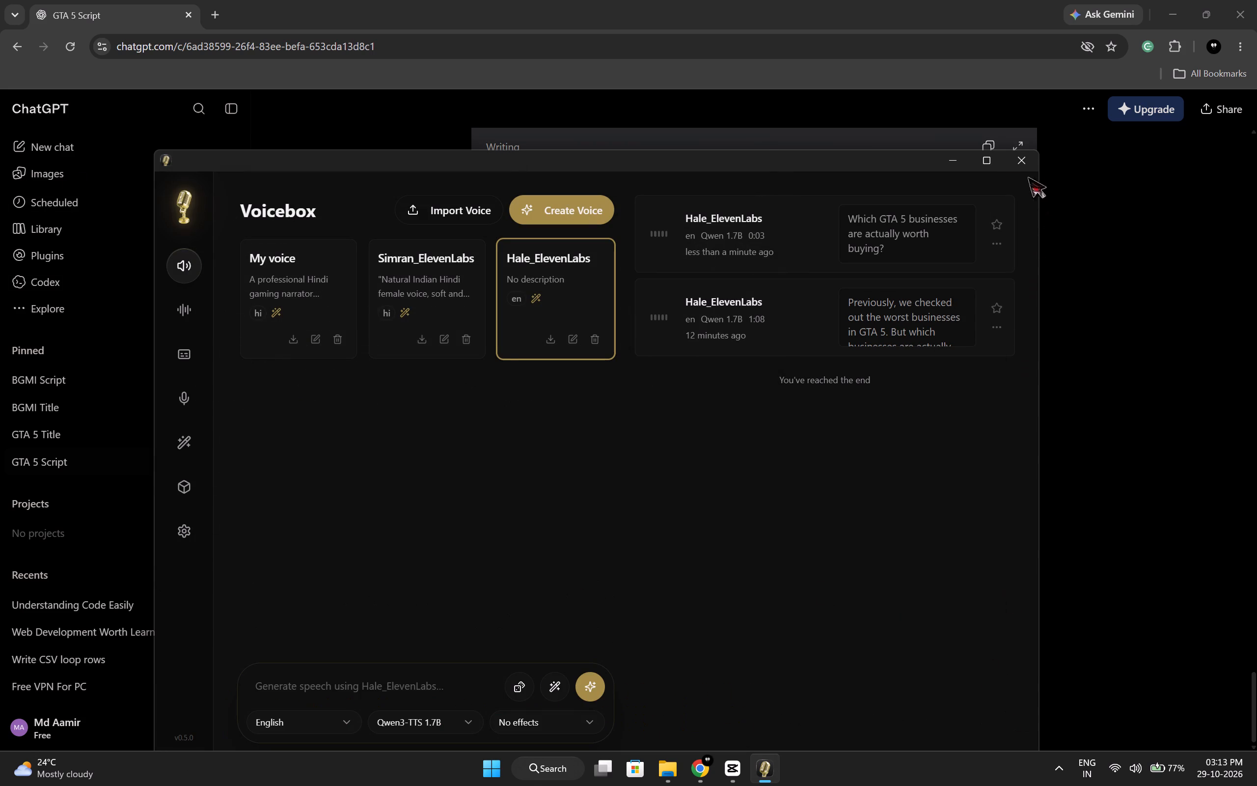
Close Voicebox and Chrome and return to the 1029 project in CapCut.
click(1020, 159)
click(1017, 162)
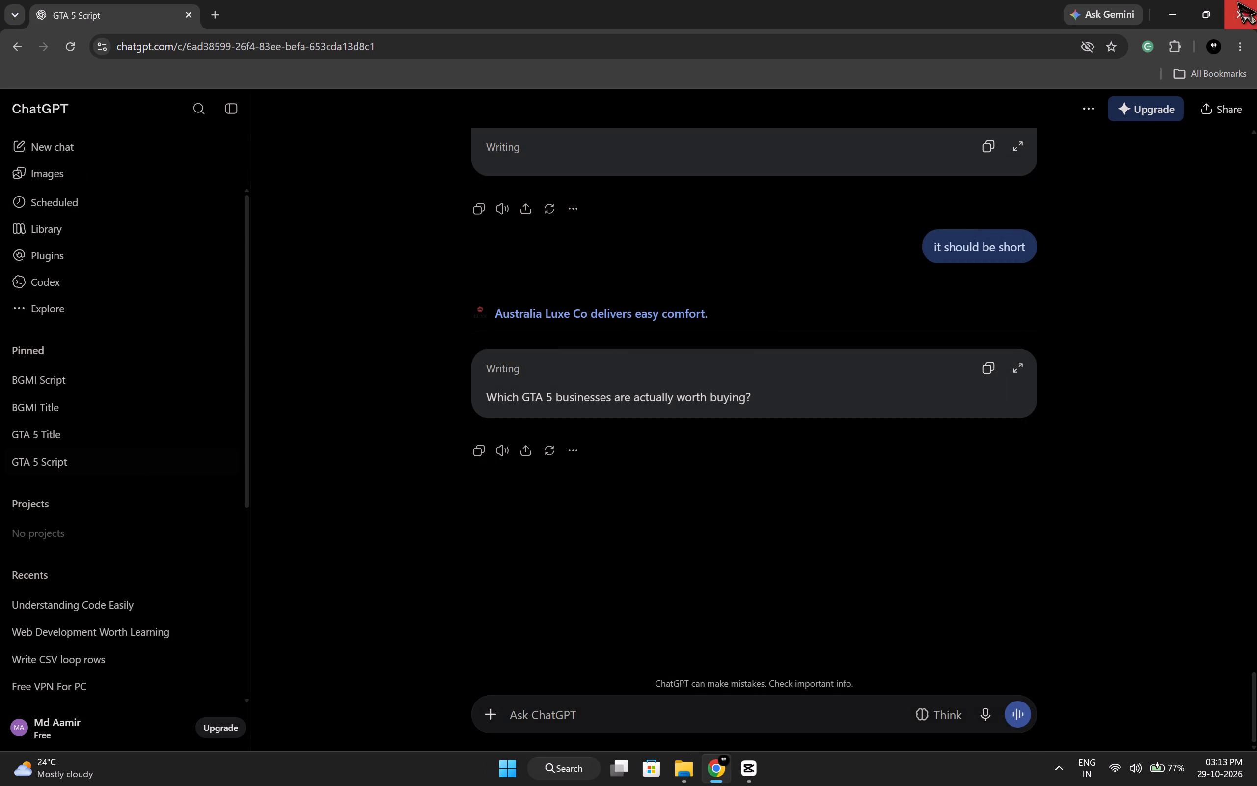
click(1237, 1)
click(744, 757)
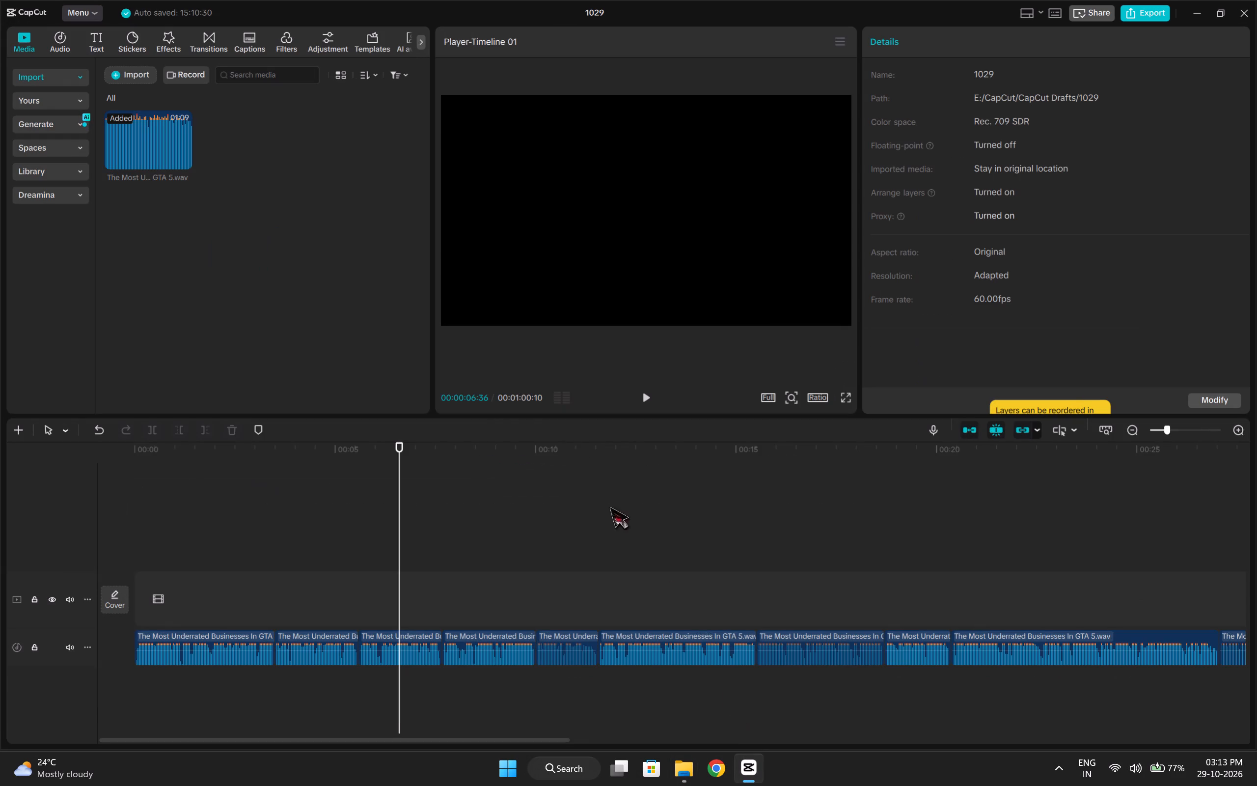
Play the start of the voiceover and delete its first two clips from the timeline.
click(202, 557)
drag(202, 557, 212, 554)
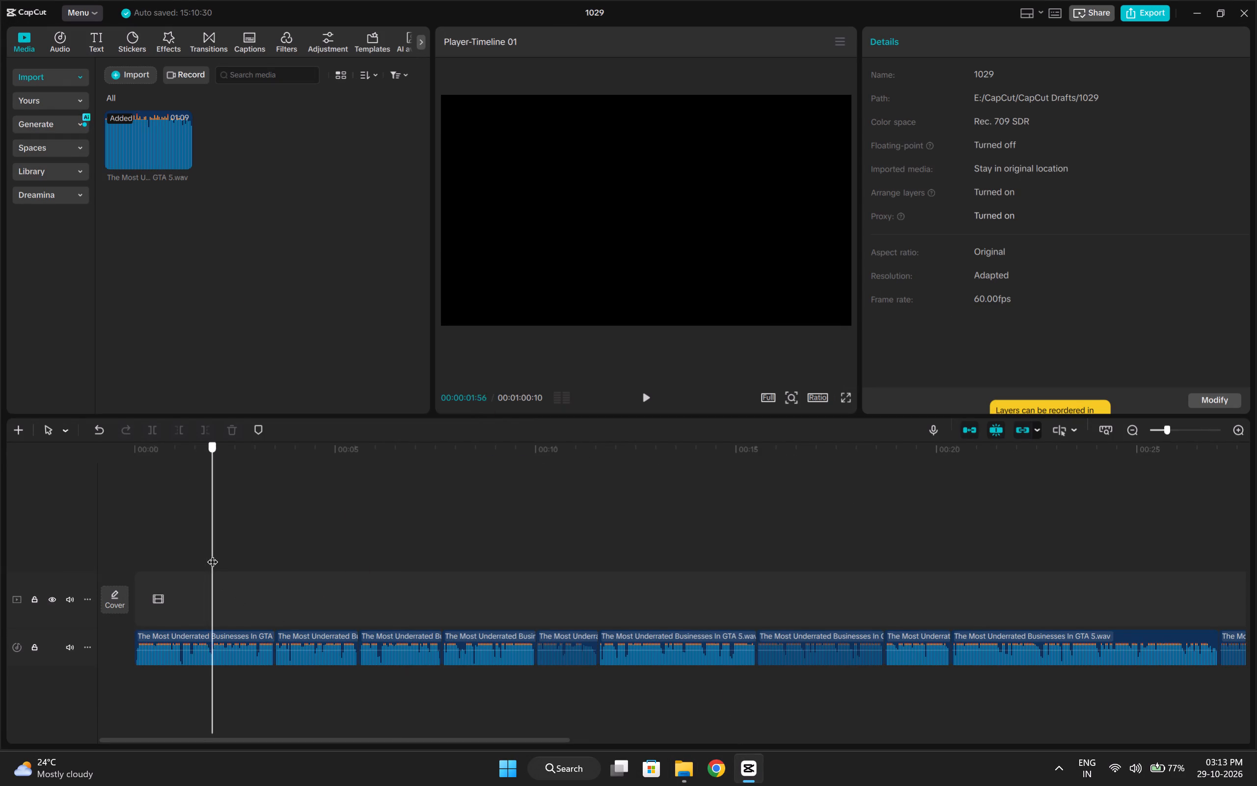
drag(212, 554, 218, 554)
key(space)
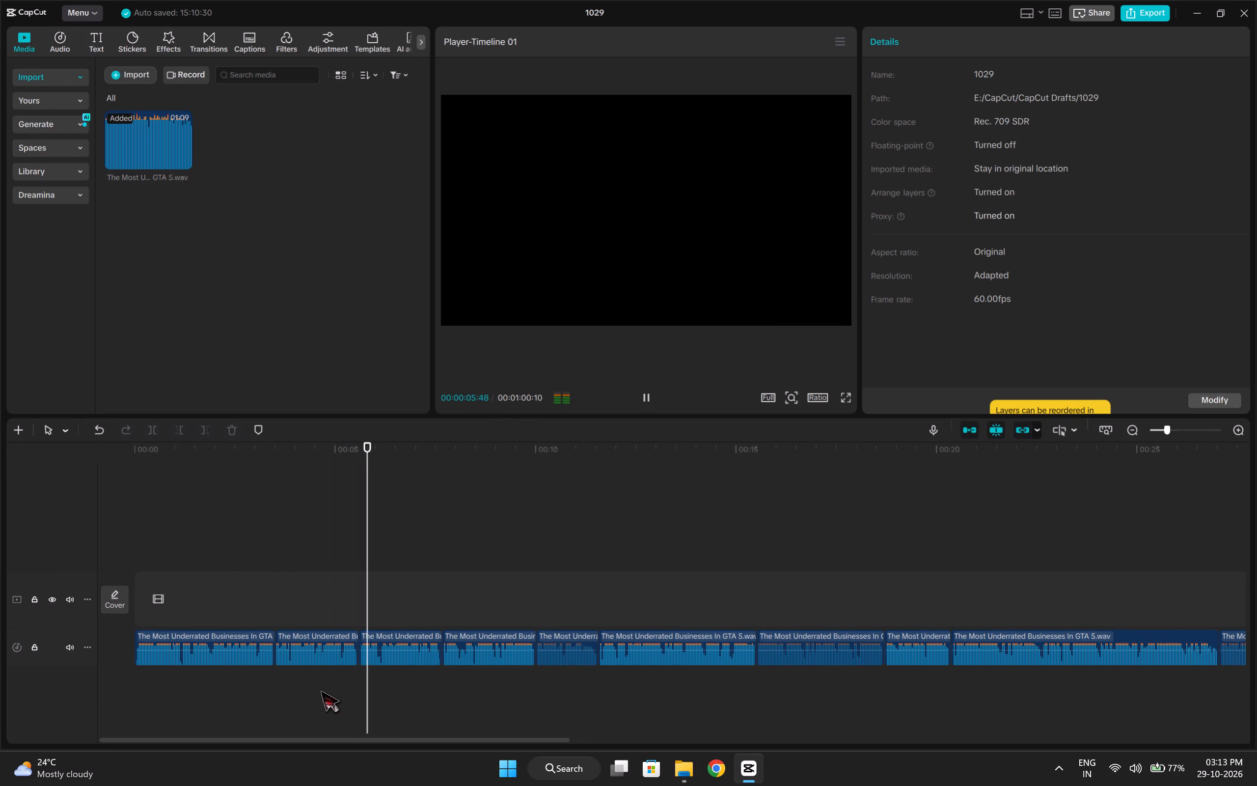
key(space)
drag(319, 689, 176, 645)
key(Delete)
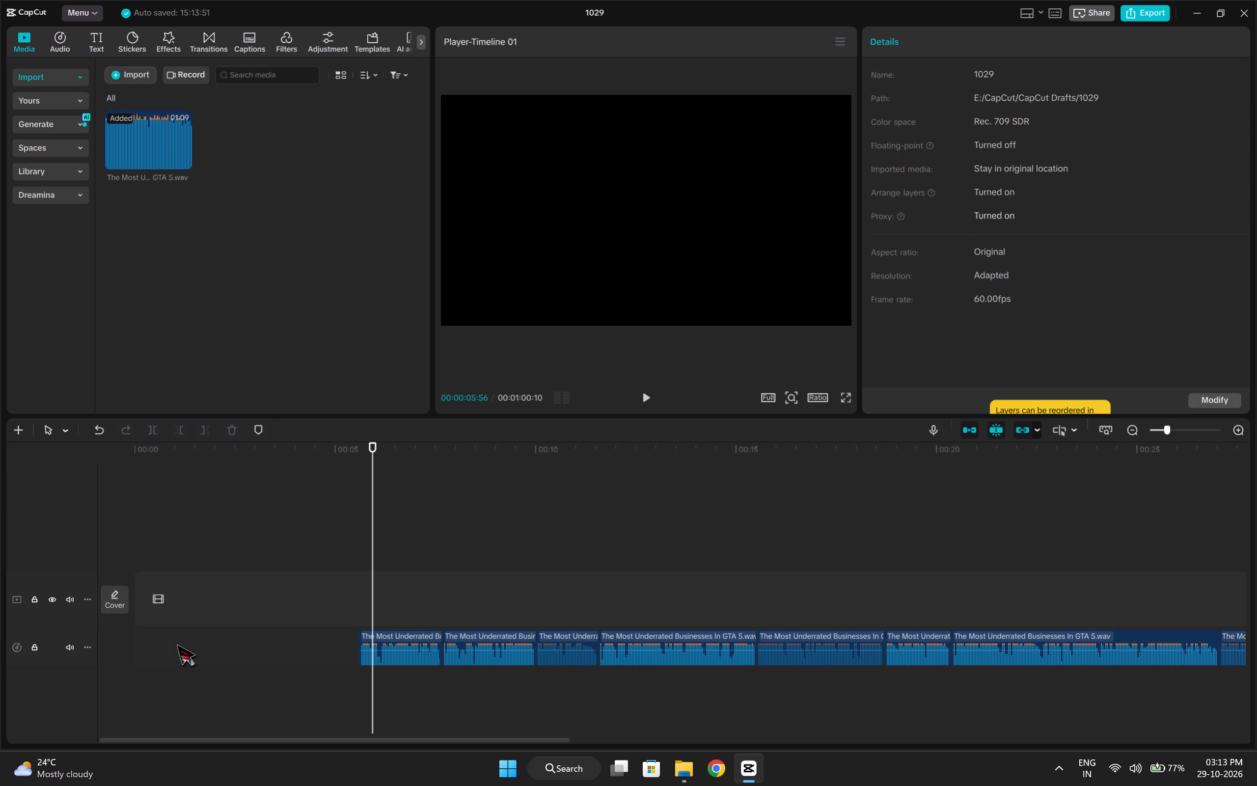
Import which-gta-5-businesses-are-act from Downloads and add it at the very start of the timeline.
drag(372, 527, 69, 533)
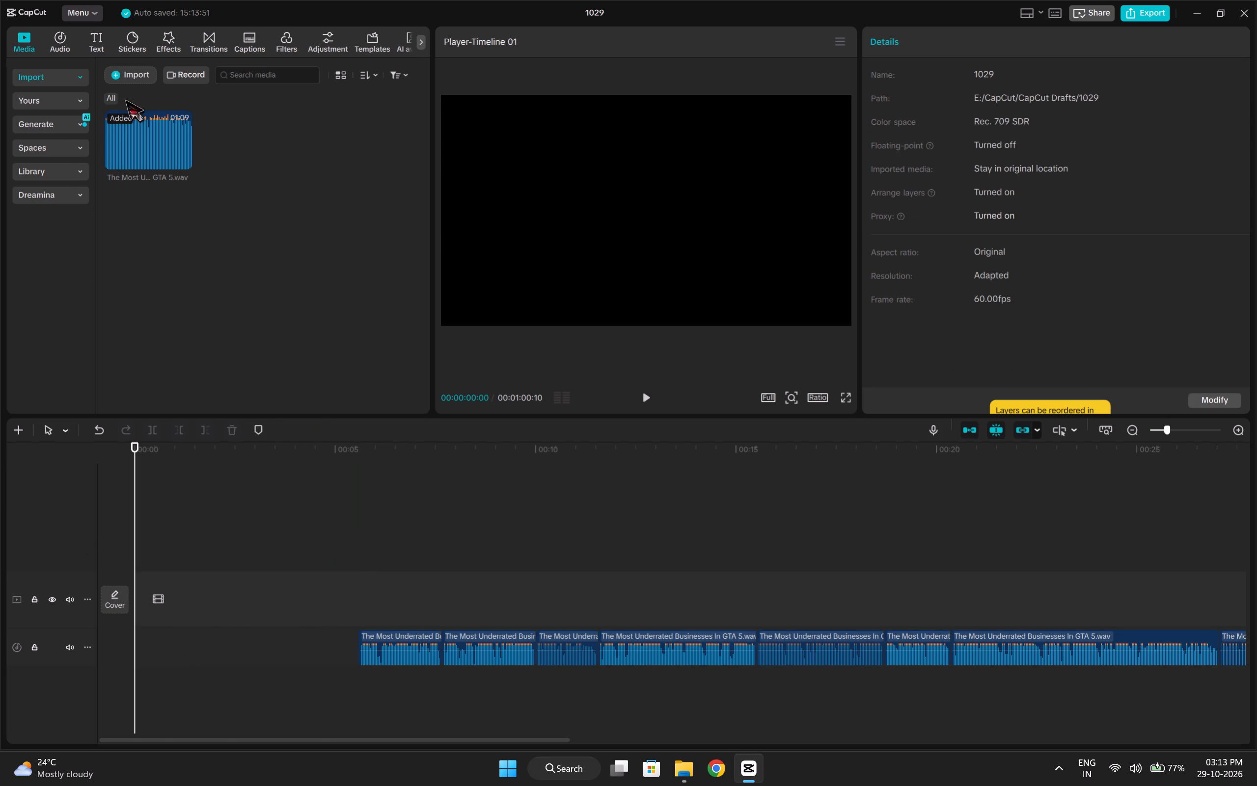
click(144, 65)
click(139, 73)
click(165, 108)
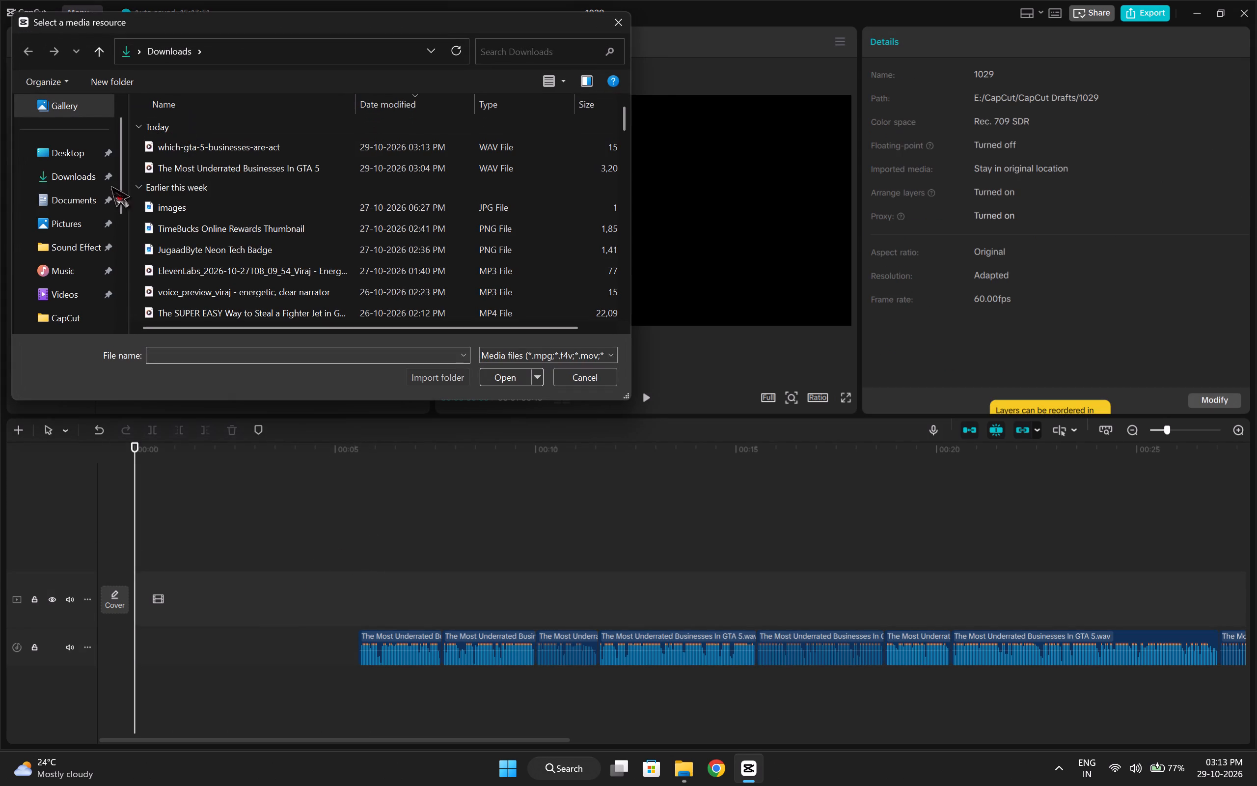
click(79, 180)
double_click(184, 150)
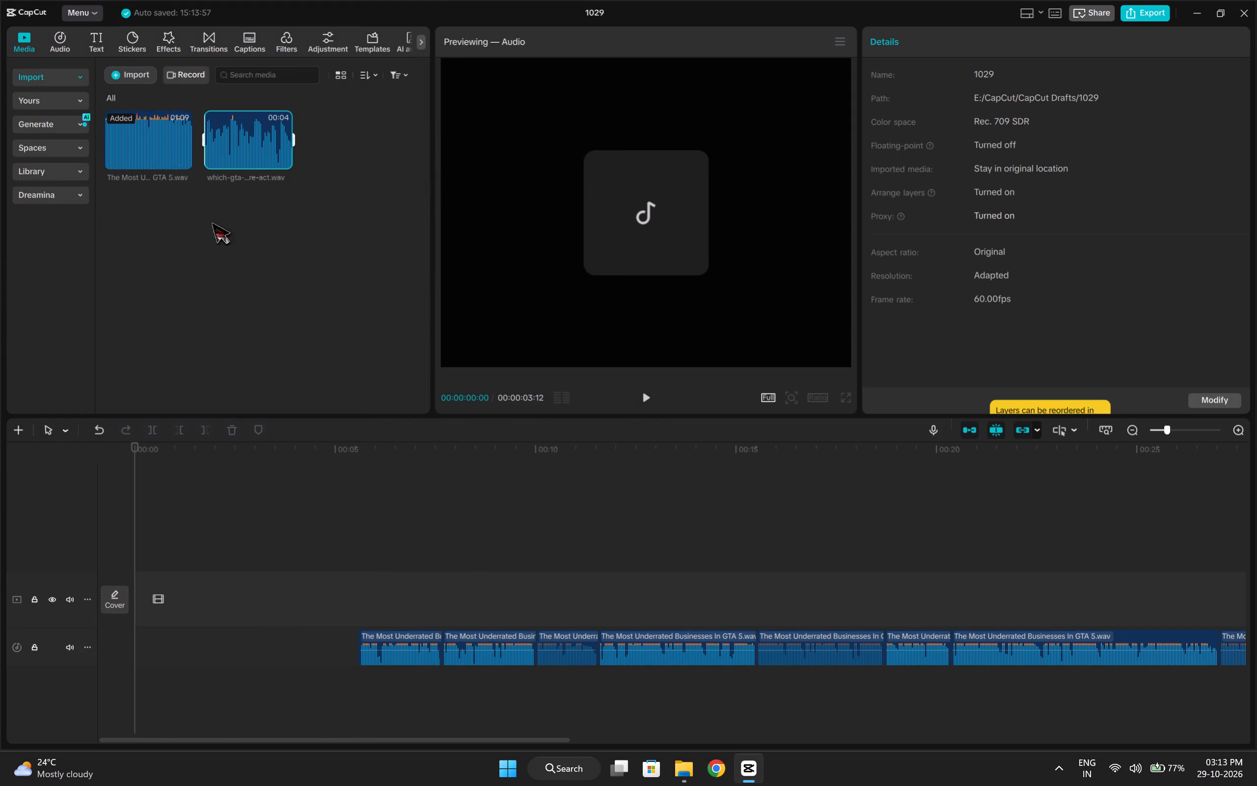
click(279, 164)
Set the new opening clip's volume to 10 dB and play it back.
ctrl+scroll(312, 523, up, 3)
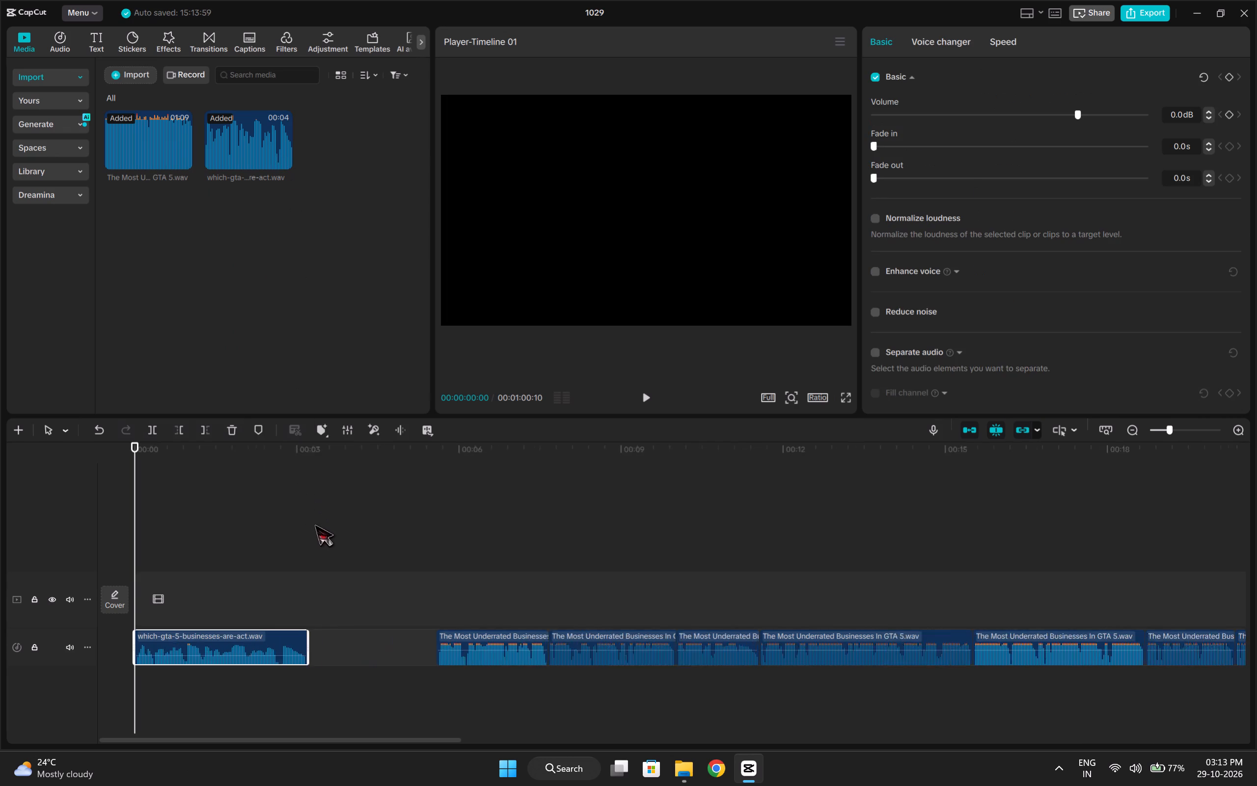
ctrl+scroll(314, 524, up, 6)
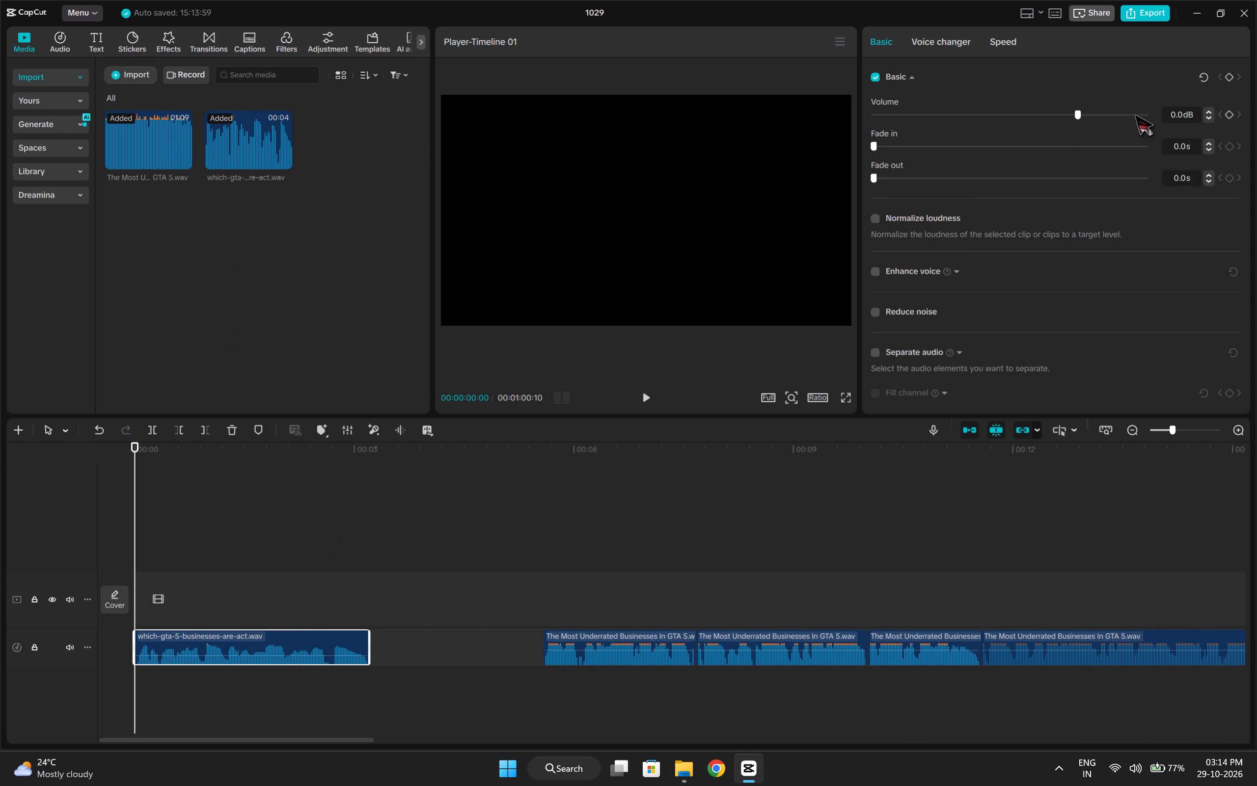
click(1171, 115)
key(1)
key(Return)
key(space)
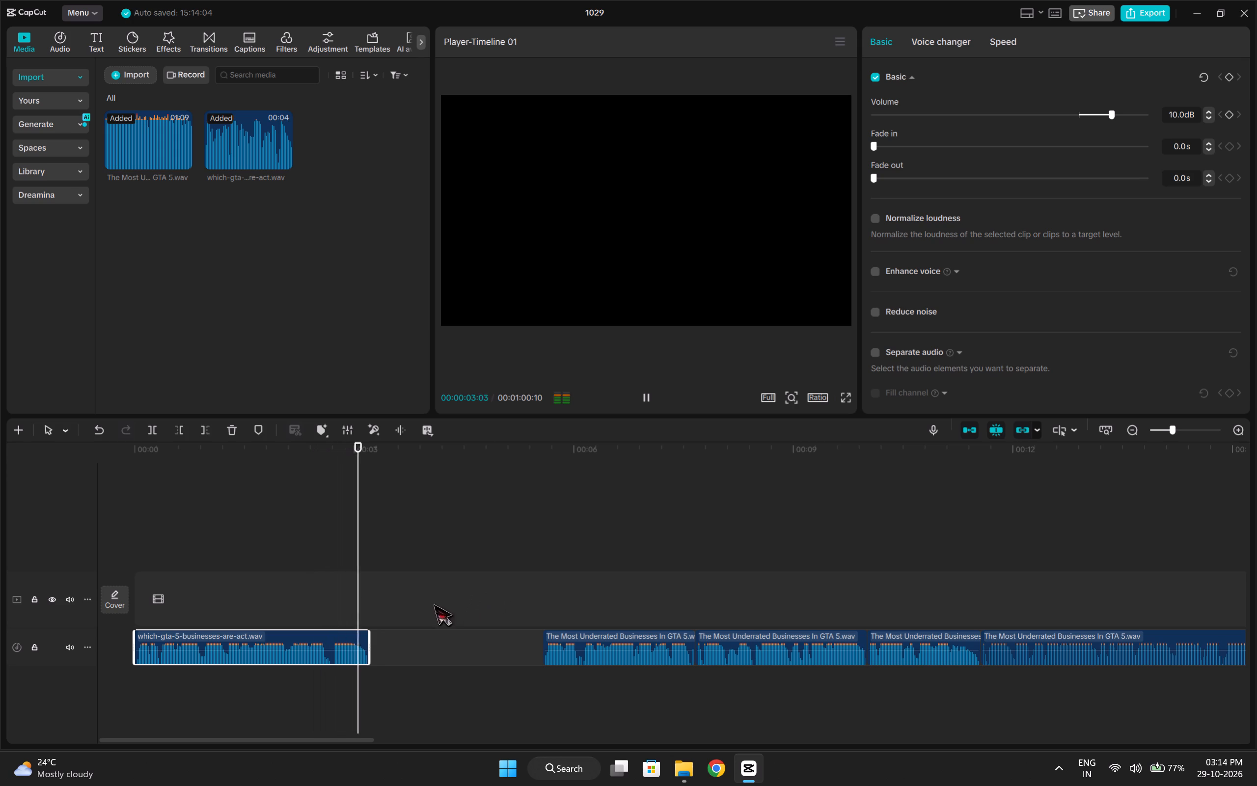
key(space)
Select all timeline clips and close the gap between the new opening line and the rest of the voiceover.
click(343, 587)
drag(343, 587, 329, 599)
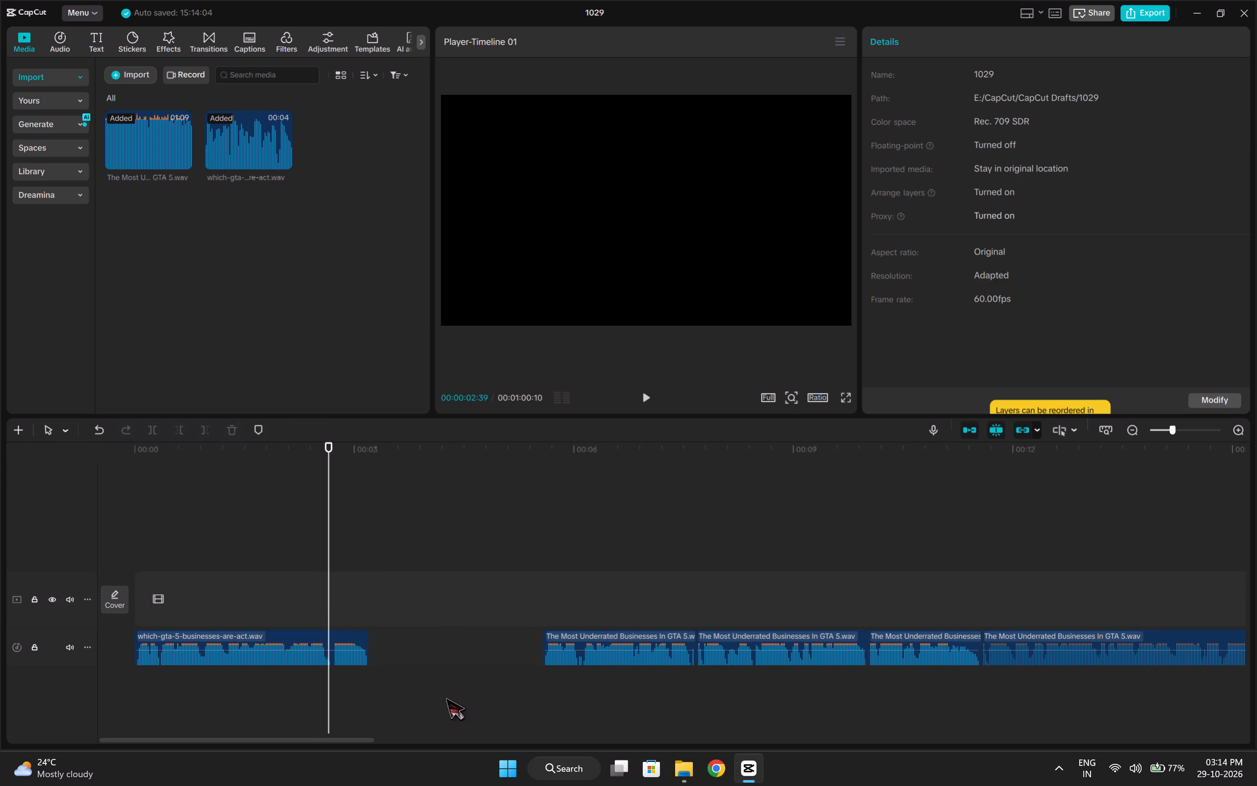
key(ctrl+shift+a)
key(ctrl+s)
key(ctrl+a)
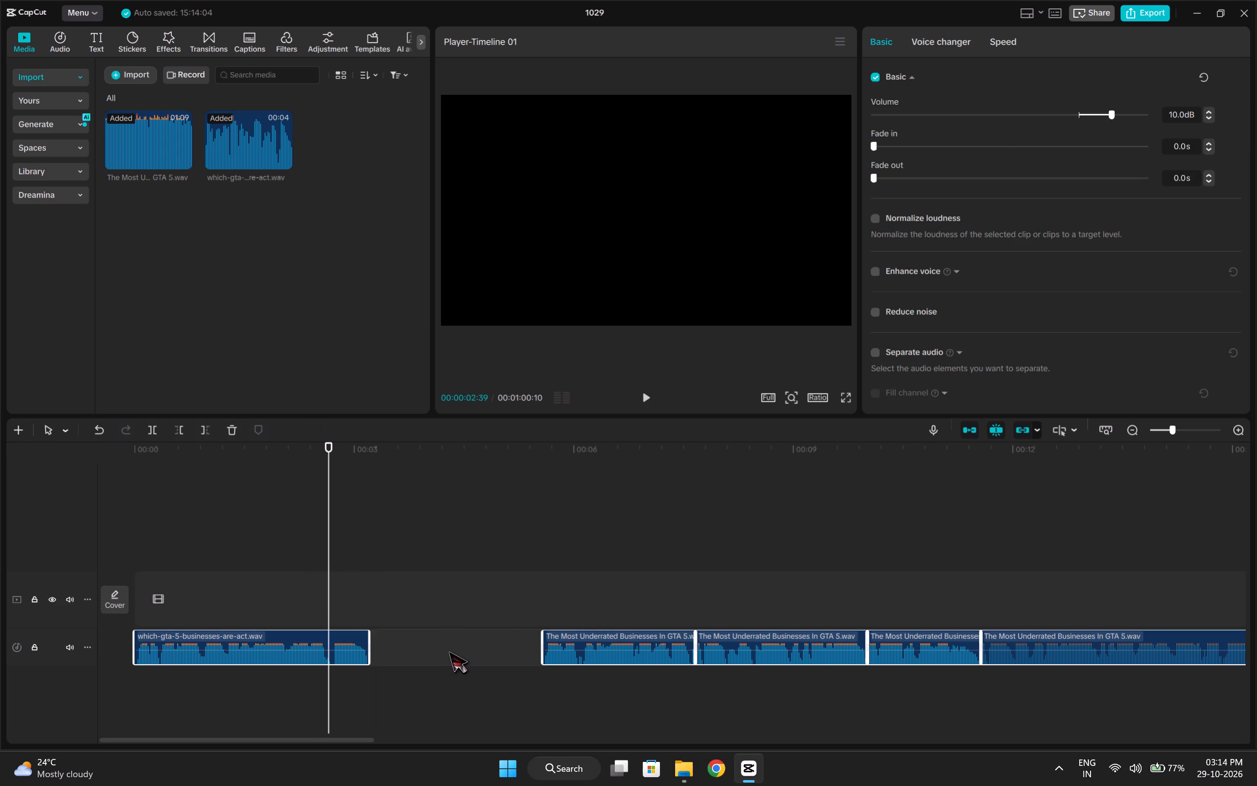
right_click(450, 647)
click(488, 648)
click(404, 572)
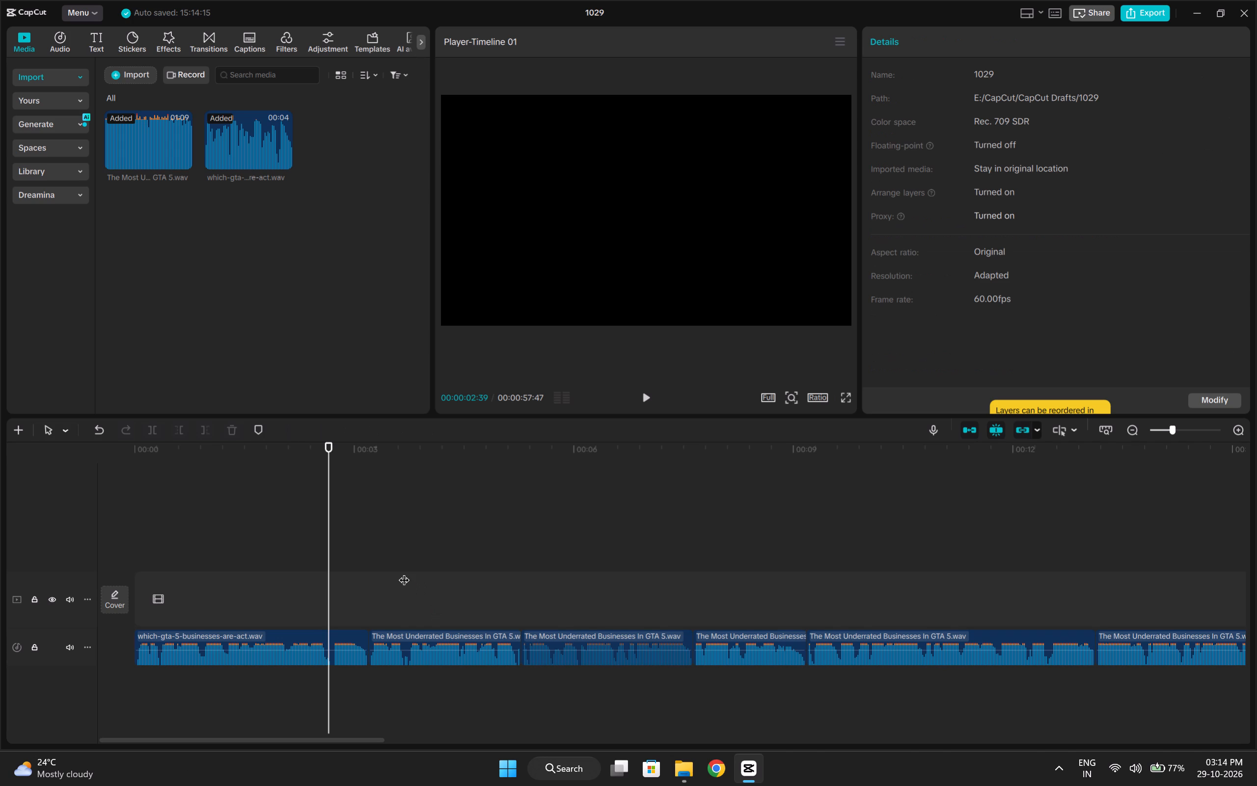
Listen repeatedly to the transition from the new opening line into the following voiceover clip.
drag(404, 572, 254, 591)
key(space)
ctrl+scroll(385, 529, down, 5)
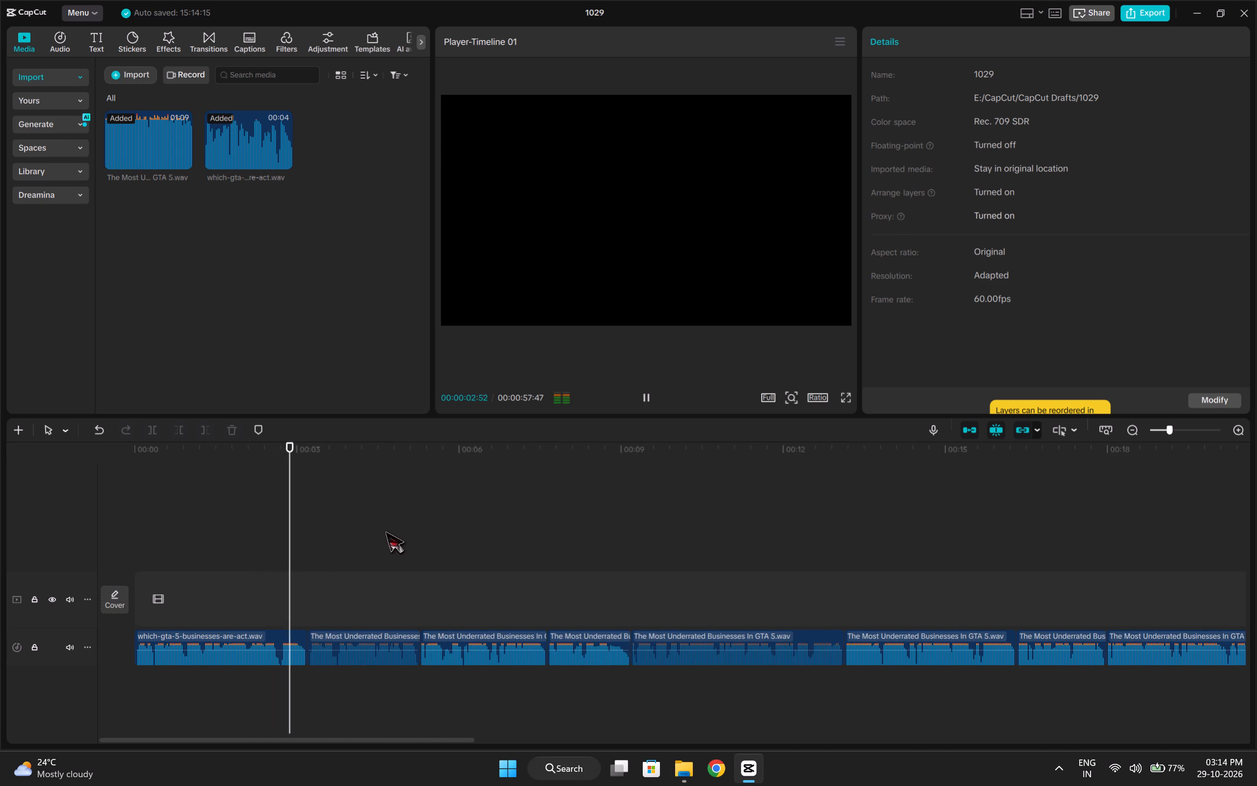
click(302, 568)
key(space)
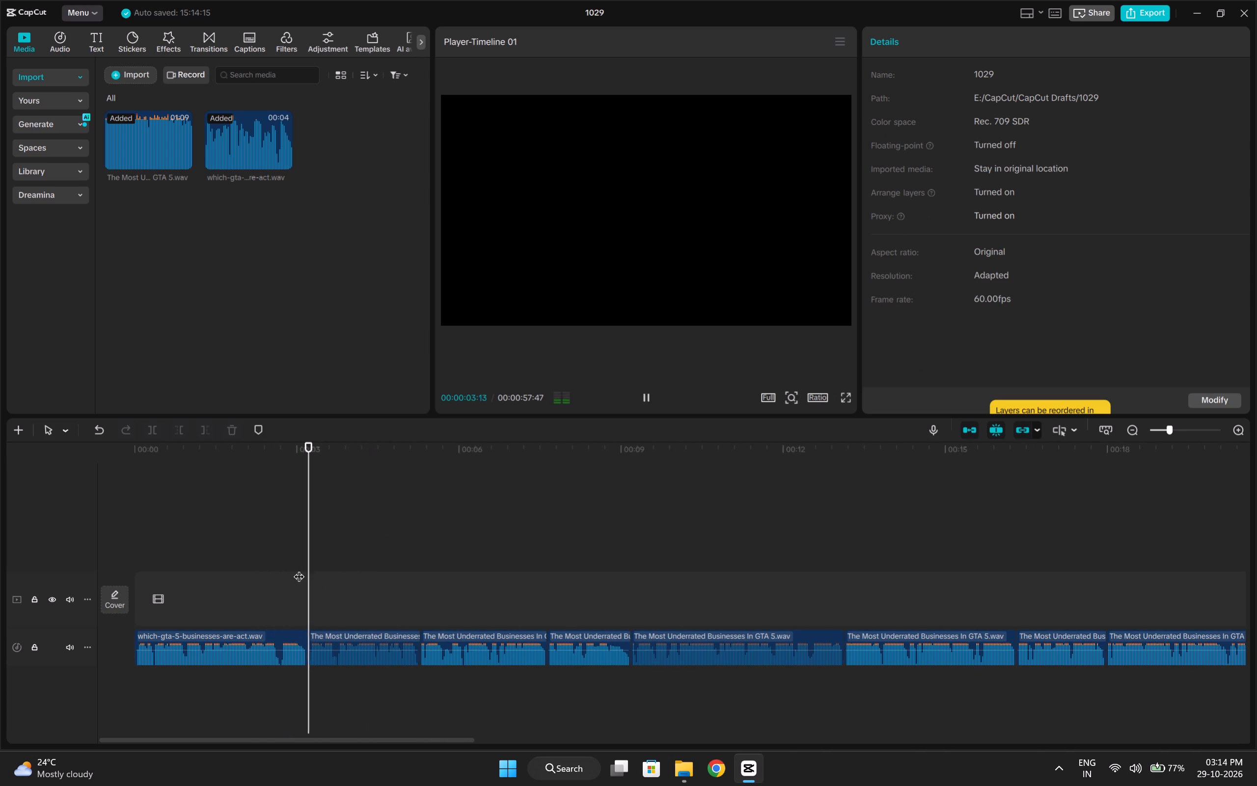
key(space)
click(259, 643)
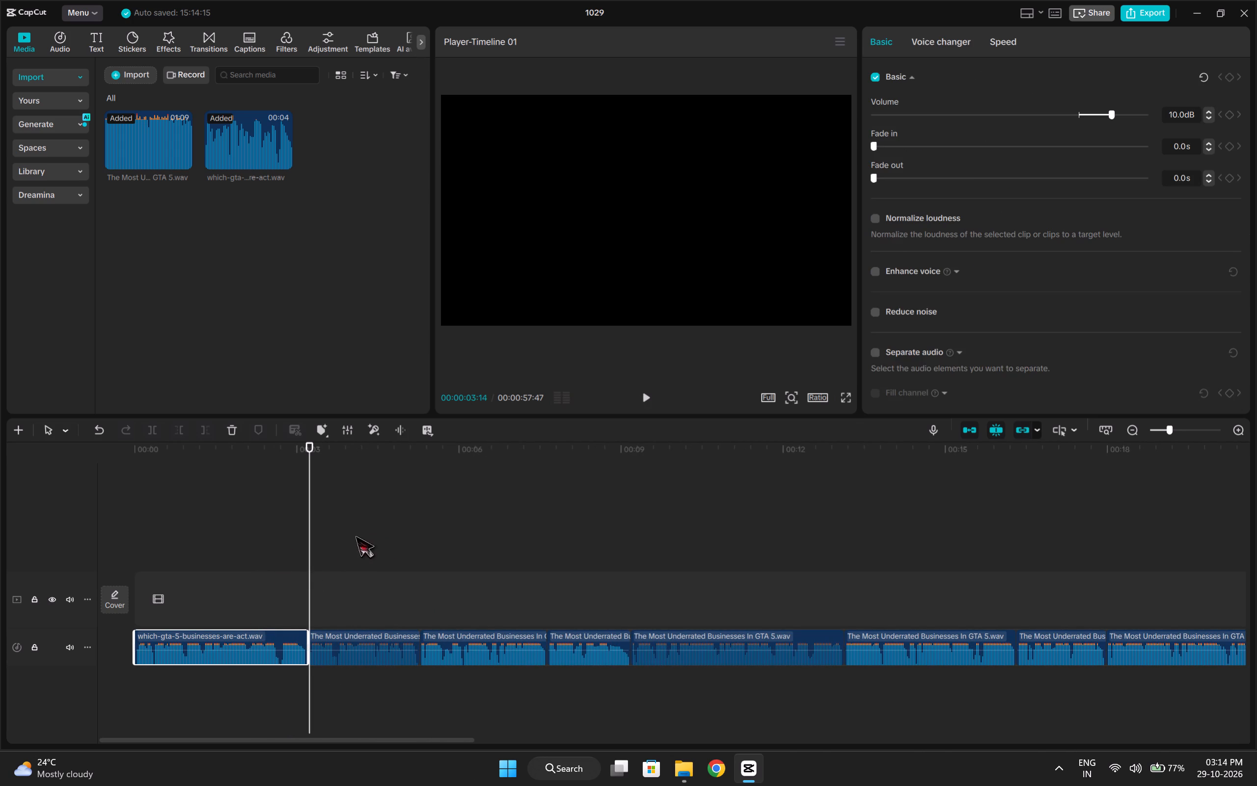
drag(308, 561, 294, 567)
key(space)
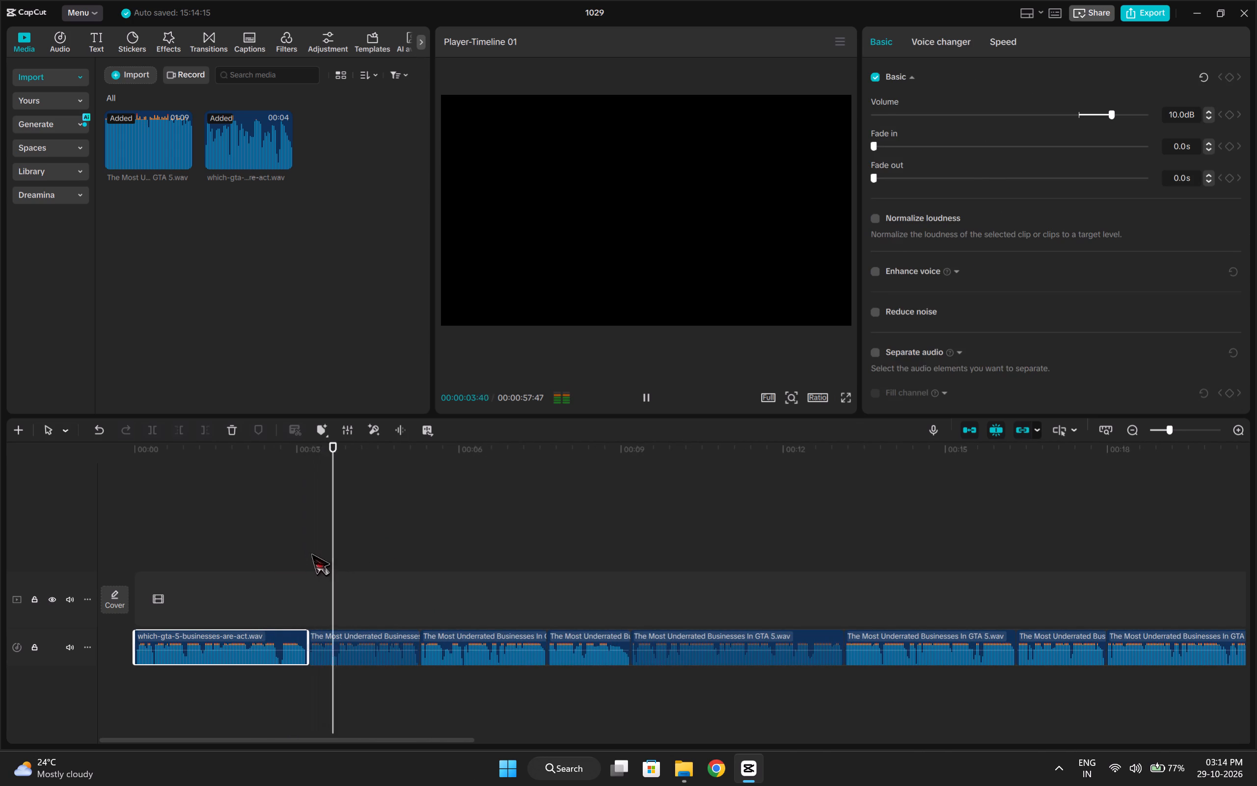
click(311, 553)
drag(312, 553, 235, 565)
key(space)
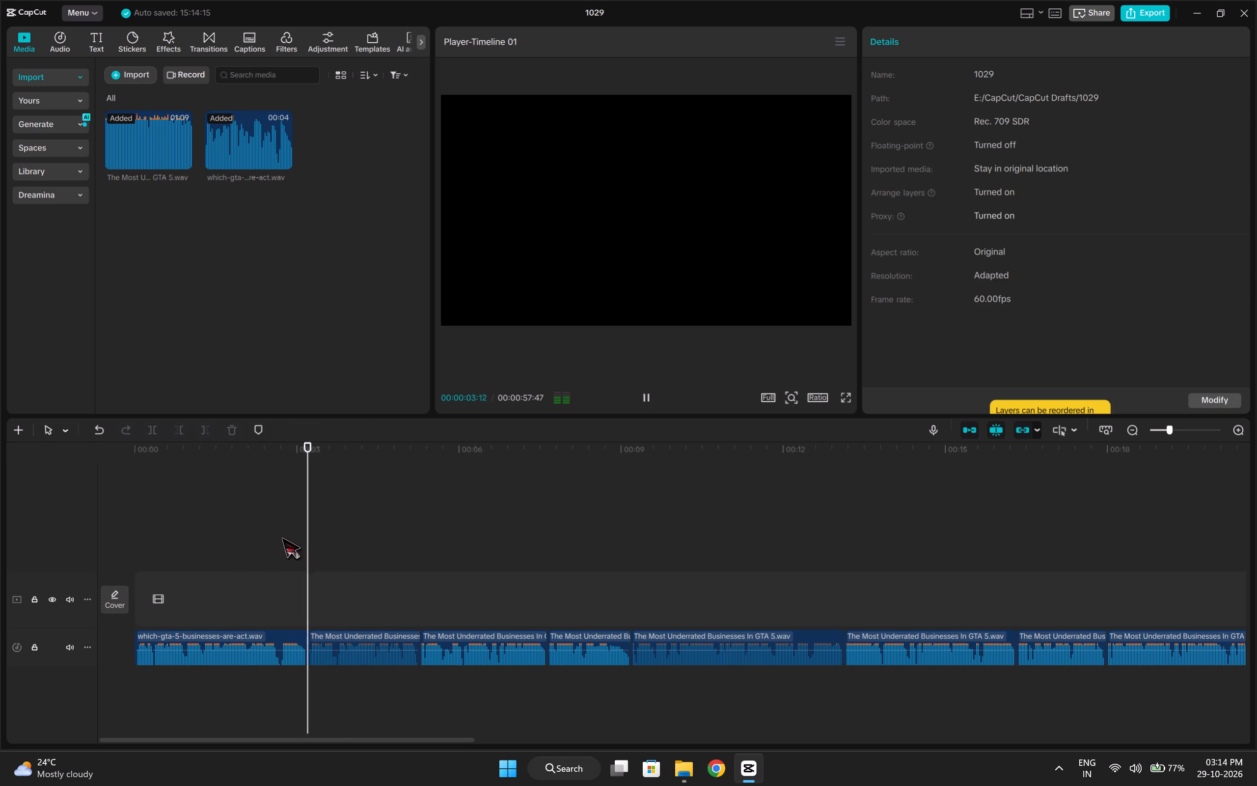
click(313, 519)
drag(313, 519, 310, 523)
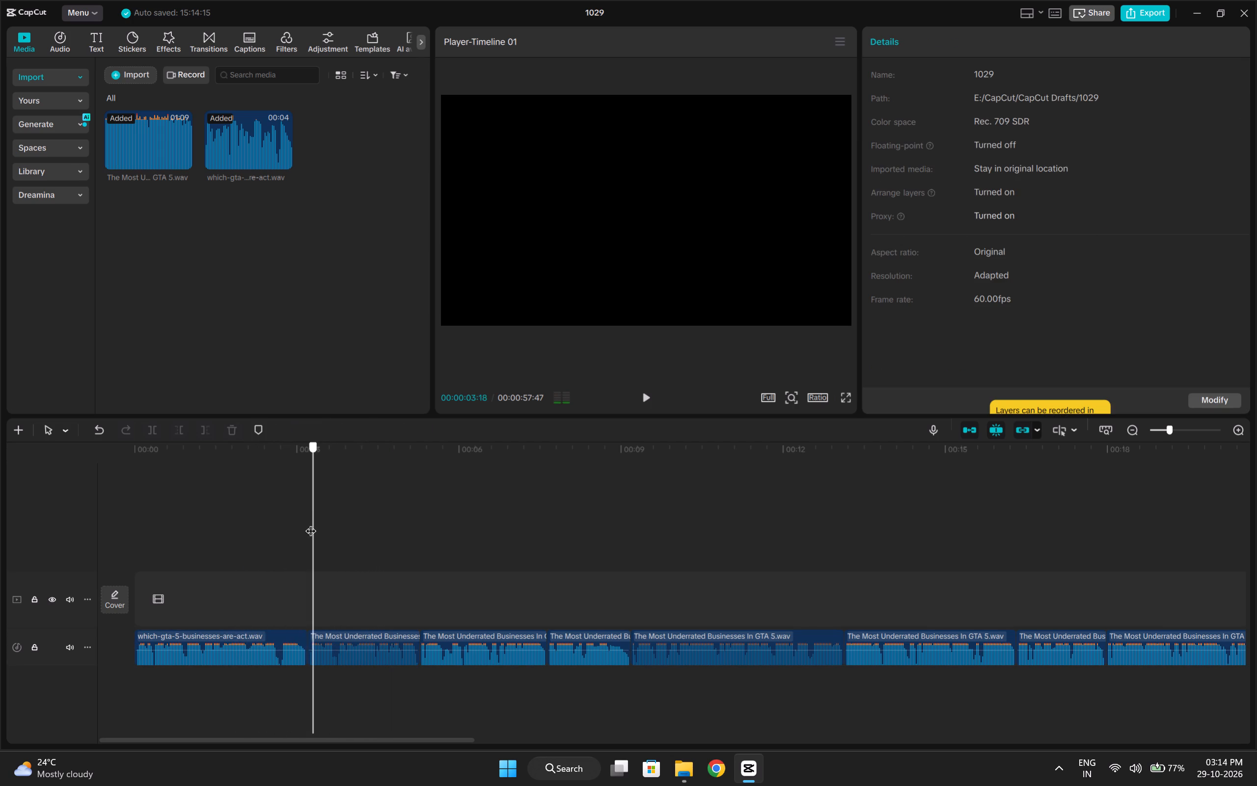
Import the five Grand Theft Auto V recordings of 2026.10.29 from 13.54.58.02 through 14.25.46.06.
drag(310, 523, 125, 543)
ctrl+scroll(366, 526, down, 6)
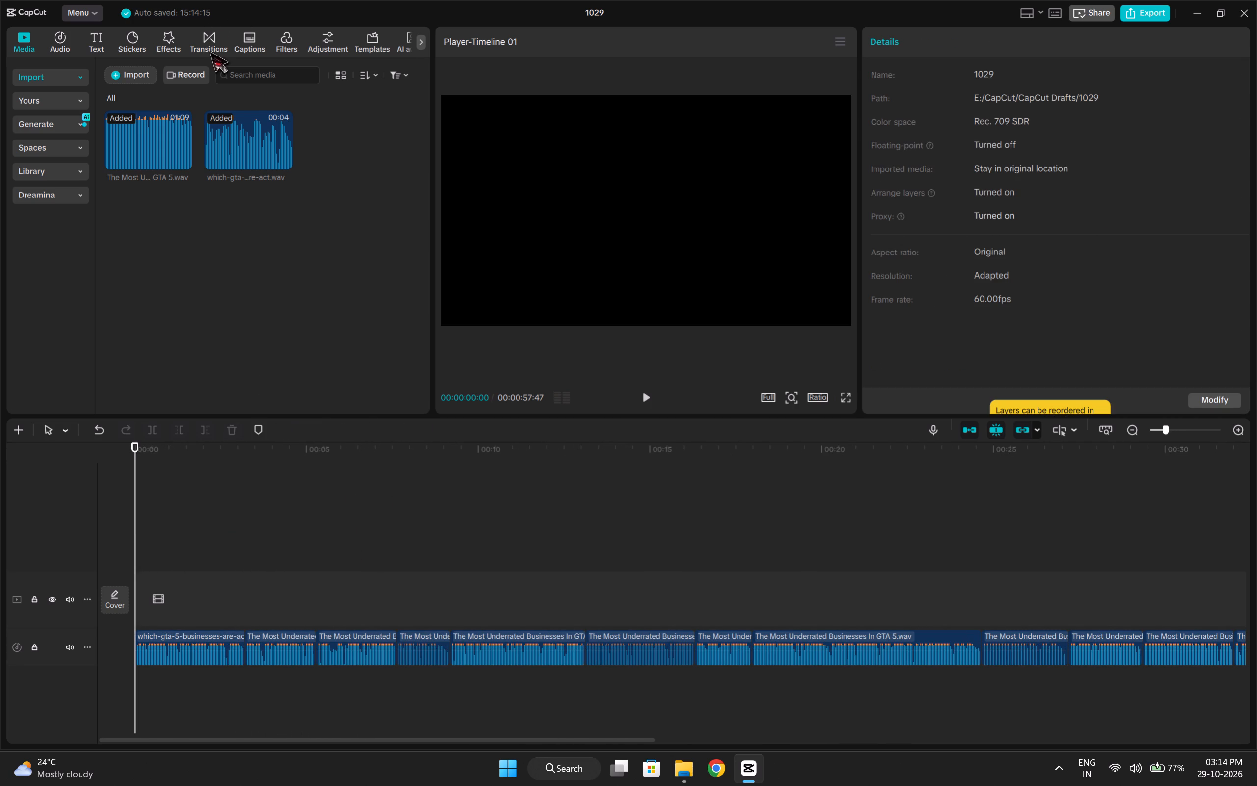
click(136, 77)
click(151, 107)
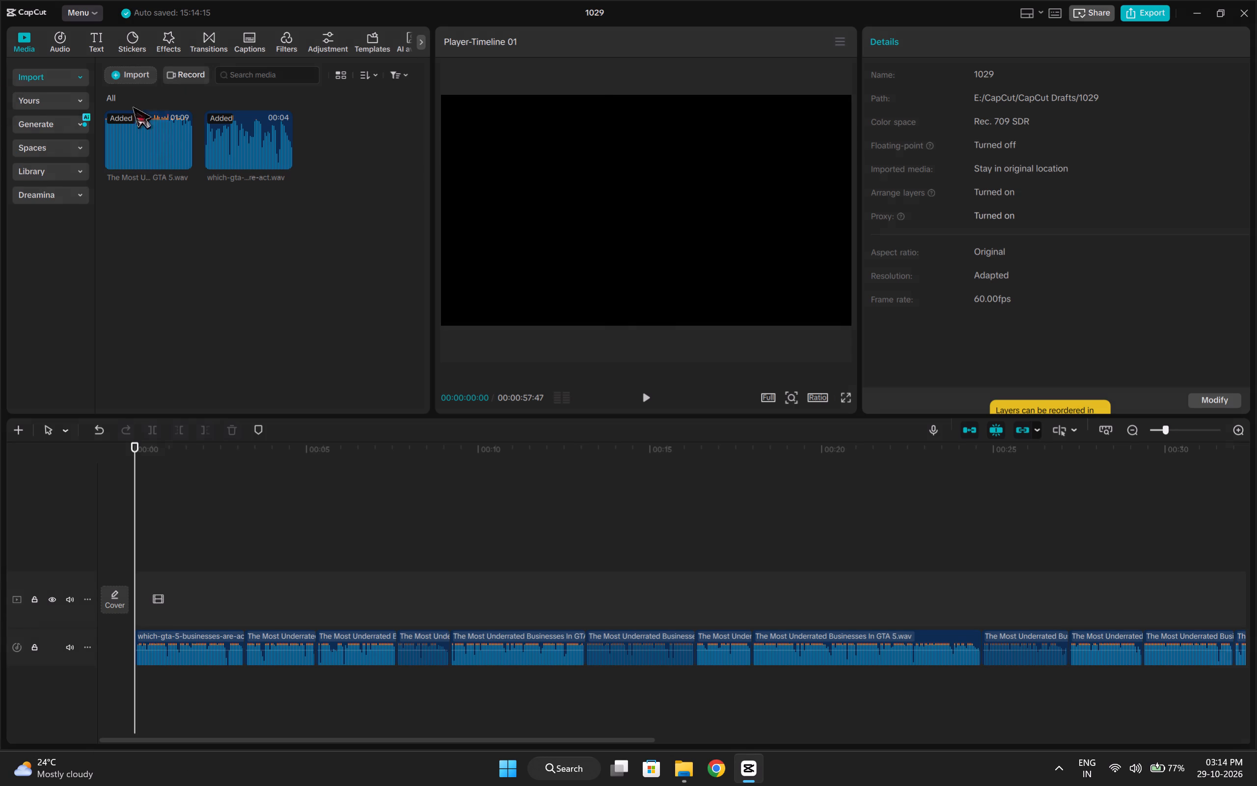
scroll(67, 265, down, 1)
click(80, 234)
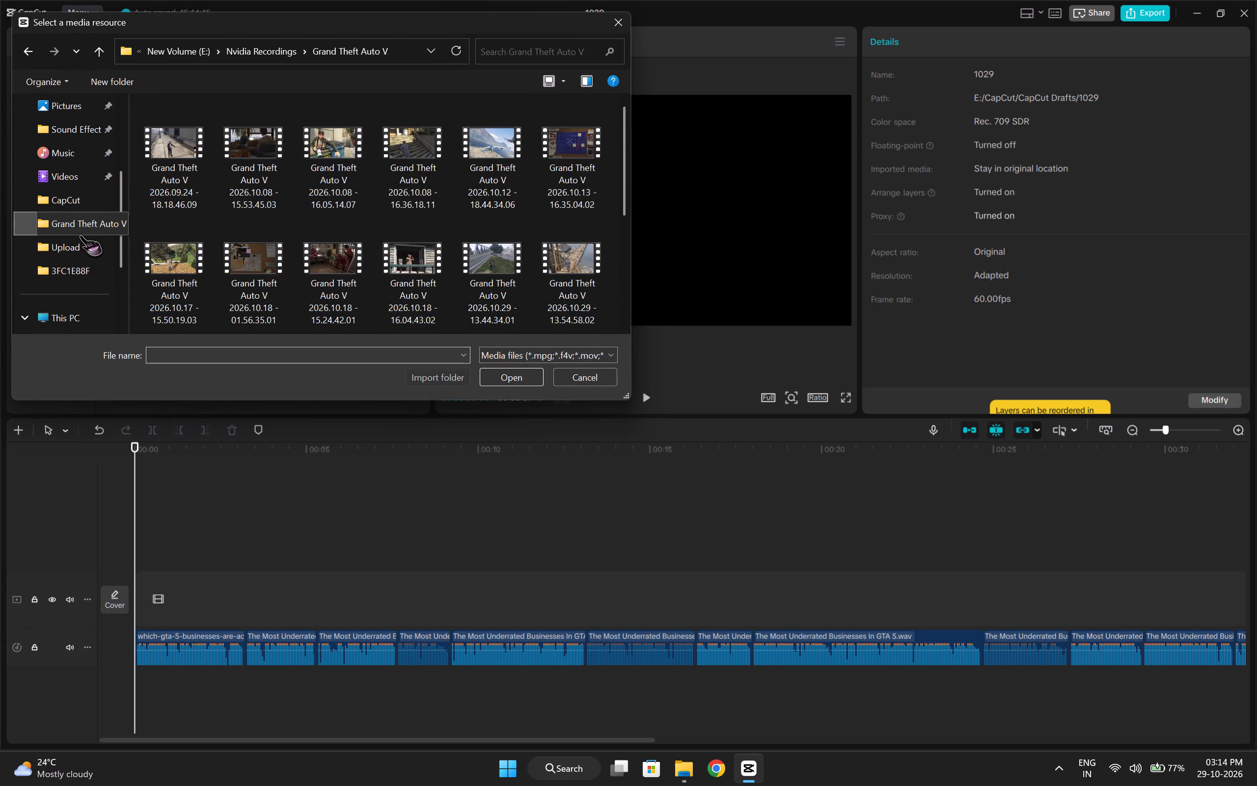
scroll(520, 253, down, 1)
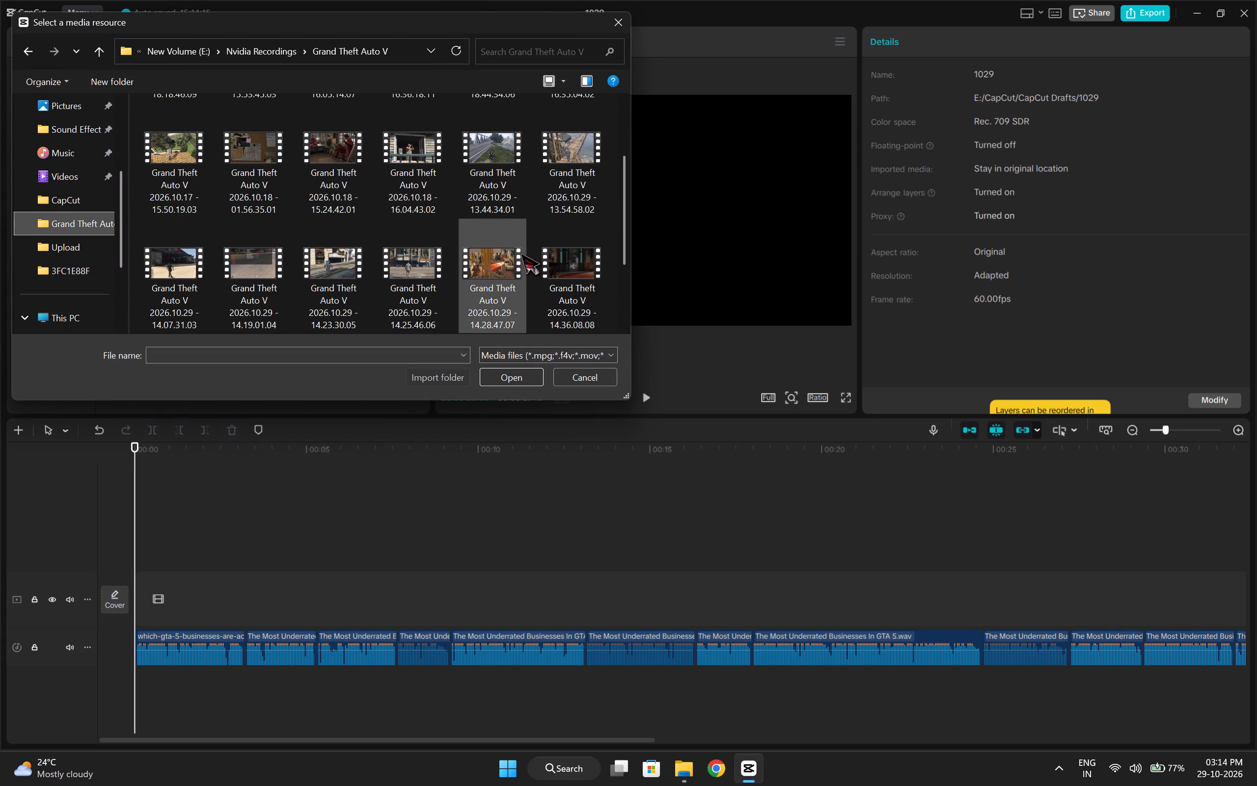
scroll(520, 253, up, 2)
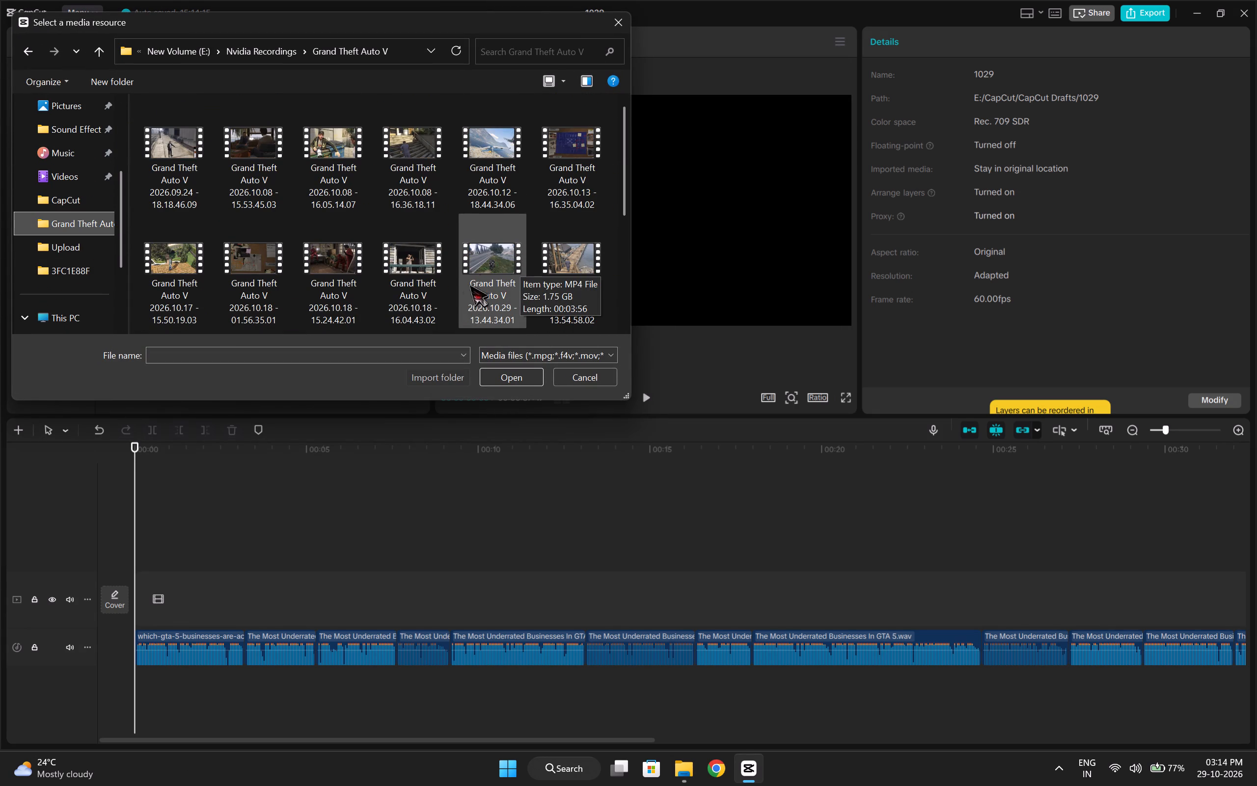
ctrl+click(568, 270)
scroll(567, 262, down, 1)
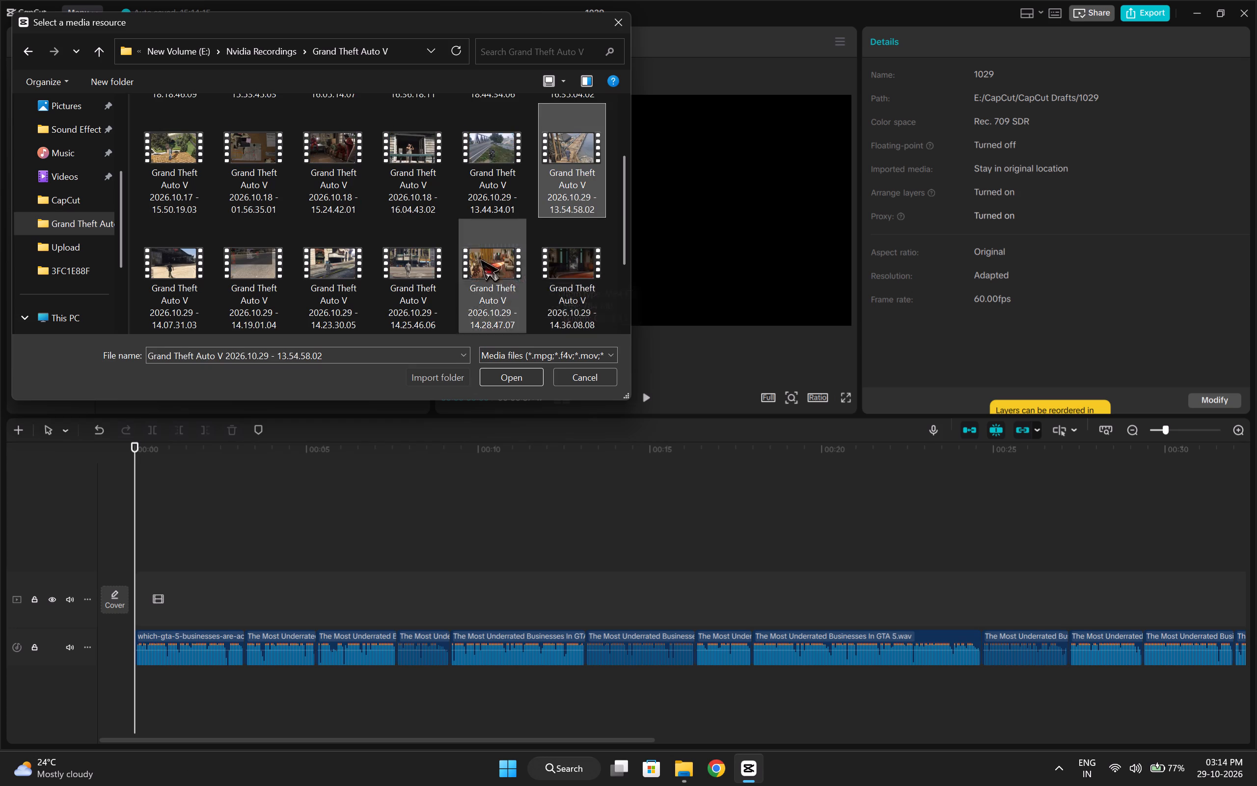
ctrl+click(199, 253)
ctrl+click(234, 249)
ctrl+click(312, 246)
ctrl+click(396, 244)
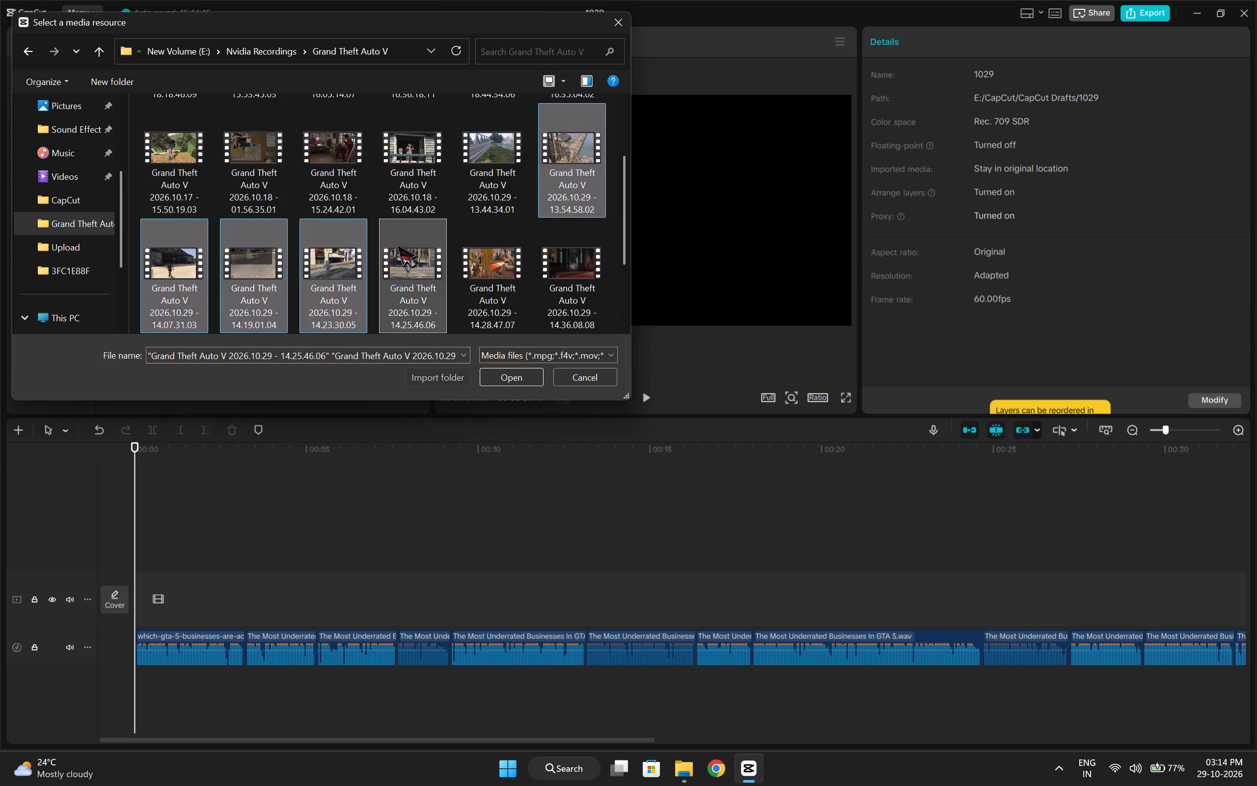
click(501, 375)
click(378, 337)
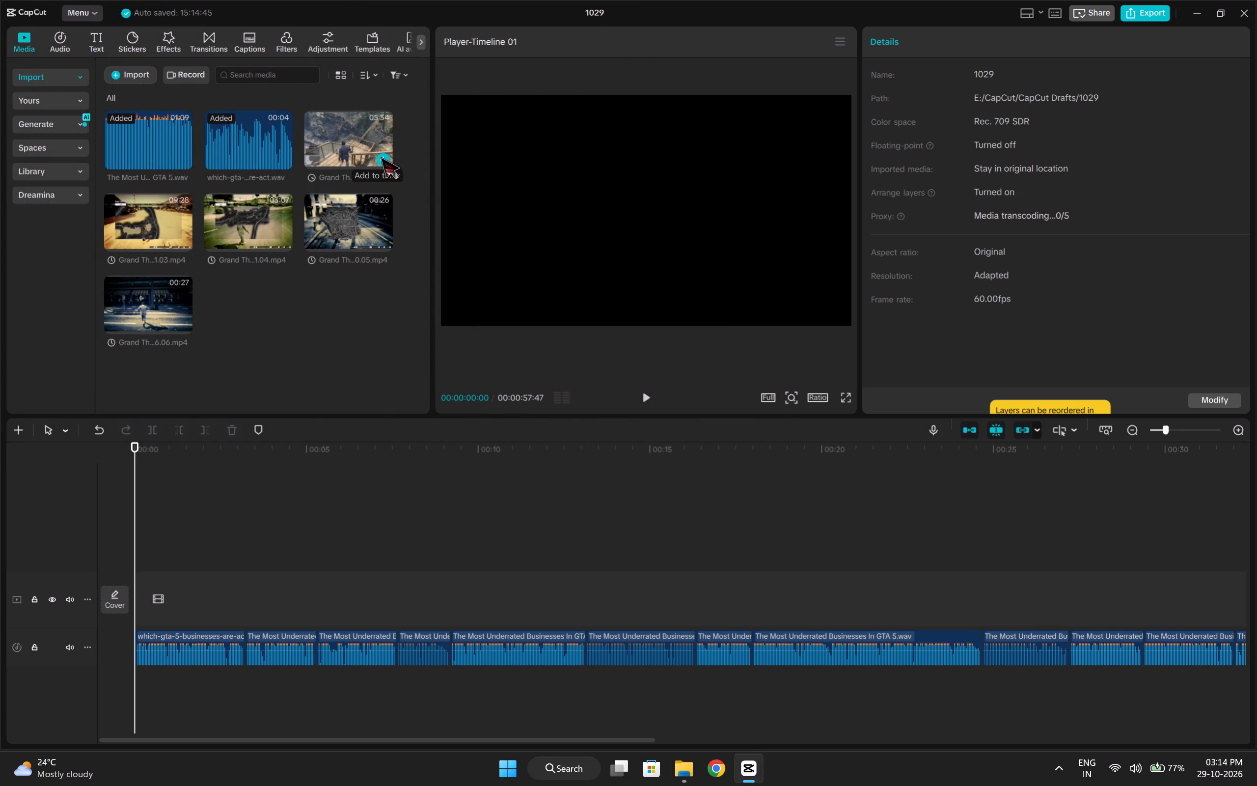
Add the Grand Theft Auto V 2026.10.29 - 13.54.58.02 recording to the start of the main video track.
click(381, 157)
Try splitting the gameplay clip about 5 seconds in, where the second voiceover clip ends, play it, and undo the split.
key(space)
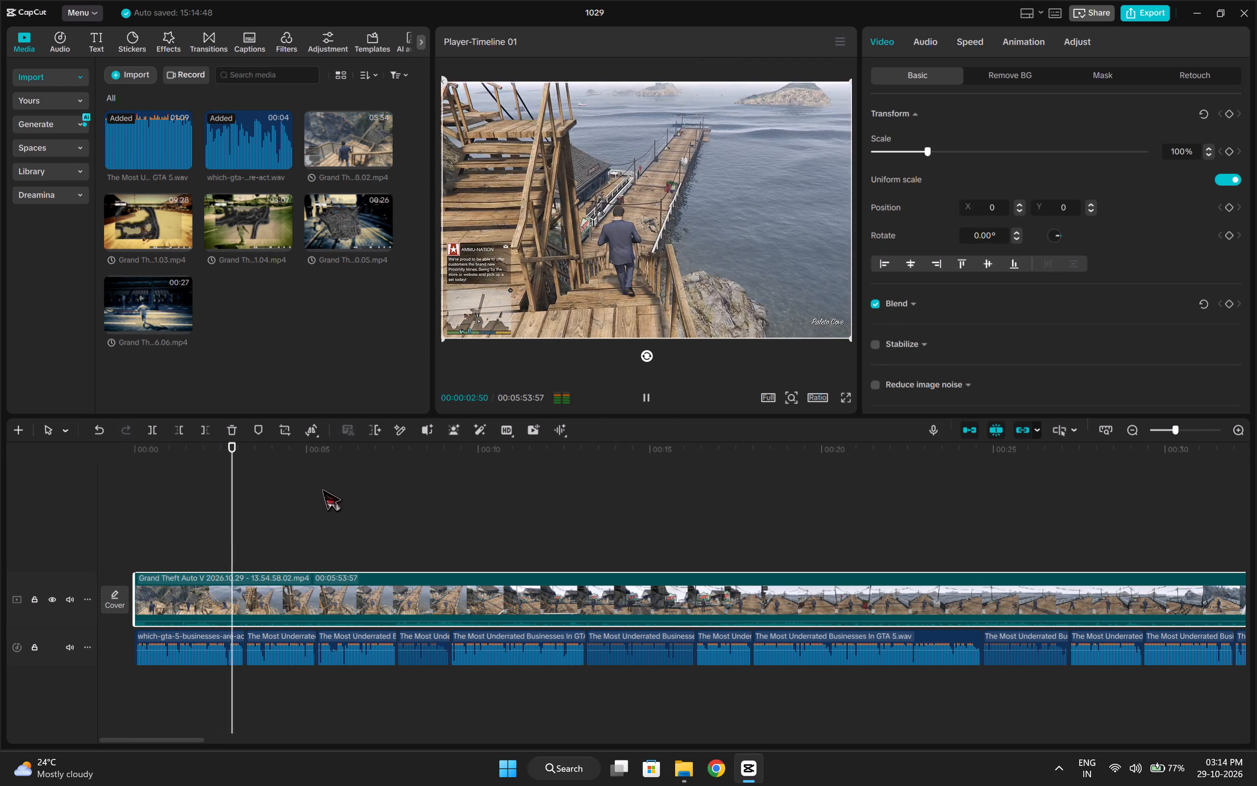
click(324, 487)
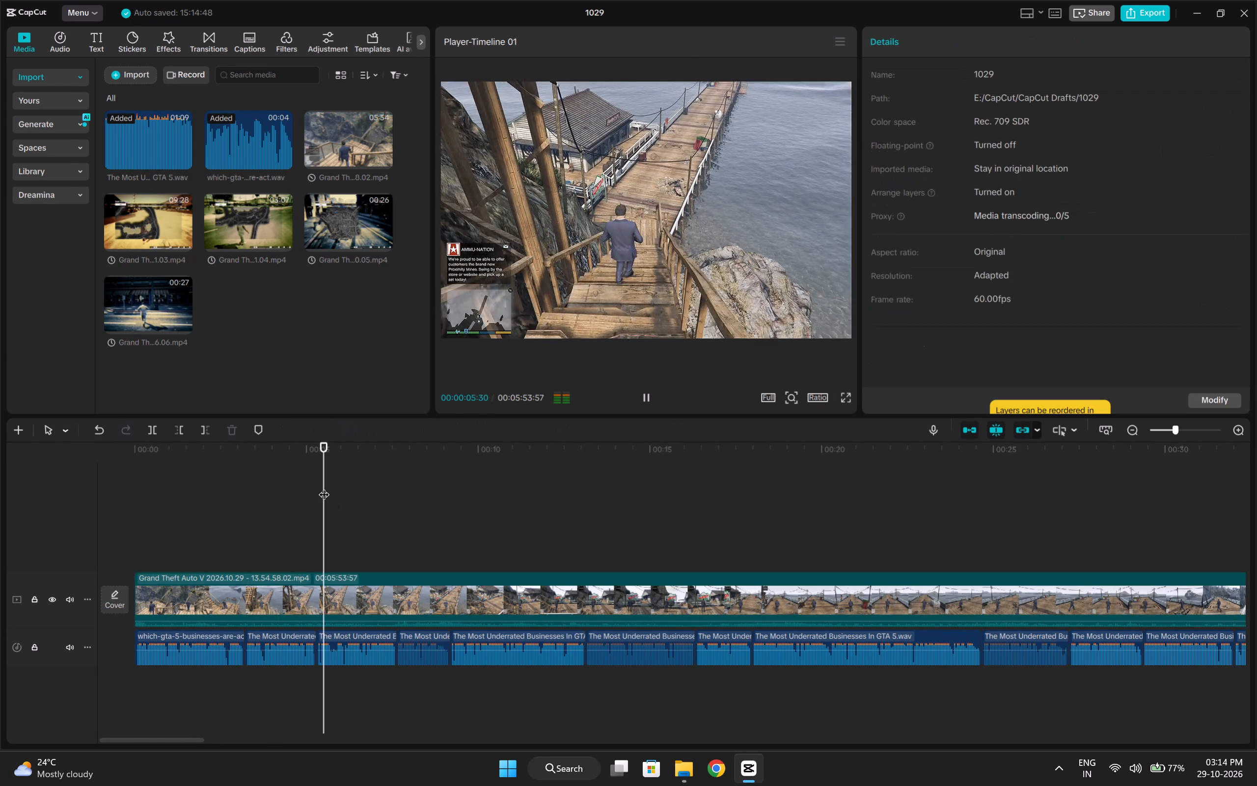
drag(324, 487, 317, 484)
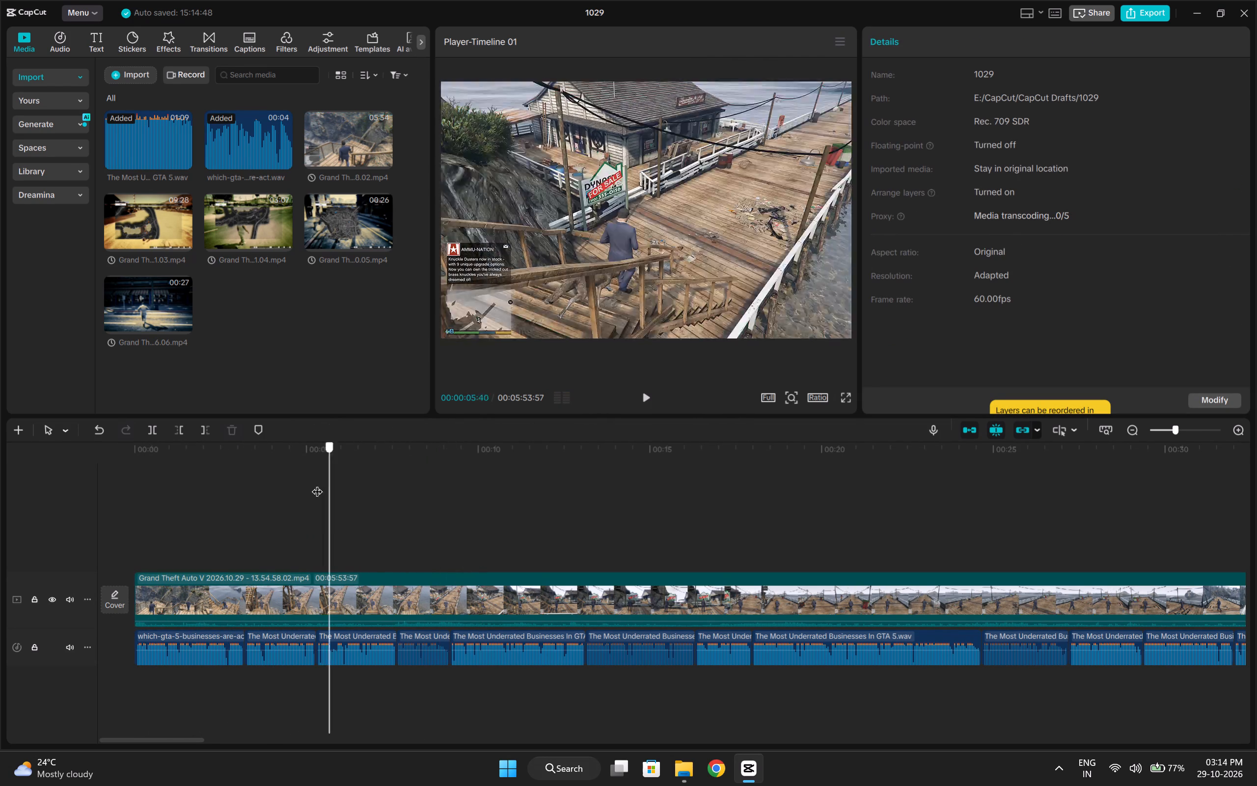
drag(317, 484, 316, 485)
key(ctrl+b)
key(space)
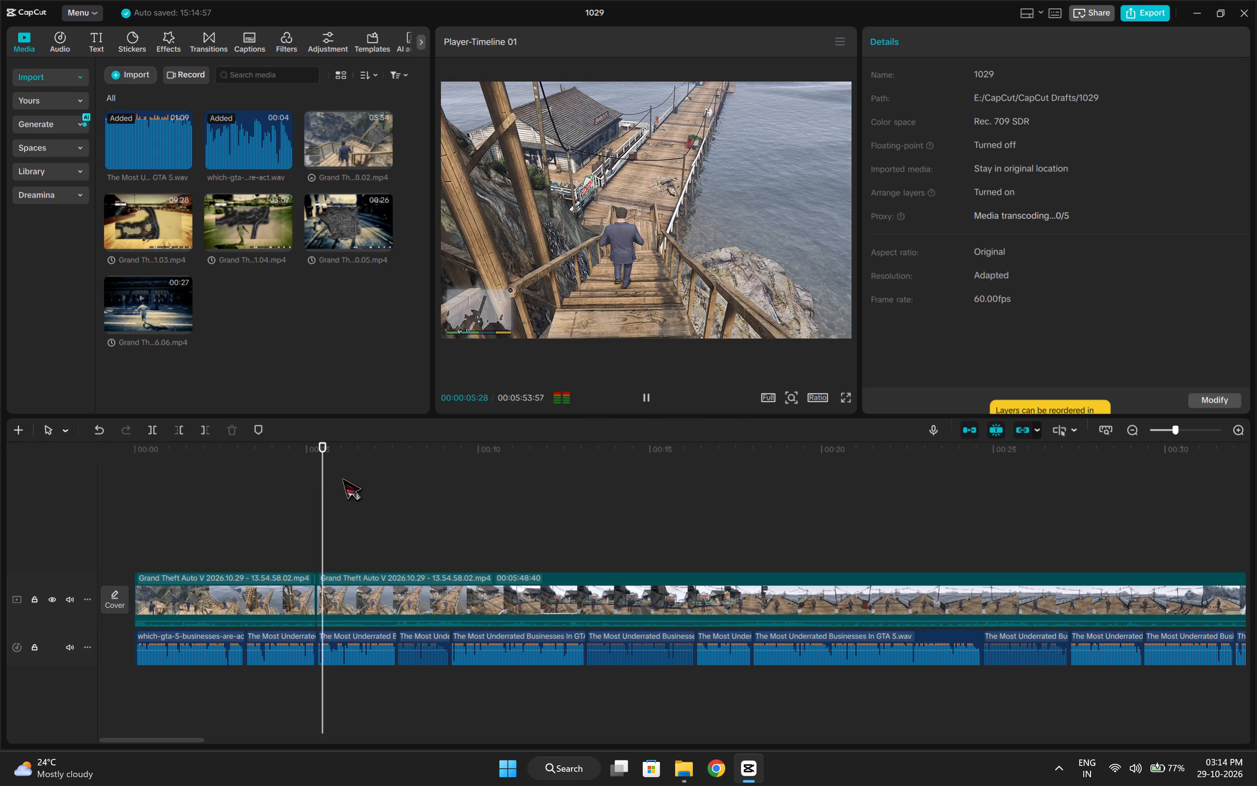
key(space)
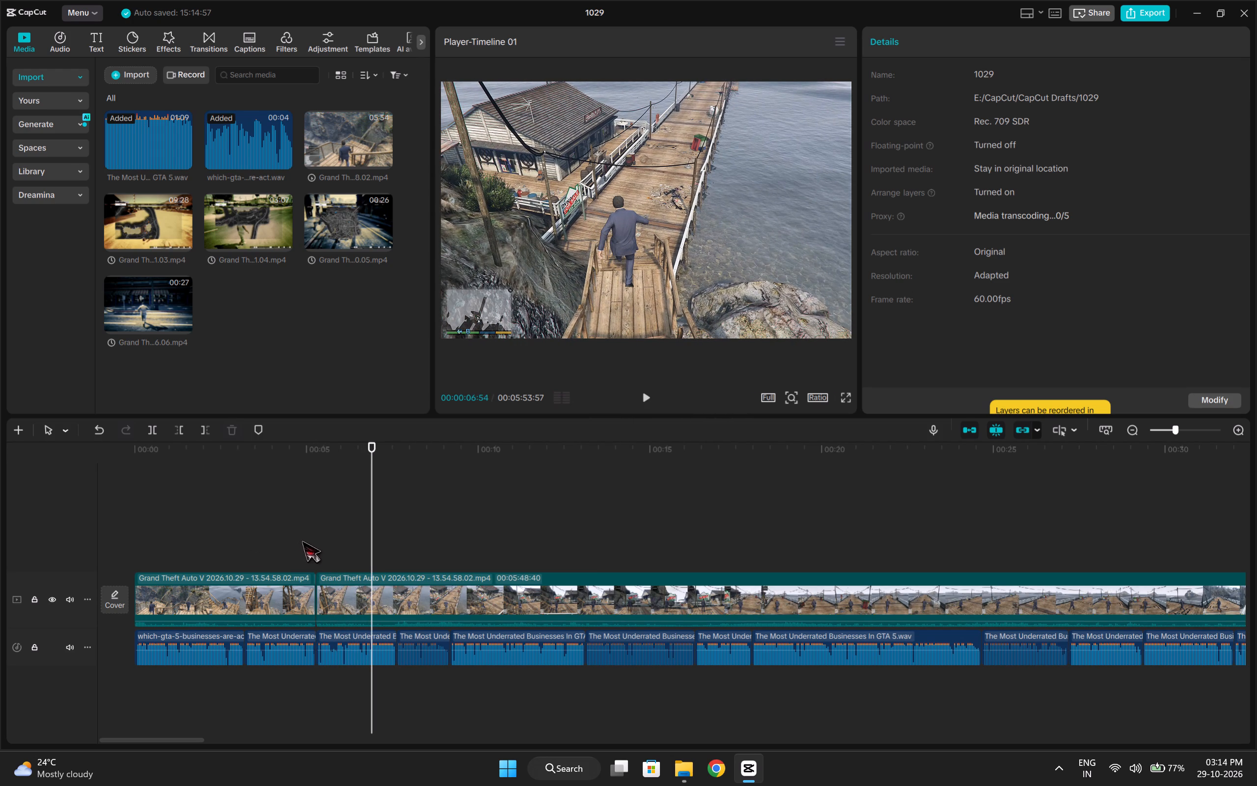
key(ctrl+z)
Split the gameplay clip at 00:00:03:12, where the opening voiceover line ends.
click(235, 538)
drag(236, 538, 245, 542)
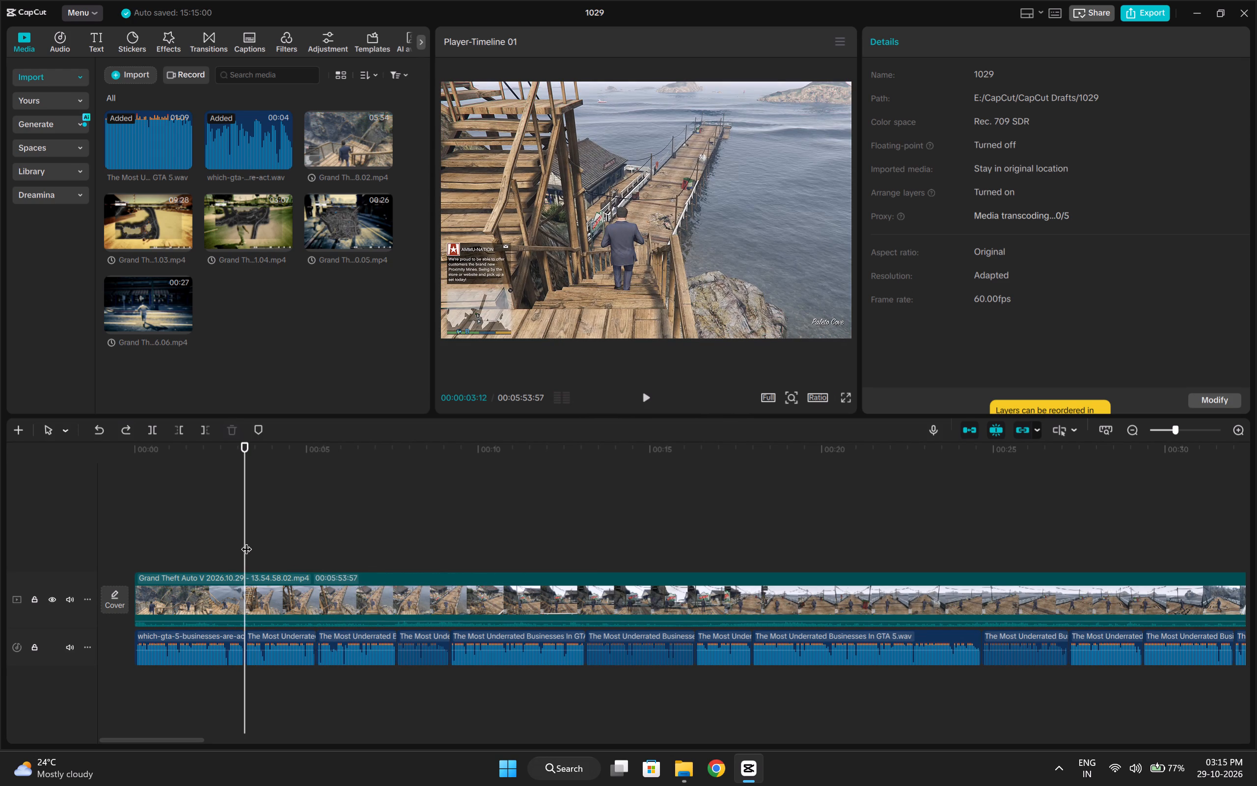
key(ctrl+b)
Crop the gameplay clip after the split to the 9:16 ratio.
click(334, 605)
click(278, 429)
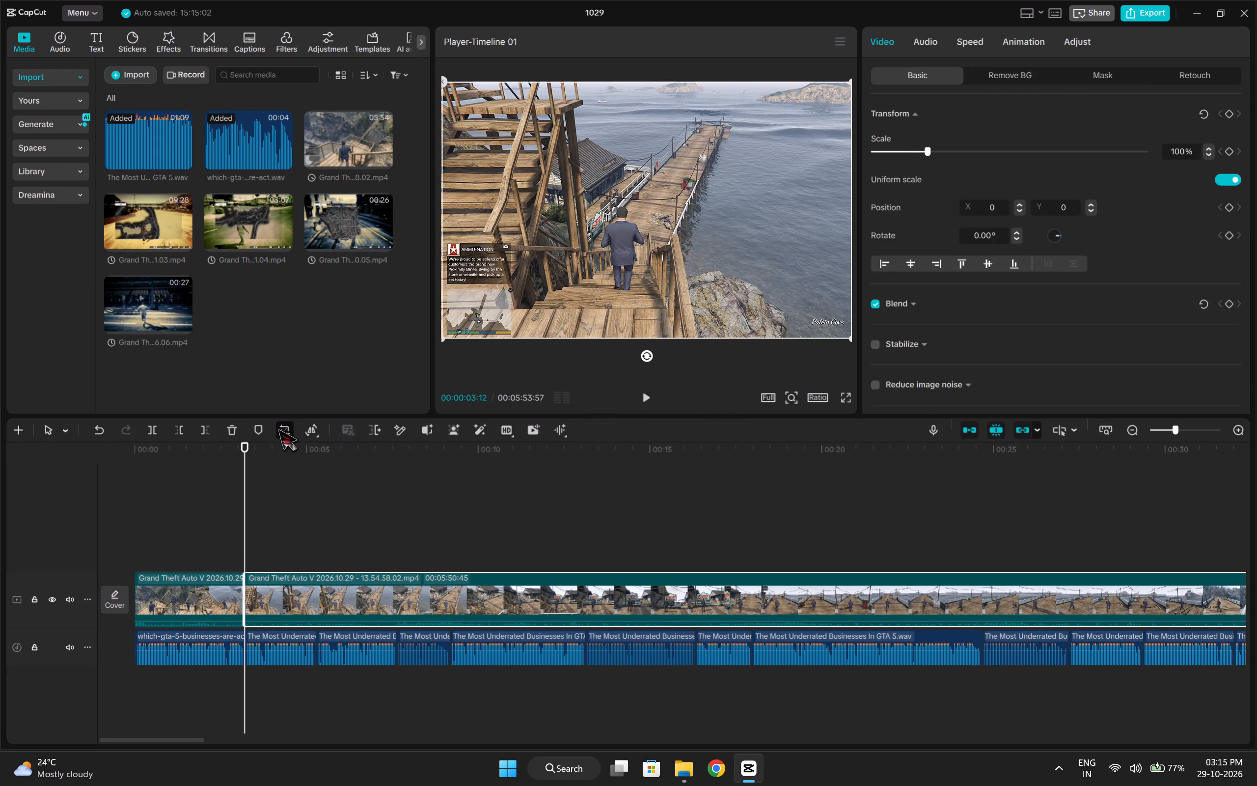
click(574, 593)
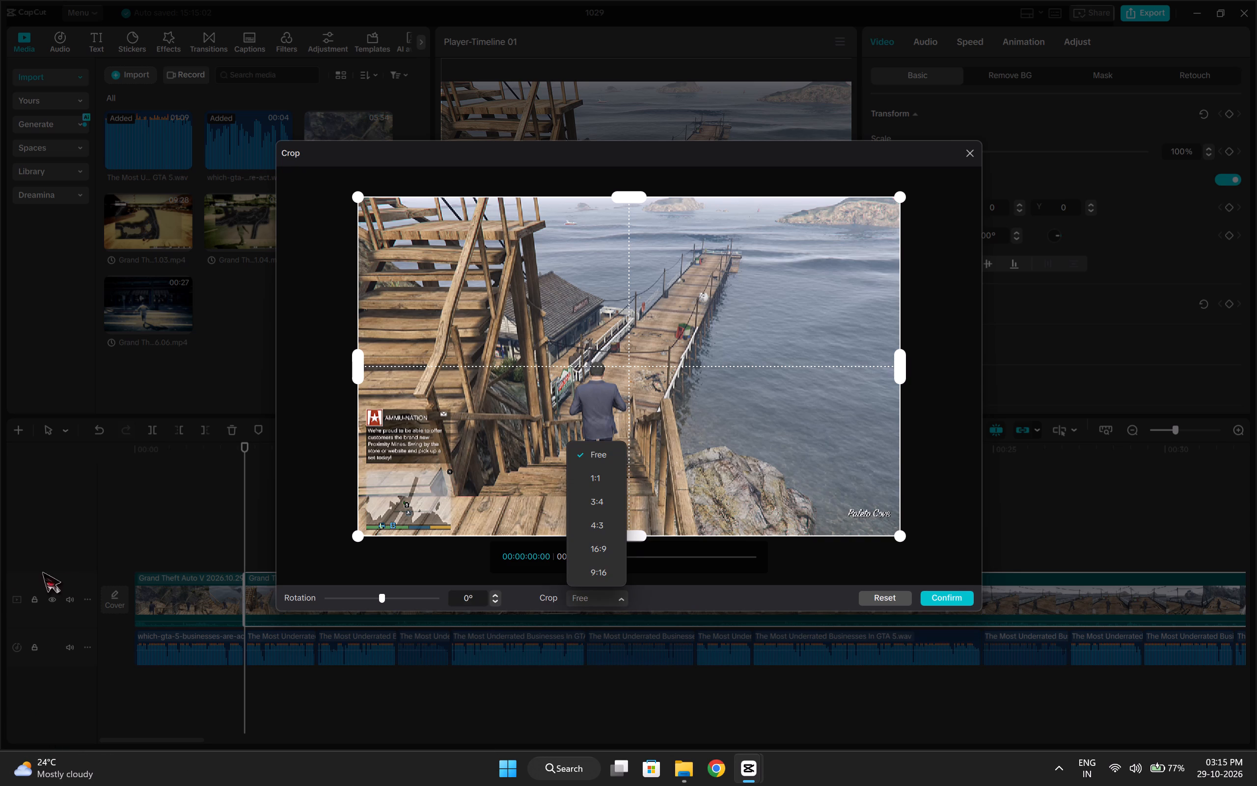
click(576, 577)
click(940, 595)
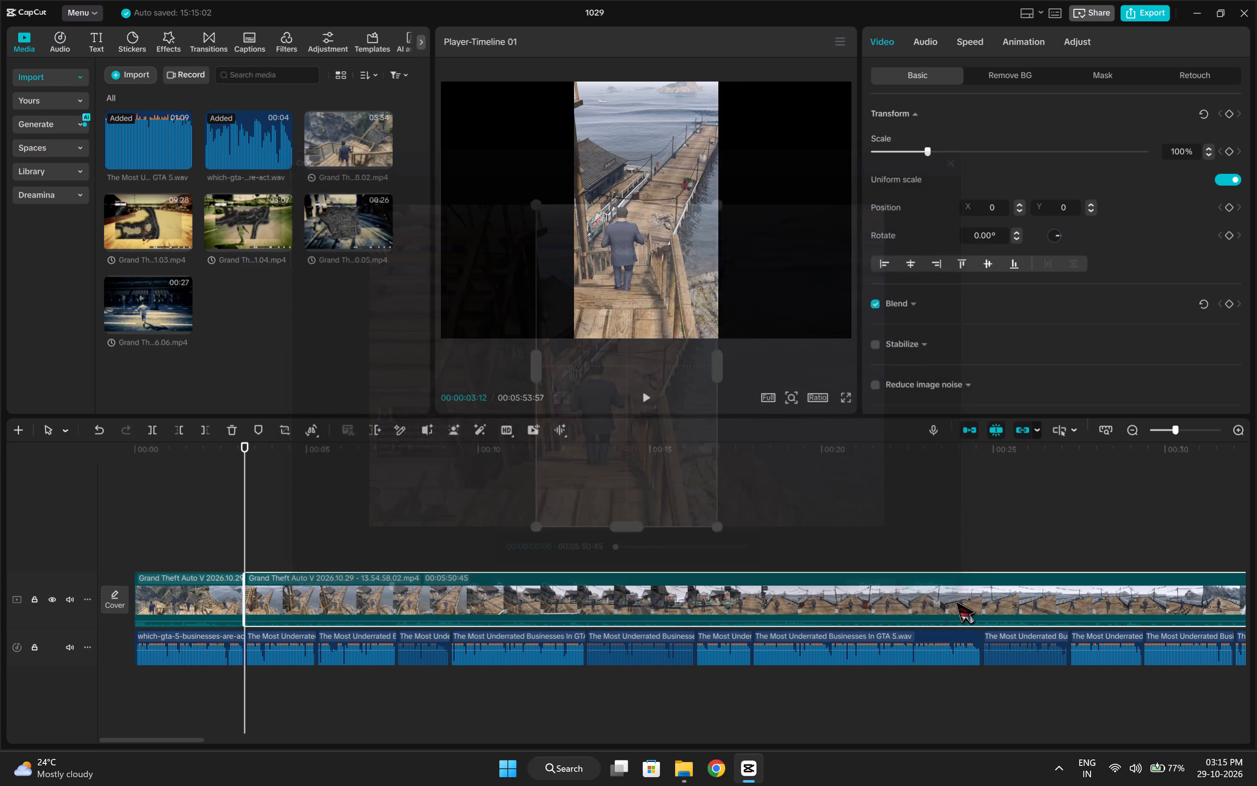
Play the cropped second gameplay clip and shift its 9:16 crop frame toward the pier house to centre the character.
key(space)
key(space)
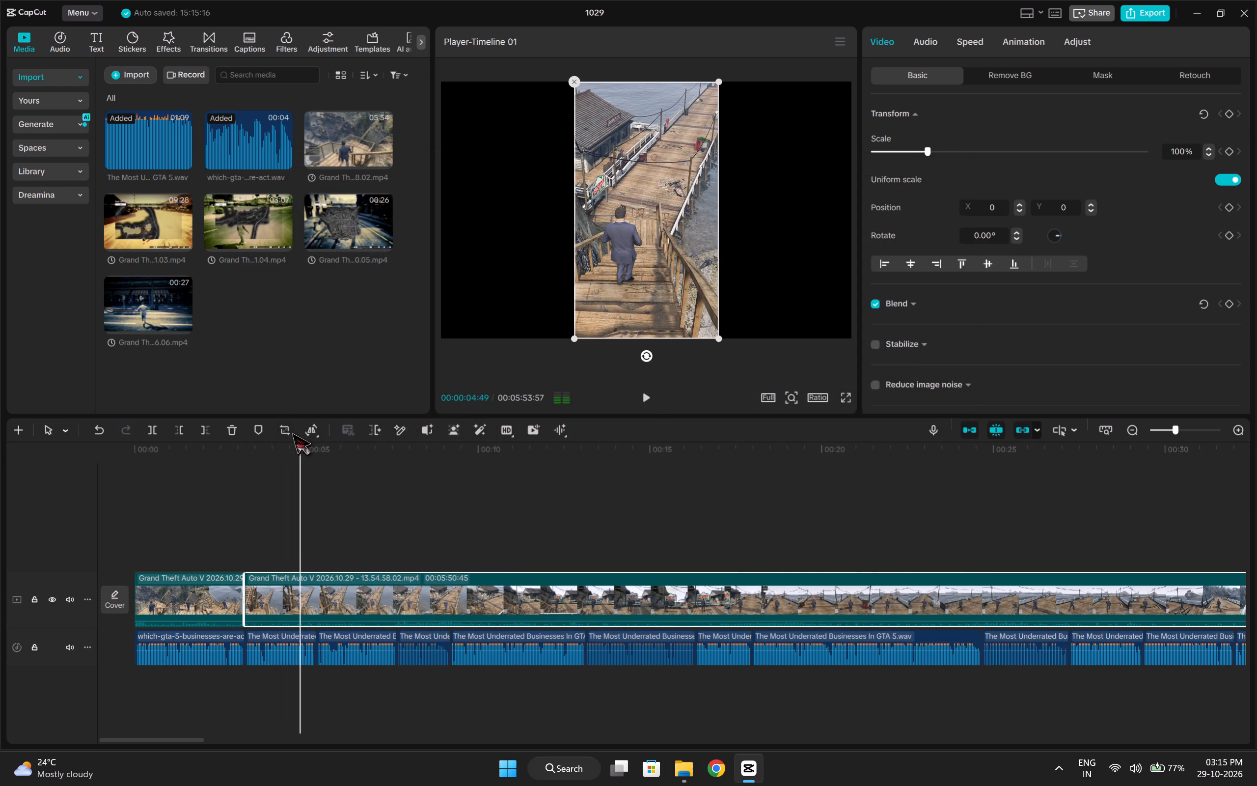
click(279, 432)
drag(647, 389, 620, 401)
click(951, 594)
key(space)
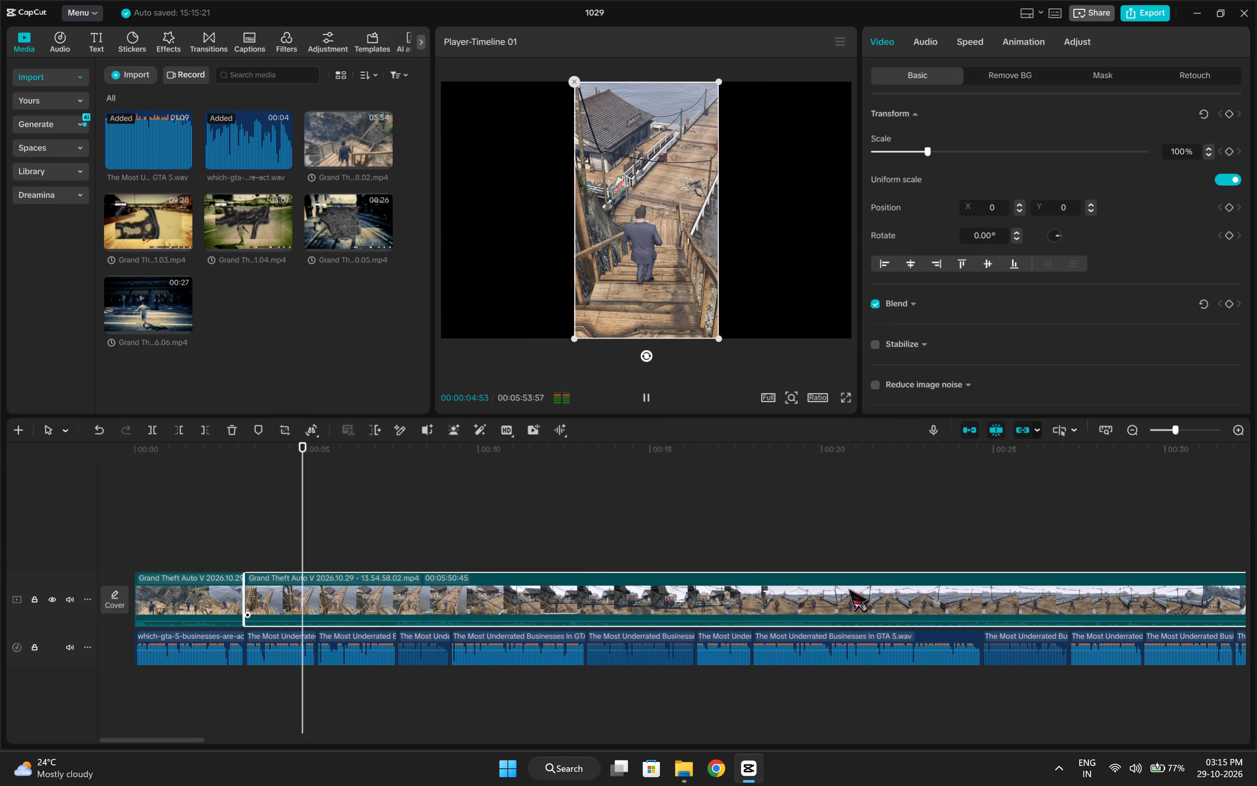
Trim about 6 seconds off the start of the second gameplay clip and play the result against the voiceover.
click(325, 530)
drag(325, 530, 391, 533)
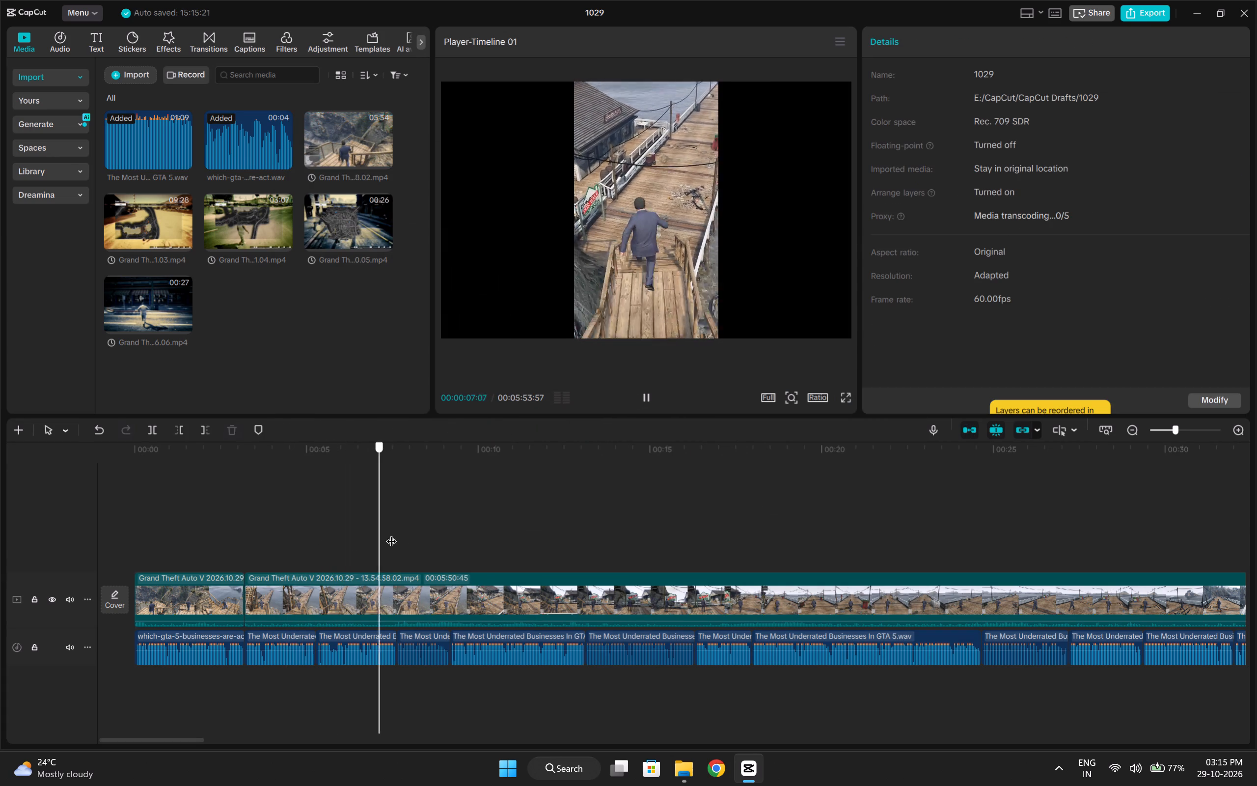
drag(391, 533, 453, 533)
key(q)
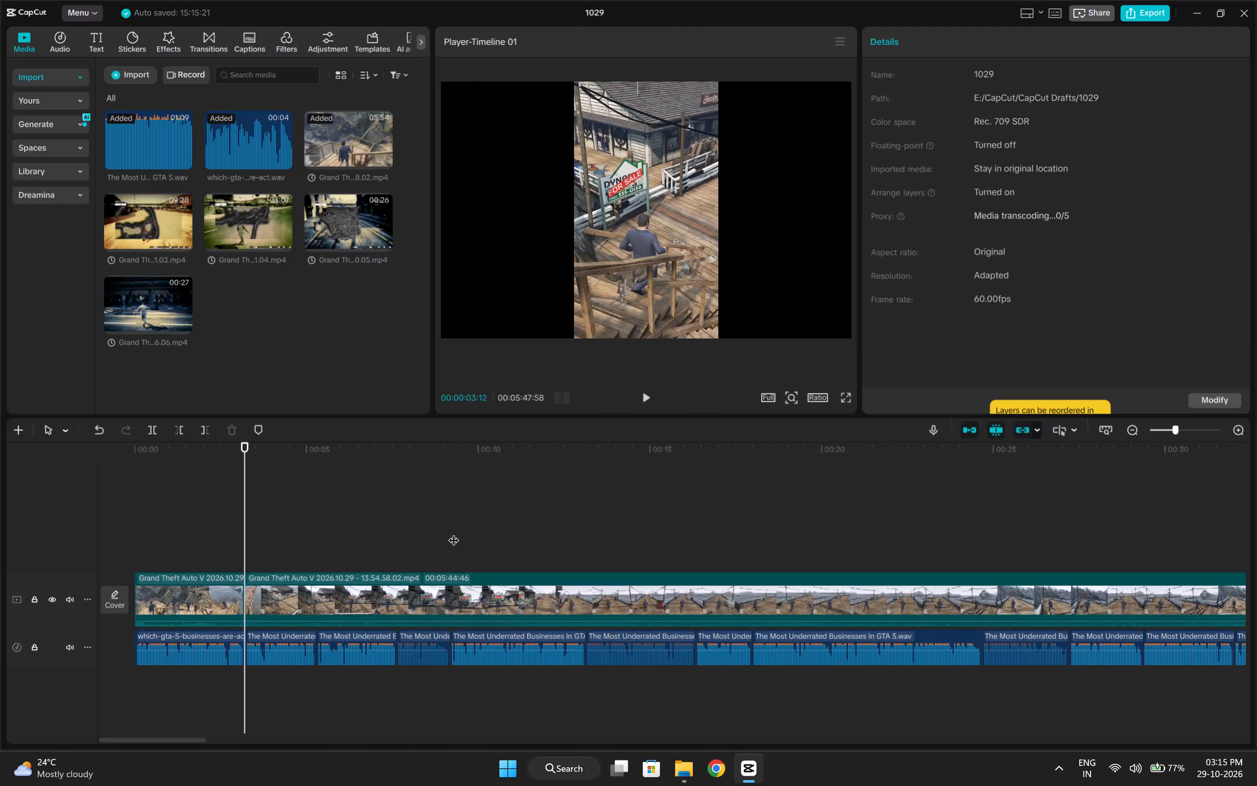
key(space)
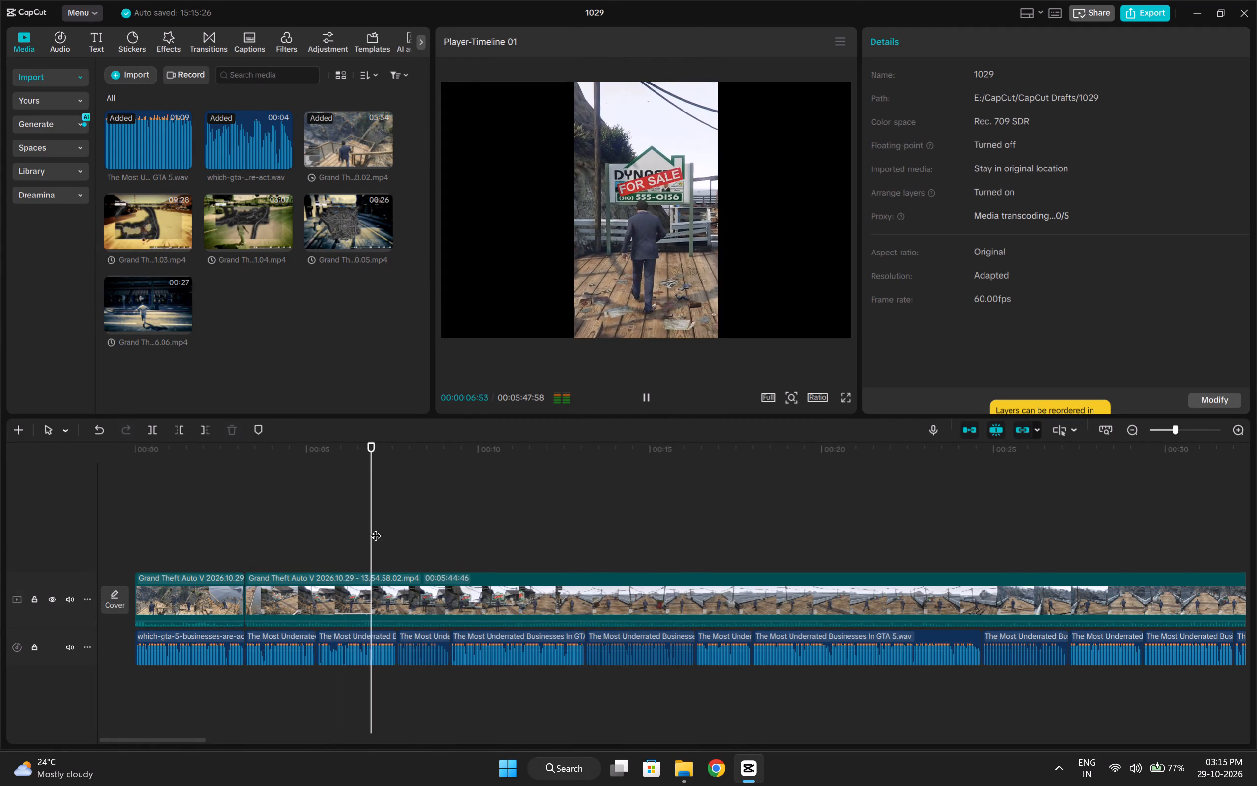
key(space)
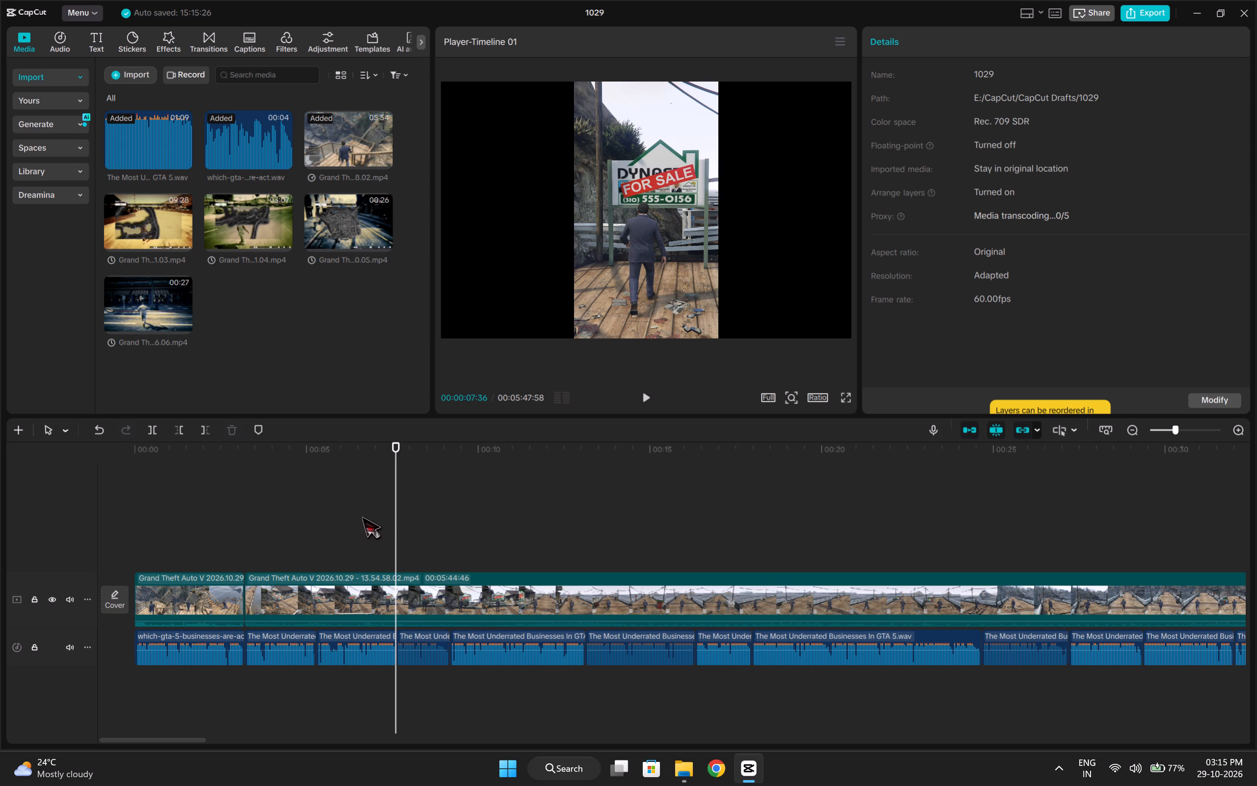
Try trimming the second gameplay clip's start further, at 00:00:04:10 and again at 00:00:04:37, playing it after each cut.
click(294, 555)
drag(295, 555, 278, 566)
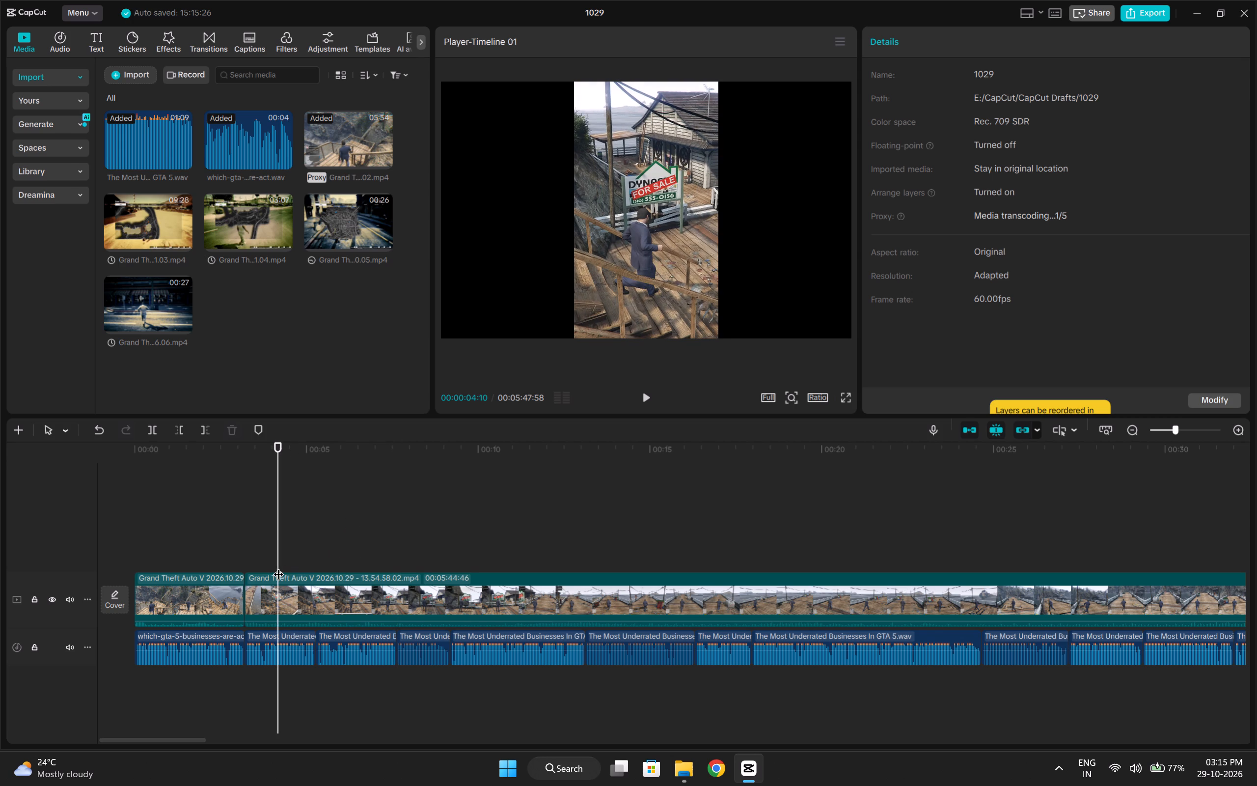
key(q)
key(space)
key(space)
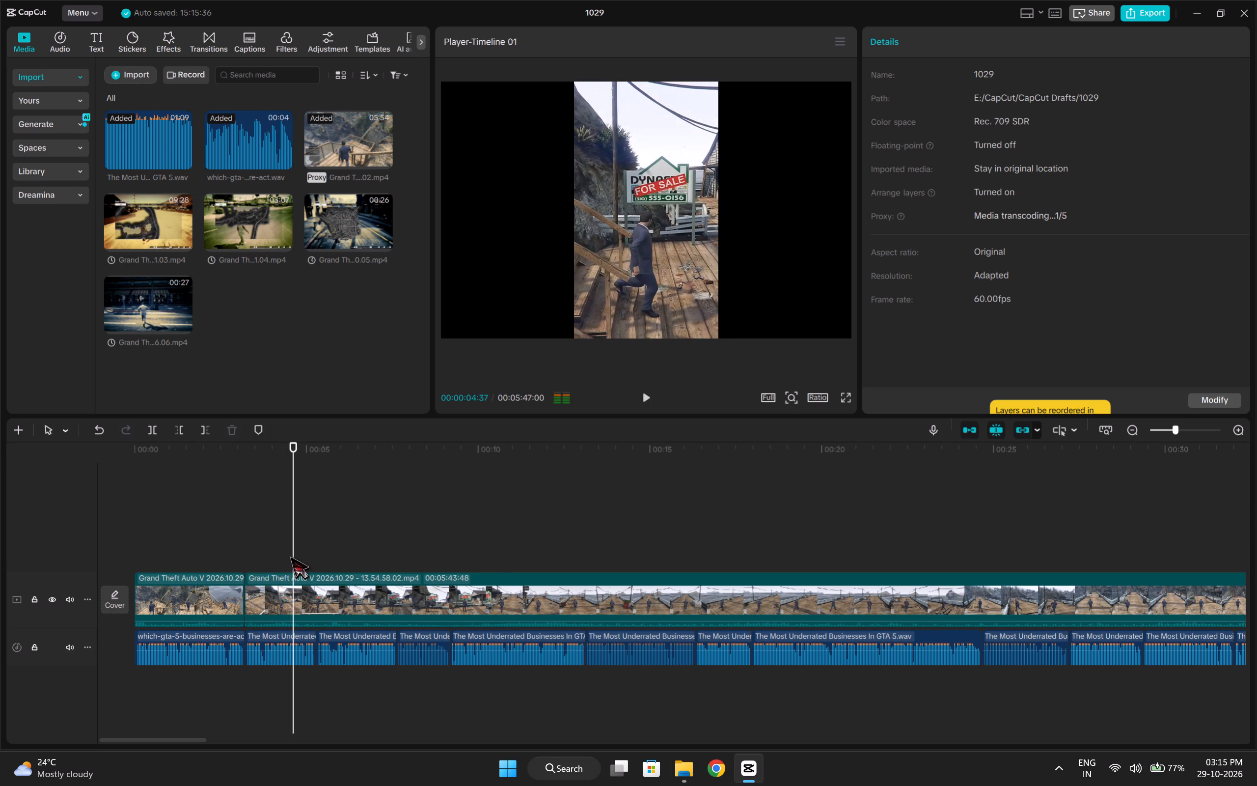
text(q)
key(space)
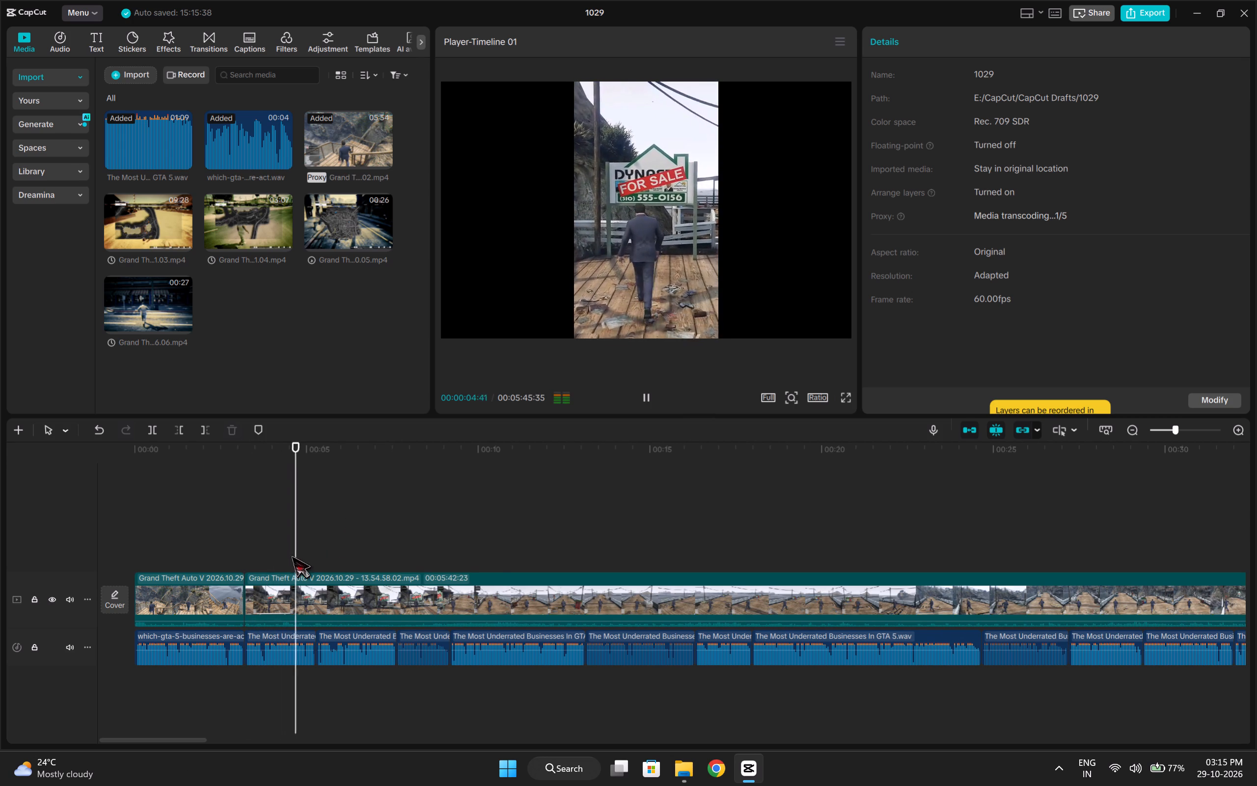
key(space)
Extend the start of the second gameplay clip back by about 3 seconds of footage and play it.
drag(320, 542, 312, 549)
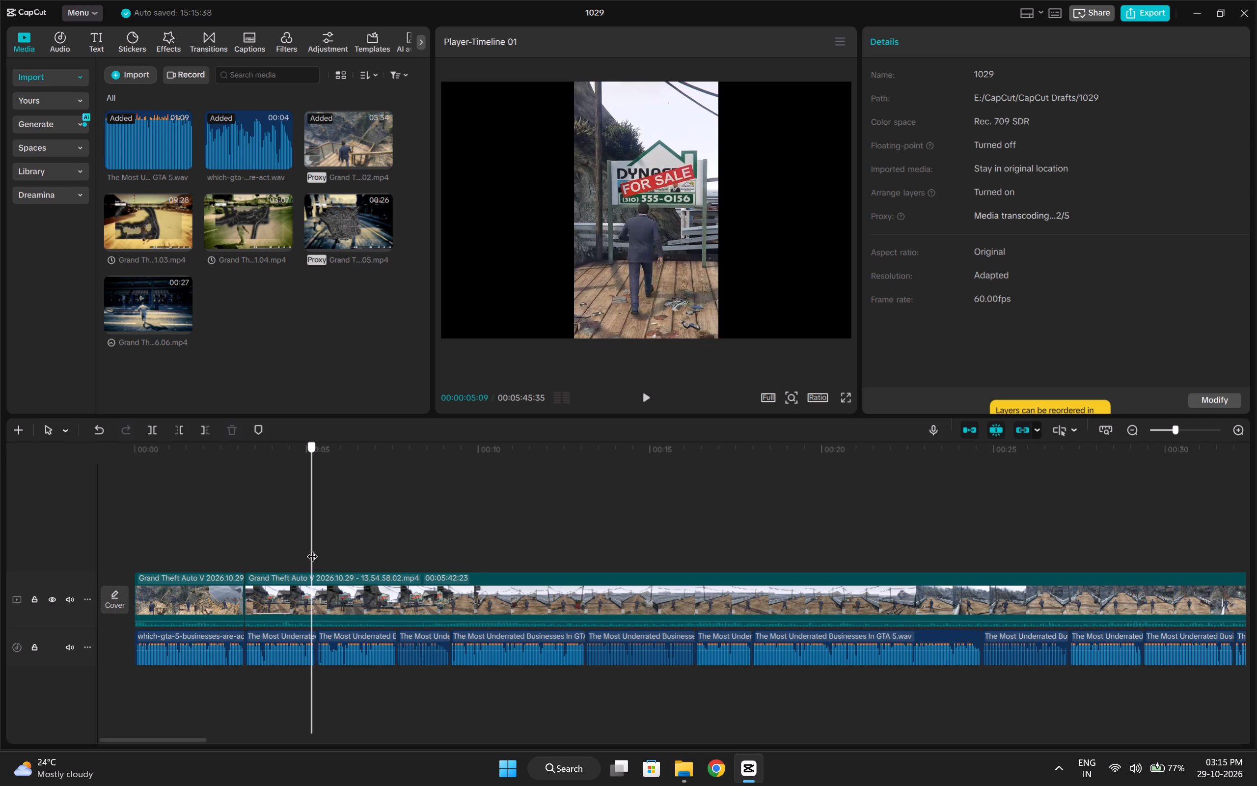
drag(312, 549, 317, 548)
click(262, 594)
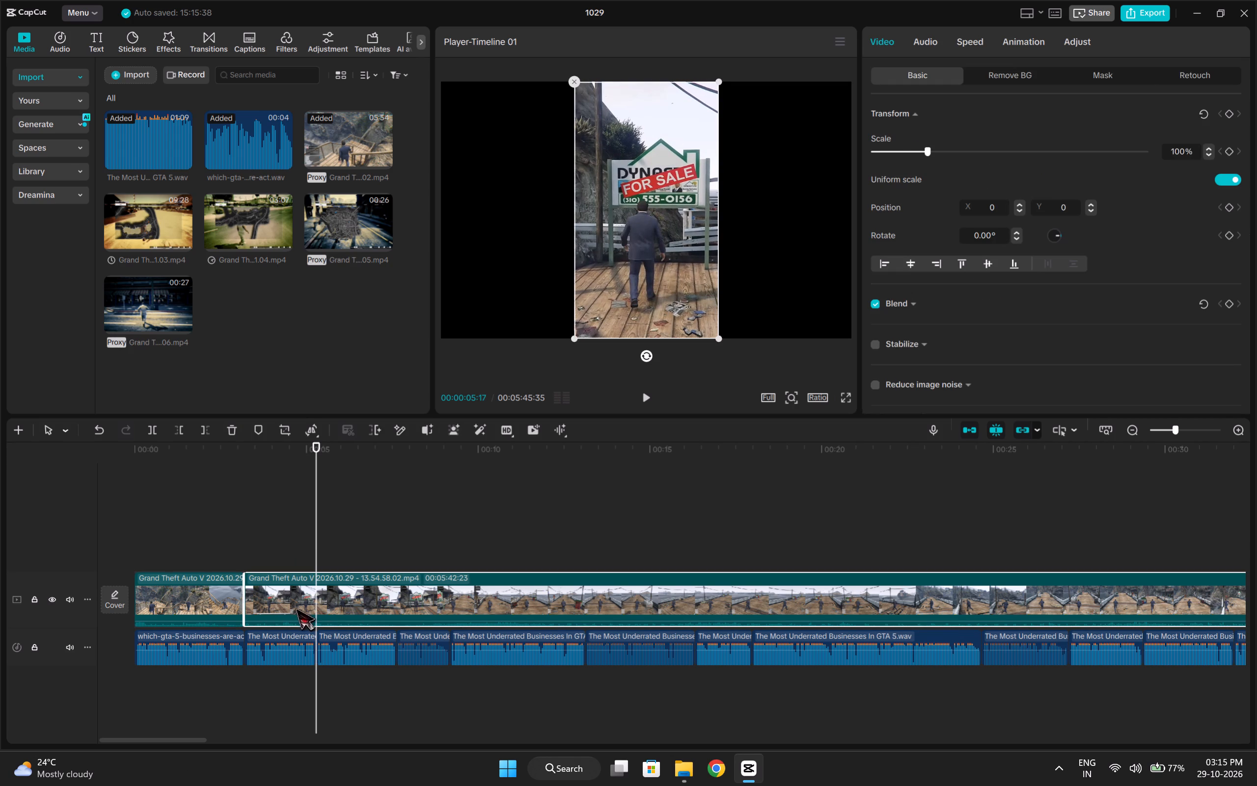
drag(246, 591, 138, 617)
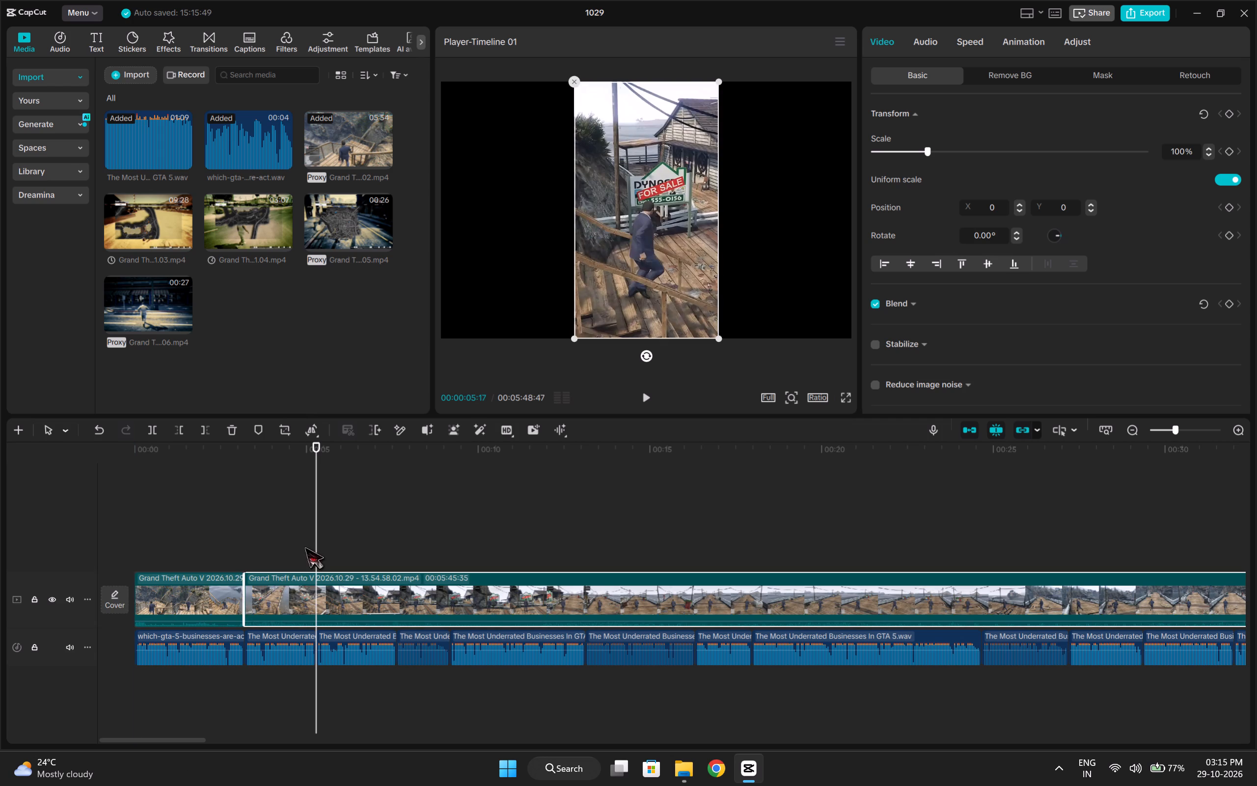
click(283, 547)
drag(283, 547, 243, 558)
key(space)
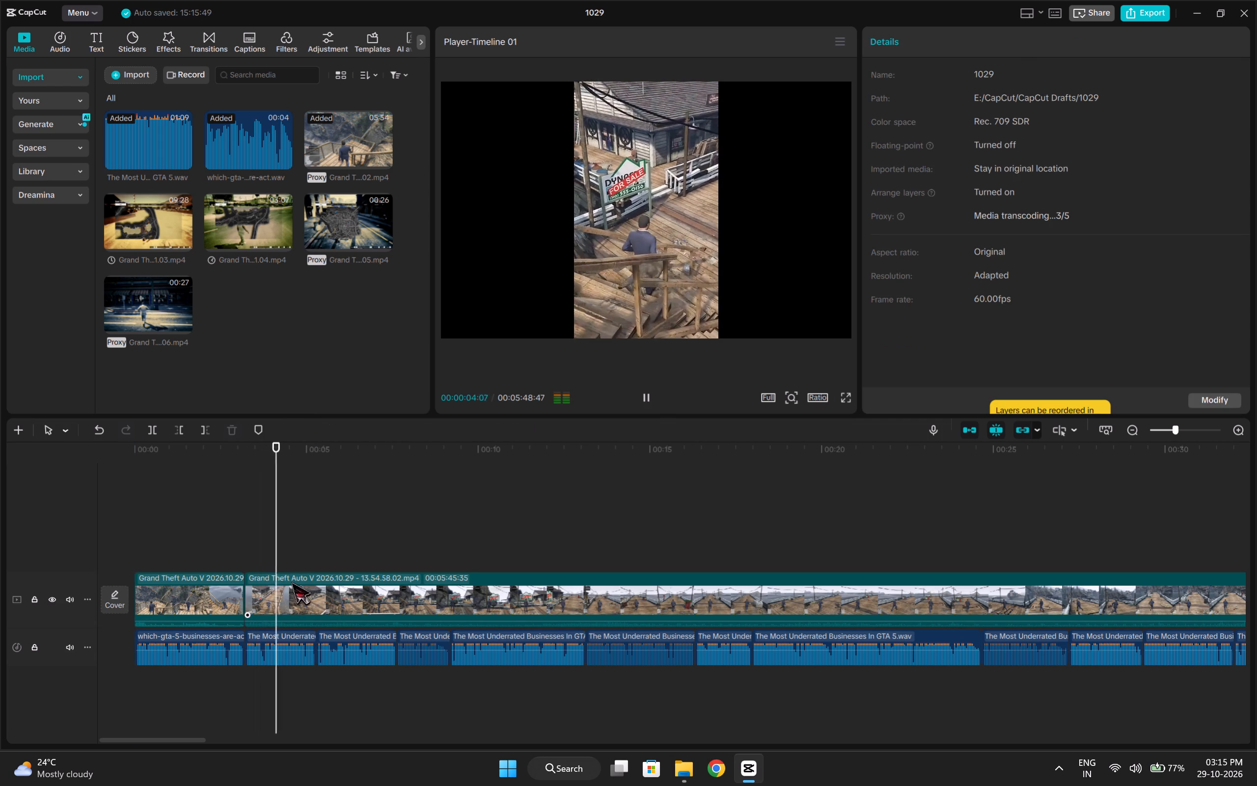
key(space)
Split the gameplay clip at 00:00:05:17, where the second voiceover clip ends.
click(319, 561)
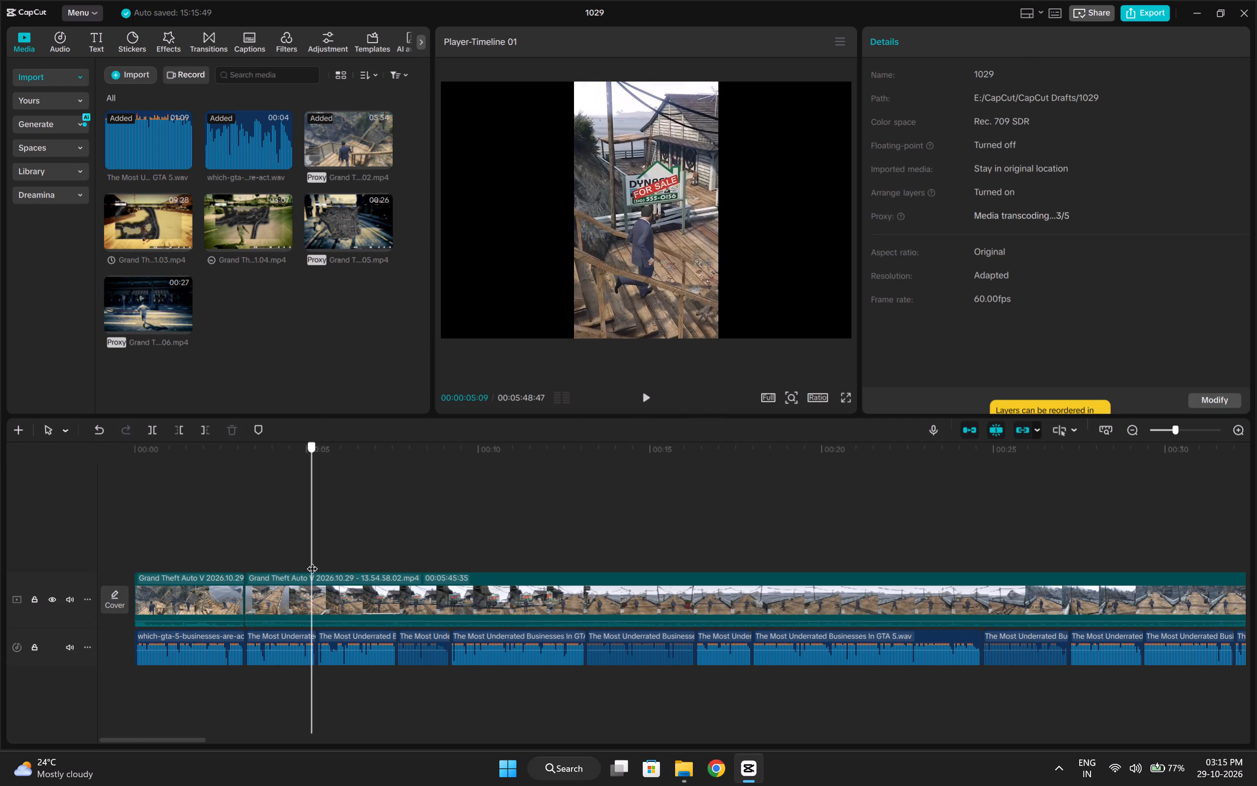
key(ctrl+b)
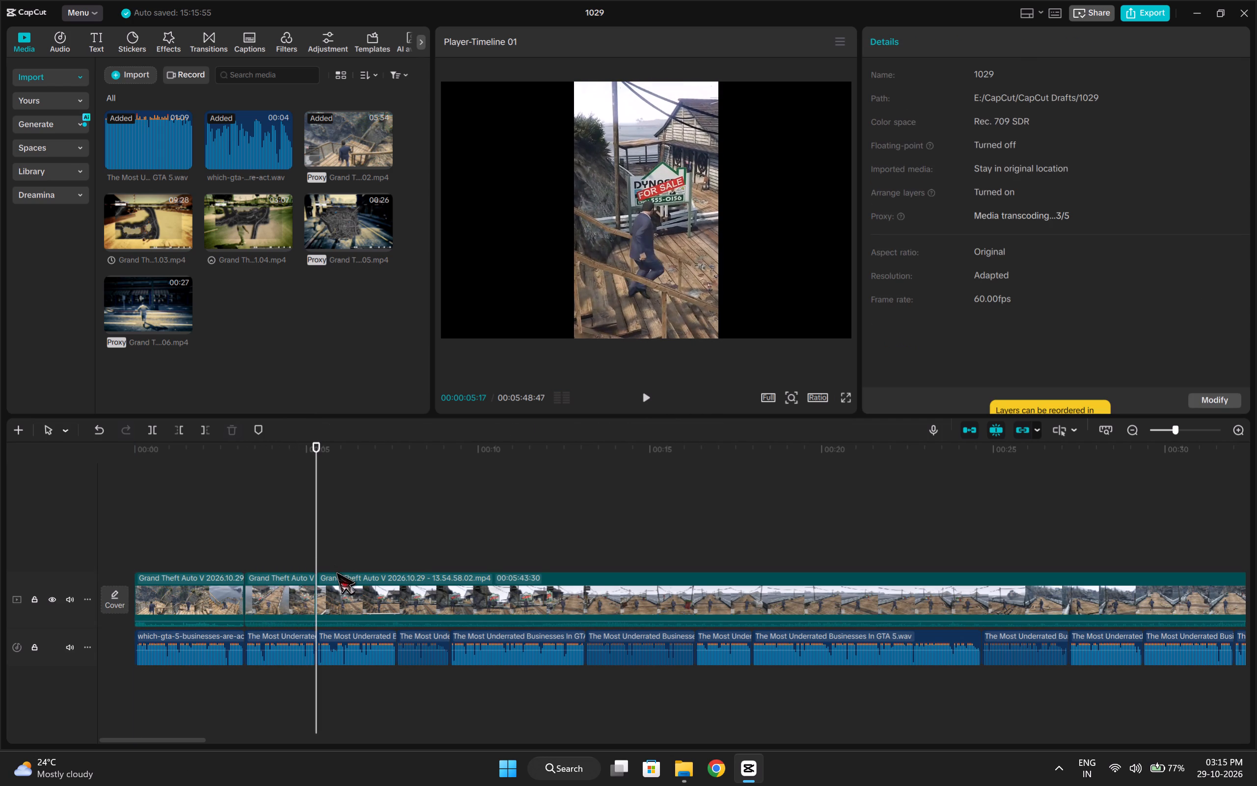
Trim the start of the third gameplay clip up to 00:00:07:38, at the approach to the For Sale sign, and play it back.
key(space)
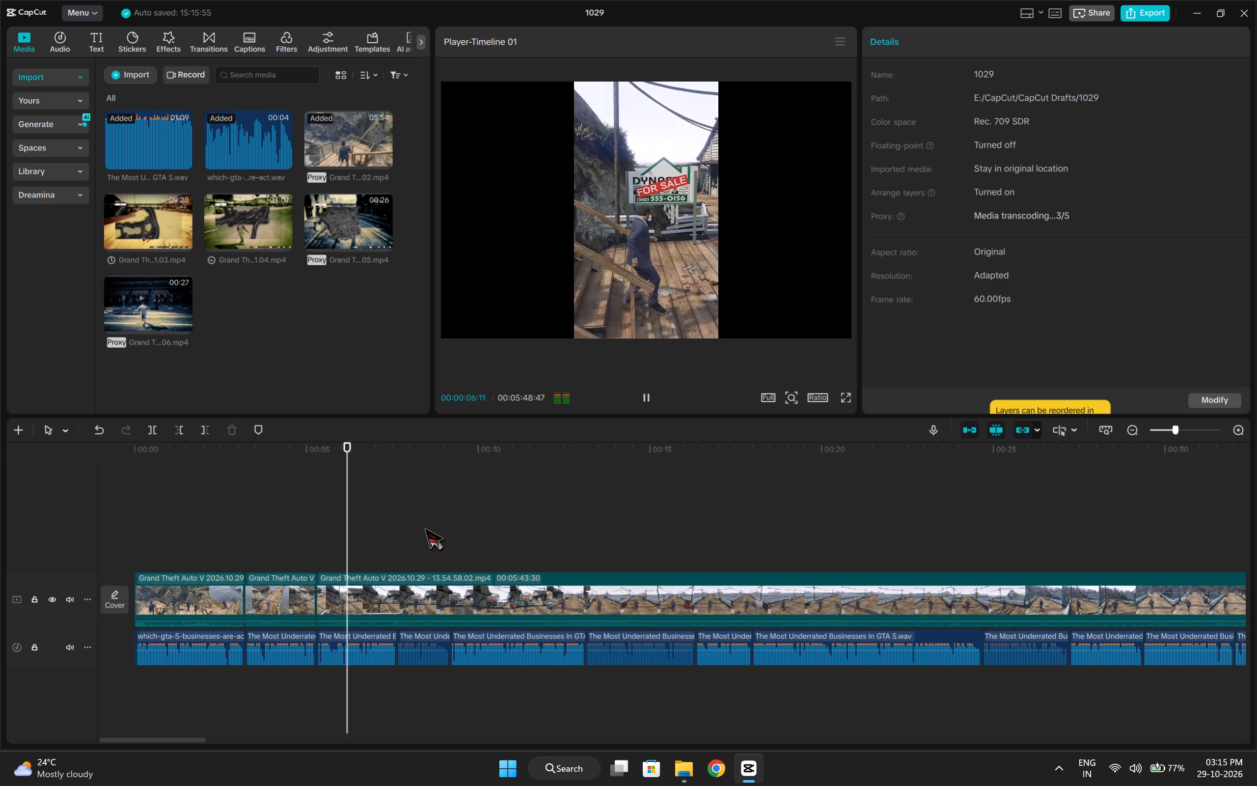
click(434, 523)
drag(434, 523, 434, 523)
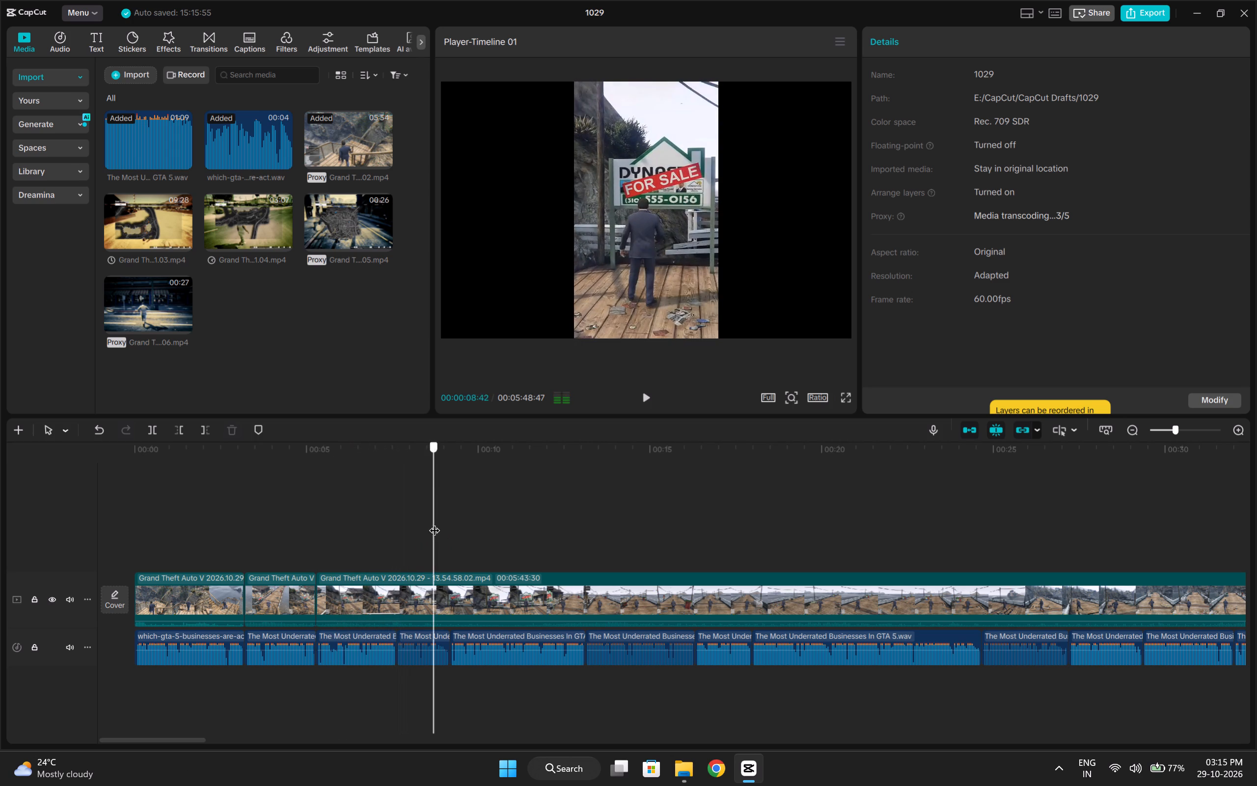
drag(434, 523, 403, 545)
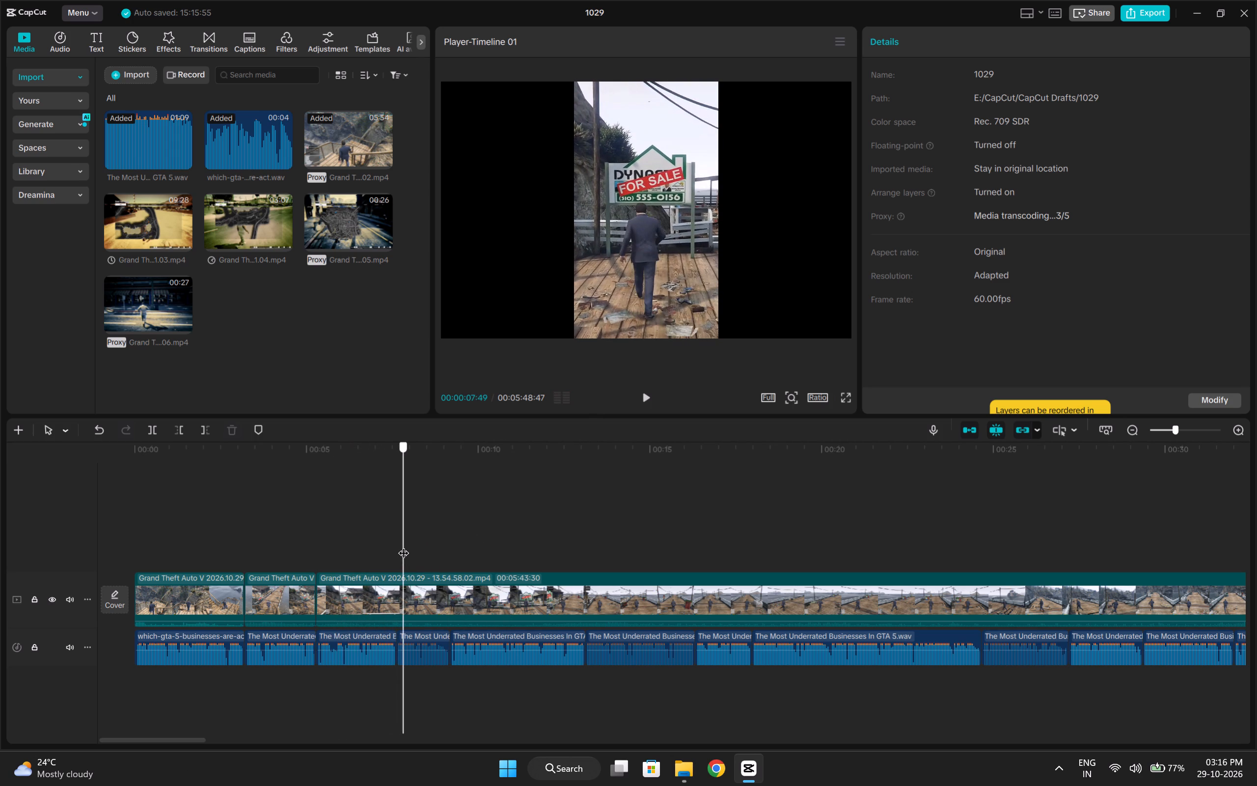
drag(403, 545, 391, 554)
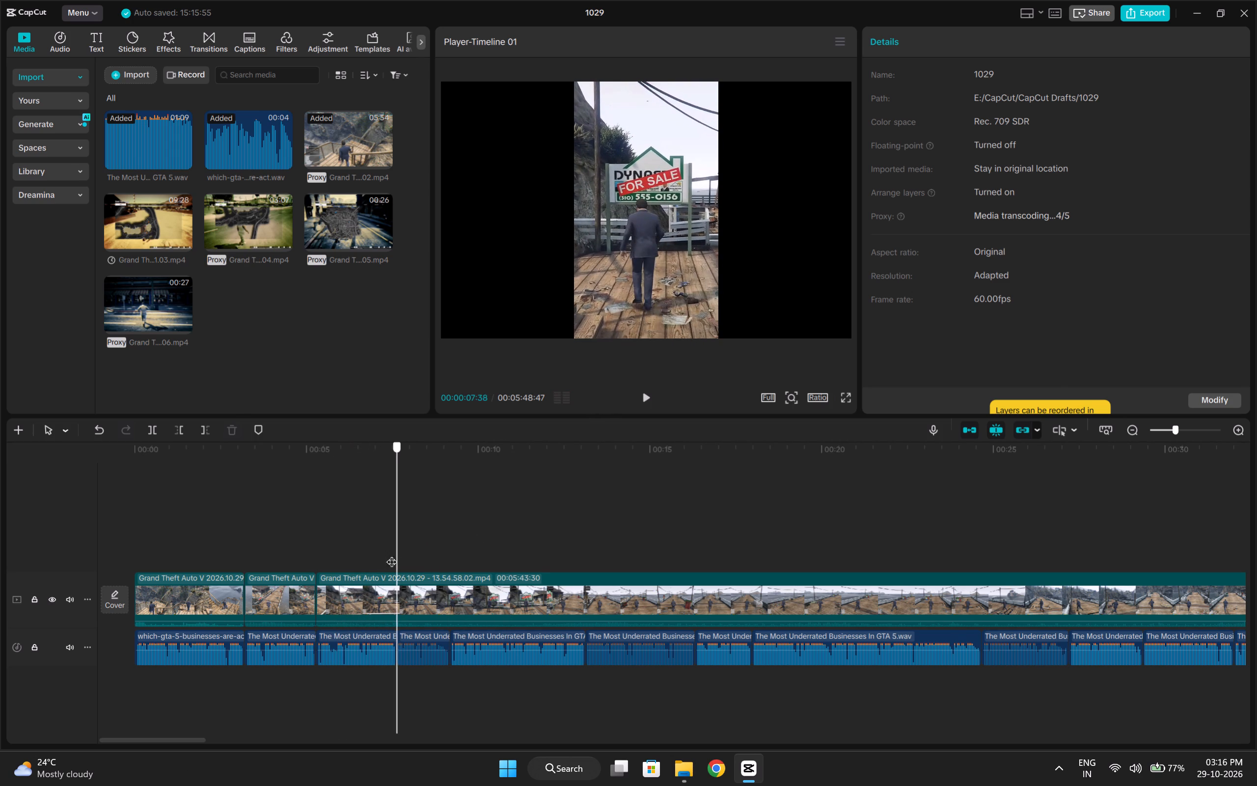
drag(391, 554, 400, 560)
key(q)
key(space)
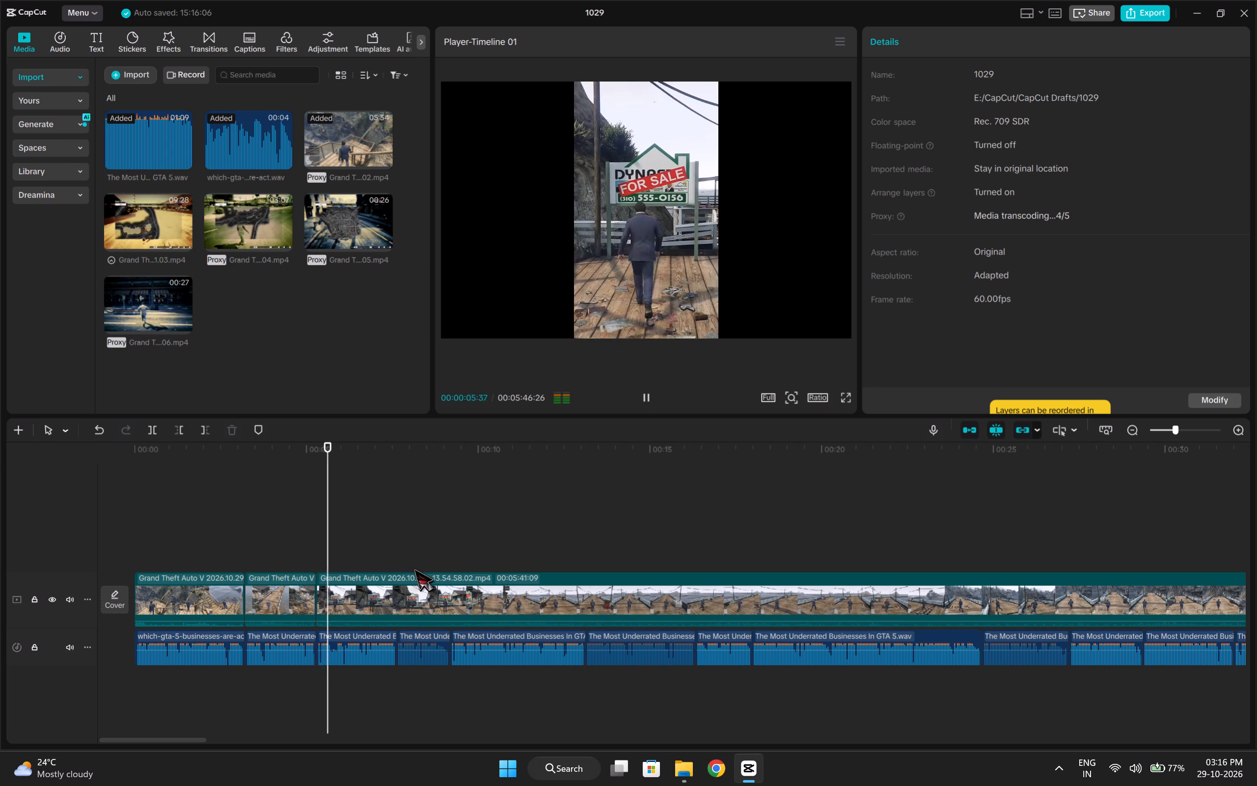
key(space)
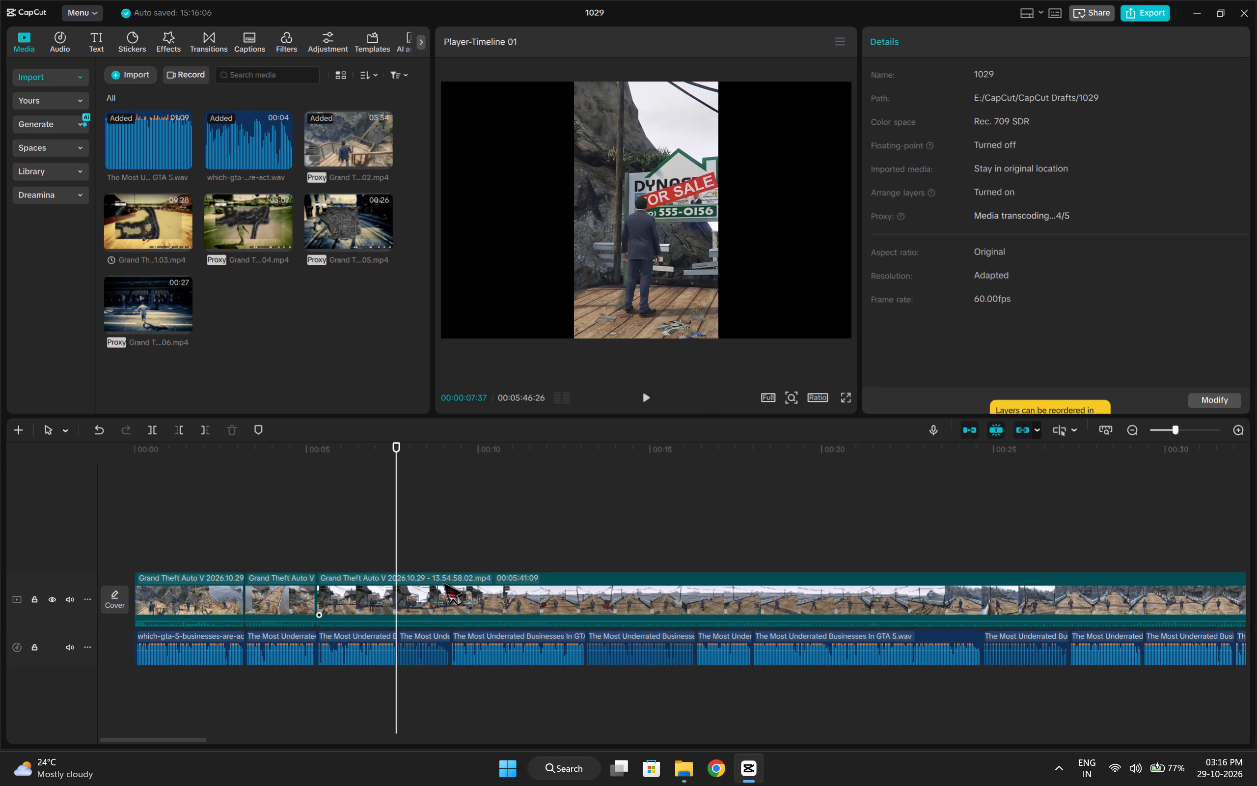
click(240, 556)
key(space)
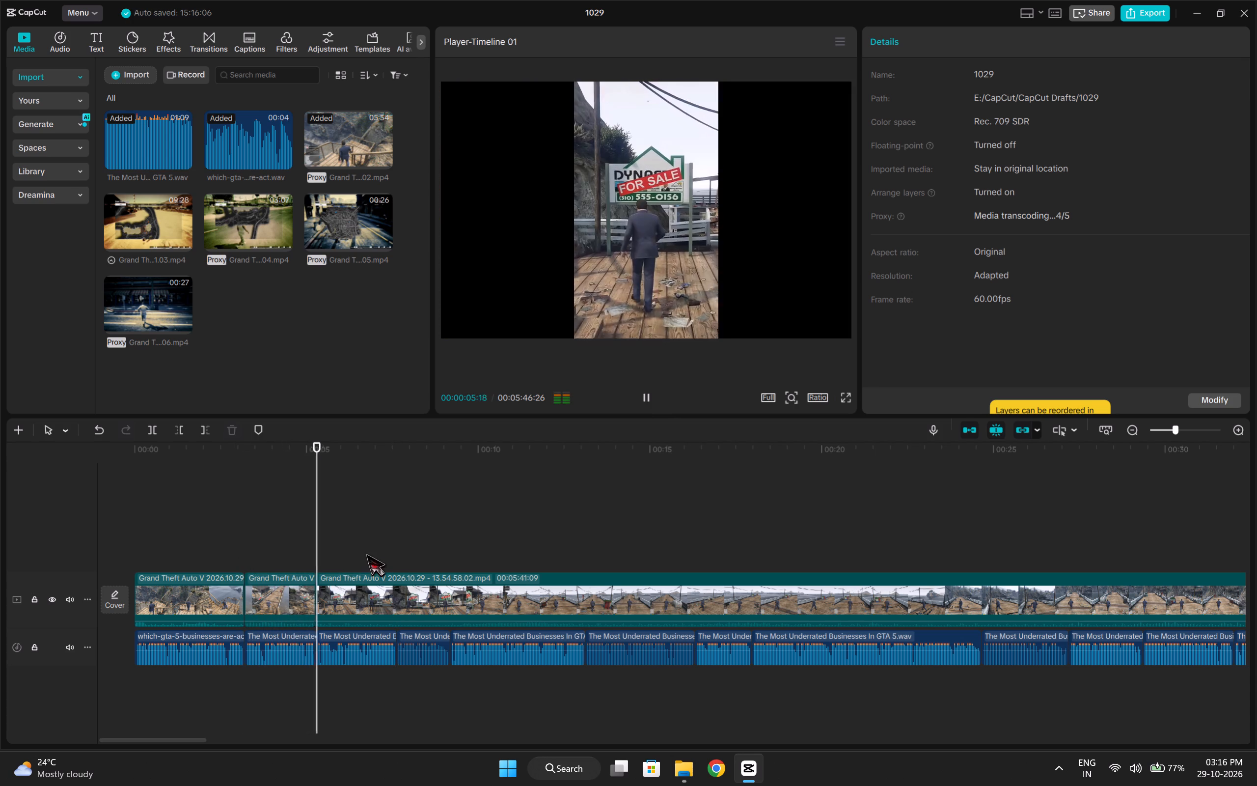
key(space)
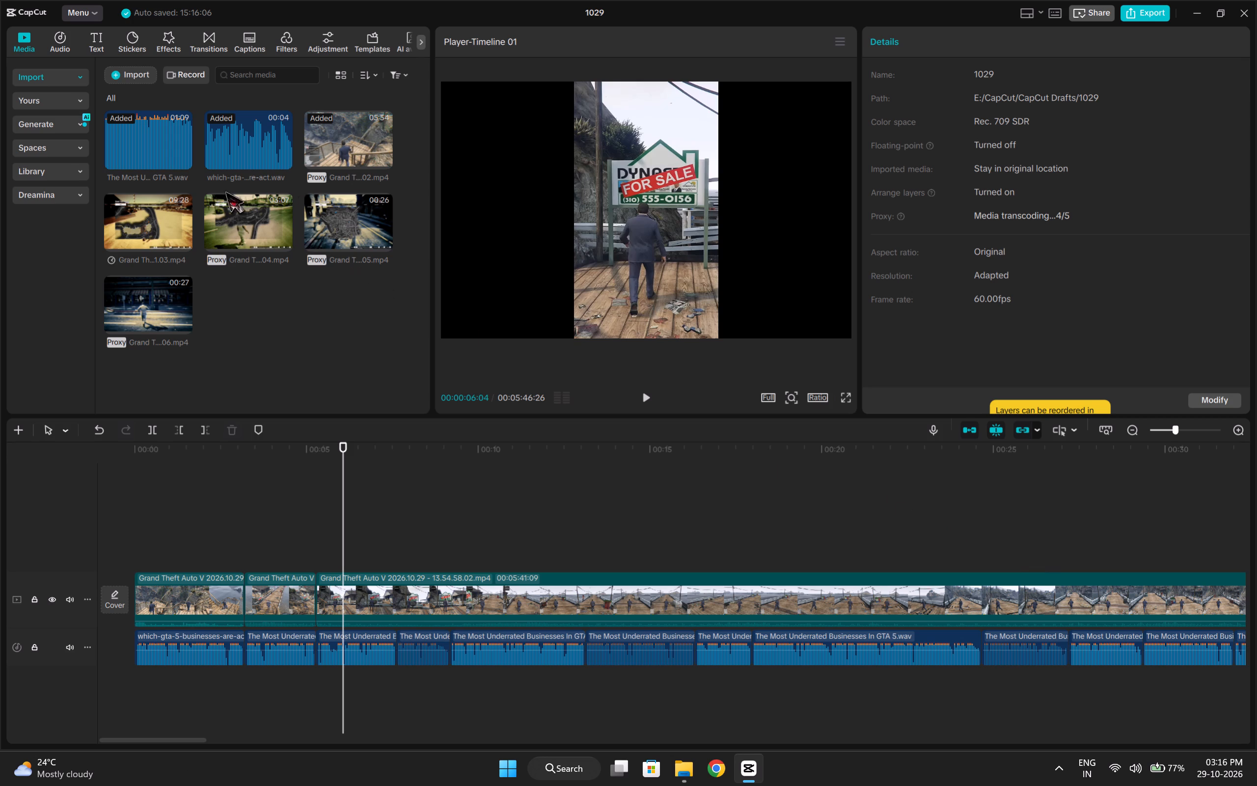
Preview the source recording, scan the pier footage on the timeline, and split the third gameplay clip about 18.5 seconds in.
click(340, 141)
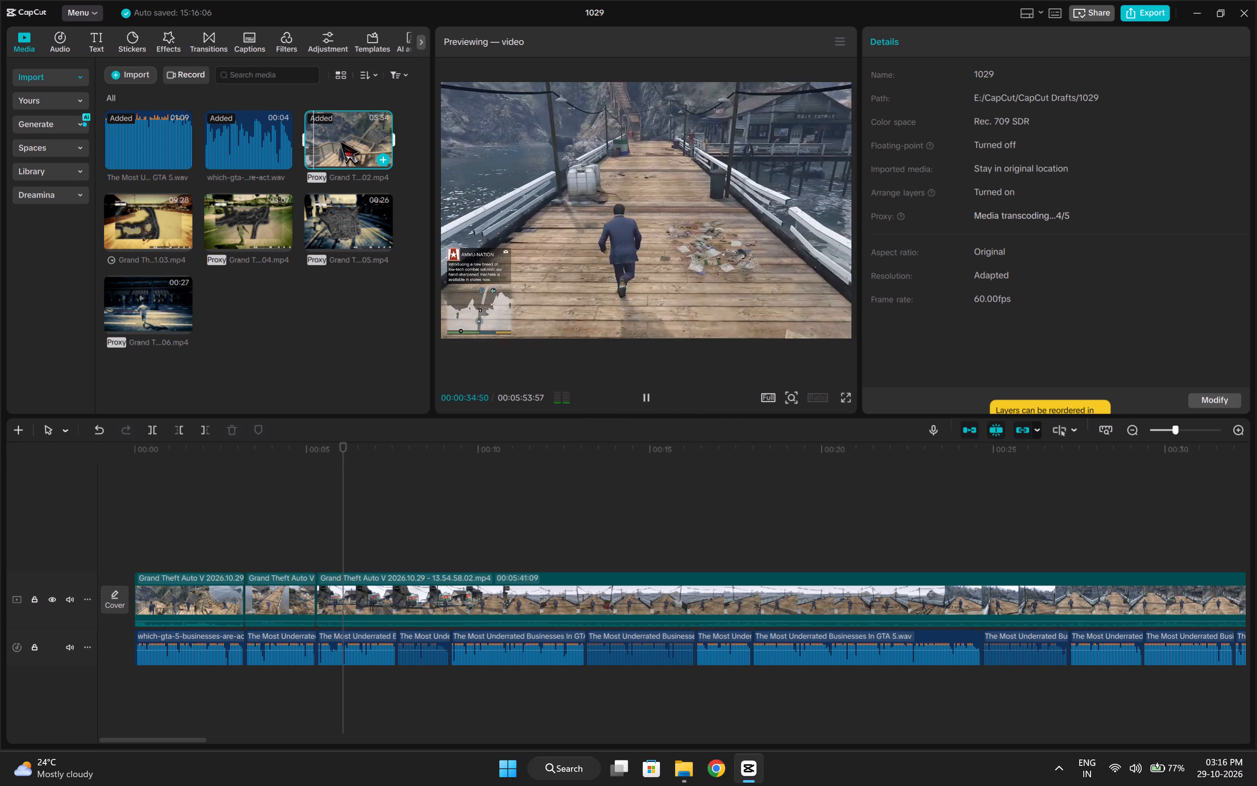
click(390, 564)
click(394, 537)
drag(394, 537, 392, 538)
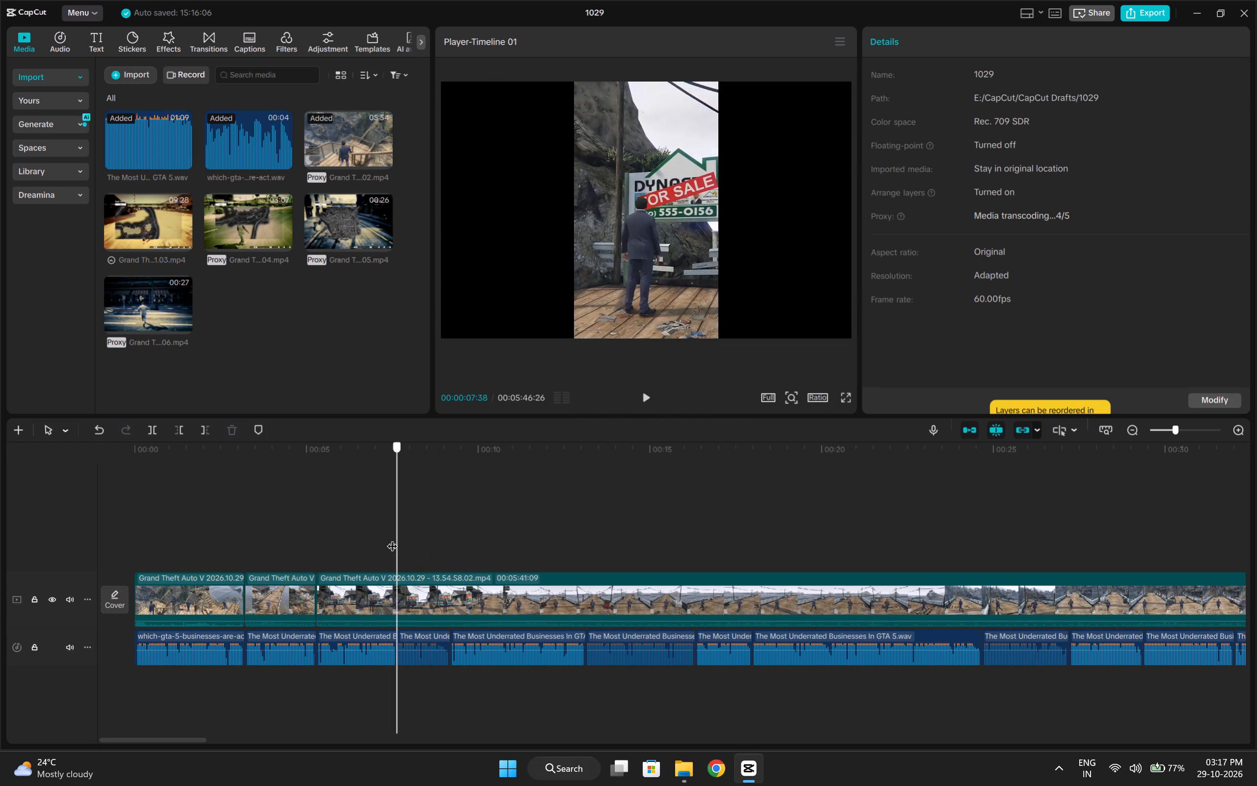
drag(392, 538, 761, 522)
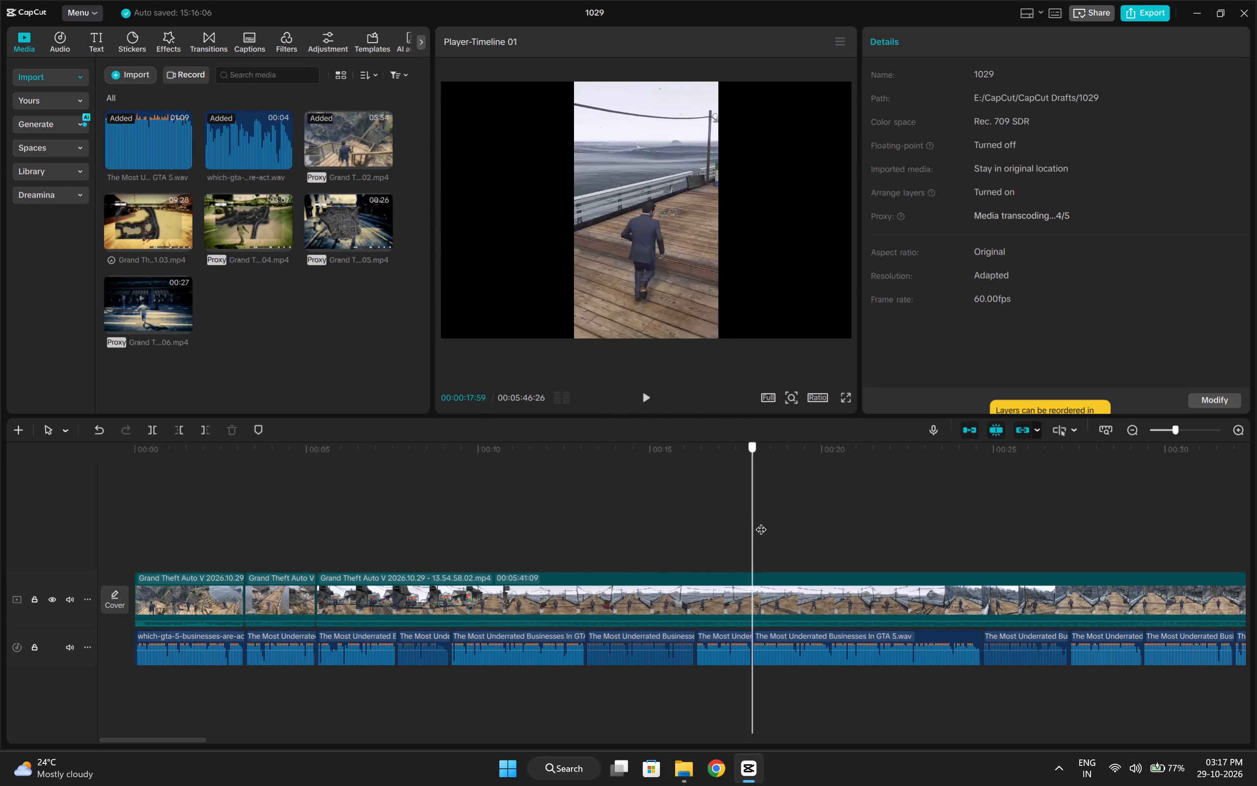
drag(761, 522, 962, 506)
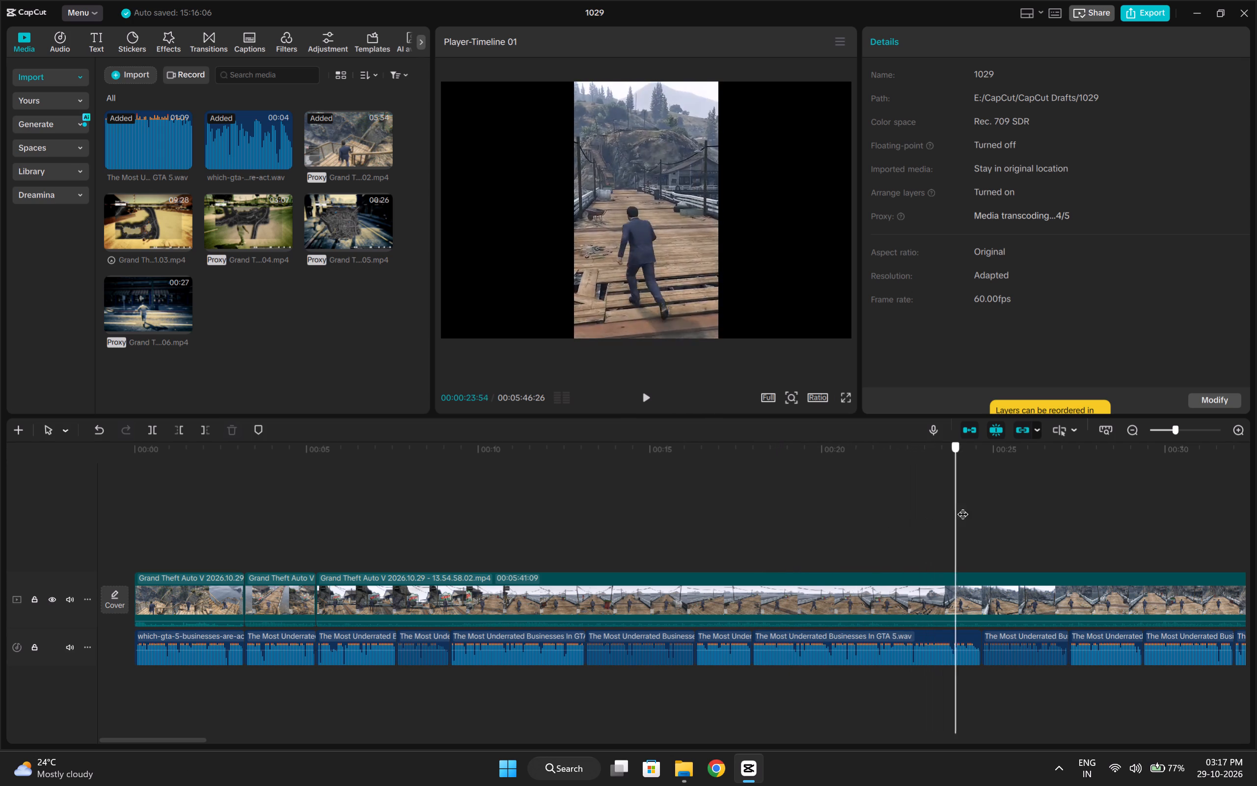
drag(962, 506, 804, 518)
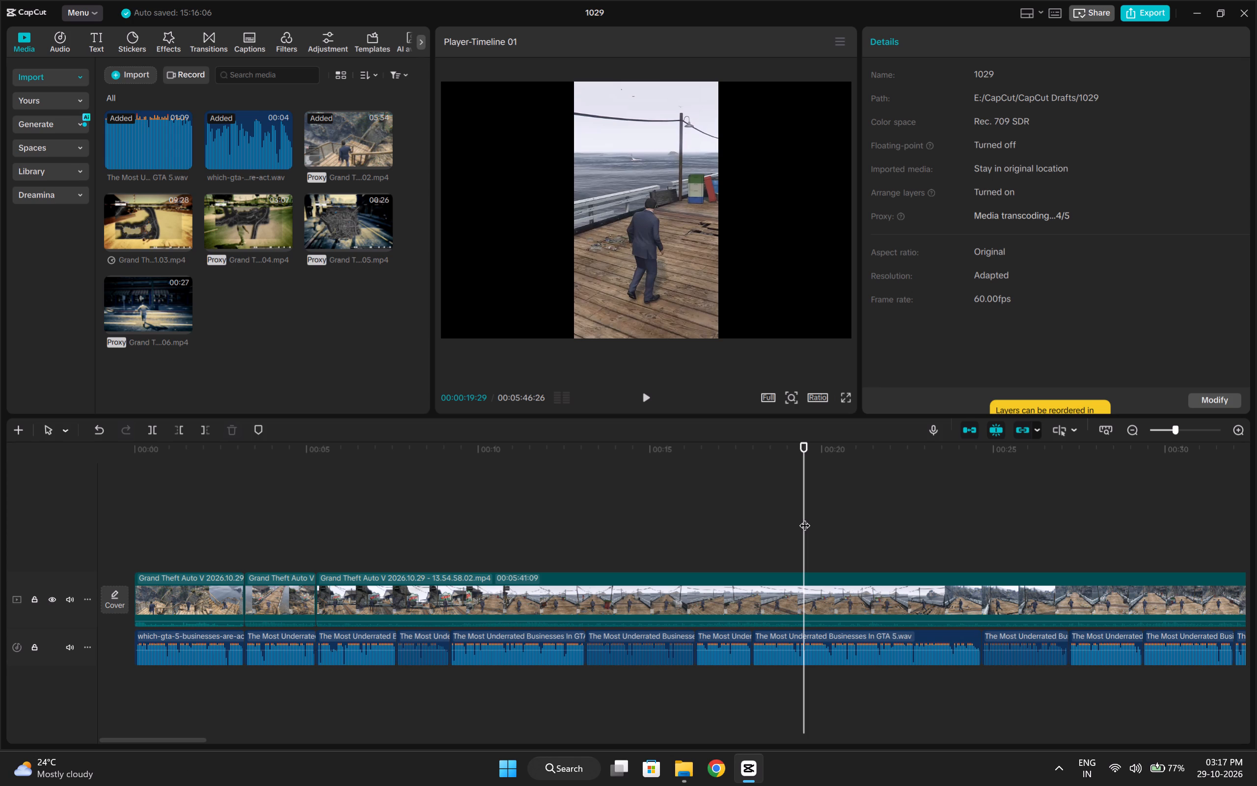
click(571, 512)
drag(571, 513, 594, 522)
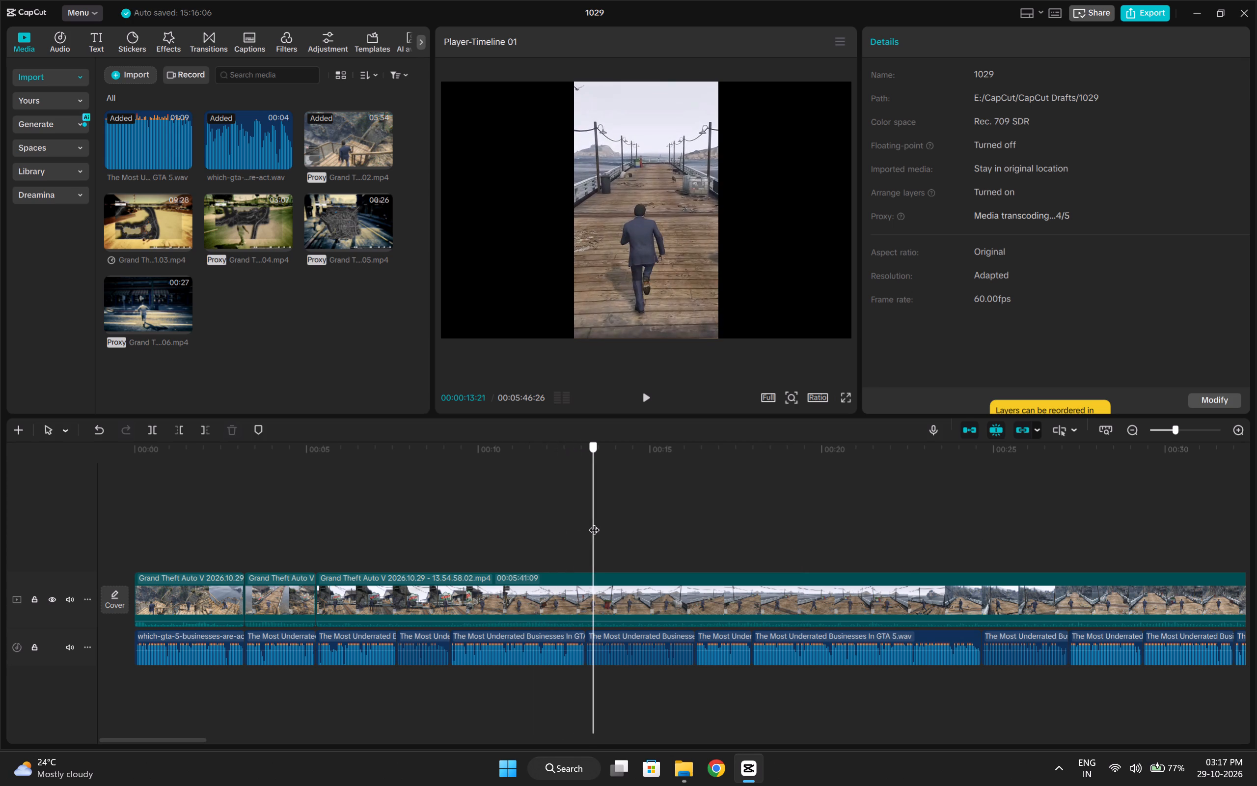
drag(594, 522, 716, 519)
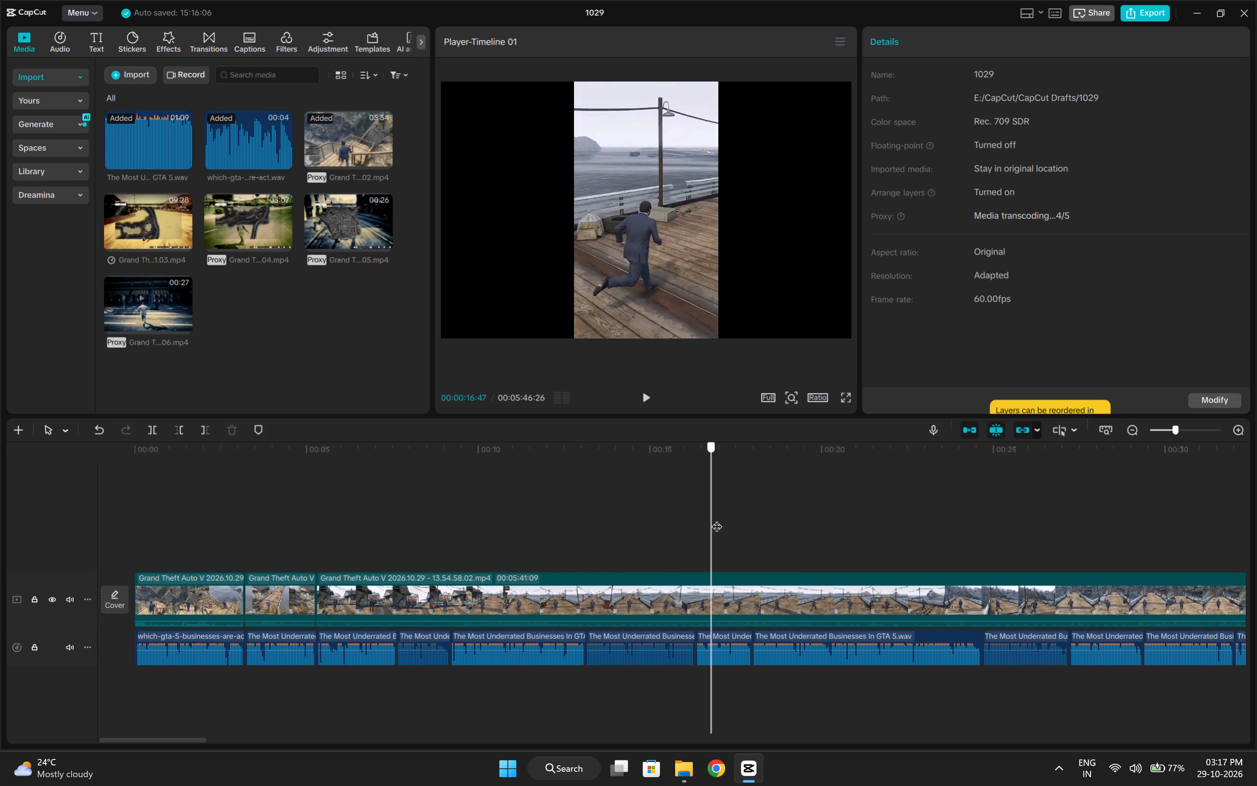
drag(716, 519, 770, 512)
key(ctrl+b)
Split the remaining pier footage at 00:00:22:50.
drag(770, 512, 894, 505)
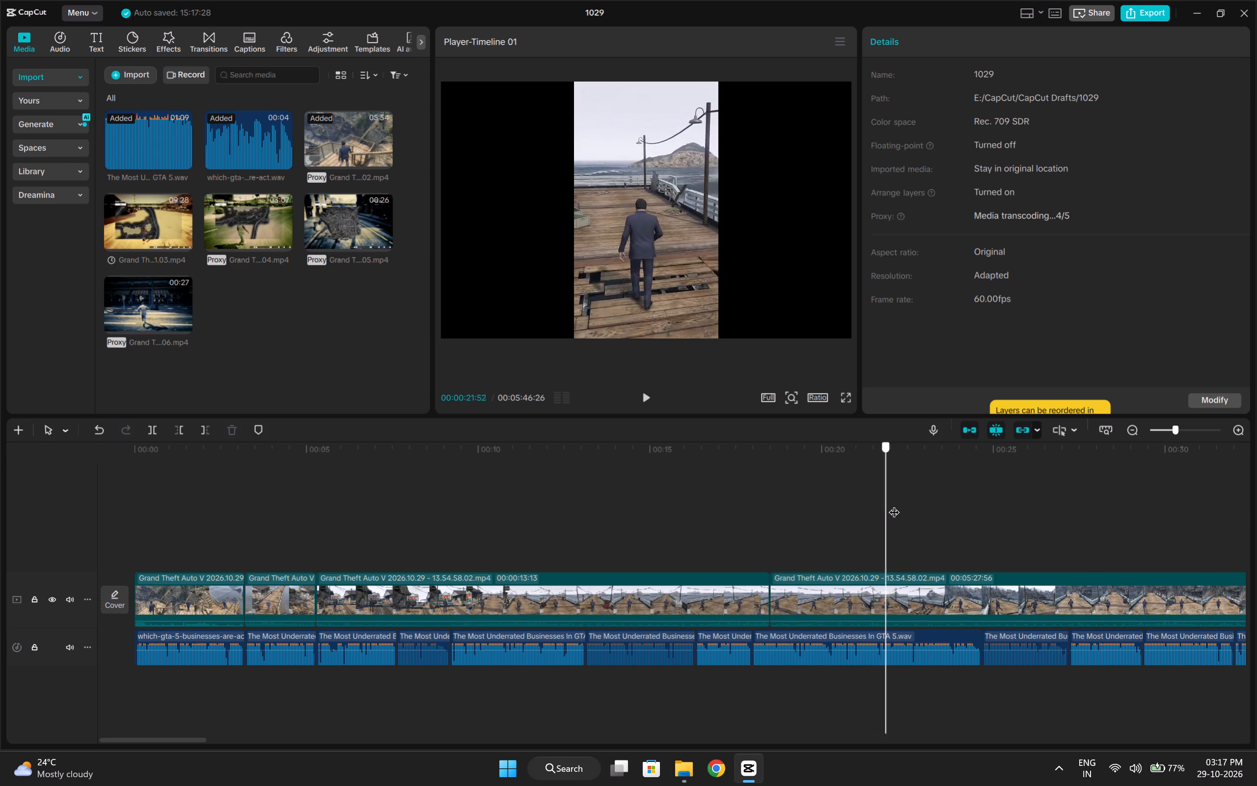
drag(894, 505, 919, 504)
key(ctrl+b)
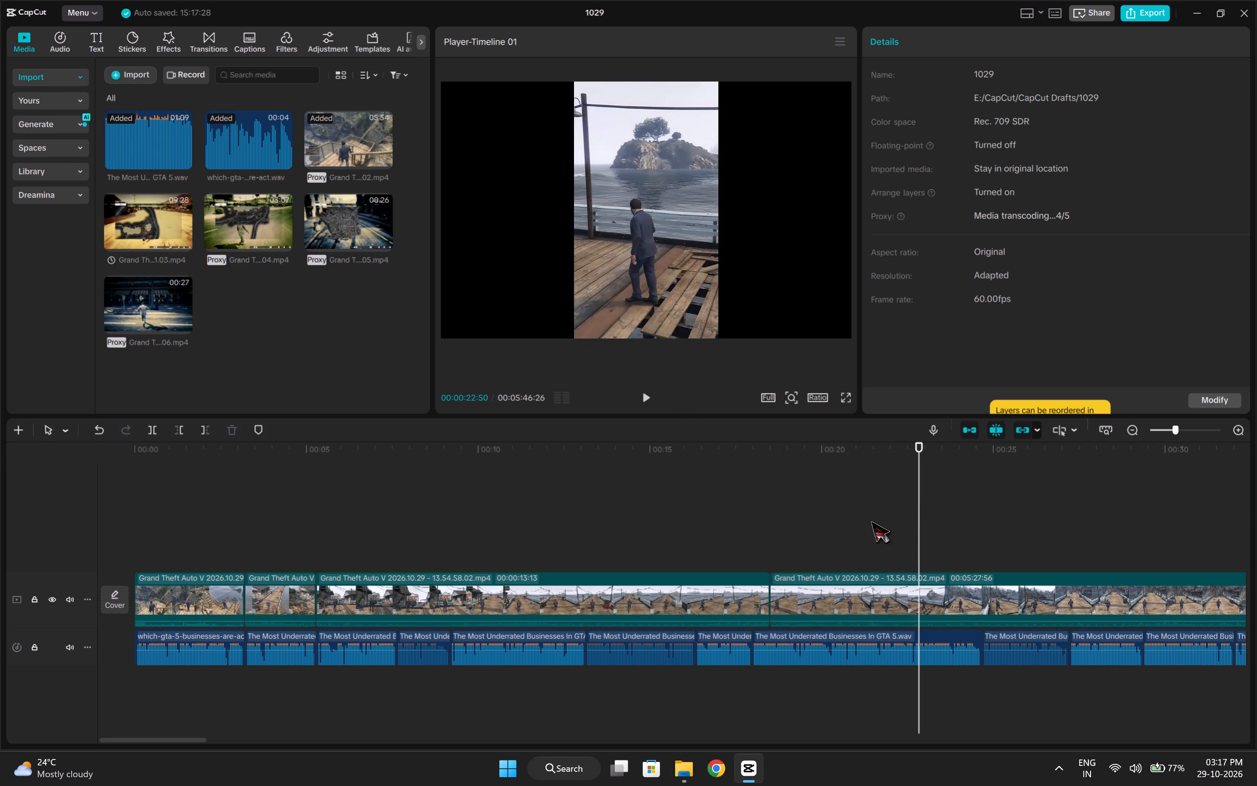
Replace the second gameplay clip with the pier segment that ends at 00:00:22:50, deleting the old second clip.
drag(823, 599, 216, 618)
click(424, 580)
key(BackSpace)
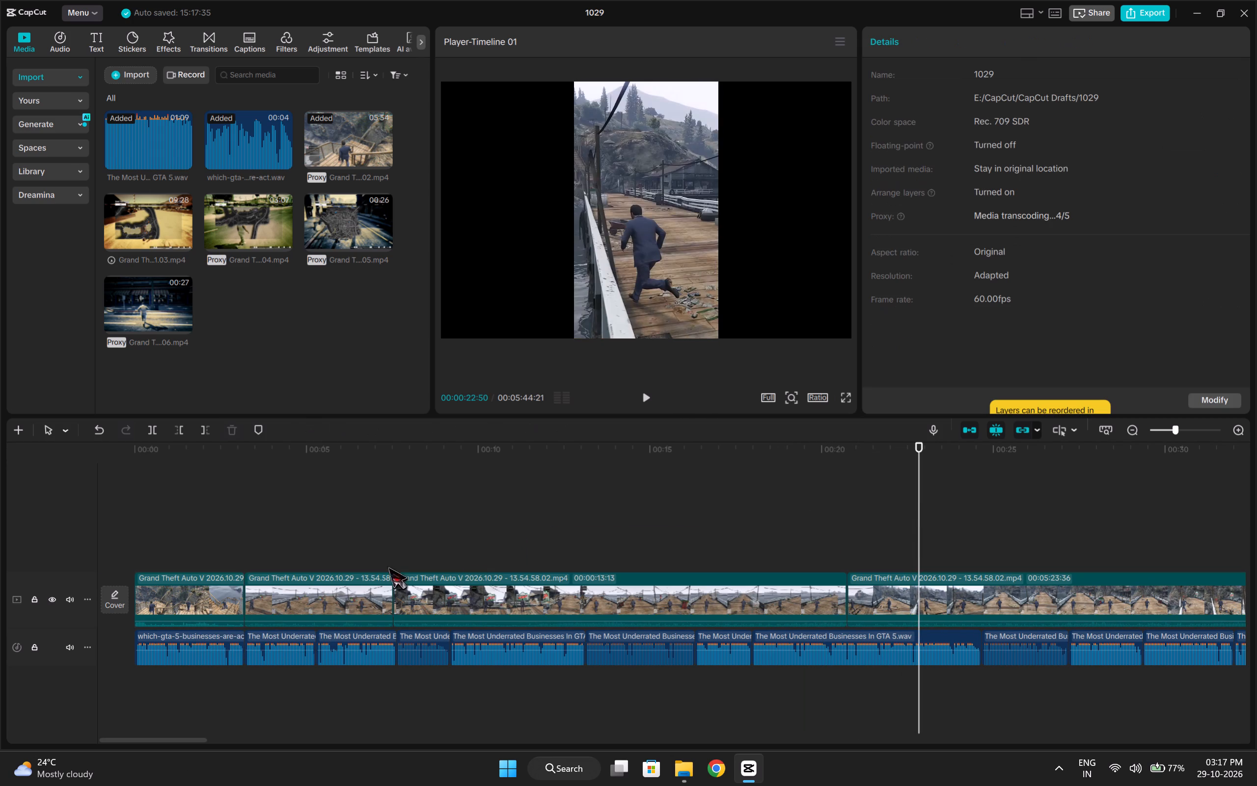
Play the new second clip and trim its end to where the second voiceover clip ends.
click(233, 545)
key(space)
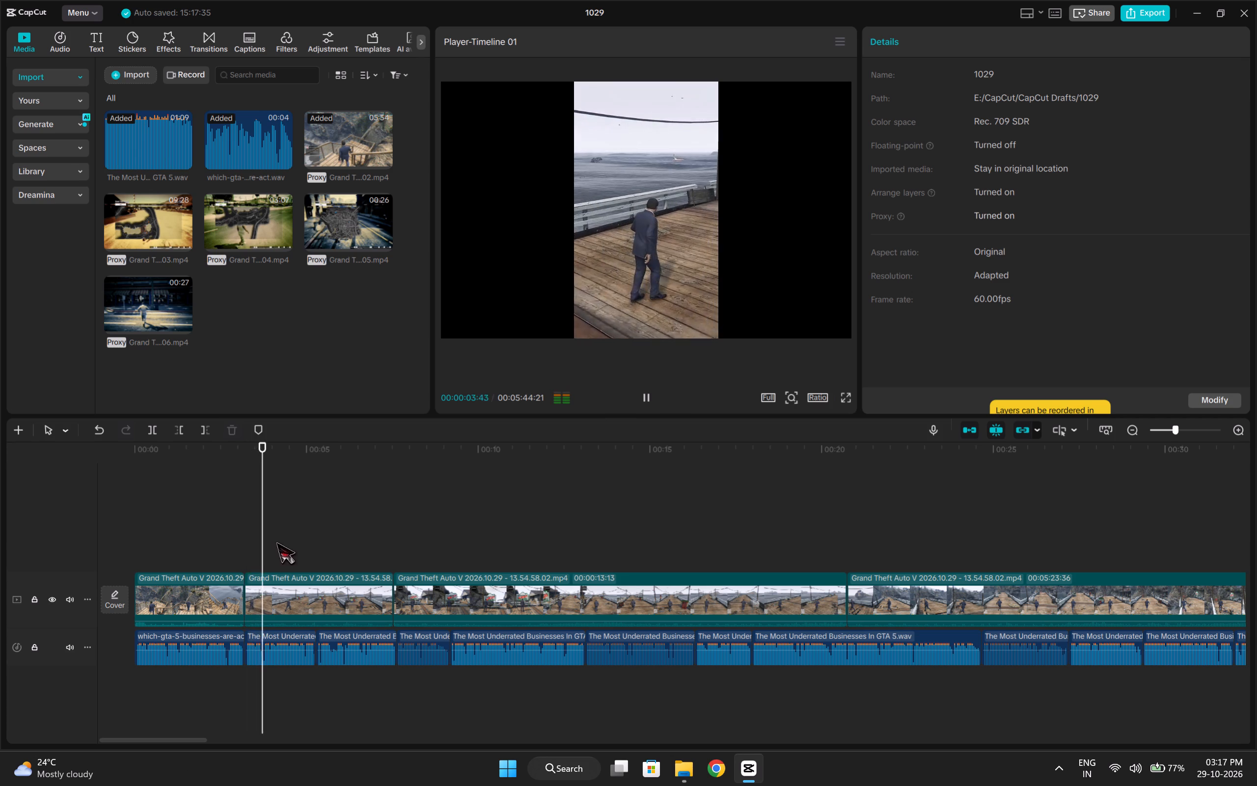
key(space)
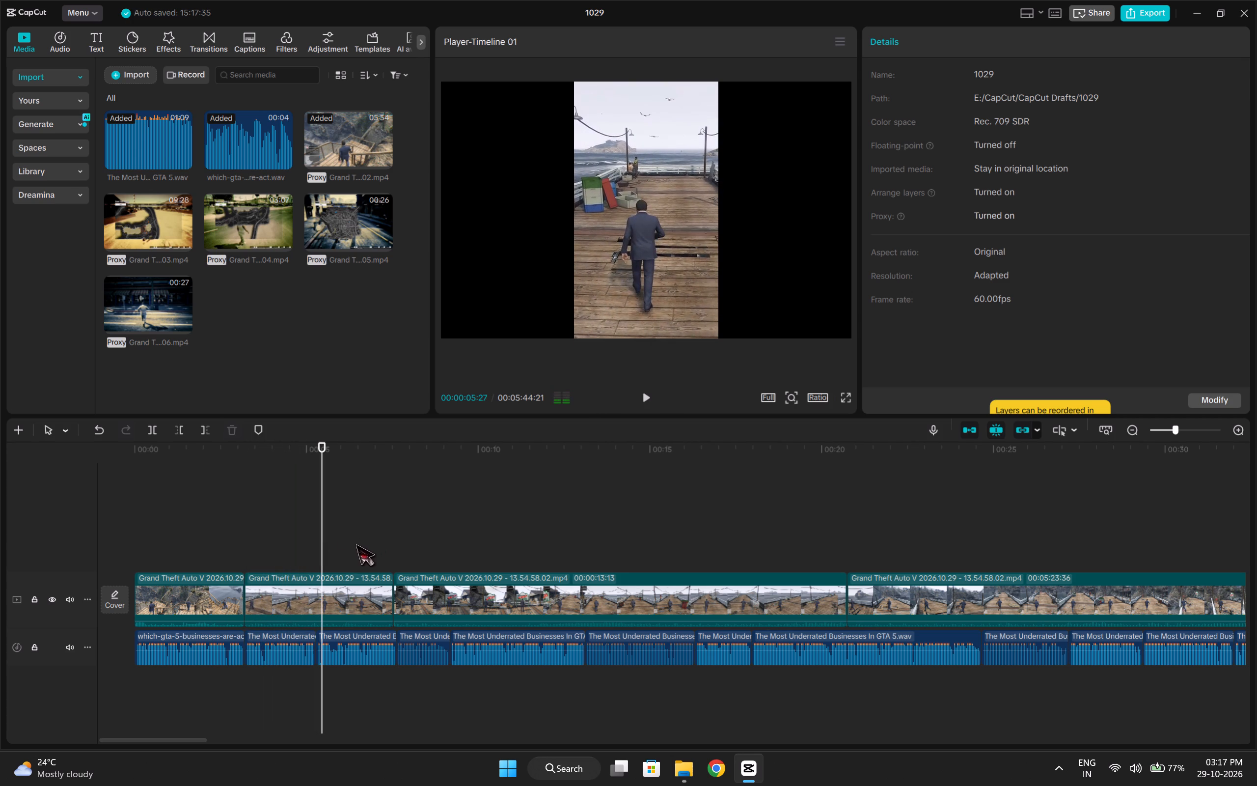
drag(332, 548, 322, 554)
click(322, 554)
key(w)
Play the For Sale sign clip and split it at 00:00:07:38, where the third voiceover clip ends.
key(space)
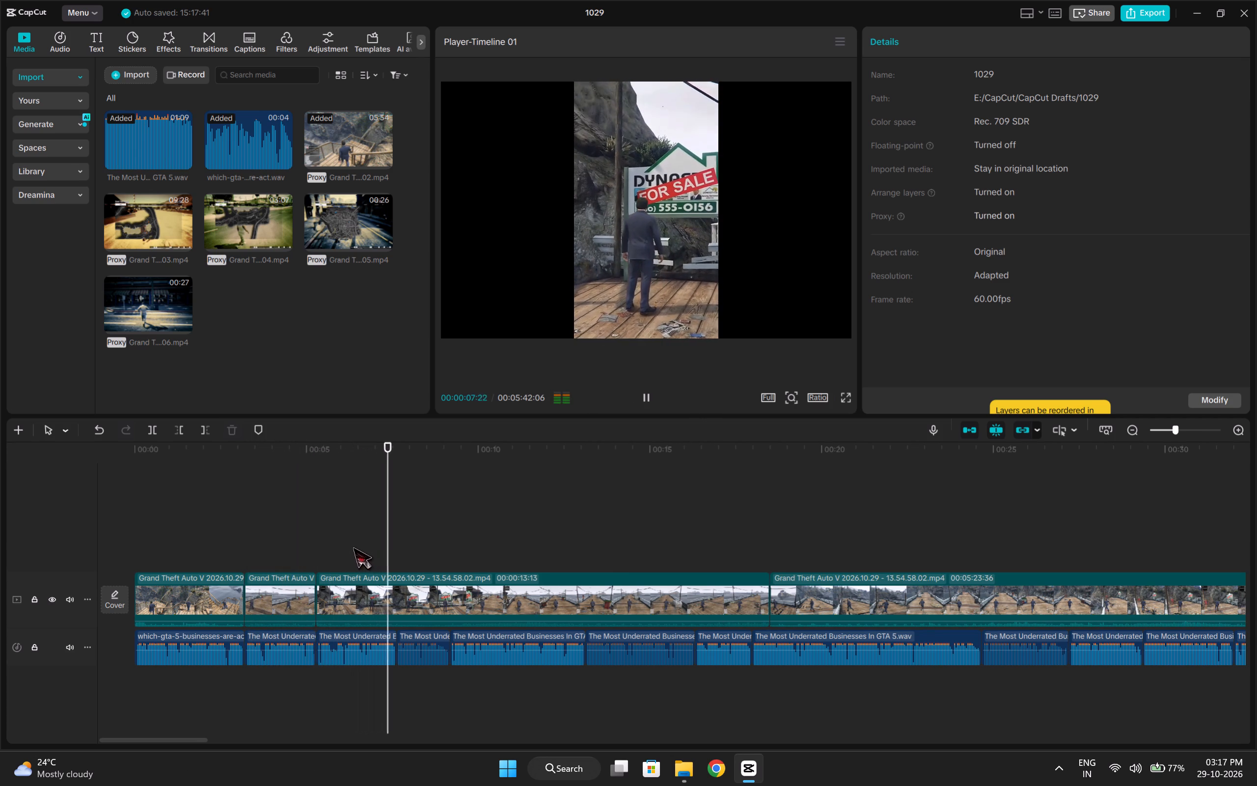
key(space)
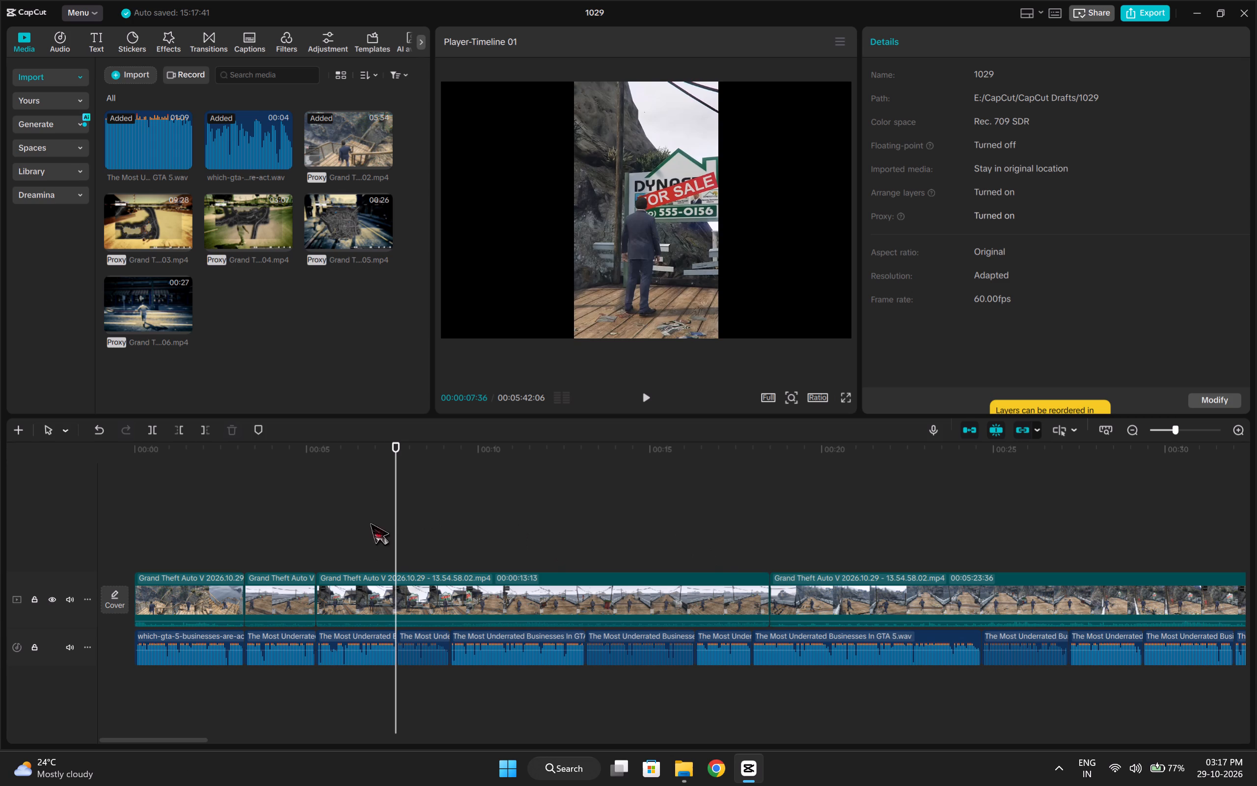
drag(395, 515, 399, 526)
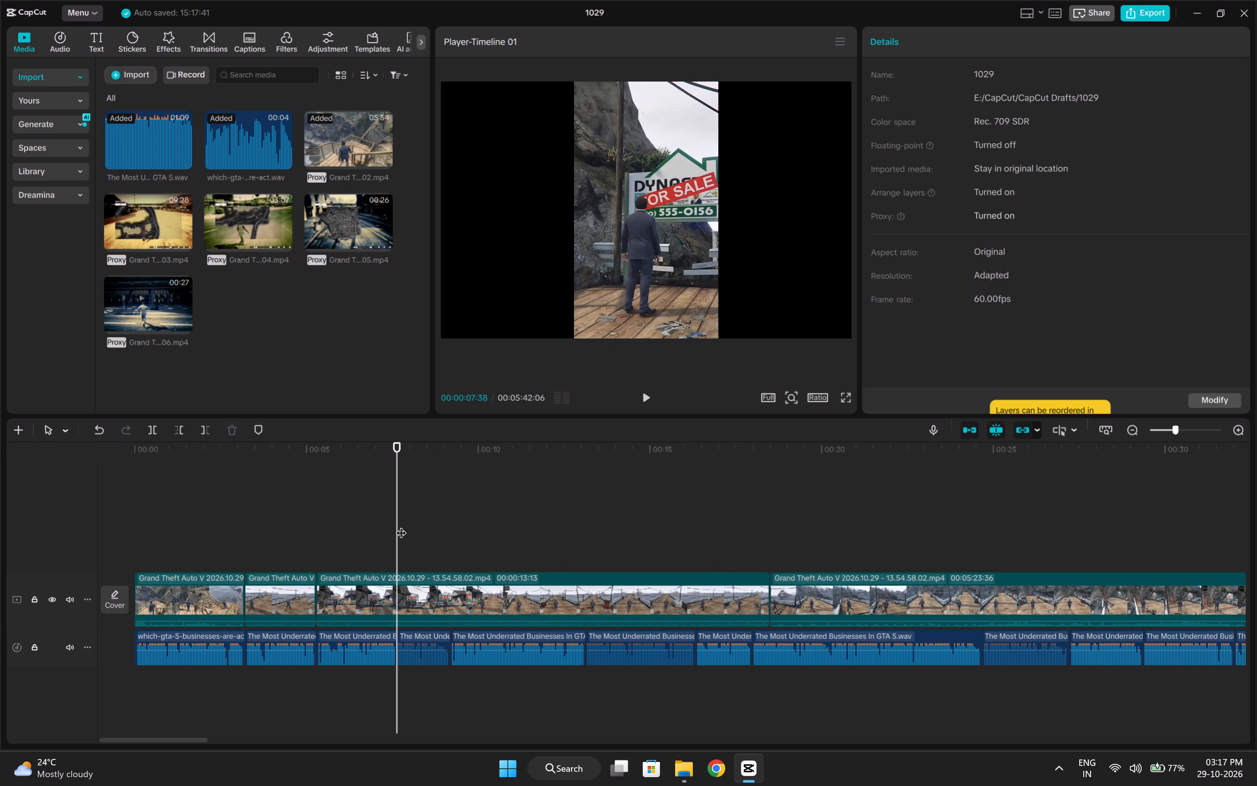
key(ctrl+b)
Review the leftover footage between 00:00:07:38 and the next cut, and delete that segment.
key(space)
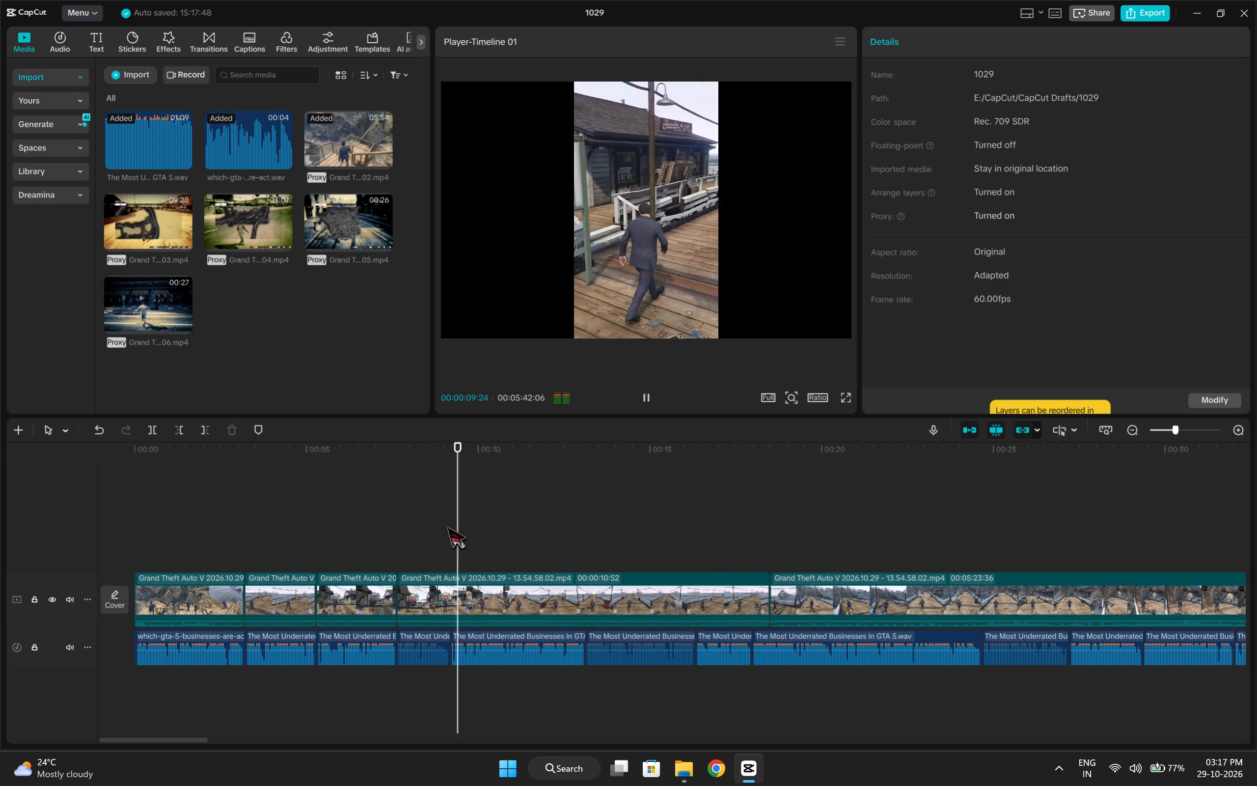
key(space)
click(512, 520)
drag(512, 520, 730, 516)
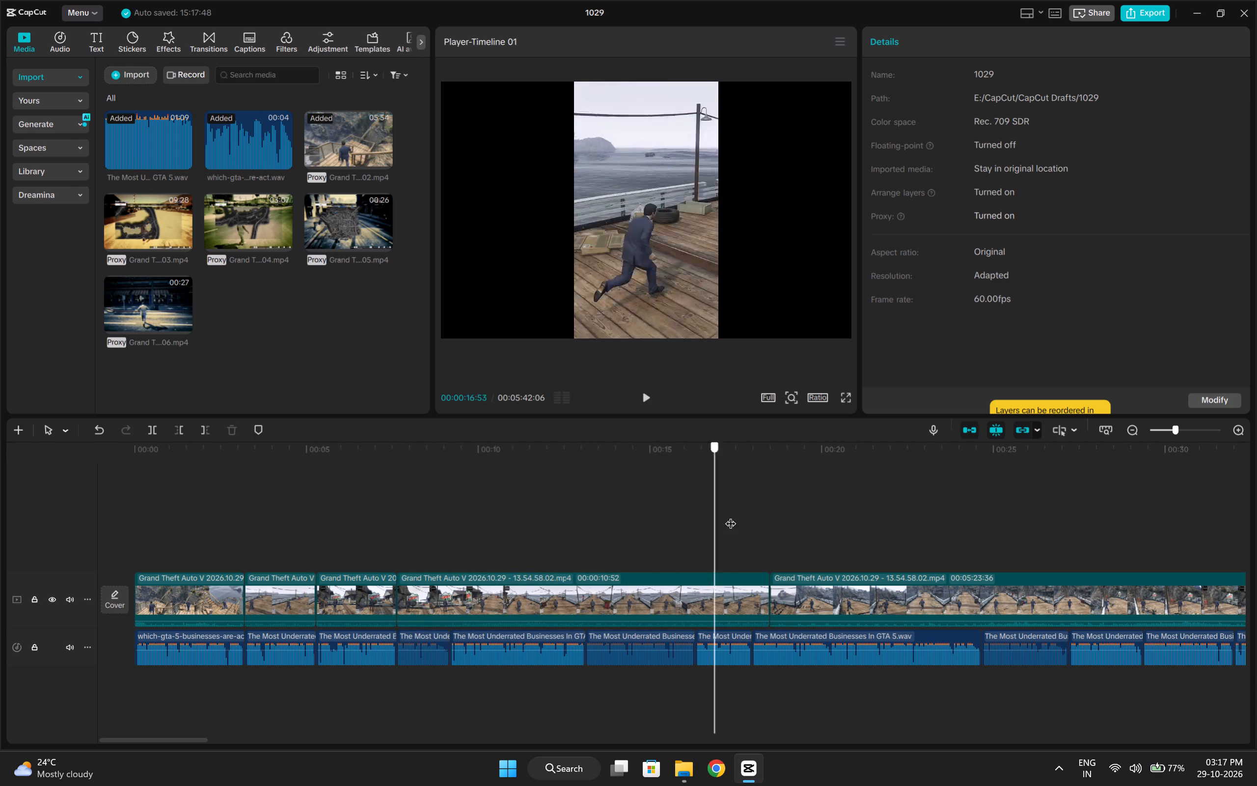
drag(730, 516, 764, 513)
click(697, 574)
key(Delete)
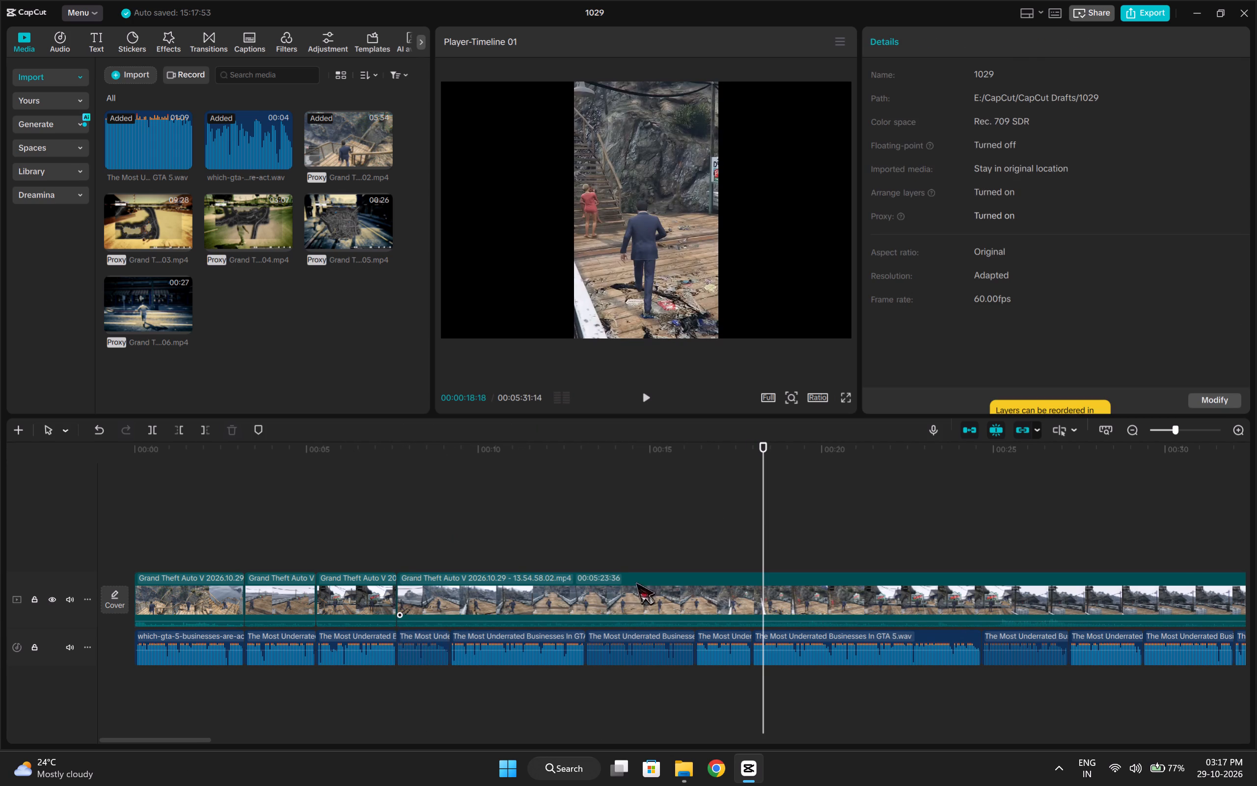
Trim the start of the fourth gameplay clip up to about 00:00:25:09, where the character-free dock shot begins, and play it back.
click(507, 543)
drag(506, 543, 851, 503)
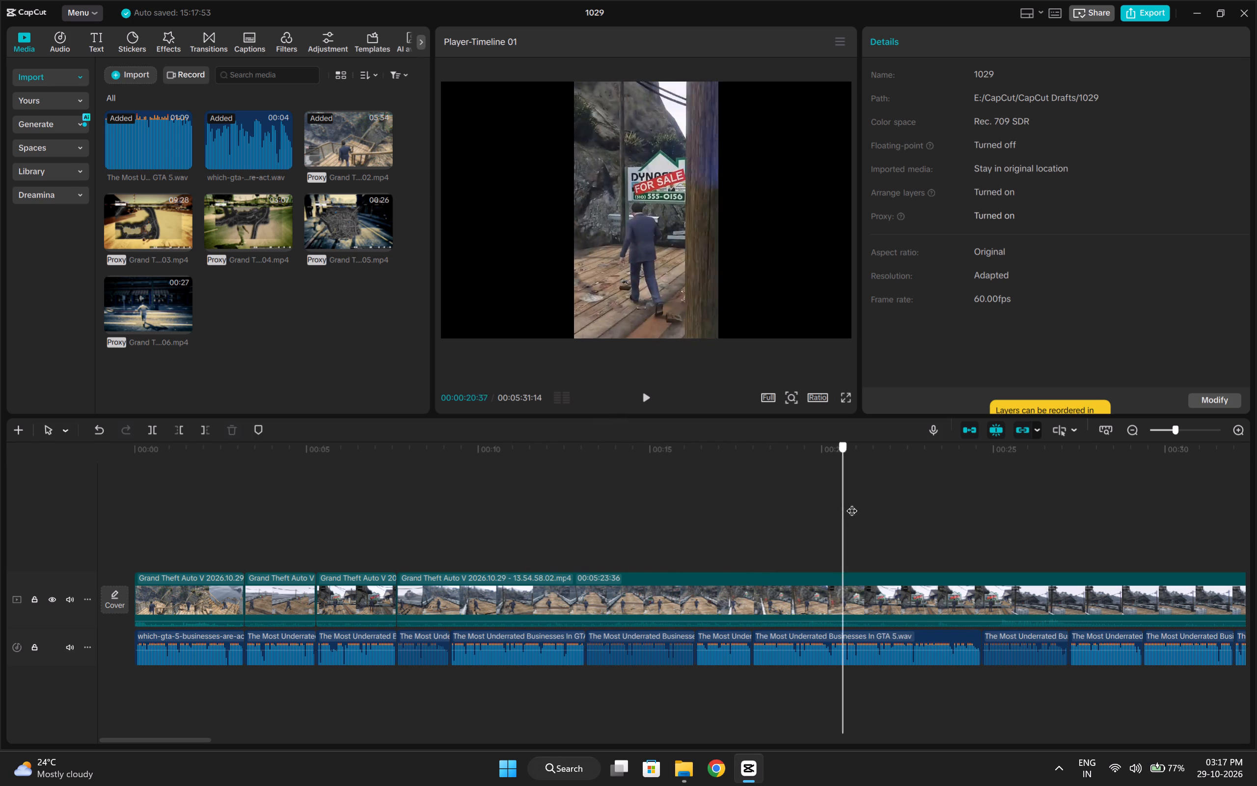
drag(851, 503, 1000, 487)
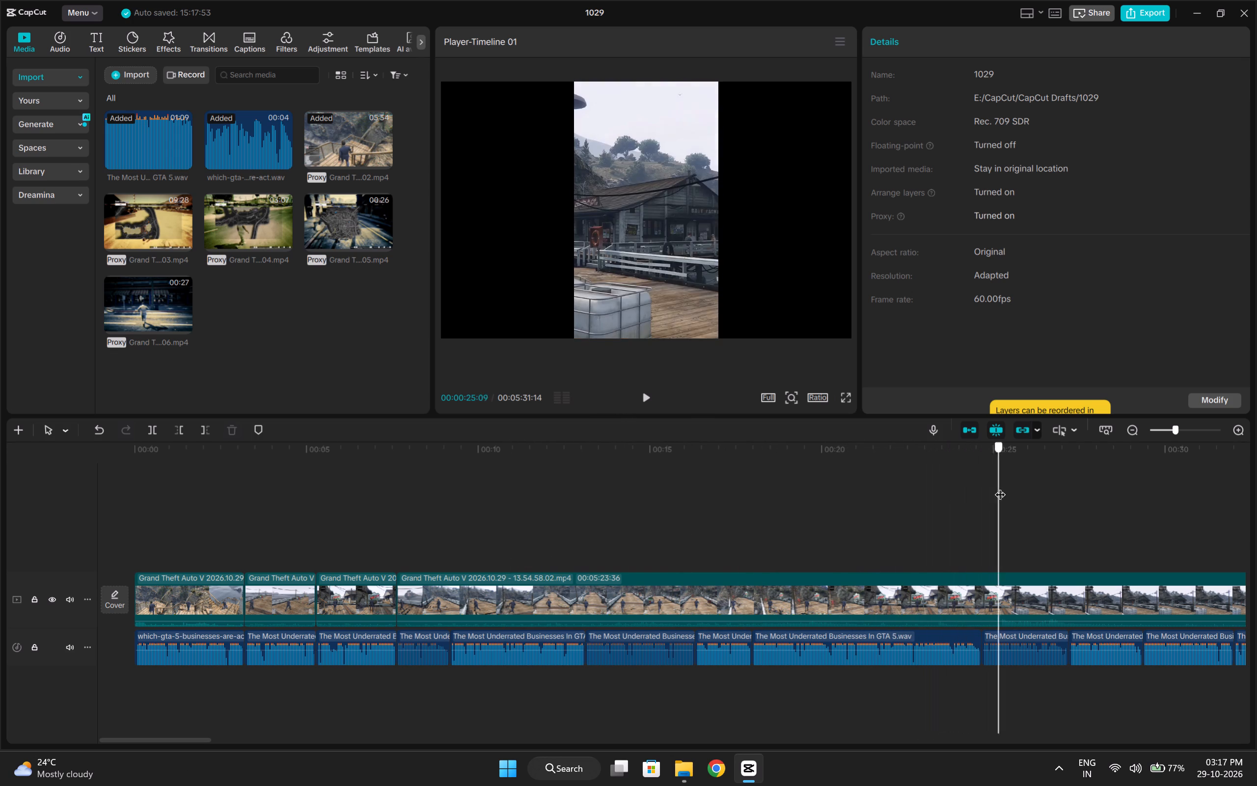
drag(1000, 487, 991, 501)
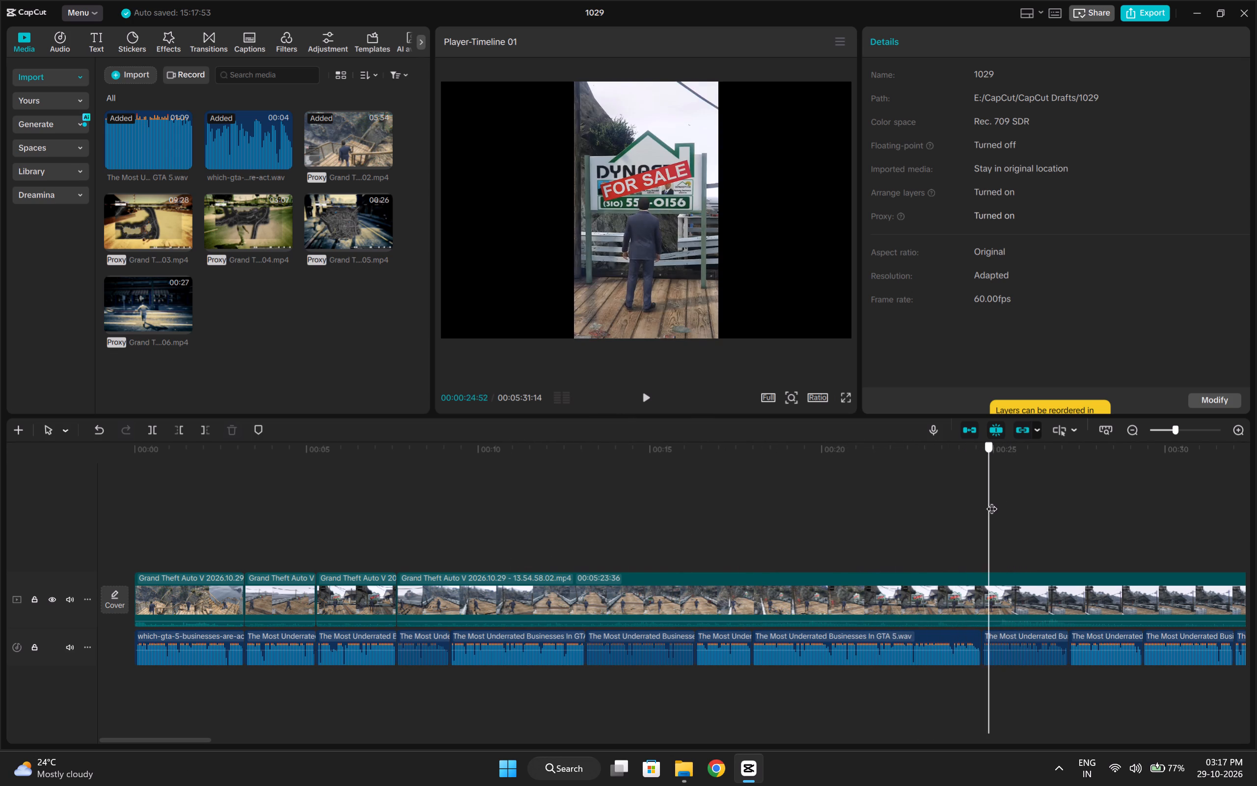
drag(991, 501, 1001, 498)
key(q)
key(space)
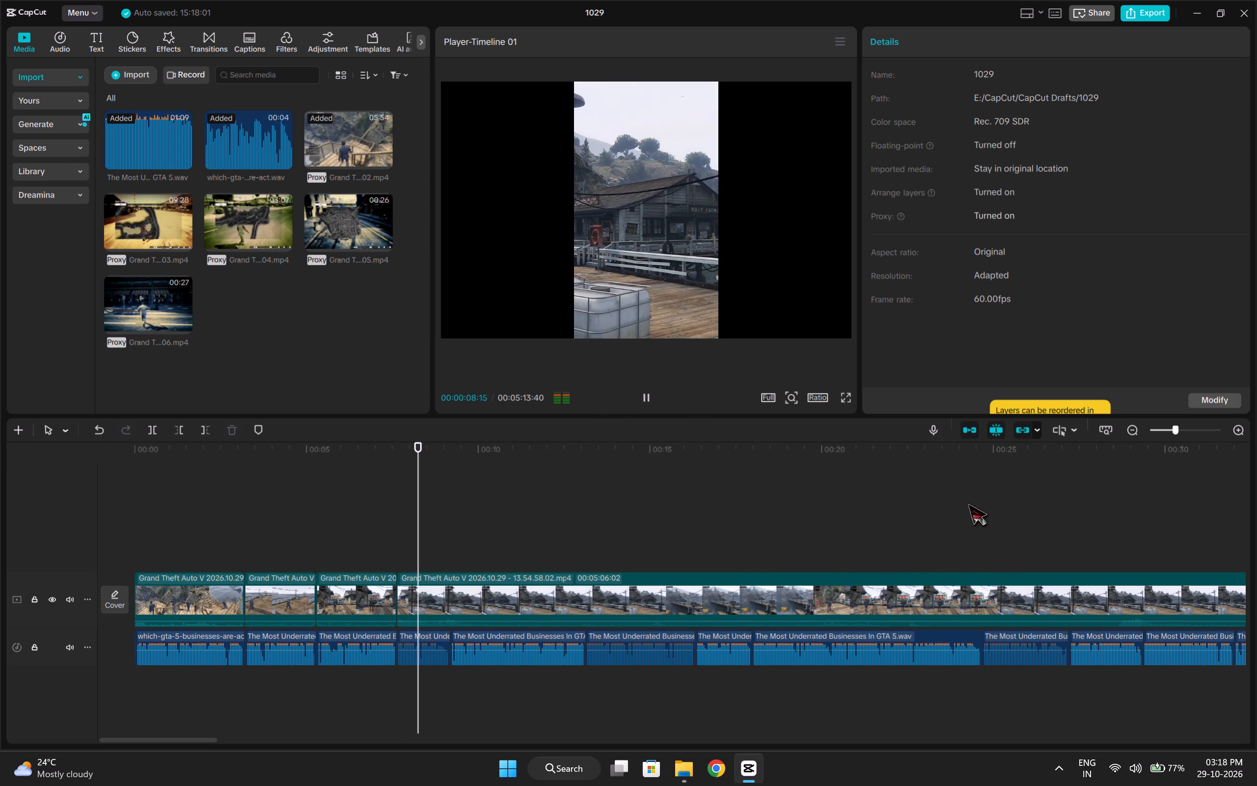
key(space)
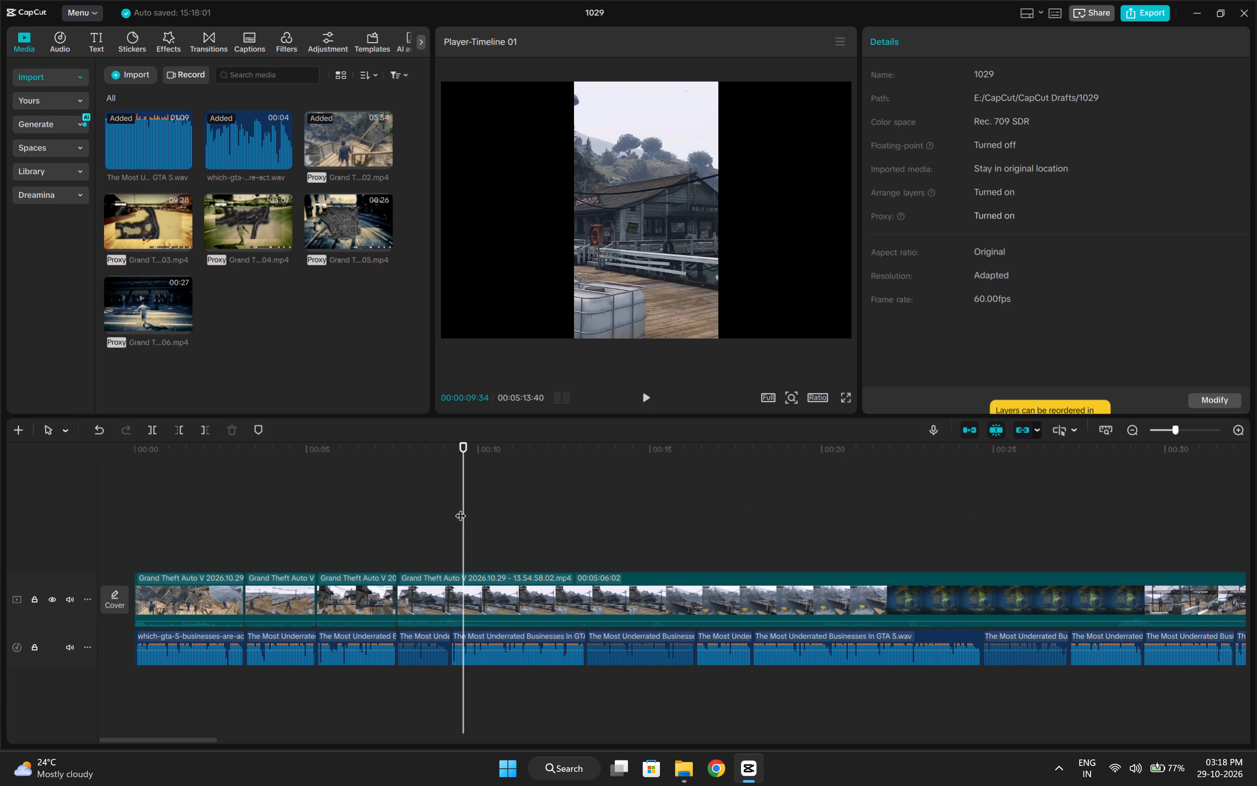
Isolate the shot of the pier over the water by splitting the gameplay at about 00:00:14:30 and 00:00:21:13.
drag(462, 507, 451, 514)
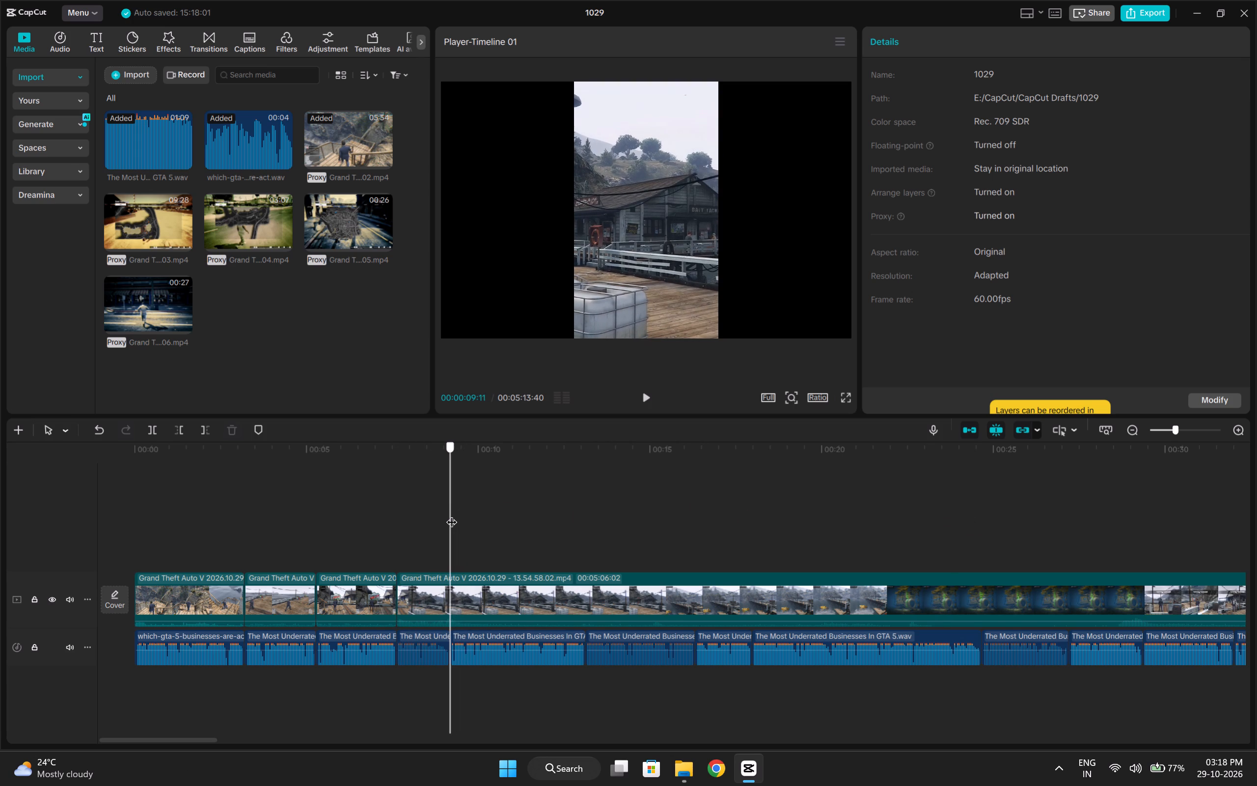
drag(451, 514, 515, 515)
drag(516, 515, 721, 499)
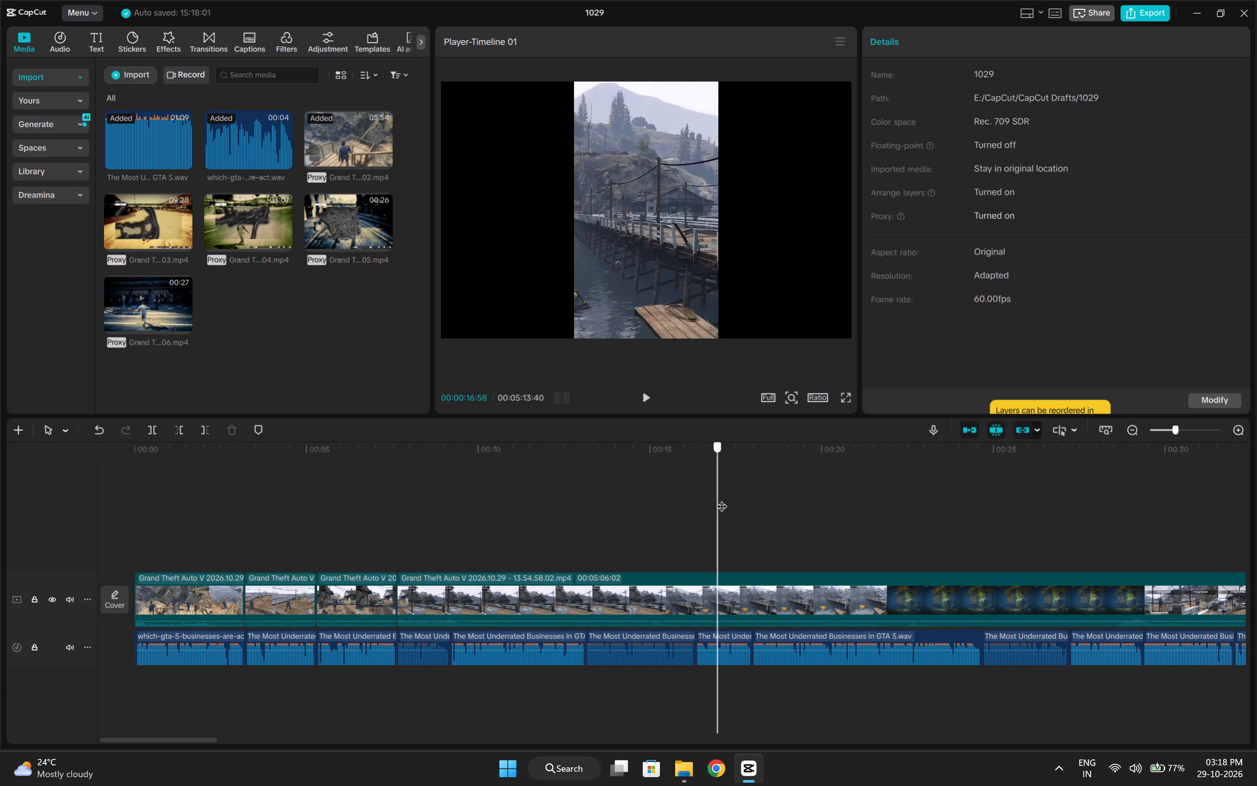
drag(721, 499, 557, 518)
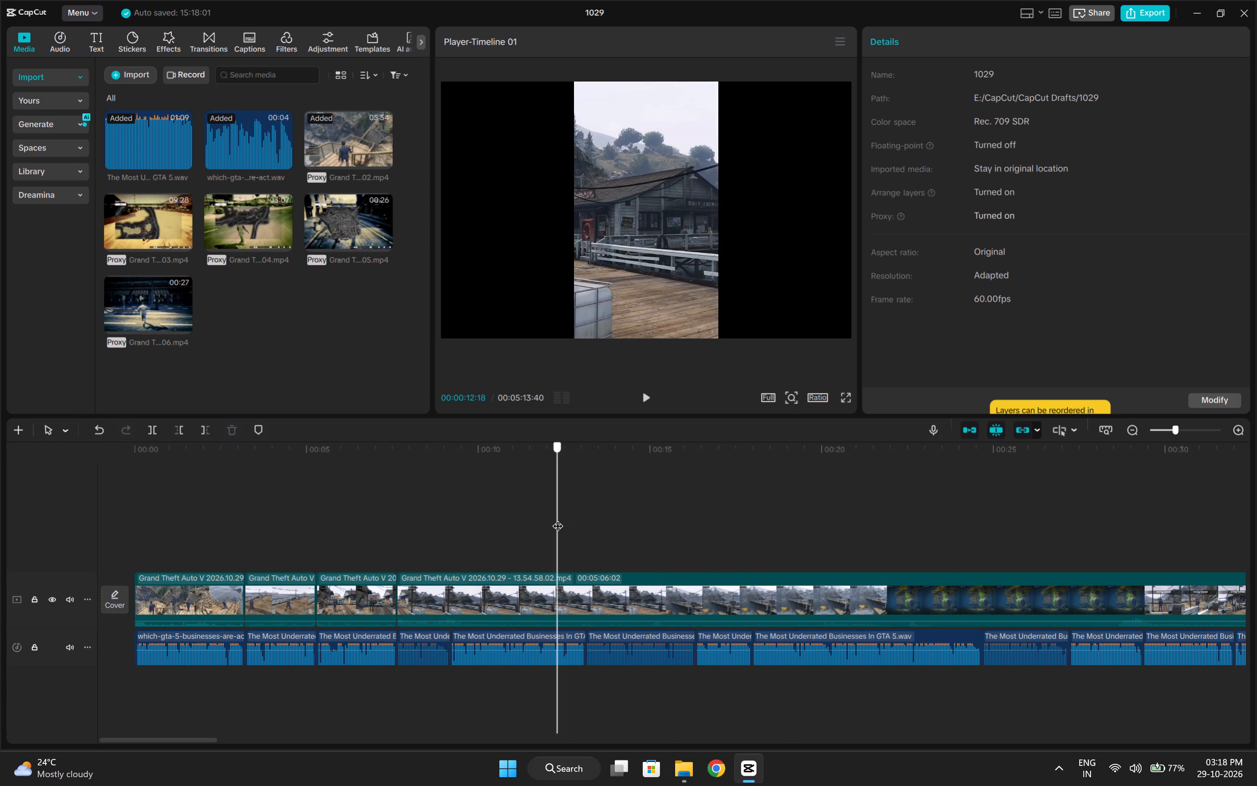
drag(557, 518, 636, 508)
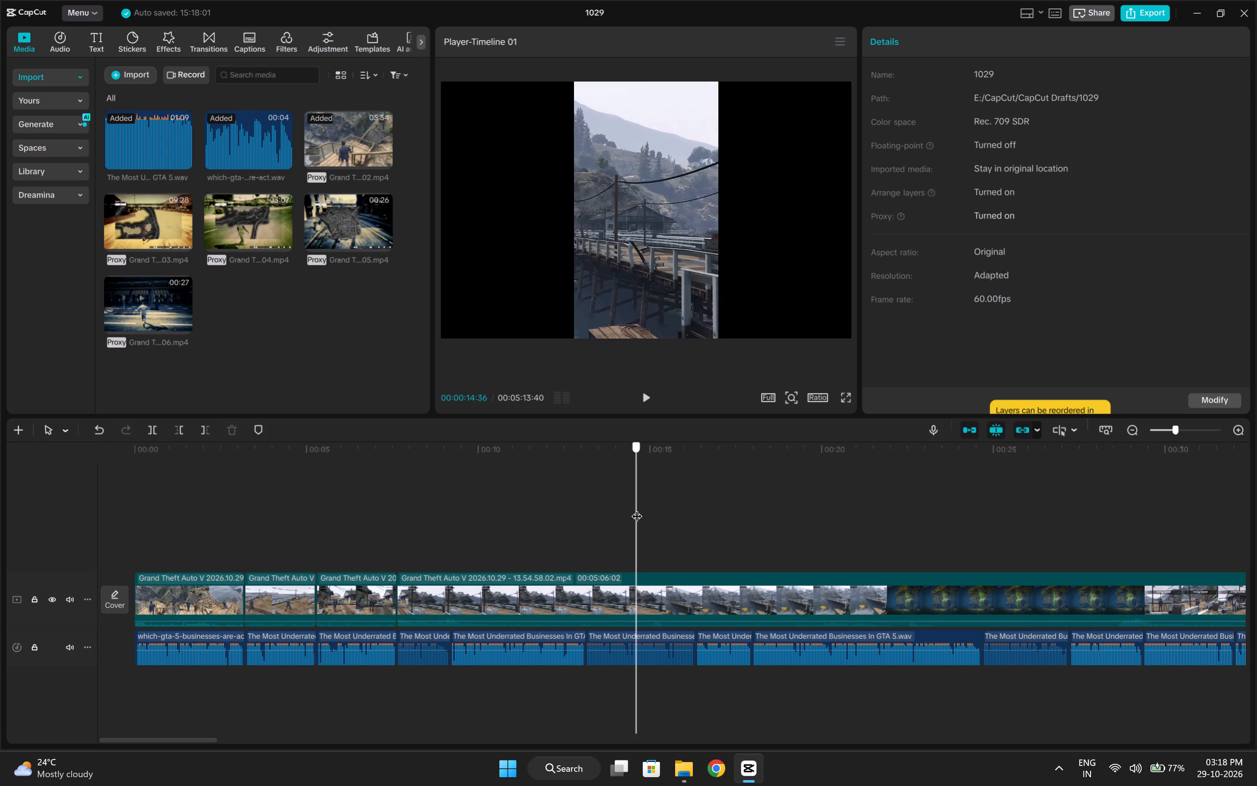
drag(636, 508, 633, 510)
key(ctrl+b)
click(690, 522)
drag(690, 522, 785, 512)
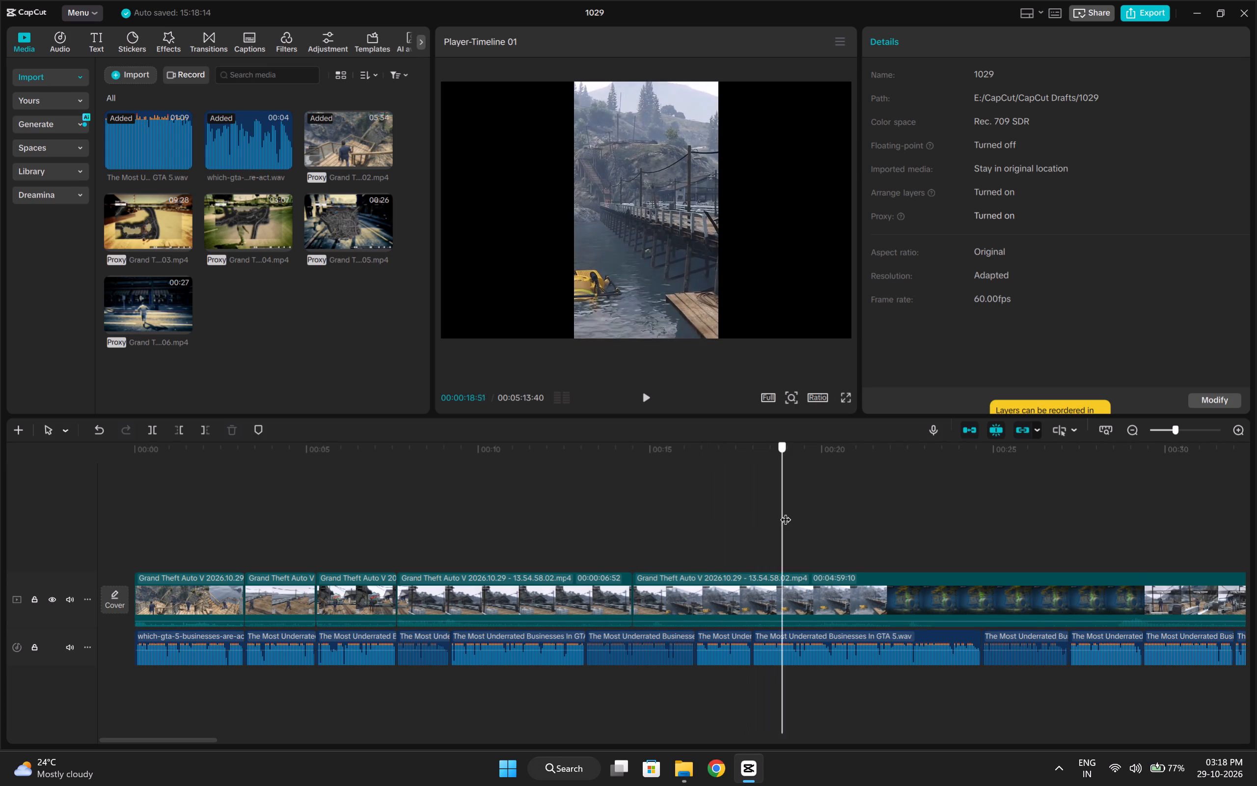
drag(785, 512, 864, 500)
key(ctrl+b)
Move the isolated pier-over-water shot to second place in the main track and delete the old second clip.
click(719, 545)
drag(713, 595, 344, 632)
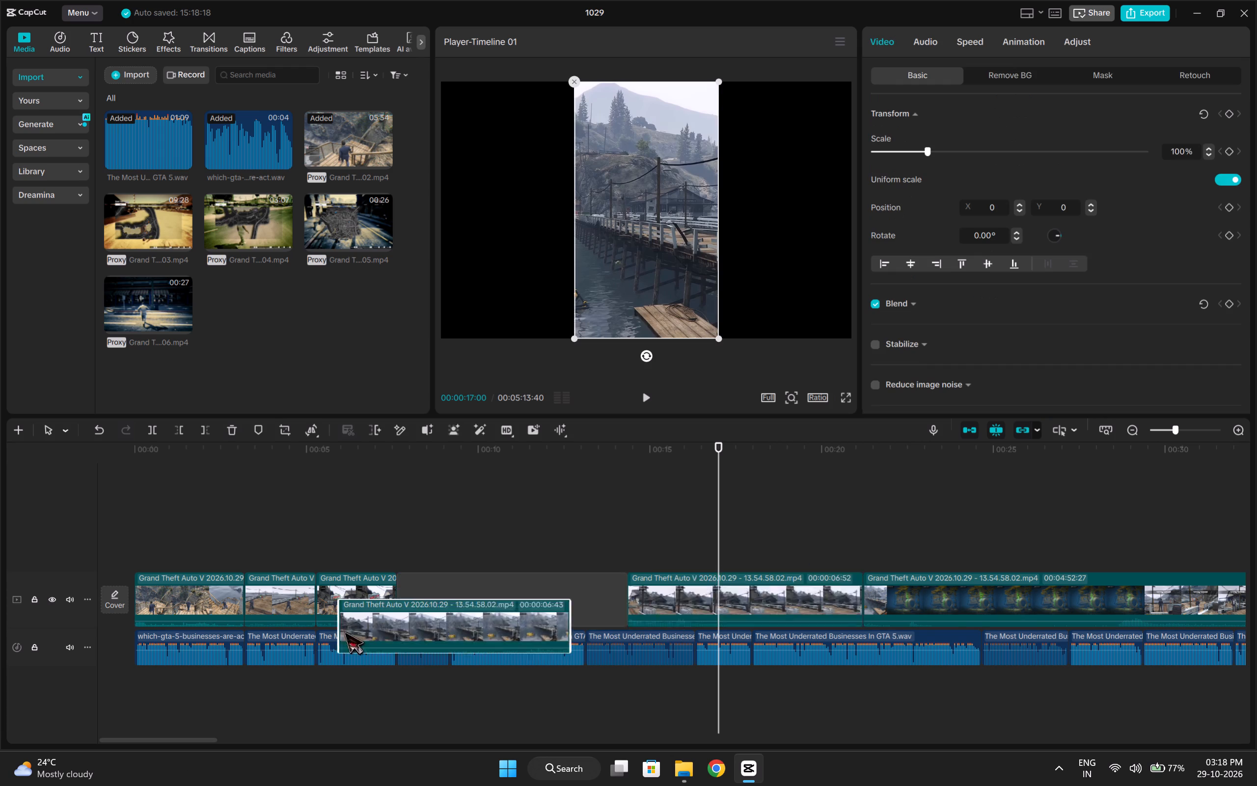
drag(344, 632, 280, 613)
click(503, 531)
drag(503, 531, 509, 539)
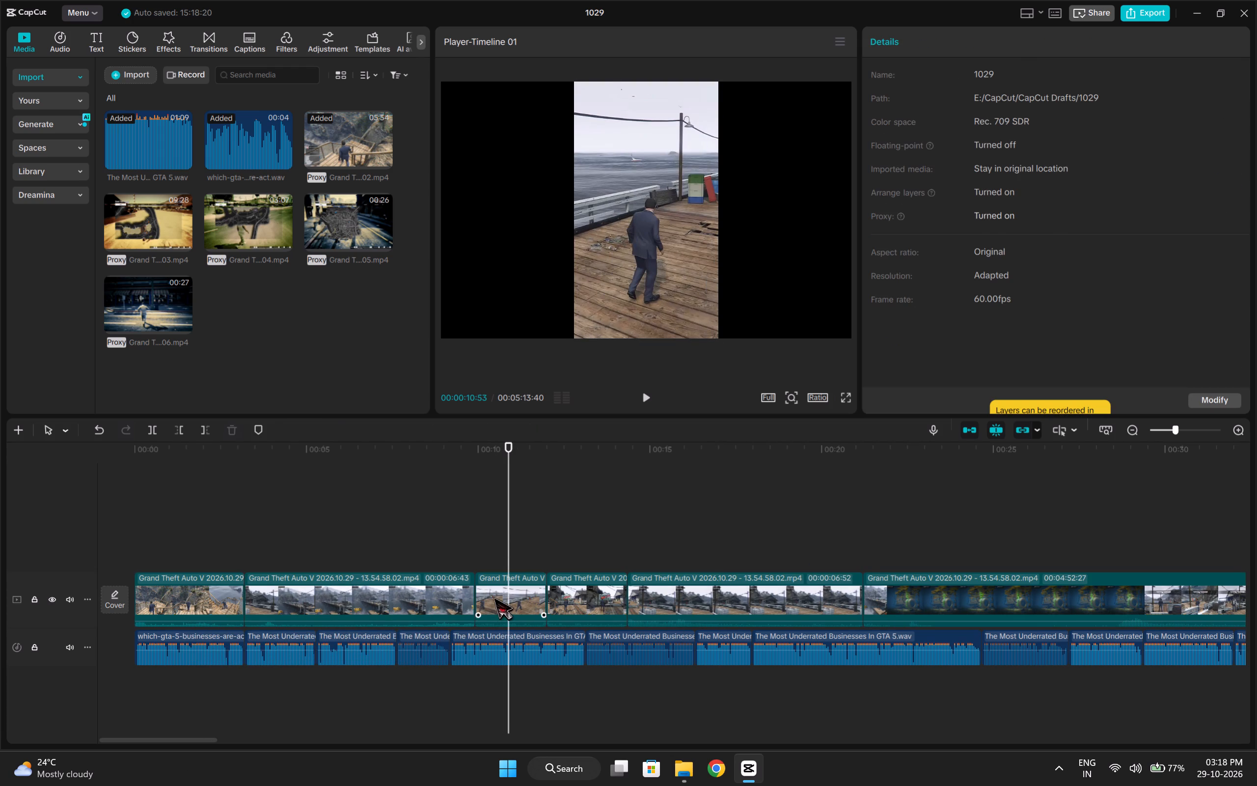
click(493, 597)
key(BackSpace)
Play the new second clip and trim its start up to 00:00:06:18, as the yellow submarine enters the shot.
click(236, 526)
key(space)
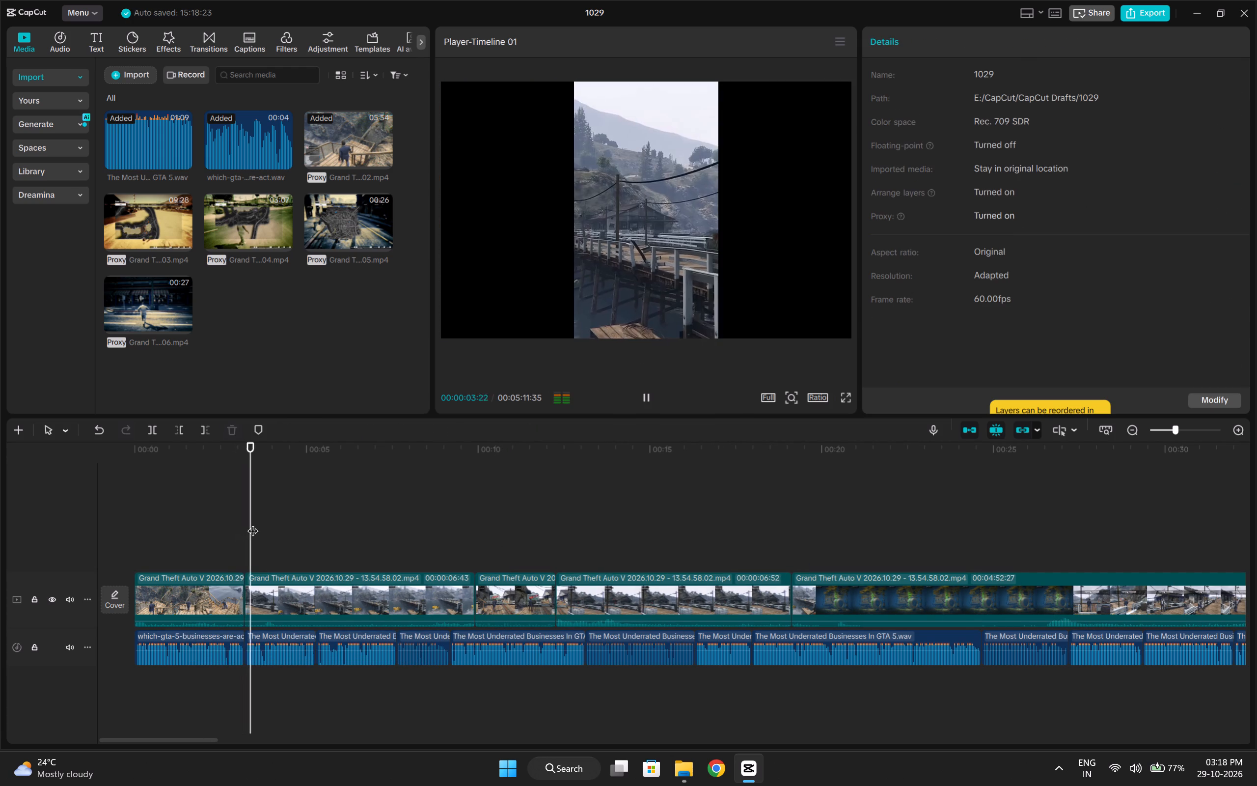
key(space)
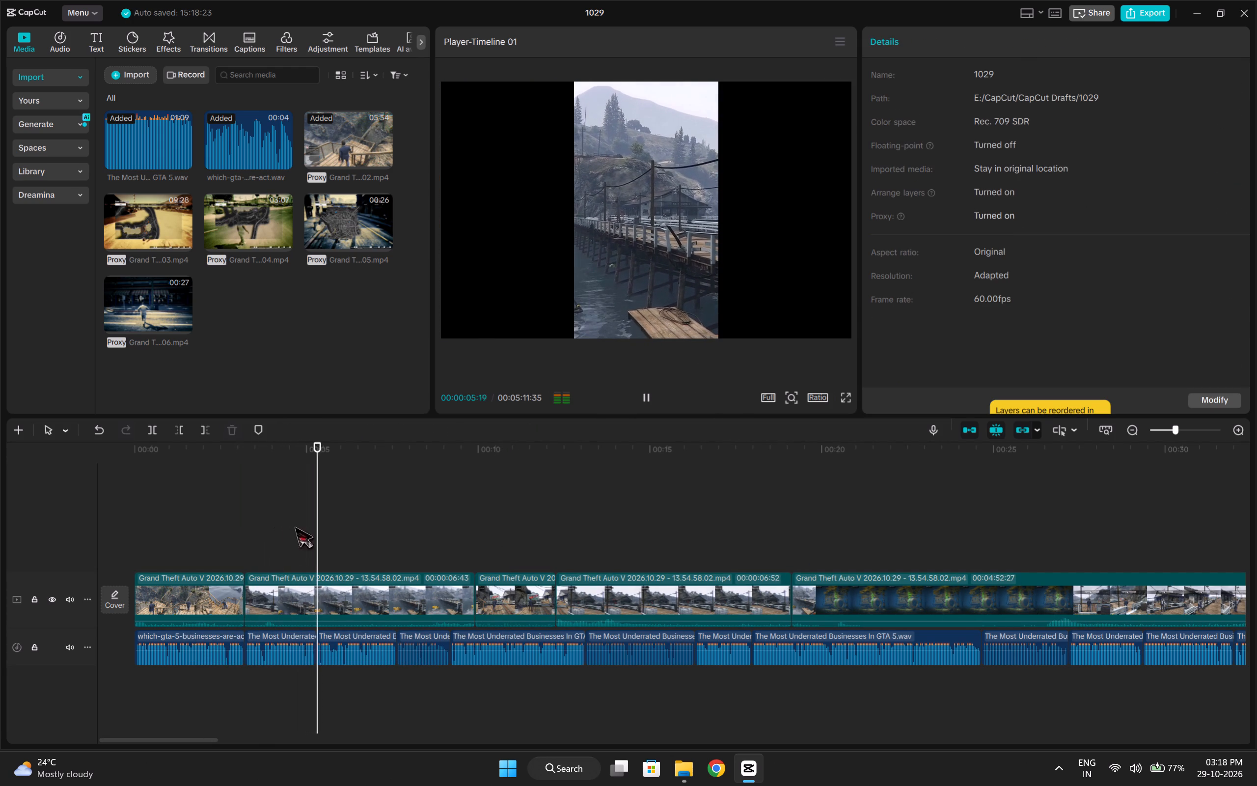
click(320, 529)
drag(320, 529, 351, 530)
text(q)
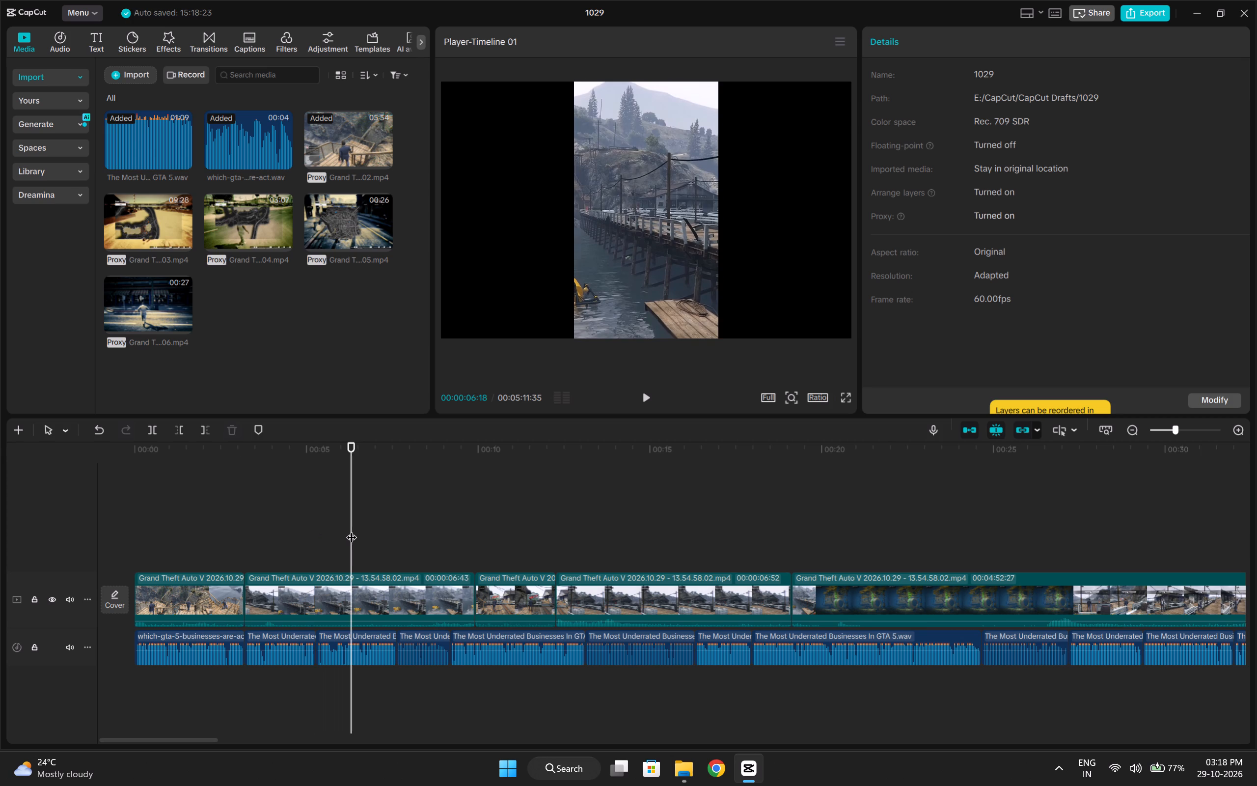
Trim the end of the yellow submarine clip to 00:00:05:17, where the second voiceover clip ends.
key(space)
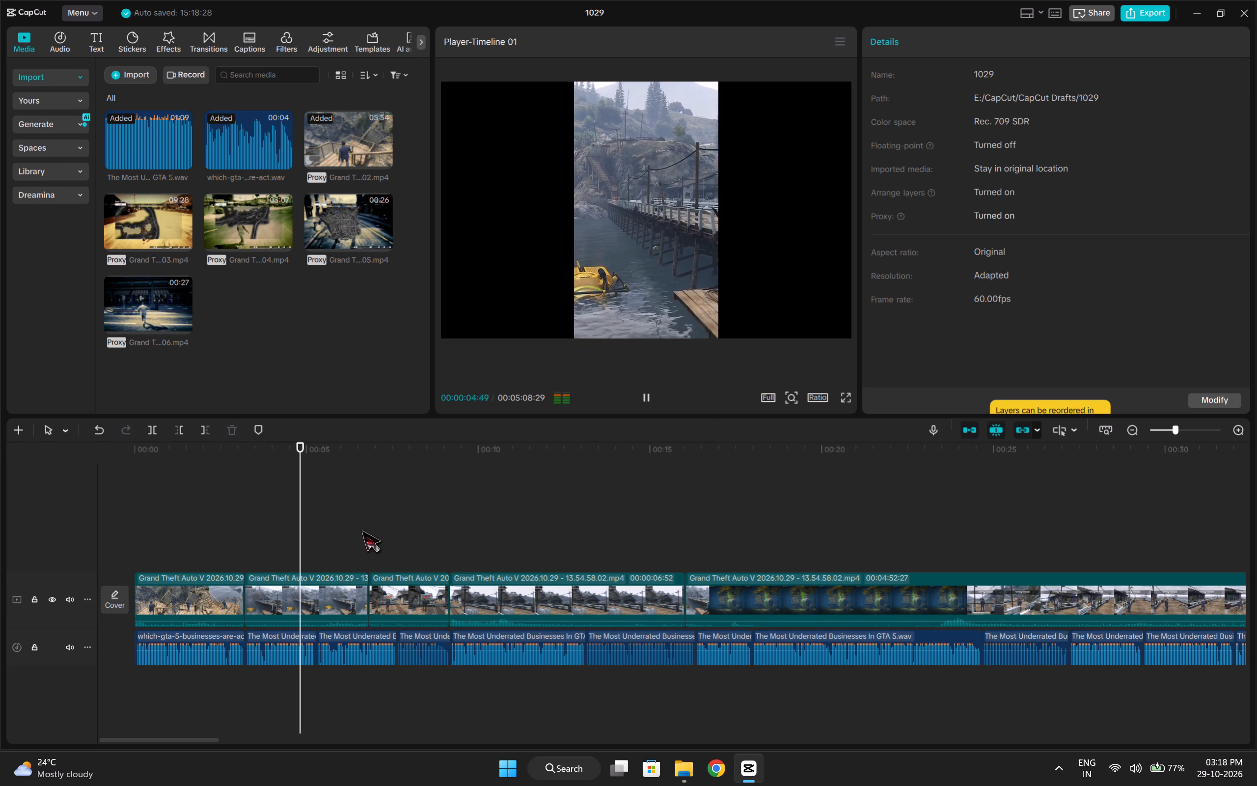
key(space)
click(319, 538)
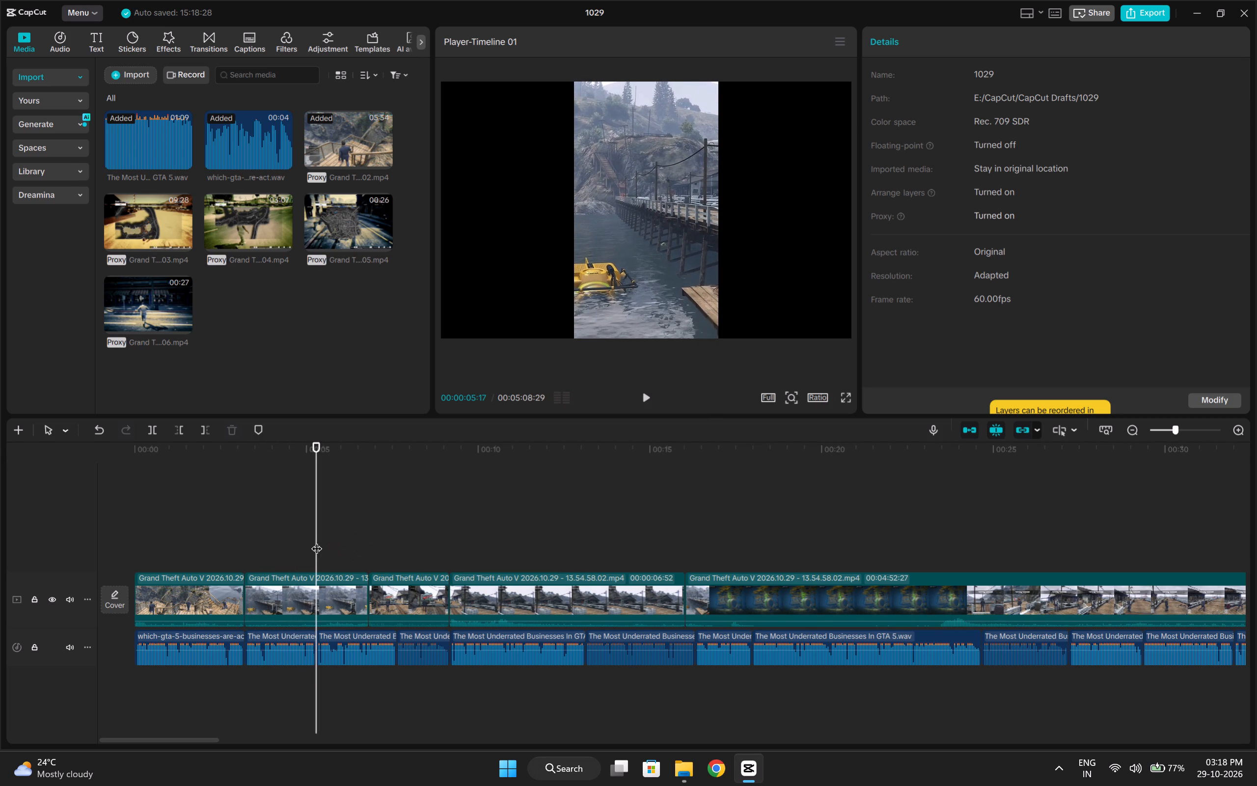
text(w)
Duplicate the third clip, showing the For Sale sign, onto a track above the original, starting at 00:00:05:17.
key(space)
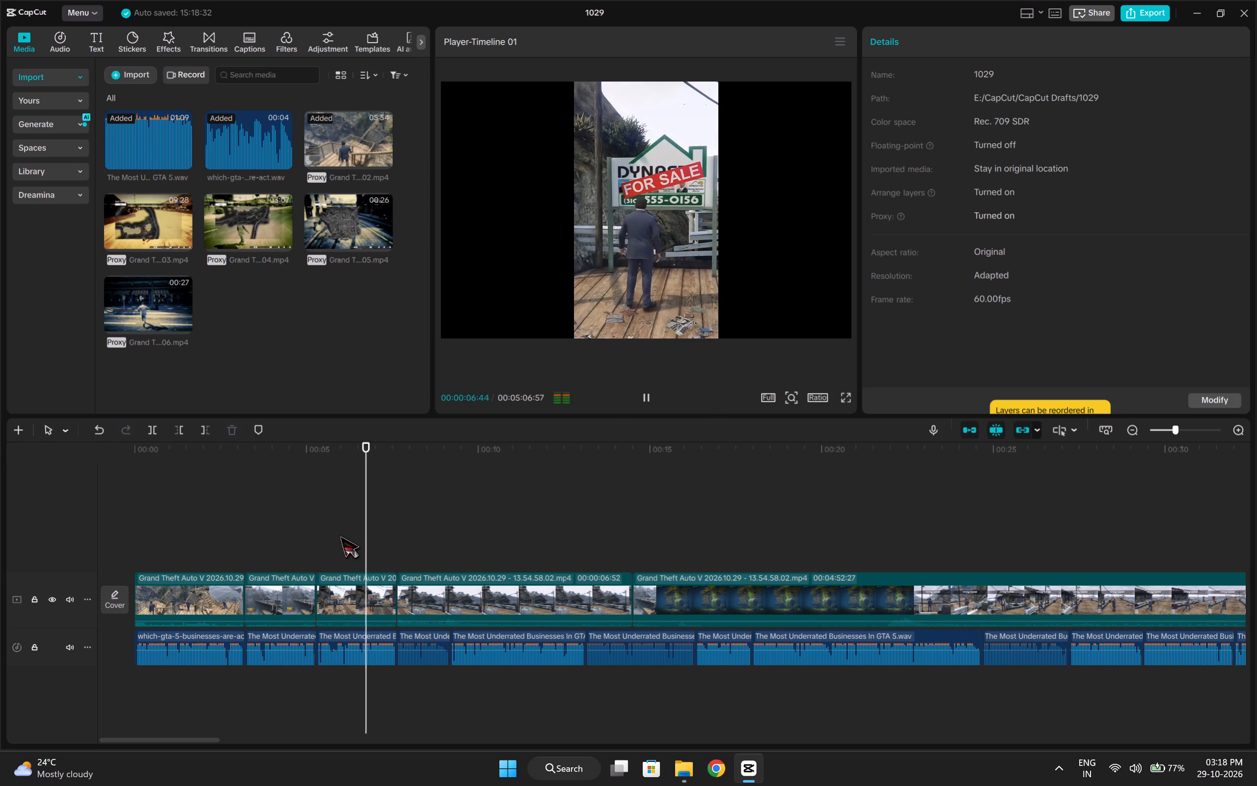
key(space)
click(353, 589)
key(ctrl+c)
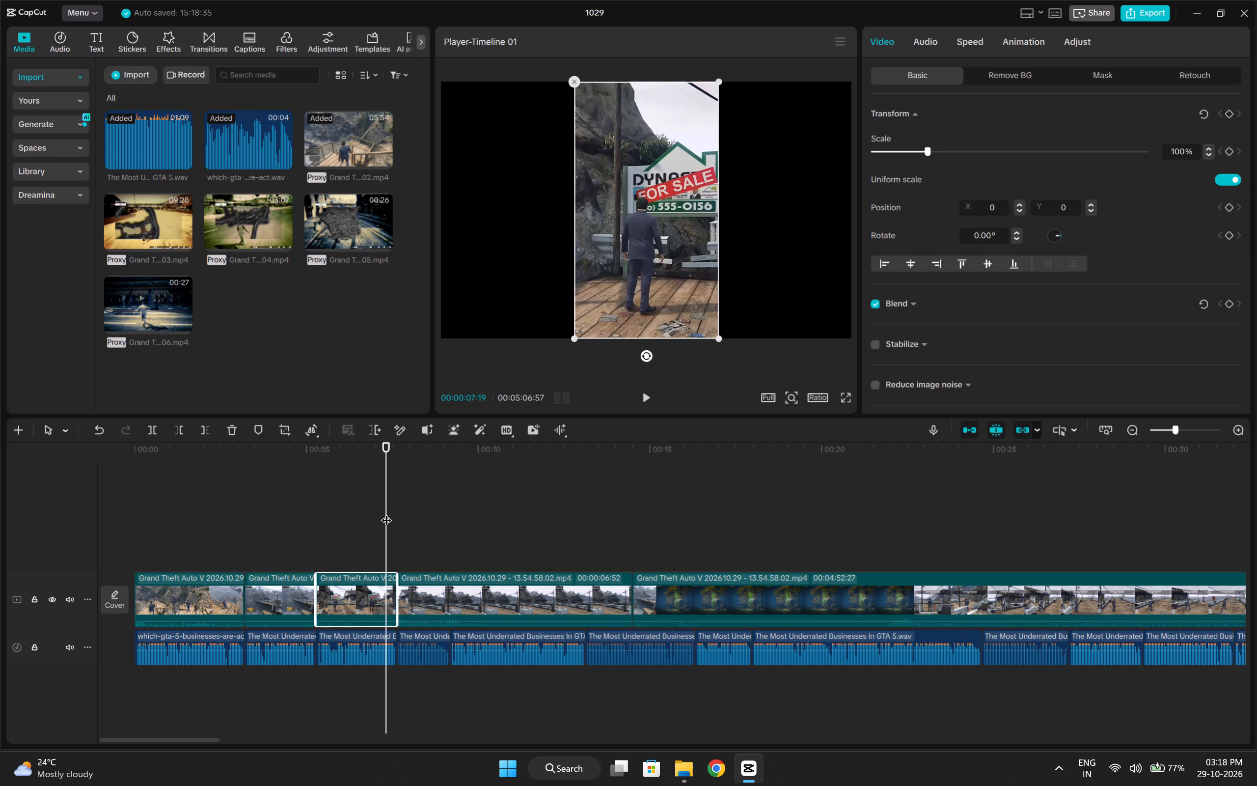
drag(388, 510, 317, 527)
key(ctrl+v)
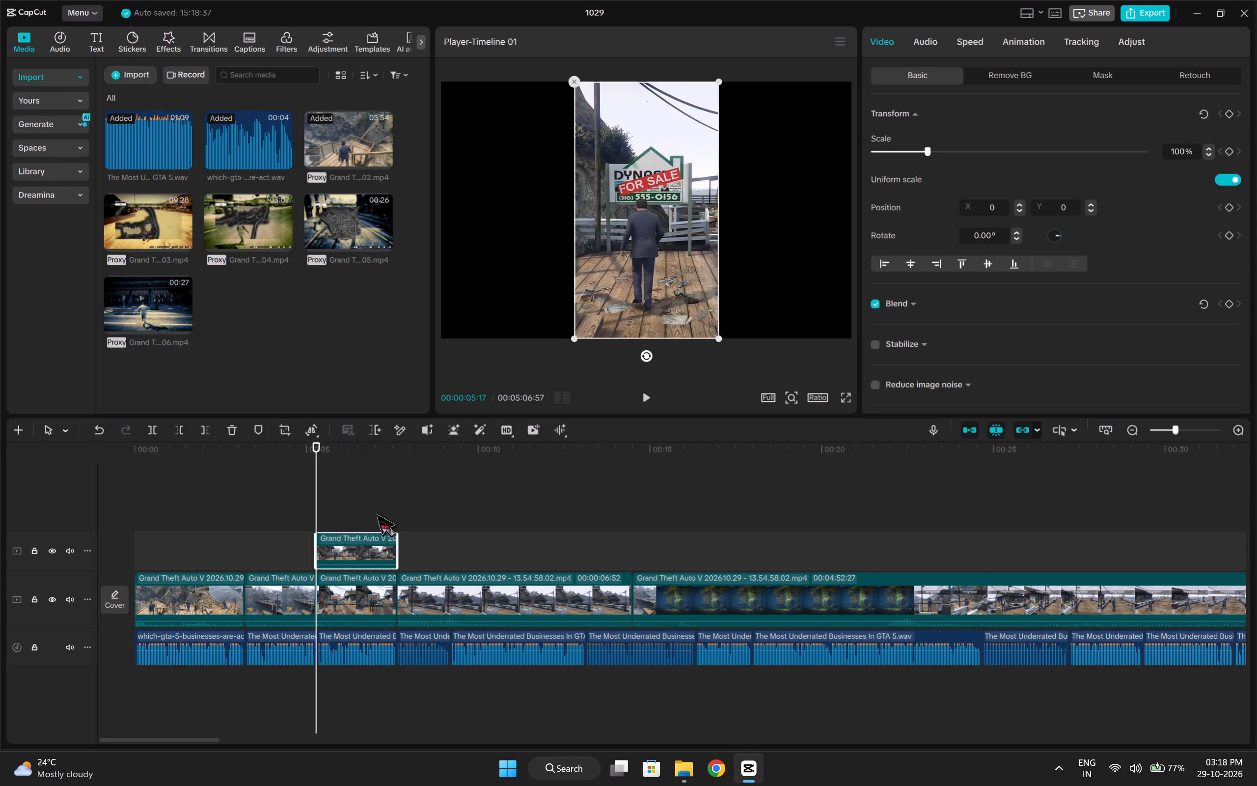
Reset the overlay copy's crop and crop it freely to the Sonar Collections Dock cost and income box.
click(291, 431)
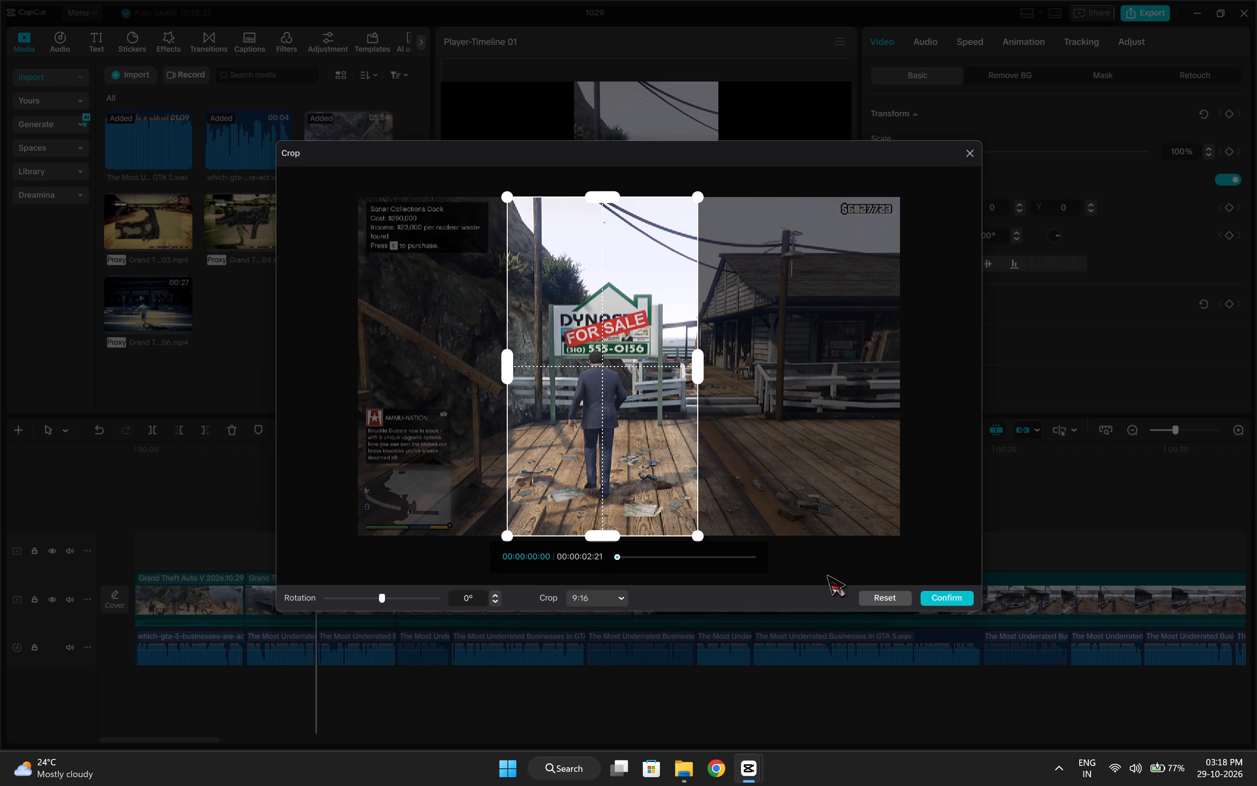
click(880, 599)
drag(897, 533, 508, 383)
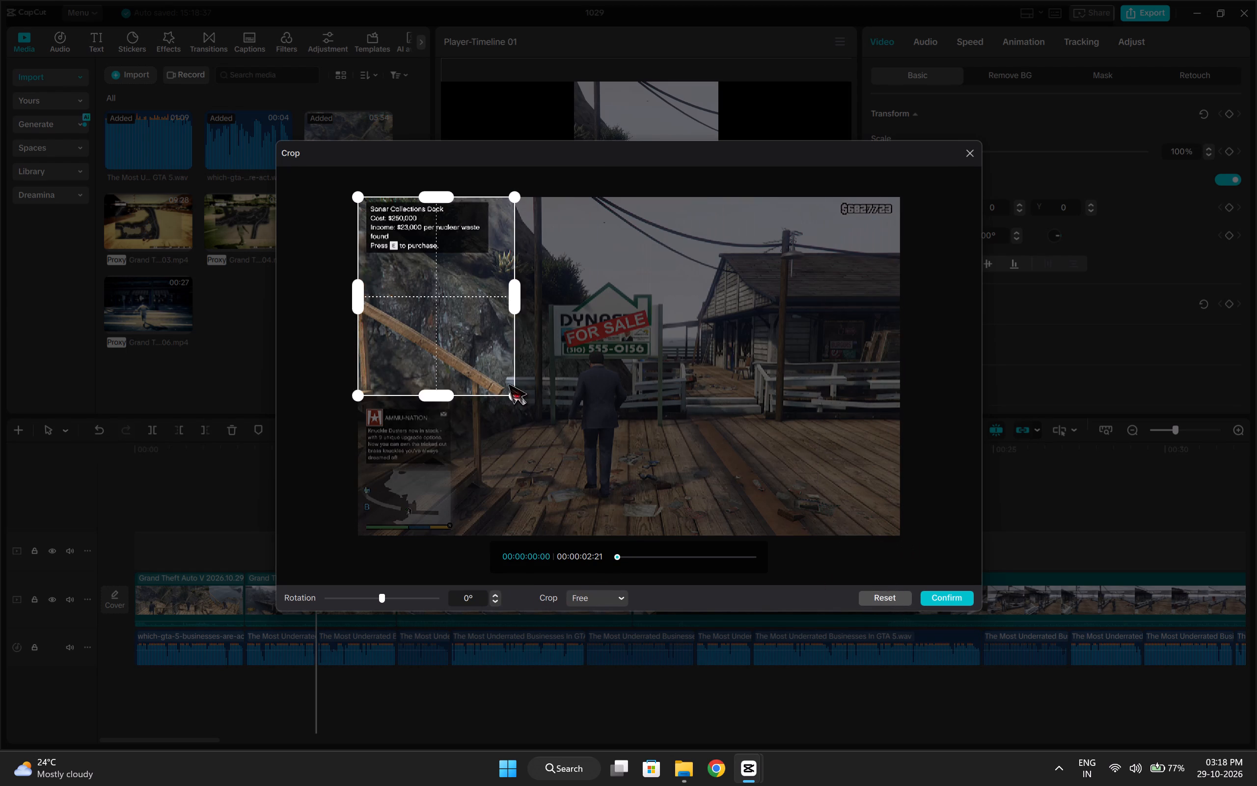
drag(508, 383, 496, 228)
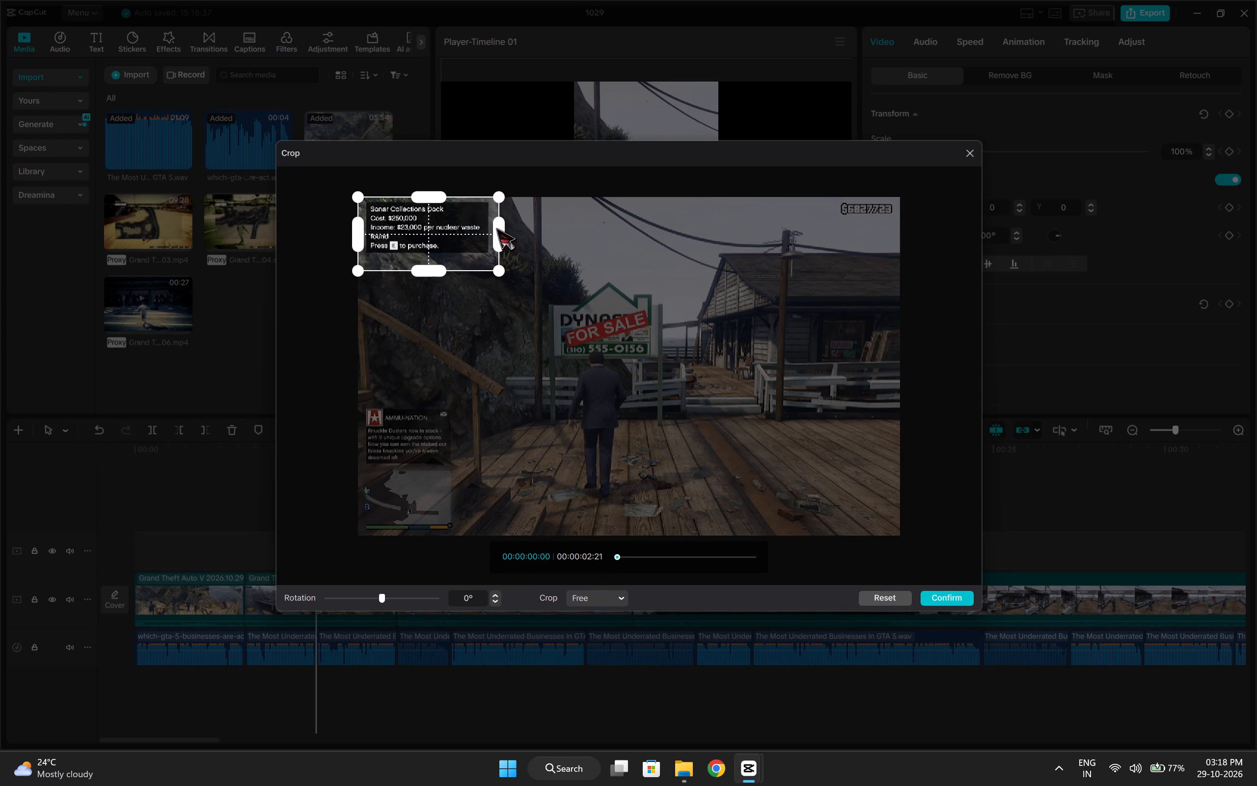
drag(496, 228, 492, 221)
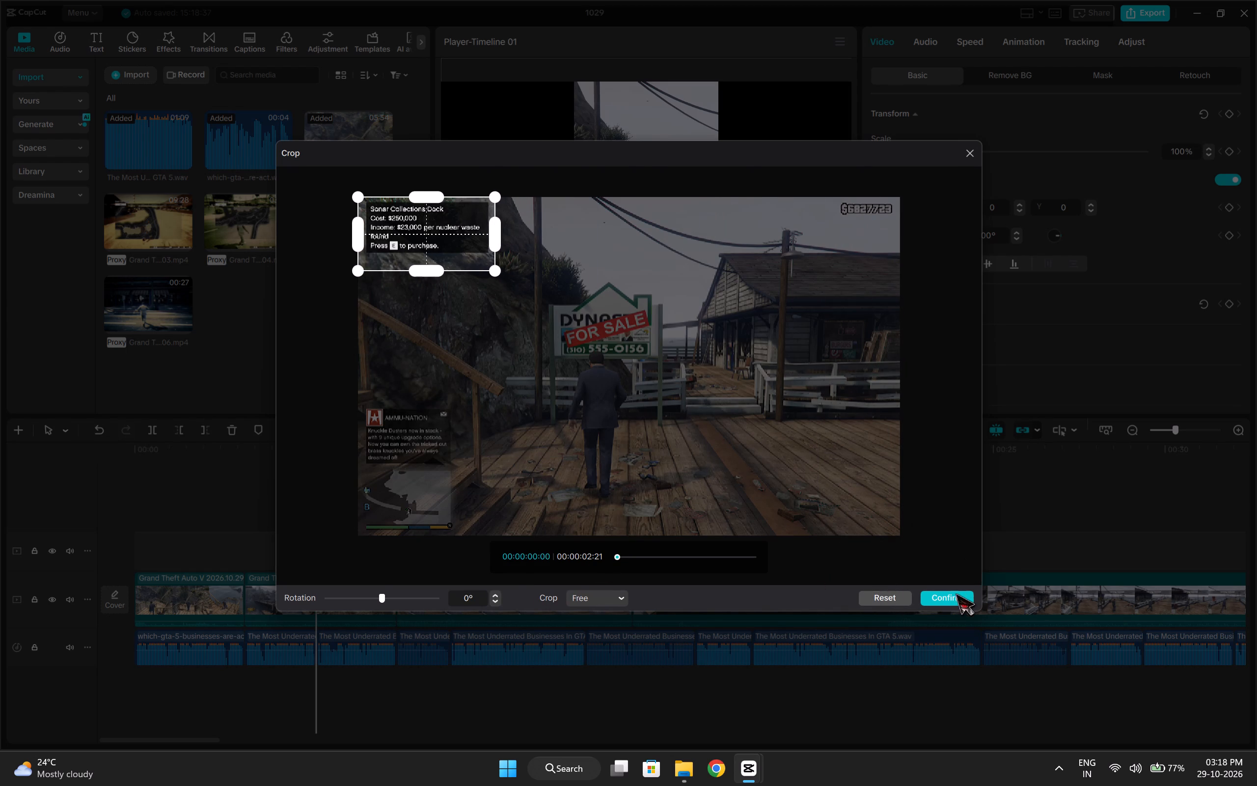
click(956, 593)
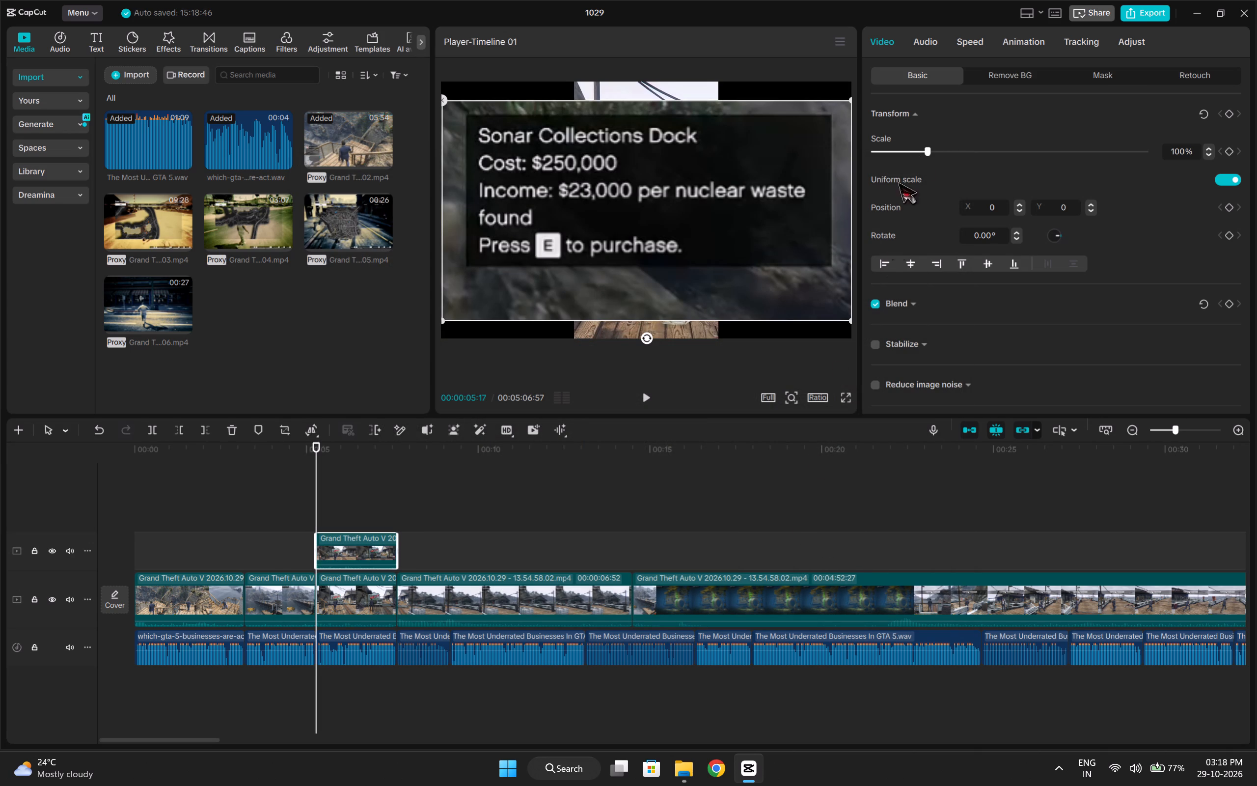
Add a rectangle mask to the overlay, sized about 556 by 226 around all the Sonar Collections Dock text.
click(1102, 81)
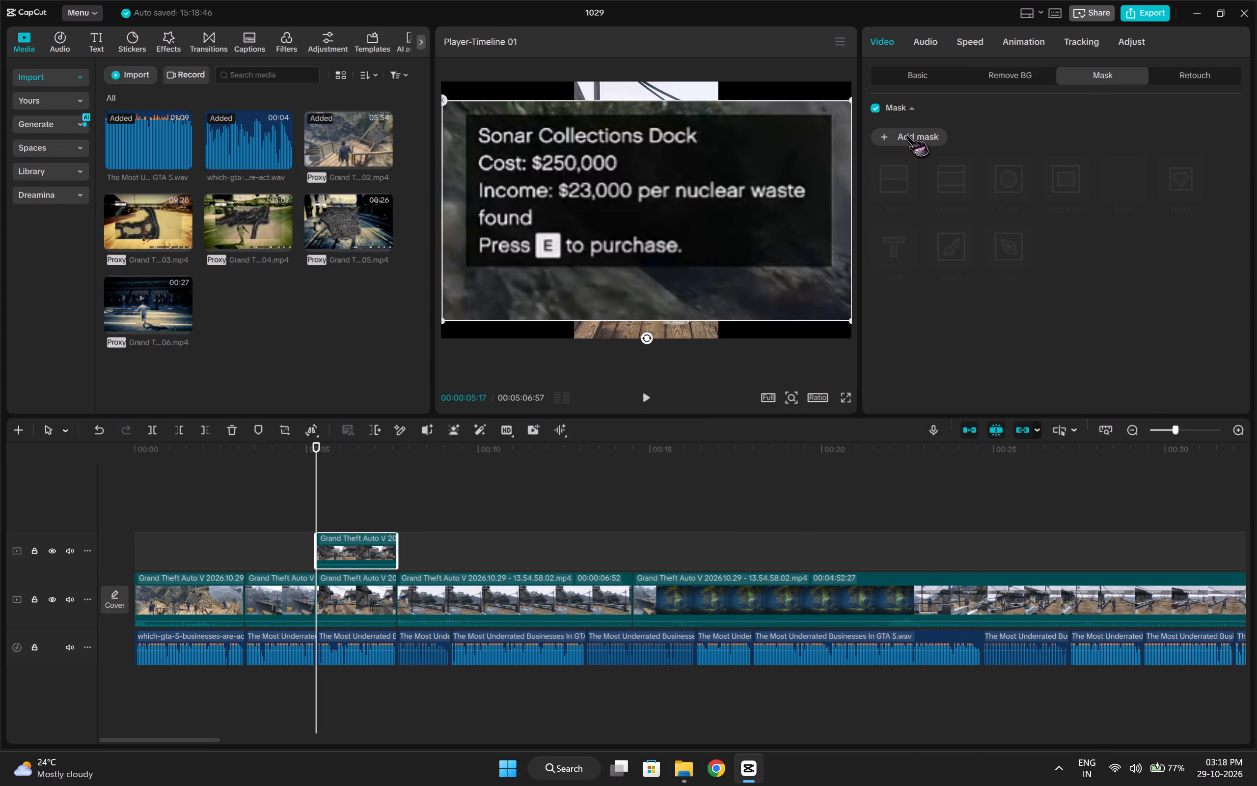
click(905, 135)
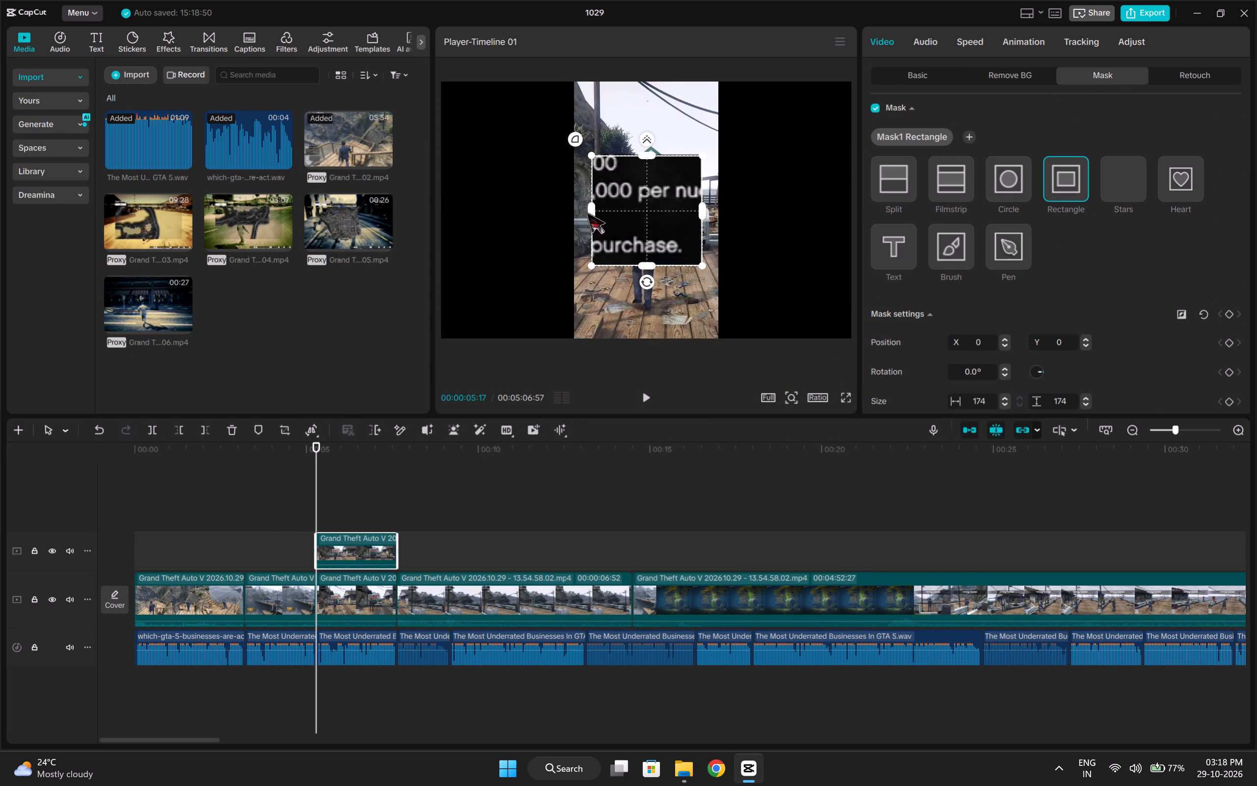
drag(586, 212, 505, 218)
click(596, 209)
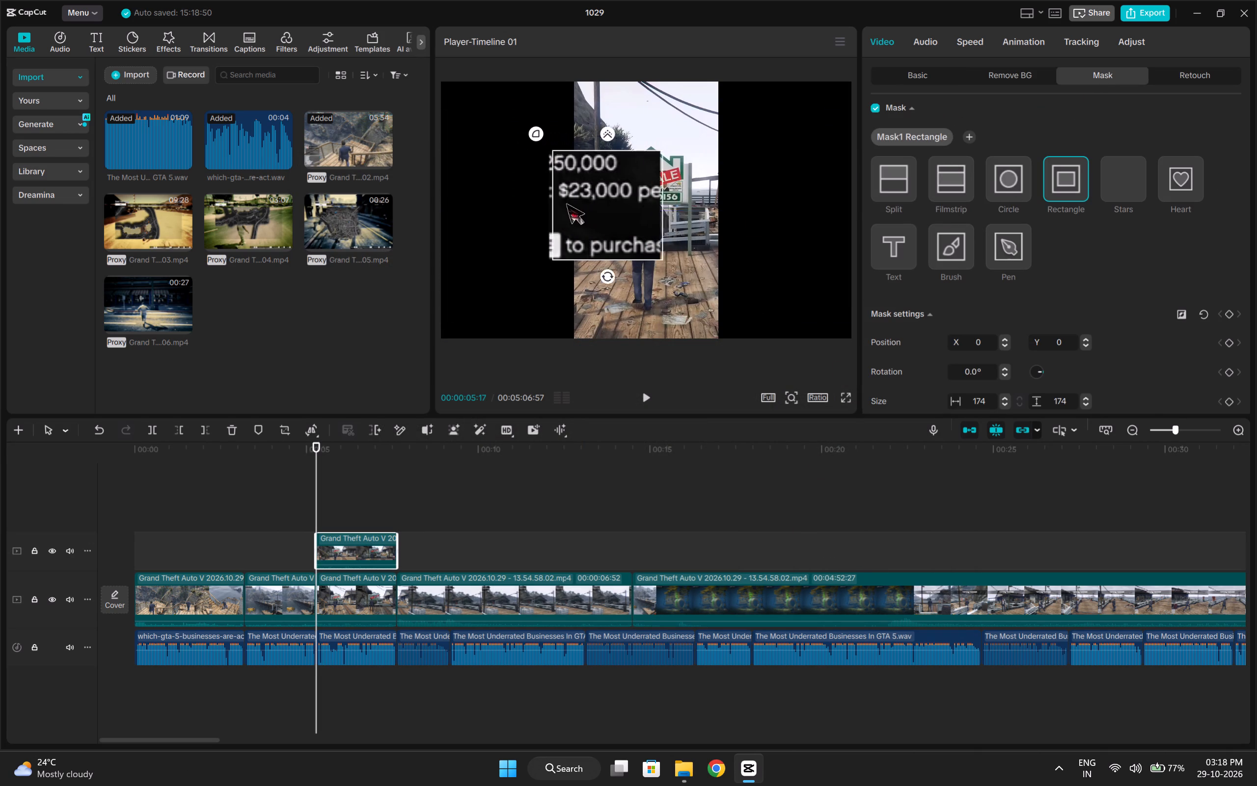
drag(591, 214, 509, 220)
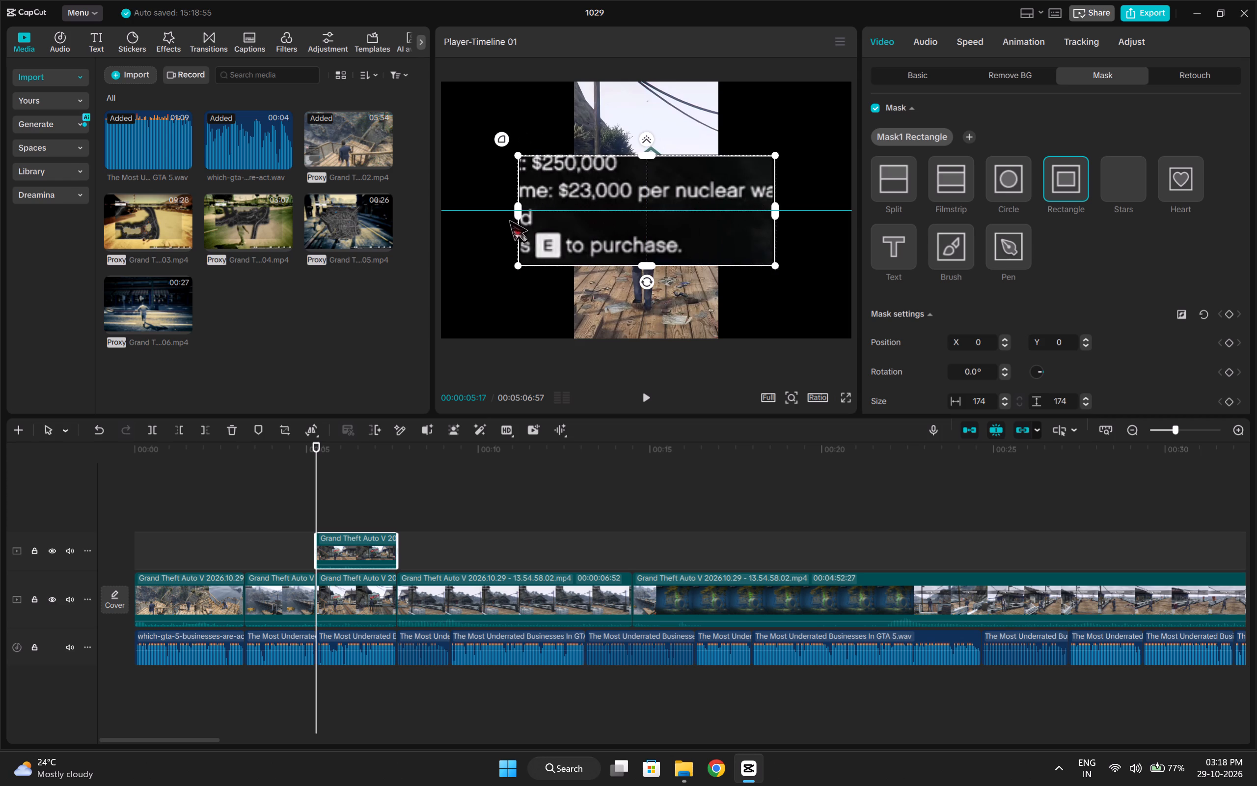
drag(509, 220, 469, 224)
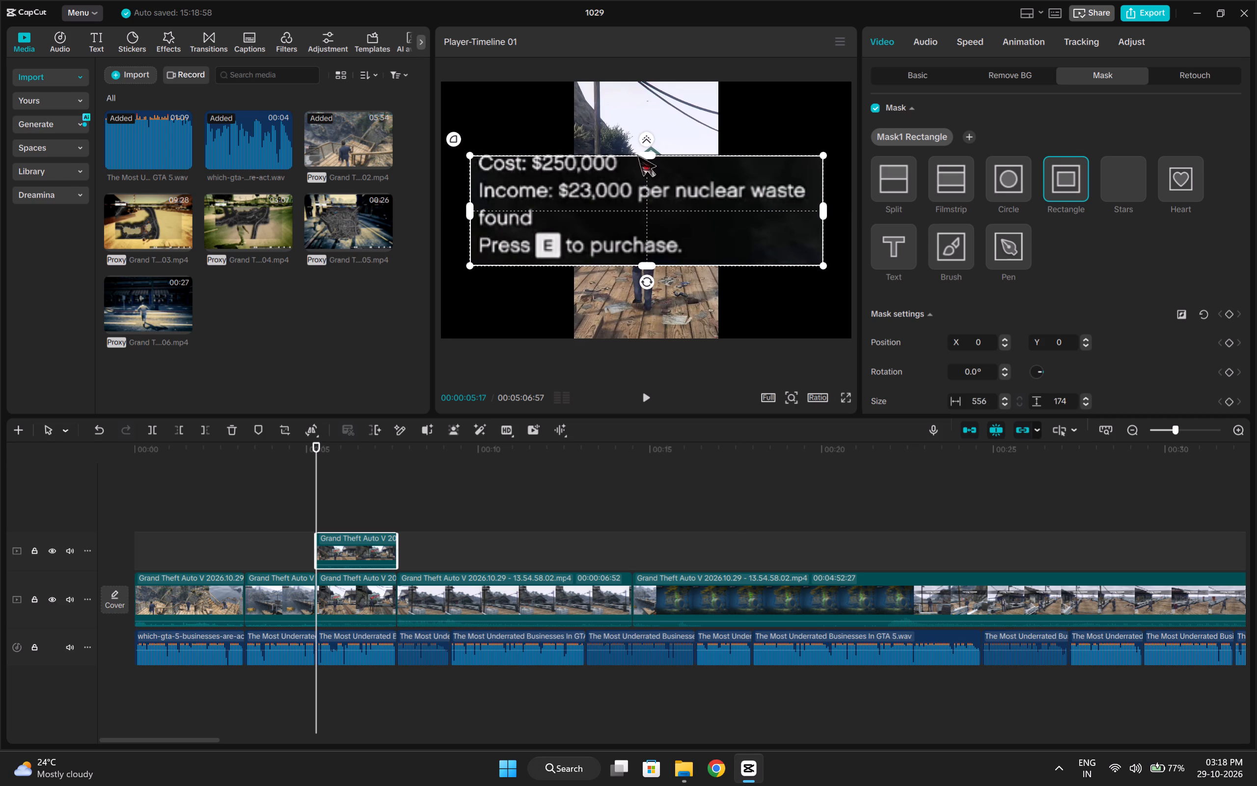
click(637, 155)
drag(644, 263, 642, 305)
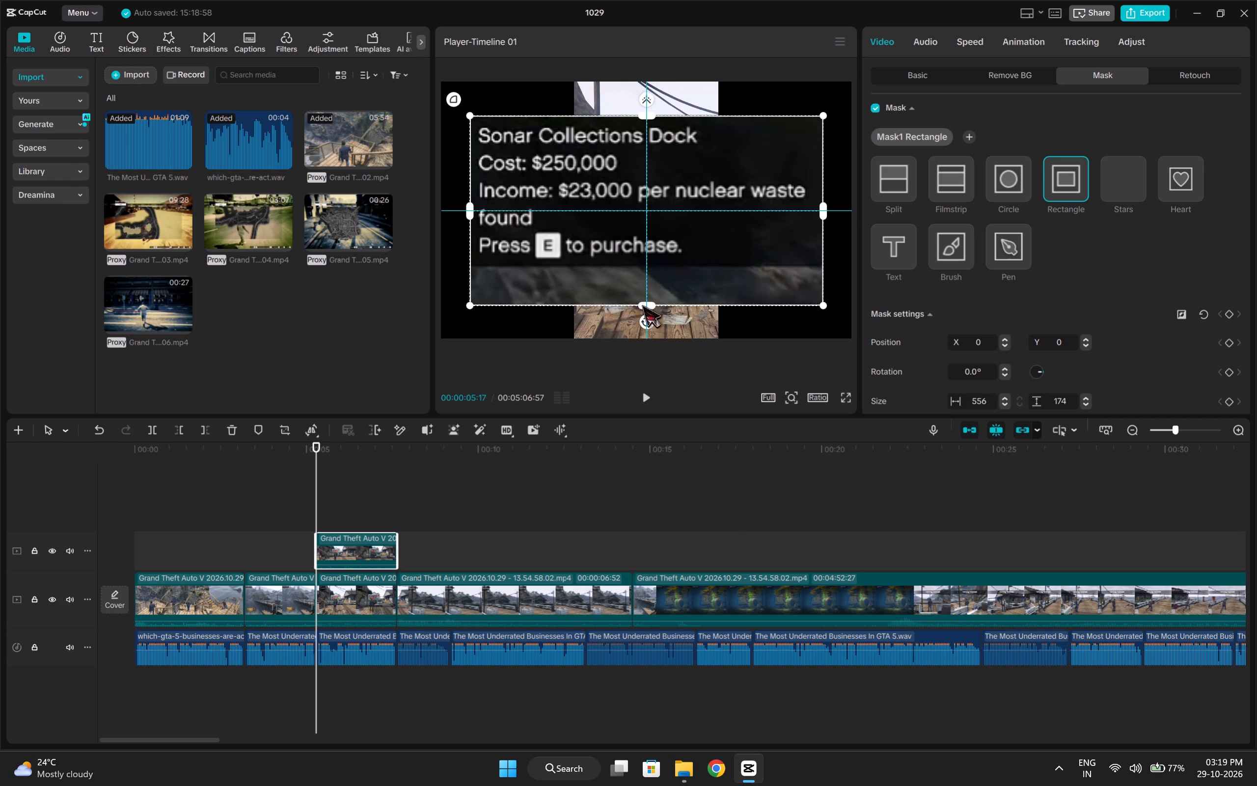
drag(642, 305, 646, 273)
drag(647, 227, 643, 206)
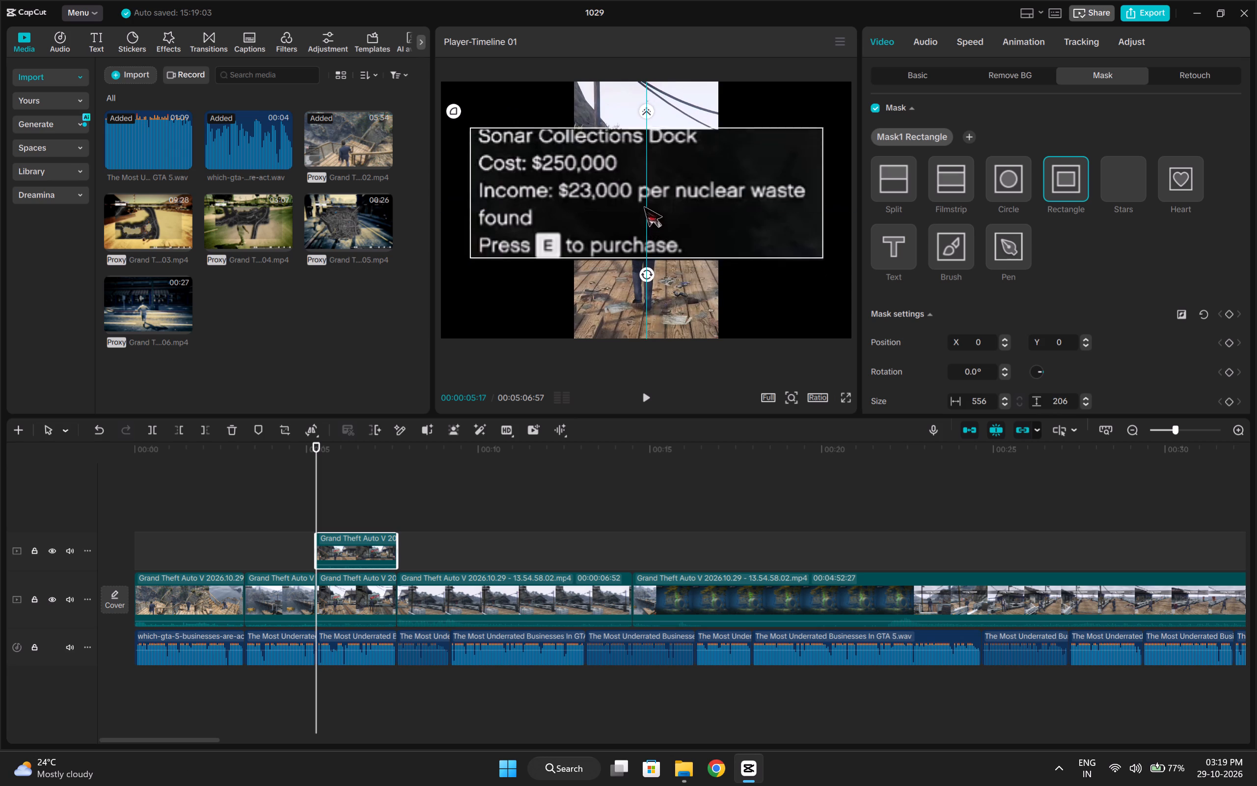
drag(643, 206, 645, 205)
drag(650, 255, 649, 258)
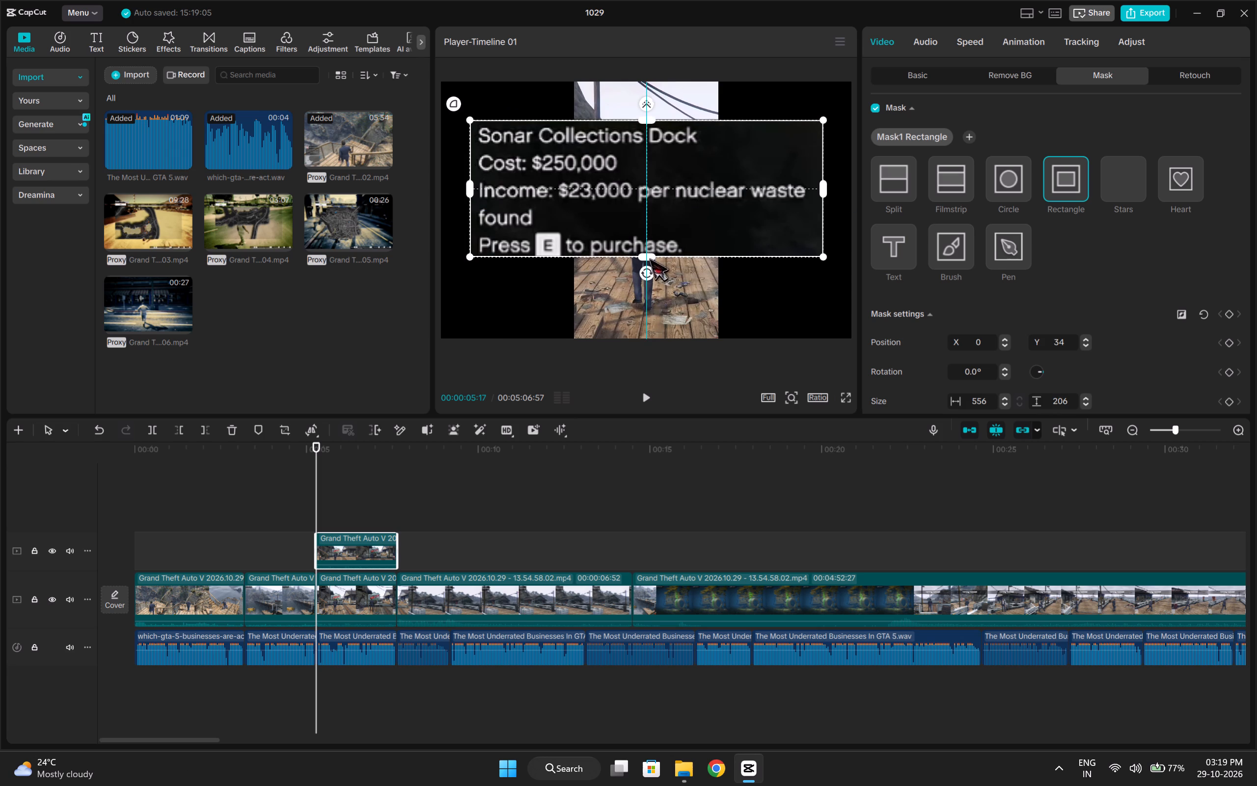
drag(649, 258, 649, 261)
click(650, 218)
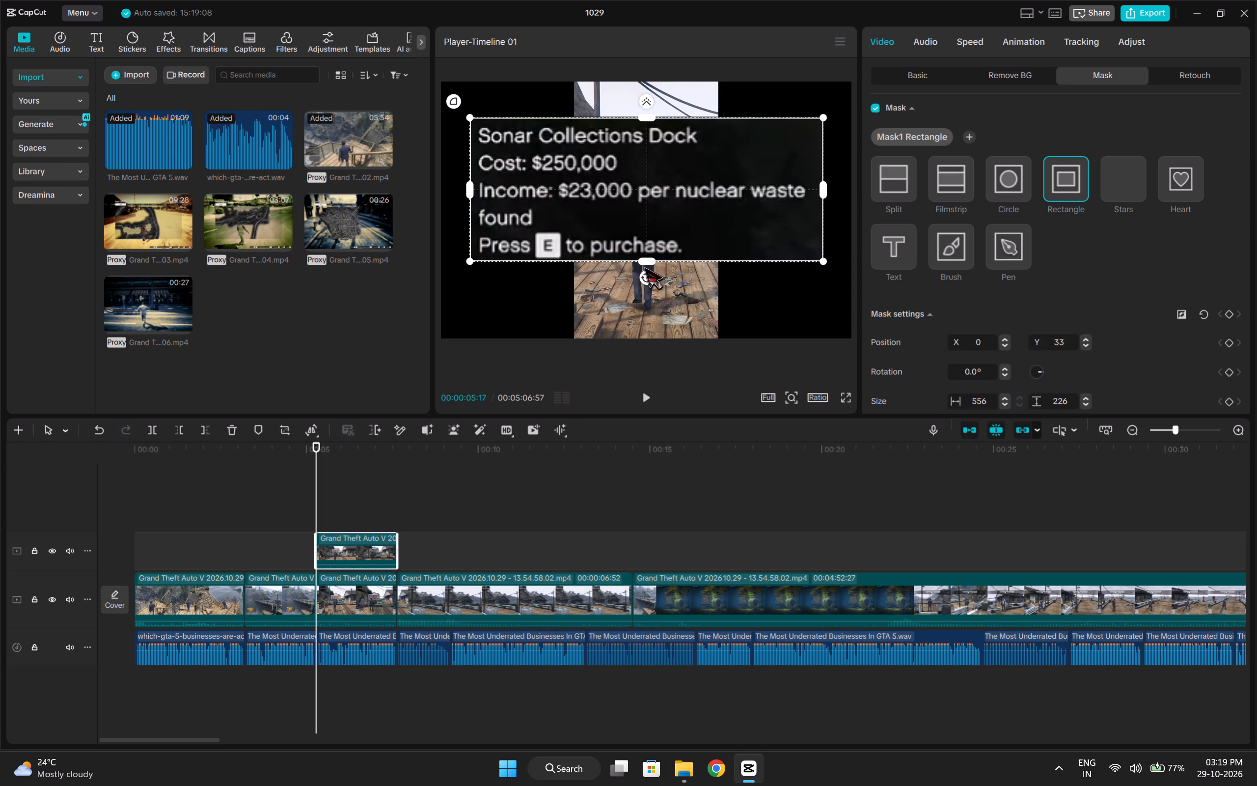
Tighten the rectangle mask to about 539 by 167 at X -8, Y 54, leaving out the "Press E to purchase" line.
drag(652, 263, 656, 244)
drag(662, 212, 663, 197)
drag(826, 172, 820, 172)
drag(748, 174, 744, 174)
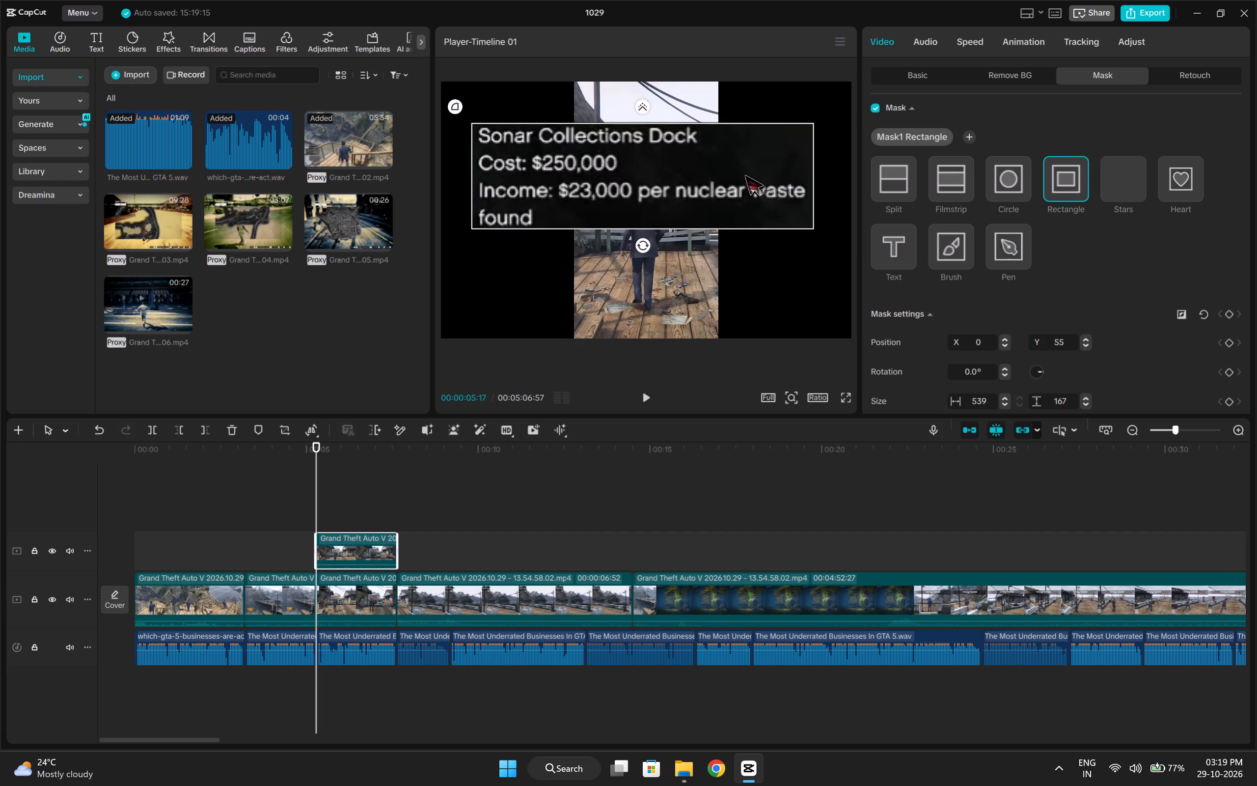
drag(744, 174, 743, 174)
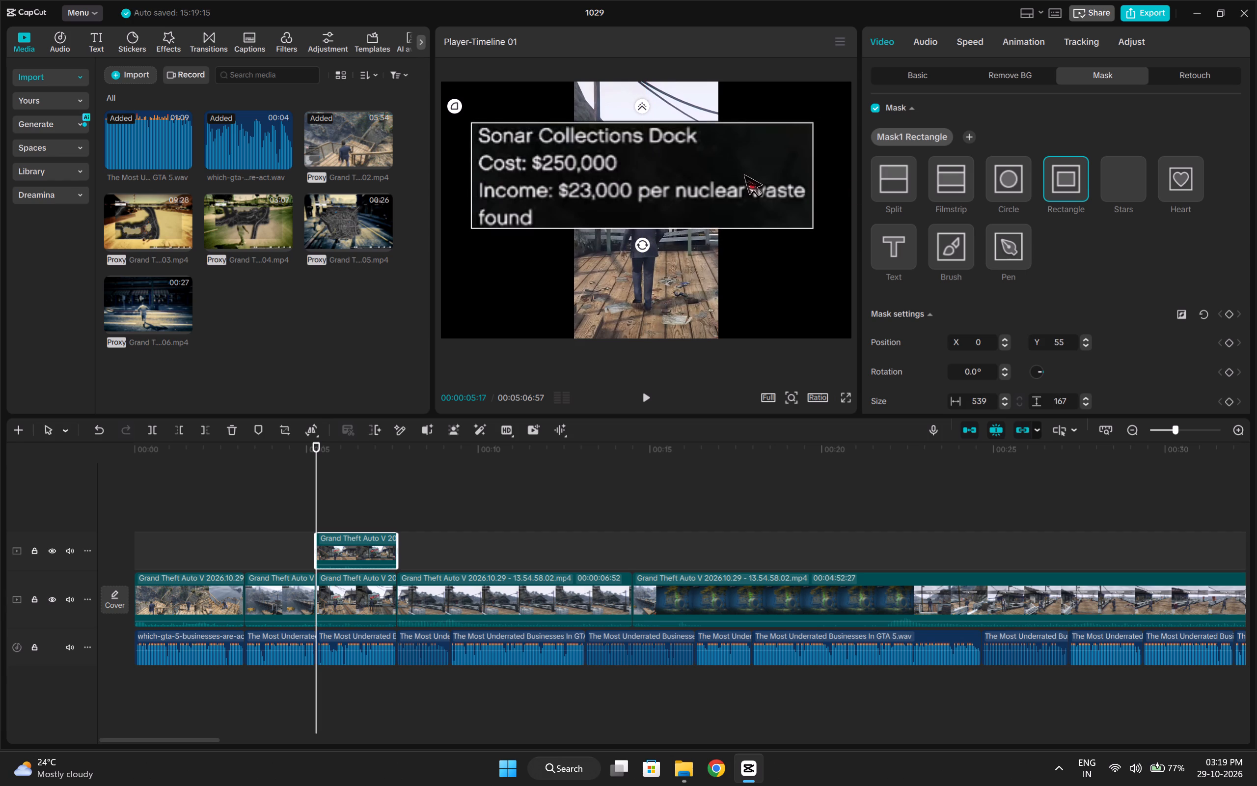
drag(743, 174, 748, 174)
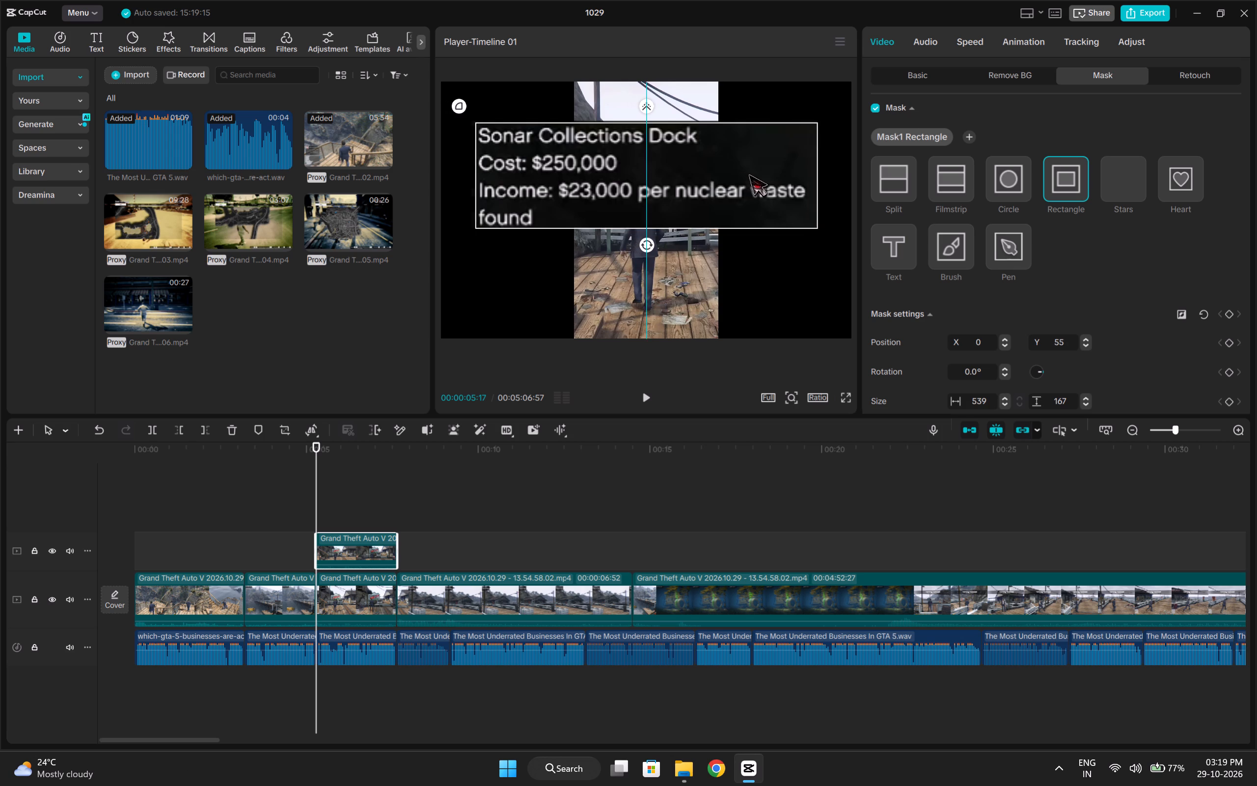
drag(748, 174, 742, 174)
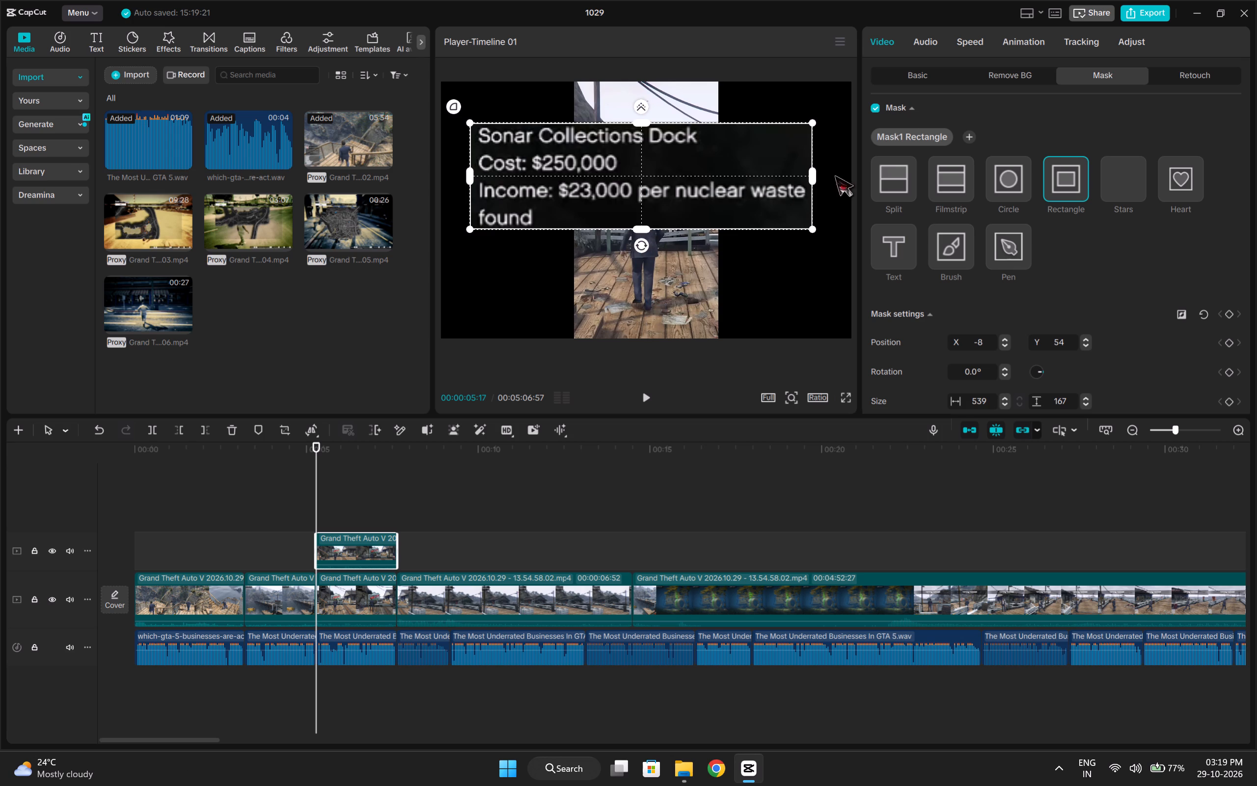
Shrink the masked info overlay to about 39% and centre it near the top of the vertical video at Y 800.
click(930, 76)
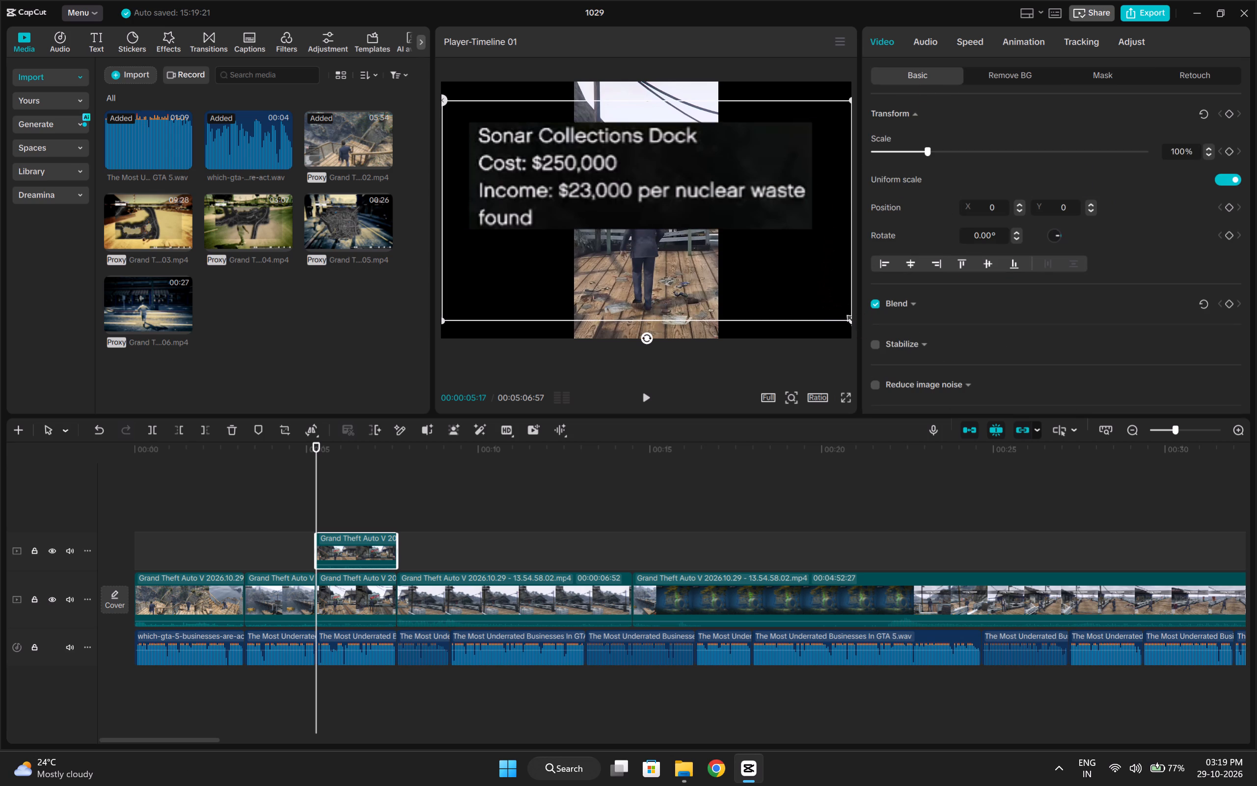
drag(851, 320, 633, 243)
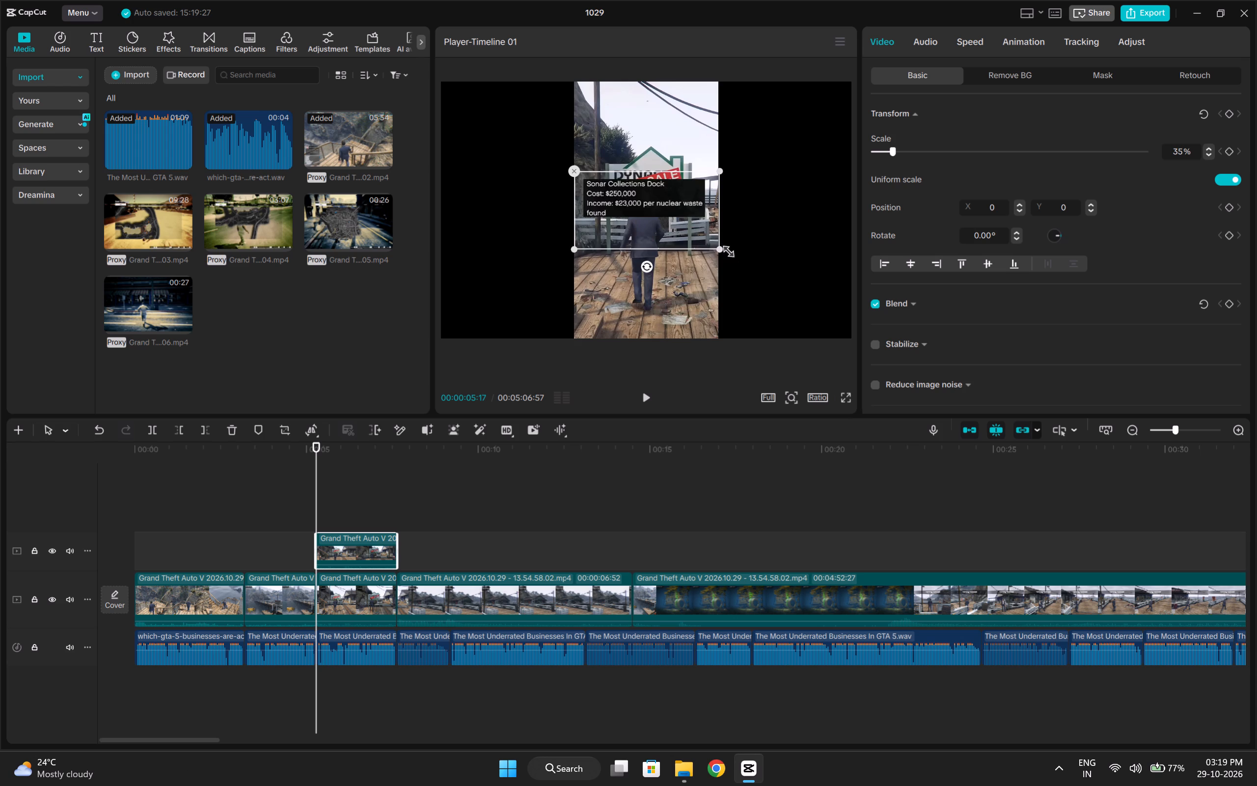
drag(718, 249, 740, 259)
drag(697, 235, 707, 230)
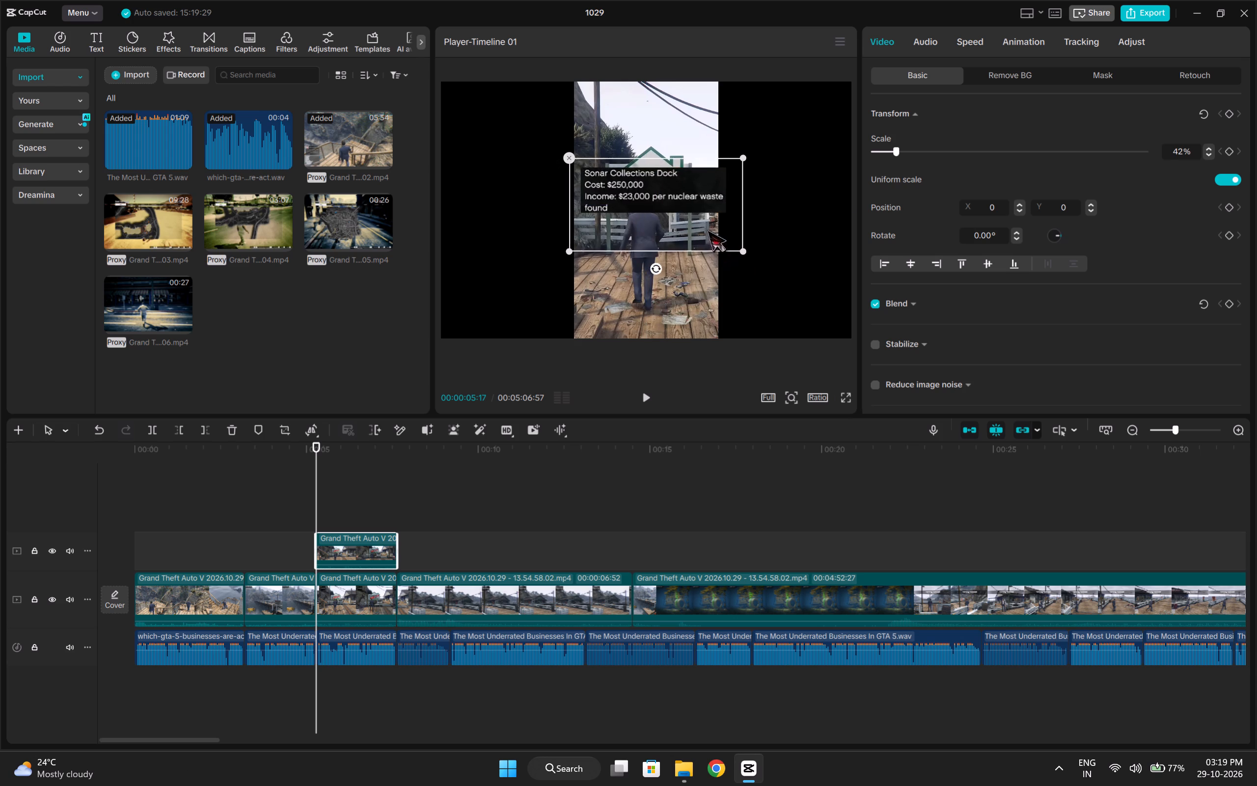
drag(707, 230, 701, 159)
click(734, 179)
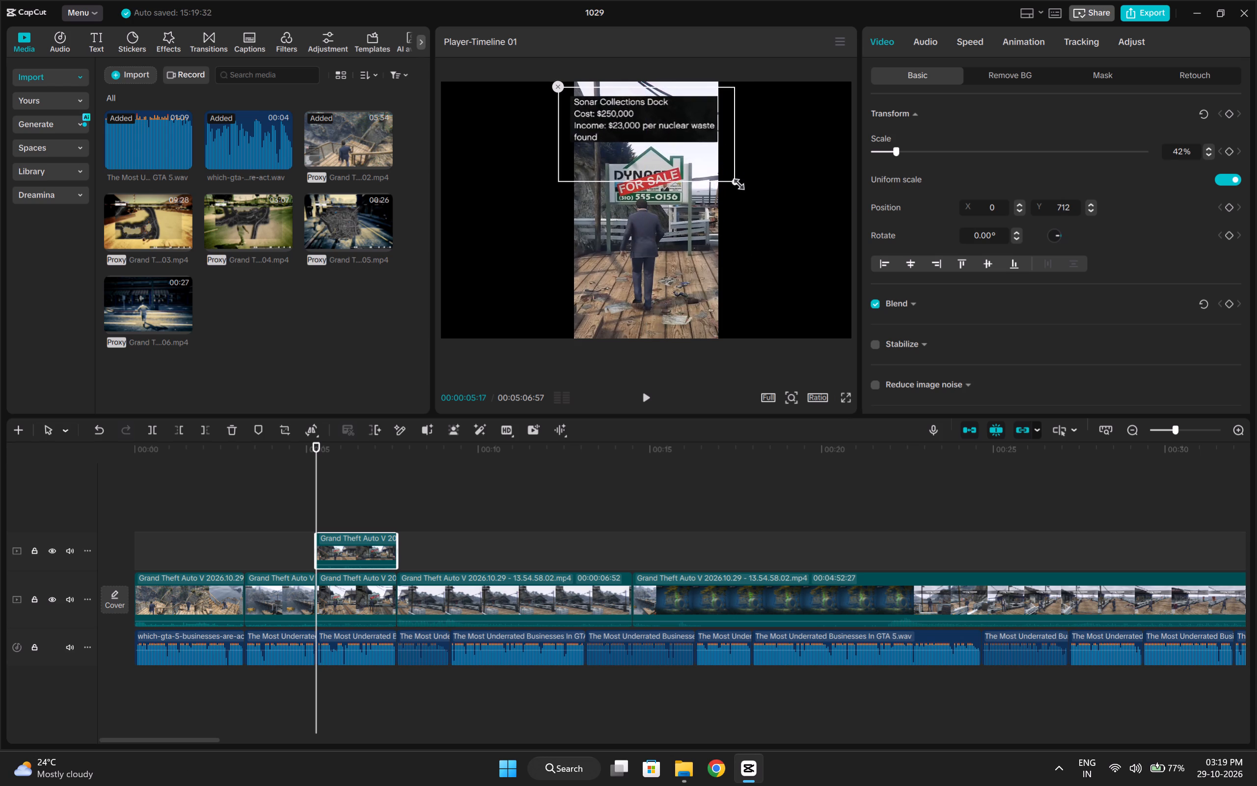
drag(694, 165, 699, 163)
drag(735, 173, 719, 169)
click(698, 155)
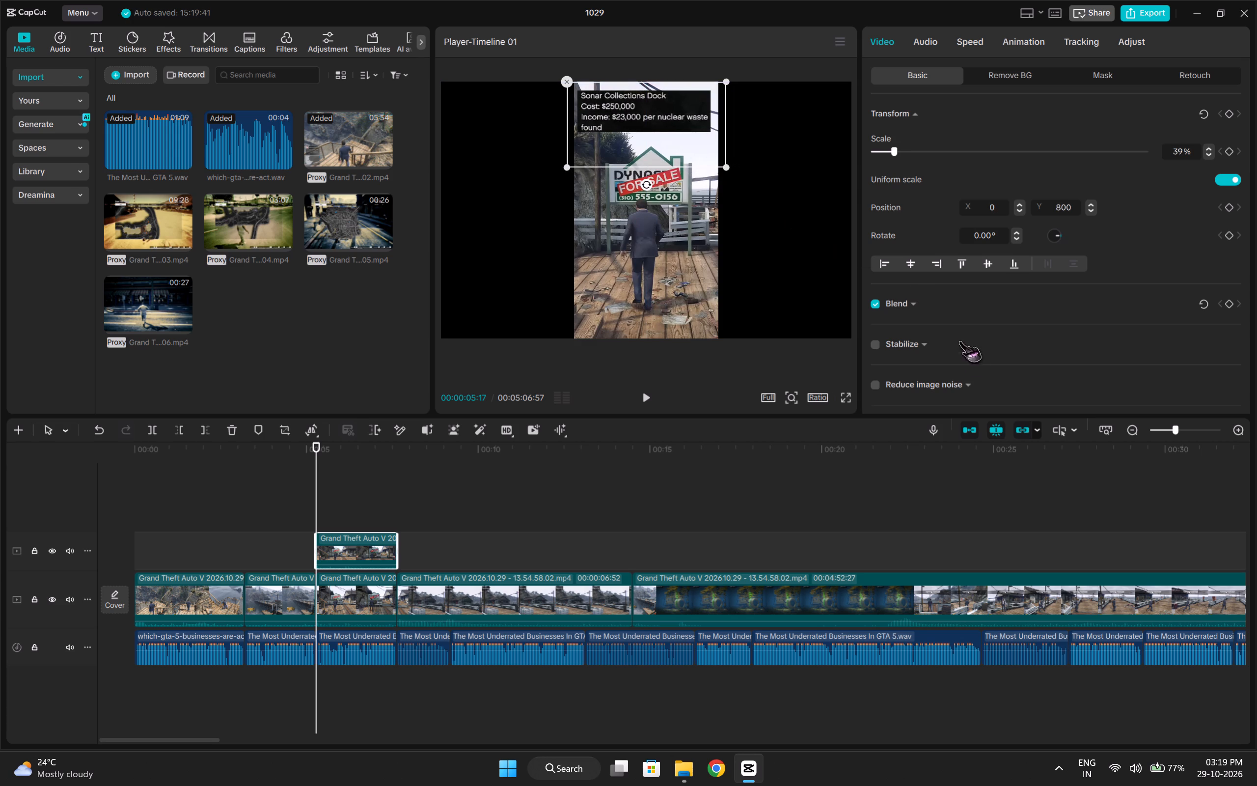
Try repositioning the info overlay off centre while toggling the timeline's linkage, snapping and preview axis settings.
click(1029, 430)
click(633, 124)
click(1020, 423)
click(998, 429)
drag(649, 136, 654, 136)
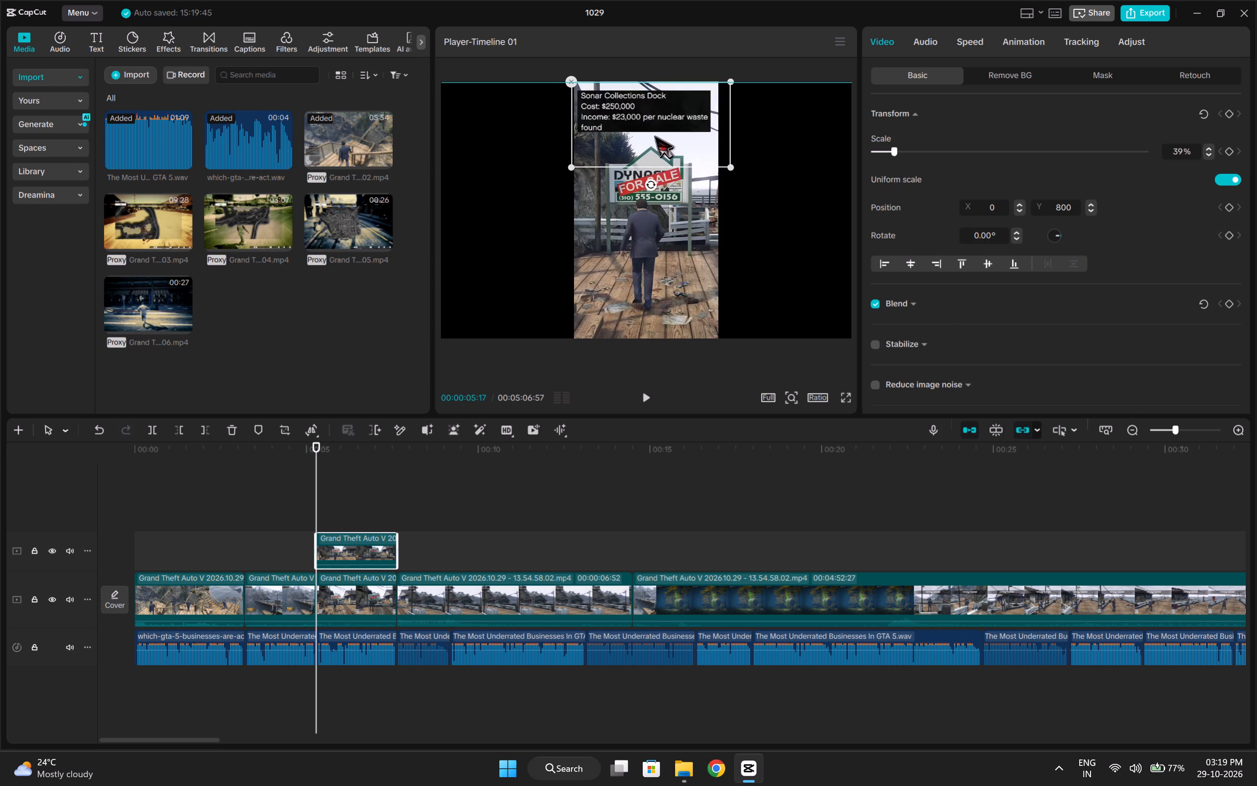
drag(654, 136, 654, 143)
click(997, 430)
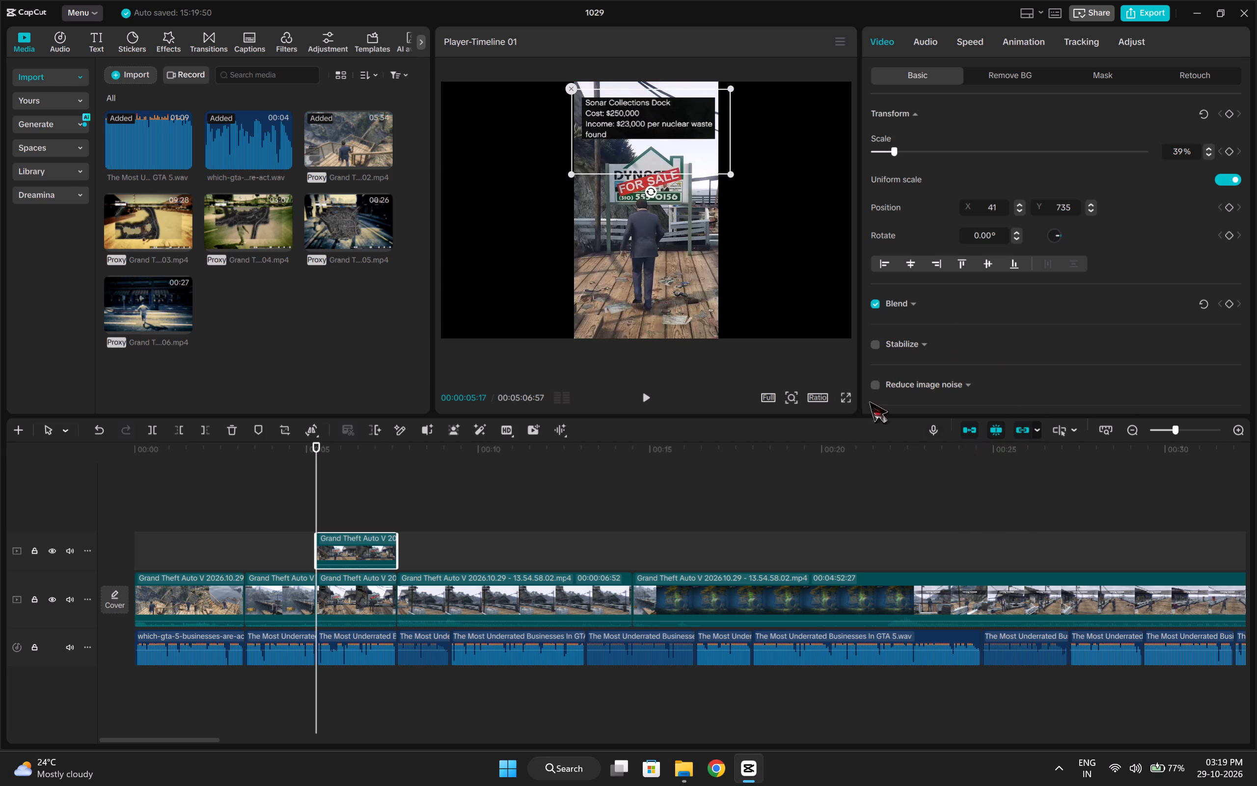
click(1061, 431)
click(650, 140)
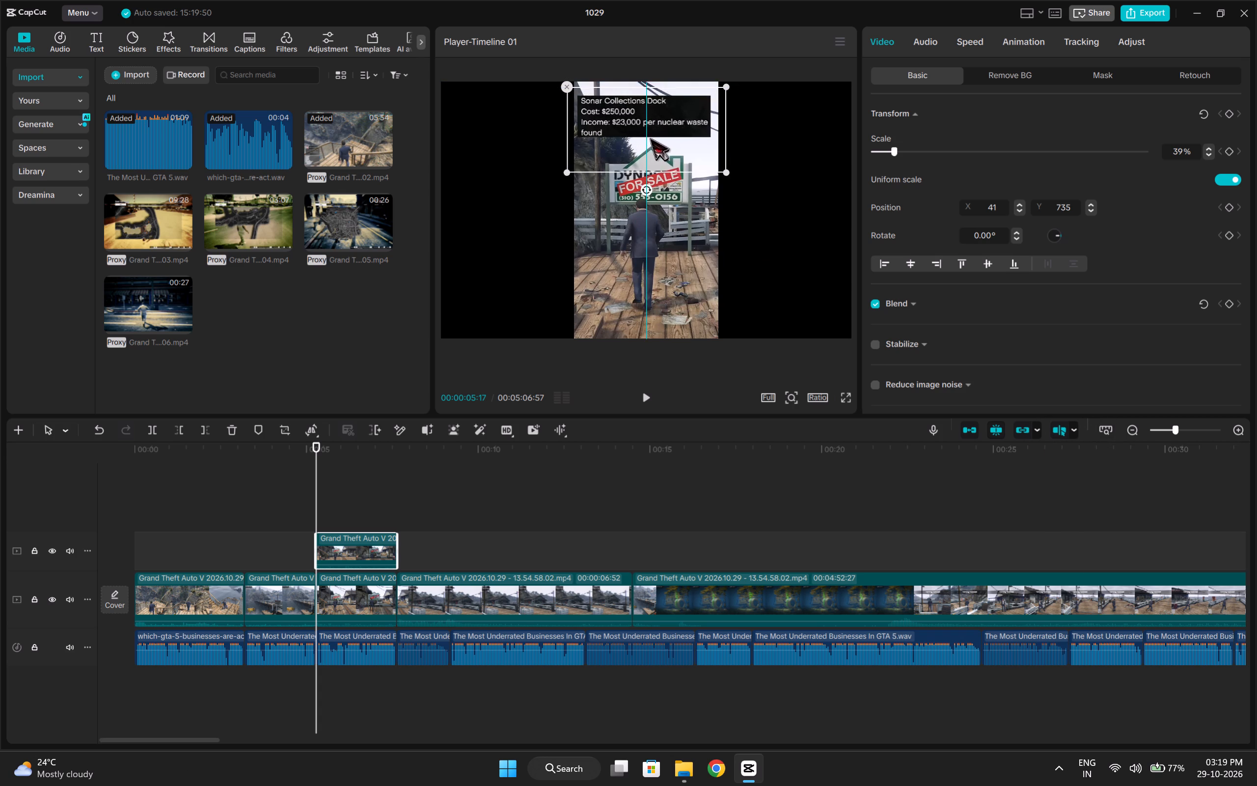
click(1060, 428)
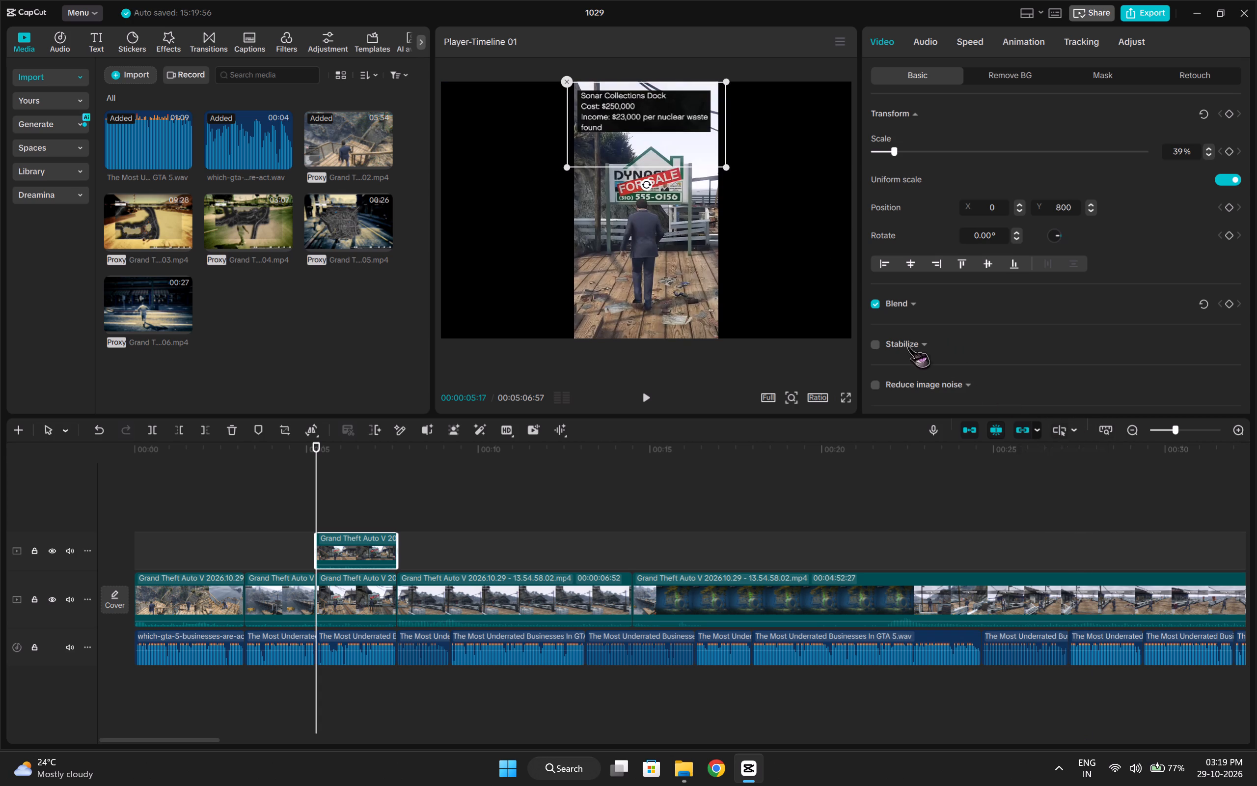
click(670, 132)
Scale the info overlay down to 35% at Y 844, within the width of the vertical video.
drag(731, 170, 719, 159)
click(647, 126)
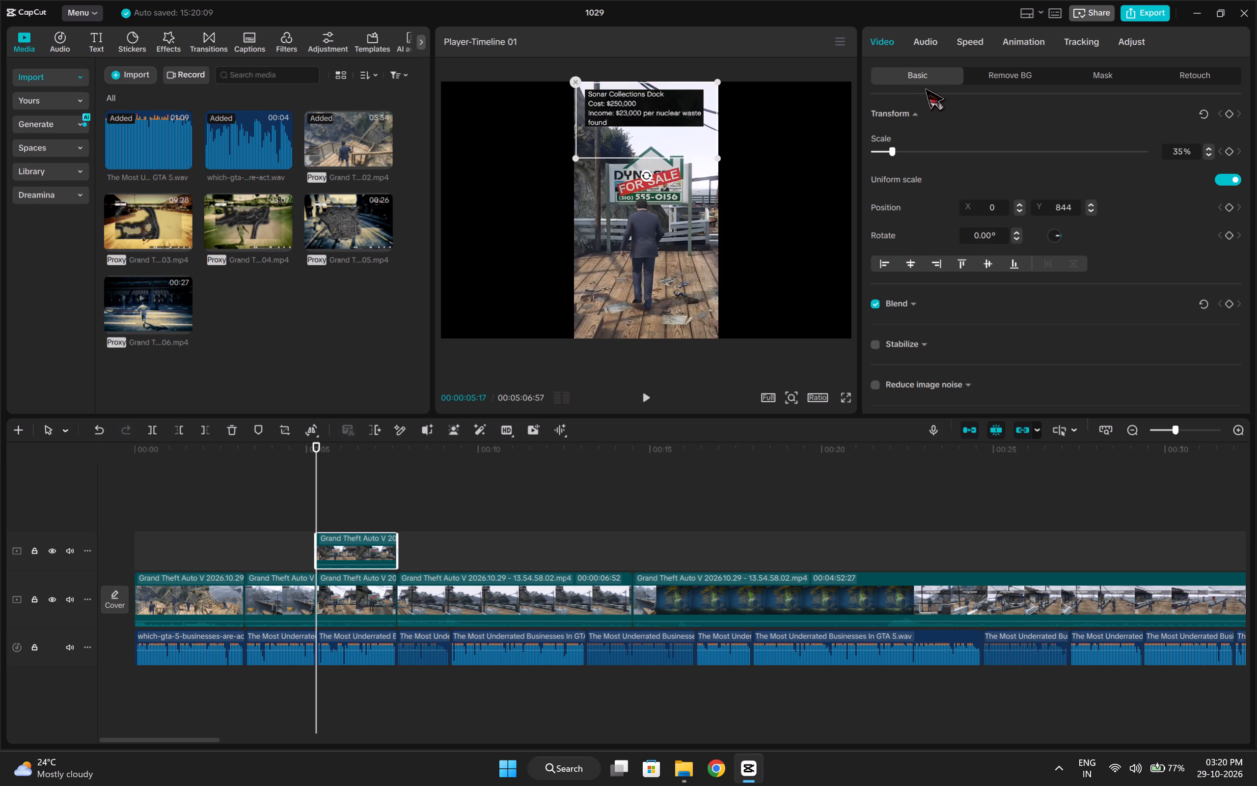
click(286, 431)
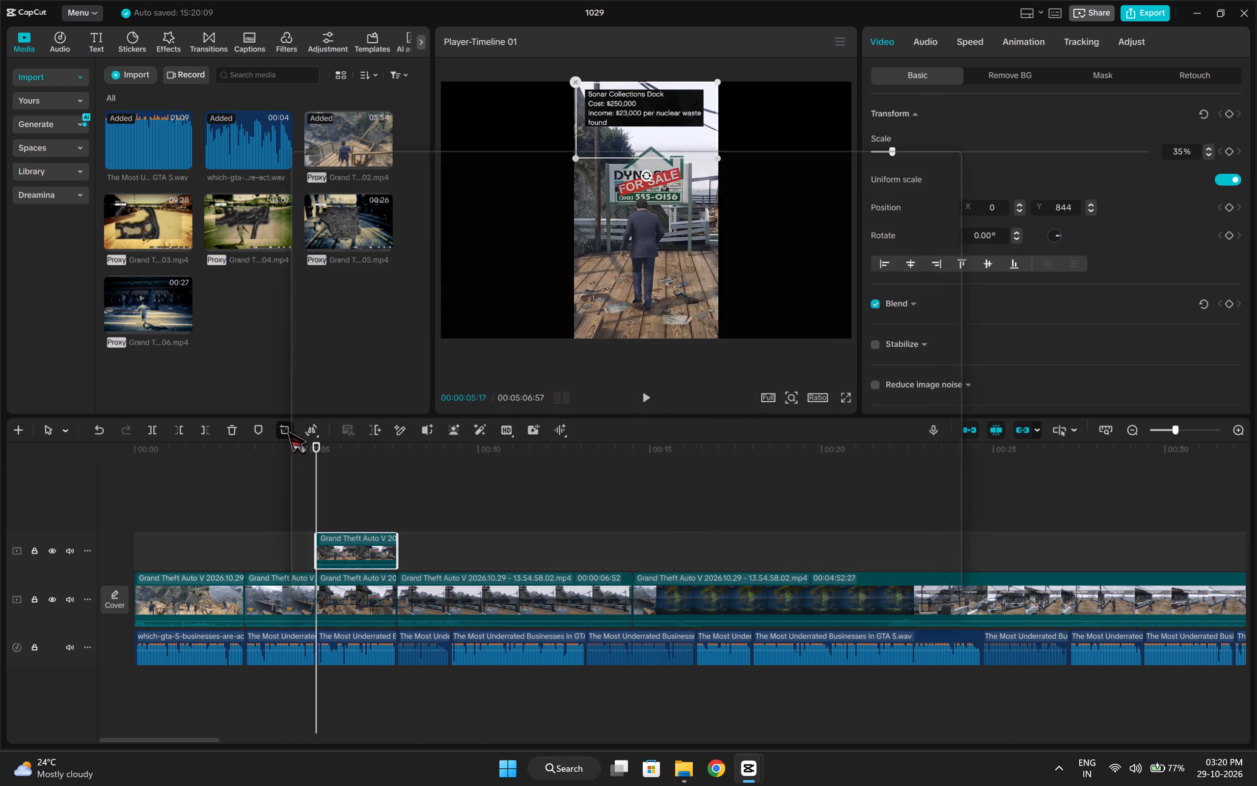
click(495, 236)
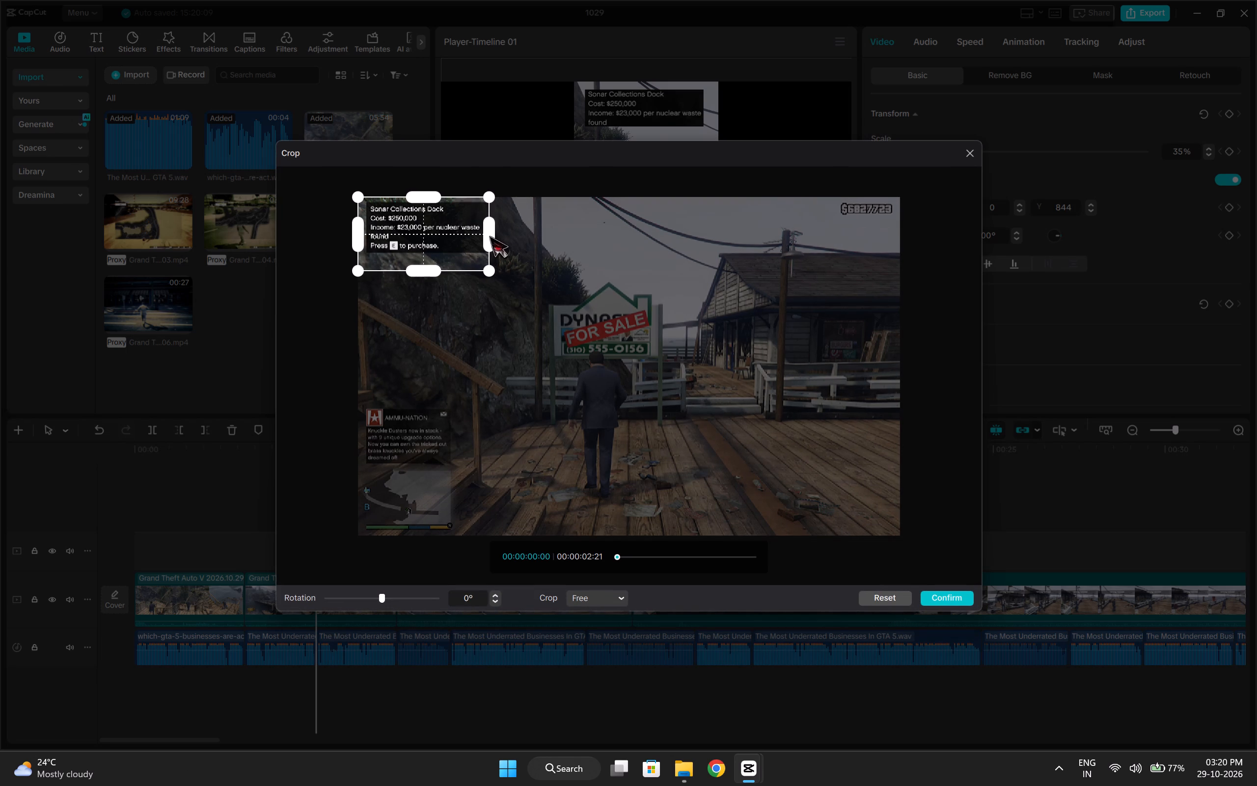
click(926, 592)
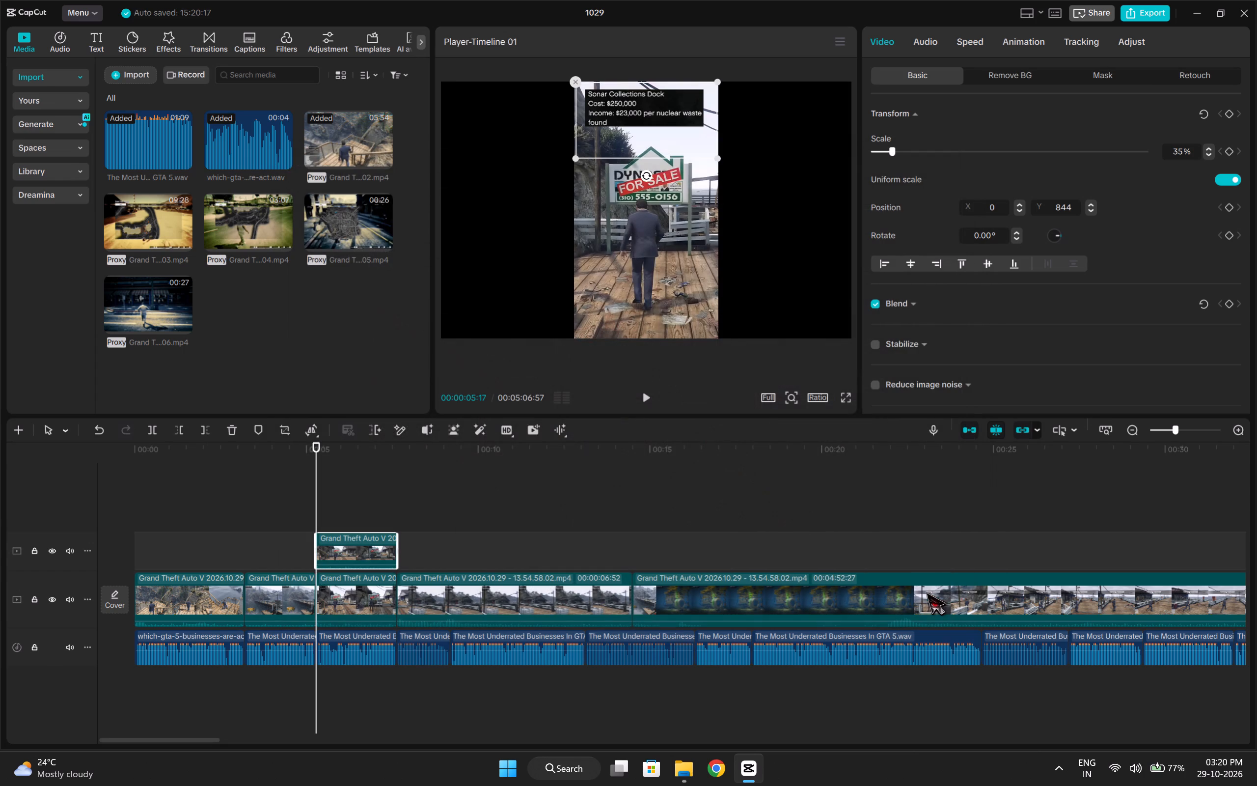
Adjust the info overlay's placement over the For Sale clip and enlarge it to about 38%, centred at X 0, Y 802.
drag(657, 131, 666, 135)
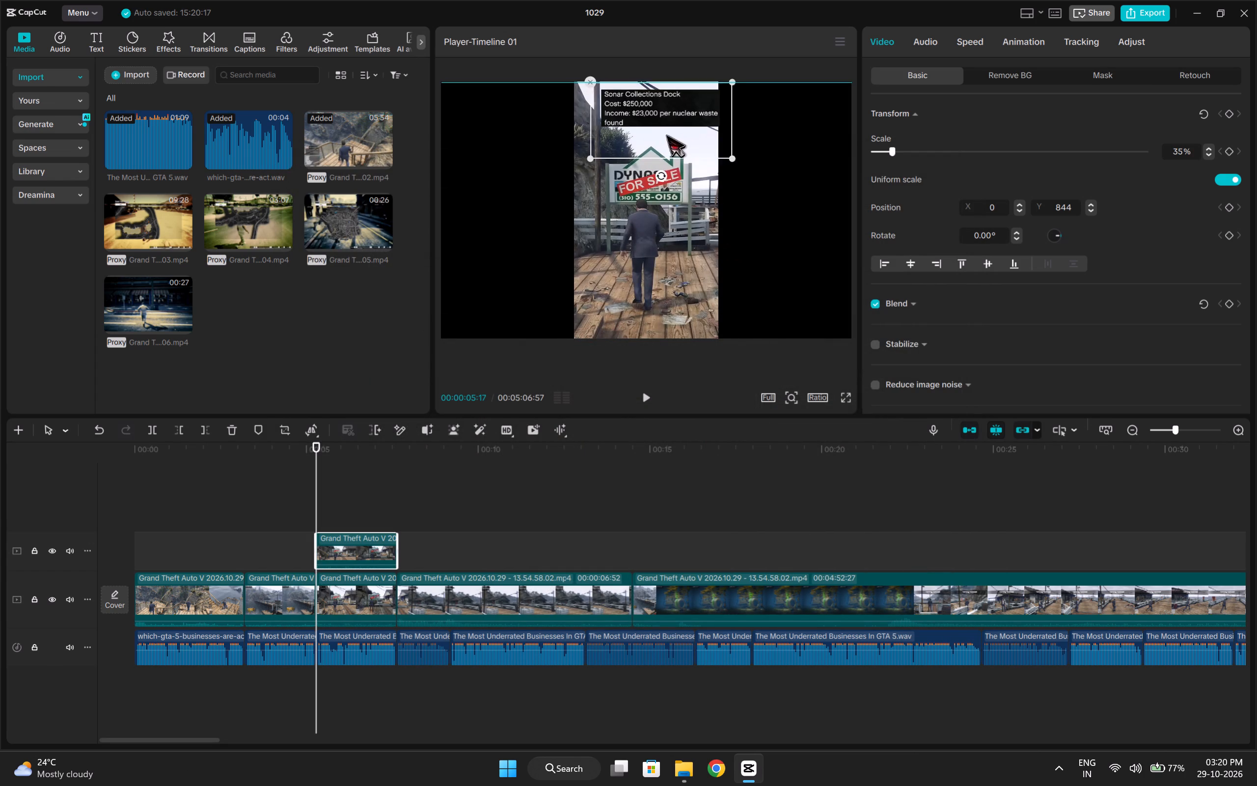
drag(666, 135, 662, 134)
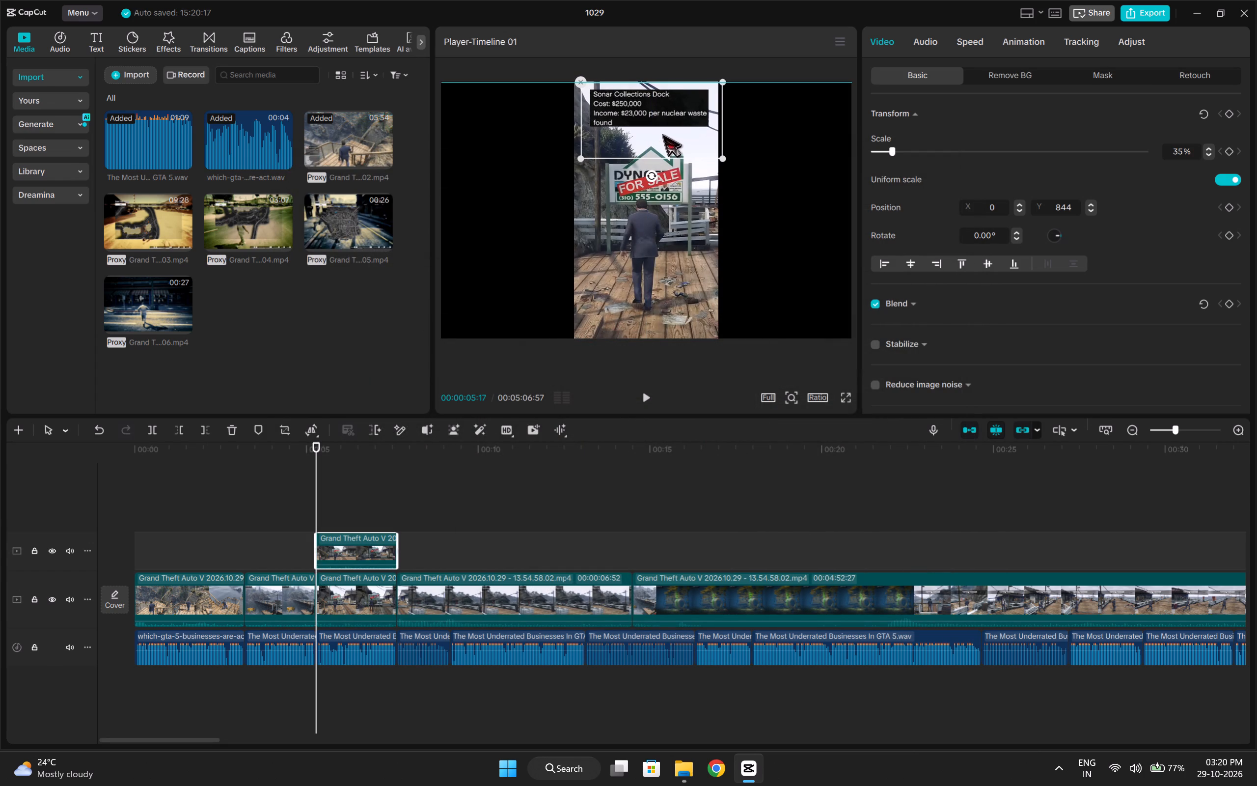
drag(662, 134, 660, 134)
drag(660, 134, 658, 135)
click(583, 502)
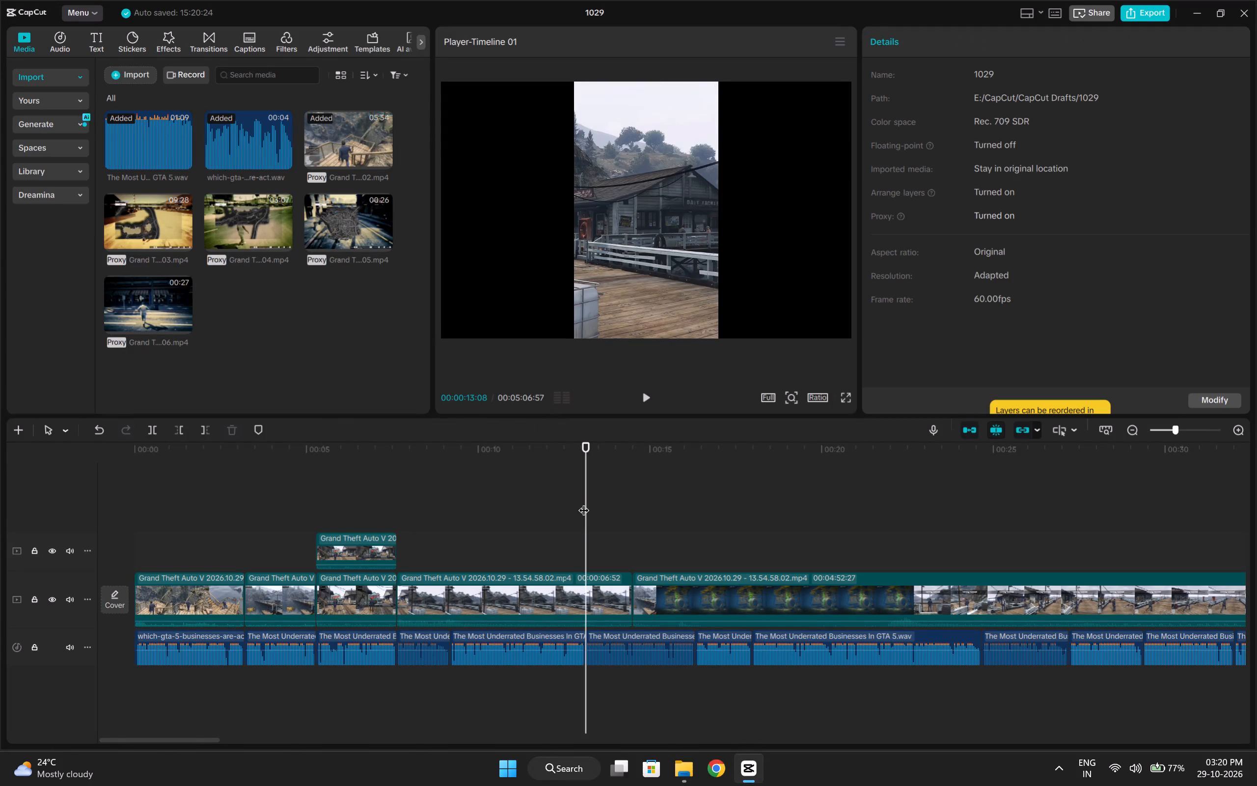
click(349, 488)
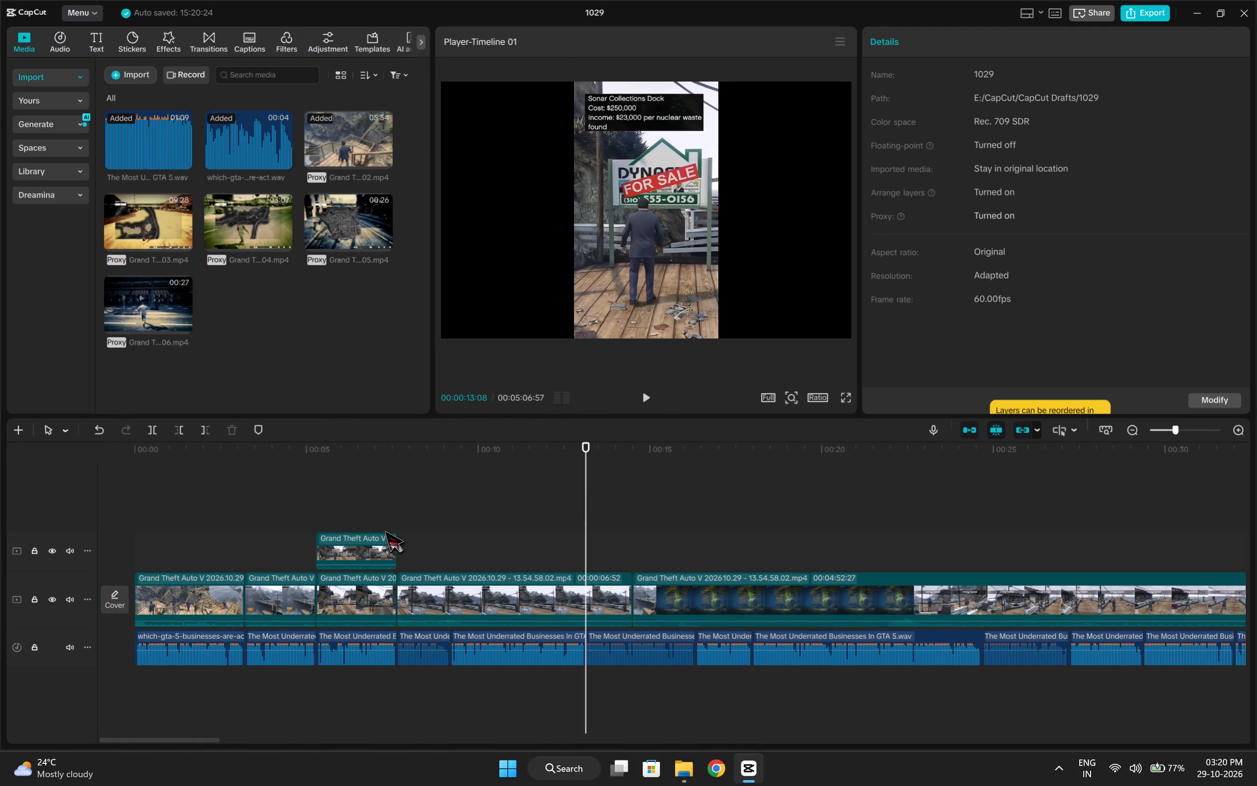
click(646, 107)
drag(718, 161, 726, 168)
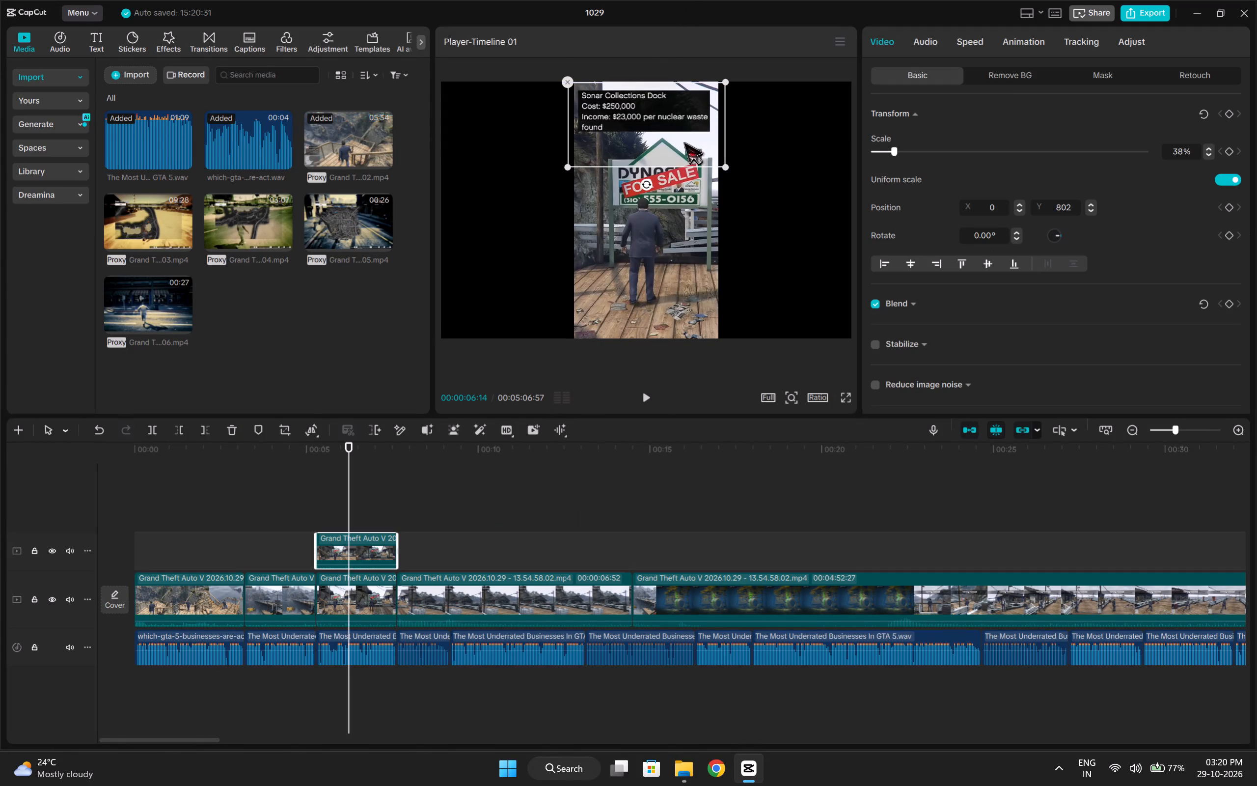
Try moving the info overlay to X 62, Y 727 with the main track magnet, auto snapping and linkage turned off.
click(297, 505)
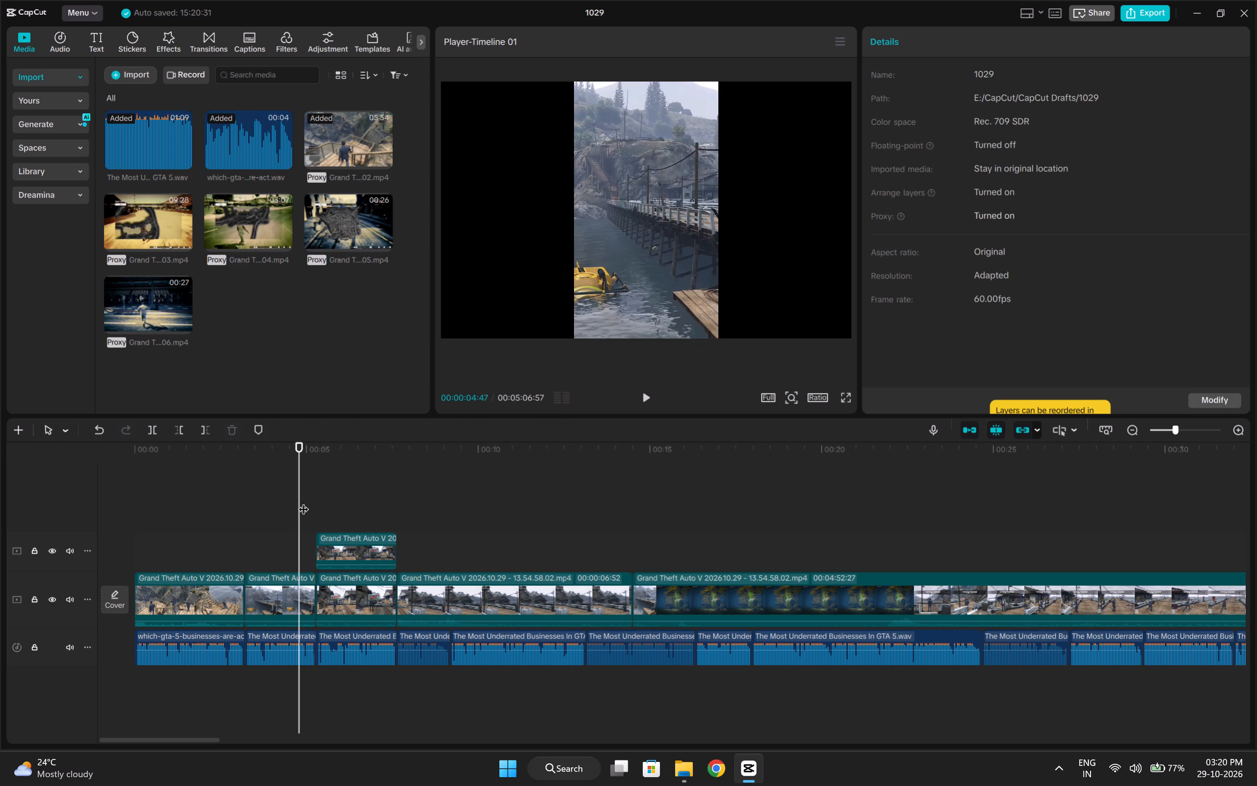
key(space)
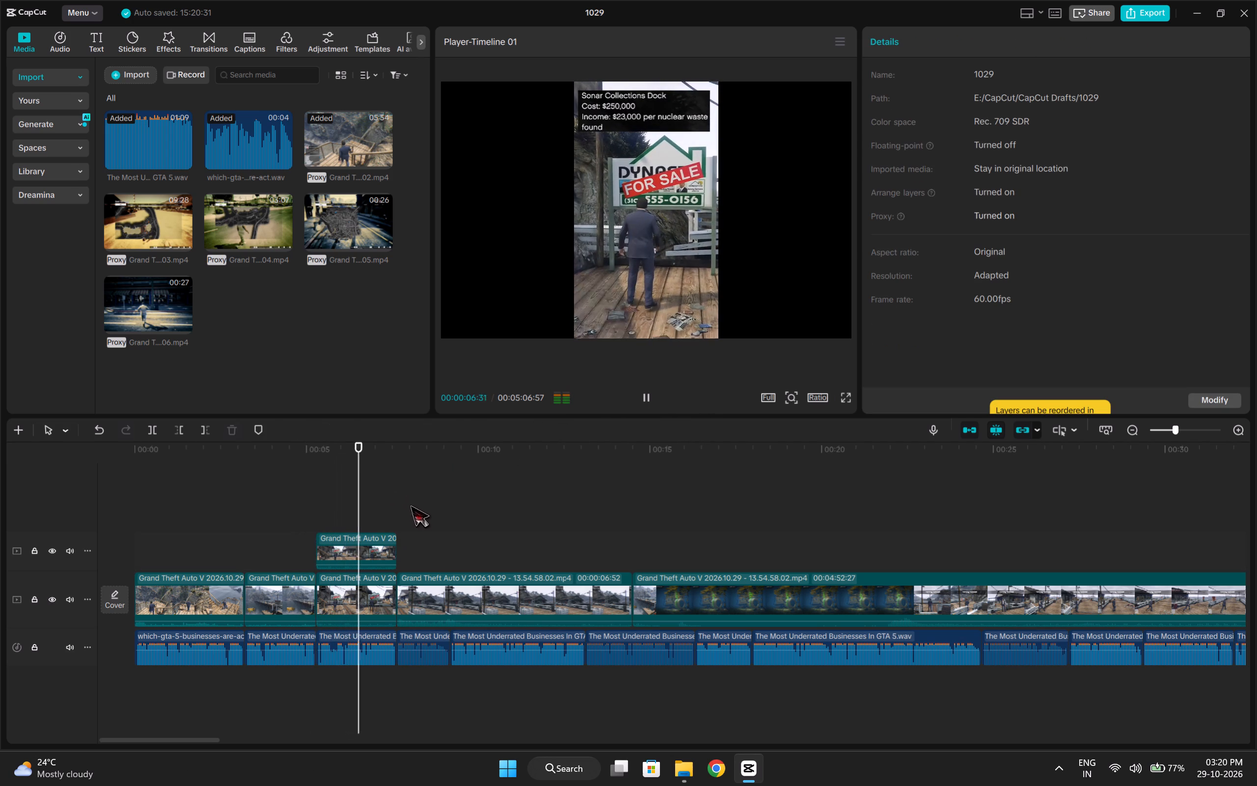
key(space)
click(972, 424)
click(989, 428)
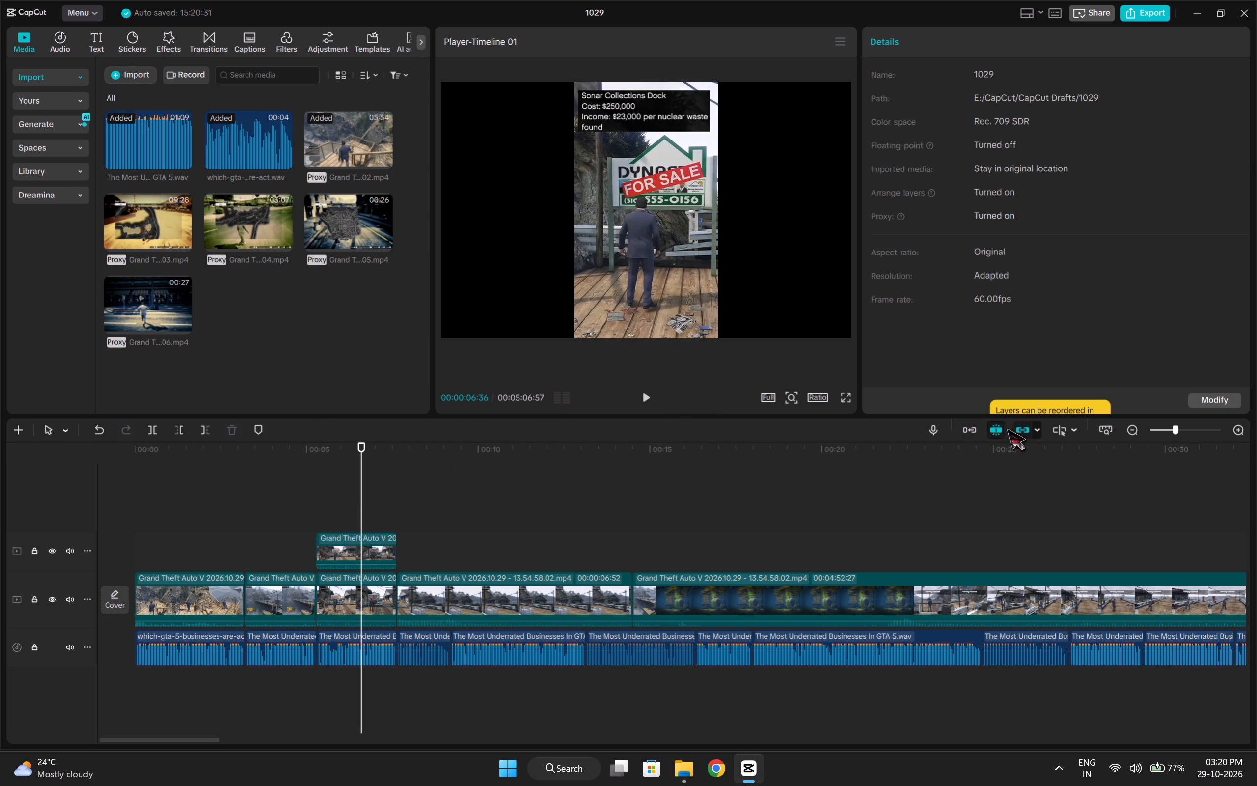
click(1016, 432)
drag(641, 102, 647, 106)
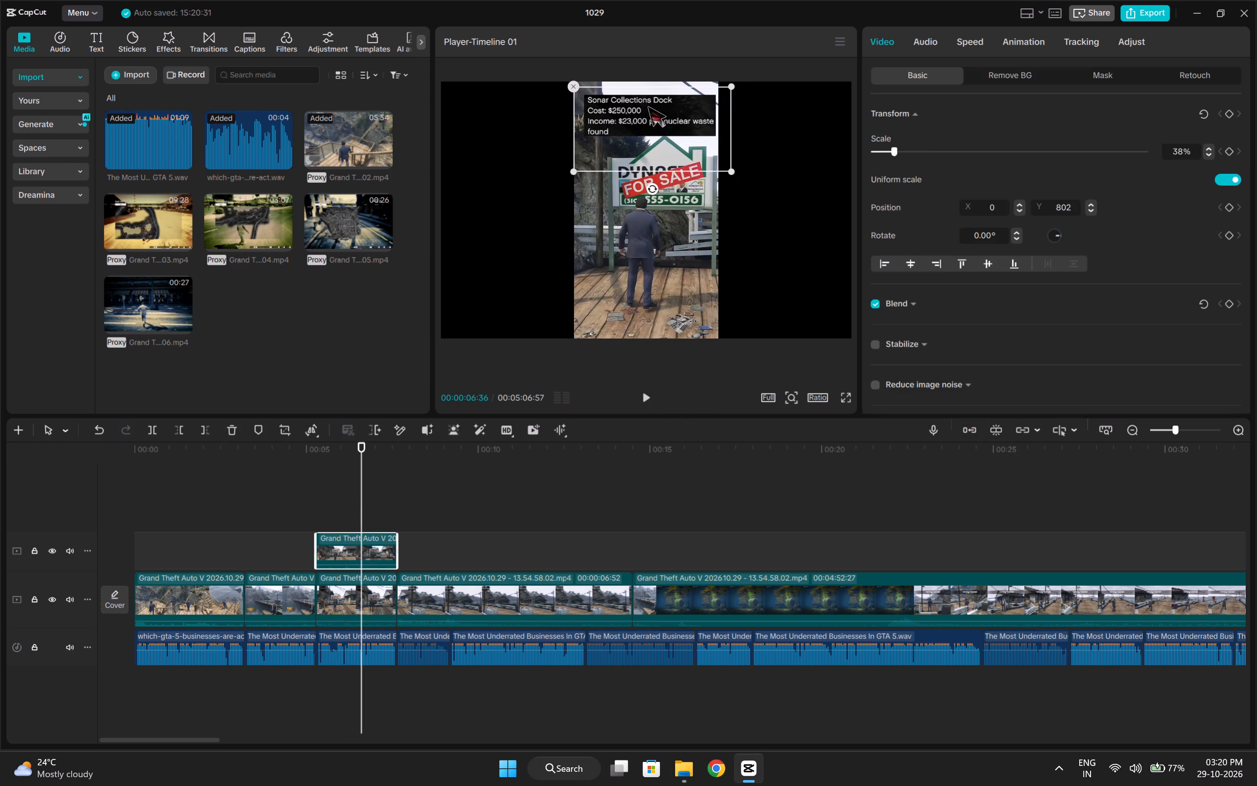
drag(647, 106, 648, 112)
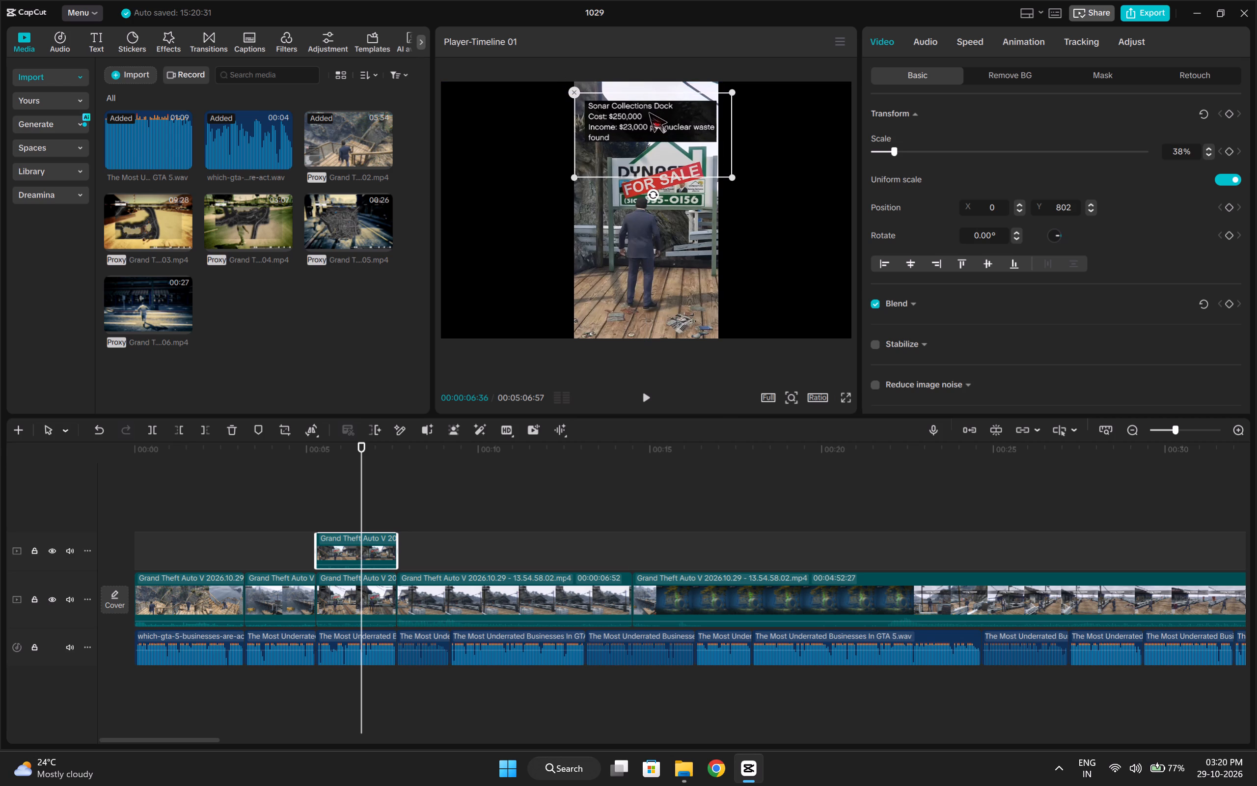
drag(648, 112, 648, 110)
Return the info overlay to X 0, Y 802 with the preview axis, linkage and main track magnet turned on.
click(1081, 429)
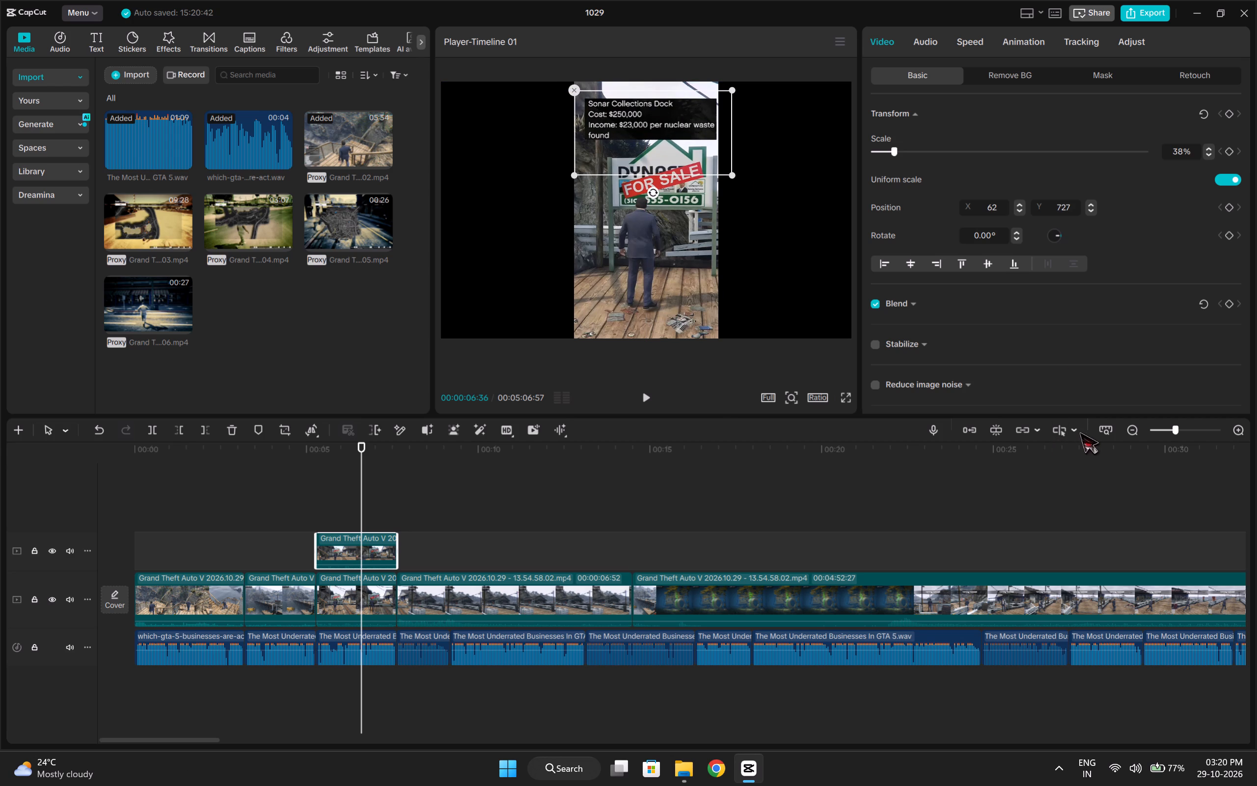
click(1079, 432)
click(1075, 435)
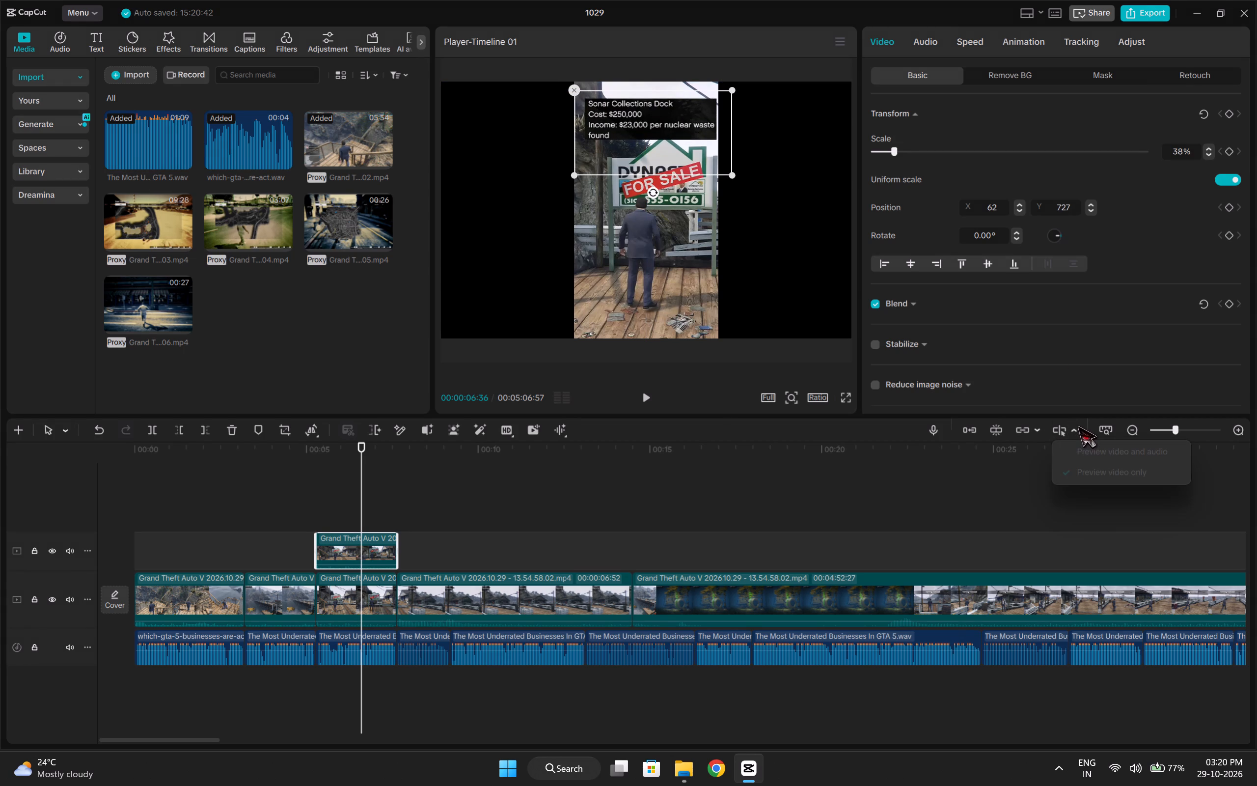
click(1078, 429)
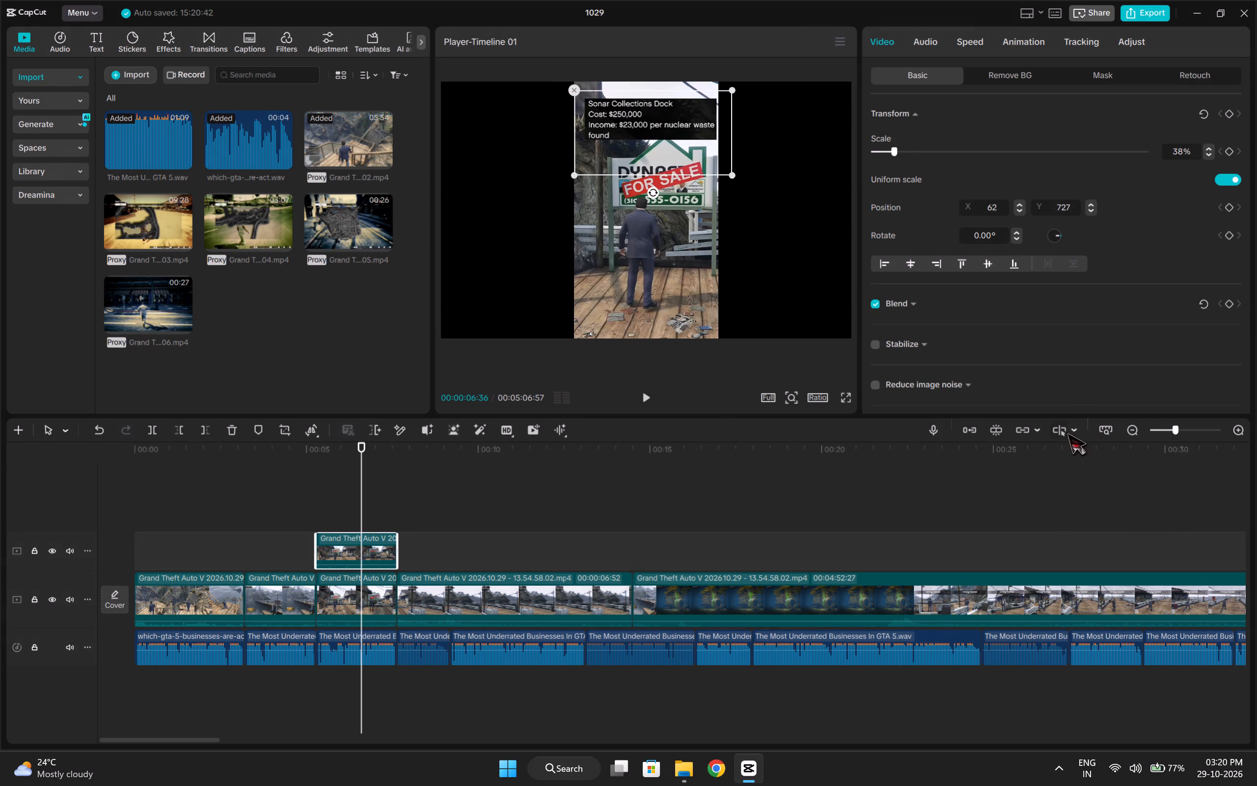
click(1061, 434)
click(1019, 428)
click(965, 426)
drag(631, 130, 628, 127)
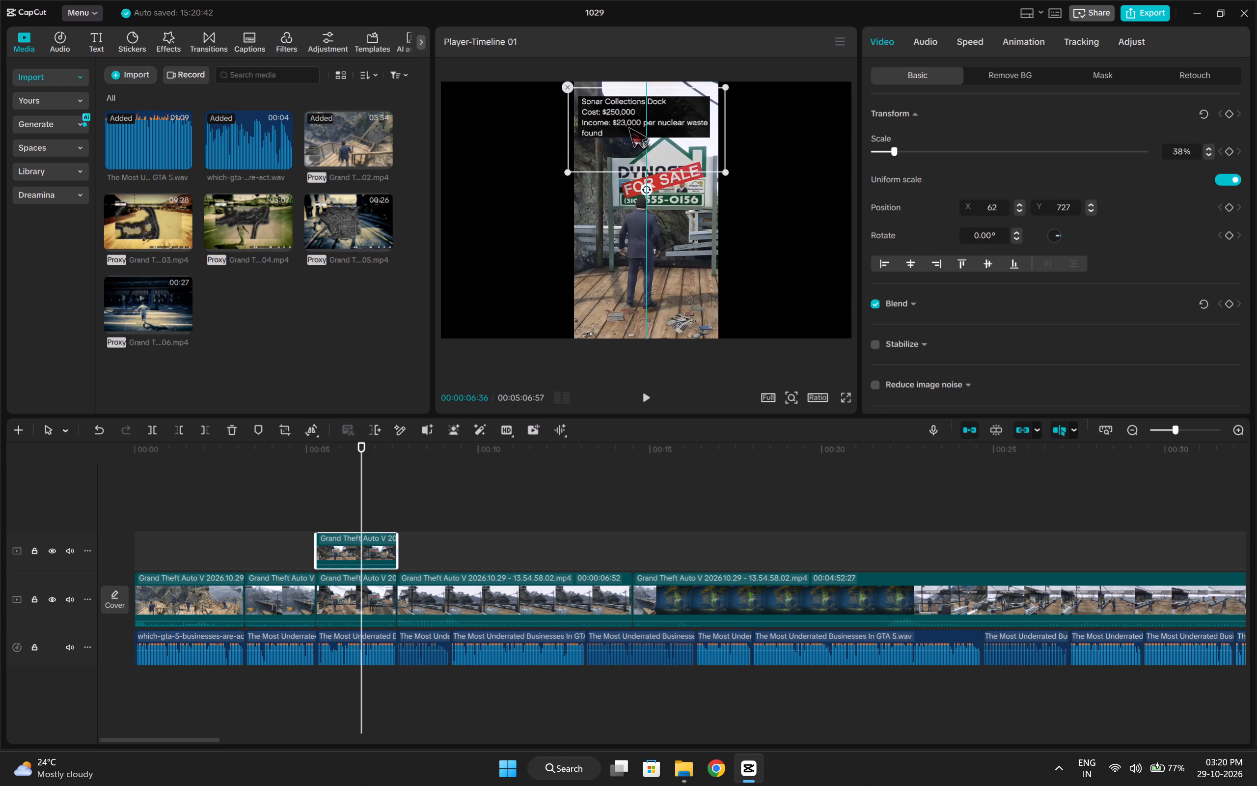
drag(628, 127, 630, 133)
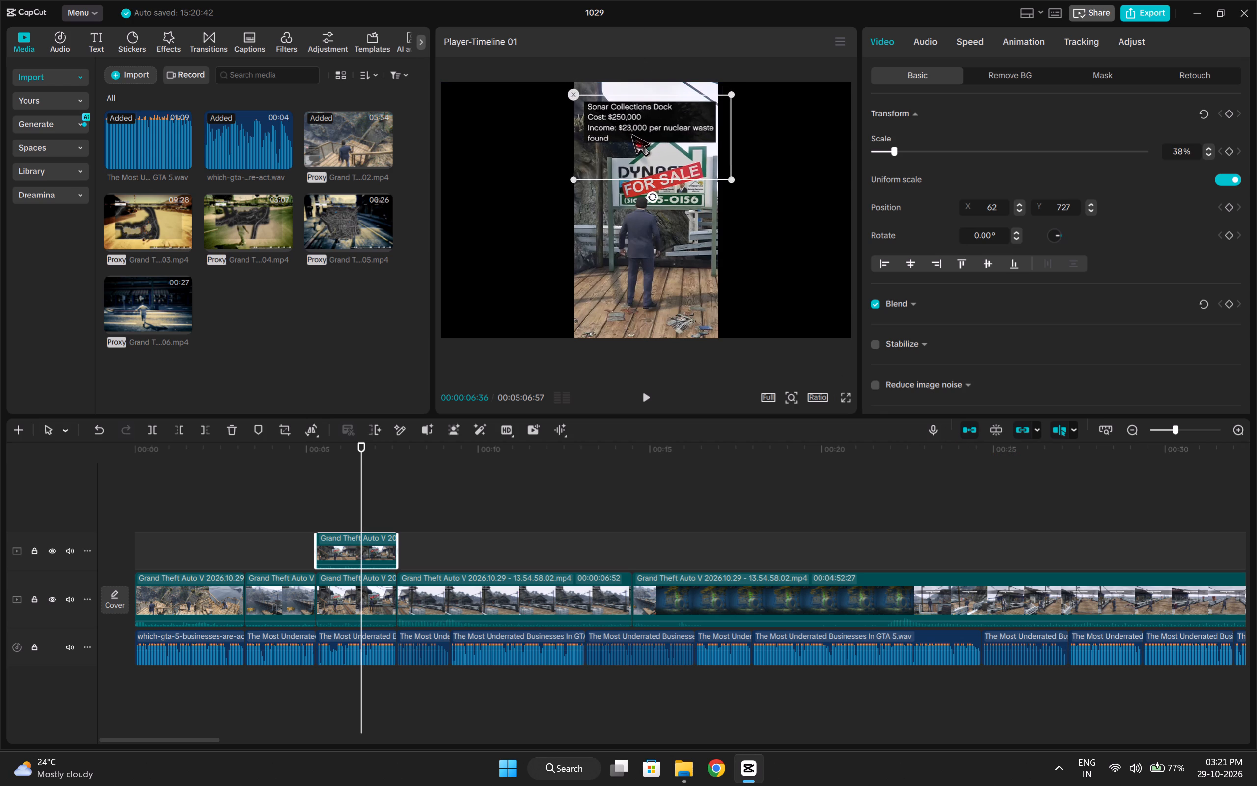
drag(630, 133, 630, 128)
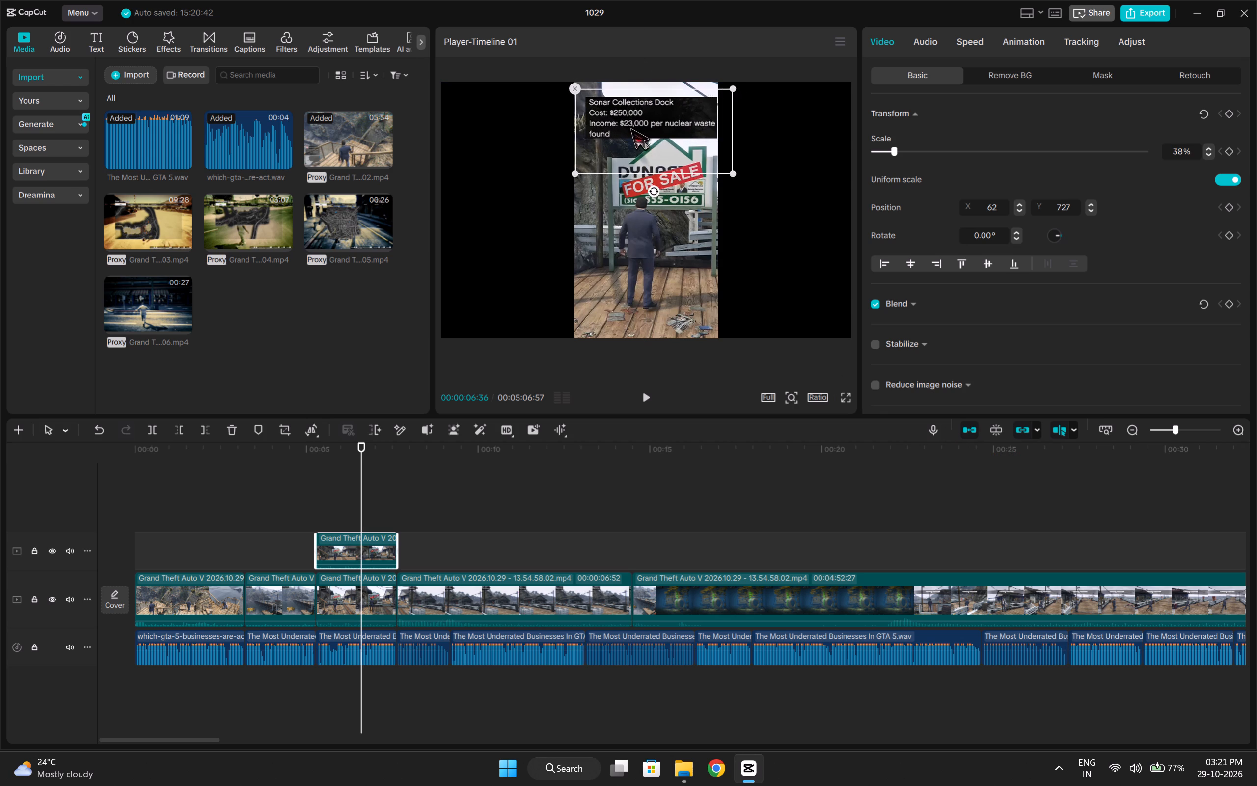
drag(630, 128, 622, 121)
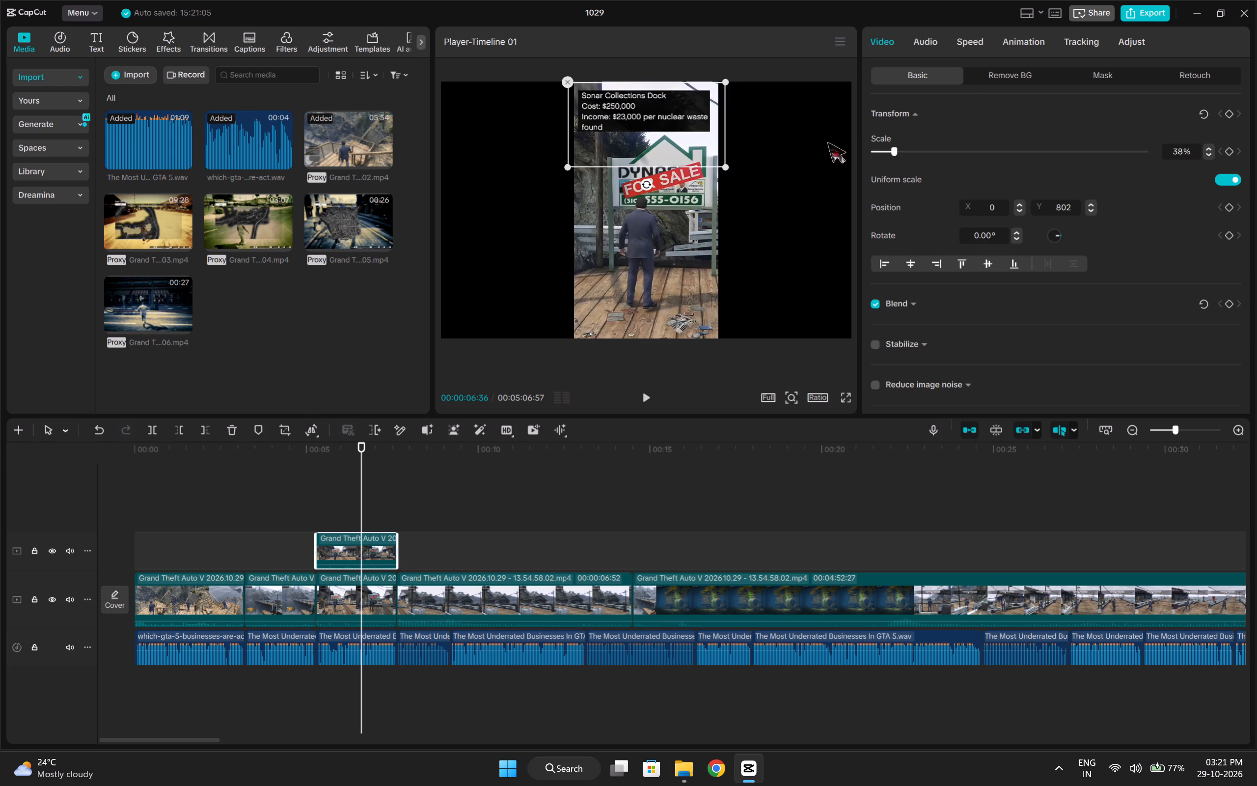
Recrop the info overlay slightly tighter at the right edge of the Sonar Collections Dock text and place it at X 0, Y 791.
click(283, 432)
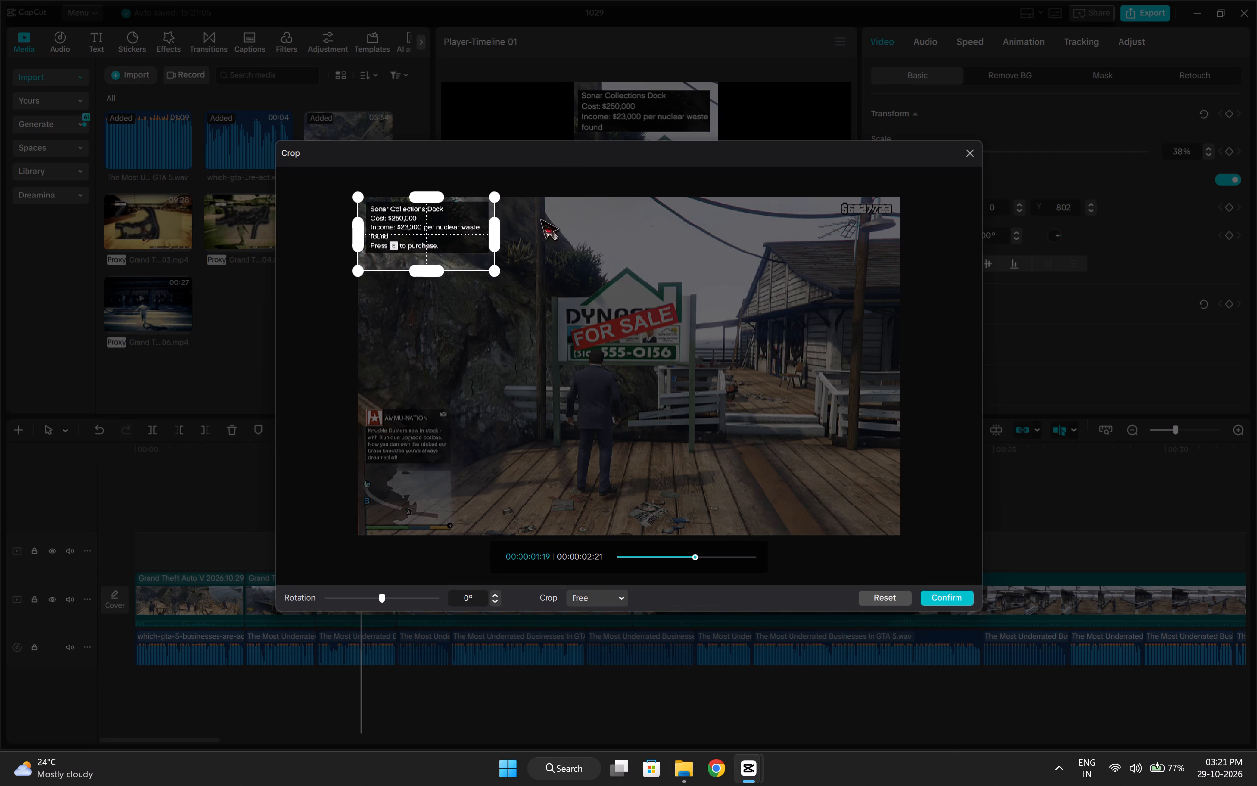
click(496, 238)
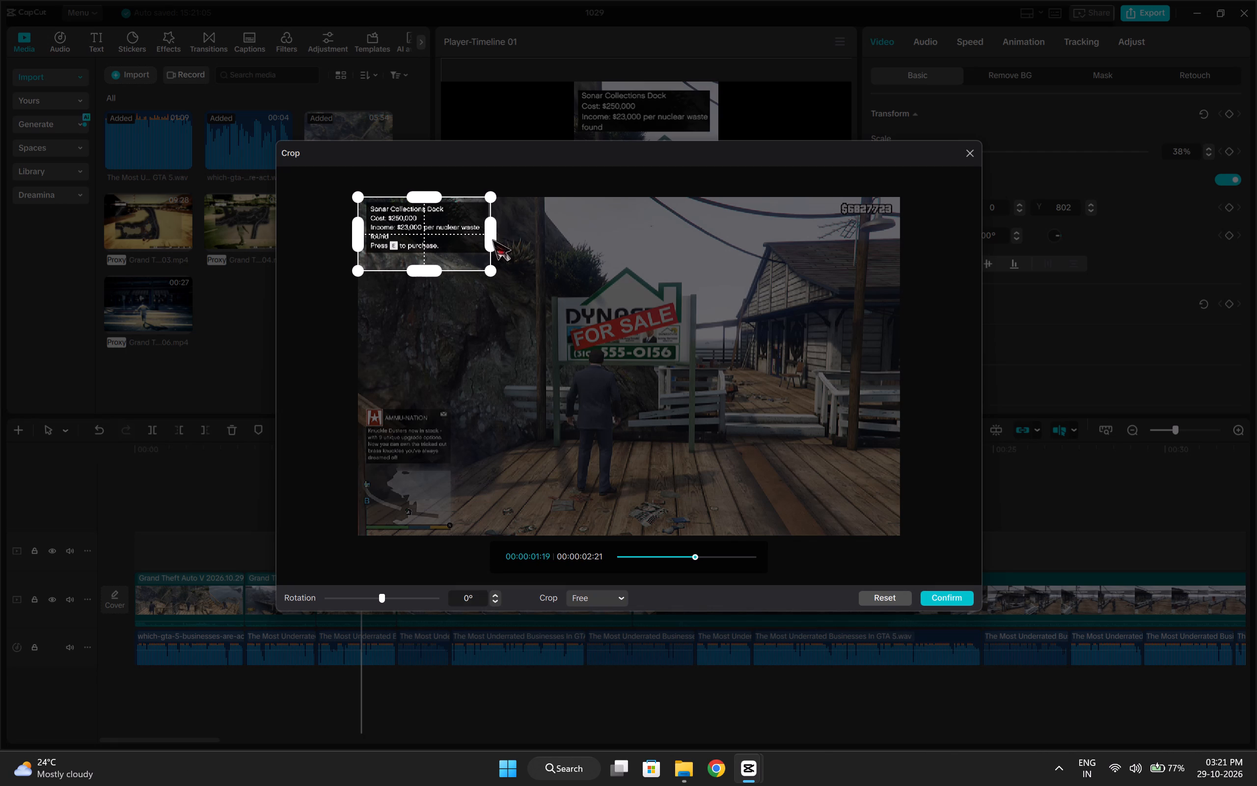
click(955, 599)
click(657, 131)
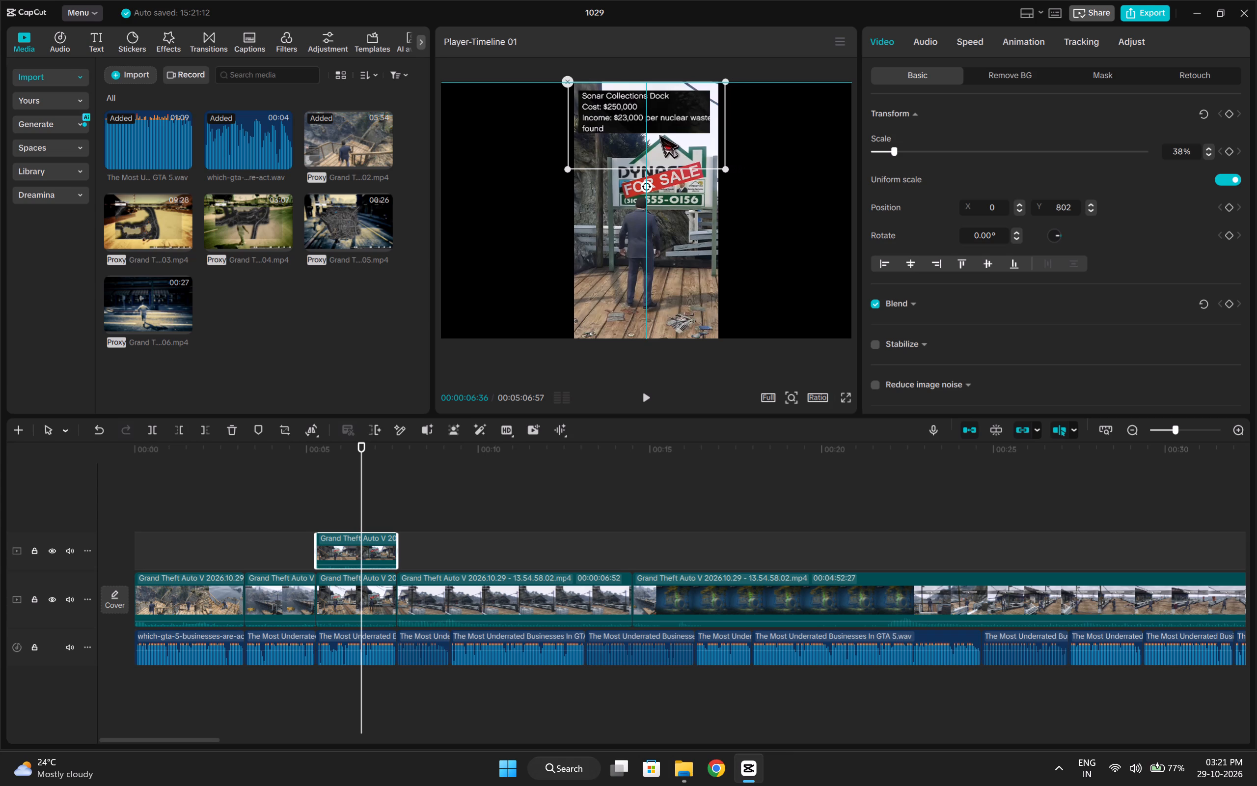
click(284, 430)
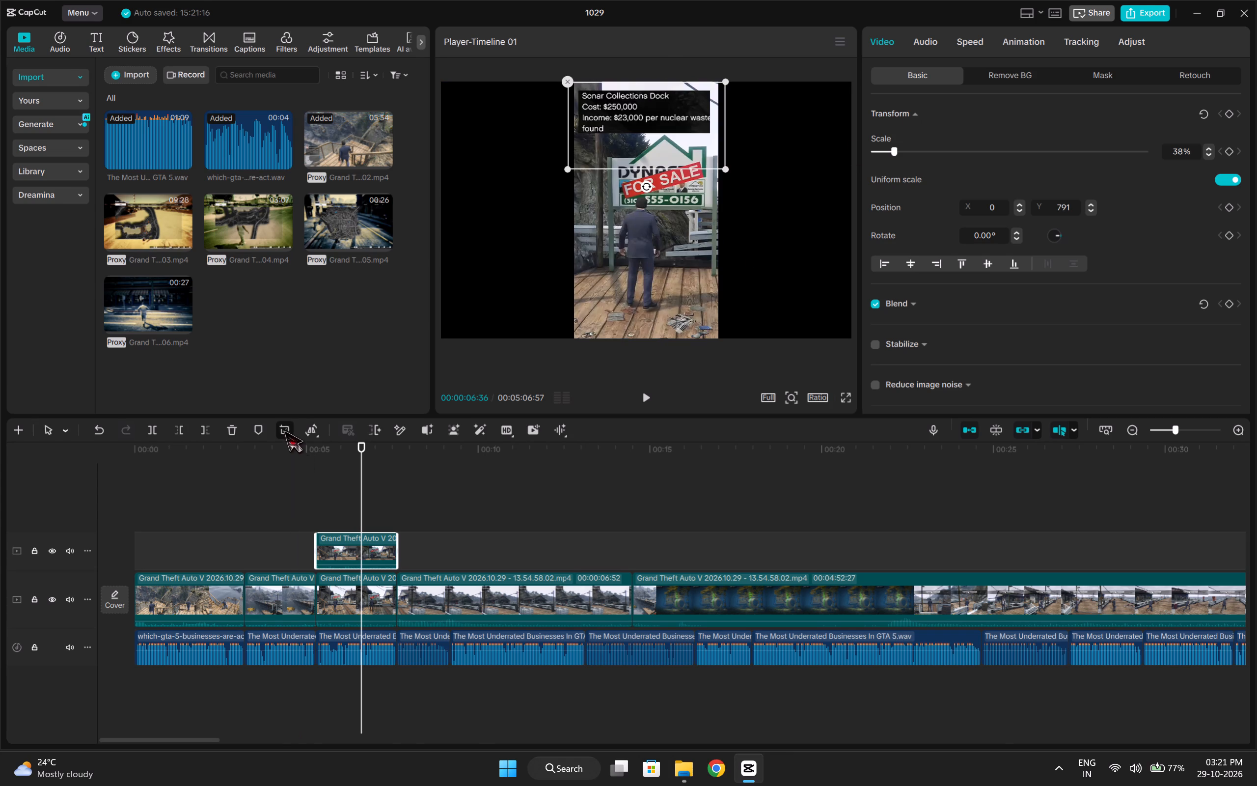
drag(489, 247, 492, 262)
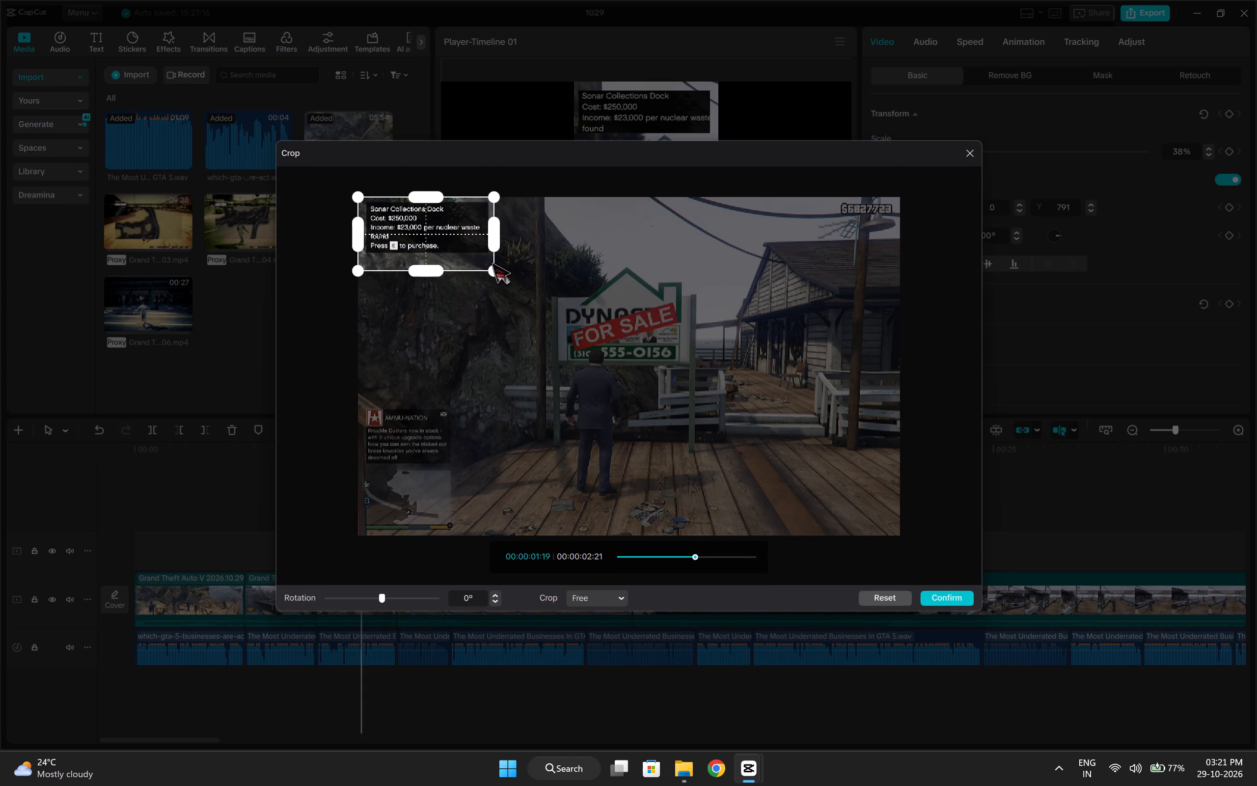
drag(492, 262, 489, 269)
click(938, 598)
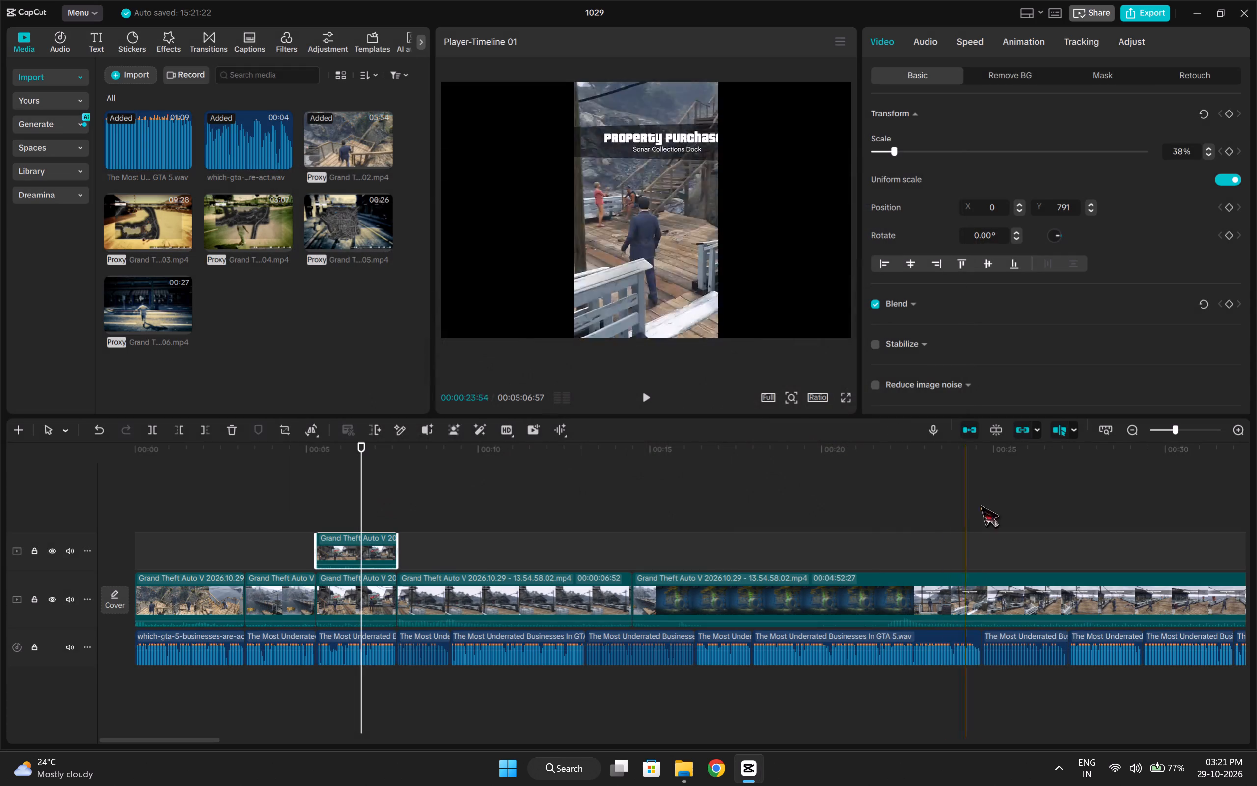
Reposition the info overlay to X 0, Y 753 with auto snapping turned on and the preview axis turned off.
click(973, 431)
click(1002, 428)
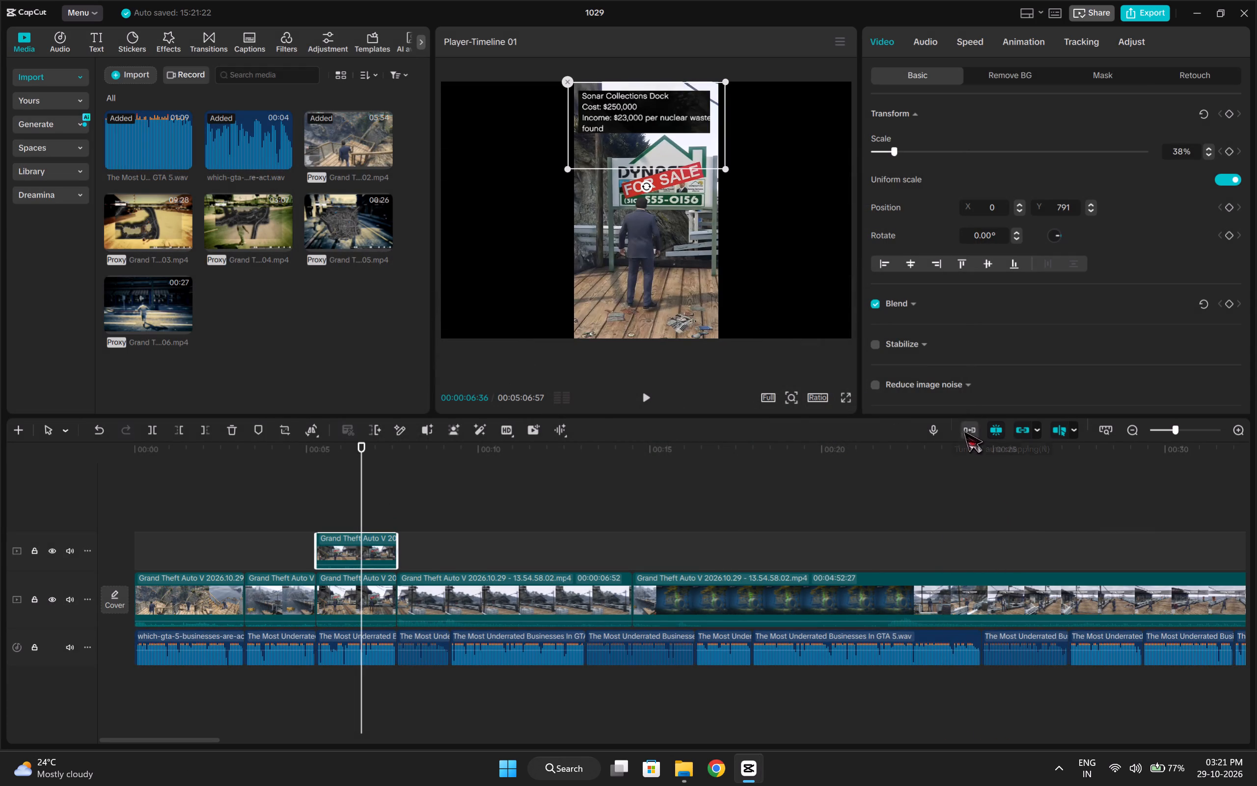
click(963, 431)
click(1058, 430)
drag(666, 156, 675, 152)
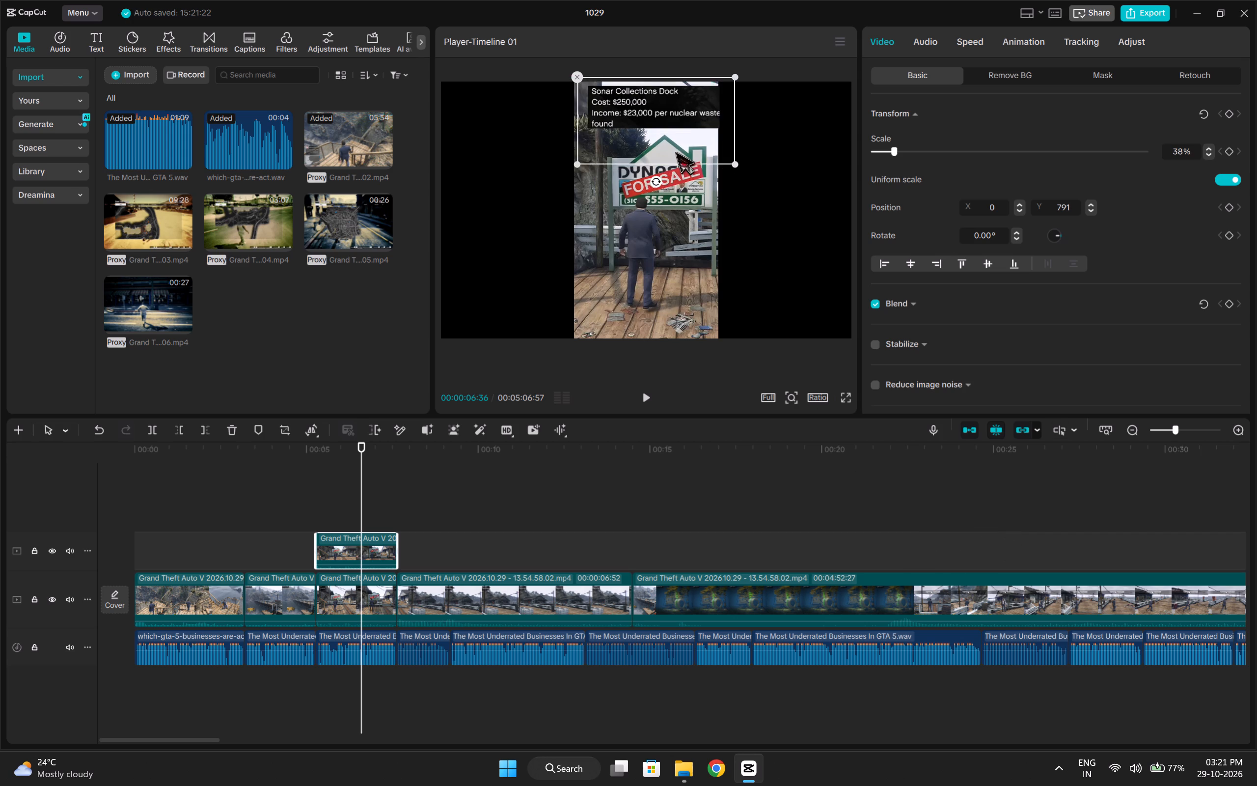
drag(675, 152, 666, 161)
Play back the section around the For Sale clip to check the info overlay's timing, placement and text edges.
click(315, 492)
click(306, 503)
click(301, 508)
key(space)
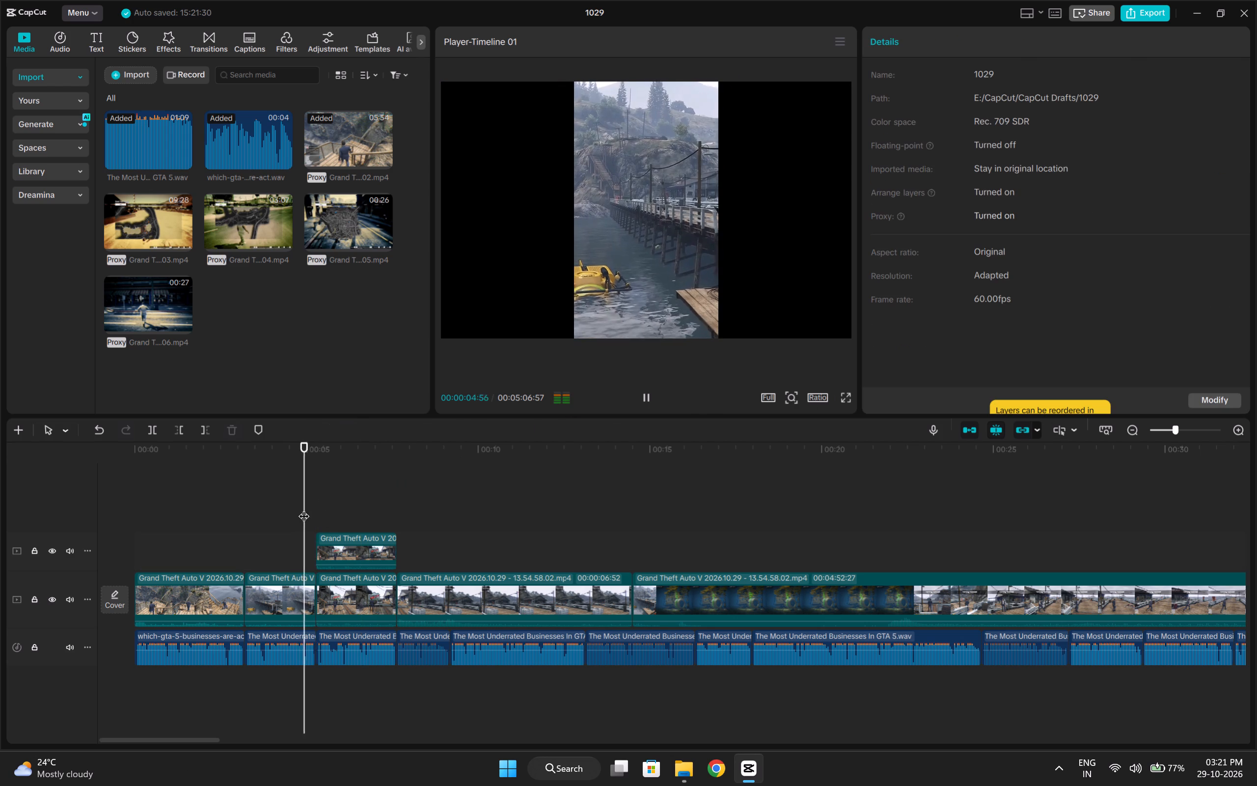
key(space)
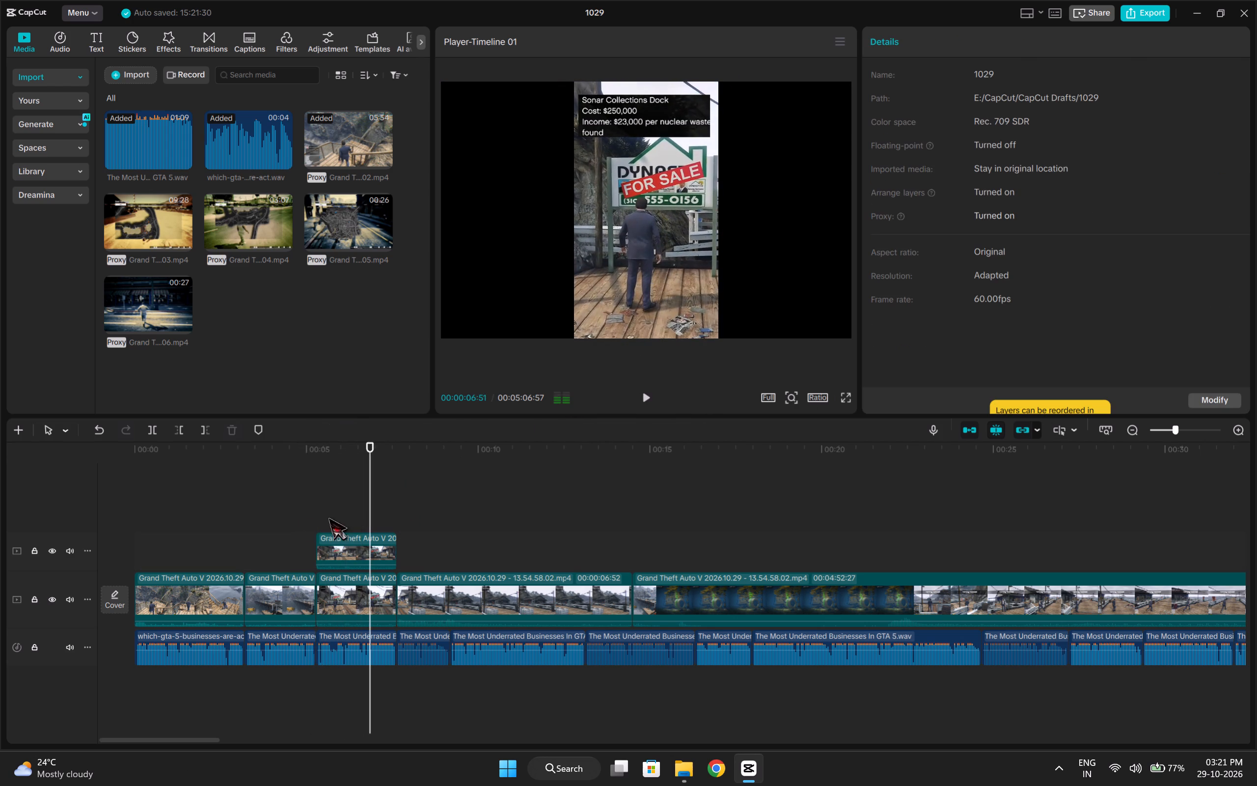
click(300, 518)
key(space)
key(space)
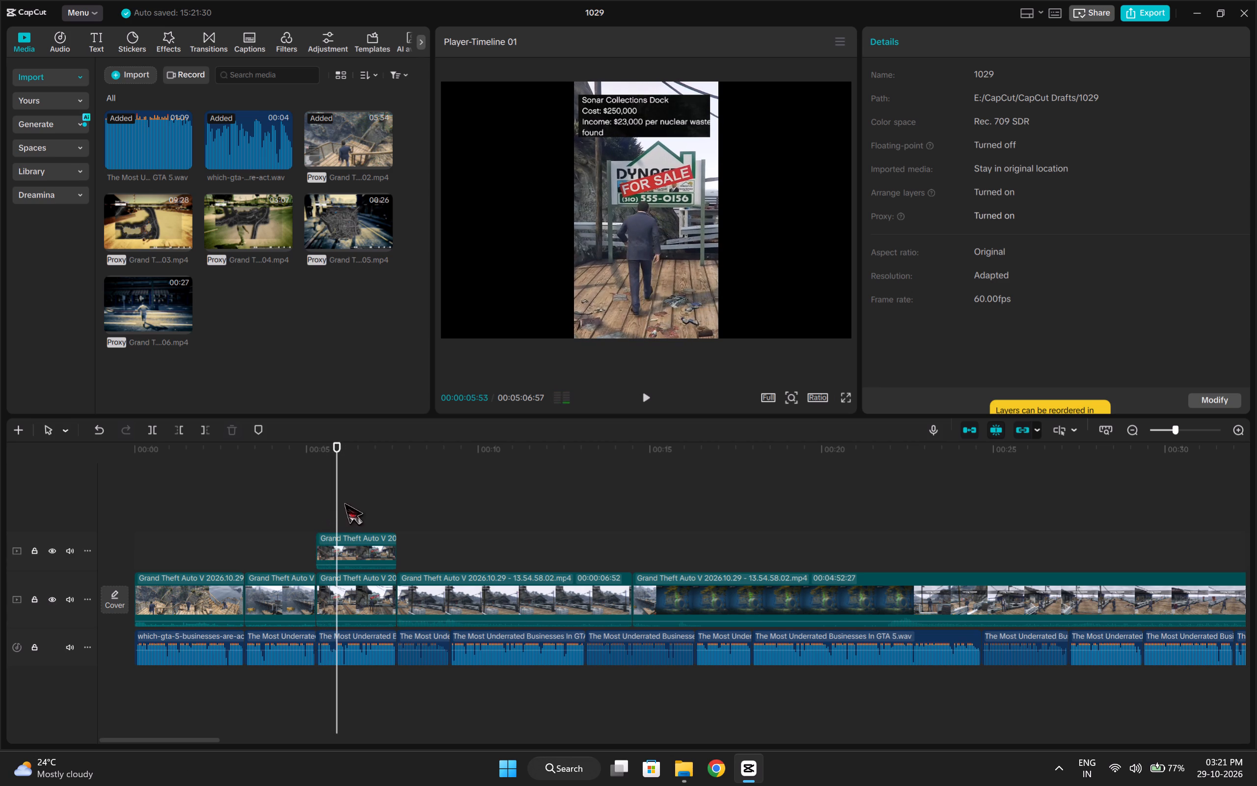
drag(331, 507, 318, 523)
click(312, 523)
key(space)
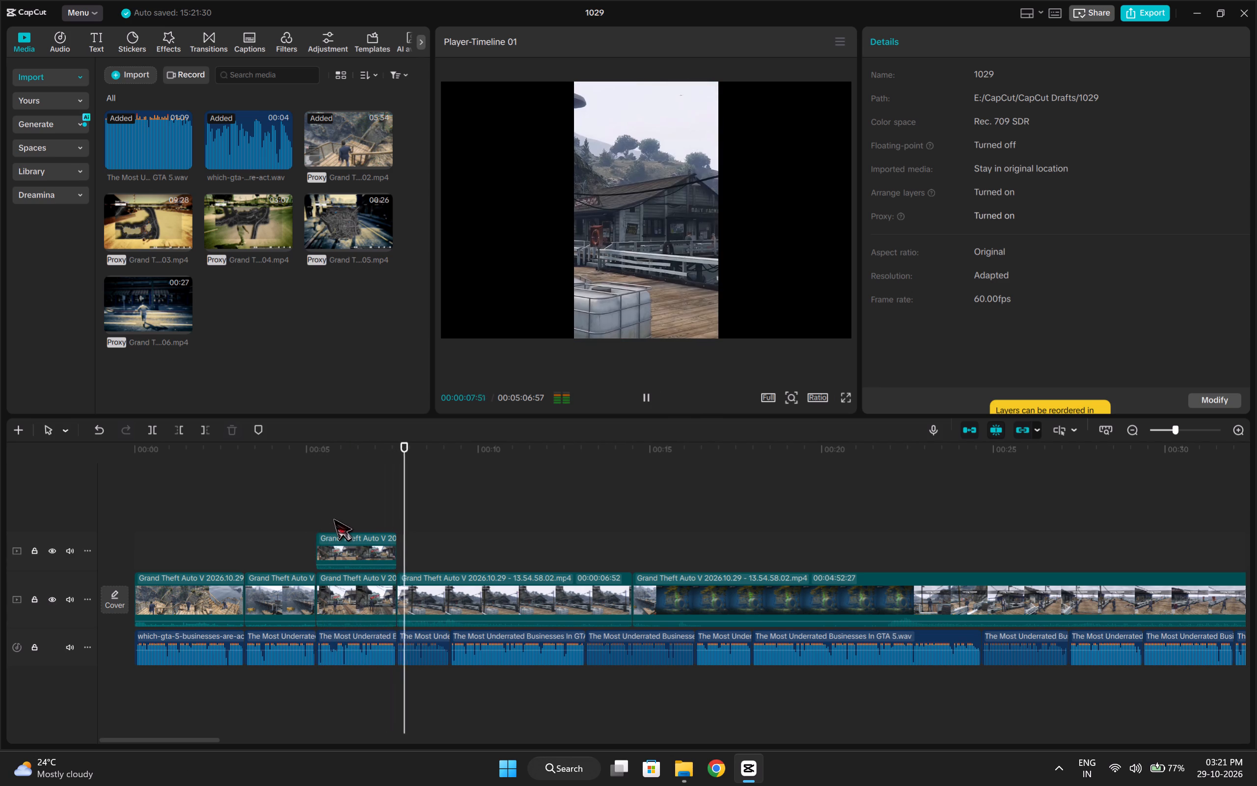
key(space)
click(359, 519)
drag(359, 519, 286, 531)
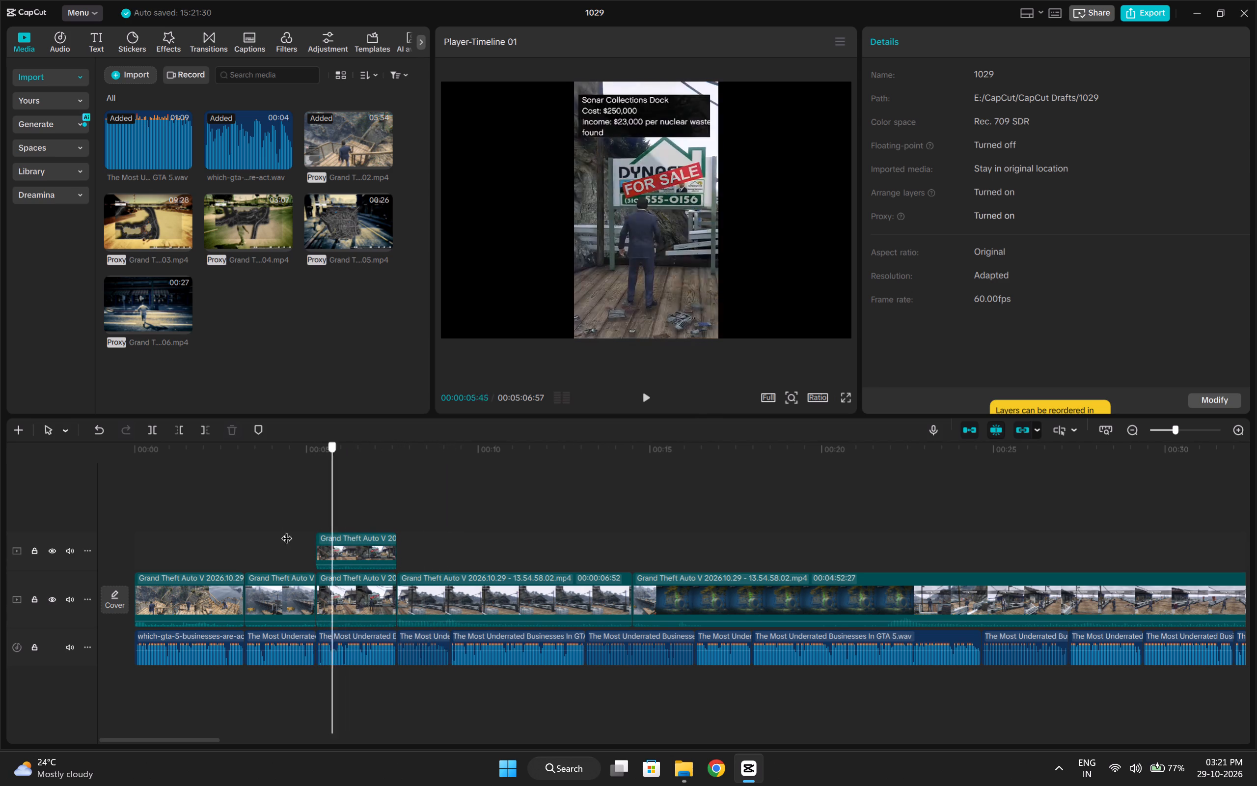
drag(286, 531, 217, 545)
key(space)
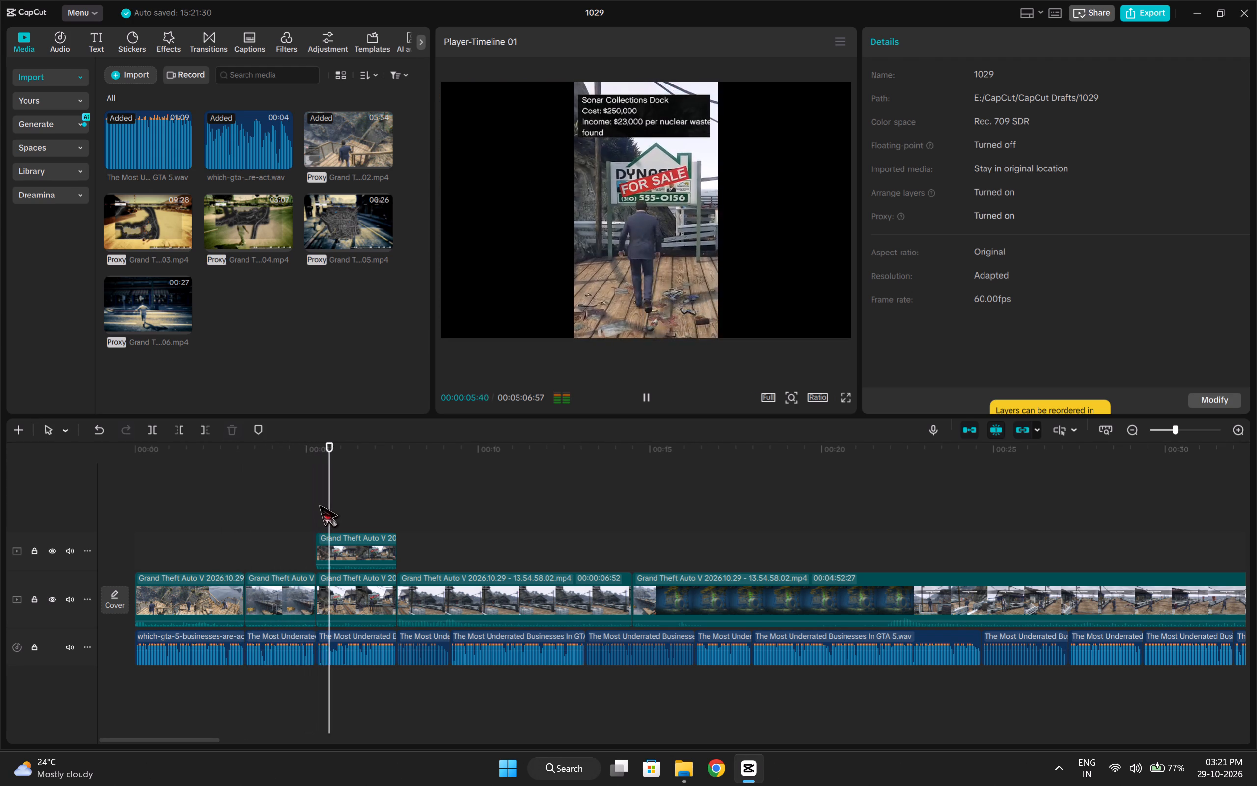
key(space)
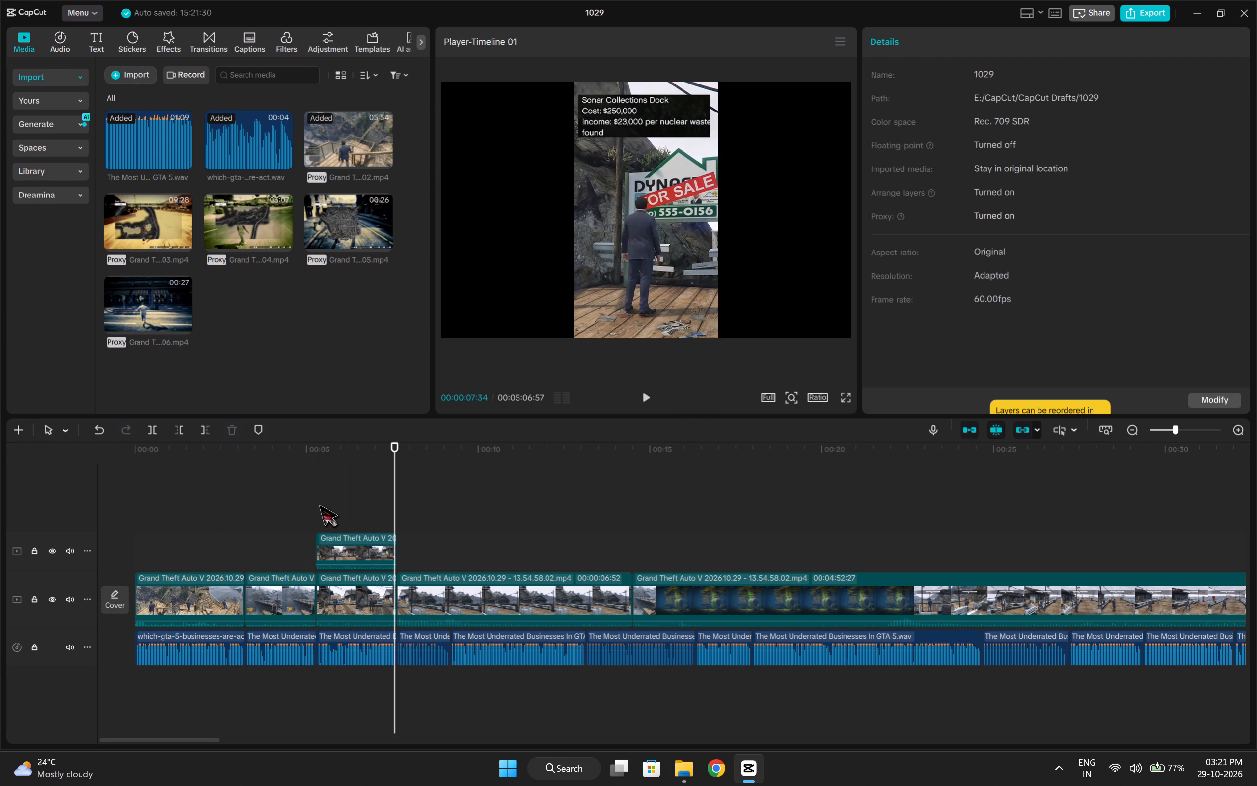
Widen the info overlay's rectangle mask to 548 and align it with the video's vertical centre line.
click(366, 545)
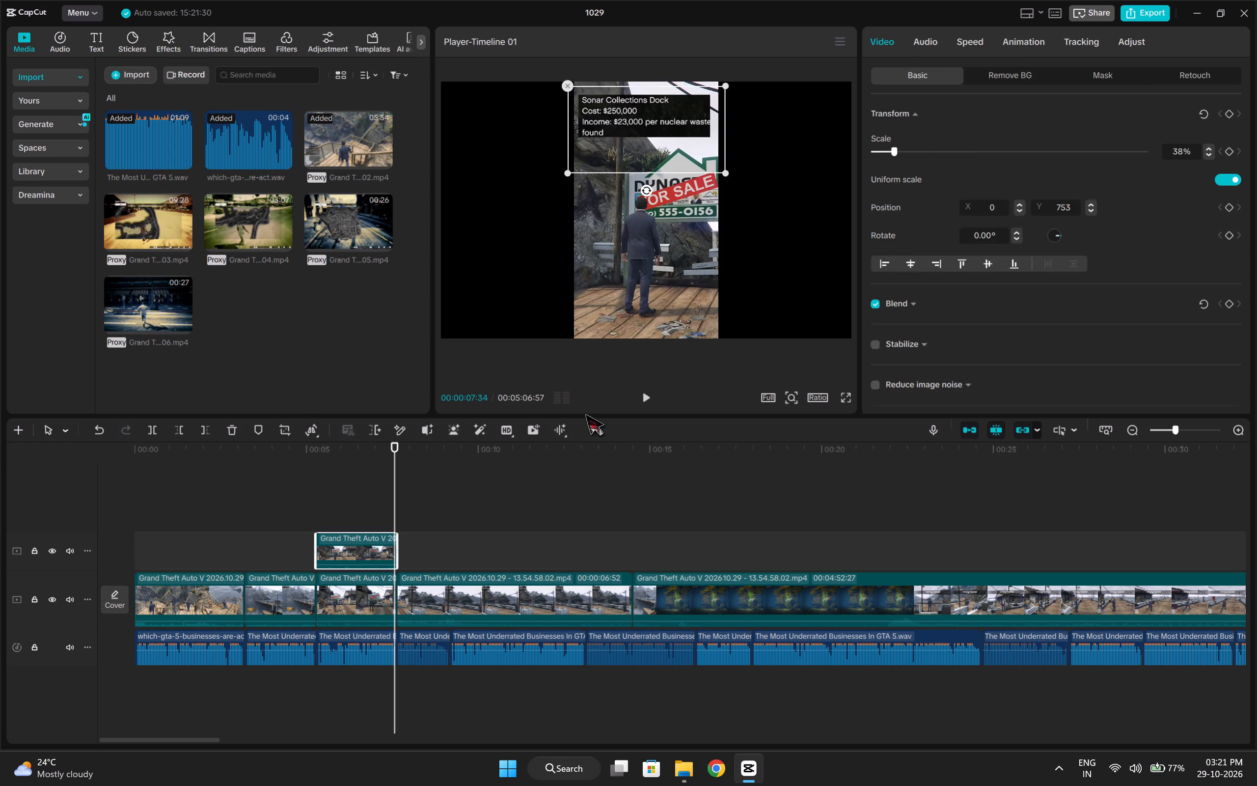
click(1011, 79)
click(1100, 79)
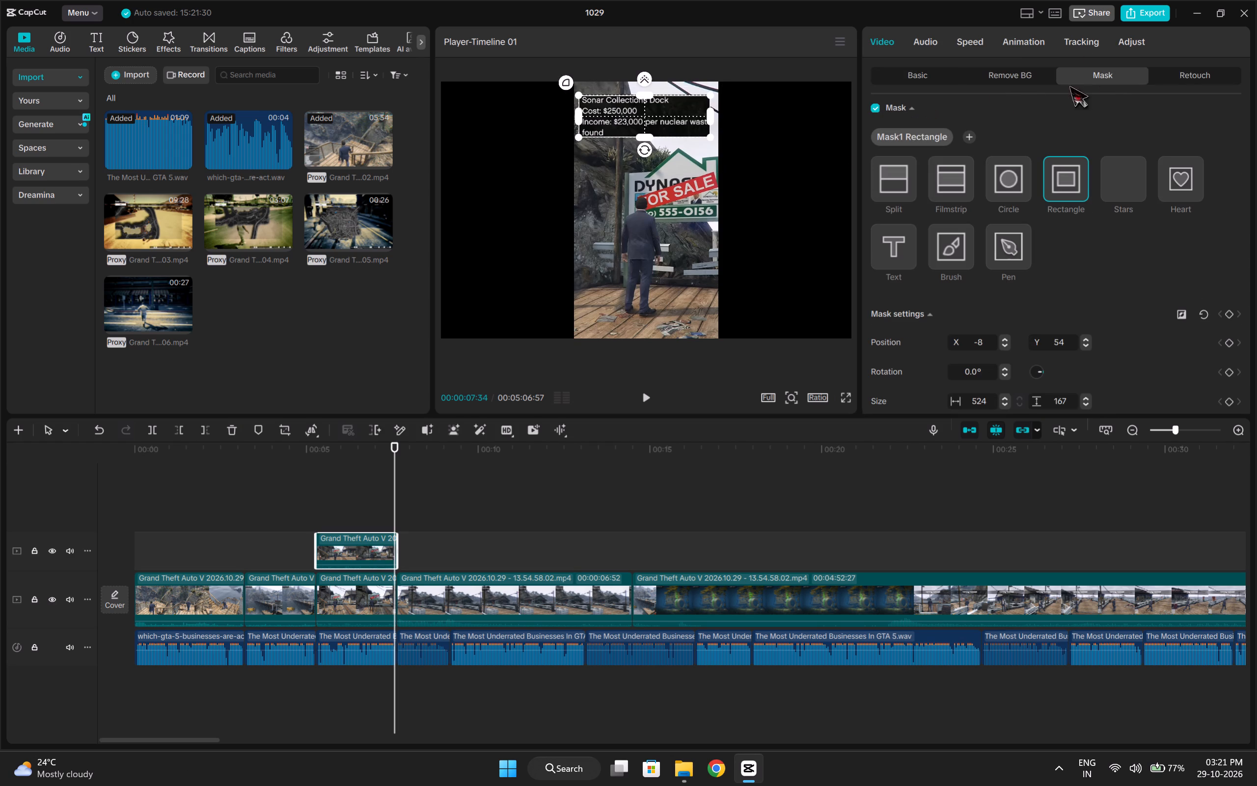
drag(707, 121, 715, 121)
click(669, 117)
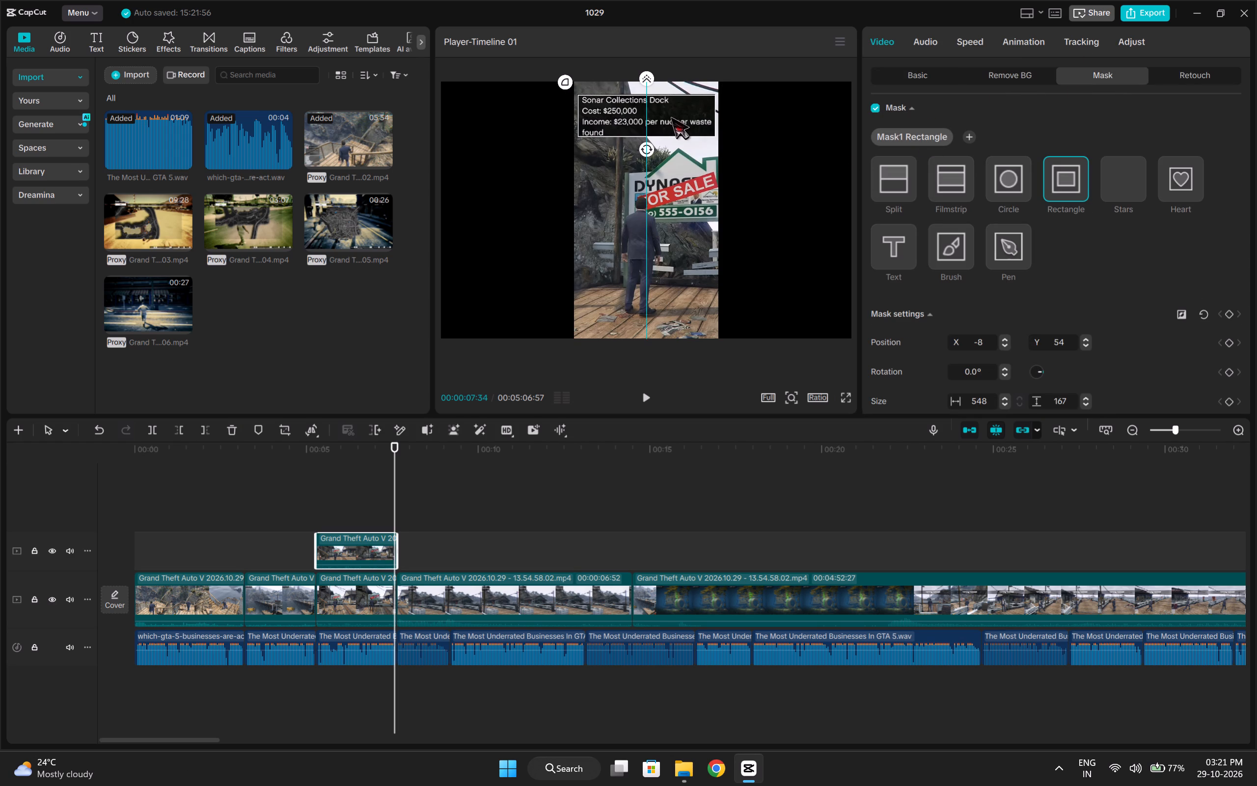
click(901, 73)
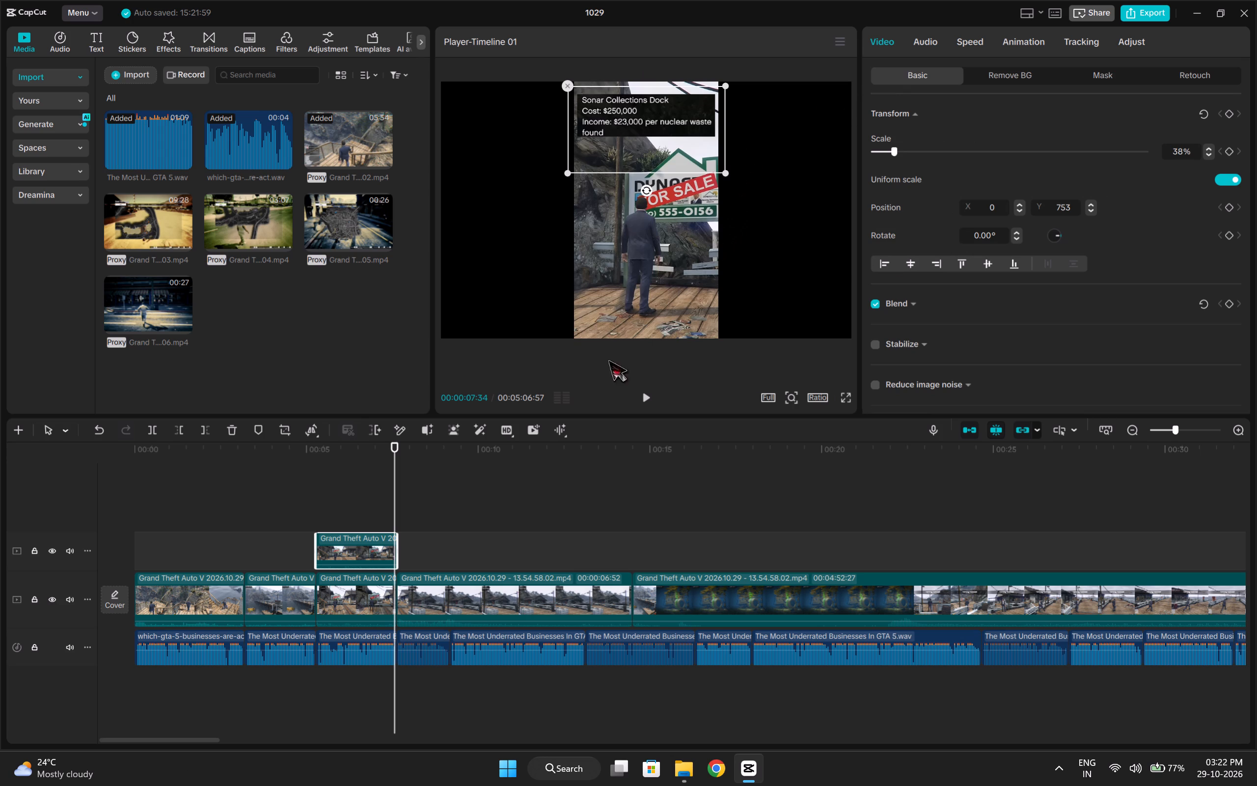
Play back the end of the For Sale clip and its cut to check the info overlay.
key(space)
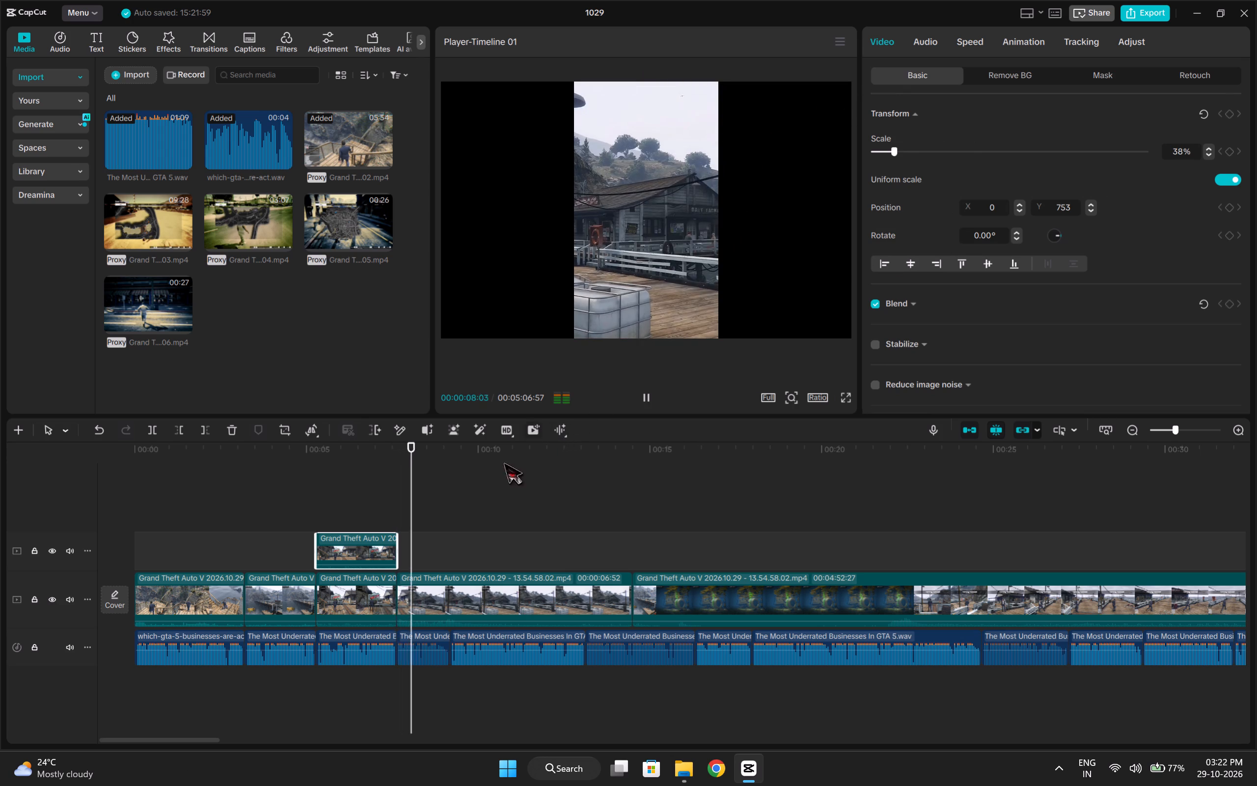
key(space)
click(346, 487)
key(space)
key(space)
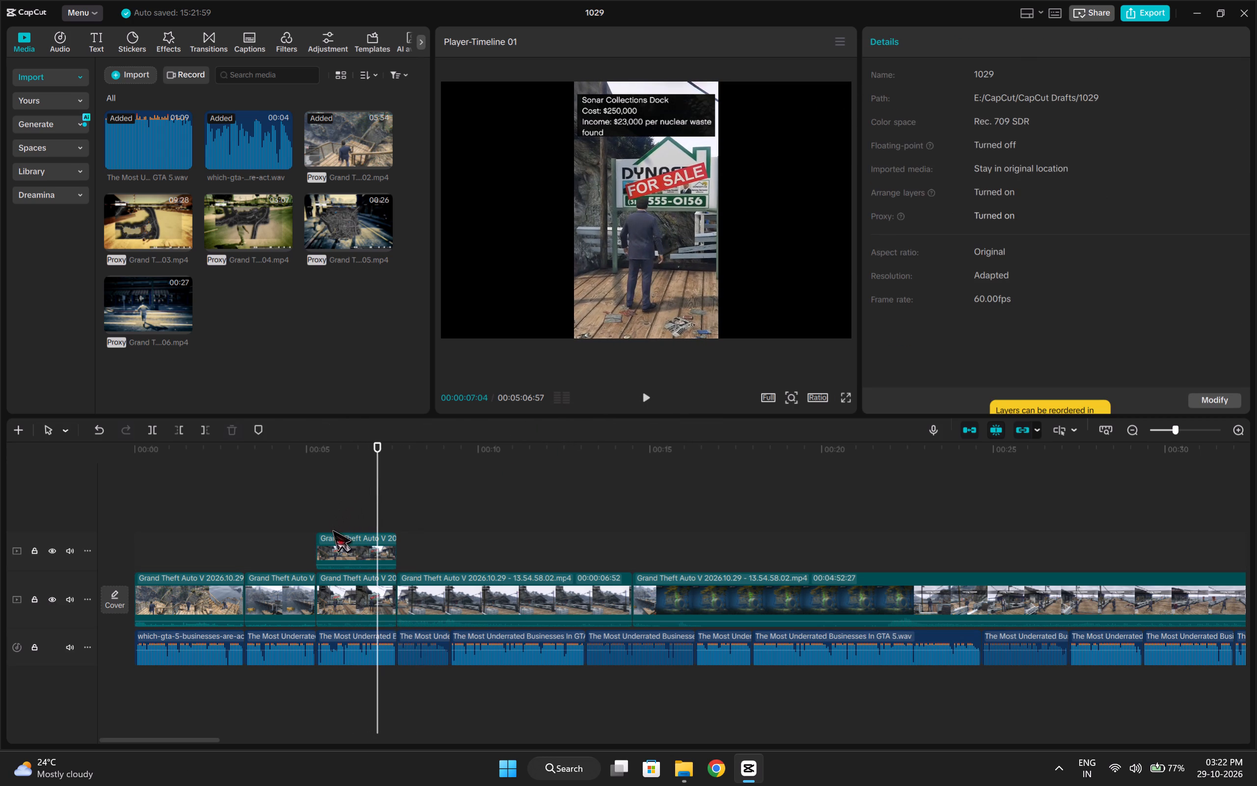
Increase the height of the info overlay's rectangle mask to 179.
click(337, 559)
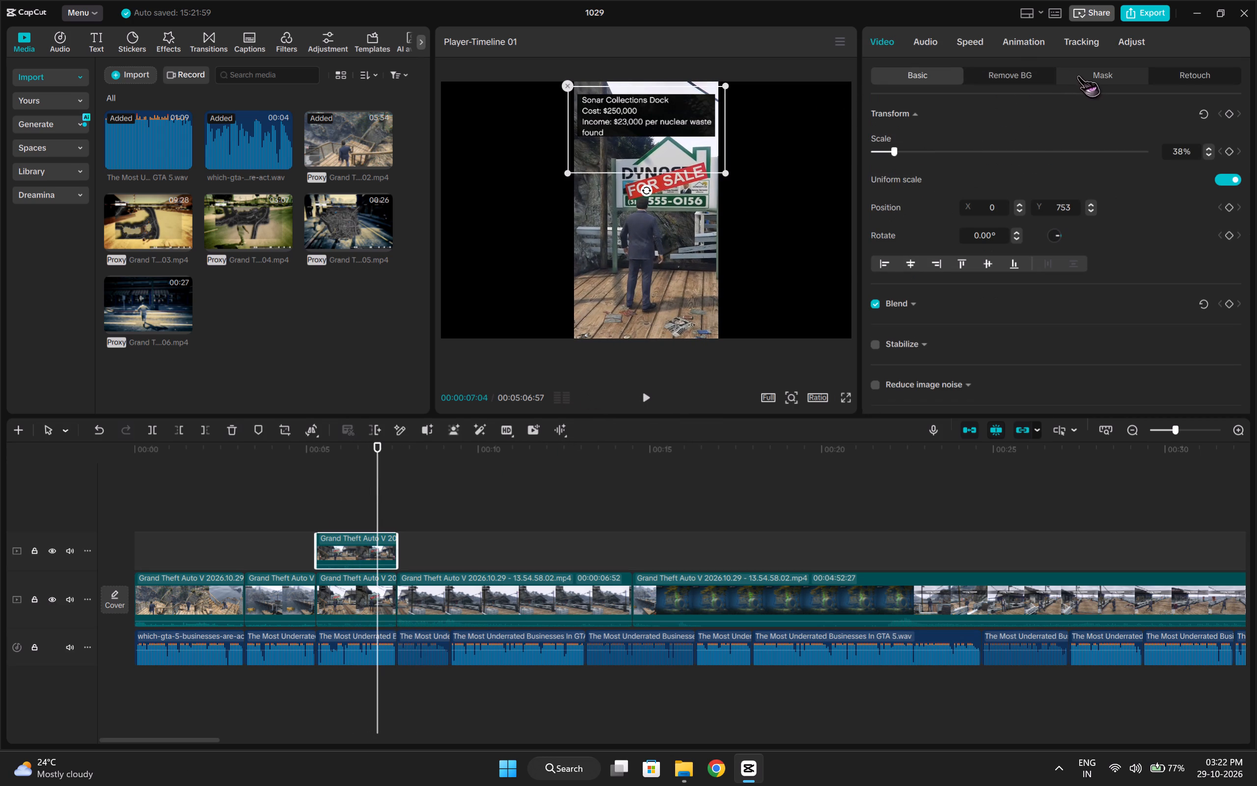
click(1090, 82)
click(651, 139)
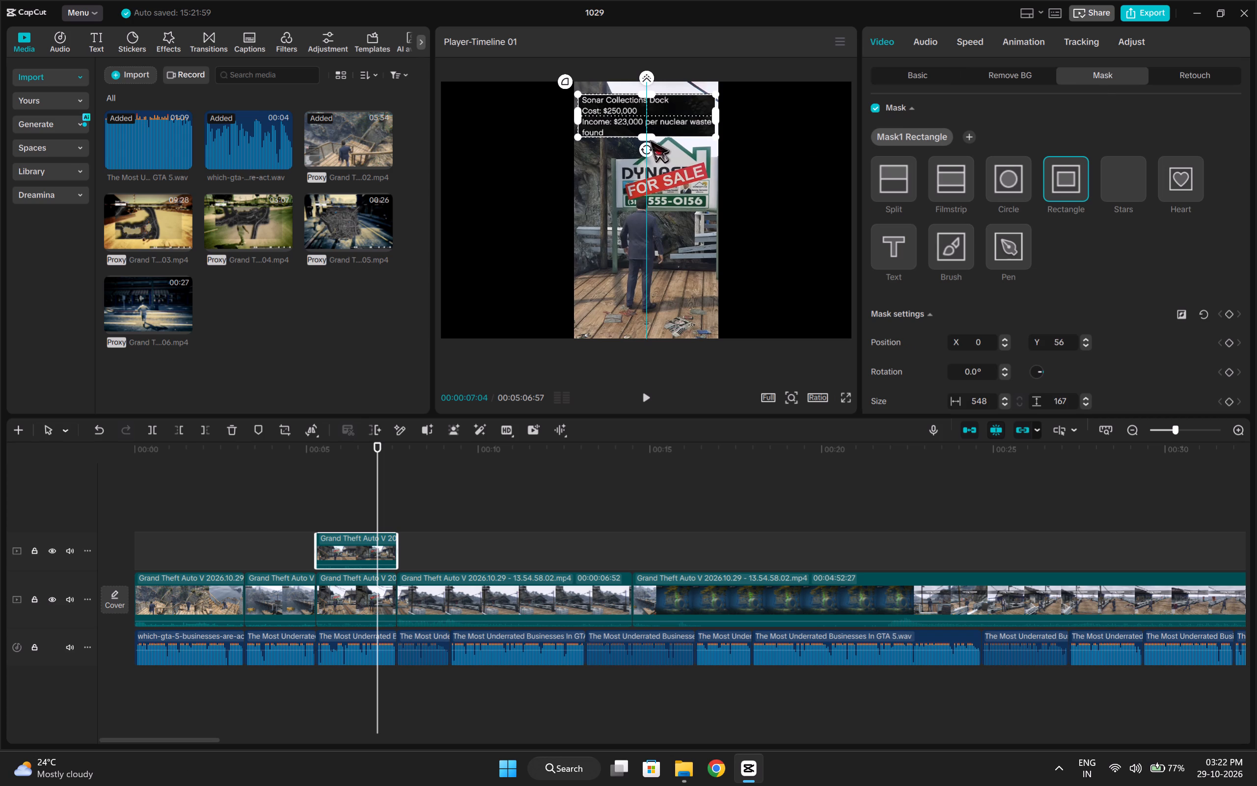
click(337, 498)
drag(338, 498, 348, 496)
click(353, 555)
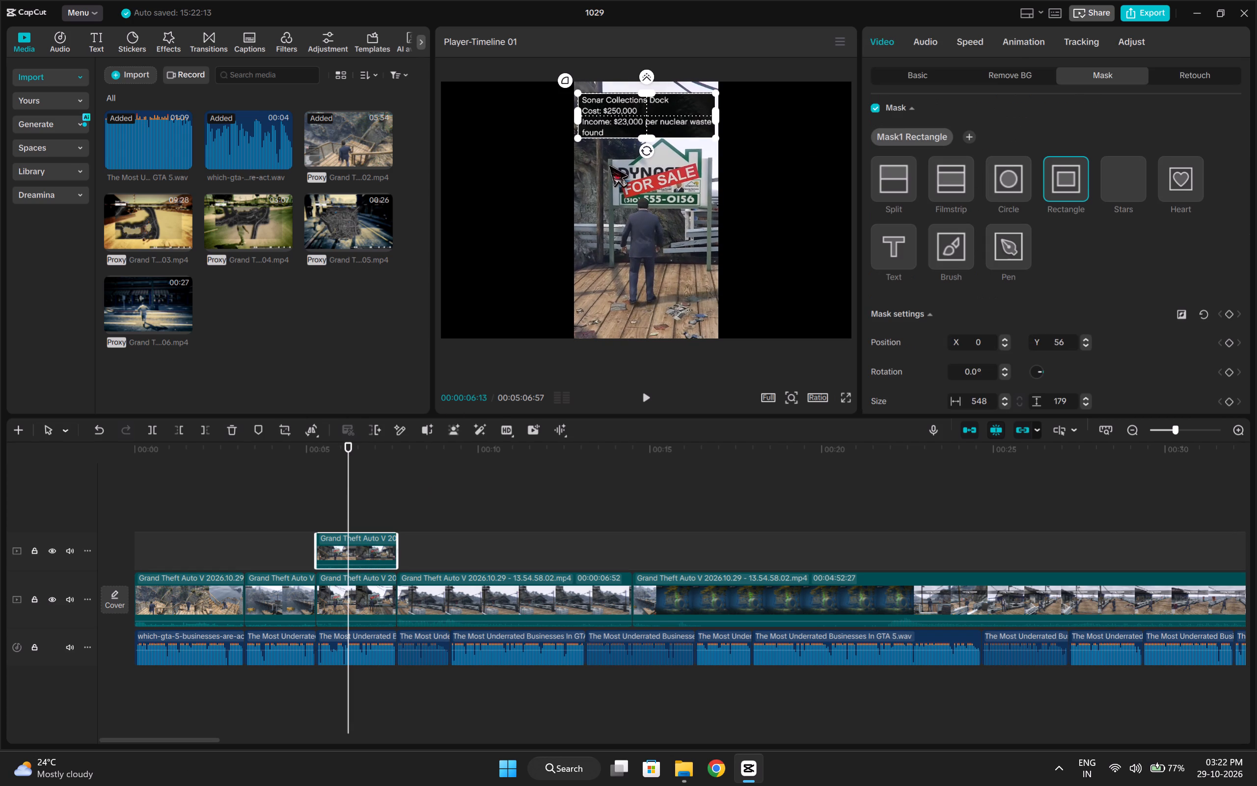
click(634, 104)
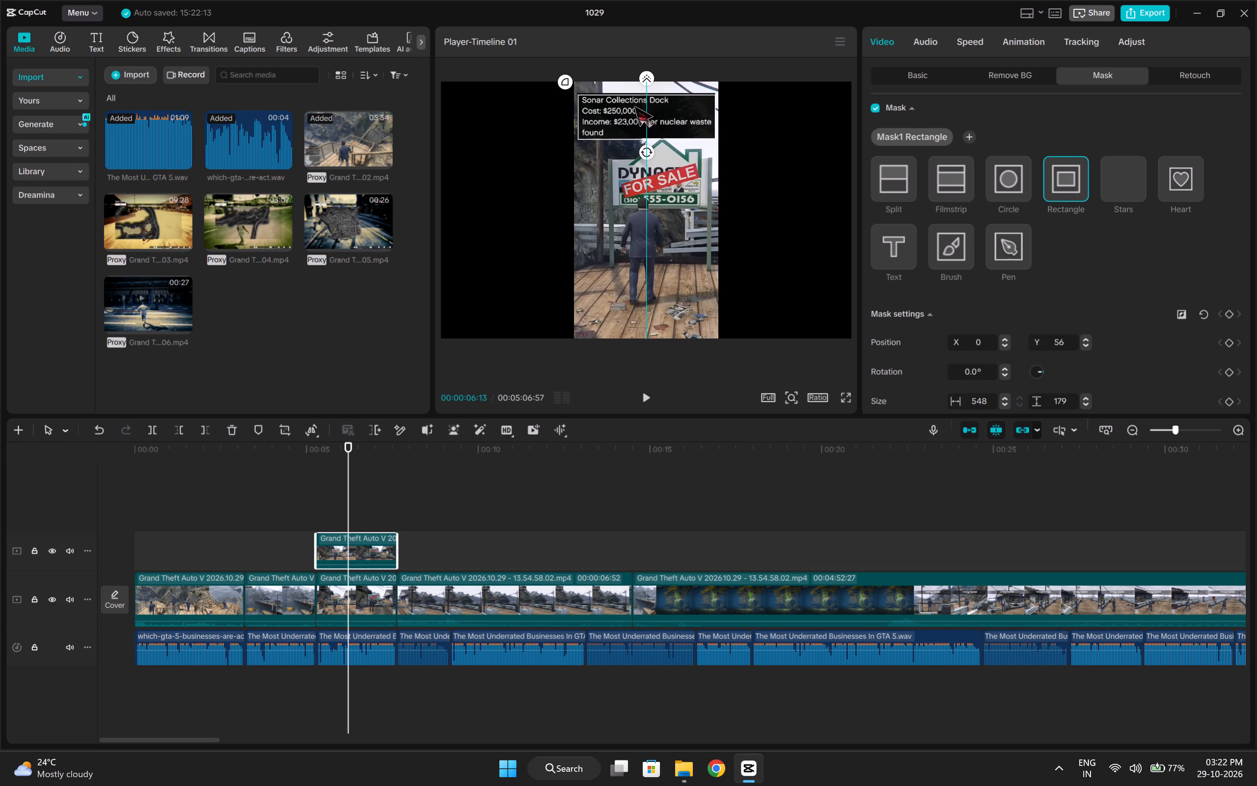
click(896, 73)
Play back from the For Sale clip through the dock building shot to check the info overlay against the voiceover.
key(space)
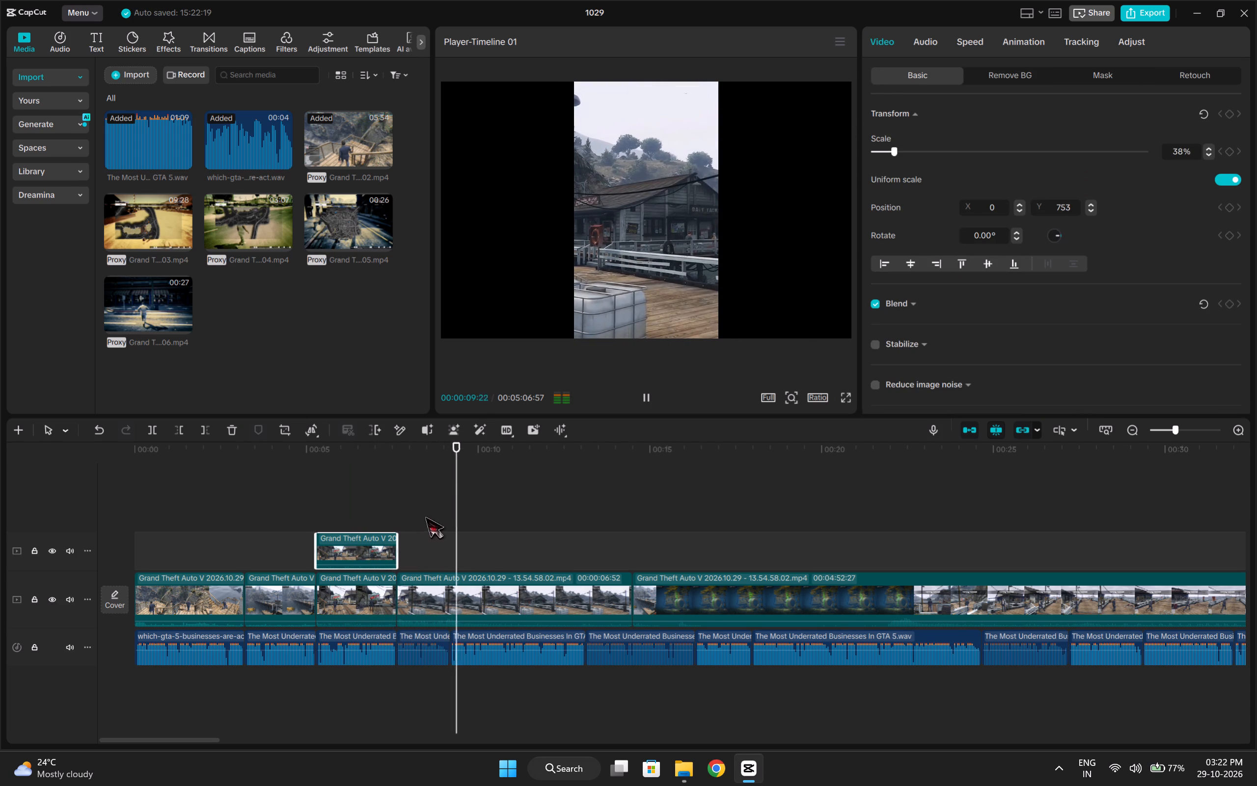
click(290, 505)
key(space)
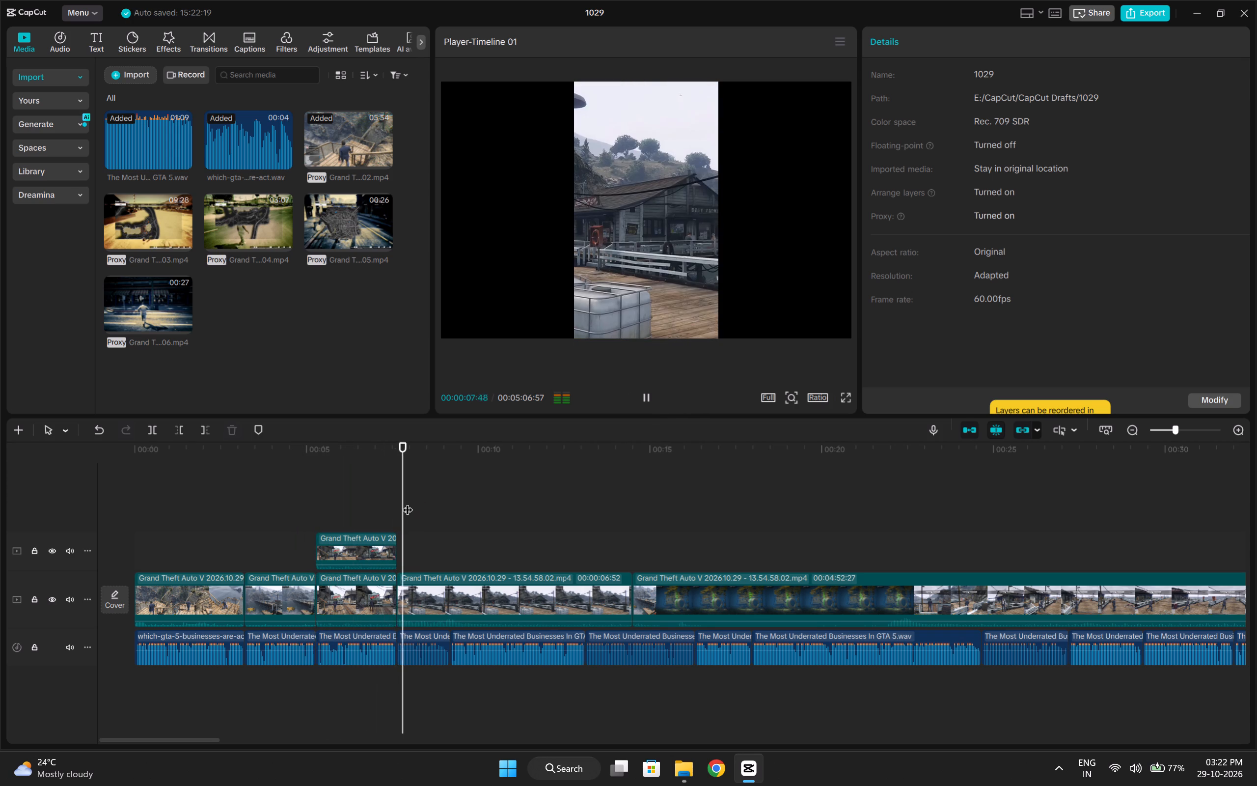
key(space)
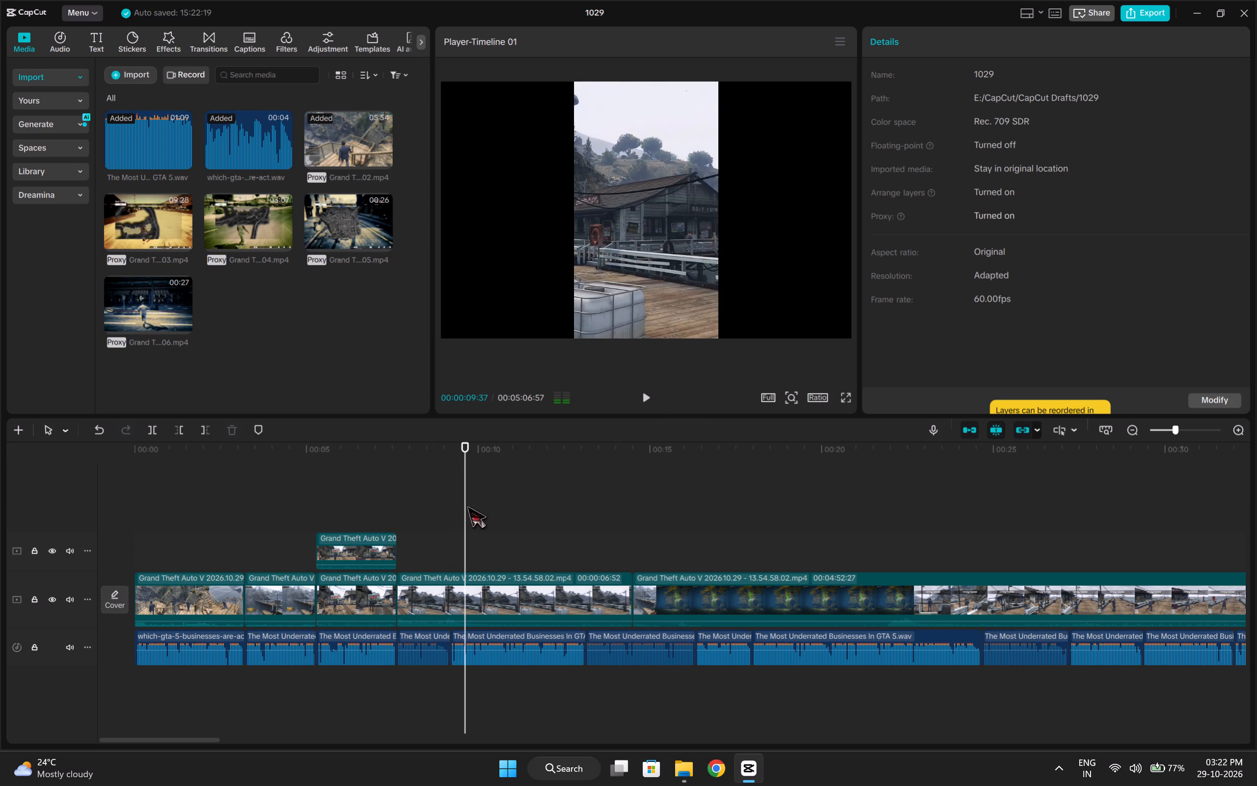
click(467, 506)
drag(467, 506, 394, 536)
key(space)
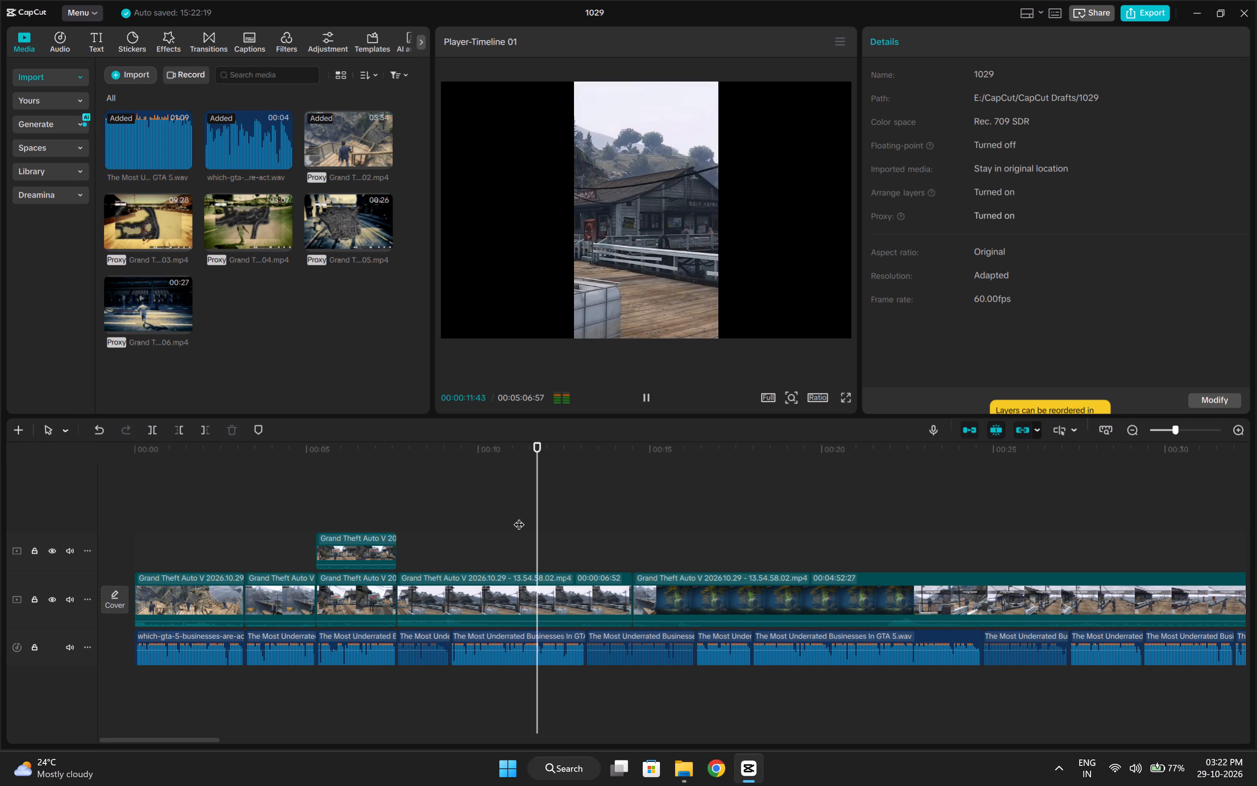
click(432, 538)
key(space)
key(space)
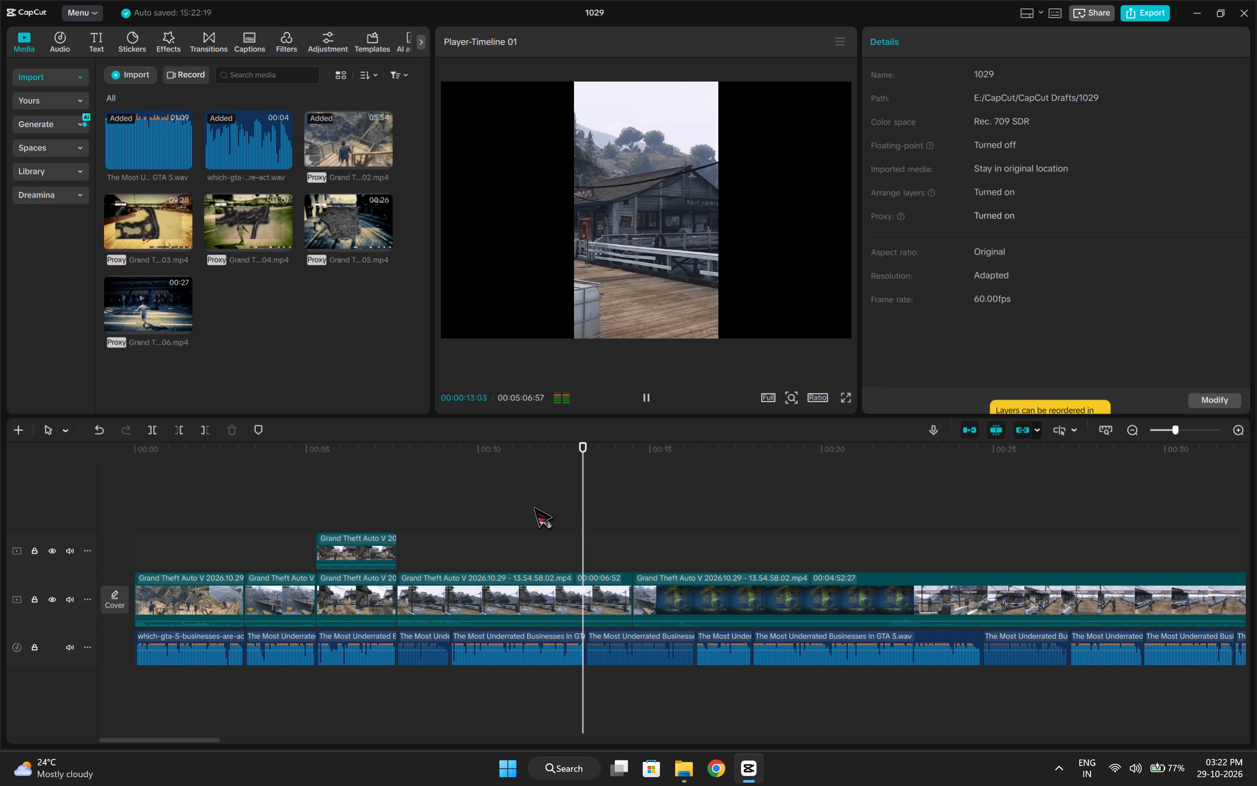
key(space)
Reduce the info overlay's mask height to 95 and position it at X 0, Y 101 over the name and cost lines.
click(353, 460)
click(367, 554)
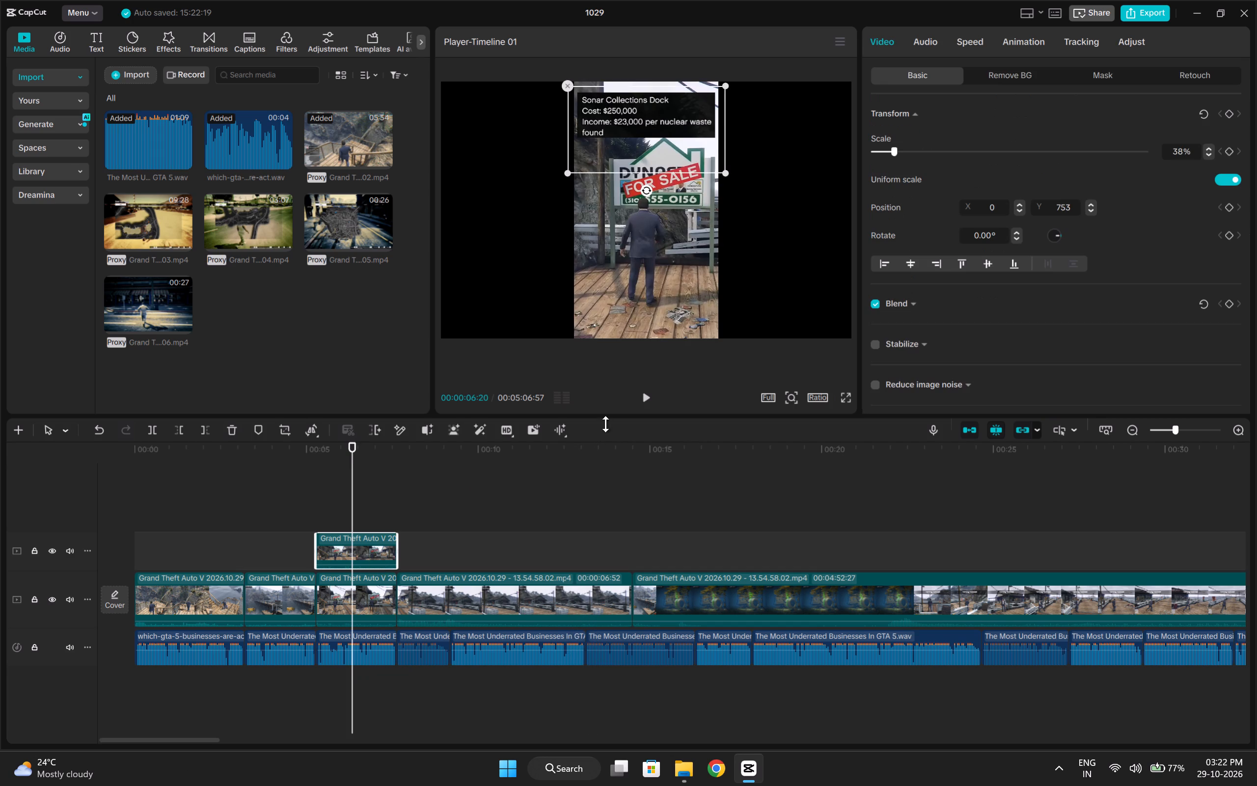
click(1090, 76)
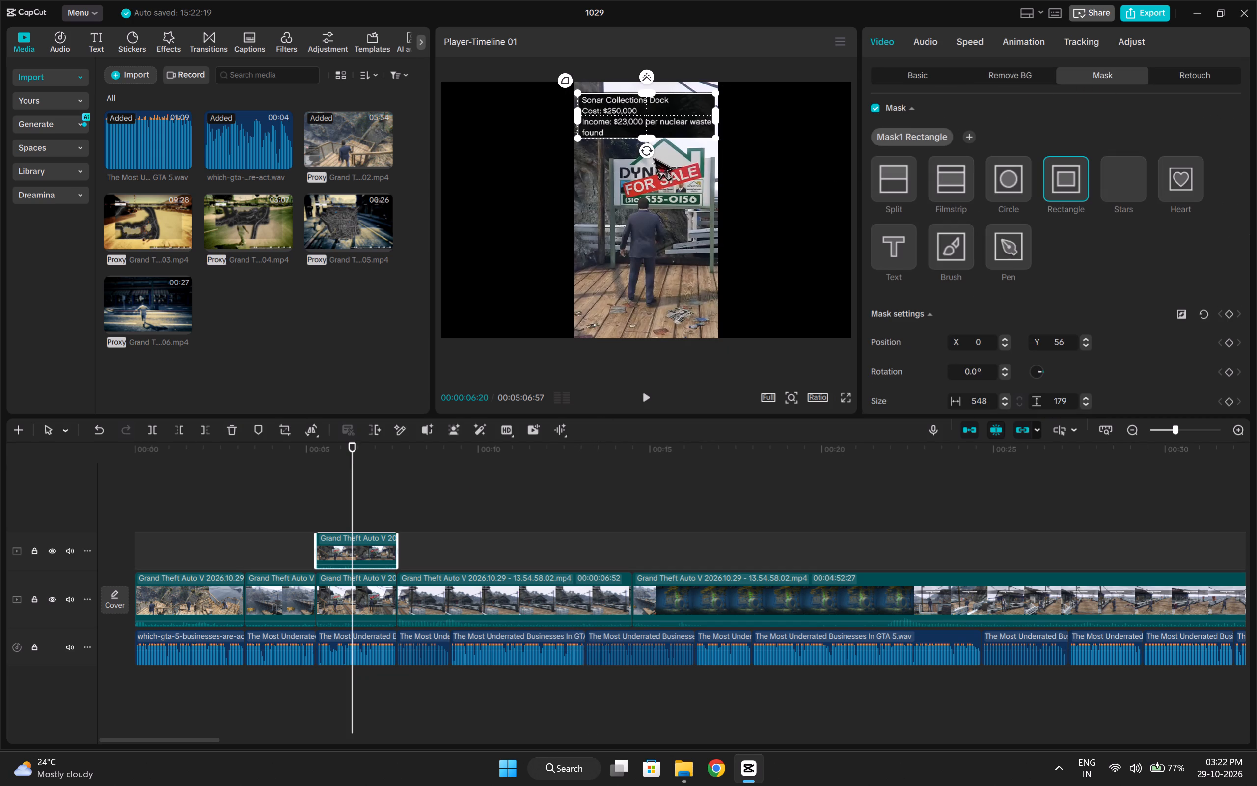
drag(639, 136, 640, 116)
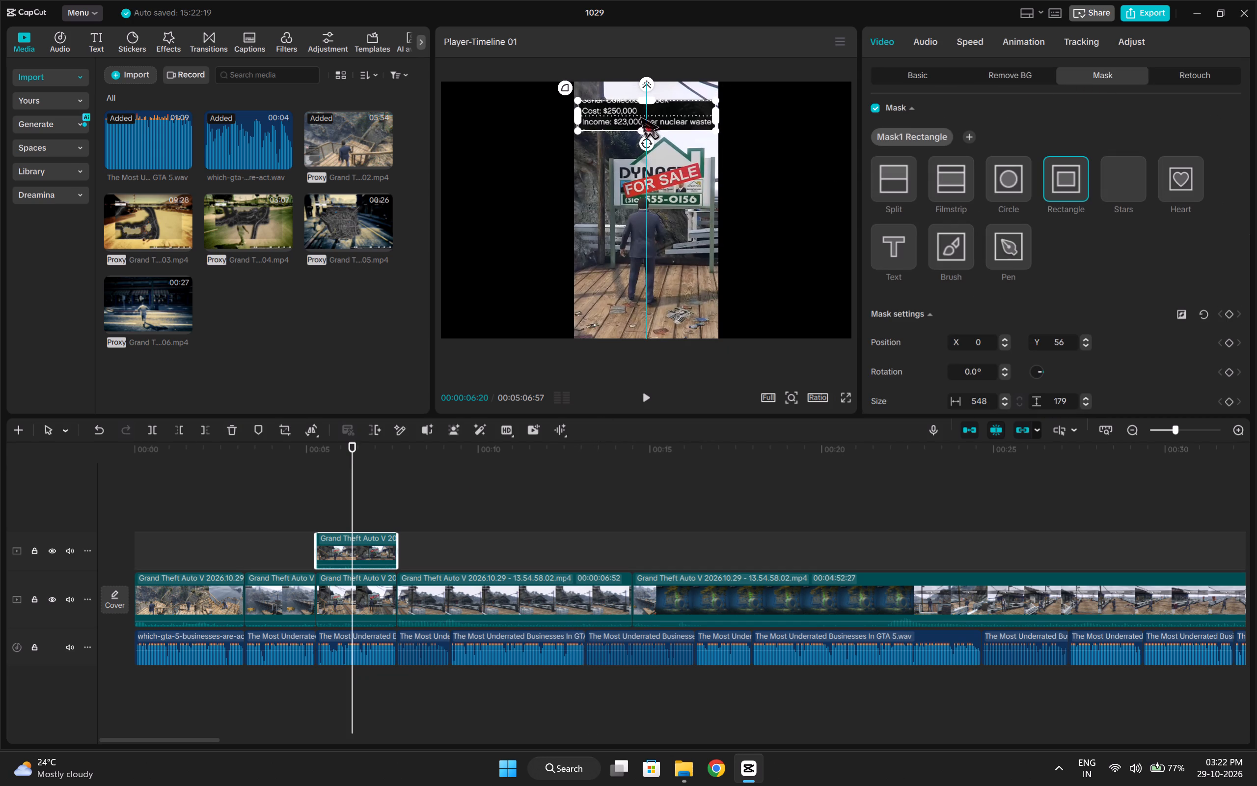
drag(640, 116, 639, 108)
drag(646, 122, 637, 110)
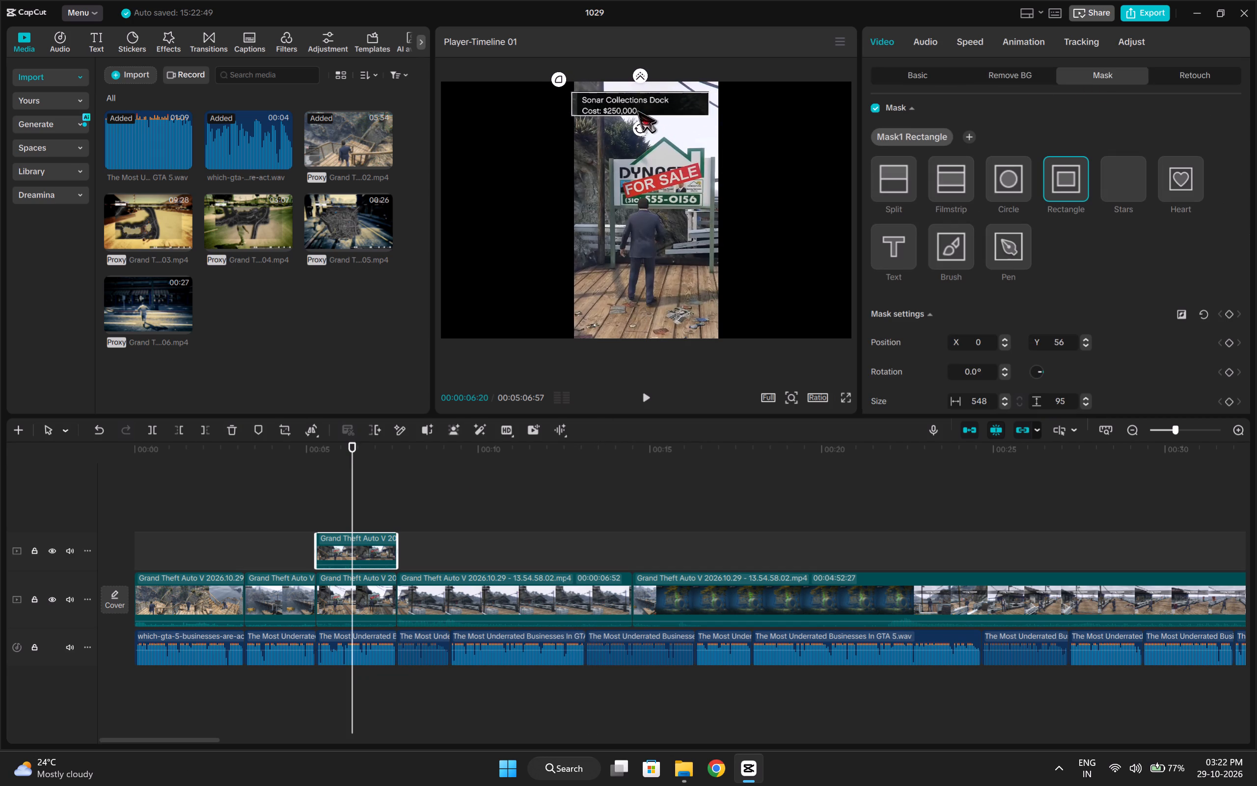
drag(637, 110, 644, 111)
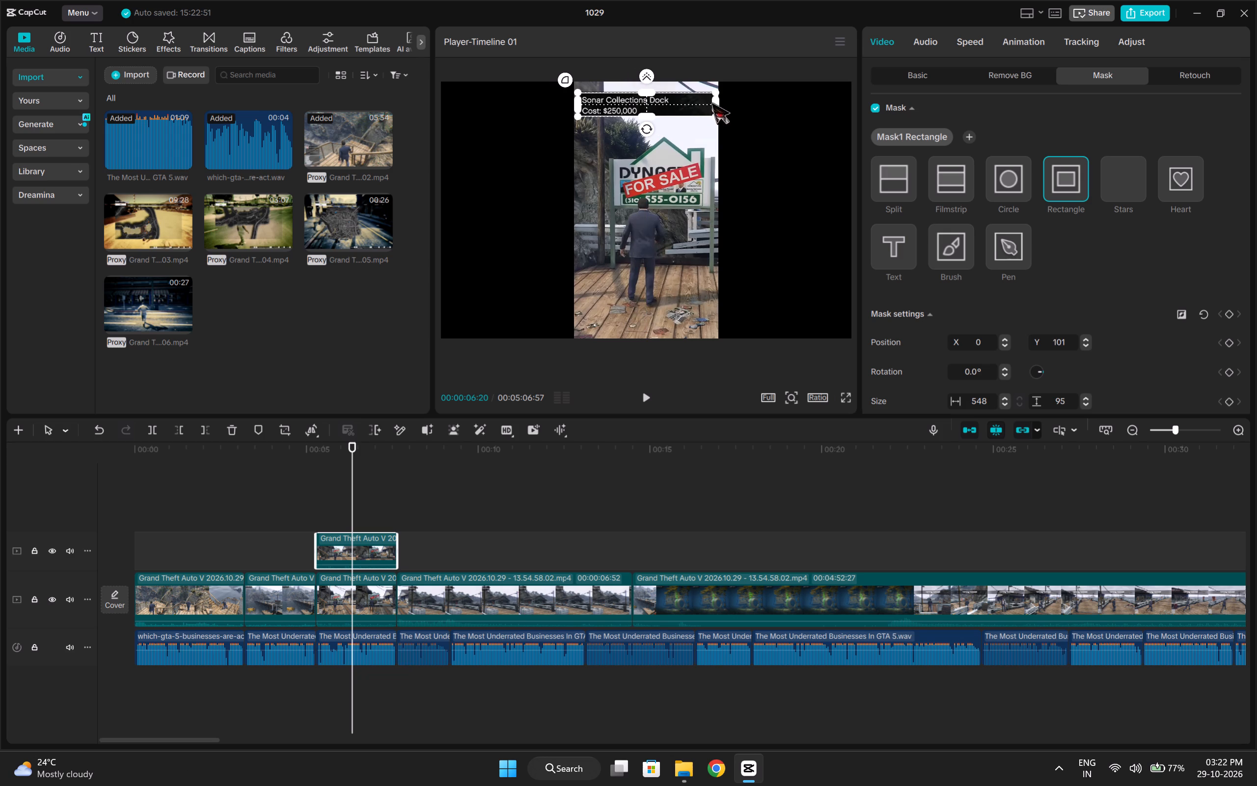
Narrow the info overlay's mask to a width of 389 and position it at X -80, Y 95 around the two text lines.
drag(711, 102, 701, 103)
drag(700, 104, 685, 105)
drag(689, 105, 660, 106)
drag(624, 104, 633, 102)
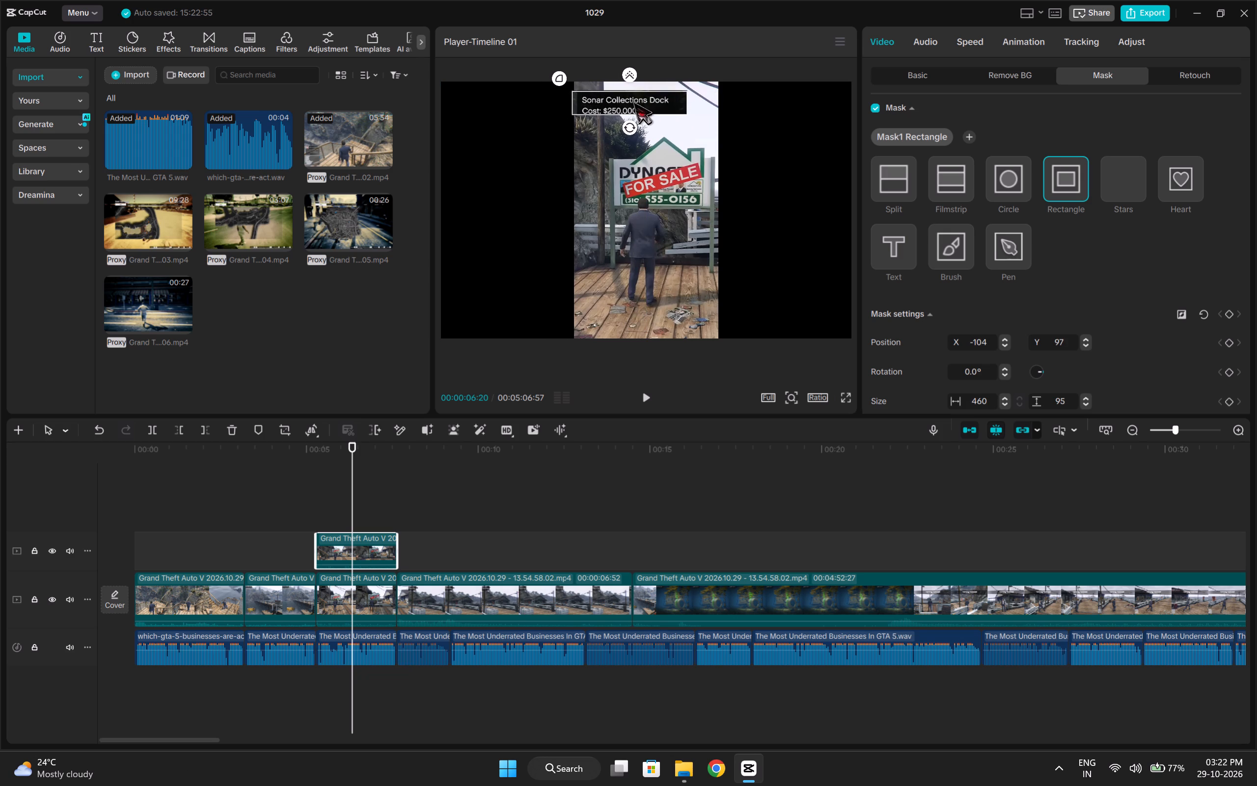
drag(633, 102, 638, 103)
drag(690, 103, 685, 104)
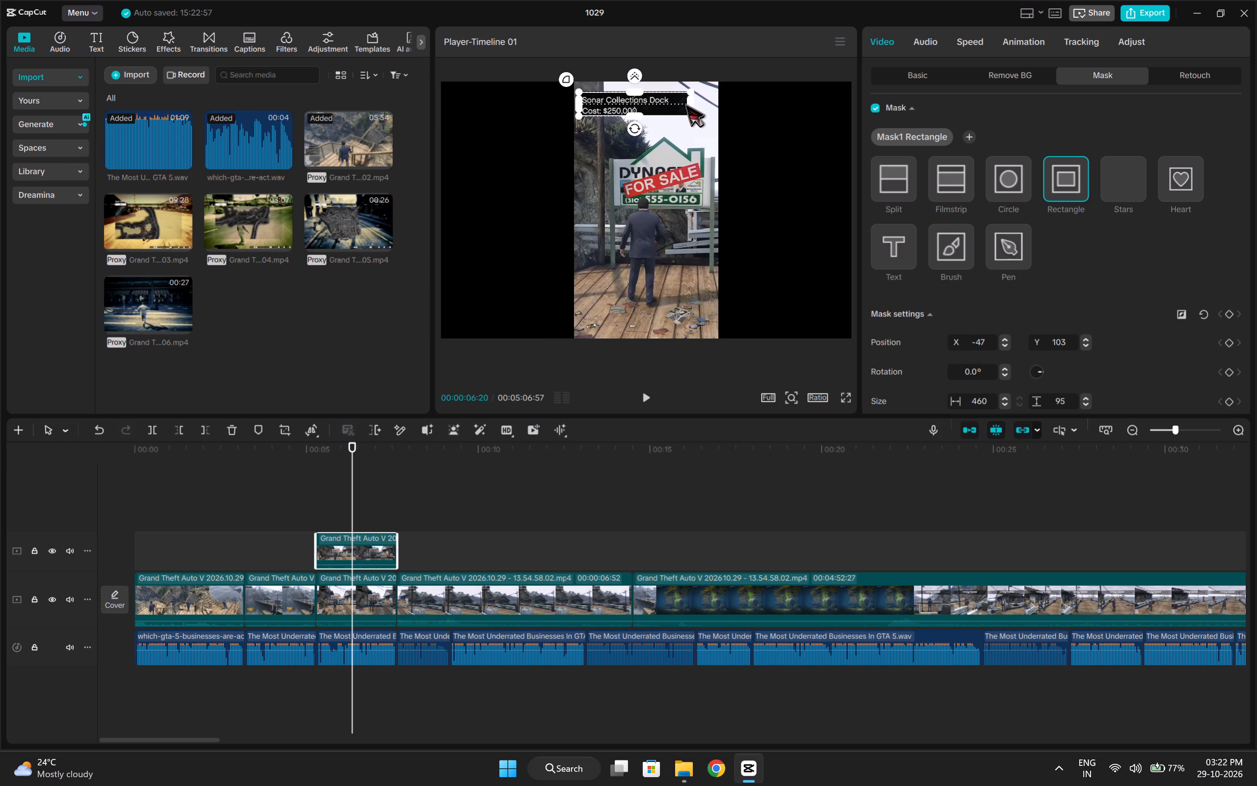
drag(685, 104, 679, 105)
click(662, 105)
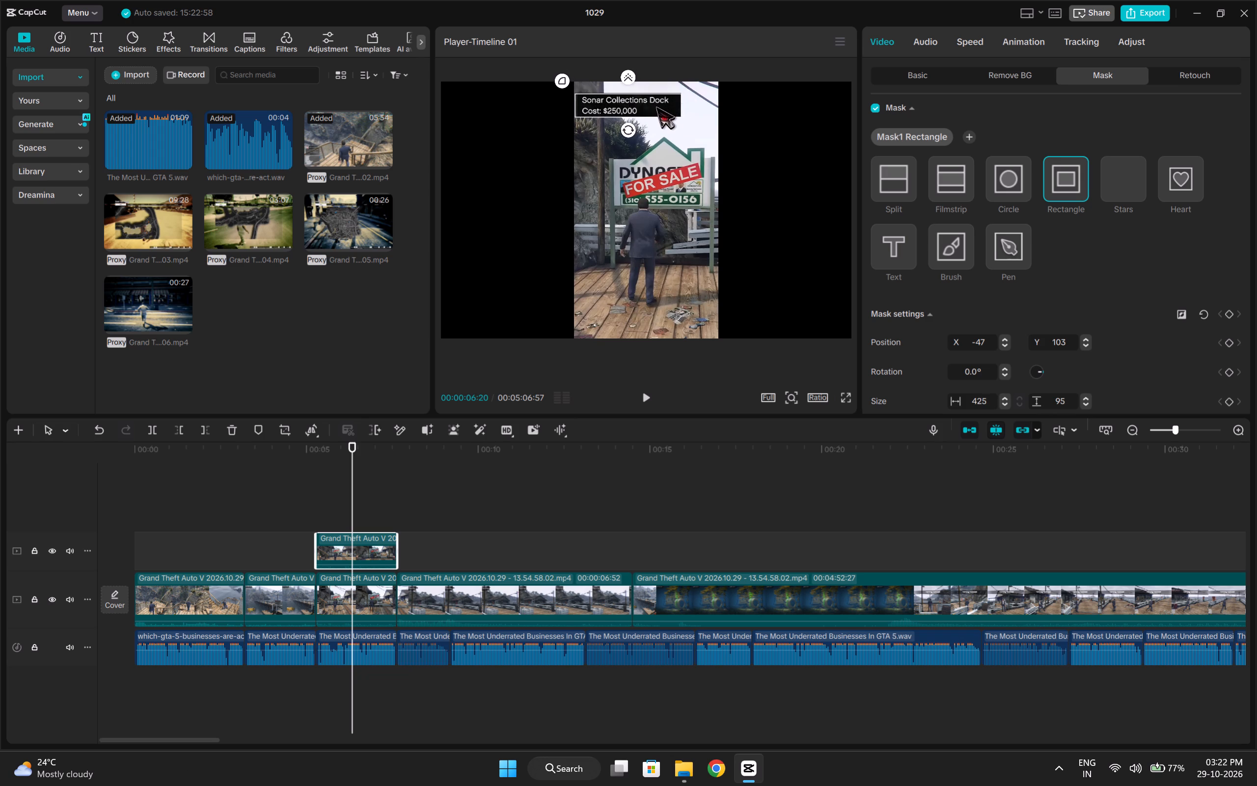
drag(681, 106, 672, 106)
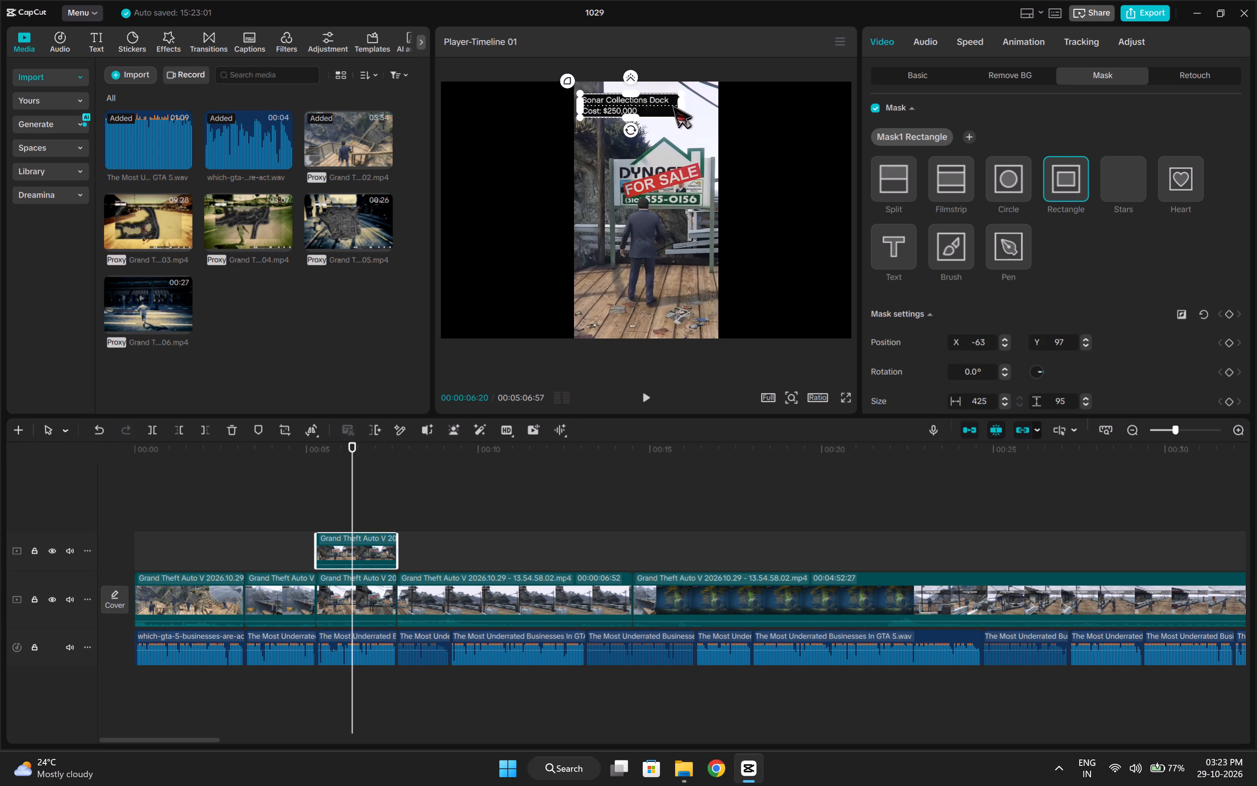
drag(672, 106, 669, 106)
drag(653, 107, 649, 107)
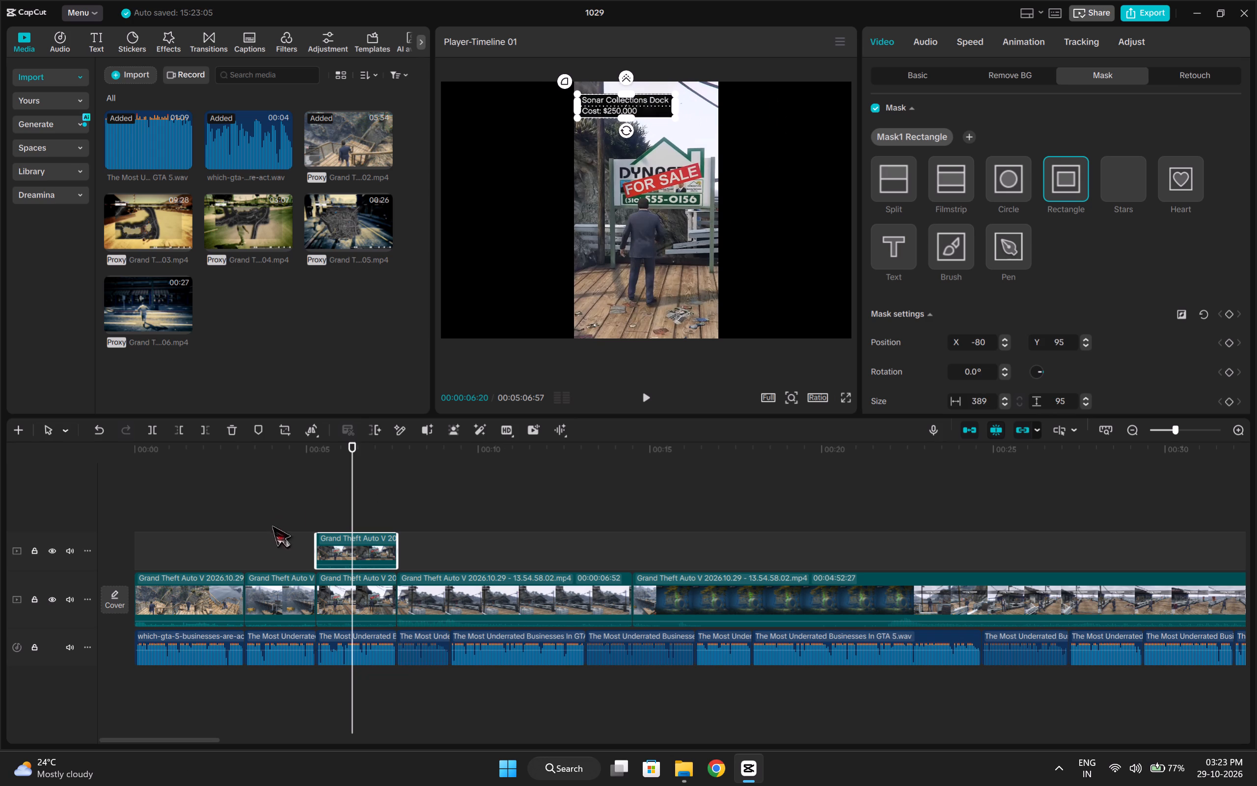
Play back the For Sale section and following dock building shot to check the tightened info overlay.
click(307, 507)
key(space)
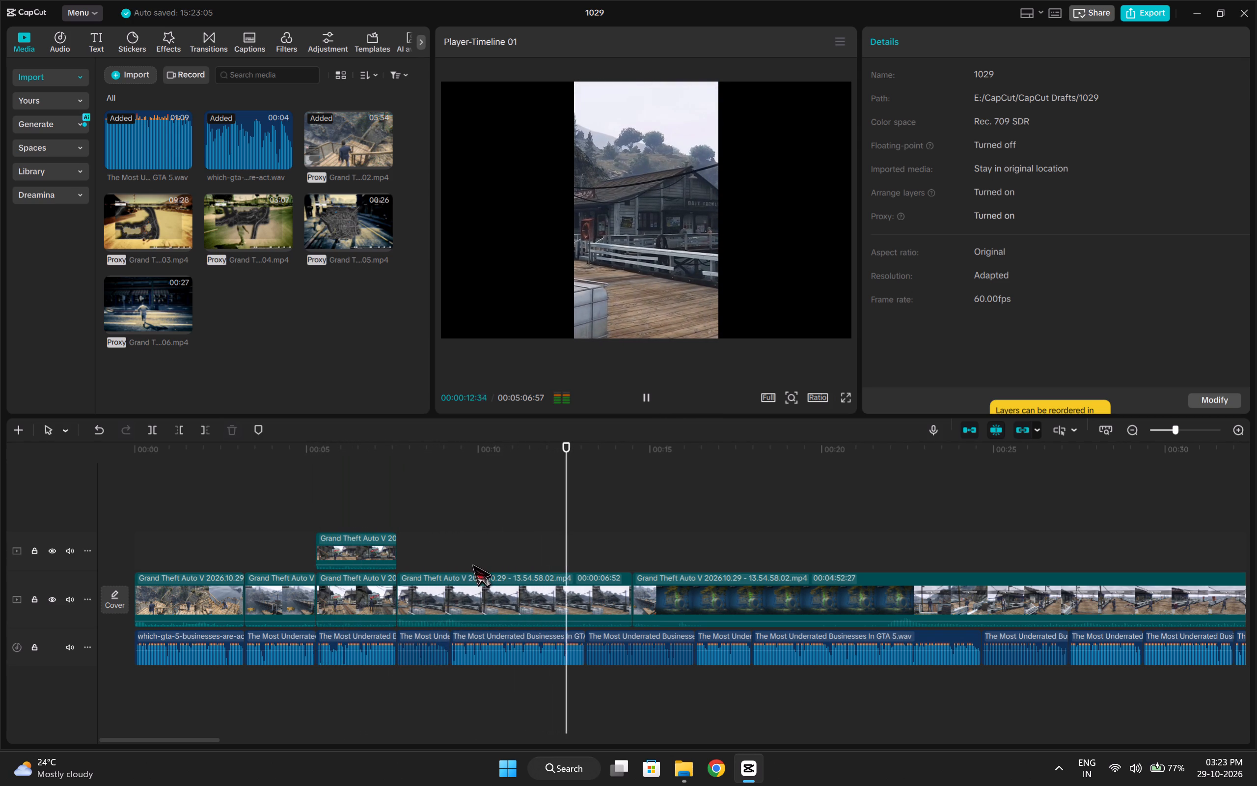
key(space)
Skim through the dock building clip that follows the For Sale clip and delete it from the main track.
click(441, 560)
drag(441, 560, 450, 559)
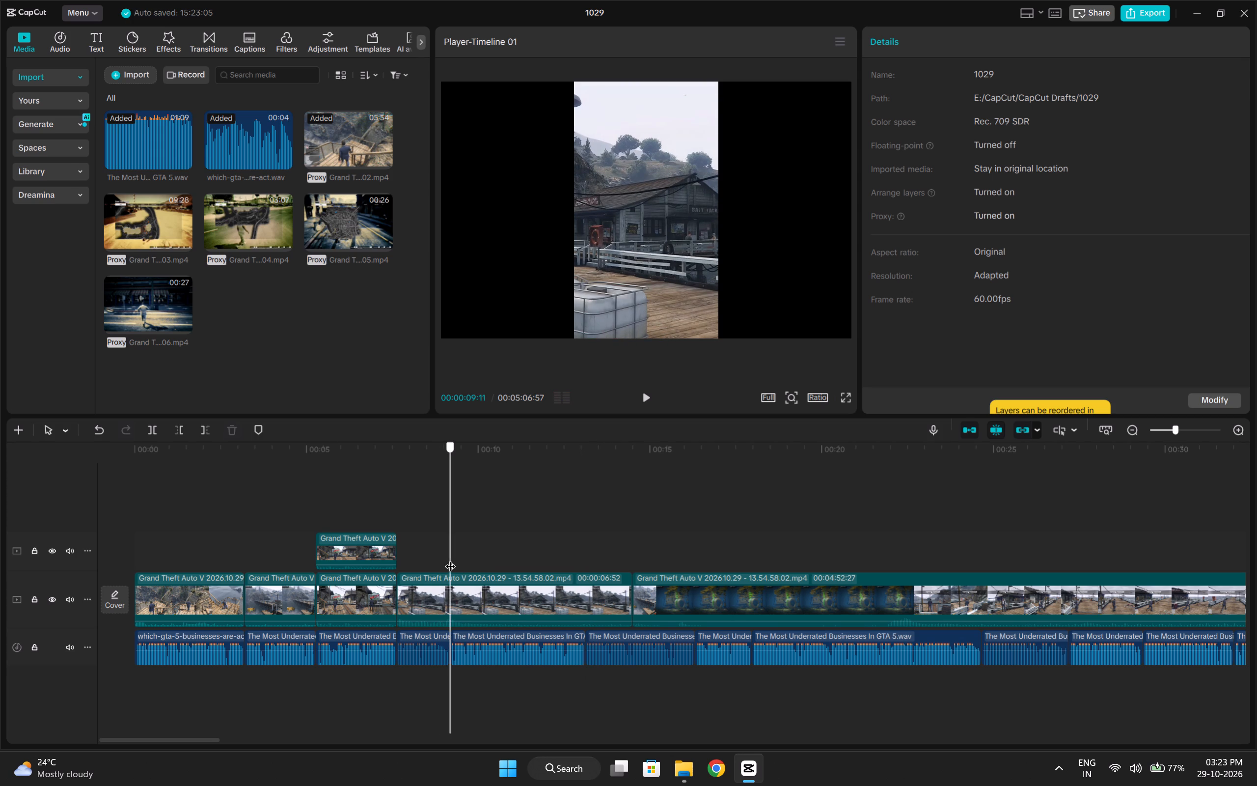
drag(450, 559, 455, 559)
drag(466, 562, 616, 558)
click(611, 557)
drag(603, 557, 582, 554)
click(572, 554)
drag(572, 554, 568, 554)
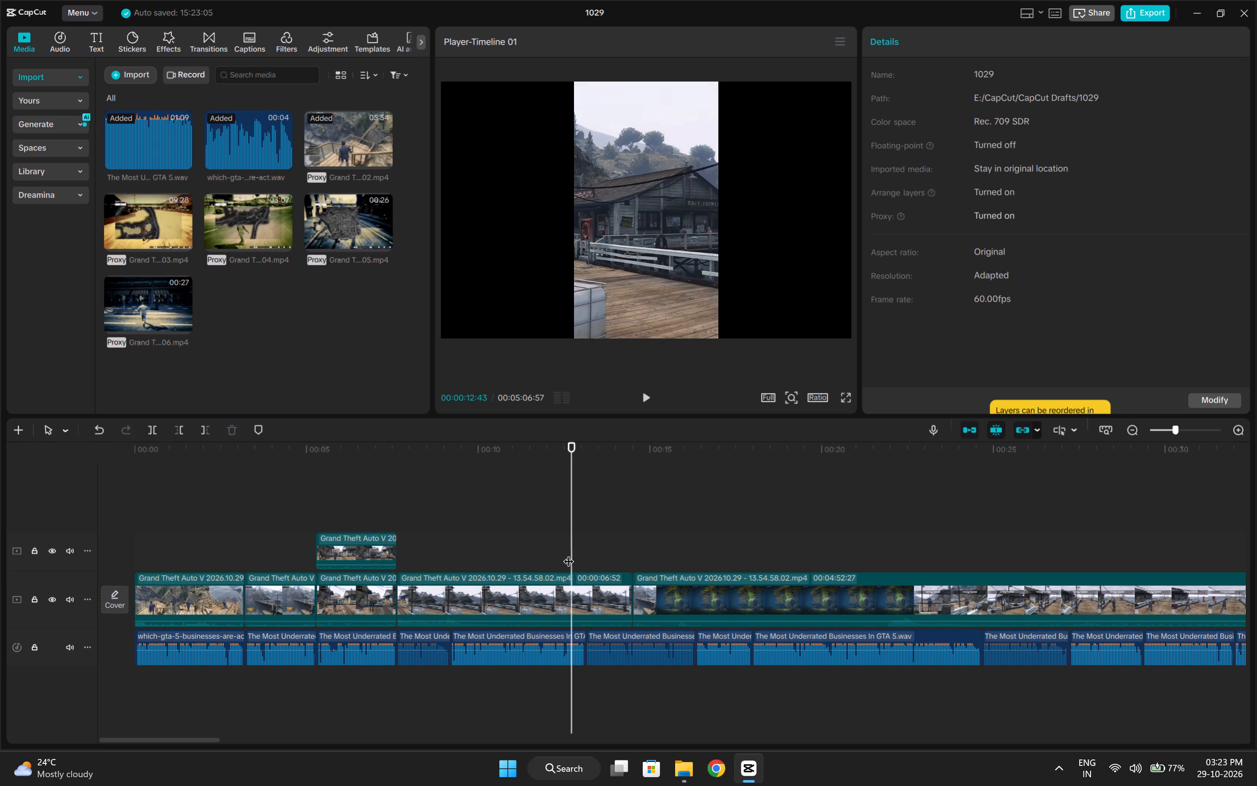
drag(568, 554, 577, 536)
click(526, 589)
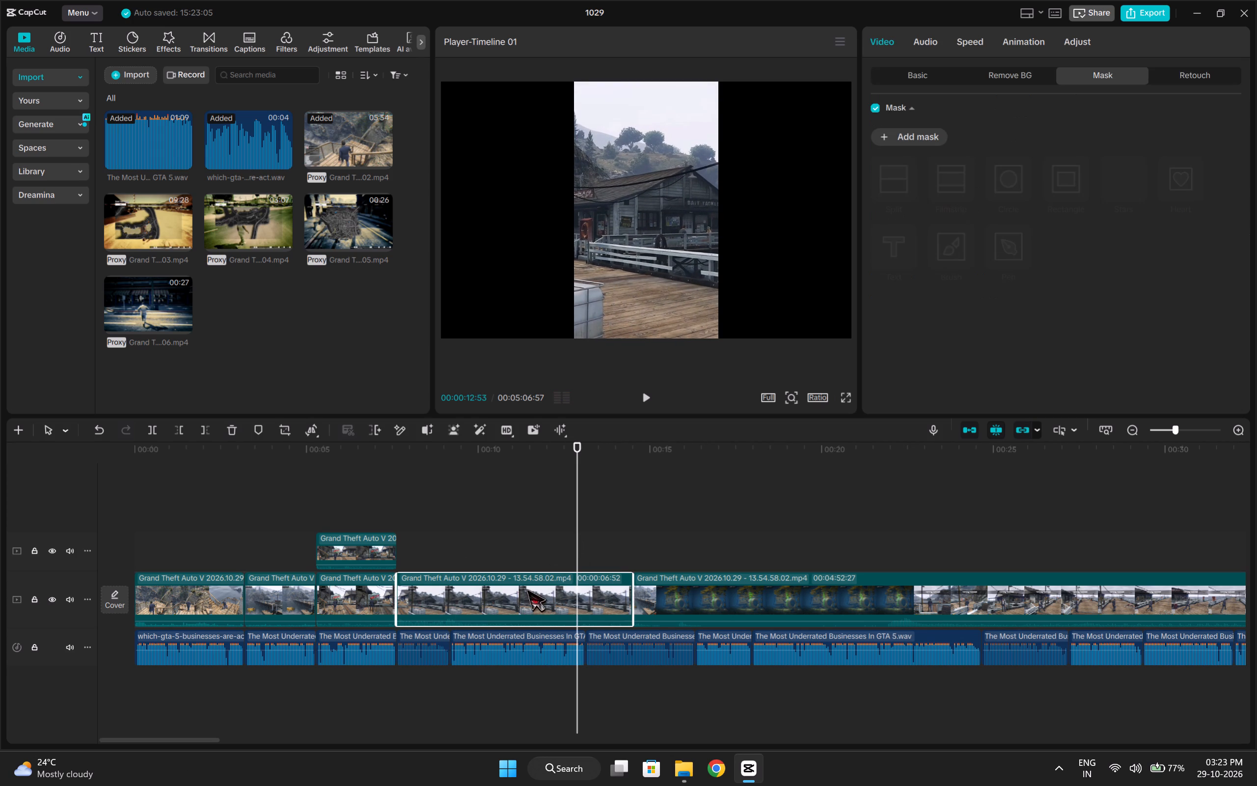
key(BackSpace)
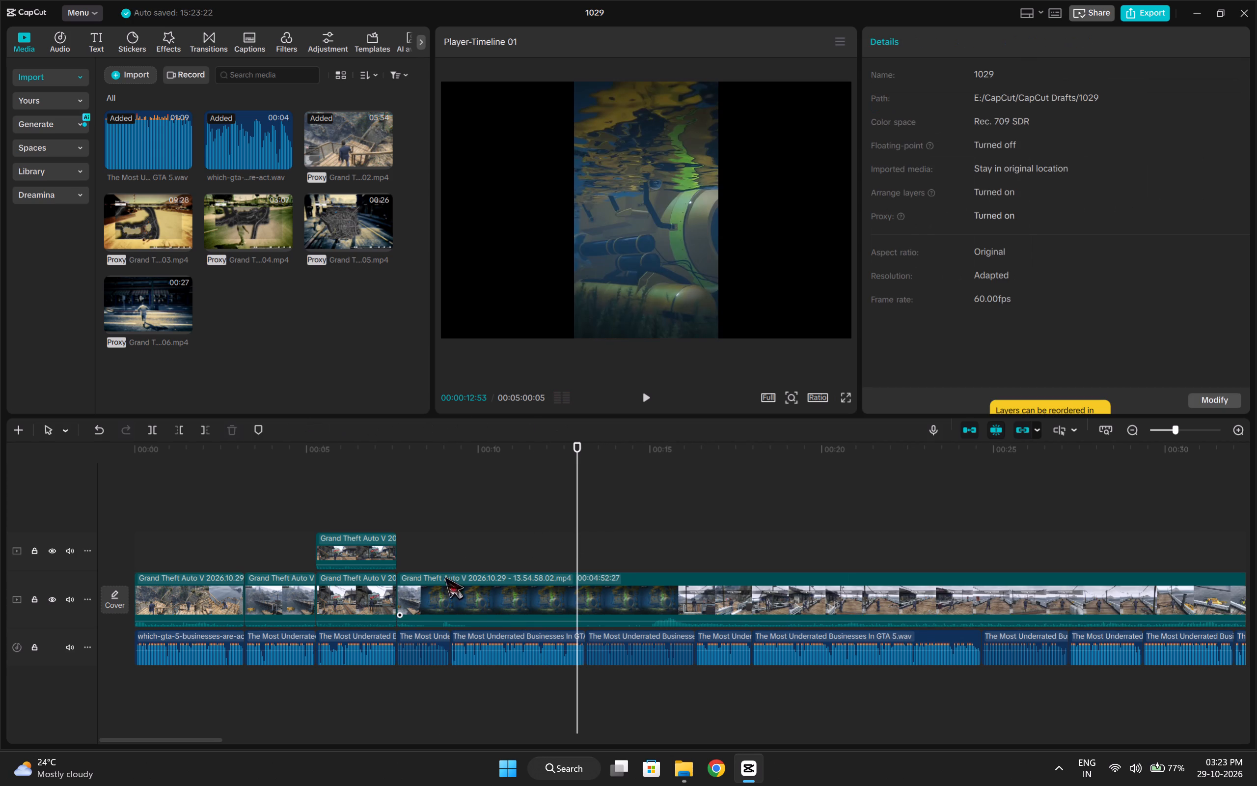
Trim away the beginning of the clip after the For Sale clip up to 00:00:08:34 so it opens on the underwater footage.
click(410, 517)
drag(410, 517, 593, 526)
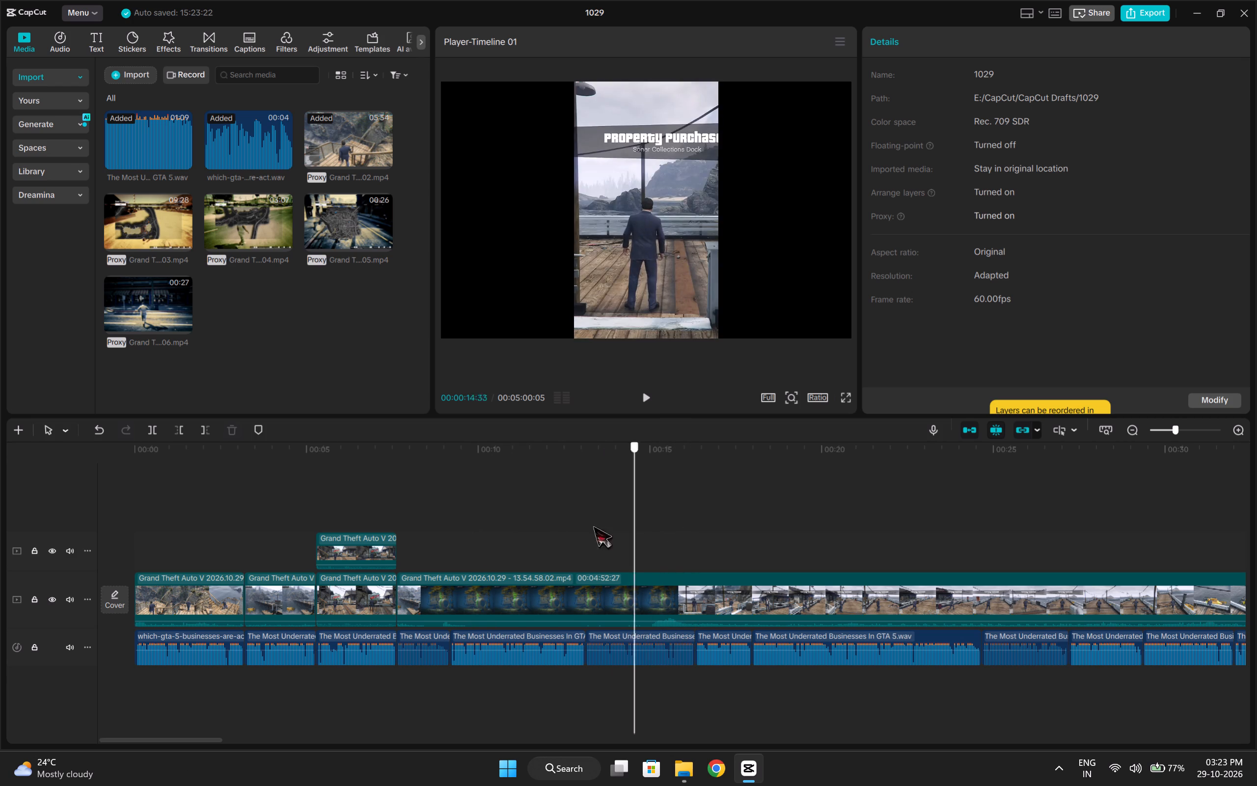
drag(593, 526, 400, 541)
key(space)
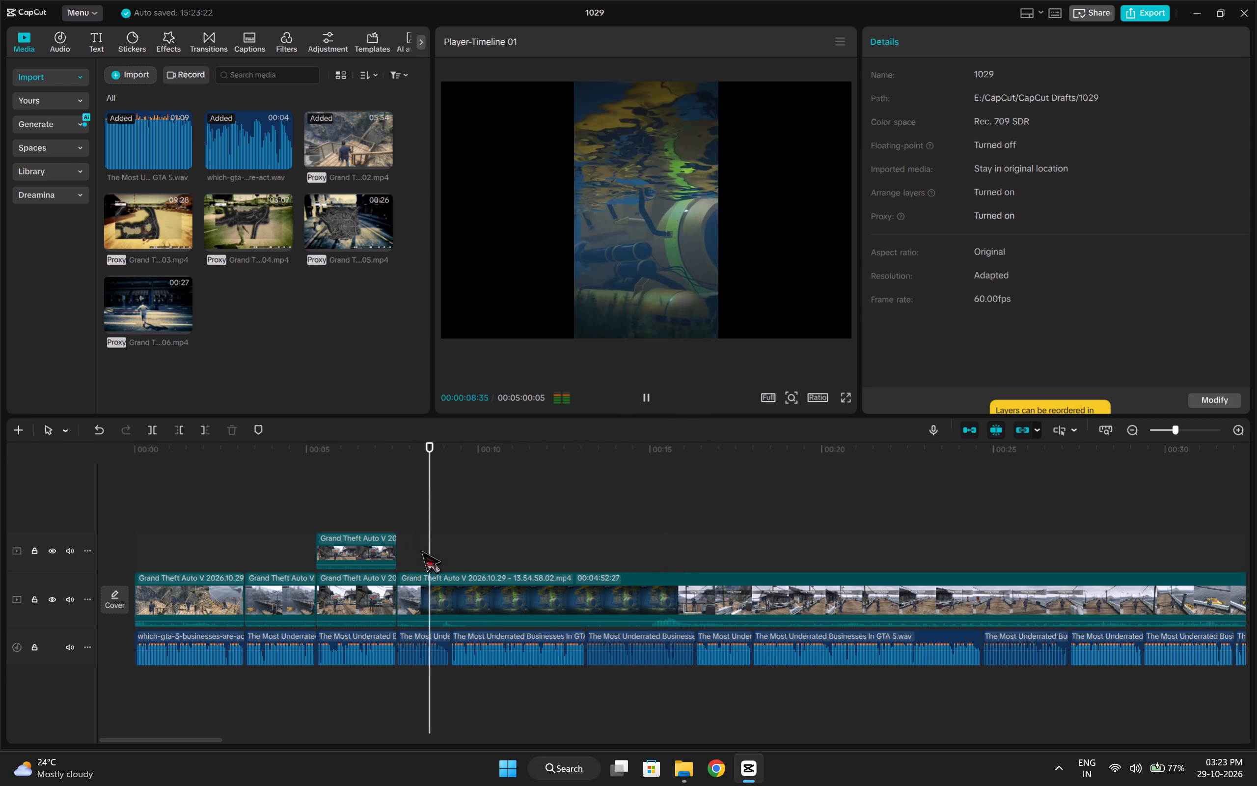
key(space)
drag(451, 546, 431, 553)
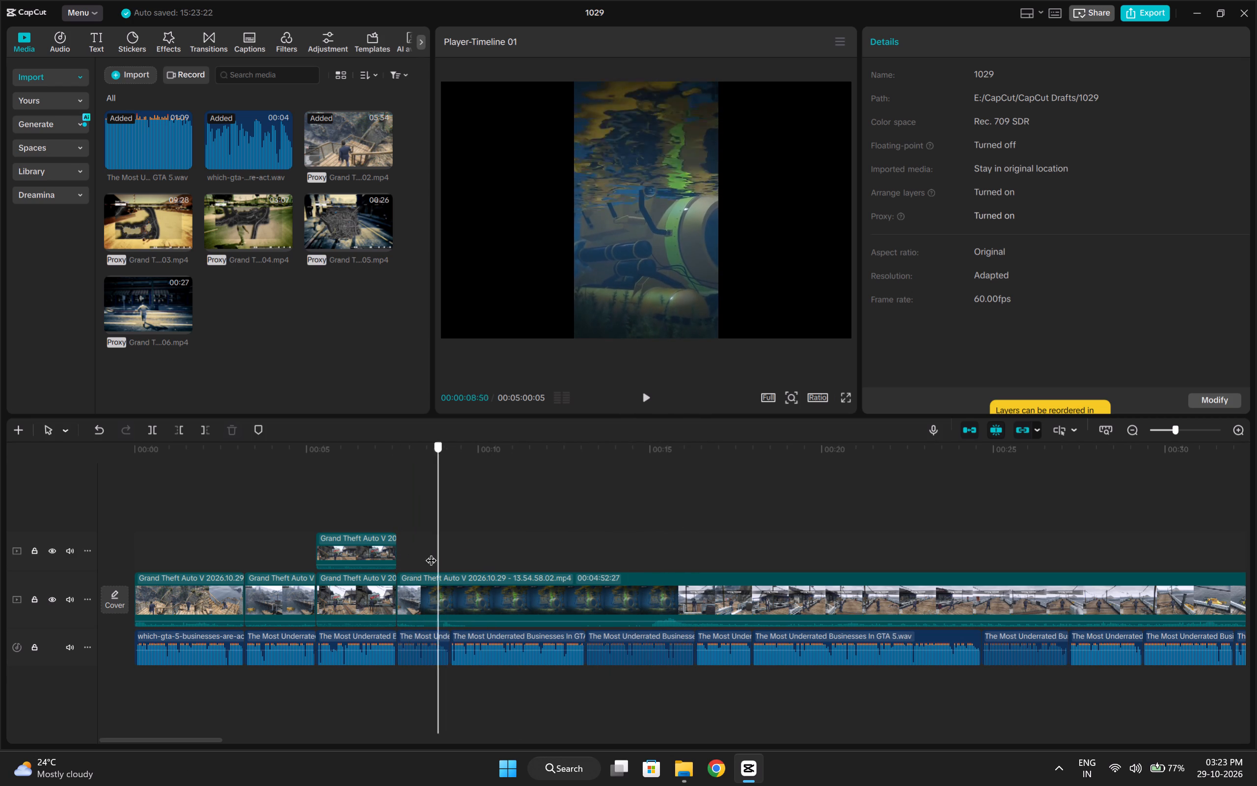
drag(431, 553, 401, 560)
key(space)
key(space)
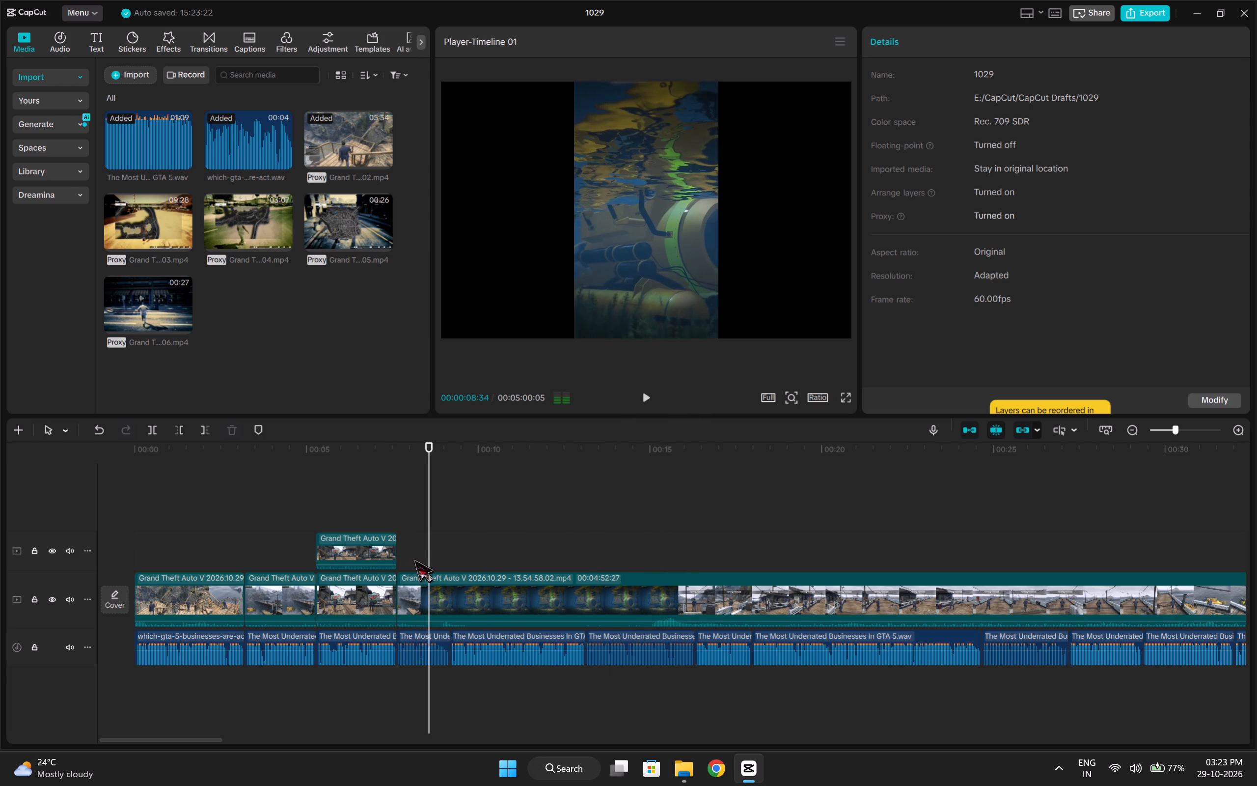
key(q)
Split the underwater clip at about 00:00:09:14, where its voiceover segment ends.
key(space)
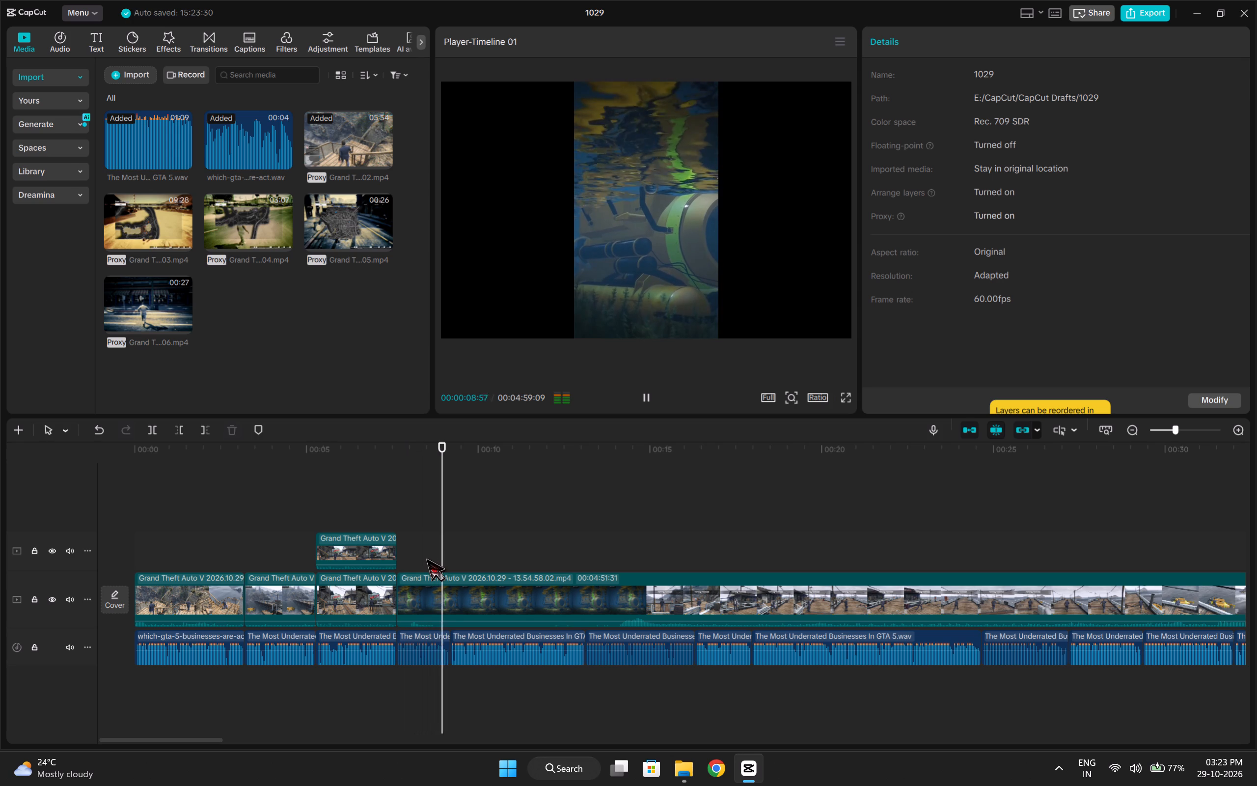
key(space)
key(ctrl+b)
Trim away the start of the remaining footage so it opens with the character at the dock edge beside the yellow submarine.
click(502, 540)
drag(502, 540, 919, 527)
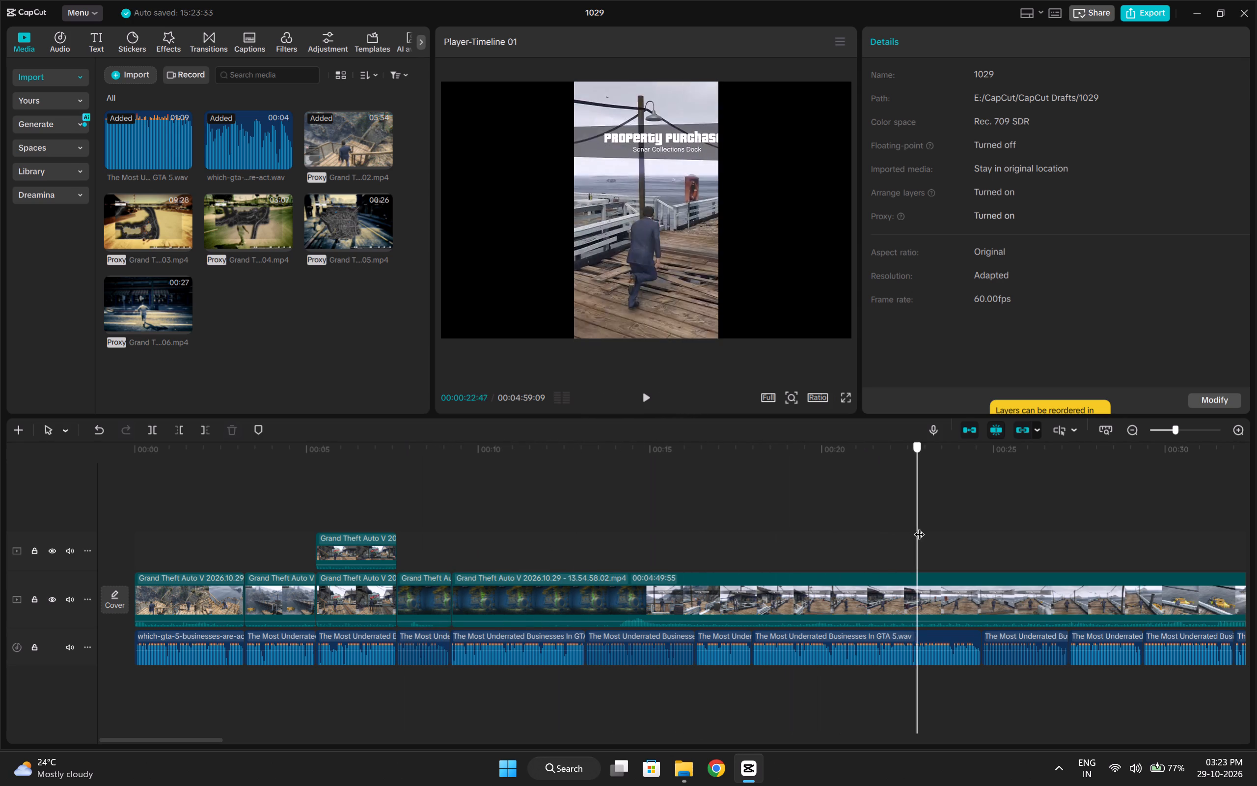
drag(919, 527, 1010, 524)
key(q)
click(595, 515)
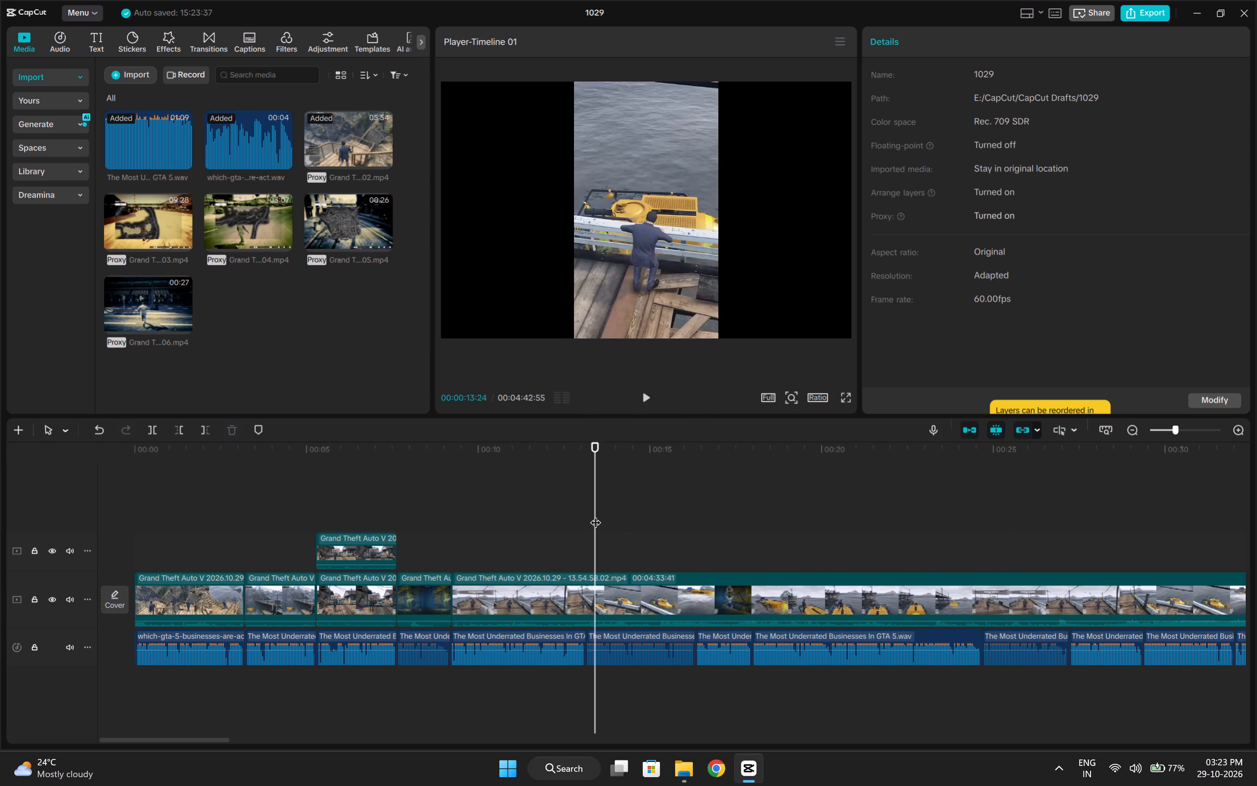
drag(595, 515, 631, 525)
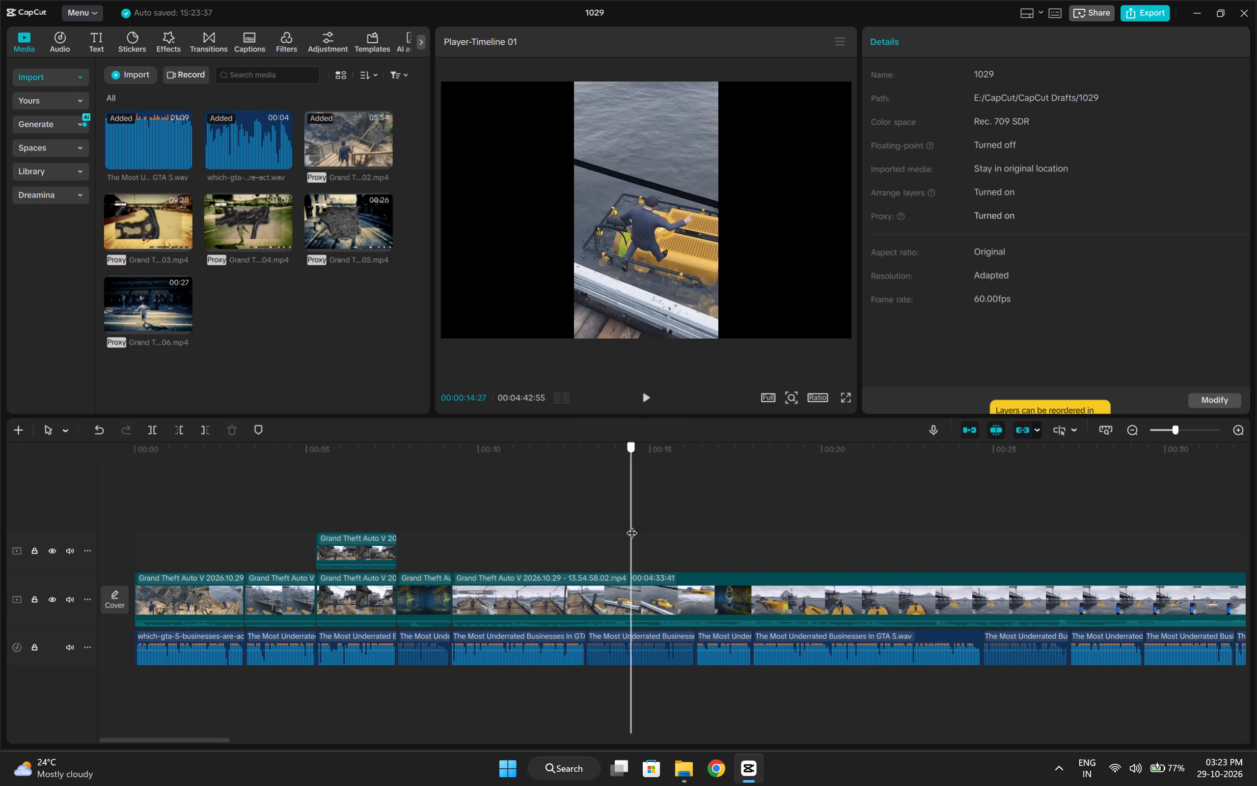
drag(631, 525, 617, 534)
key(q)
Delete the short underwater clip after the For Sale clip and preview the dock-edge submarine footage that takes its place.
click(416, 600)
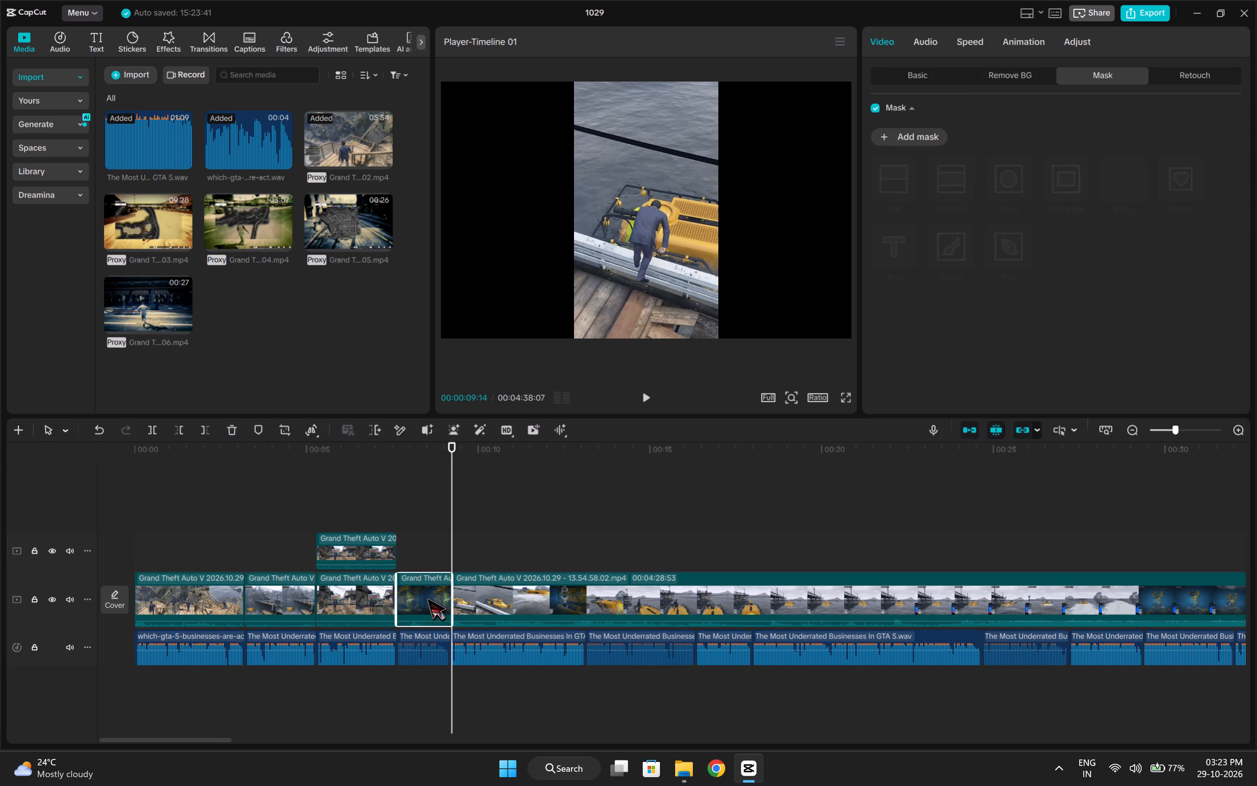
key(BackSpace)
click(383, 517)
key(space)
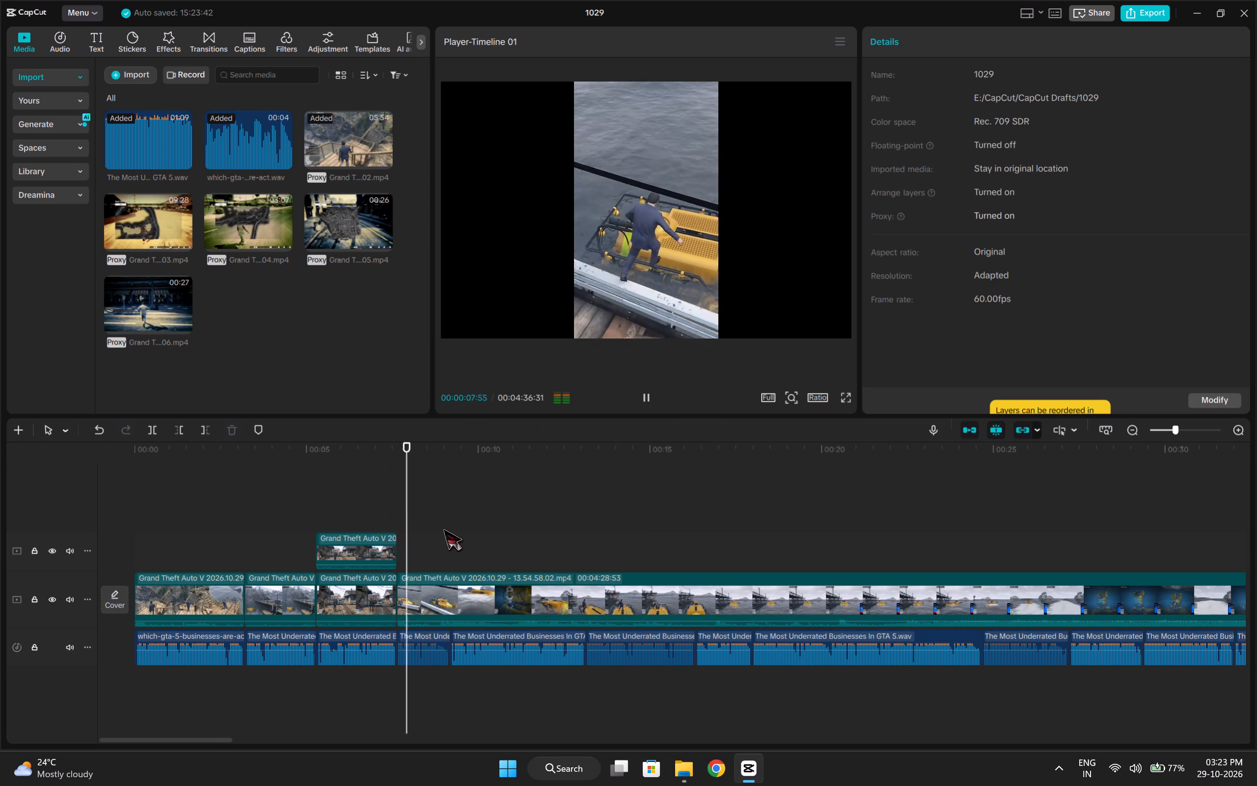
key(space)
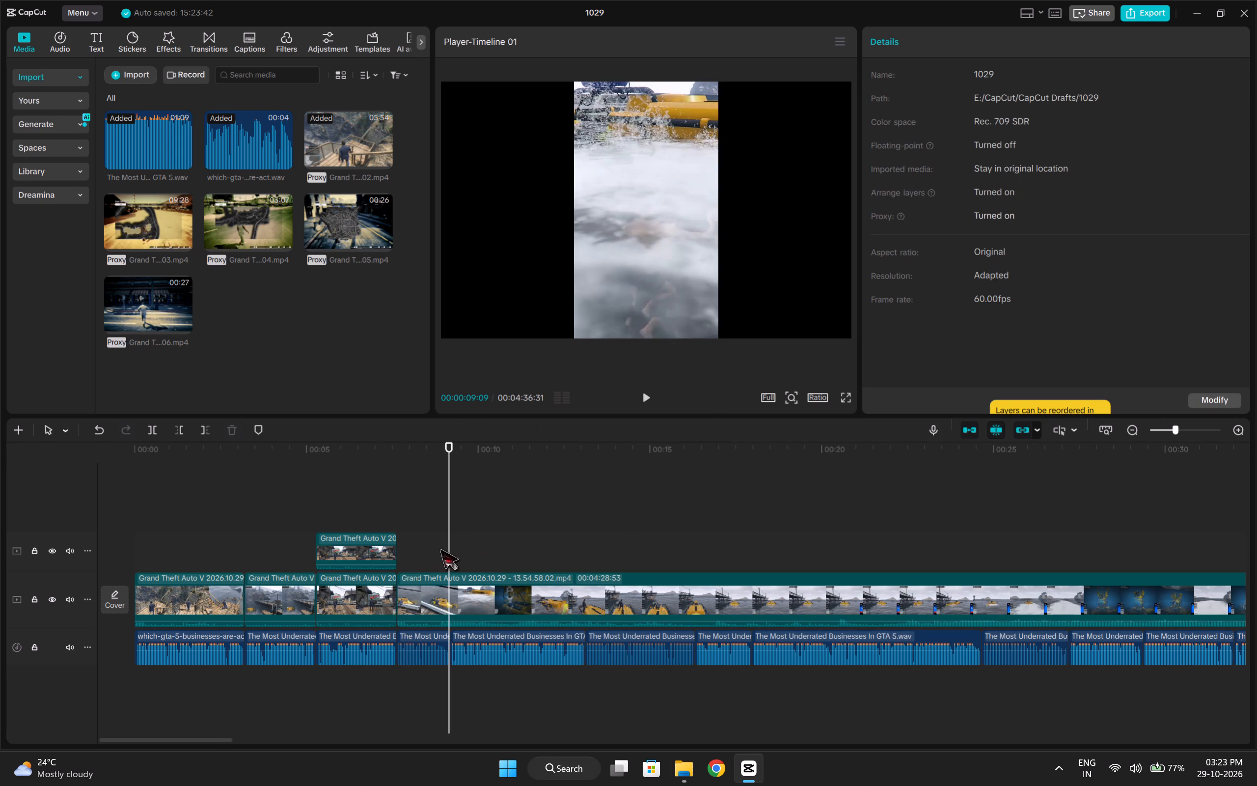
Extend the start of the submarine footage by about half a second so it opens earlier at the dock edge.
click(420, 551)
click(417, 580)
drag(395, 589, 381, 600)
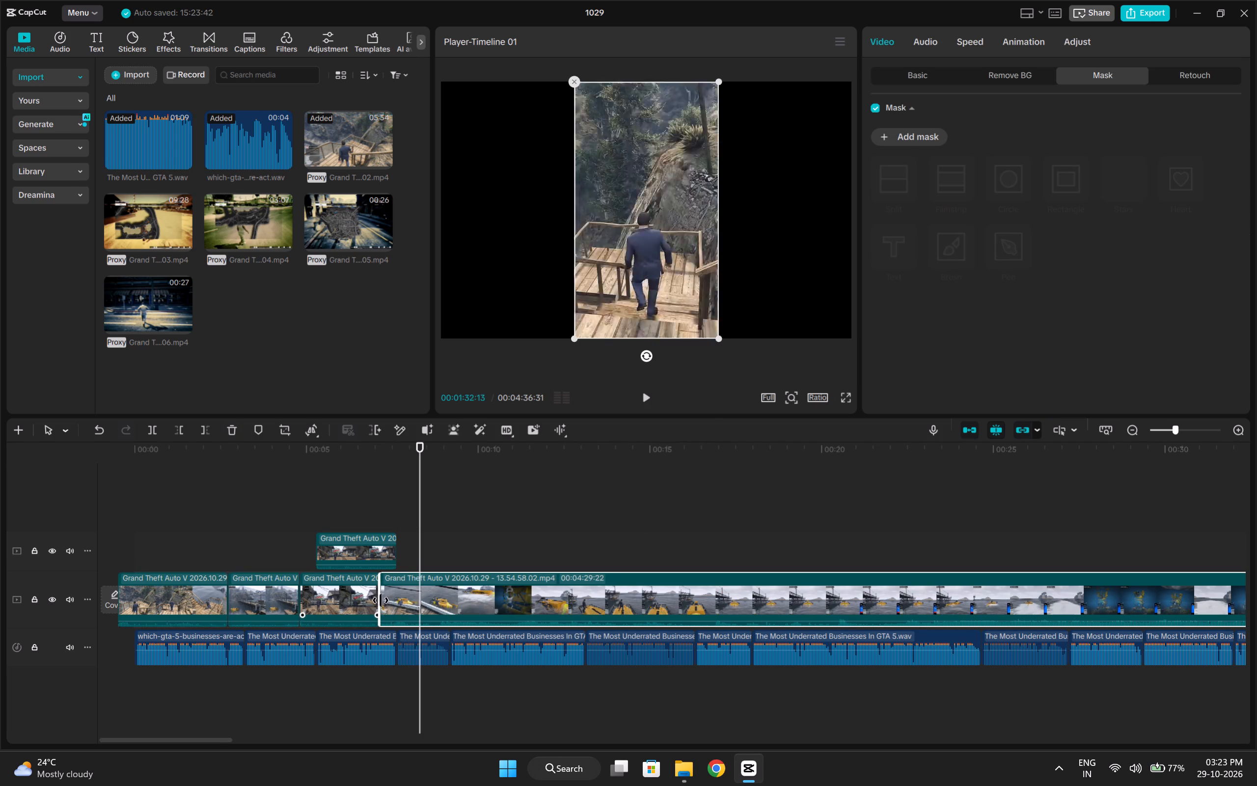
click(388, 519)
Play the submarine footage and split it at 00:00:09:14, where its voiceover segment ends.
key(space)
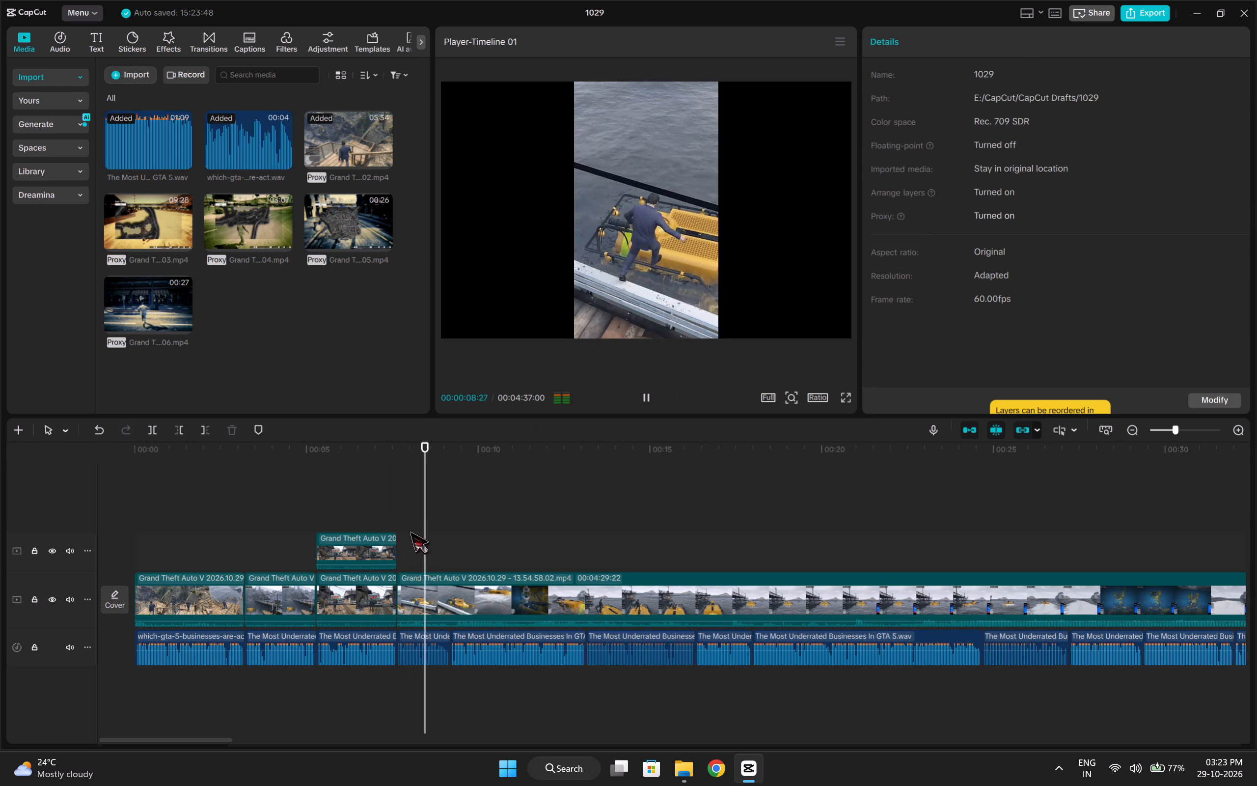
key(space)
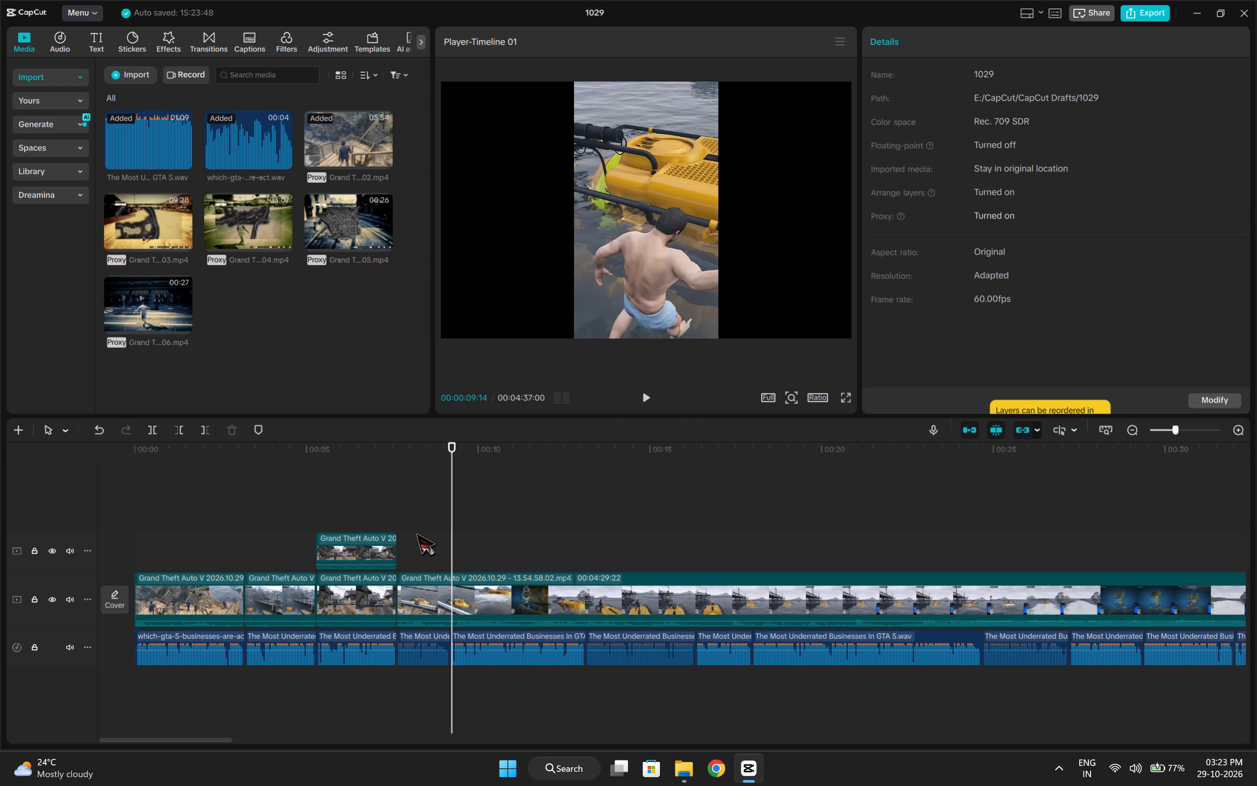
key(ctrl+b)
Trim away the dock and surface footage after the split so the remaining clip opens on the yellow submarine underwater.
ctrl+click(520, 515)
drag(520, 515, 966, 487)
key(q)
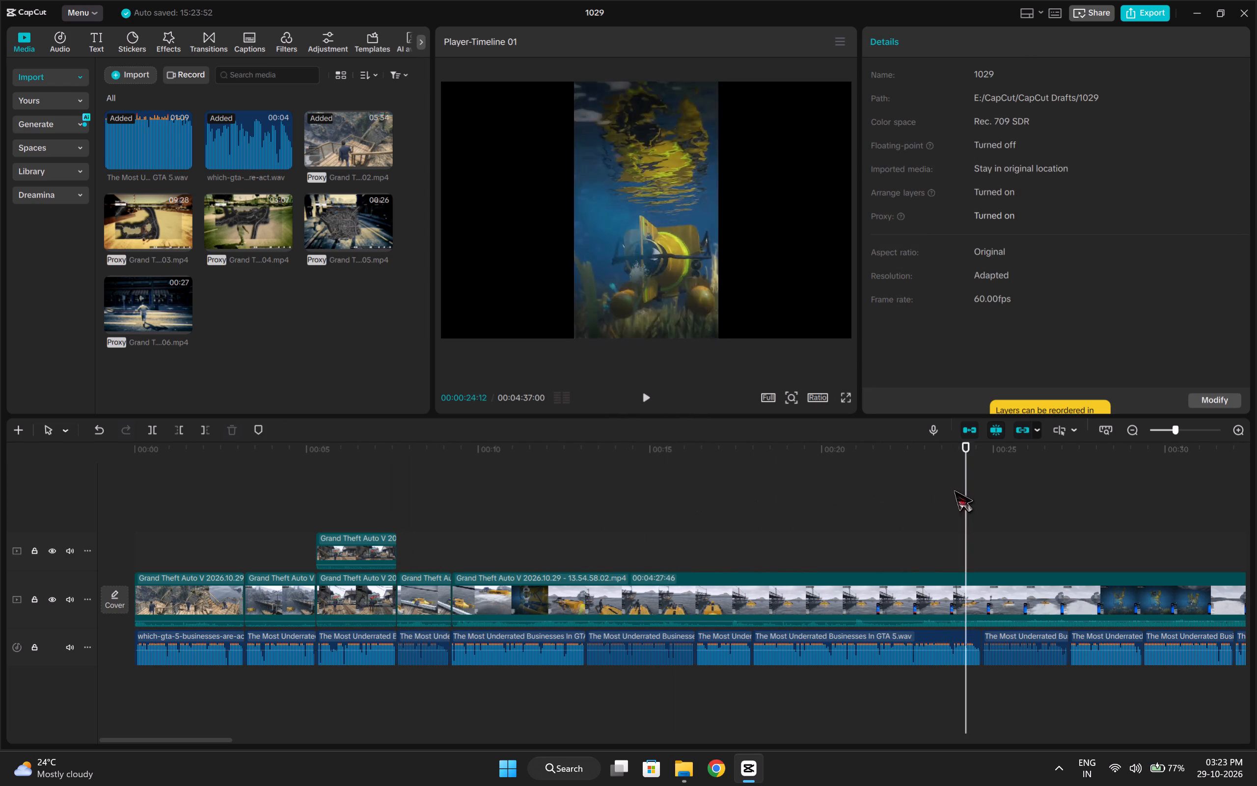
click(954, 490)
key(q)
click(954, 490)
key(q)
click(954, 490)
key(q)
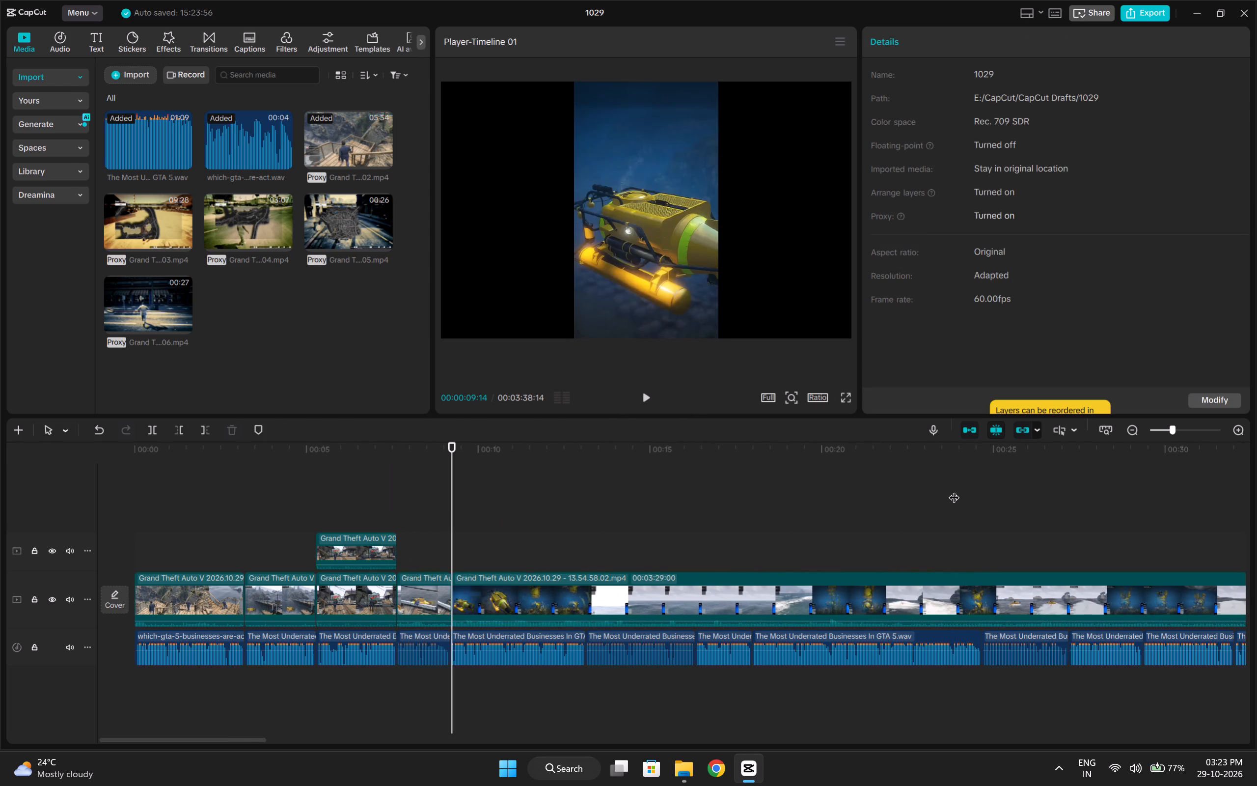
Keep trimming the start of the remaining footage, past the submarine driving, until it opens over the plant-covered seabed.
click(954, 490)
key(q)
click(954, 490)
key(q)
click(954, 490)
key(q)
click(951, 491)
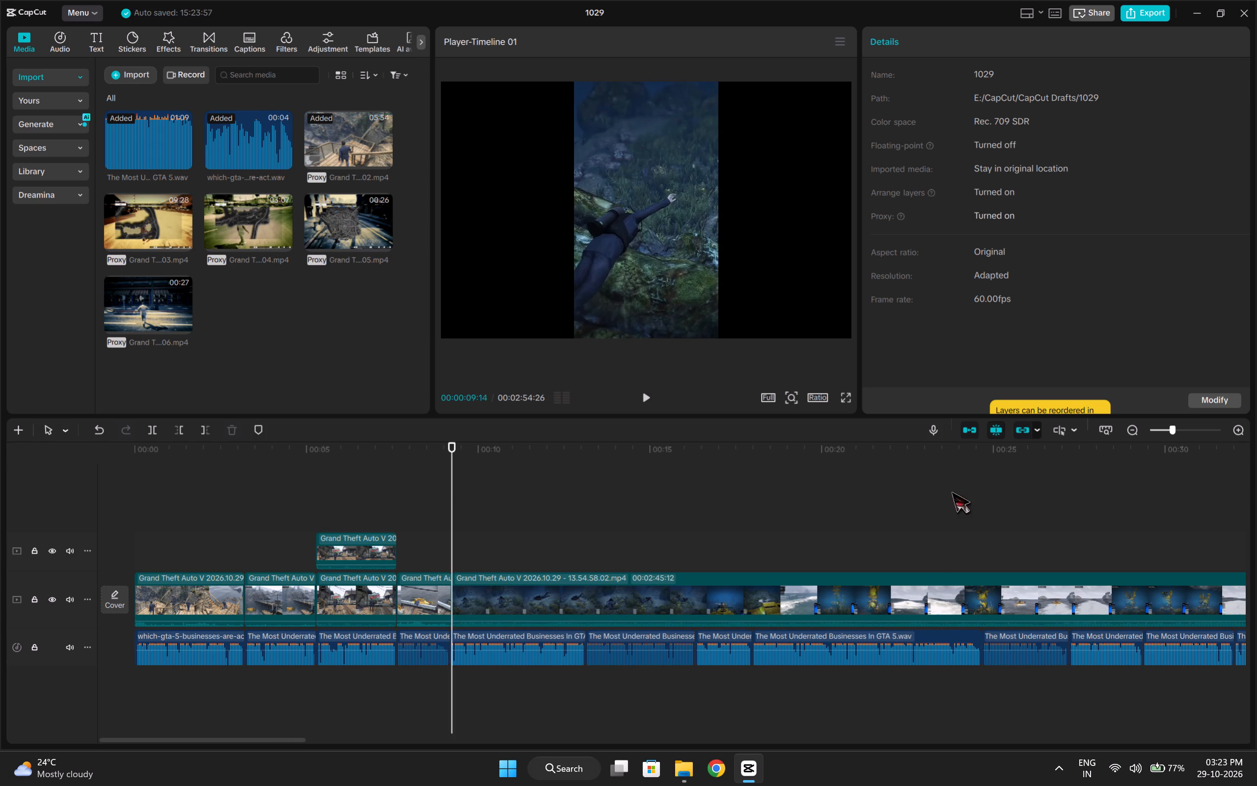
key(q)
click(951, 491)
key(q)
click(951, 491)
key(q)
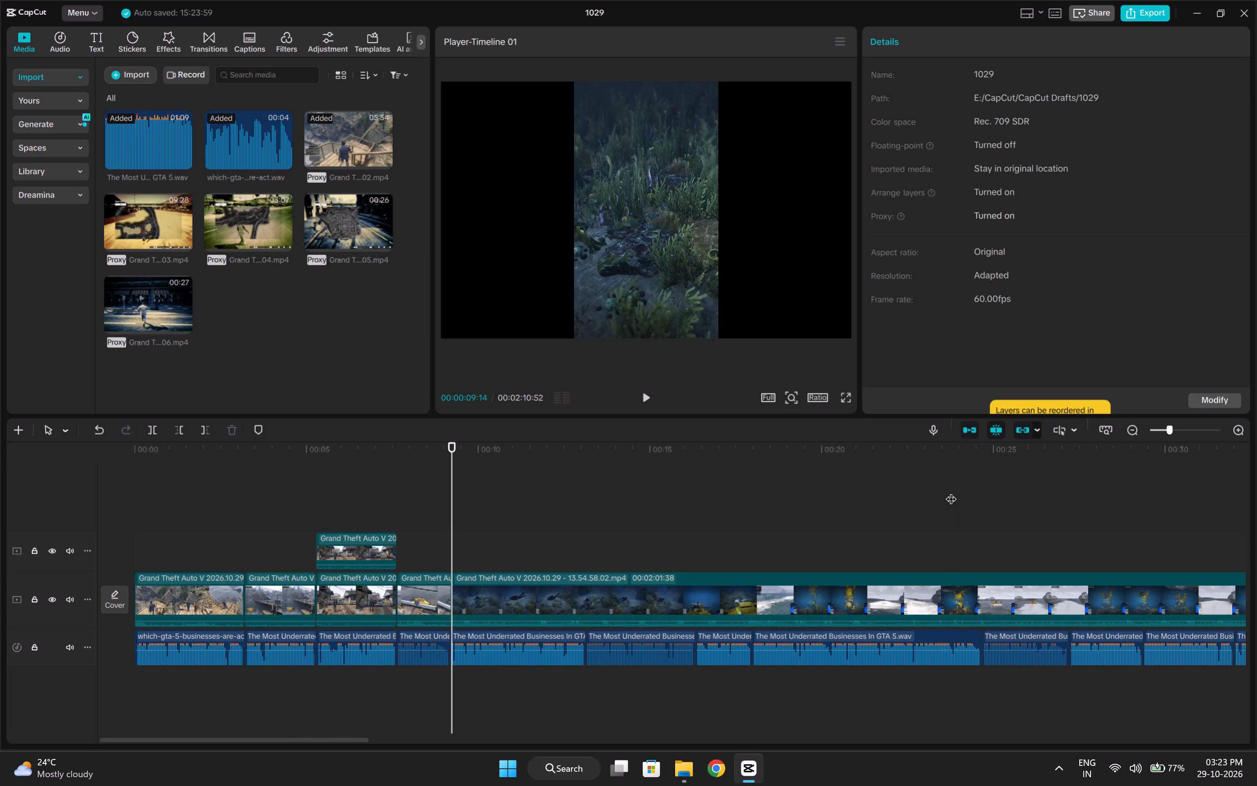
Trim the remaining footage past the first waste pickup so it opens with the diver swimming toward the second barrel.
click(951, 491)
drag(951, 491, 1049, 499)
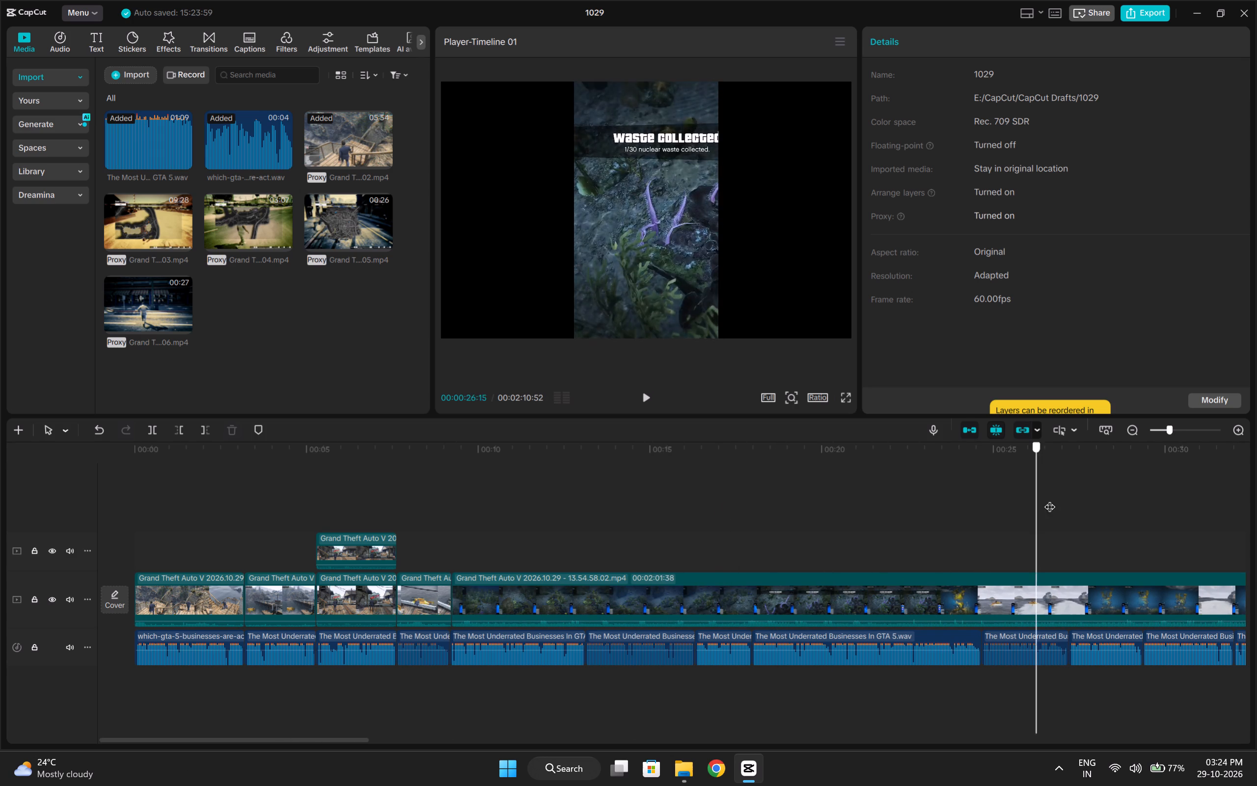
drag(1049, 499, 1050, 499)
key(q)
click(929, 504)
drag(929, 504, 1028, 499)
key(q)
click(1022, 499)
drag(1022, 499, 992, 508)
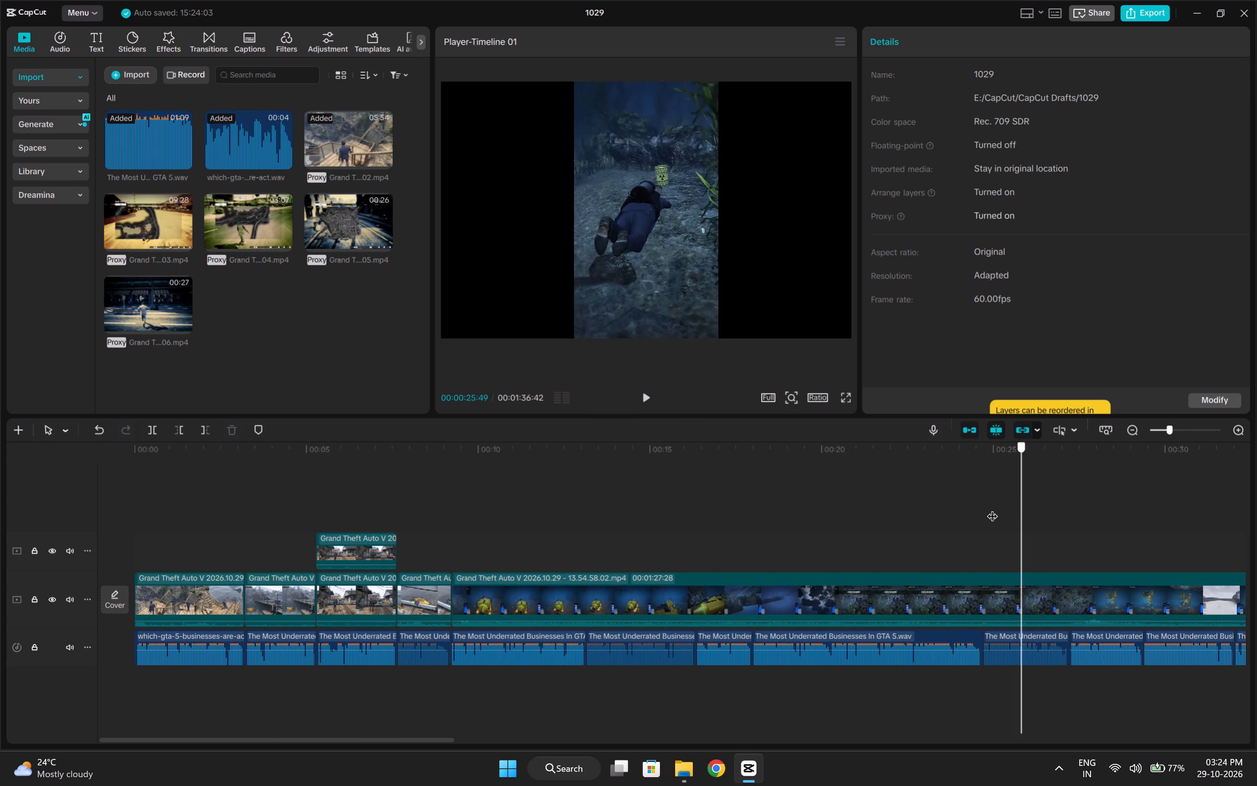
drag(992, 508, 949, 525)
text(q)
Fine-trim the clip's start so it opens just before the diver reaches the second nuclear waste barrel.
key(space)
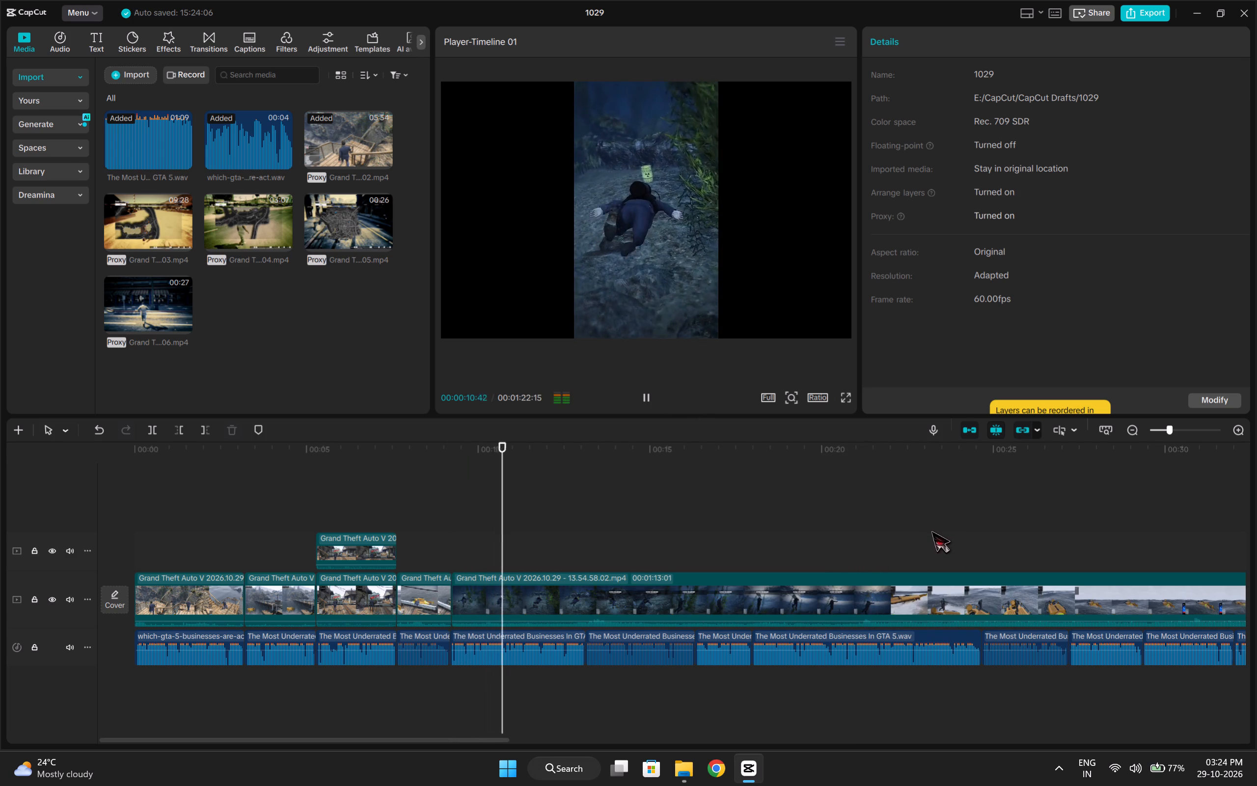
key(space)
text(q)
key(space)
text(q)
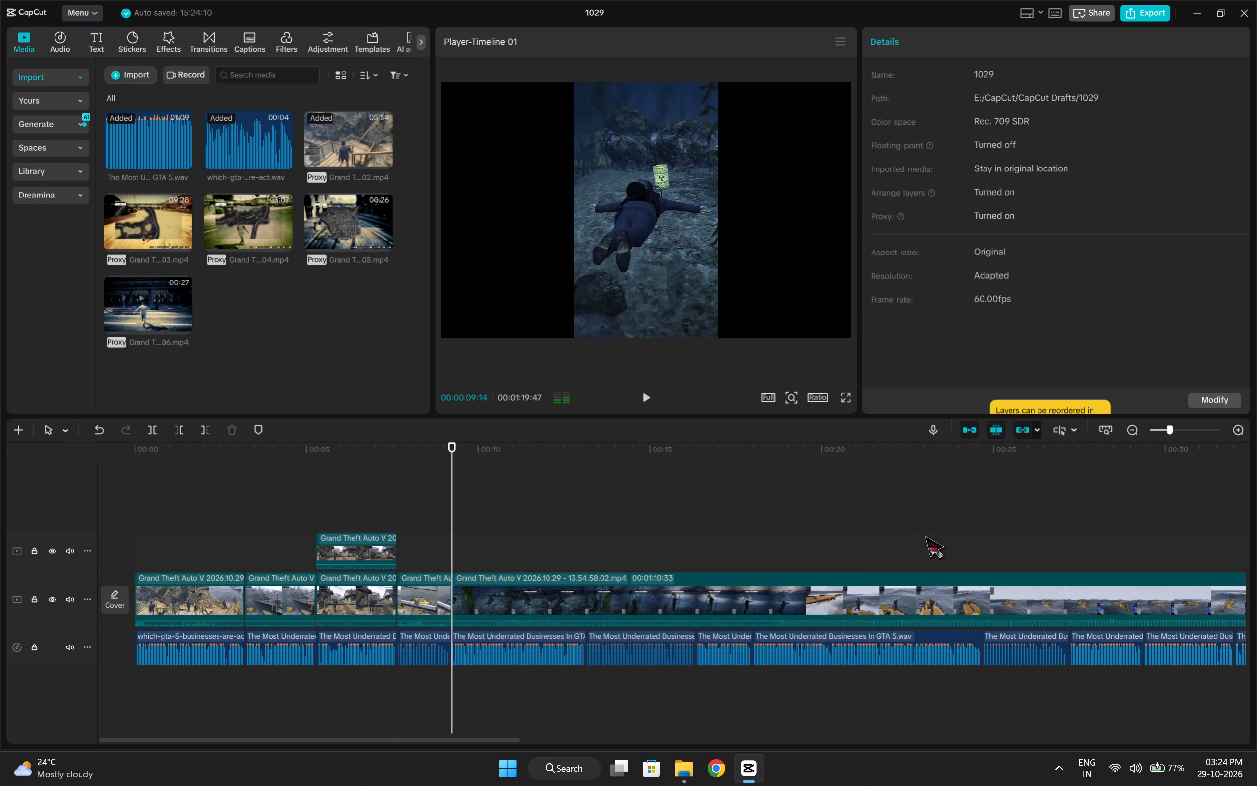
key(space)
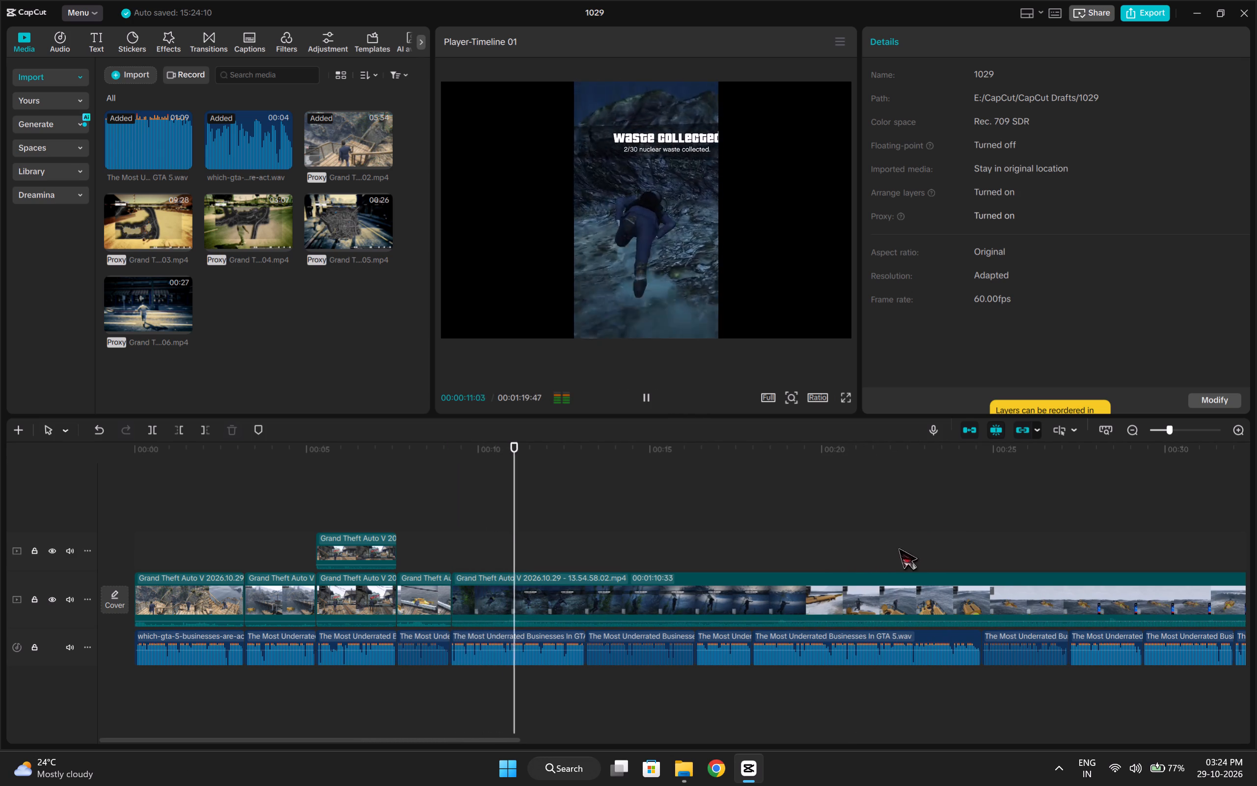
key(space)
click(476, 557)
text(q)
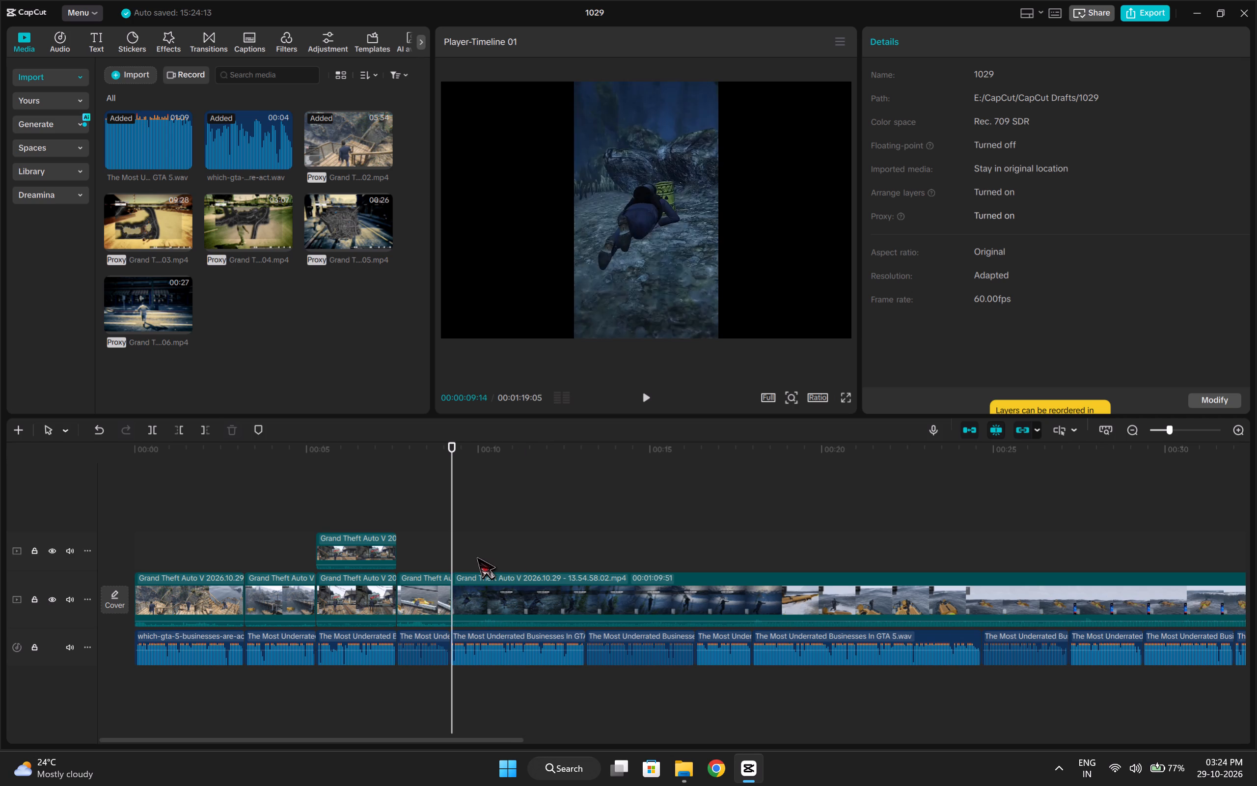
Play the second waste pickup against the voiceover and split the footage at 00:00:13:08, where that segment ends.
key(space)
key(space)
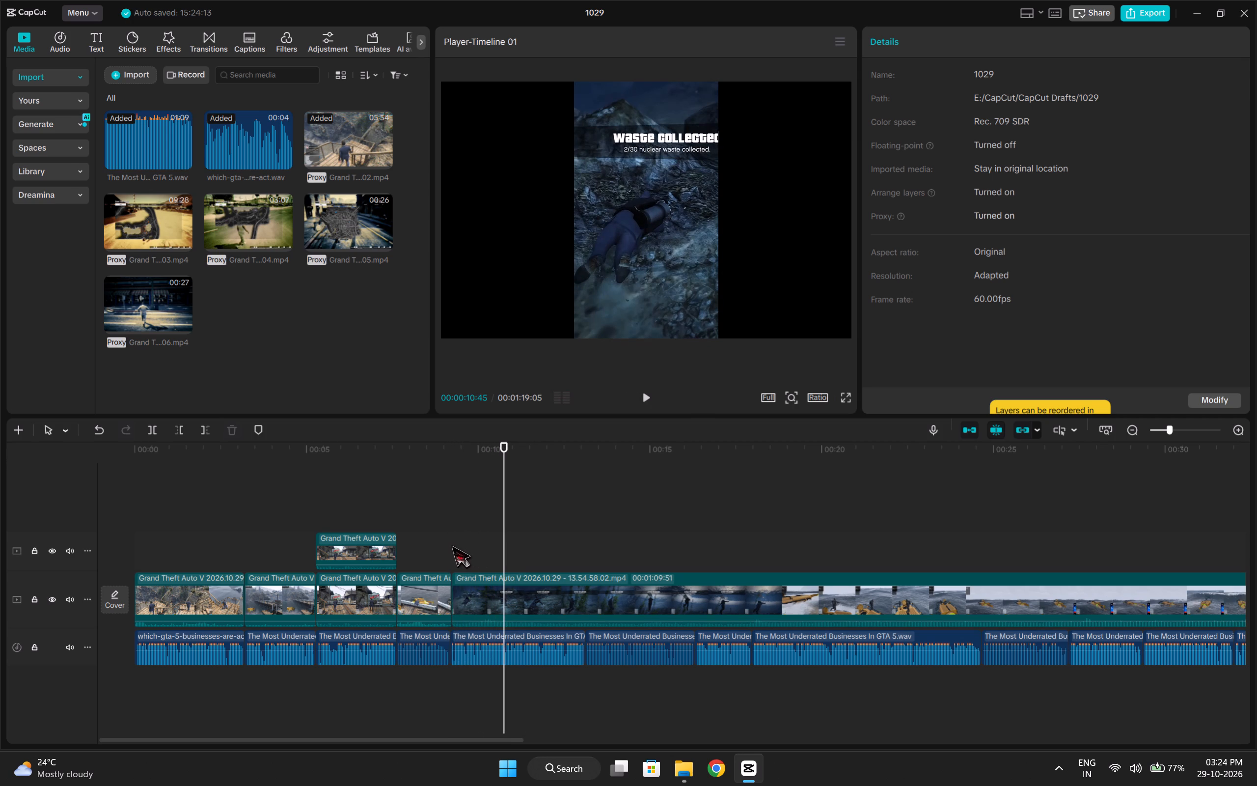
key(space)
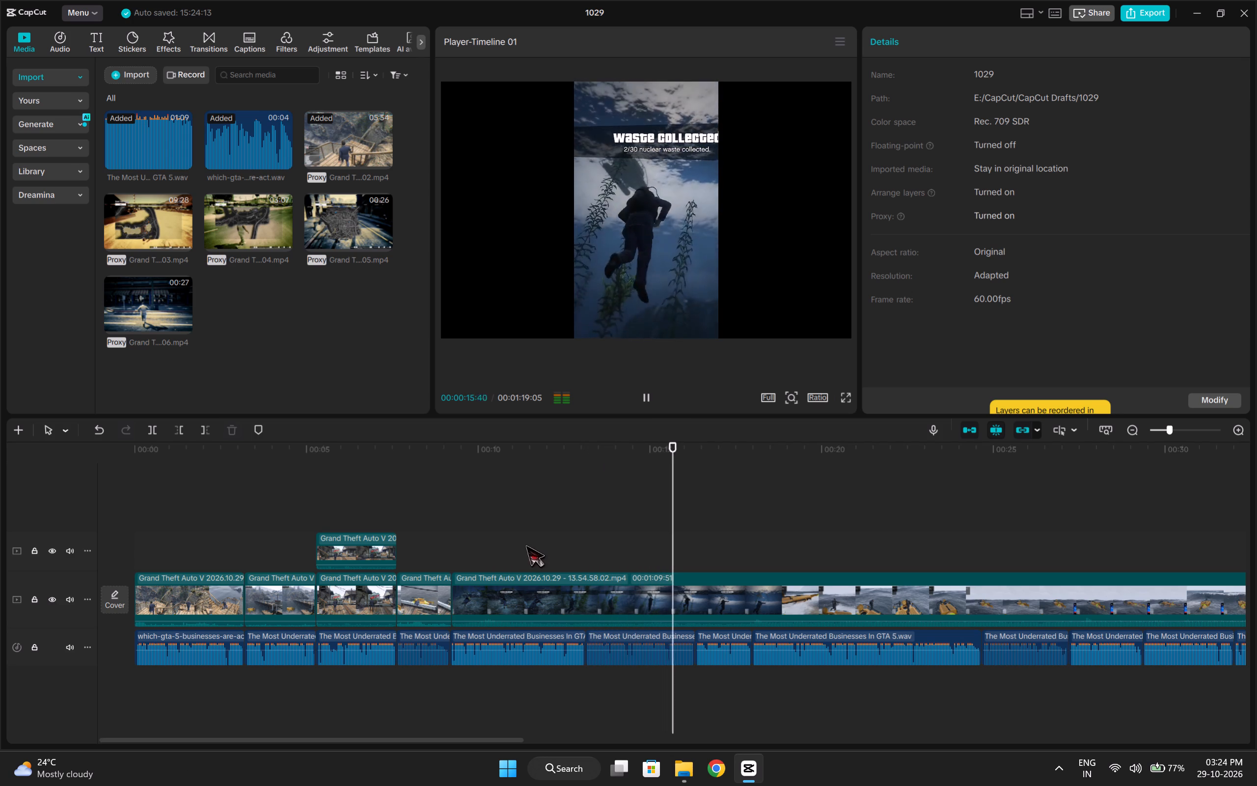
key(space)
click(585, 542)
drag(547, 550, 448, 551)
click(451, 546)
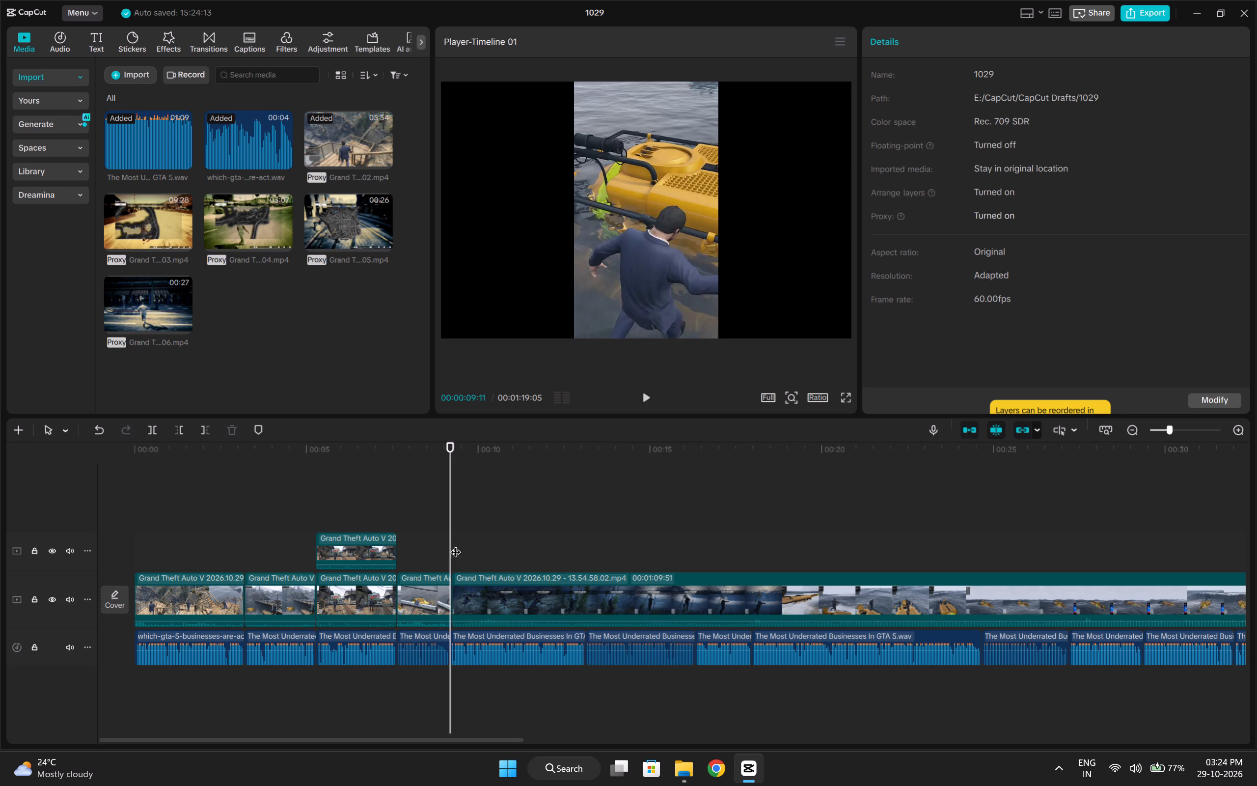
key(space)
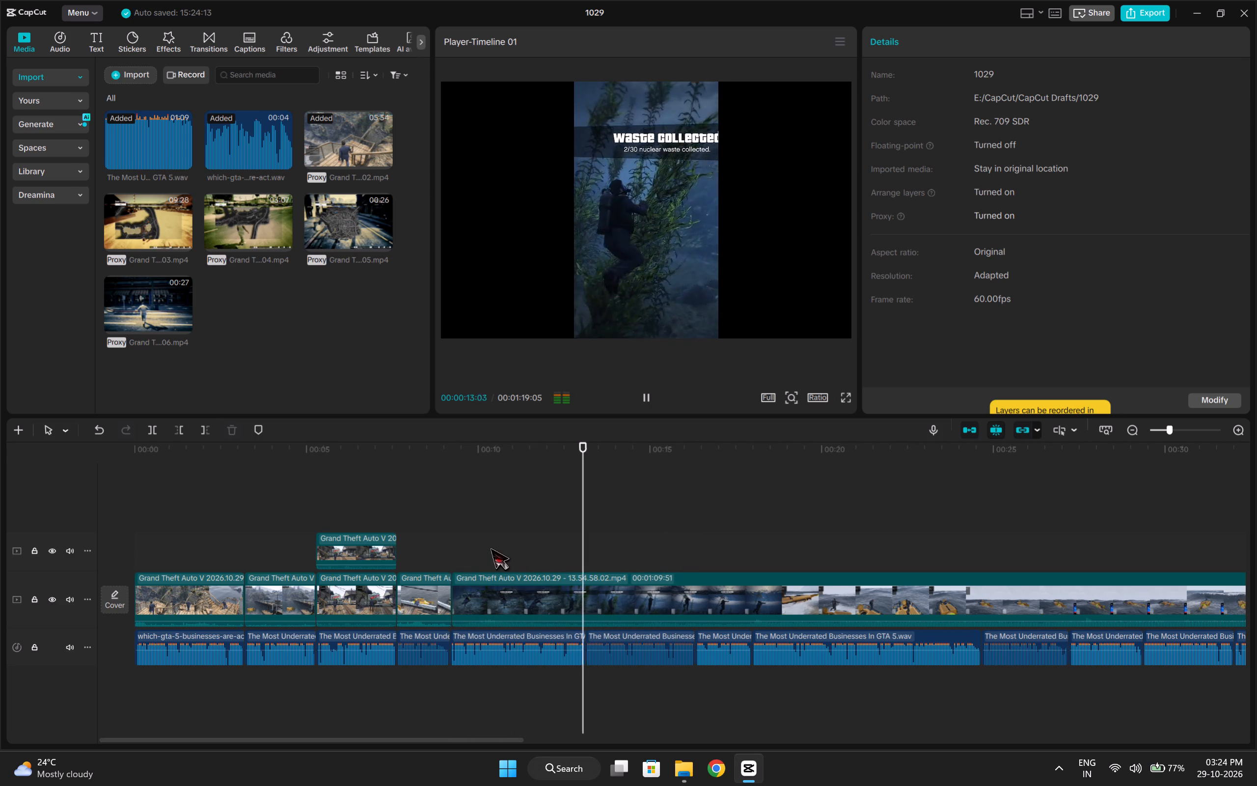
key(space)
click(588, 528)
key(ctrl+b)
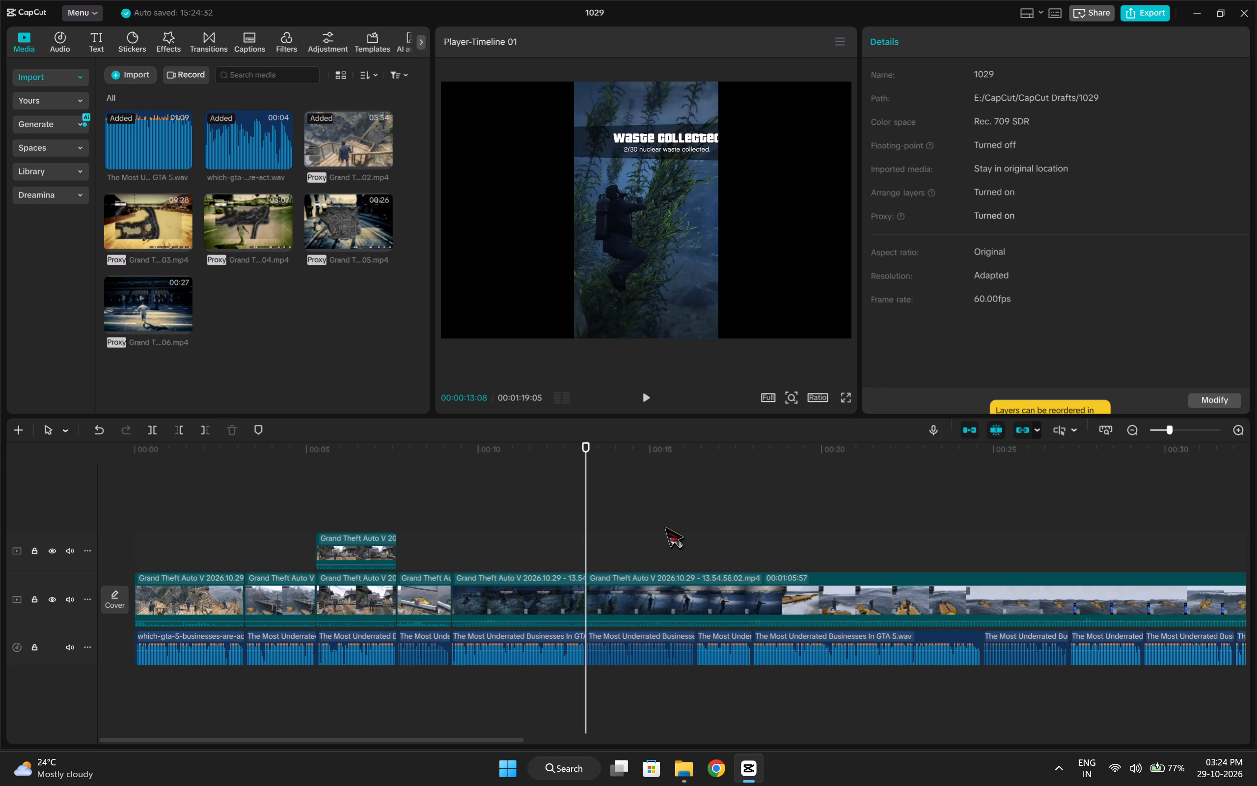
Trim away the start of the footage after 00:00:13:08 so it opens with the diver approaching the third glowing barrel.
click(664, 526)
drag(664, 526, 1124, 510)
key(q)
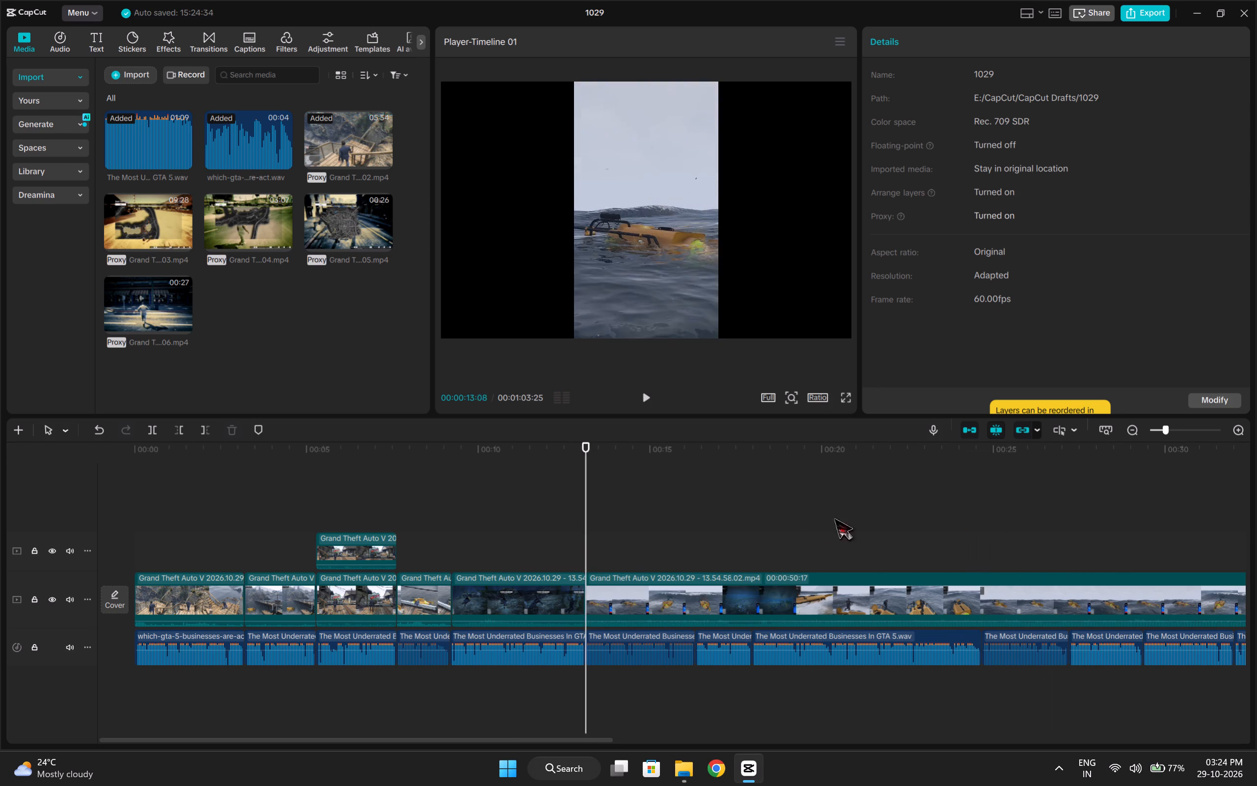
click(816, 519)
drag(816, 519, 1091, 519)
key(q)
click(792, 525)
drag(792, 525, 884, 526)
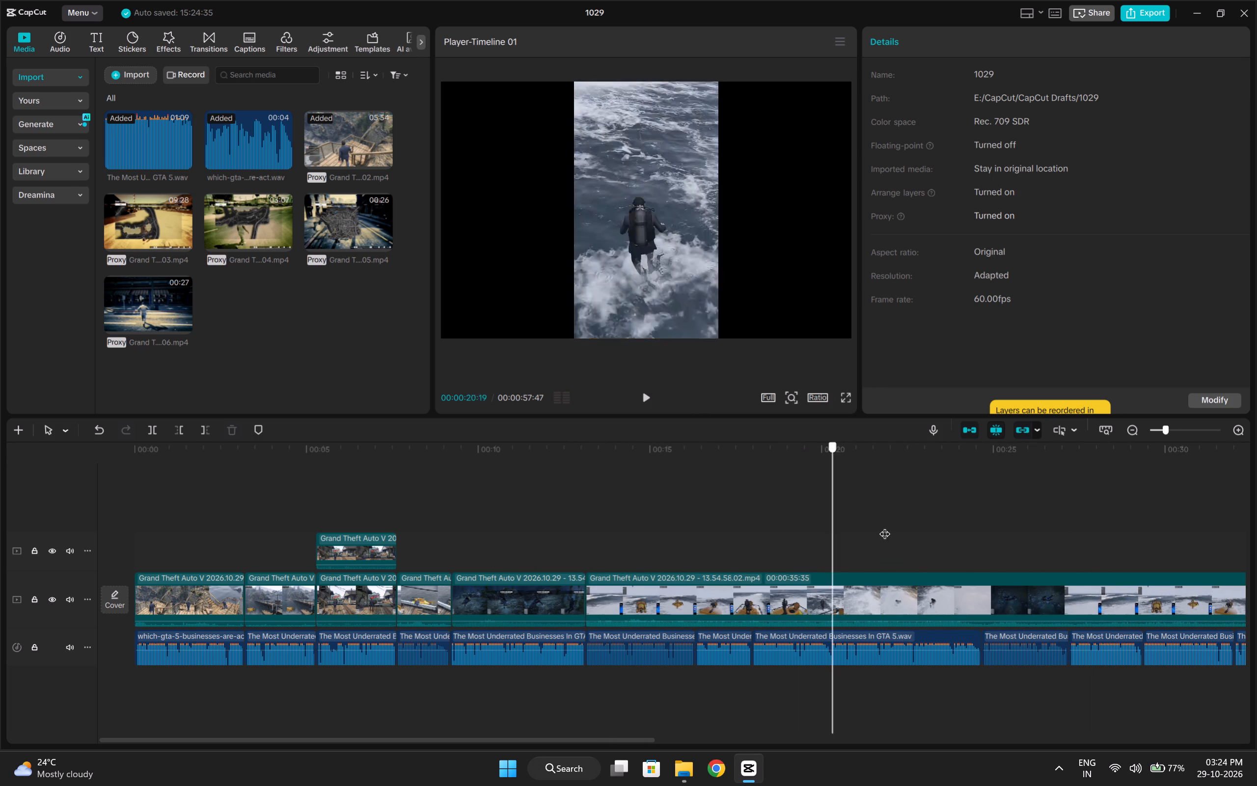
drag(884, 526, 1071, 521)
key(q)
click(742, 518)
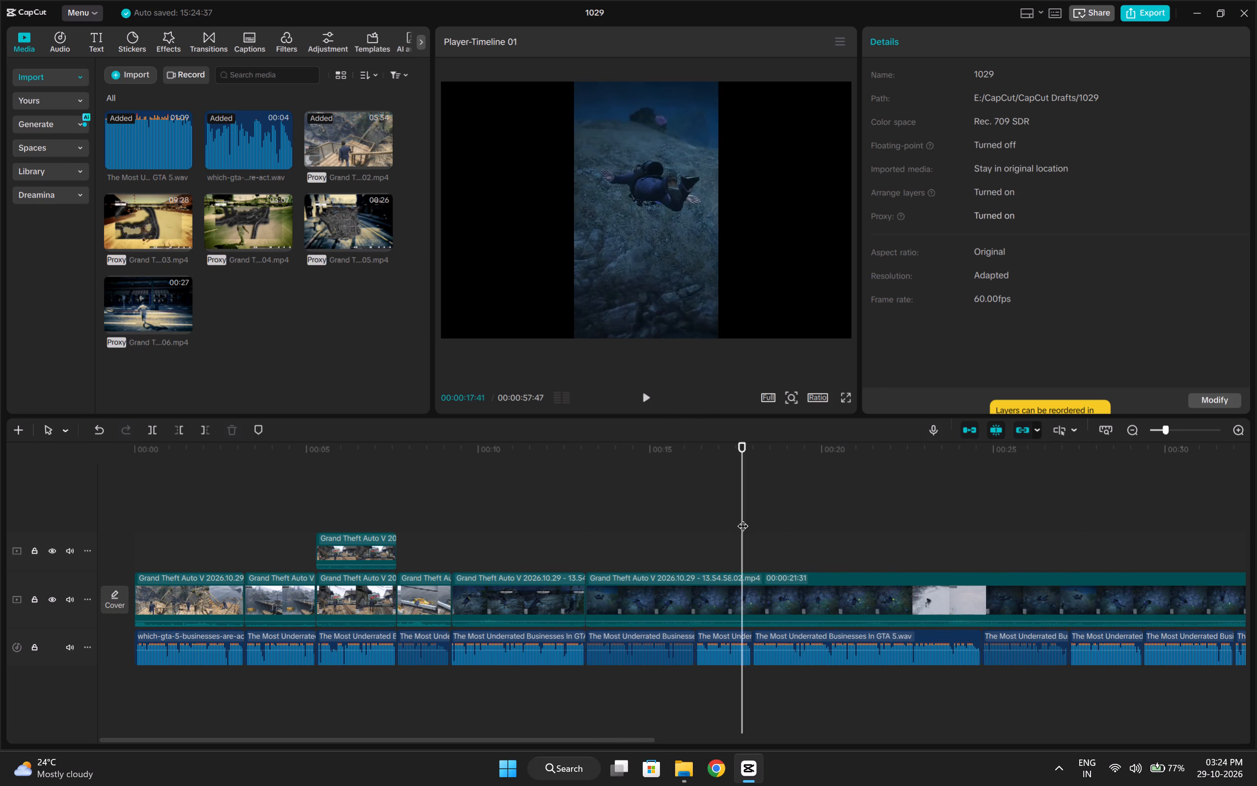
drag(743, 518, 821, 532)
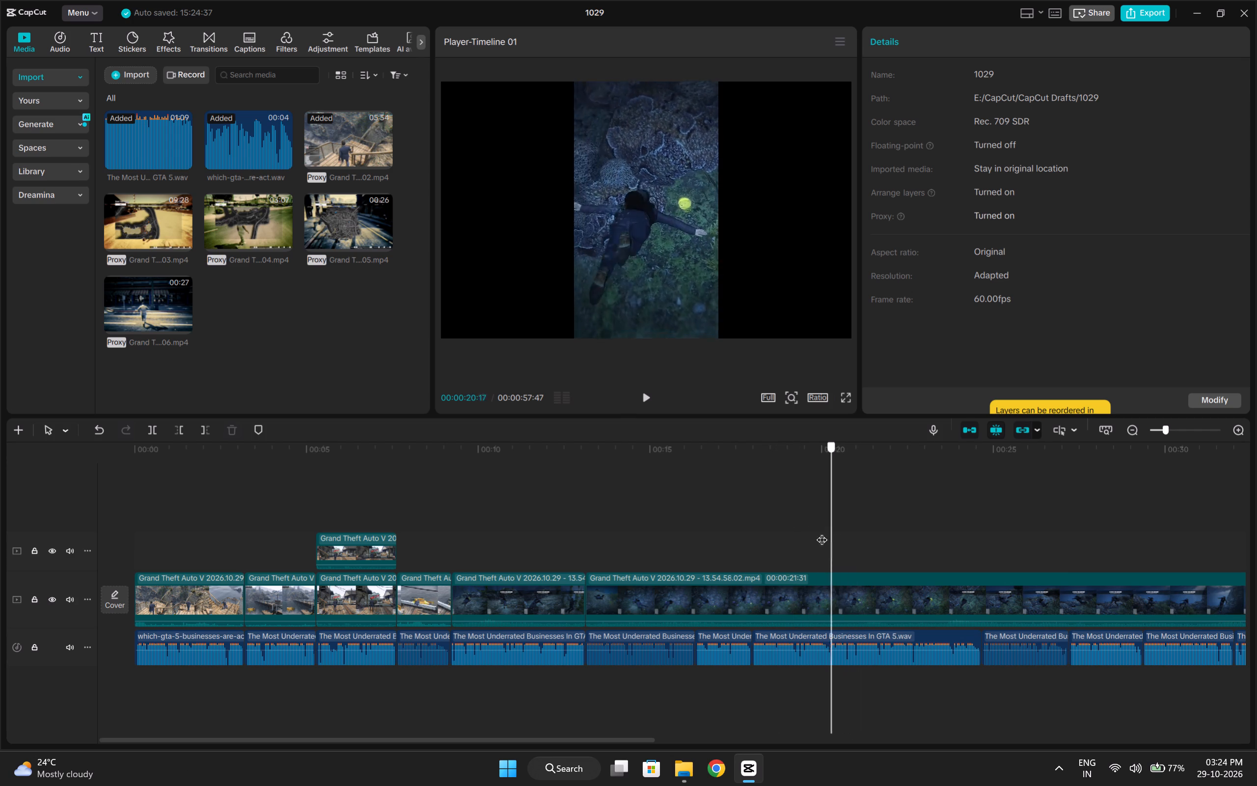
drag(821, 532, 801, 542)
text(q)
Play and fine-trim the third-barrel clip's start so the waste pickup comes soon after the clip begins.
key(space)
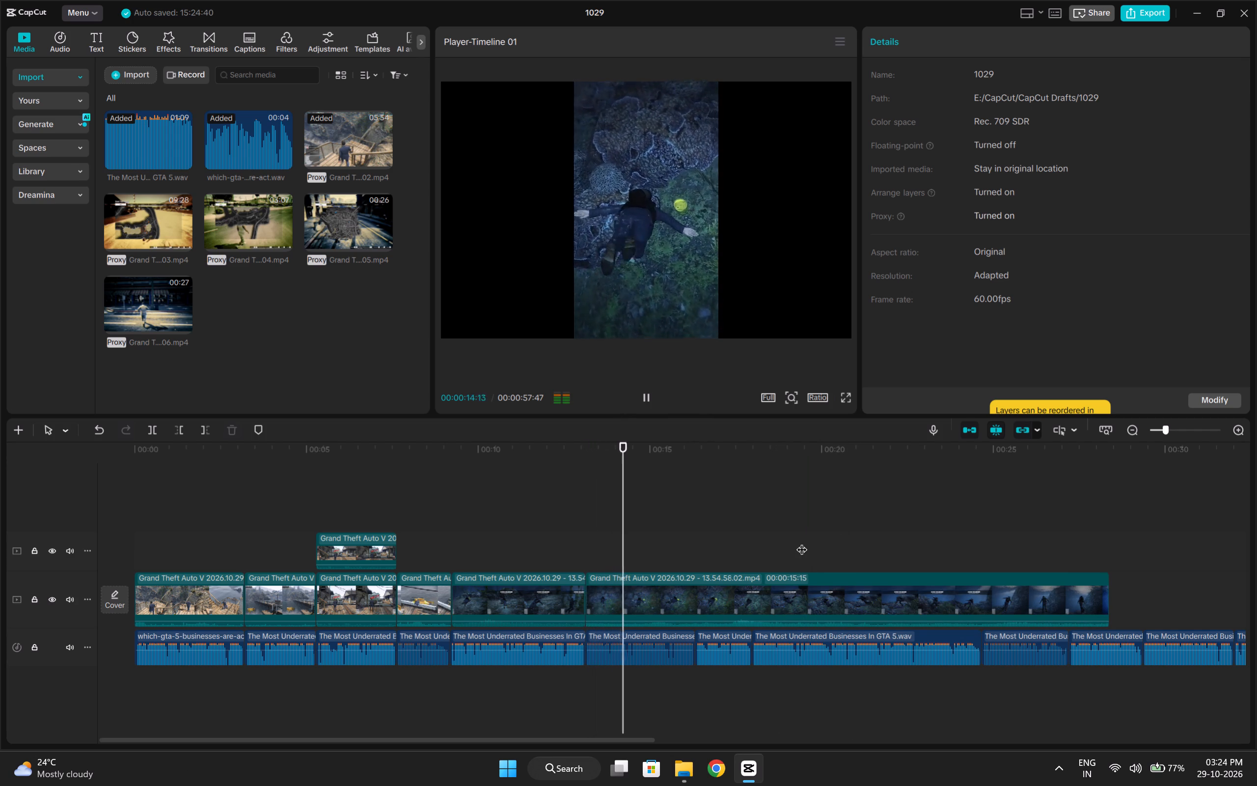
key(space)
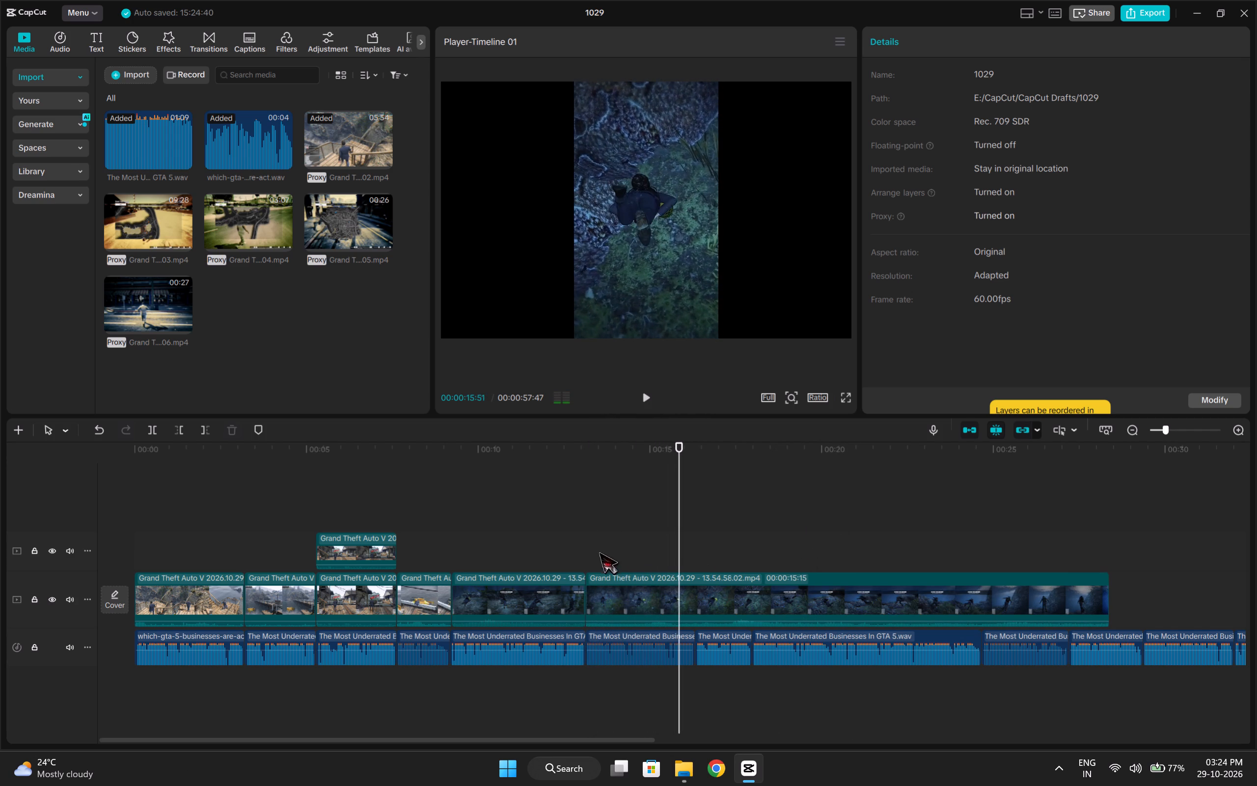
click(603, 551)
click(612, 546)
text(q)
key(space)
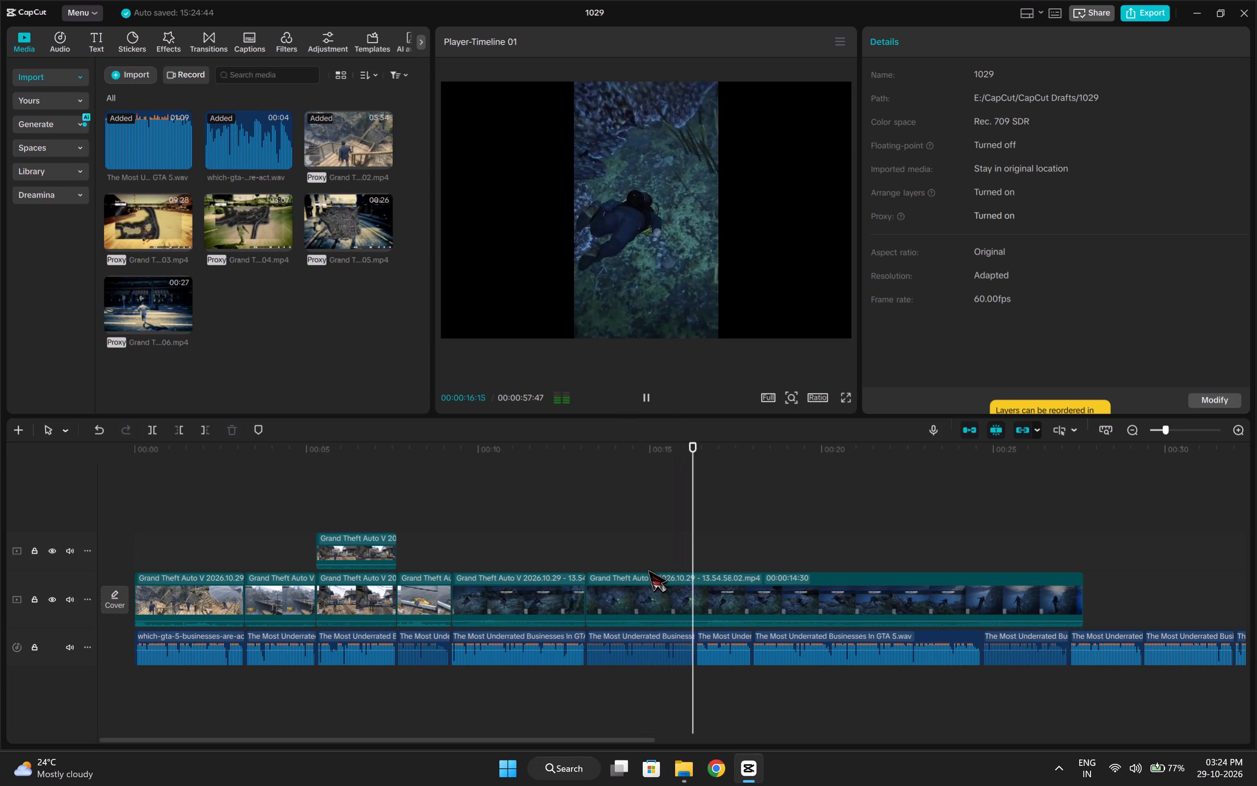
key(space)
click(631, 558)
click(619, 554)
text(q)
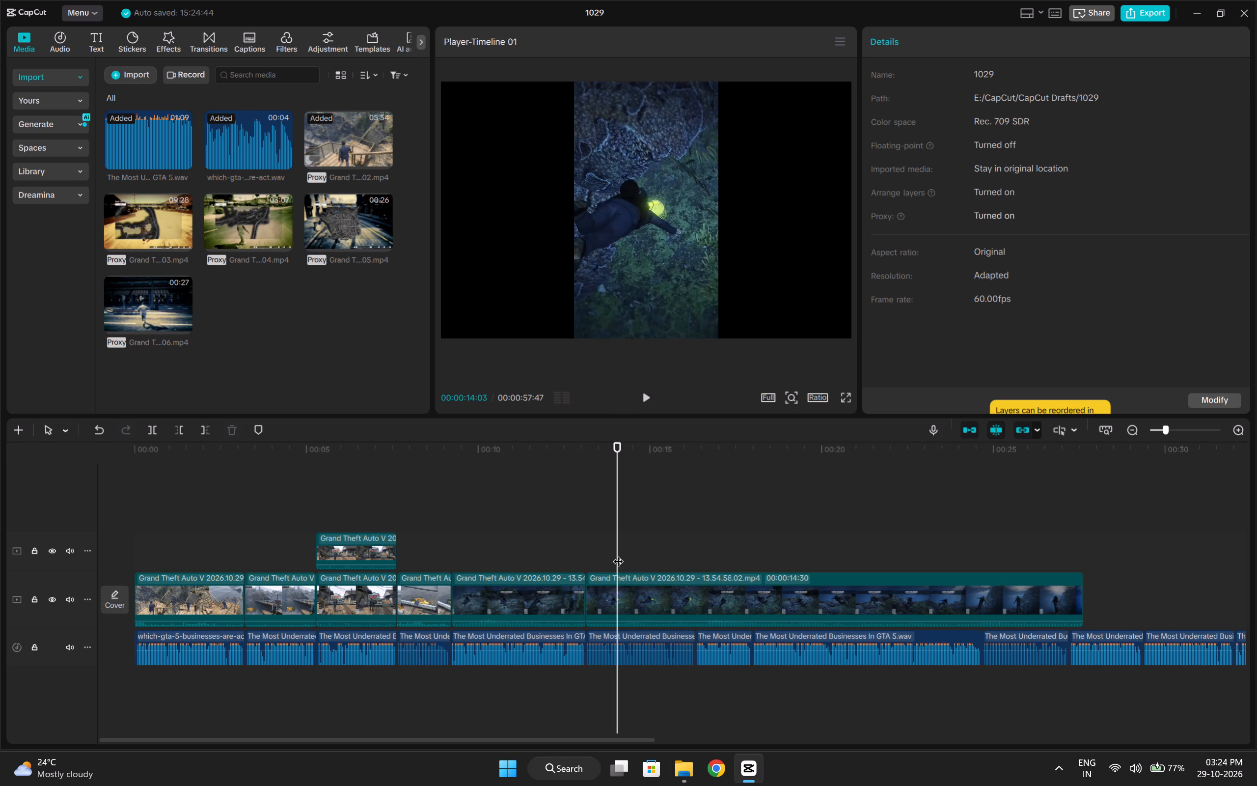
key(space)
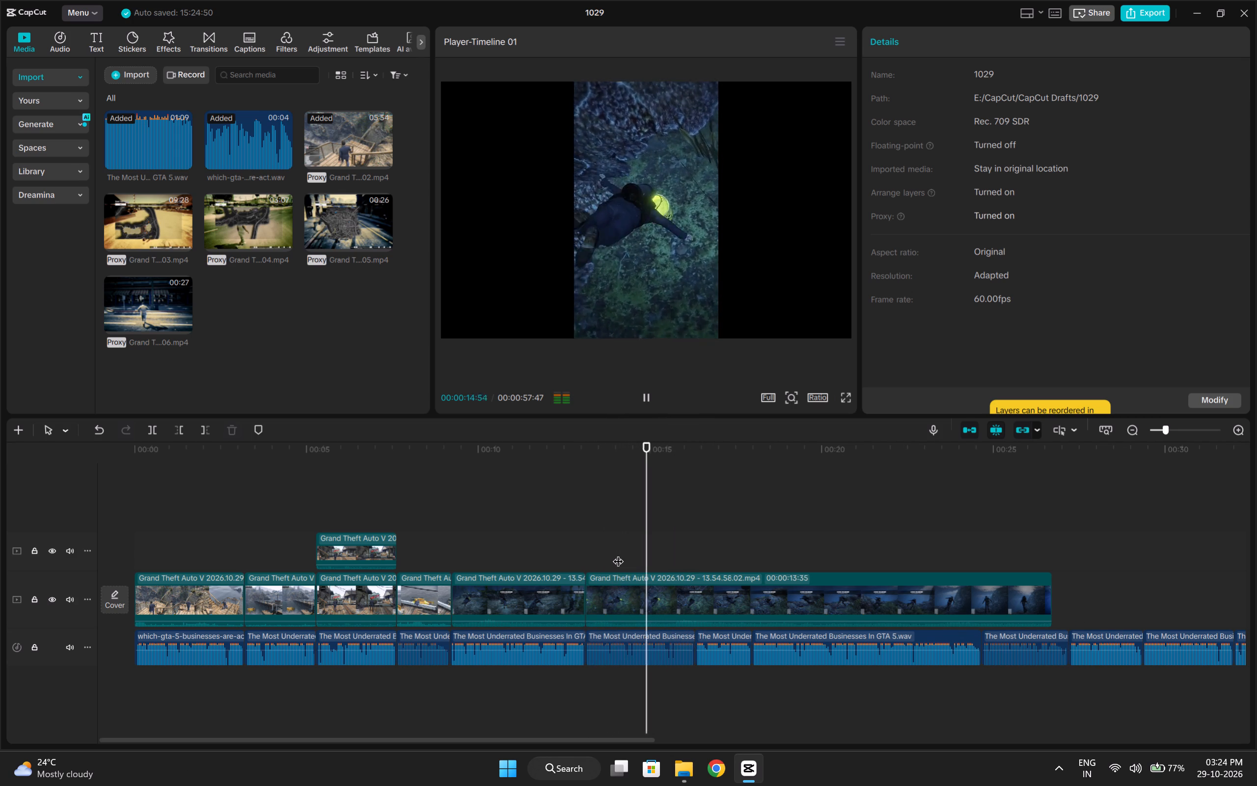
key(space)
click(618, 554)
text(q)
Trim off the rest of the third-barrel clip after 00:00:16:19, where its voiceover segment ends.
key(space)
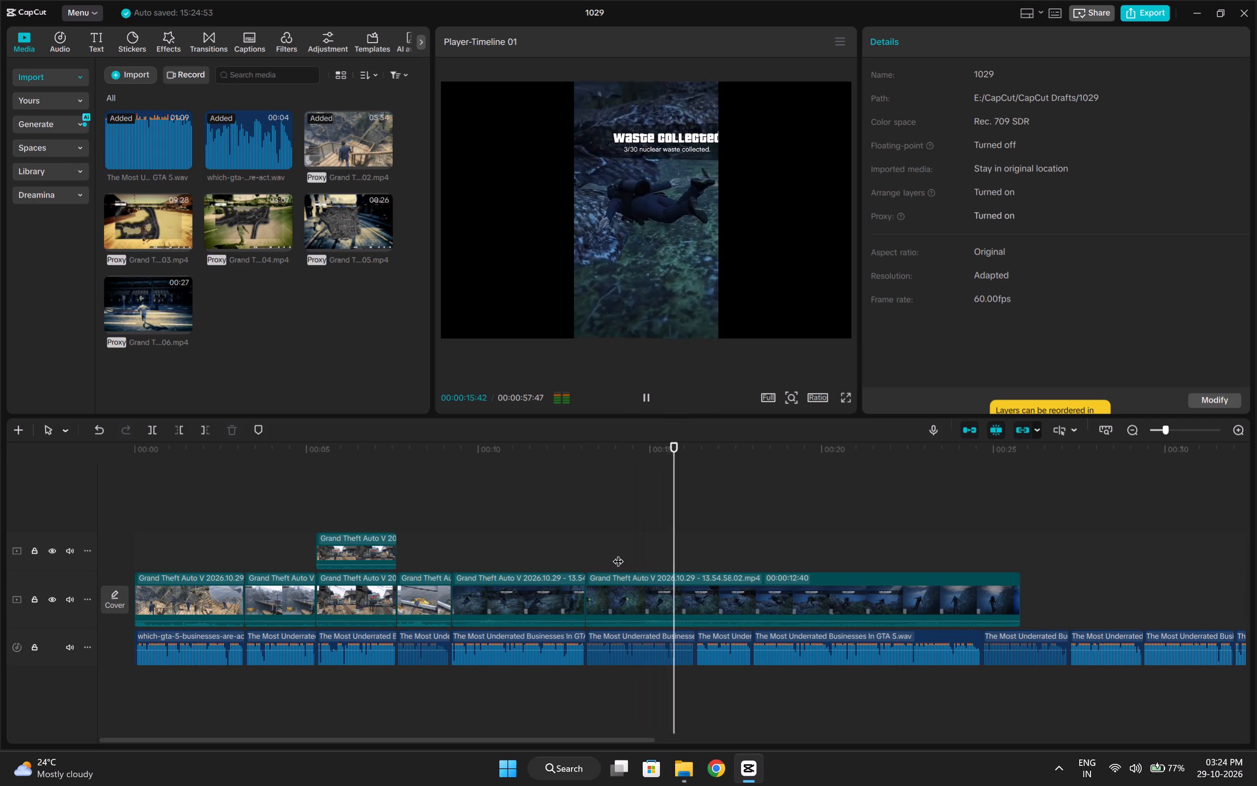
key(space)
drag(705, 508, 695, 520)
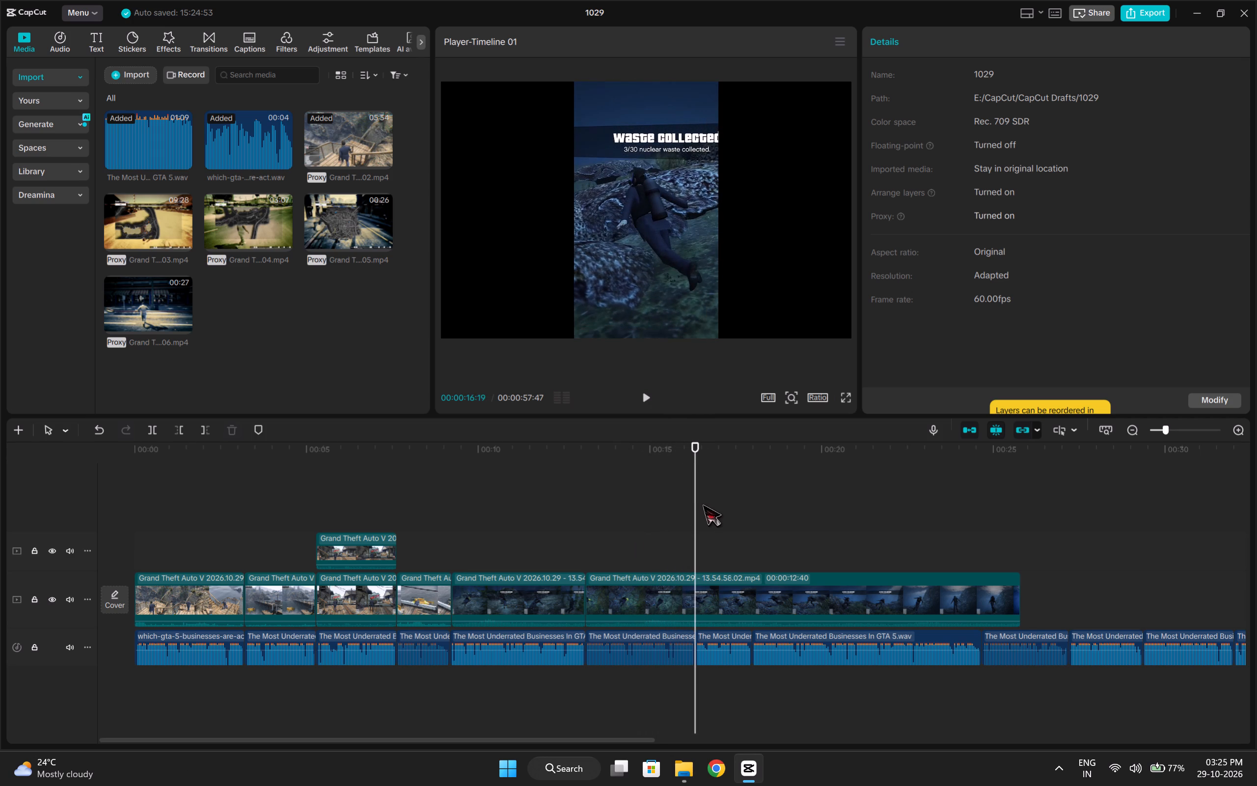
key(w)
Play the second waste pickup clip, then place a copy of it on the overlay track starting at 00:00:09:11.
click(469, 532)
drag(469, 532, 448, 542)
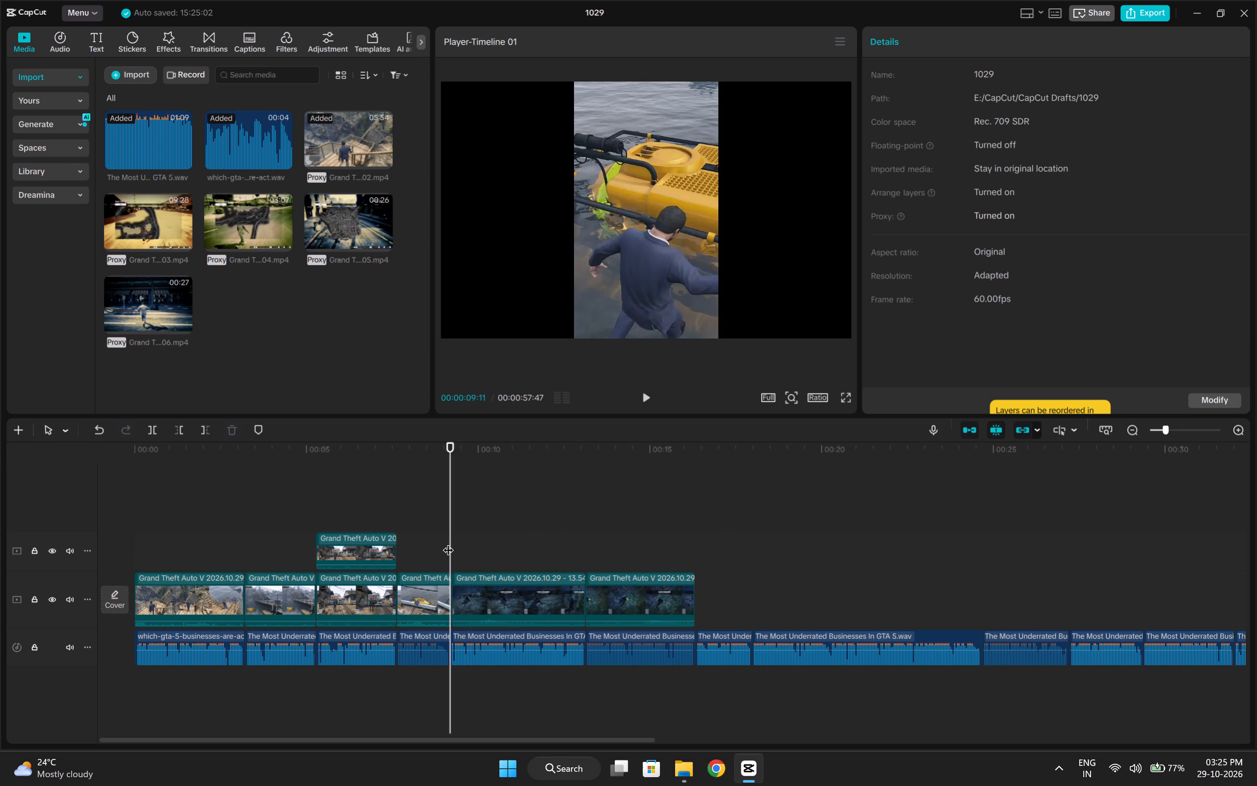
drag(448, 542, 435, 552)
key(space)
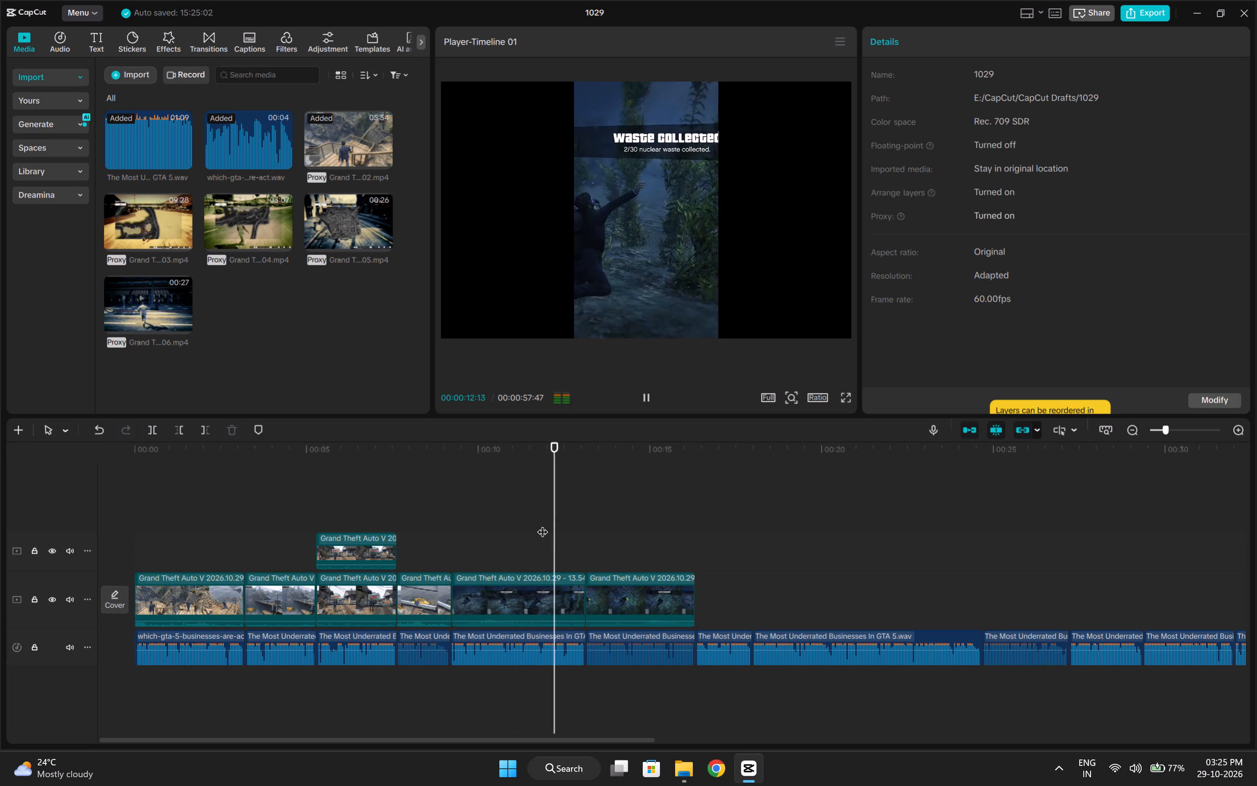
key(space)
click(535, 607)
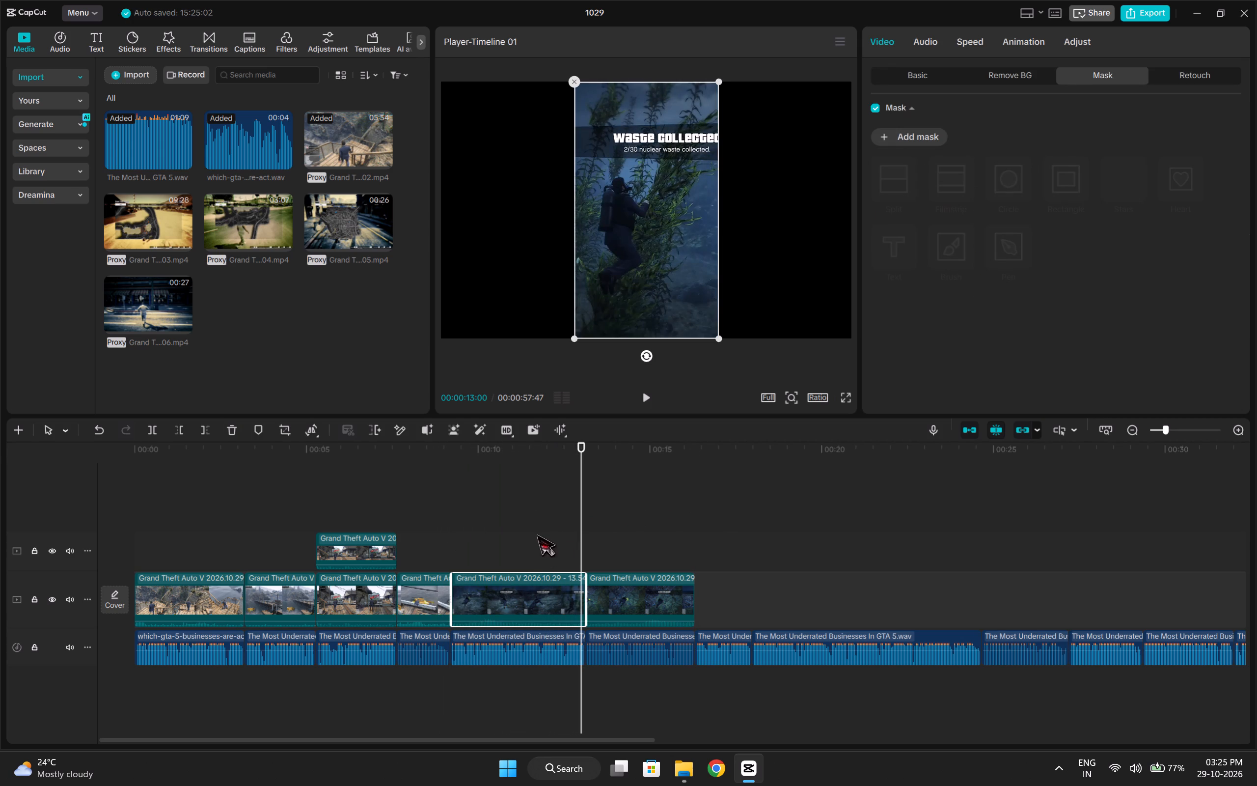
key(ctrl+c)
click(467, 494)
drag(466, 494, 452, 510)
key(ctrl+v)
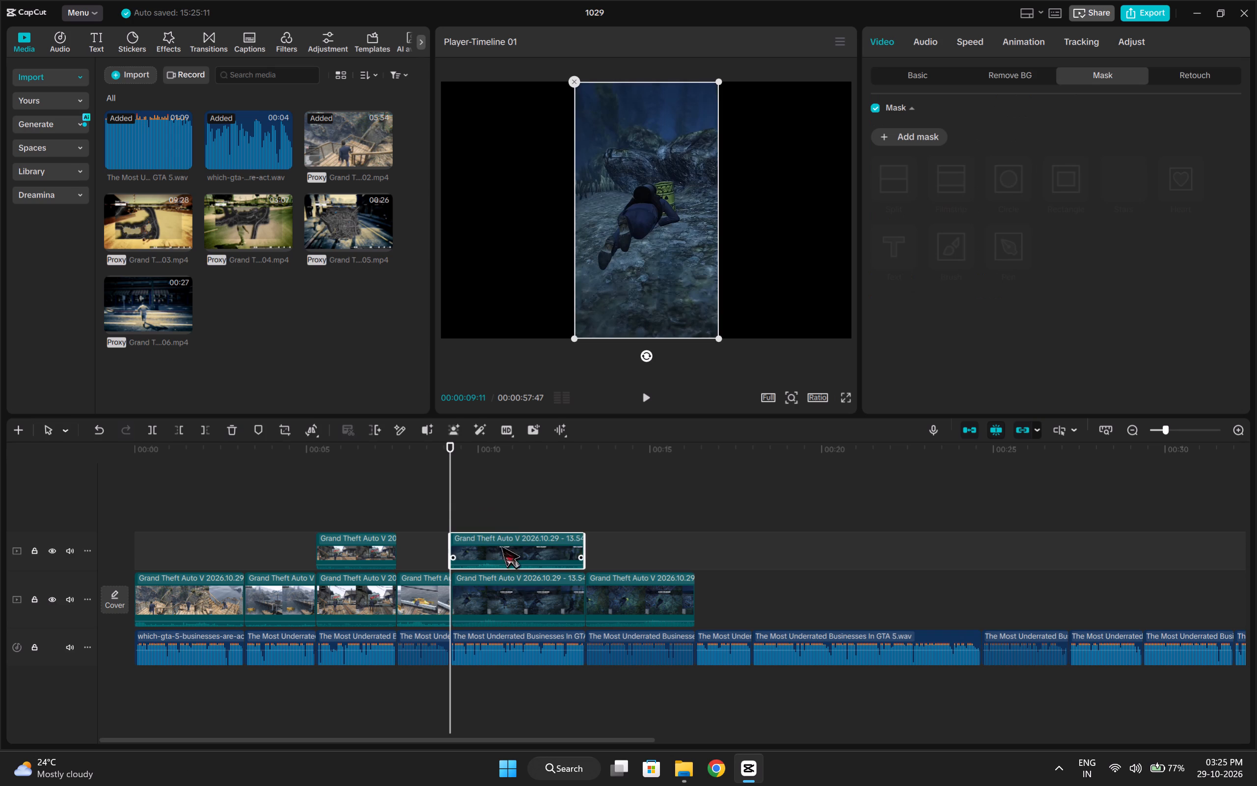
Reset the overlay copy's 9:16 crop and crop it freely to the money counter area showing +$23000.
click(278, 432)
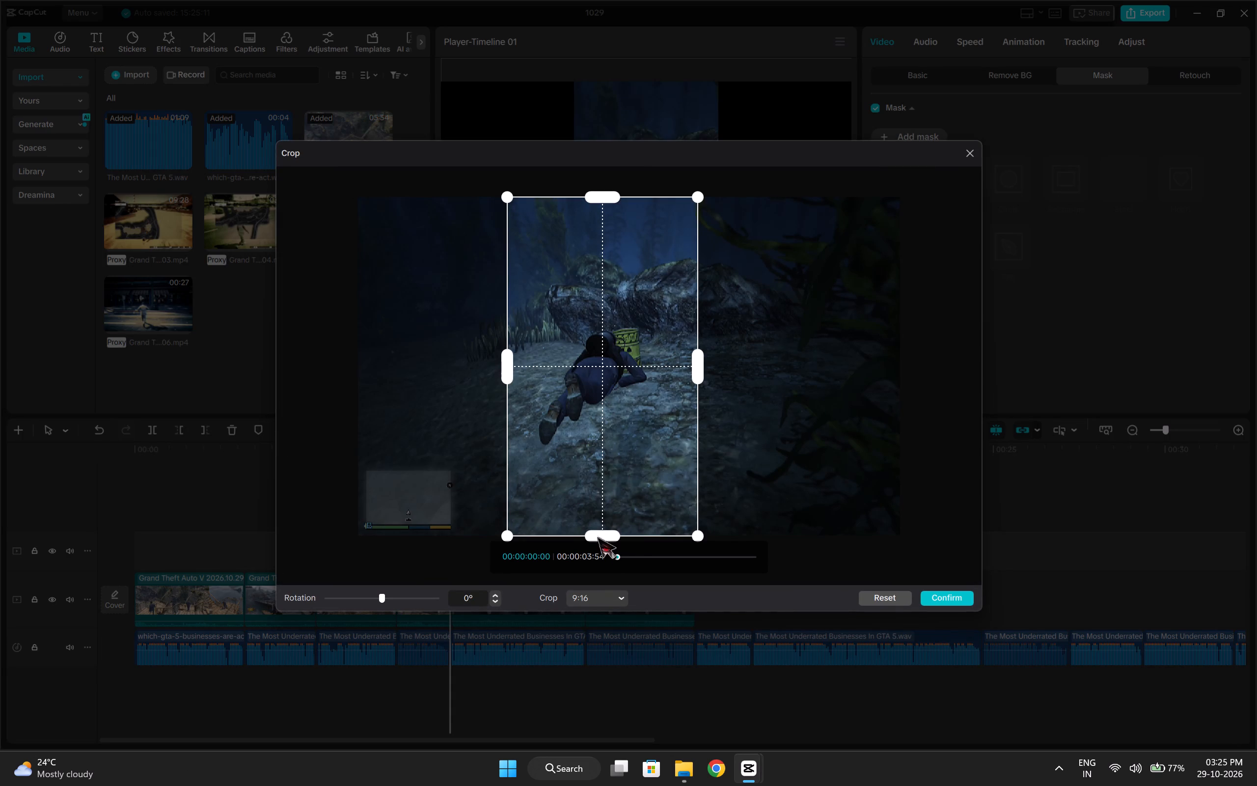
click(639, 555)
click(866, 605)
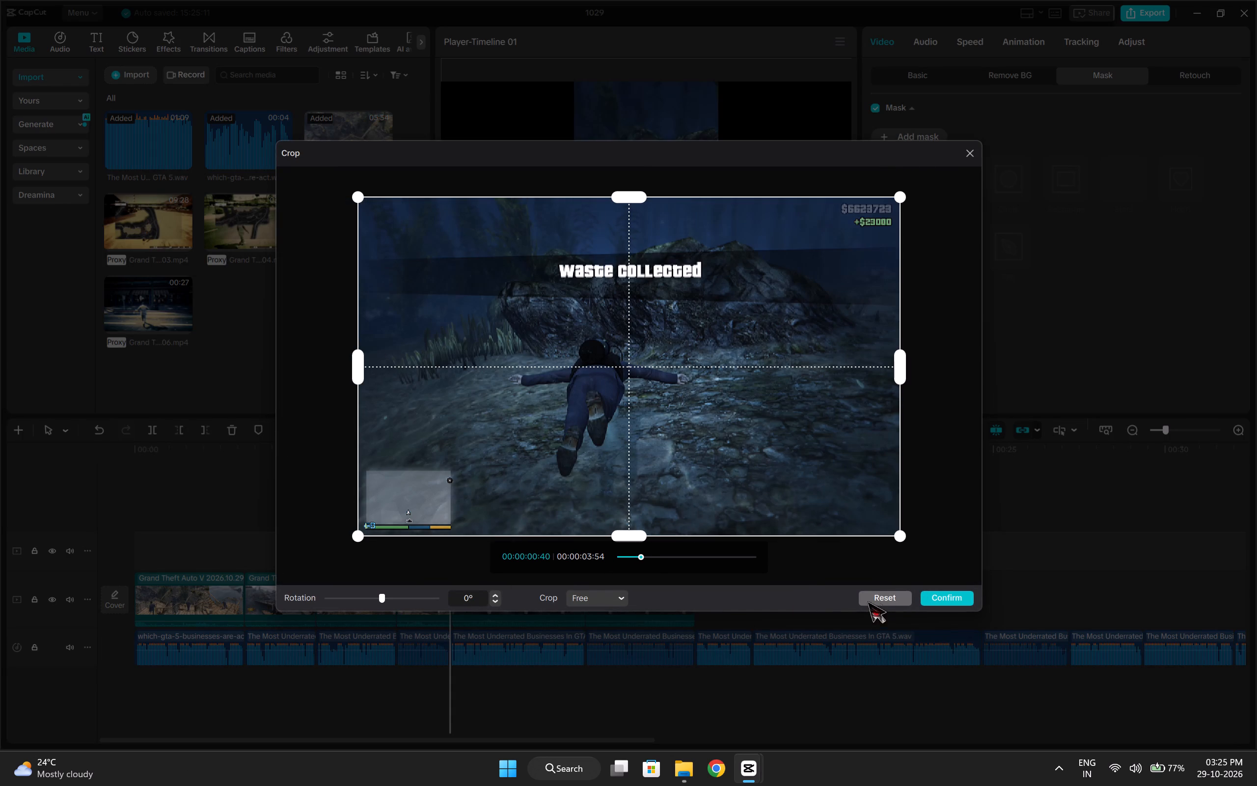
drag(346, 533, 571, 434)
drag(356, 537, 888, 233)
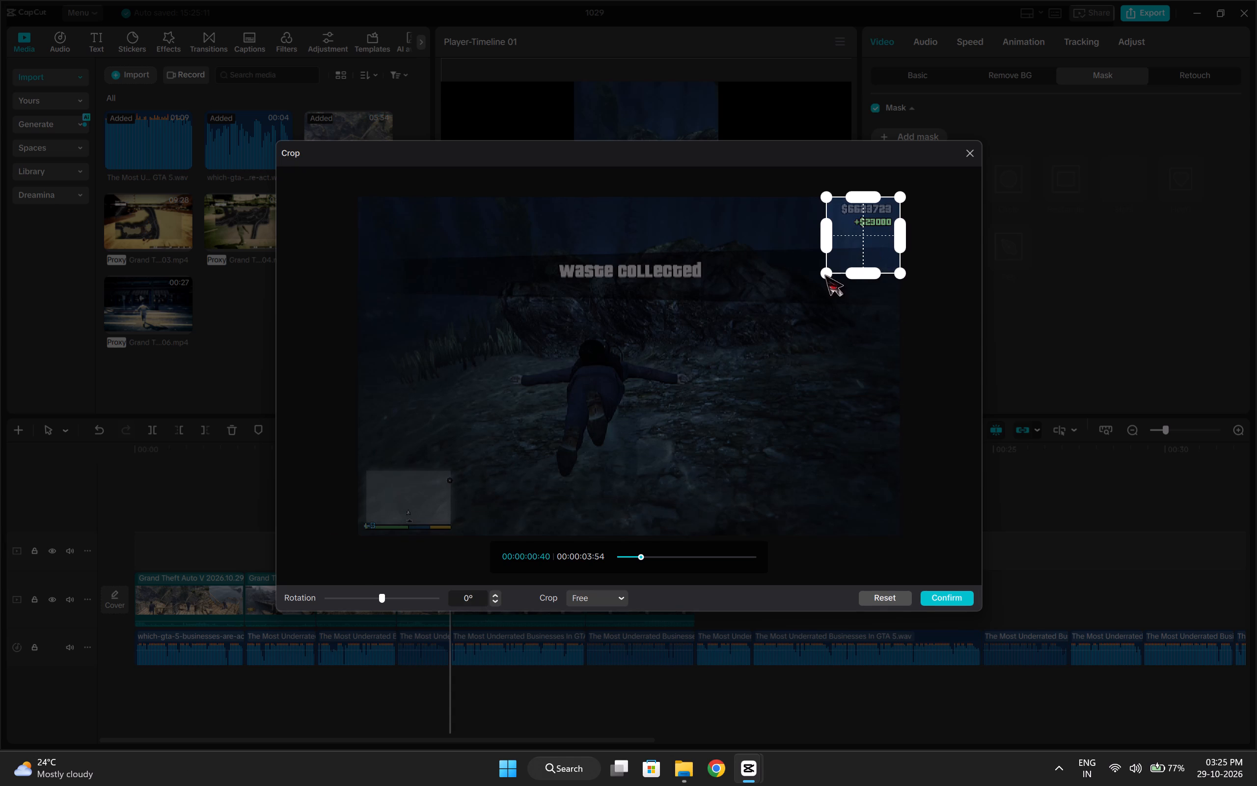
drag(828, 272, 891, 241)
drag(829, 239, 842, 236)
drag(823, 236, 883, 230)
drag(827, 270, 861, 263)
drag(824, 239, 899, 237)
click(937, 595)
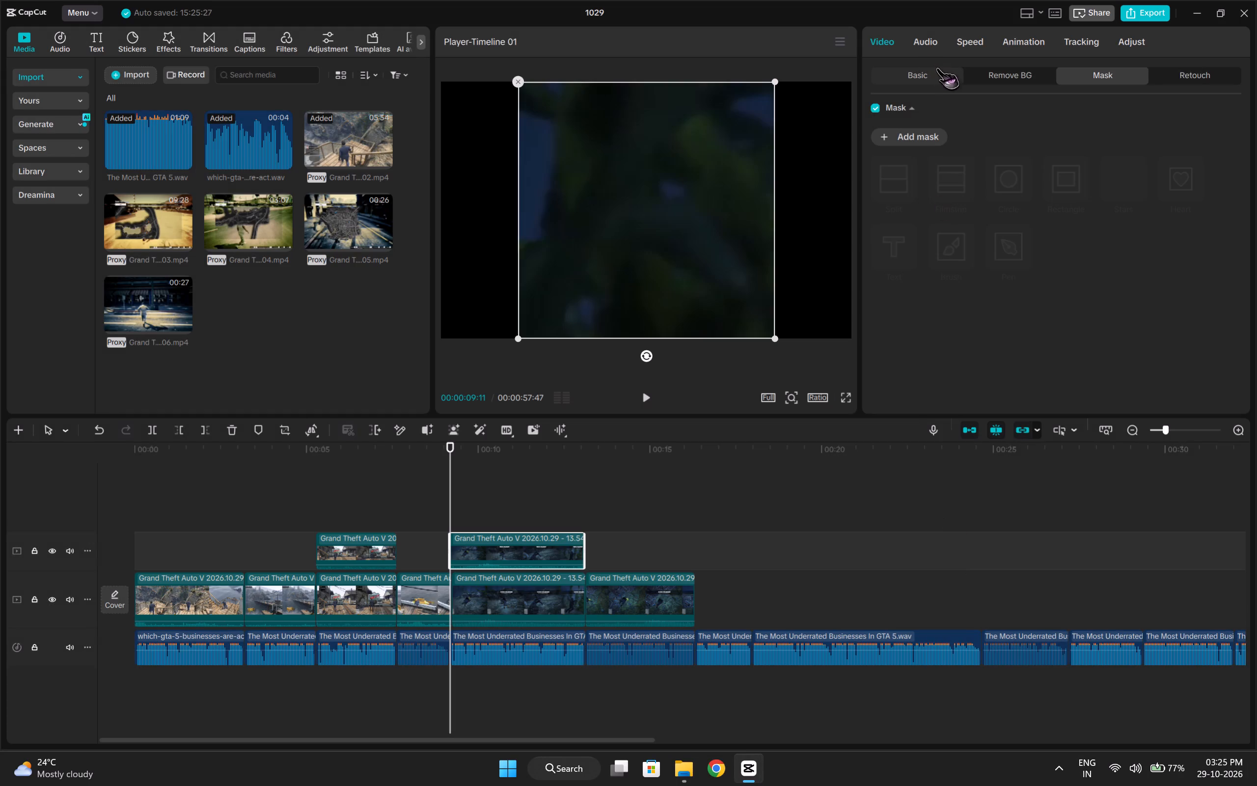
Scale the cropped overlay to 71% and trim its start to 00:00:10:07, where the +$23000 reward shows.
drag(772, 337, 733, 281)
click(499, 480)
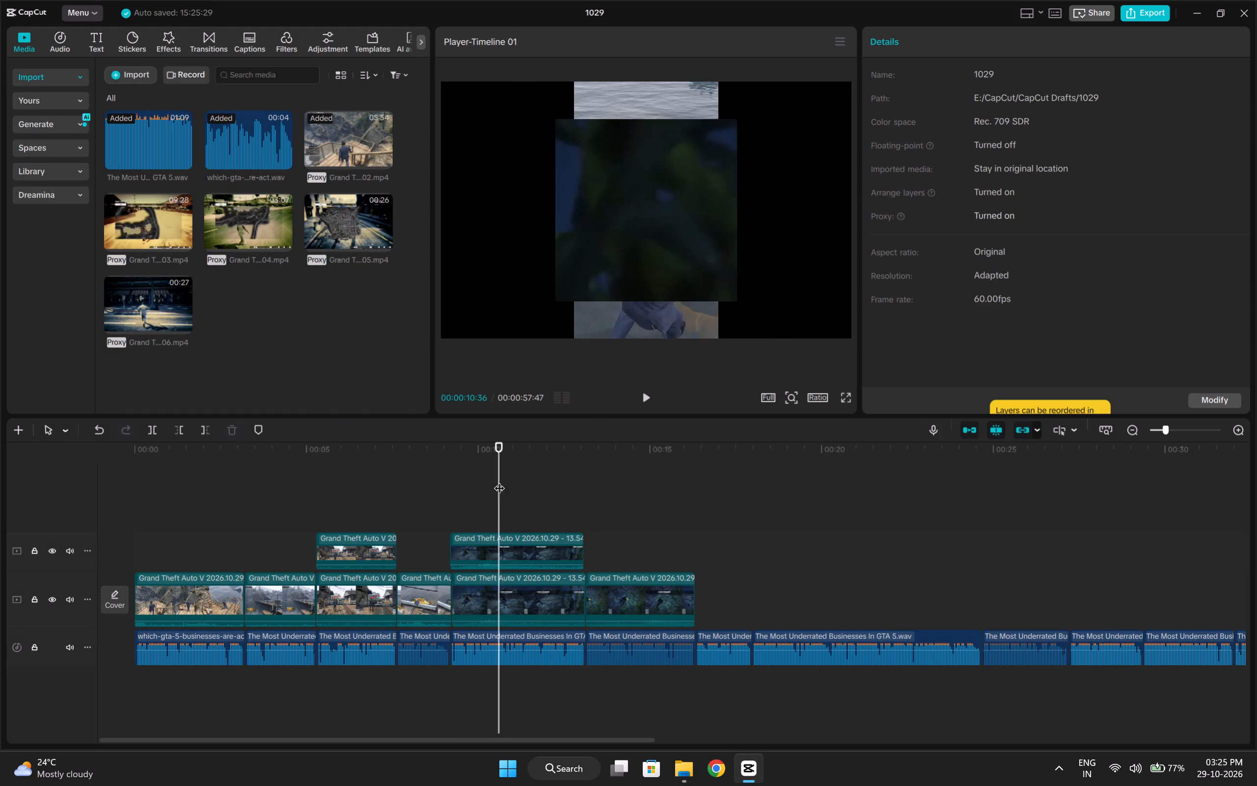
drag(499, 480, 482, 490)
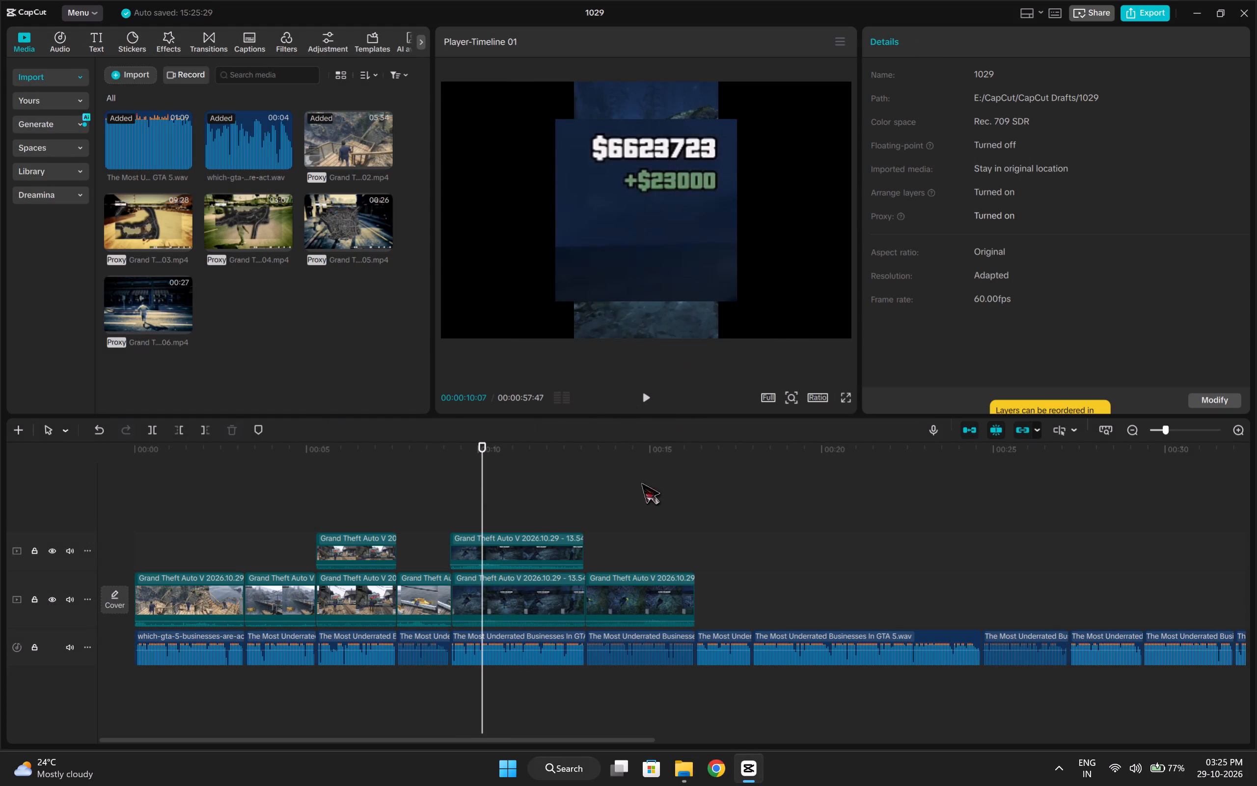
click(503, 546)
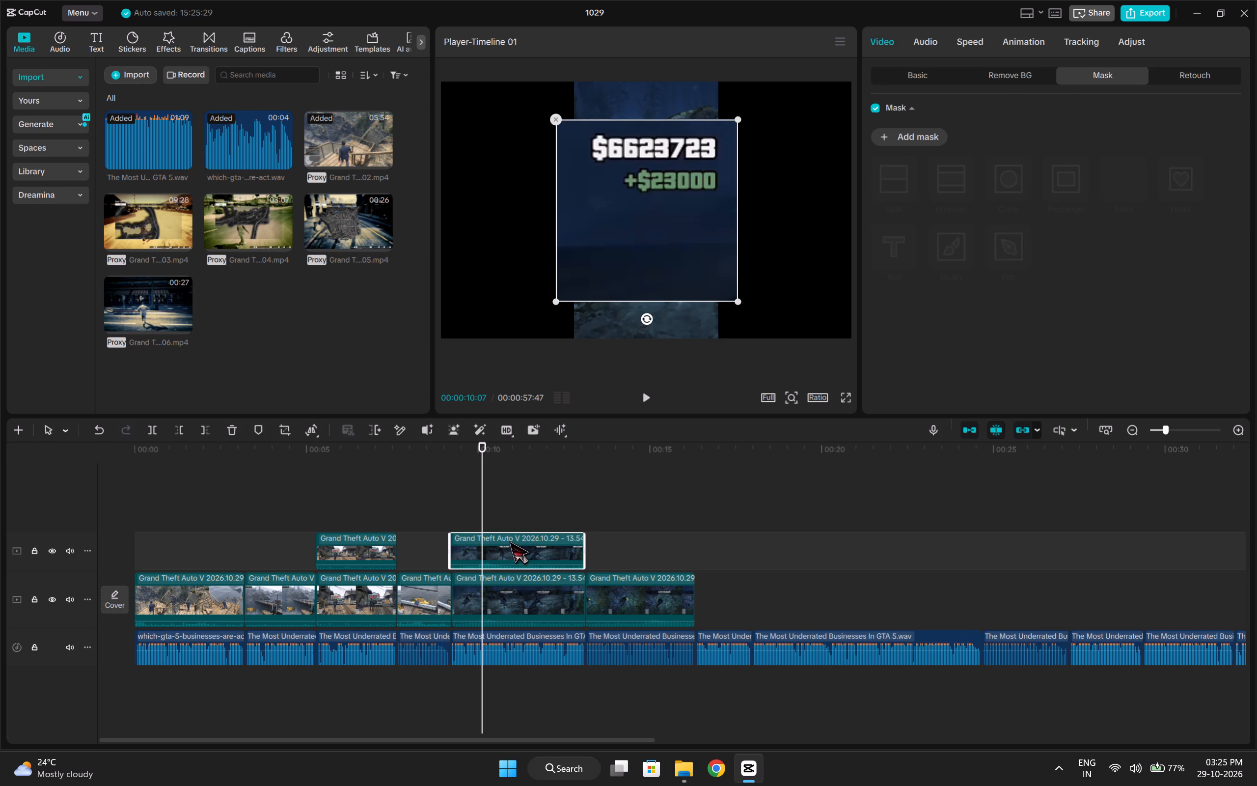
key(q)
Add a rectangle mask around the +$23000 text on the overlay, sized 199 by 75 at X 43, Y 51.
click(1018, 75)
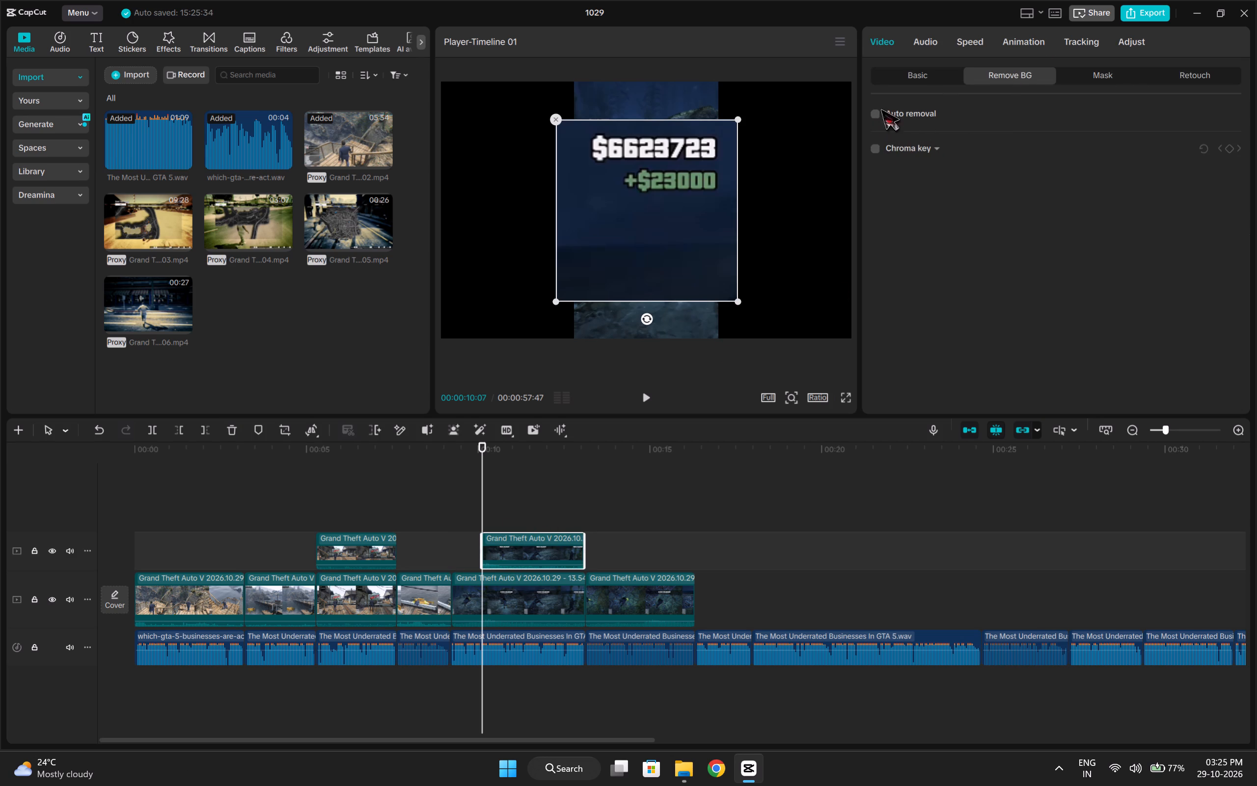
click(1093, 70)
click(894, 129)
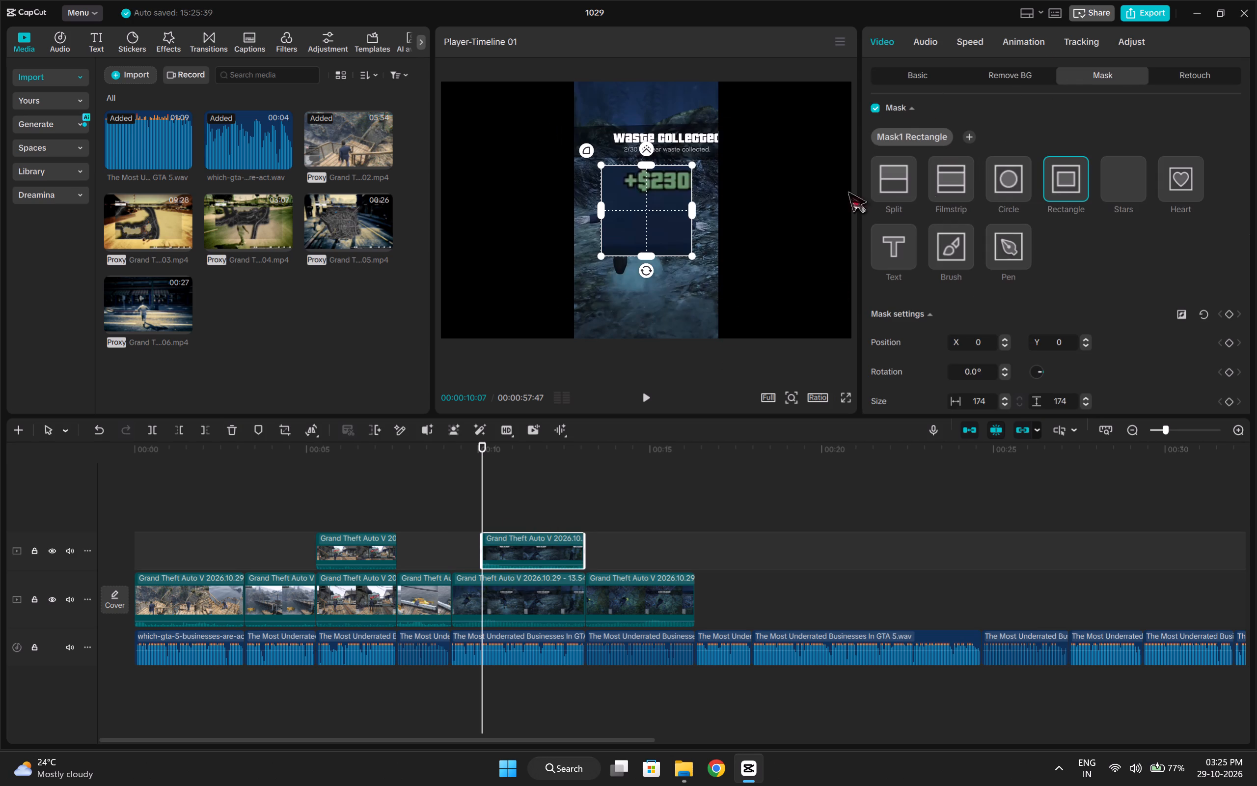
drag(656, 223, 684, 210)
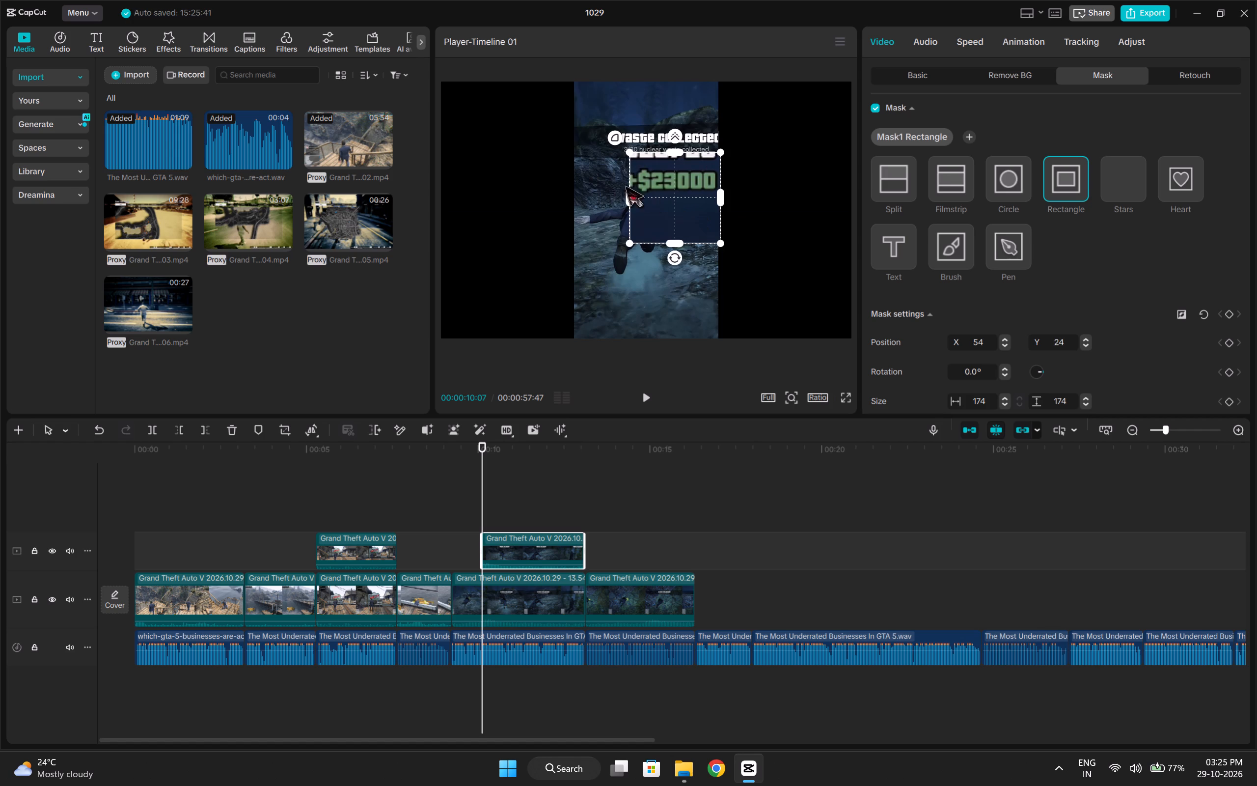
drag(626, 197, 621, 199)
drag(629, 199, 620, 205)
drag(666, 199, 659, 189)
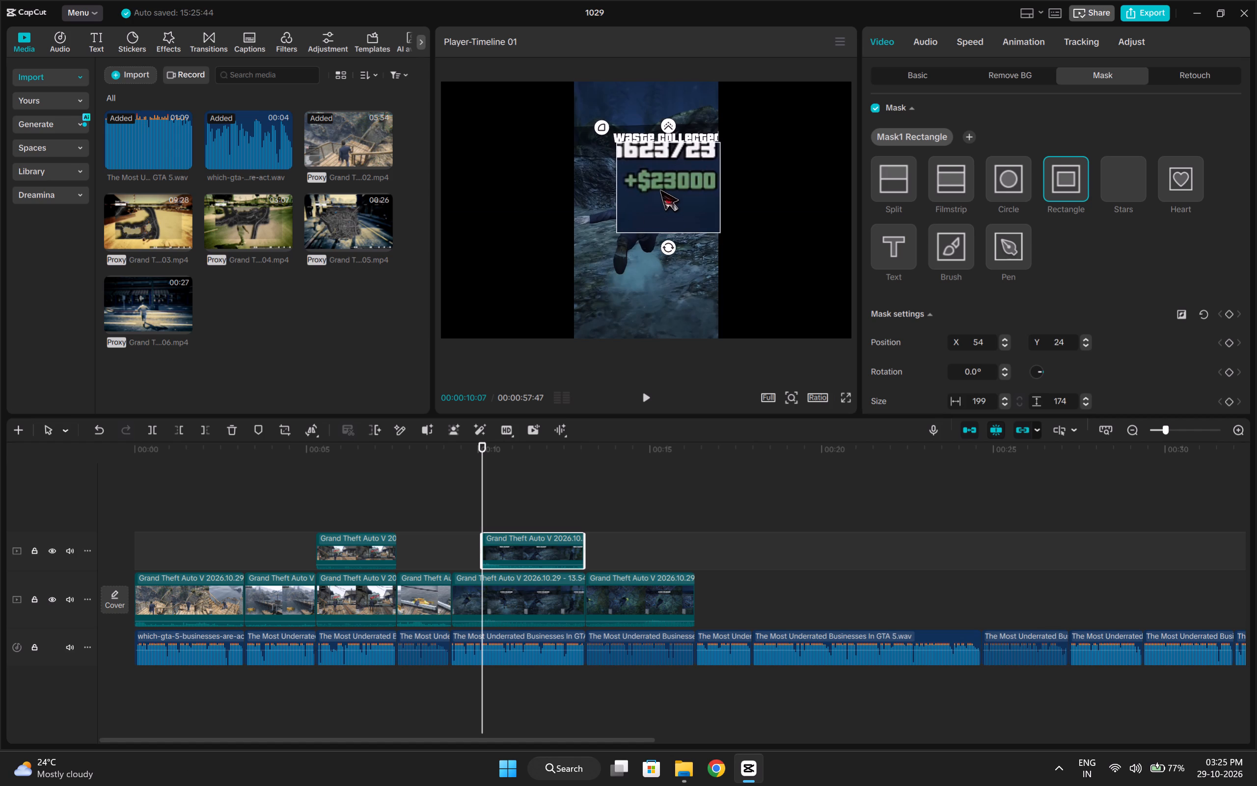
drag(659, 189, 660, 185)
drag(668, 139, 678, 175)
Scale the masked +$23000 overlay to 48% and place it just above the Waste Collected heading at X -127, Y 699.
click(934, 79)
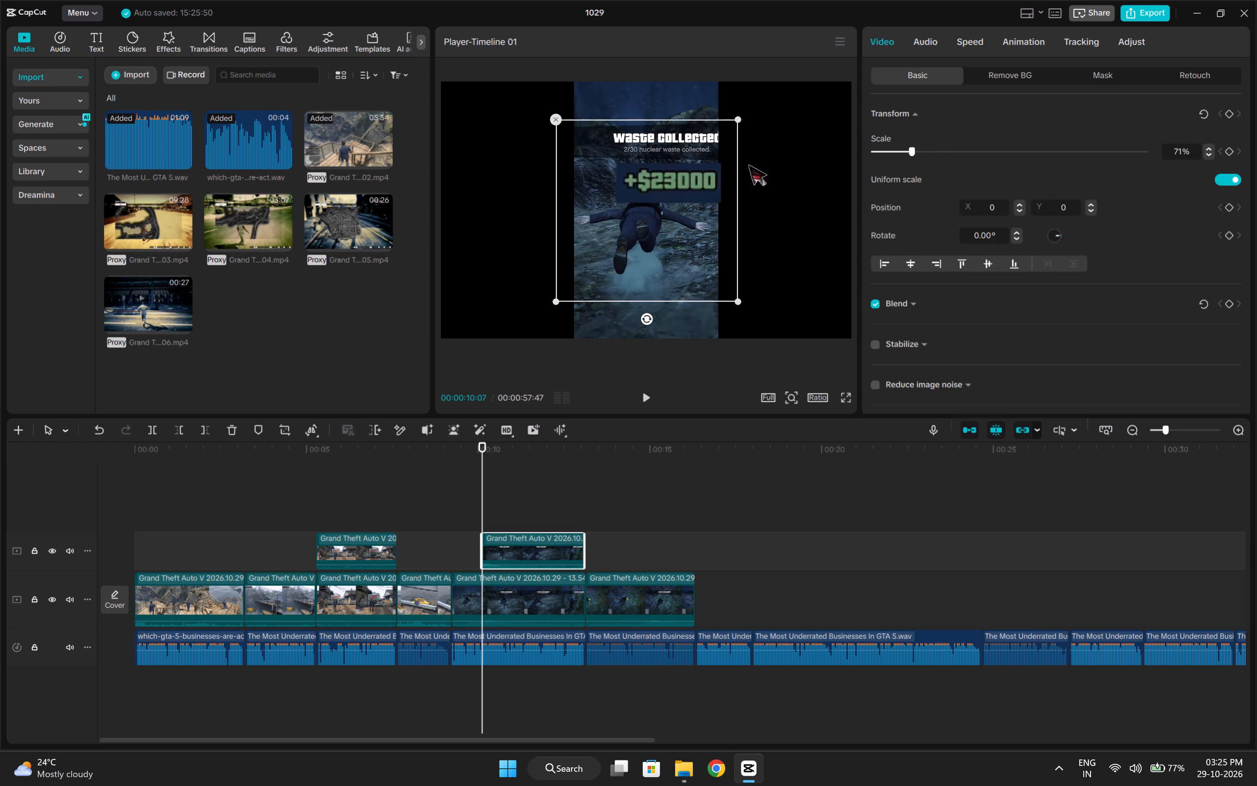
drag(672, 214, 660, 213)
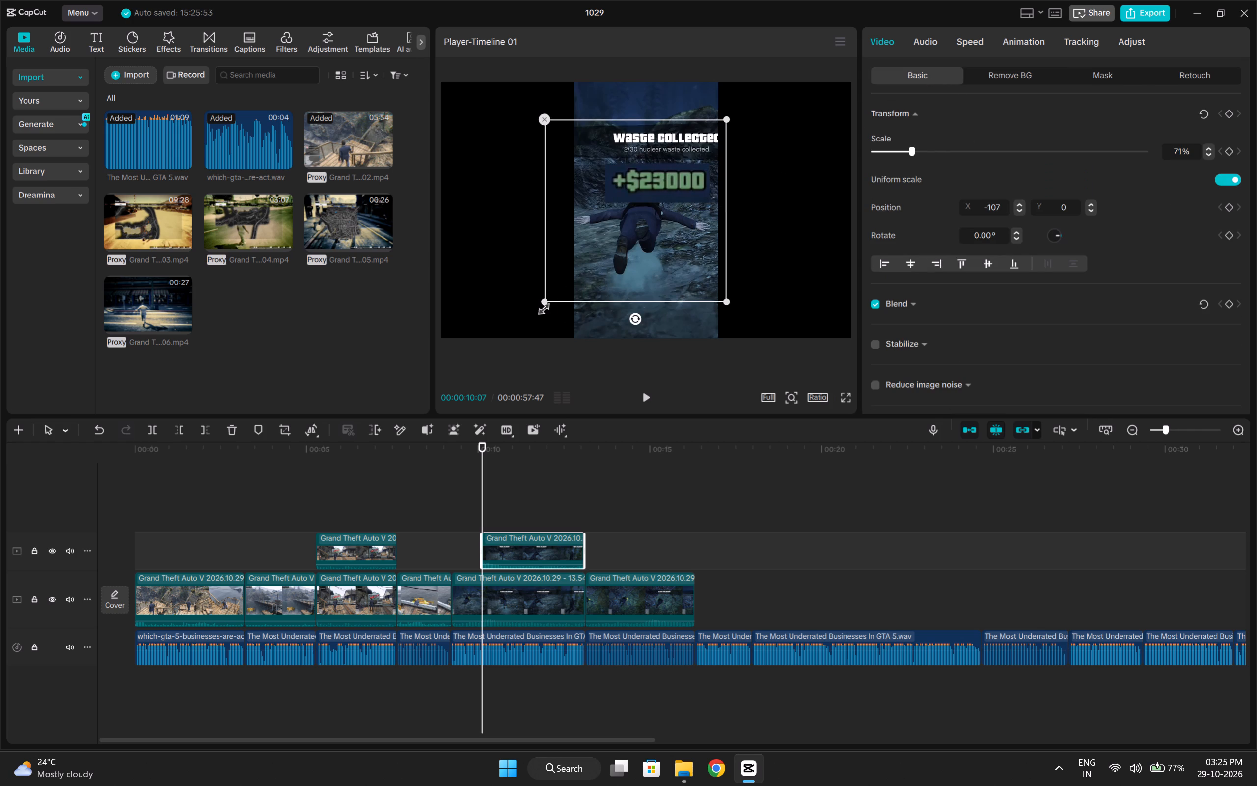
drag(541, 306, 593, 270)
drag(650, 220, 651, 146)
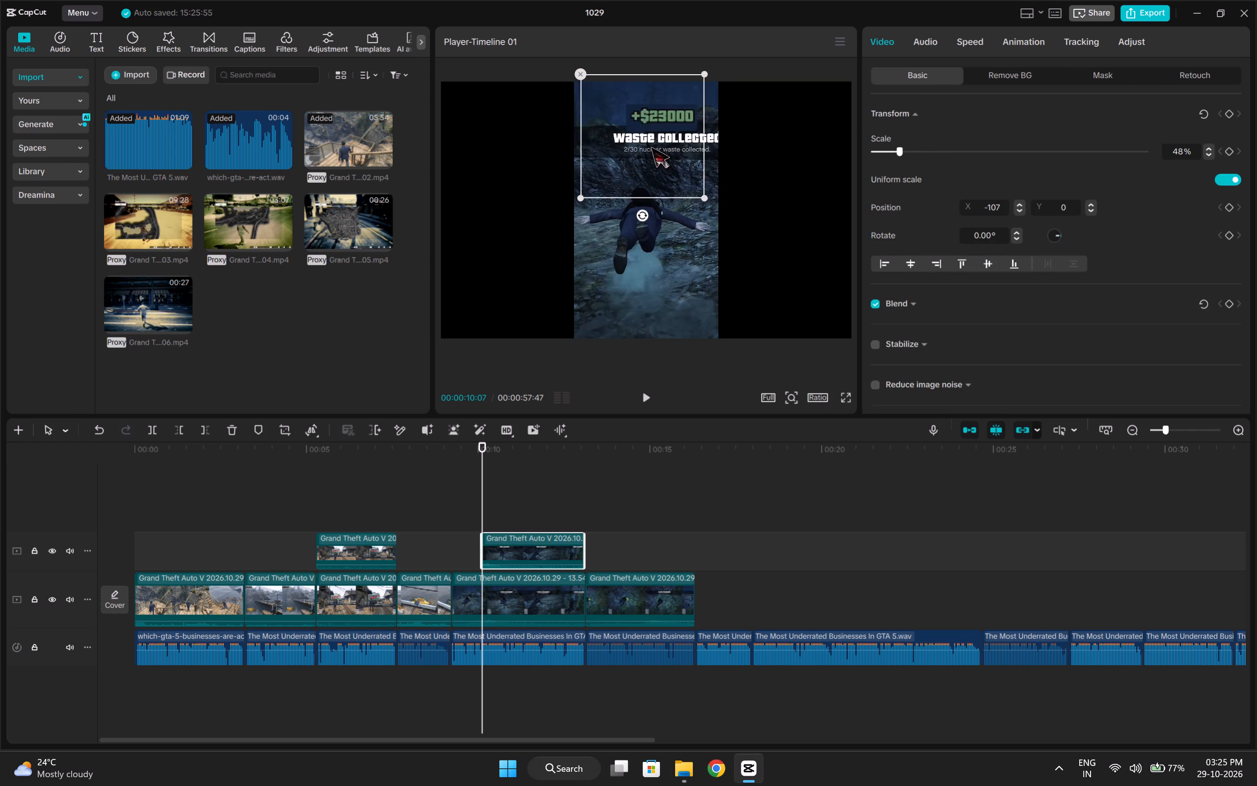
drag(651, 146, 648, 146)
Shift the +$23000 overlay slightly earlier on the timeline and play it against the second waste pickup to check its timing.
click(453, 514)
key(space)
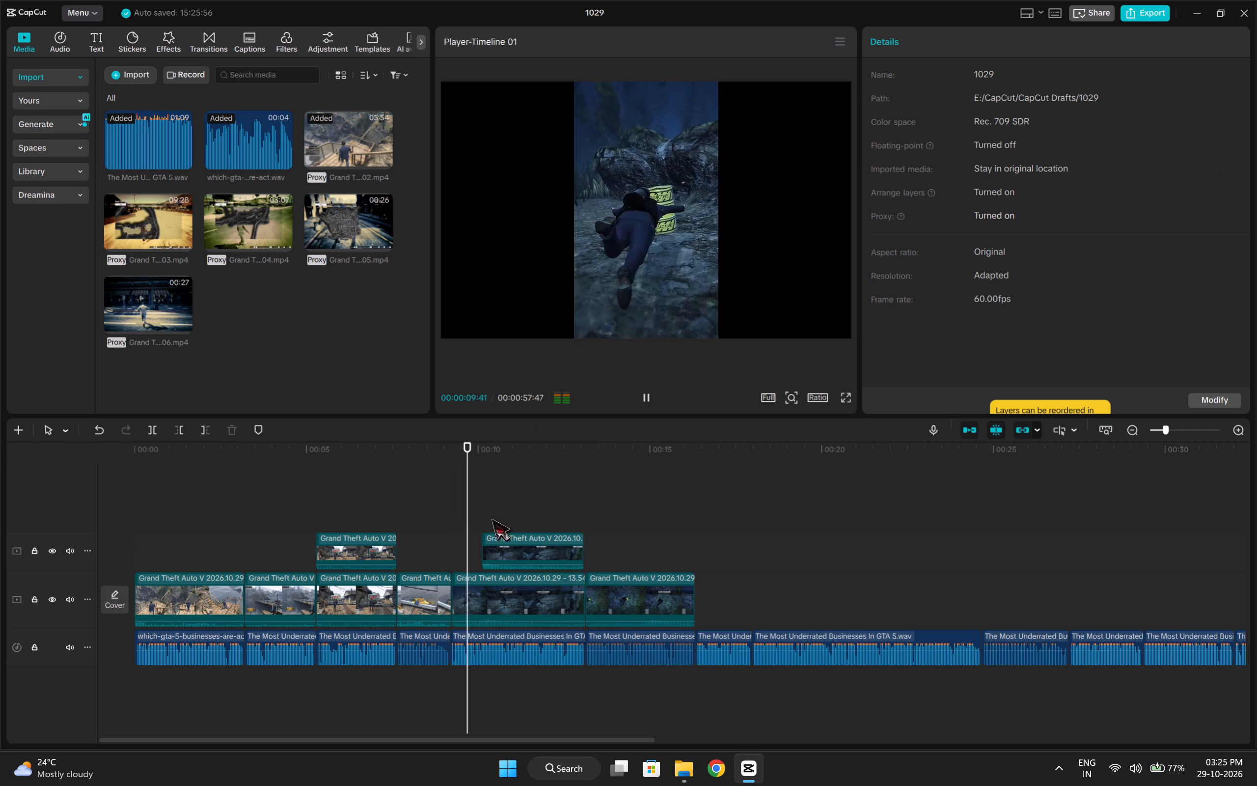
key(space)
drag(503, 539, 483, 542)
click(439, 525)
key(space)
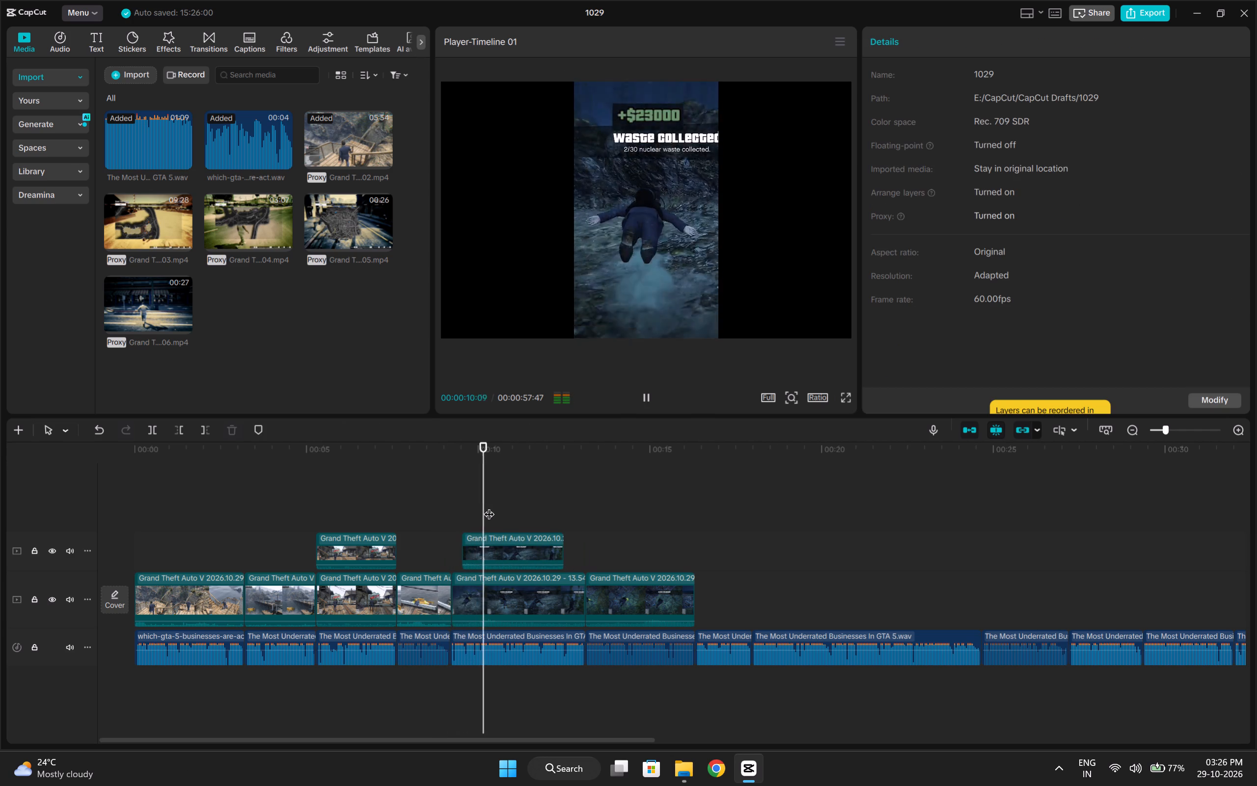
key(space)
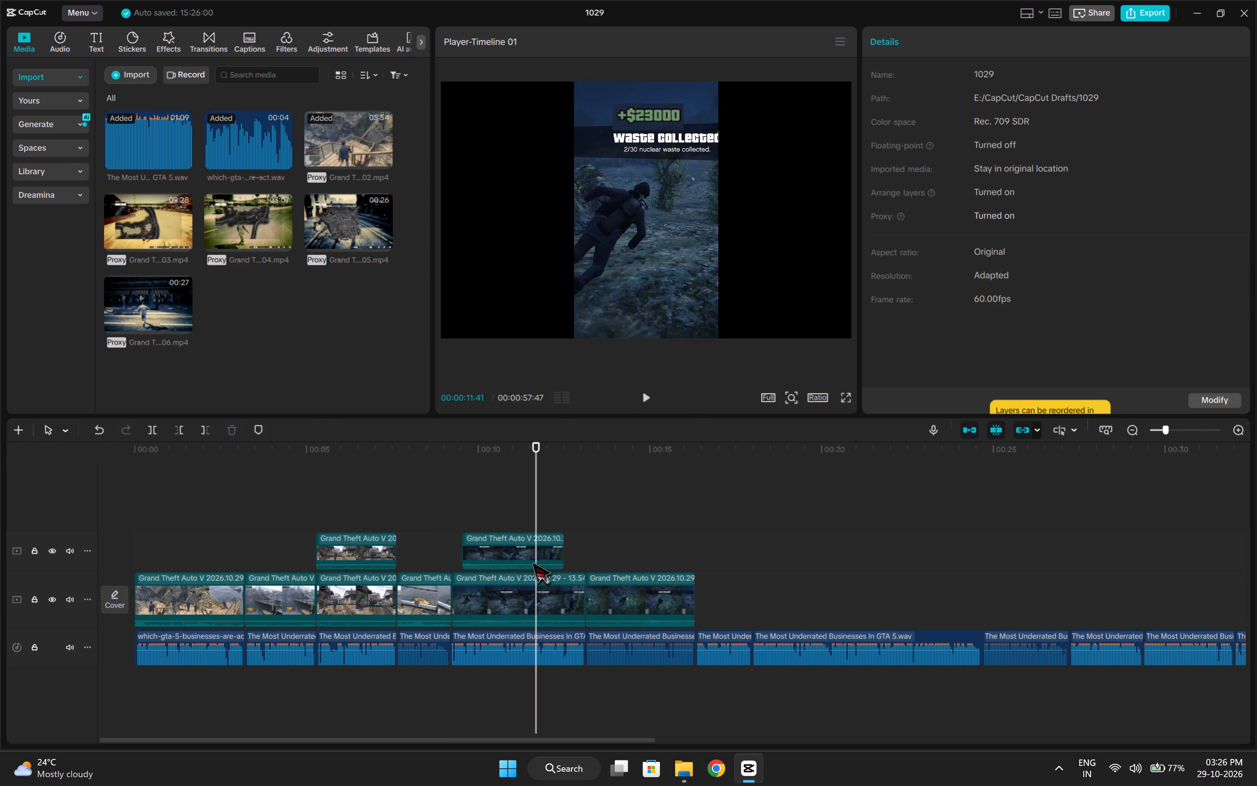
Tighten the overlay's rectangle mask around the +$23000 text to a height of 50, positioned at X 50, Y 59.
click(528, 551)
click(1077, 69)
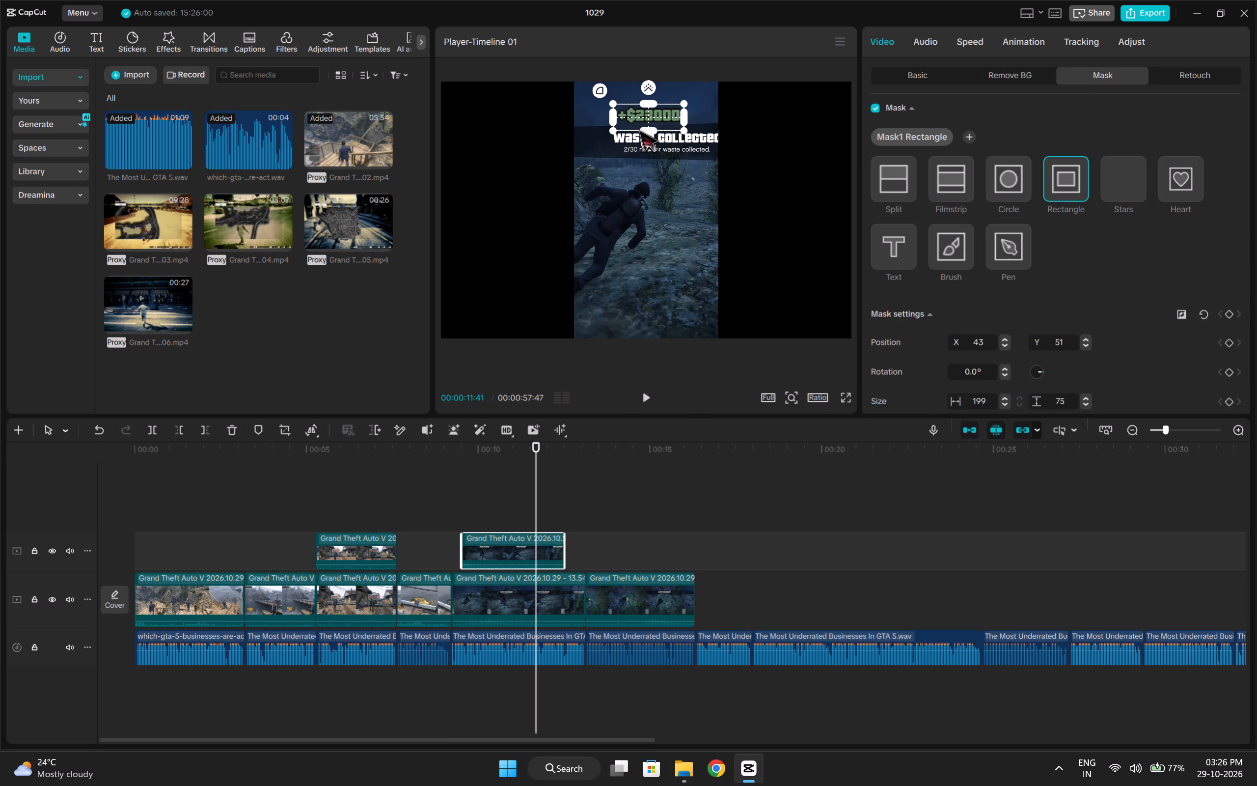
drag(645, 129, 652, 120)
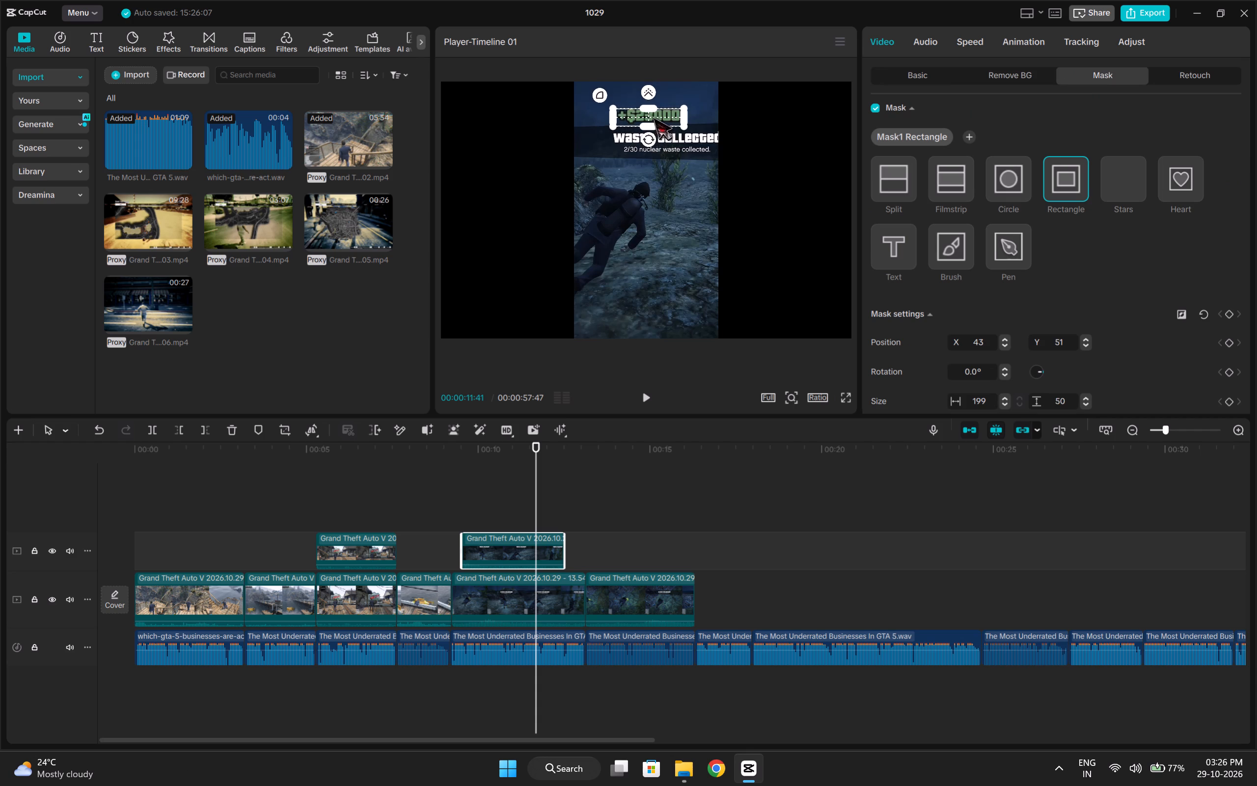
click(652, 114)
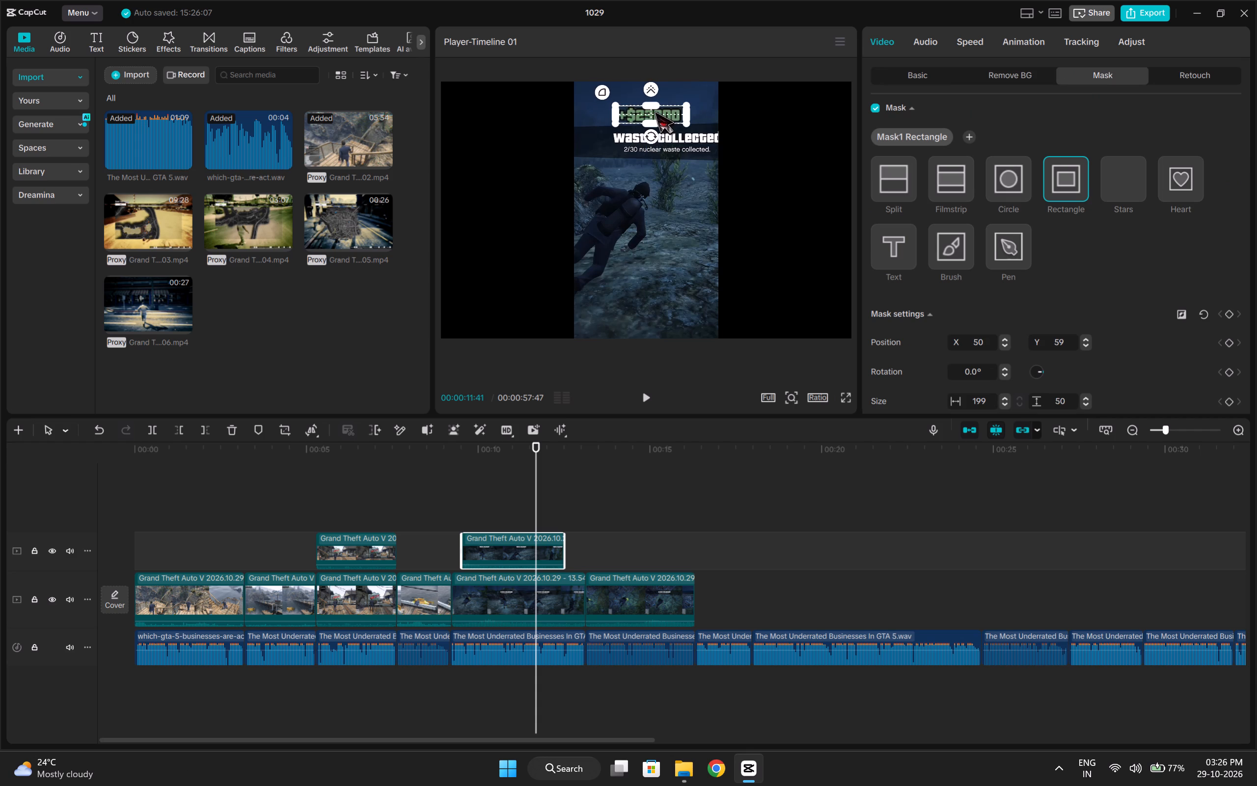
click(924, 73)
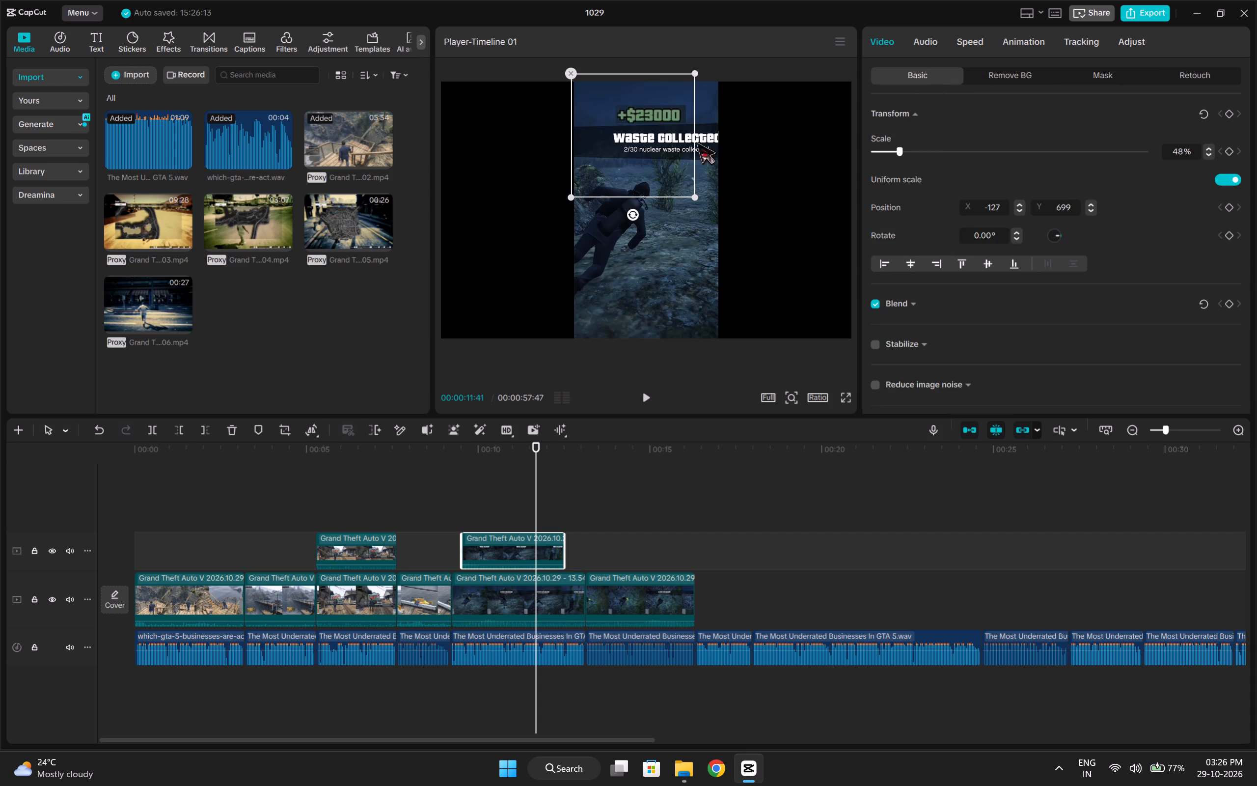
Play the +$23000 overlay and trim its end to 00:00:10:45, leaving the main footage uncut.
click(441, 503)
key(space)
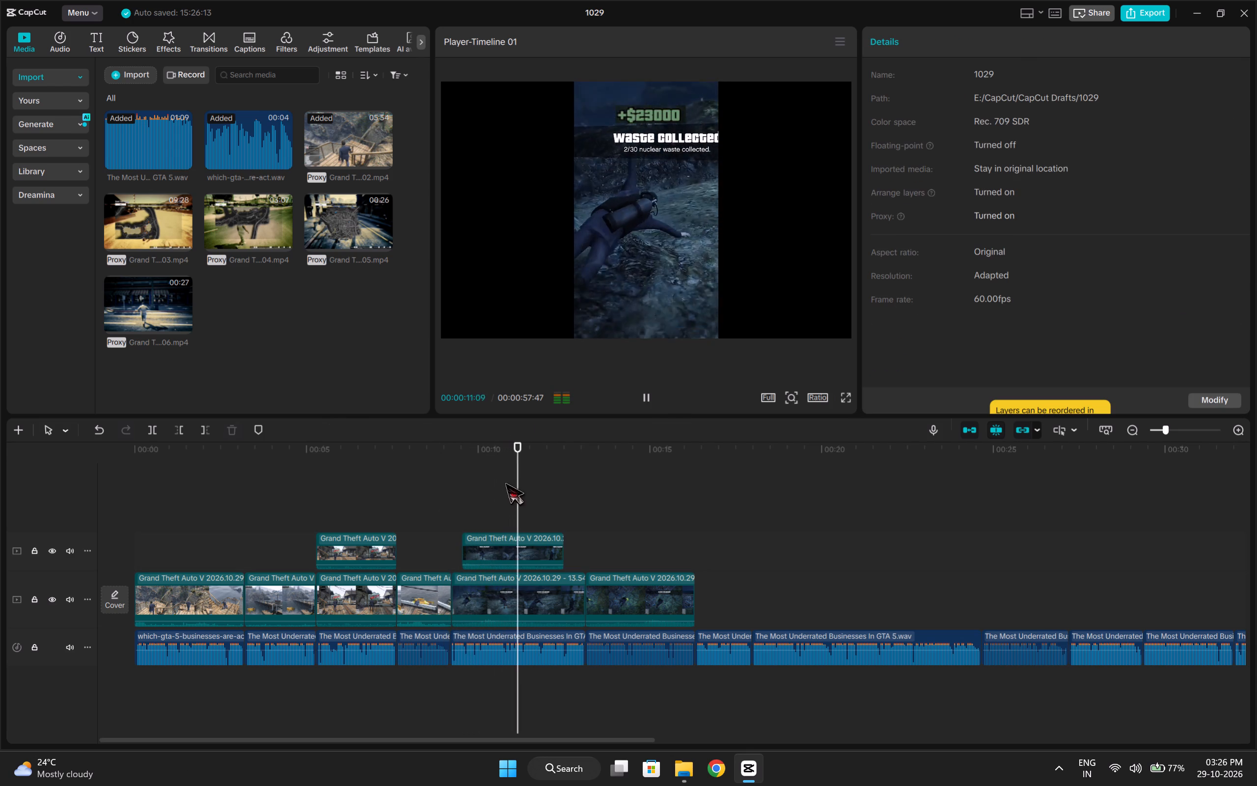
key(space)
click(469, 509)
key(space)
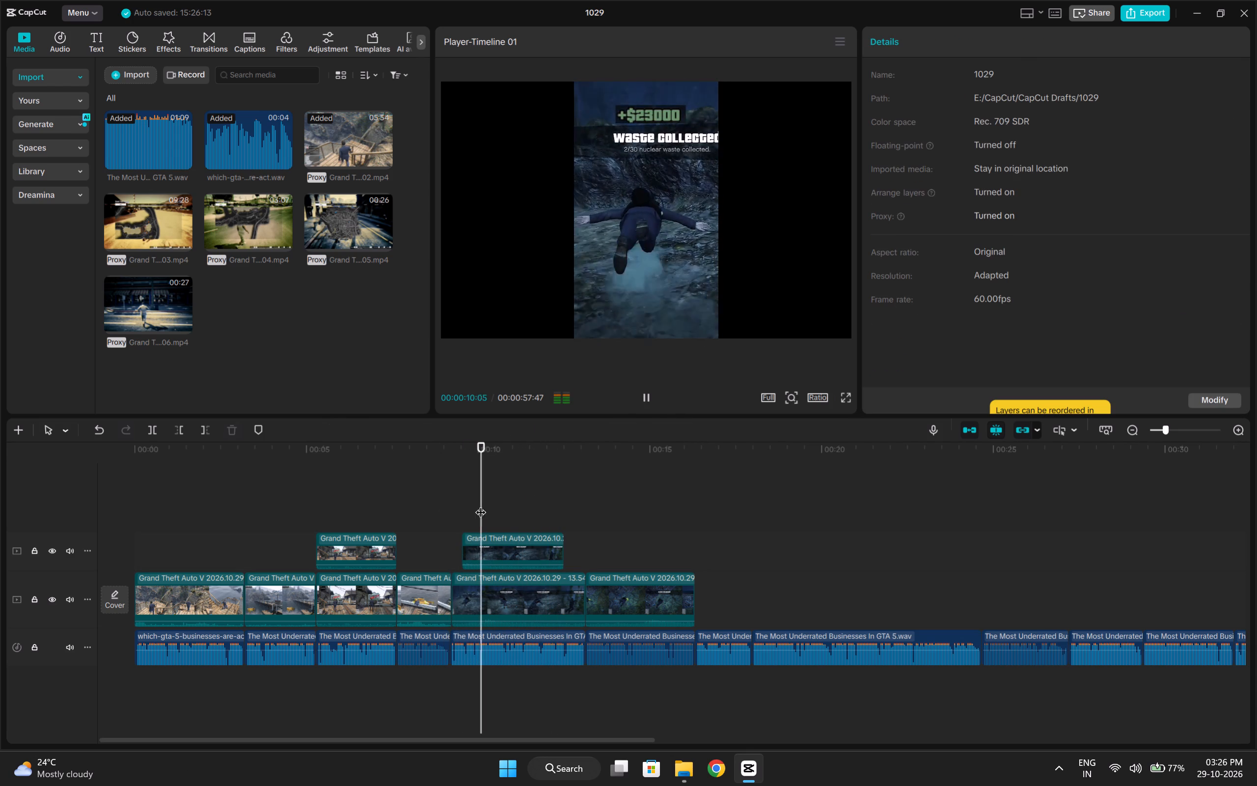
key(space)
key(w)
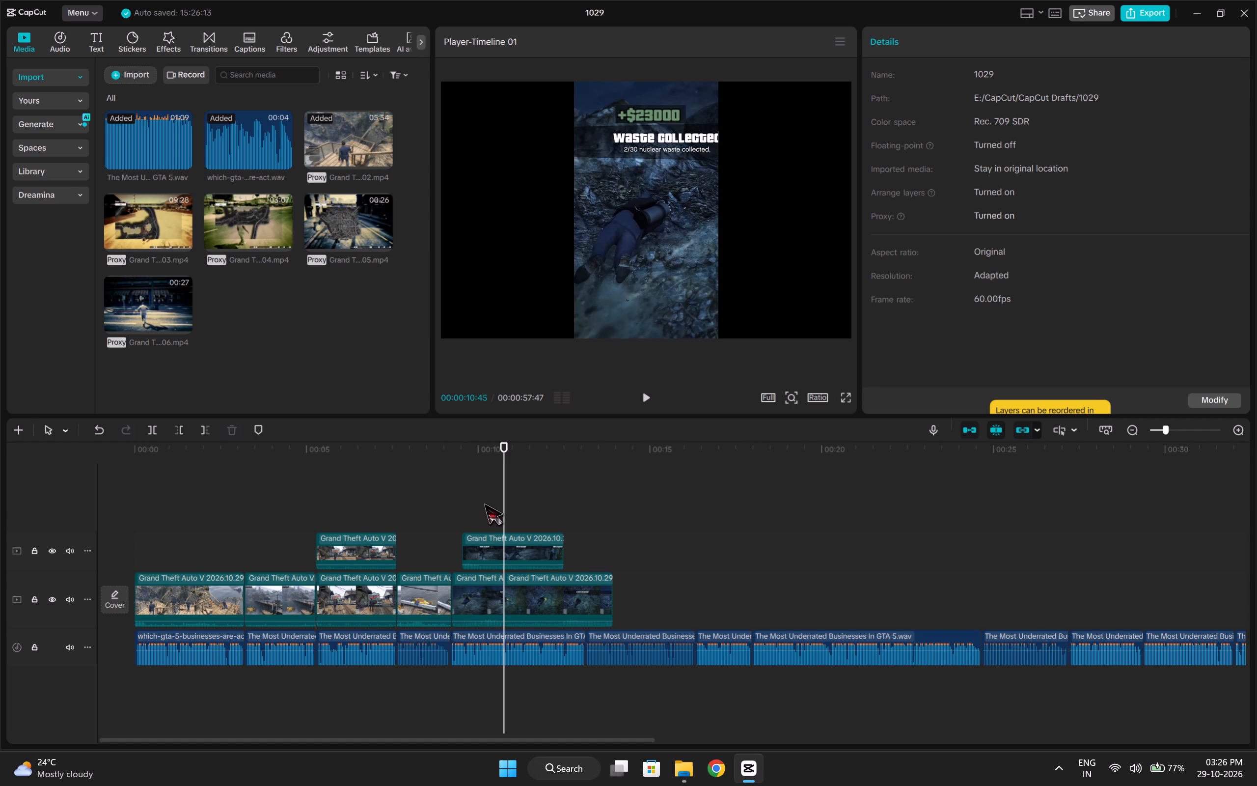
key(ctrl+z)
click(509, 553)
key(w)
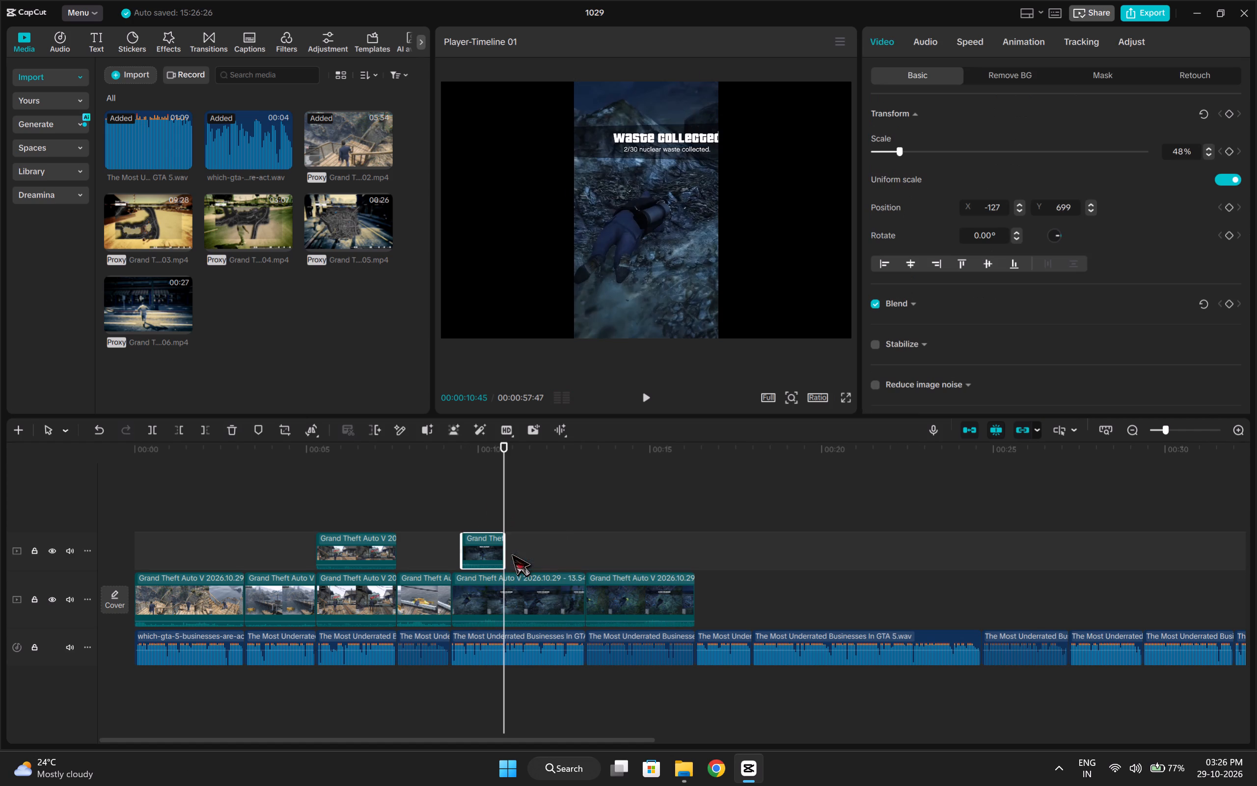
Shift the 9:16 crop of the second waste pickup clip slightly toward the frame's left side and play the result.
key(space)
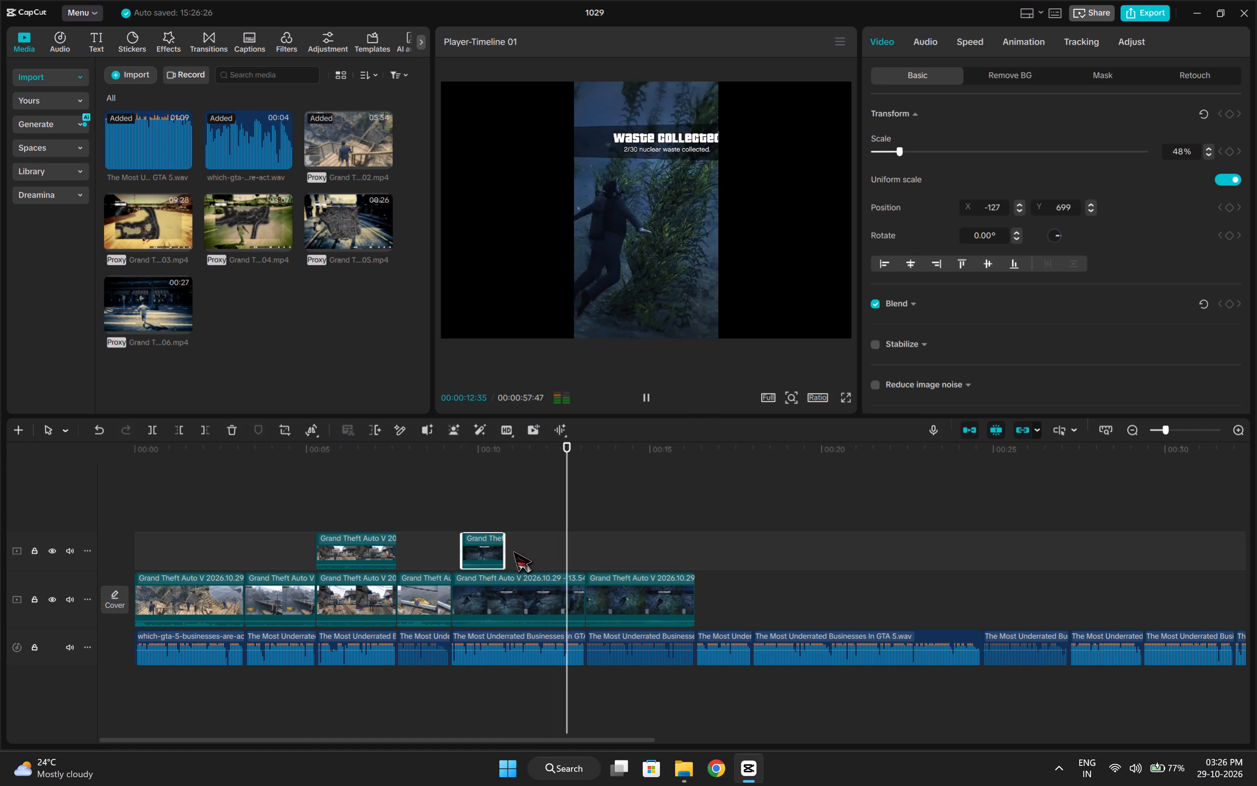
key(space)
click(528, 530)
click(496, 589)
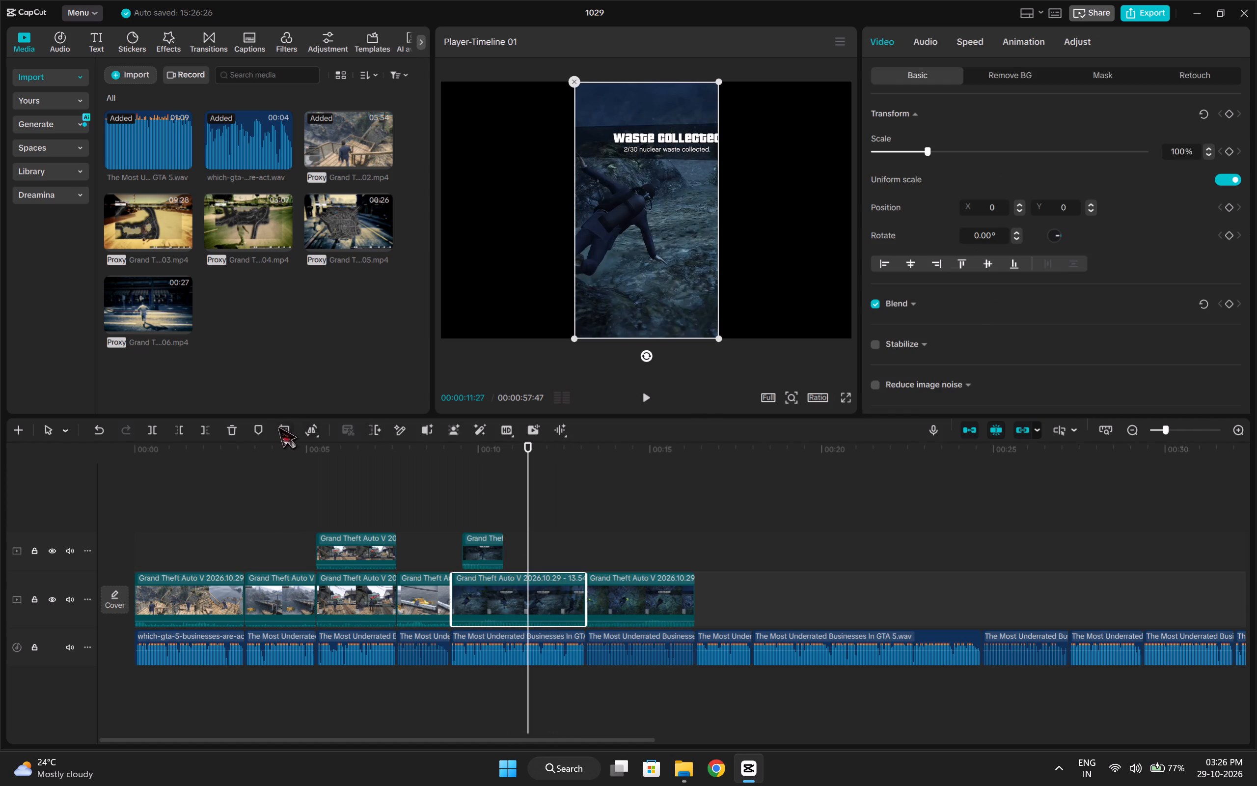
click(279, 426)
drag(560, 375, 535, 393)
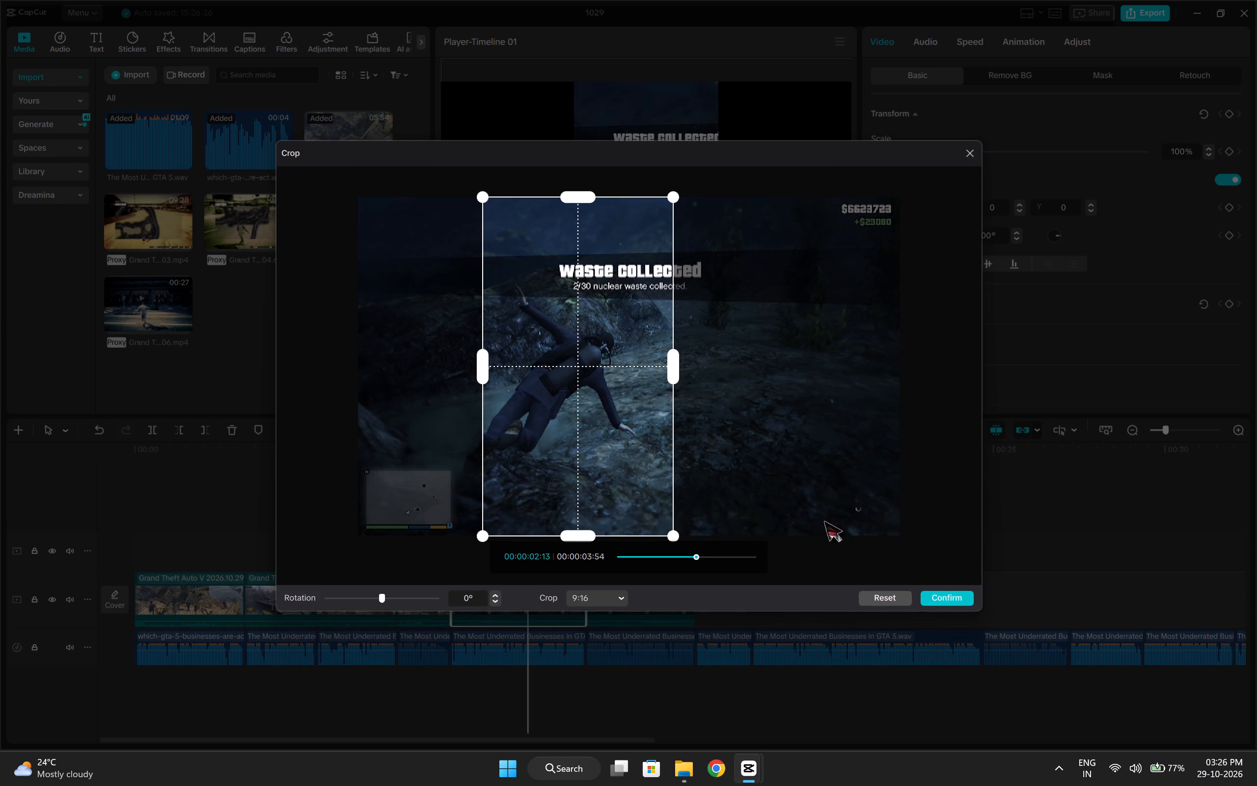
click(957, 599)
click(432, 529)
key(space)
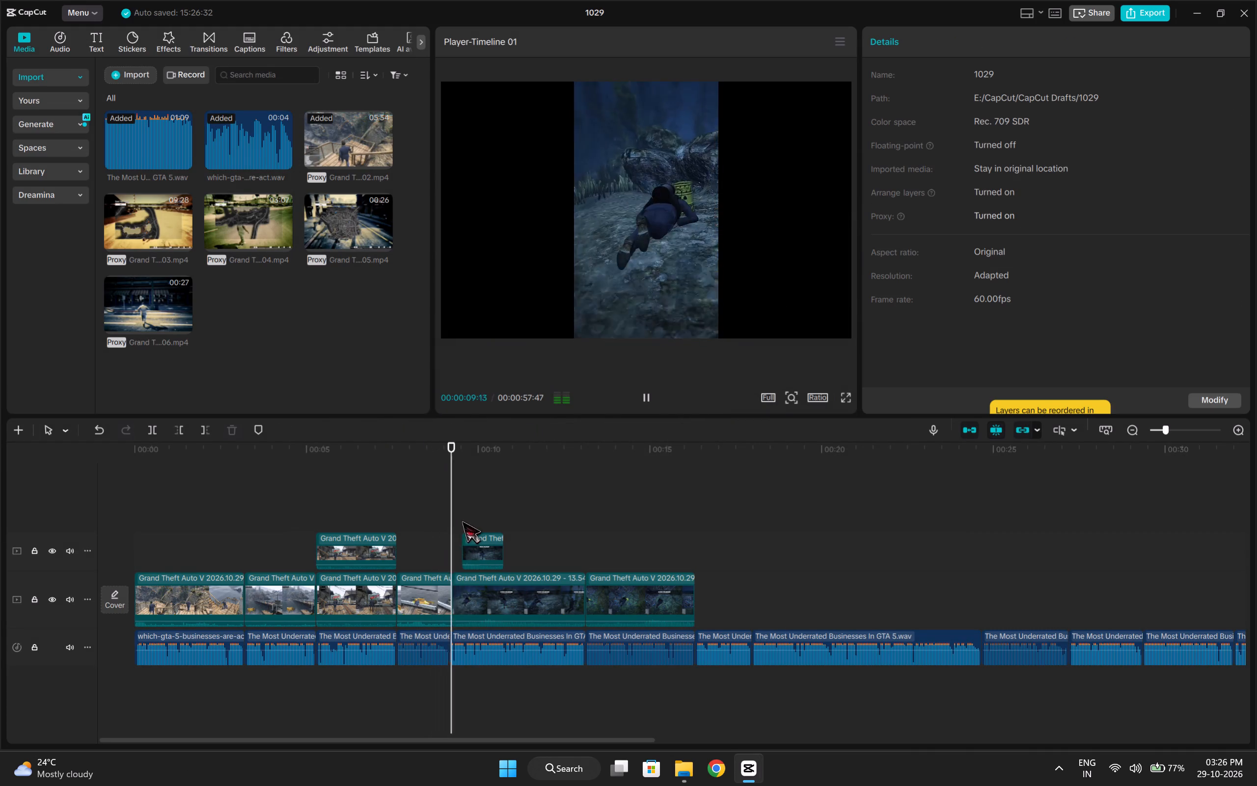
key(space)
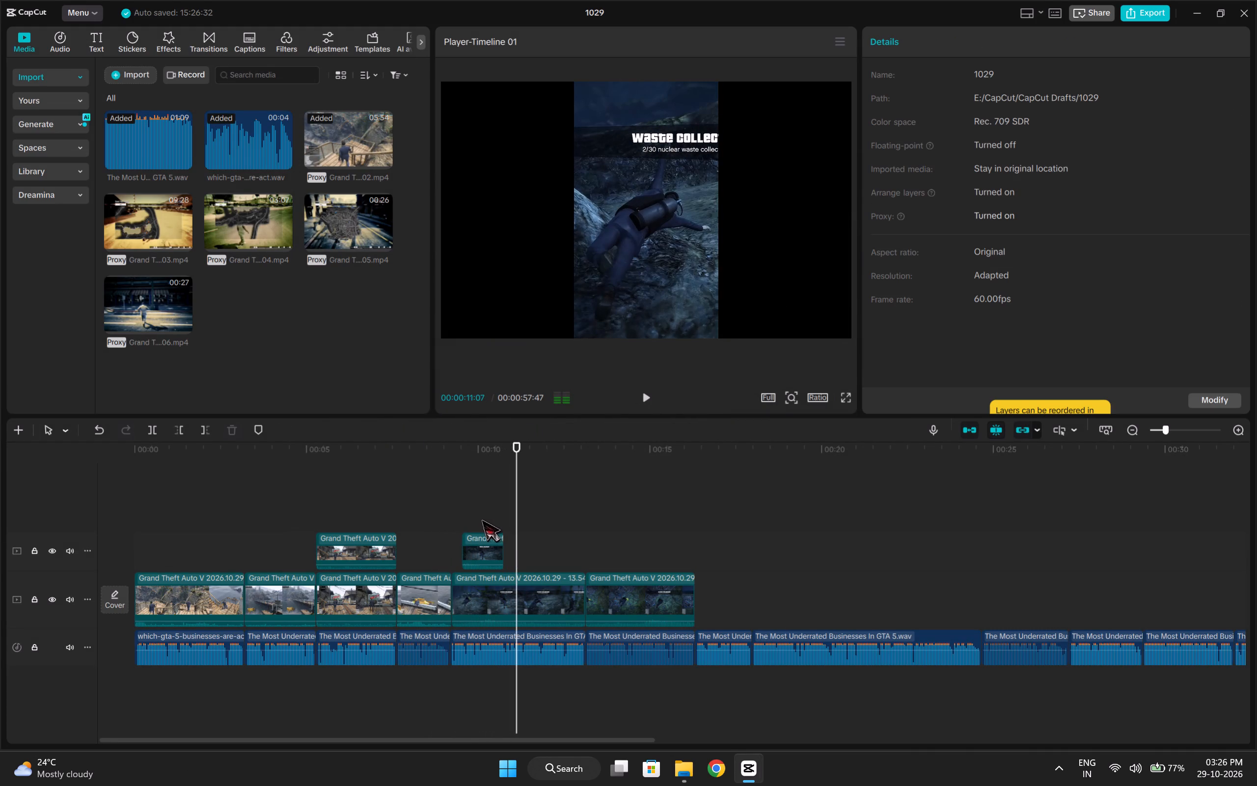
Shift the second waste pickup clip's 9:16 crop back toward the frame's right side and play through to the footage's end.
click(483, 524)
drag(484, 506, 484, 516)
click(491, 616)
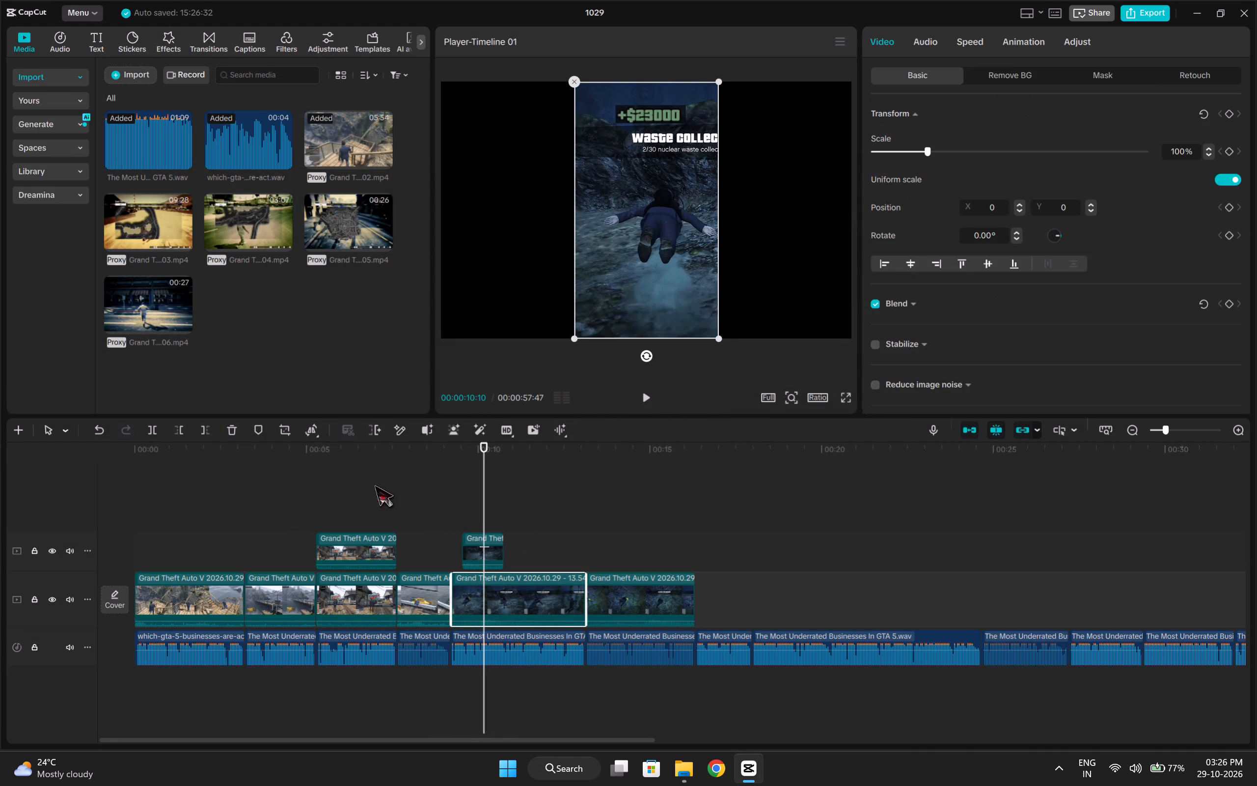
click(287, 436)
drag(552, 423, 572, 430)
click(945, 602)
click(447, 499)
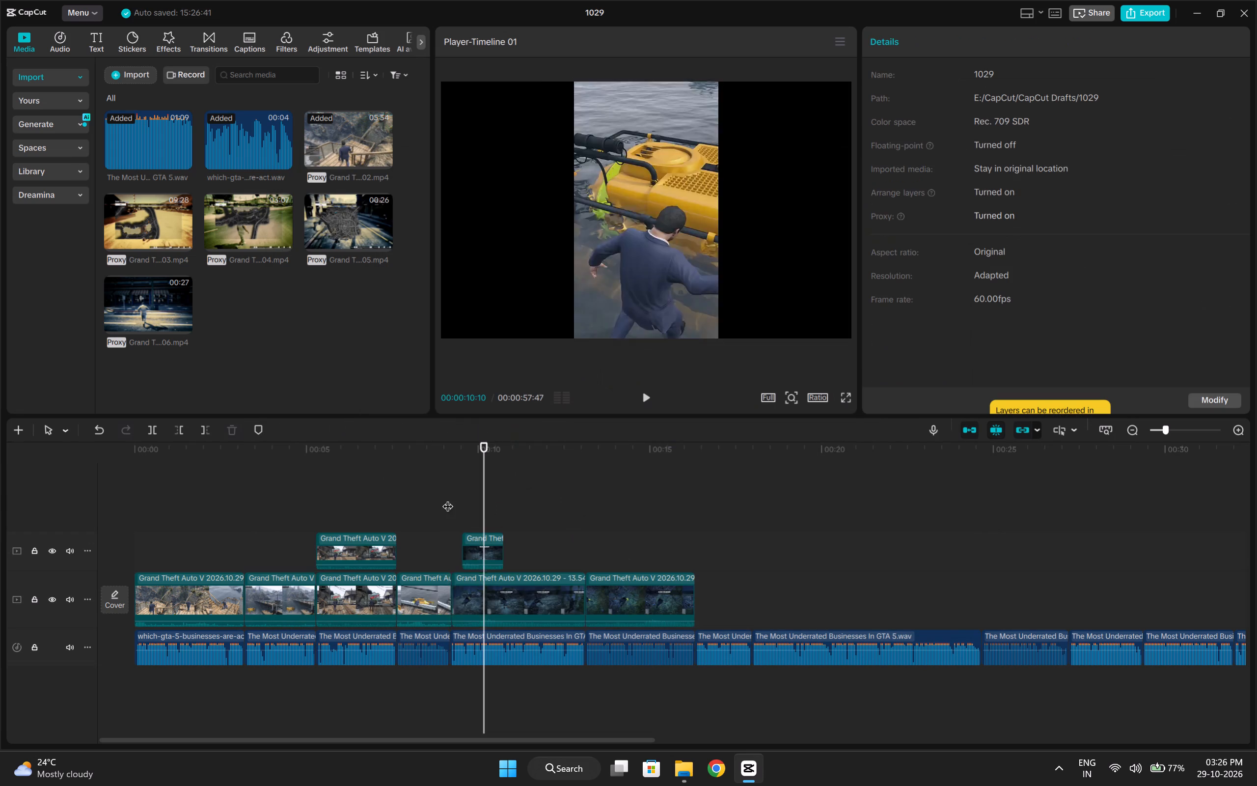
key(space)
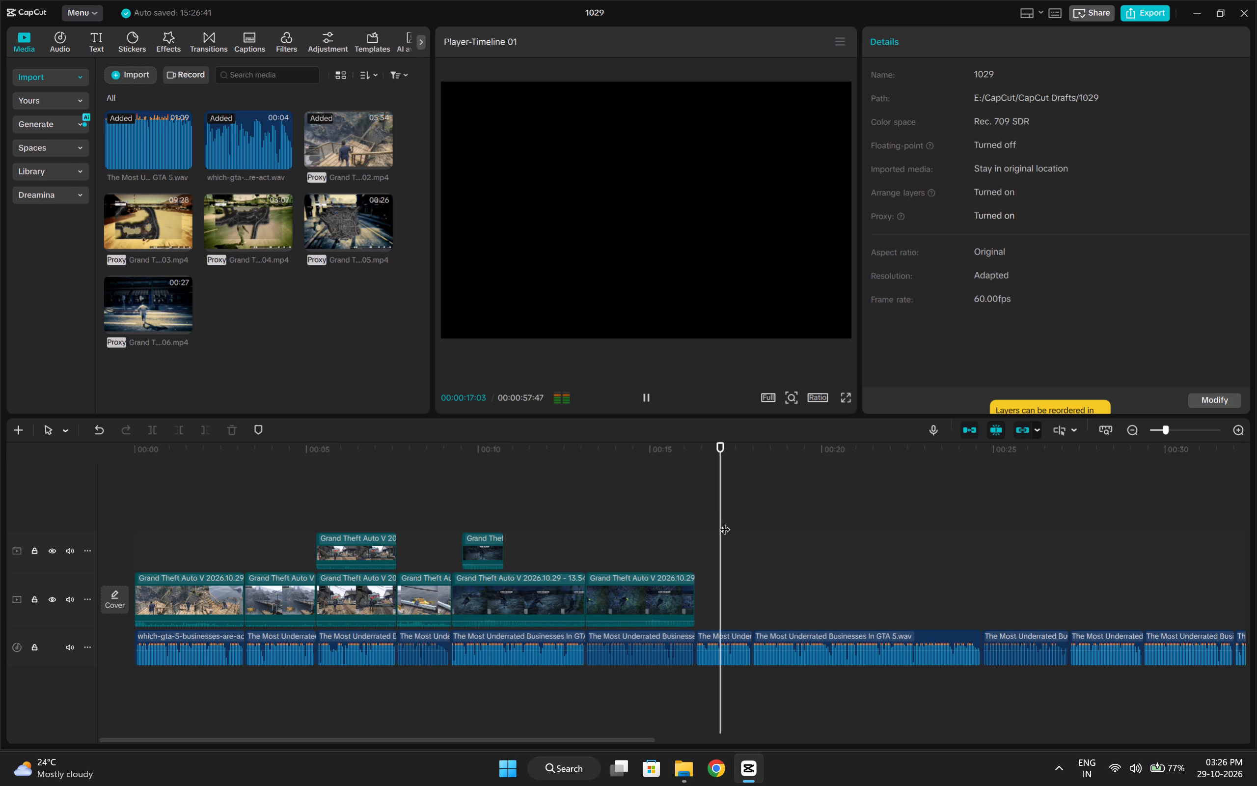
key(space)
Add the Grand Theft Auto V clip 03 to the end of the main track and crop it to 9:16.
click(182, 241)
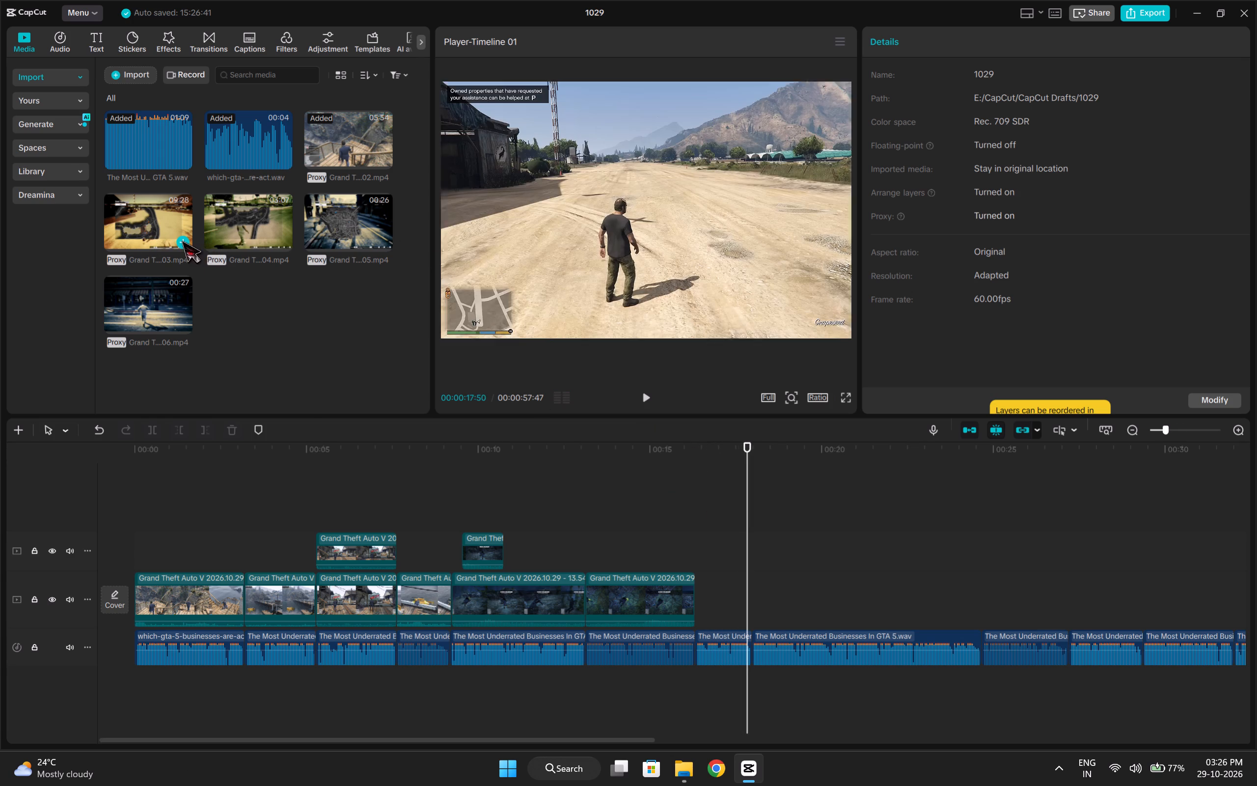
click(285, 427)
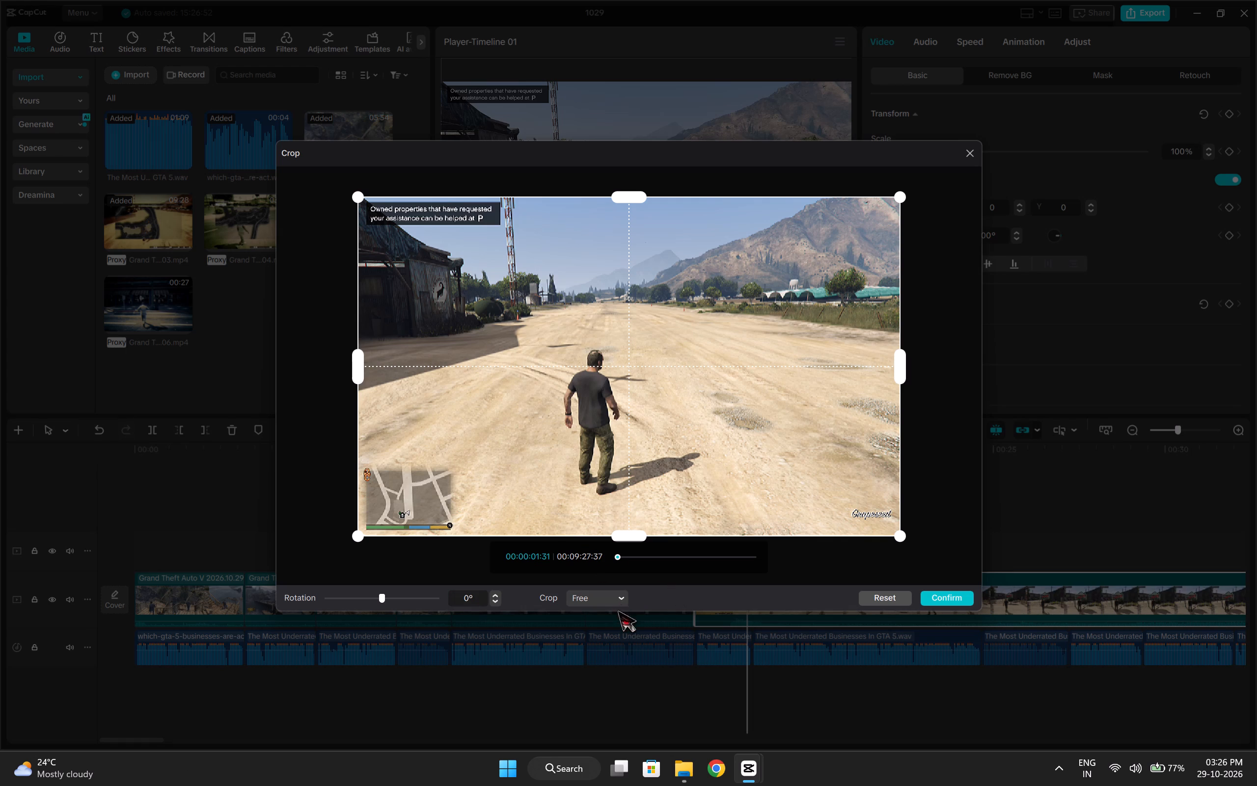
click(618, 601)
click(579, 575)
click(957, 599)
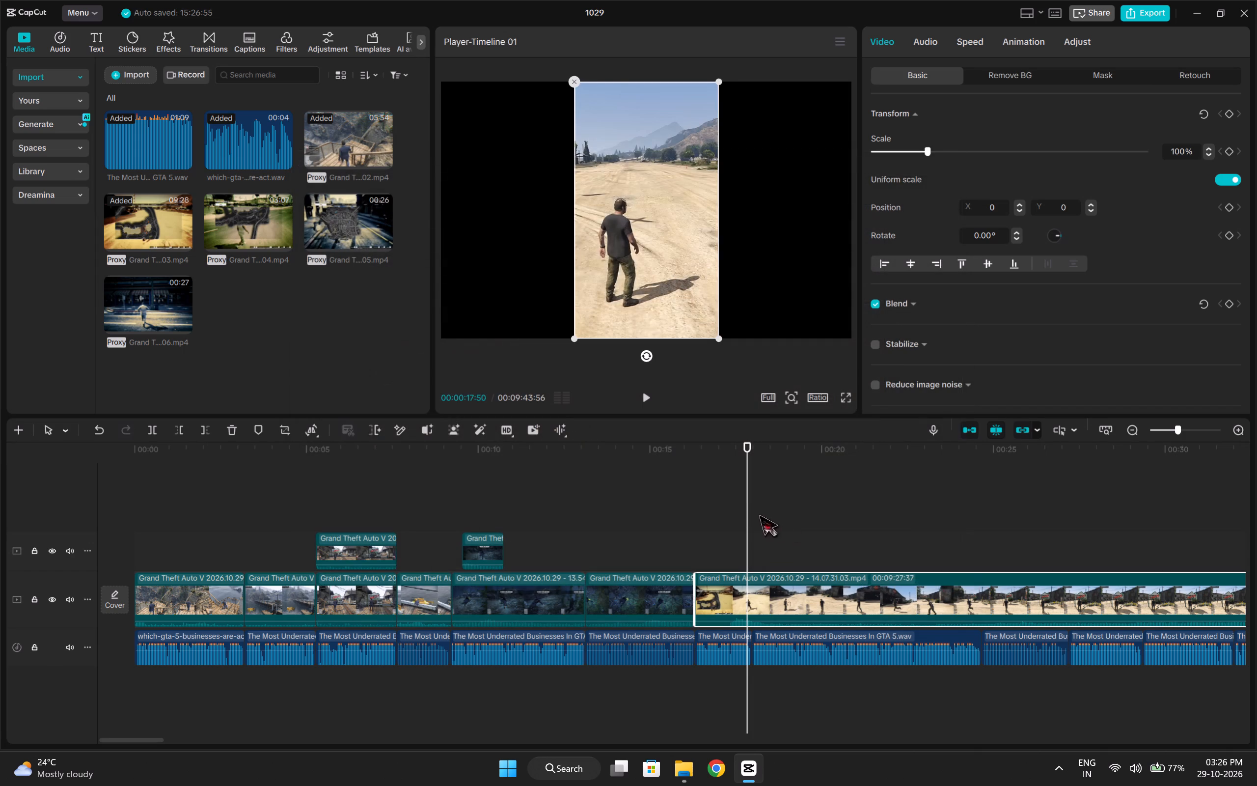
Trim the new clip's start to the run toward the For Sale sign and split it at the voiceover boundary 00:00:17:59.
drag(745, 514, 833, 520)
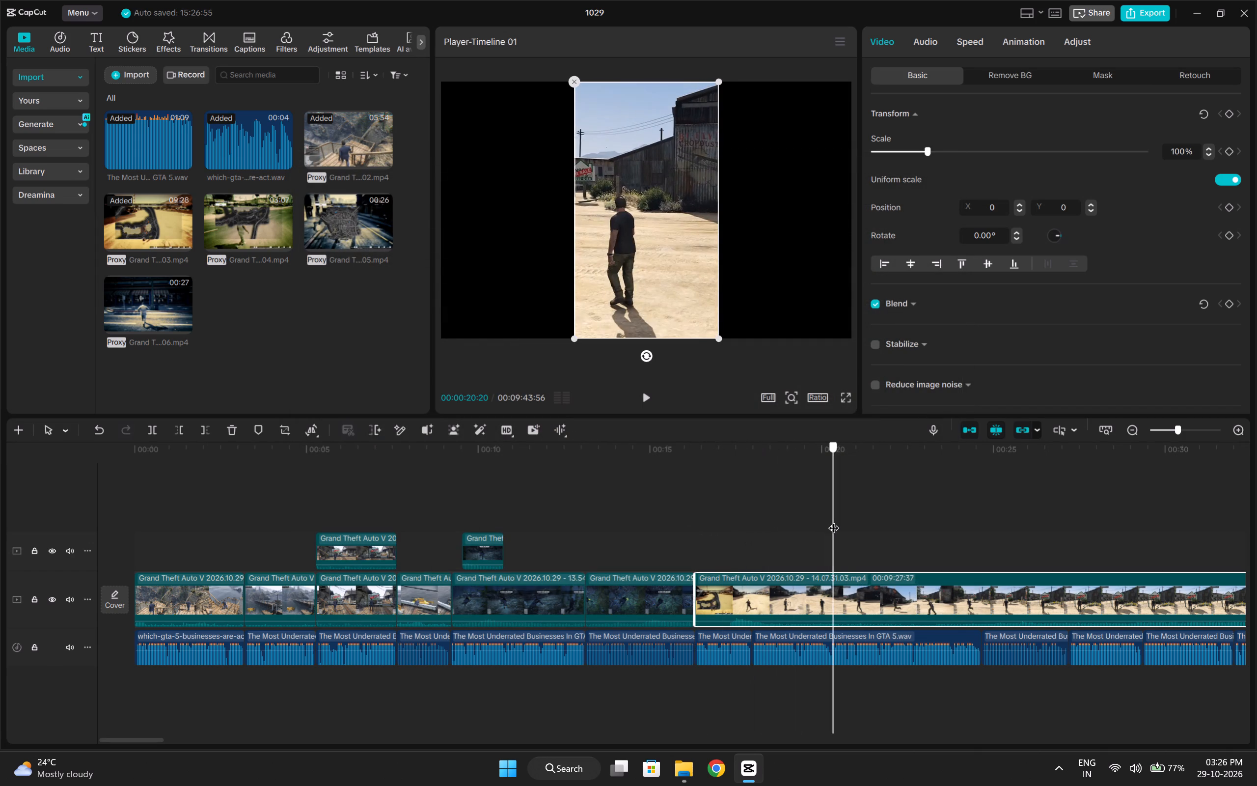
drag(833, 520, 874, 515)
text(q)
key(space)
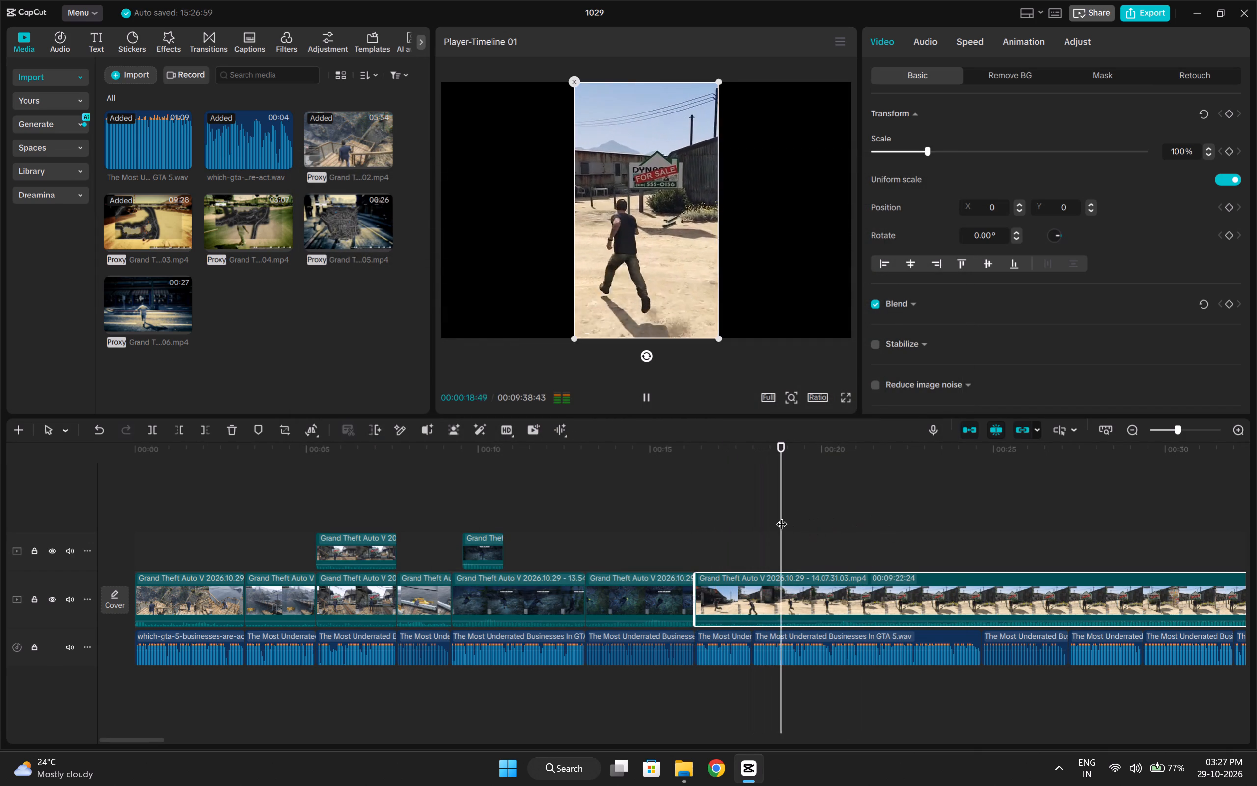
click(770, 522)
drag(770, 522, 752, 529)
key(ctrl+b)
Trim the start of the remaining airfield clip after 00:00:17:59 to the shot at the For Sale sign and play it.
click(835, 506)
drag(835, 506, 882, 501)
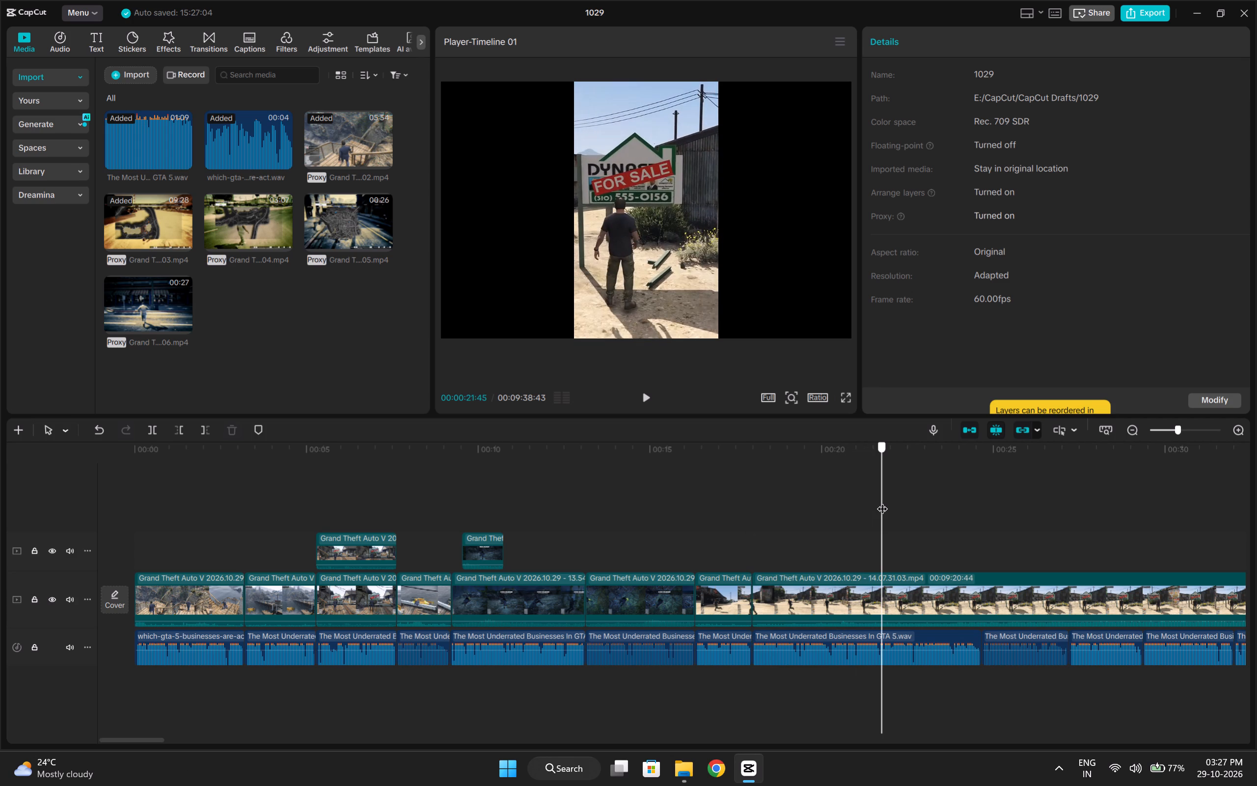
drag(882, 501, 849, 515)
key(q)
key(space)
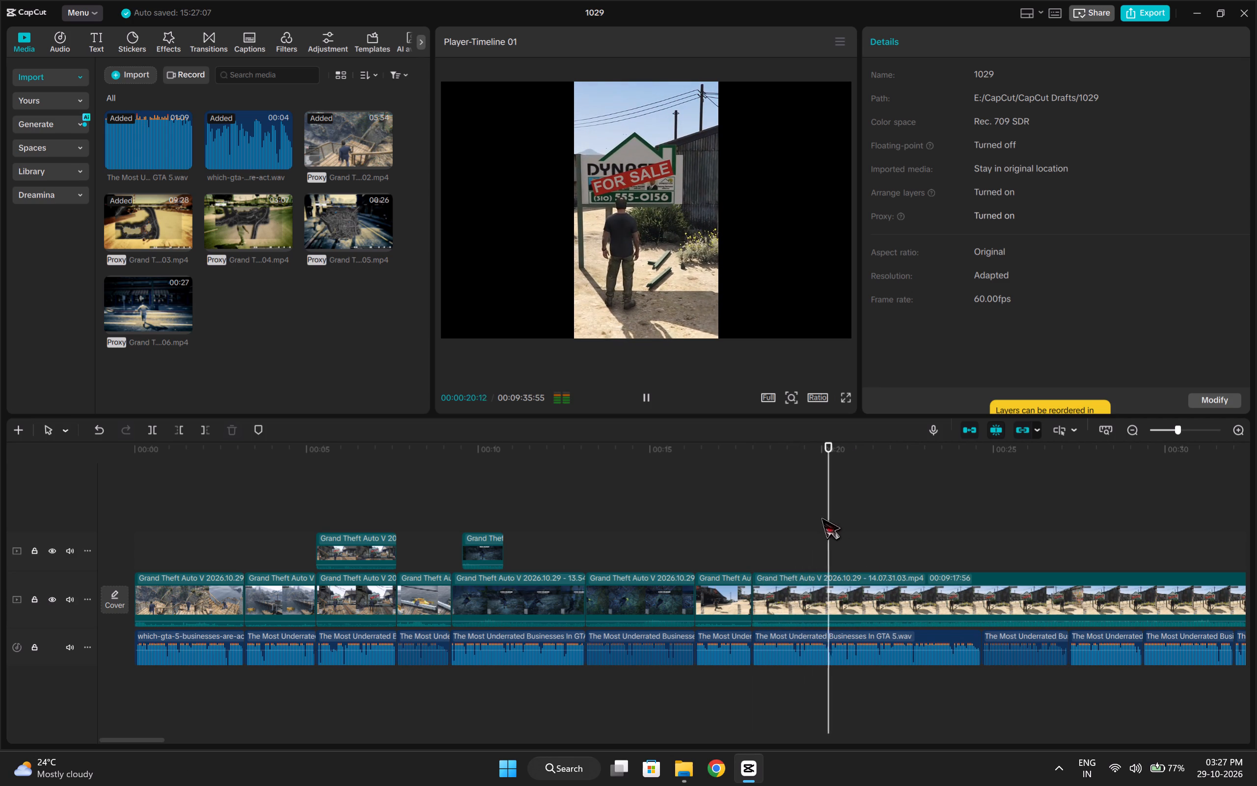
key(space)
Cut away the unused For Sale sign, airfield and trainer-menu footage from the remaining clip's start, closing the gaps.
drag(843, 515, 1192, 491)
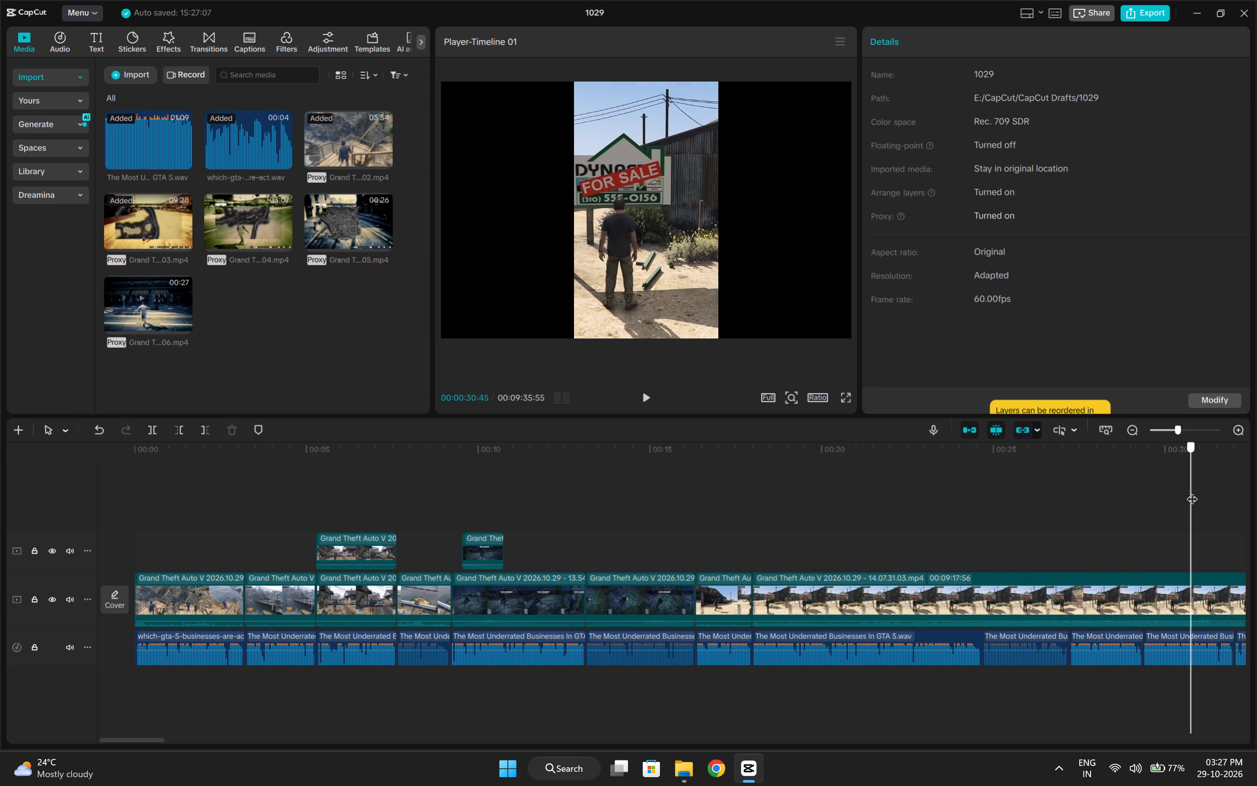
drag(1192, 491, 1117, 497)
key(q)
click(843, 505)
drag(843, 505, 1045, 497)
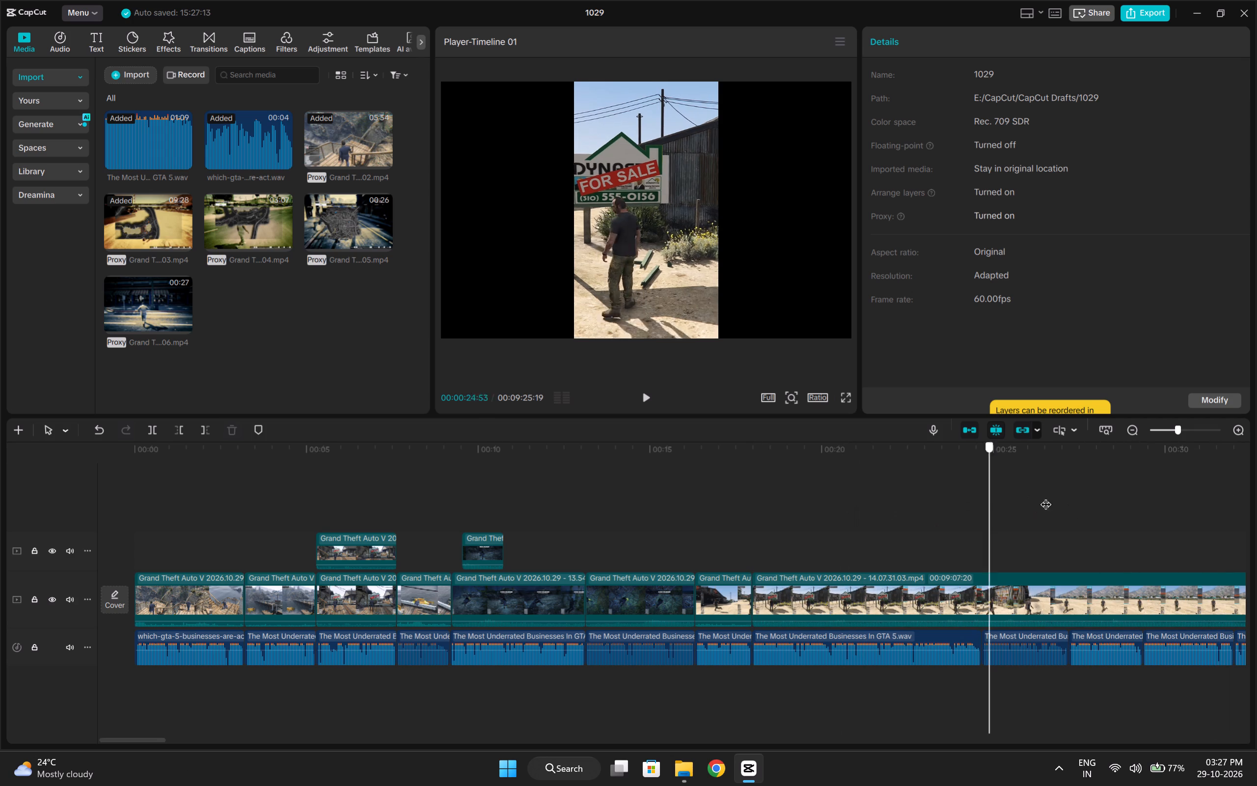
drag(1045, 497, 1134, 488)
key(q)
click(918, 492)
drag(918, 492, 1150, 469)
key(q)
click(908, 487)
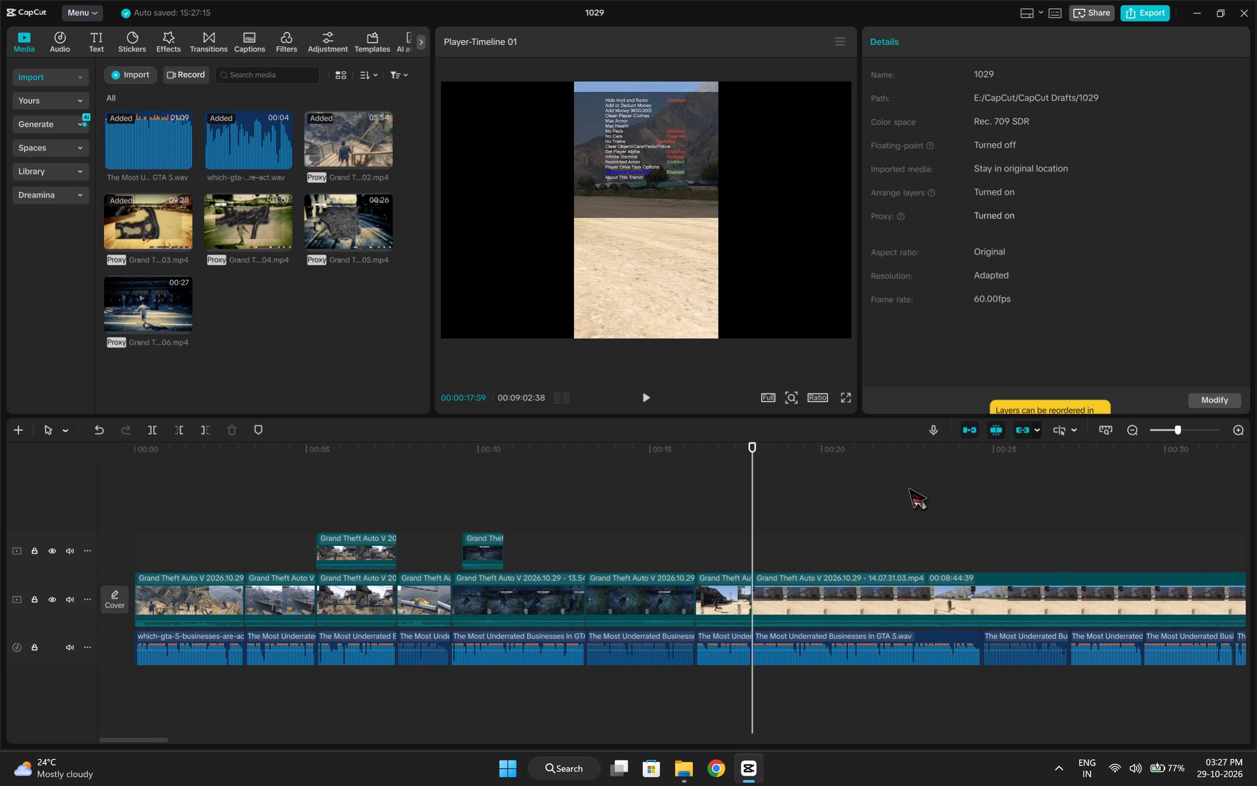
drag(906, 489, 1112, 483)
key(q)
Trim the remaining clip's start to the final walk up to the For Sale sign and split it at 00:00:20:14.
click(805, 512)
drag(807, 512, 893, 514)
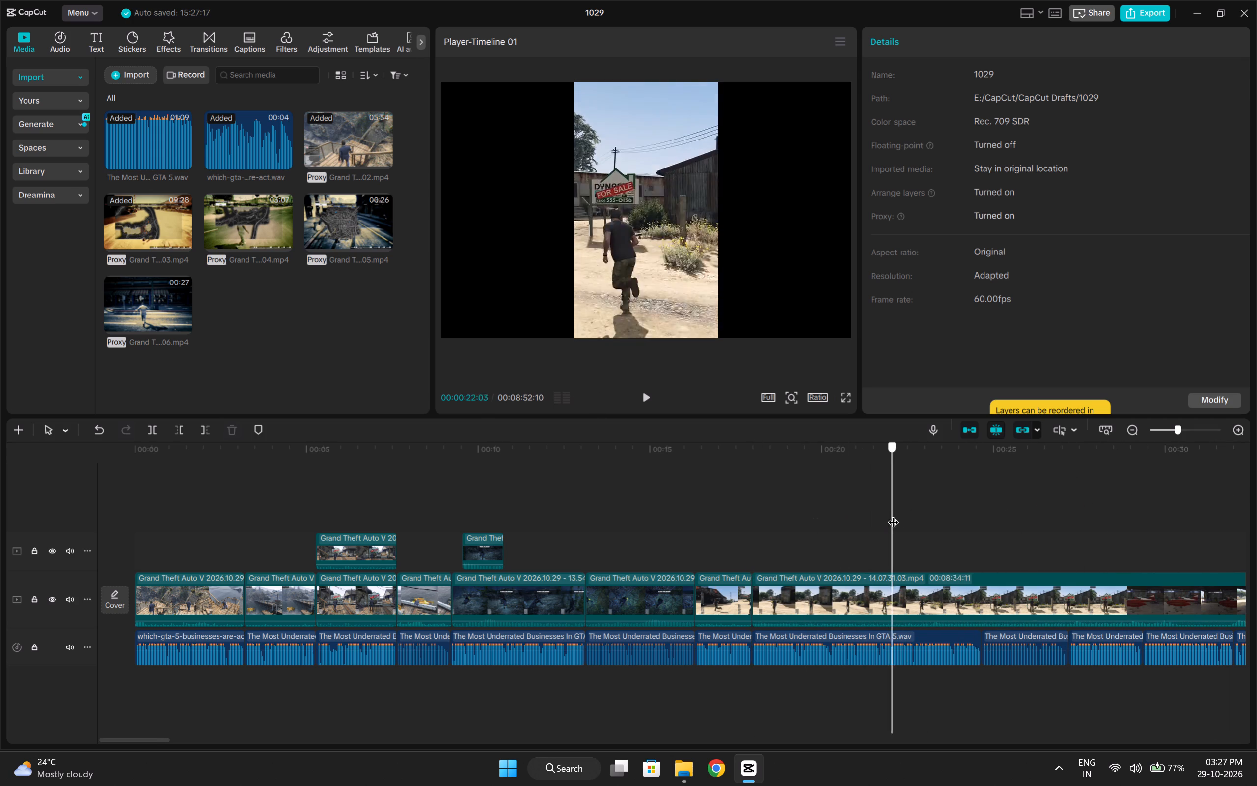
drag(893, 514, 943, 516)
text(q)
key(space)
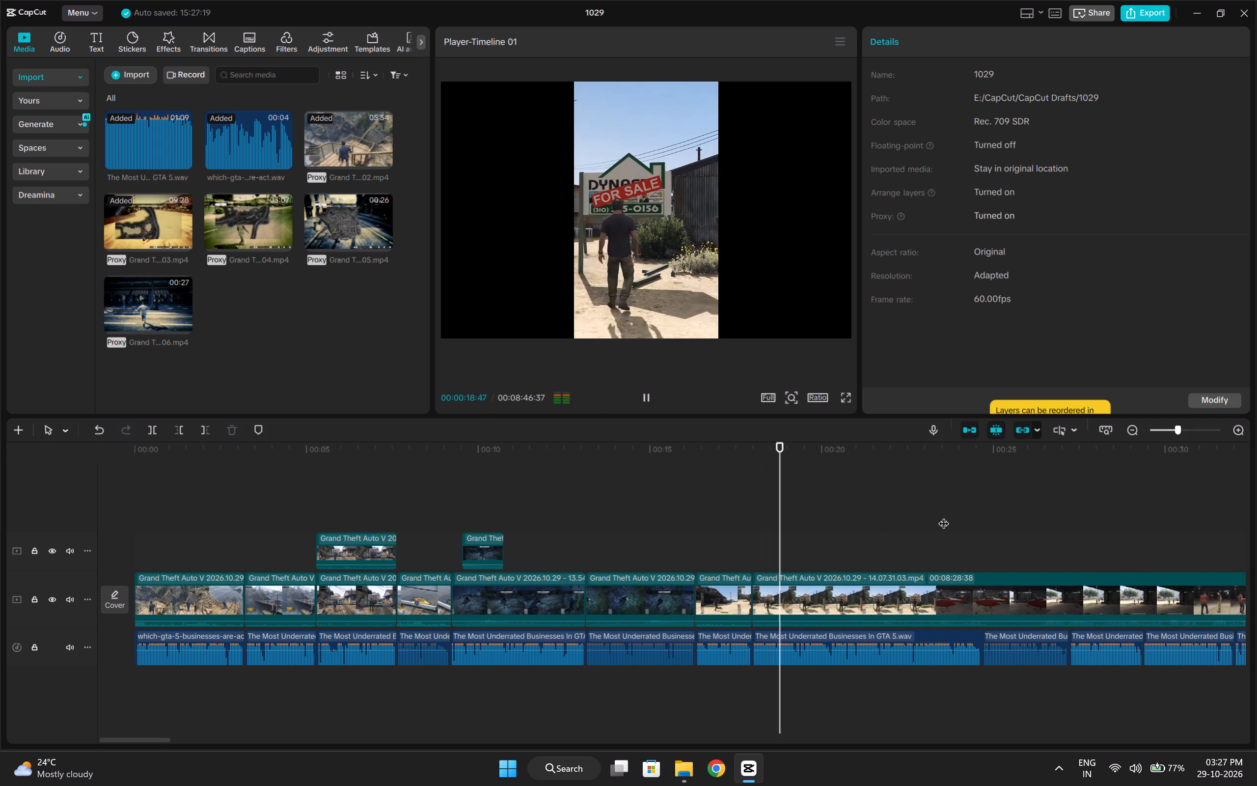
key(space)
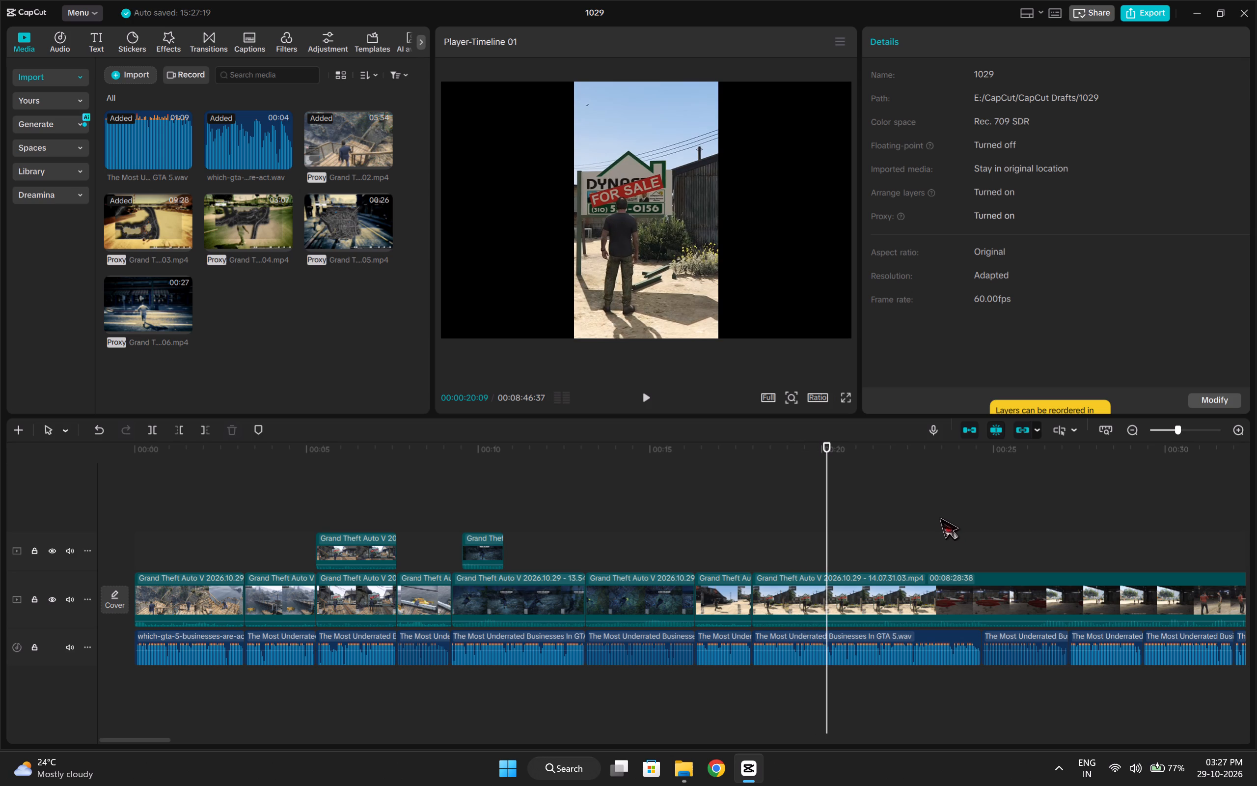
key(Right)
key(Right)
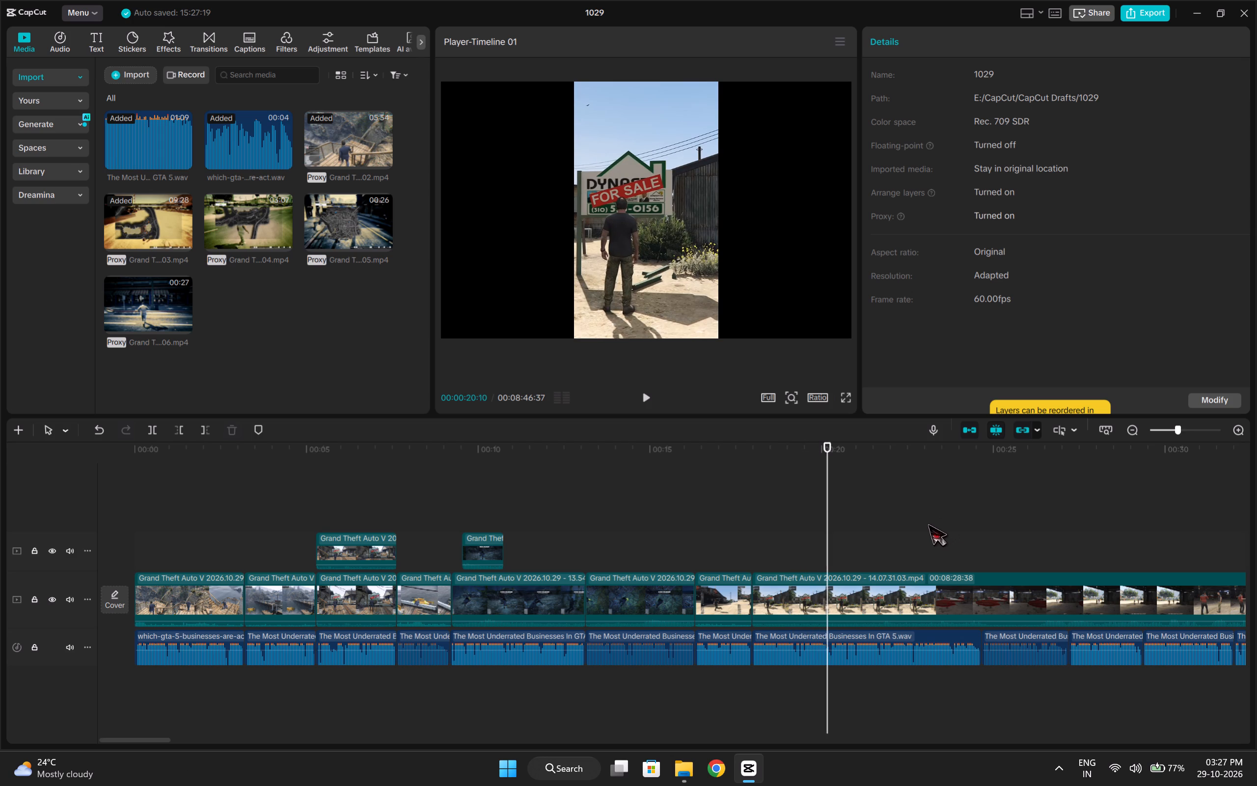
key(Right)
key(Right)
key(Right)
key(ctrl+b)
Trim the footage after the For Sale sign clip to start on the red plane in the hangar, playing it to check.
key(space)
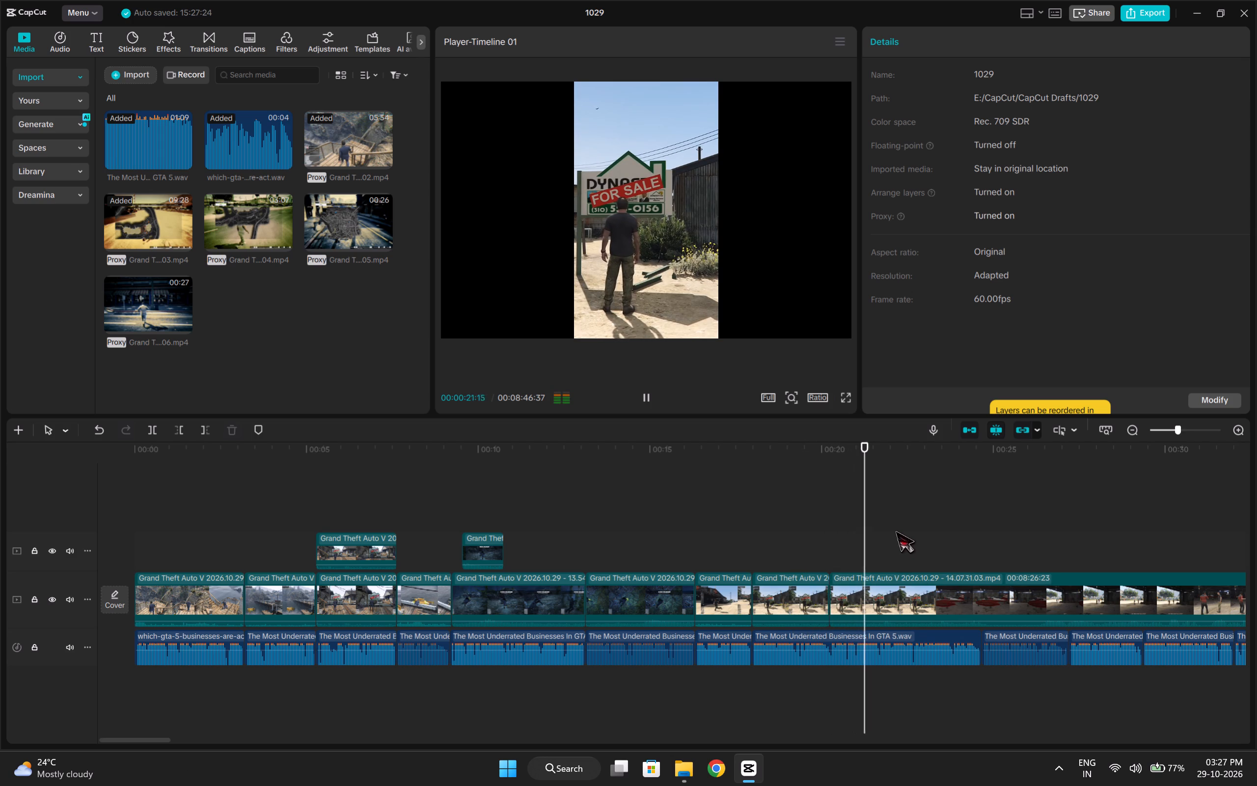
click(993, 540)
drag(993, 540, 1050, 553)
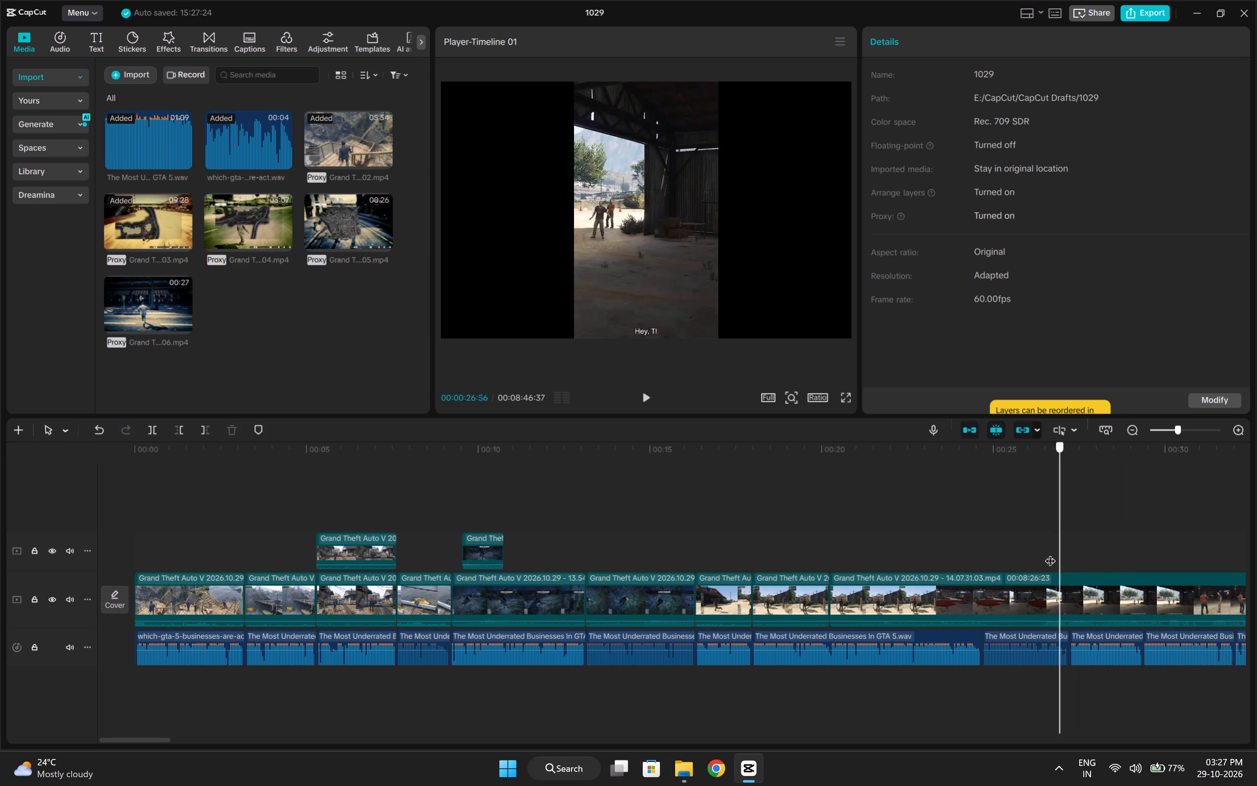
drag(1050, 553, 937, 563)
key(q)
key(space)
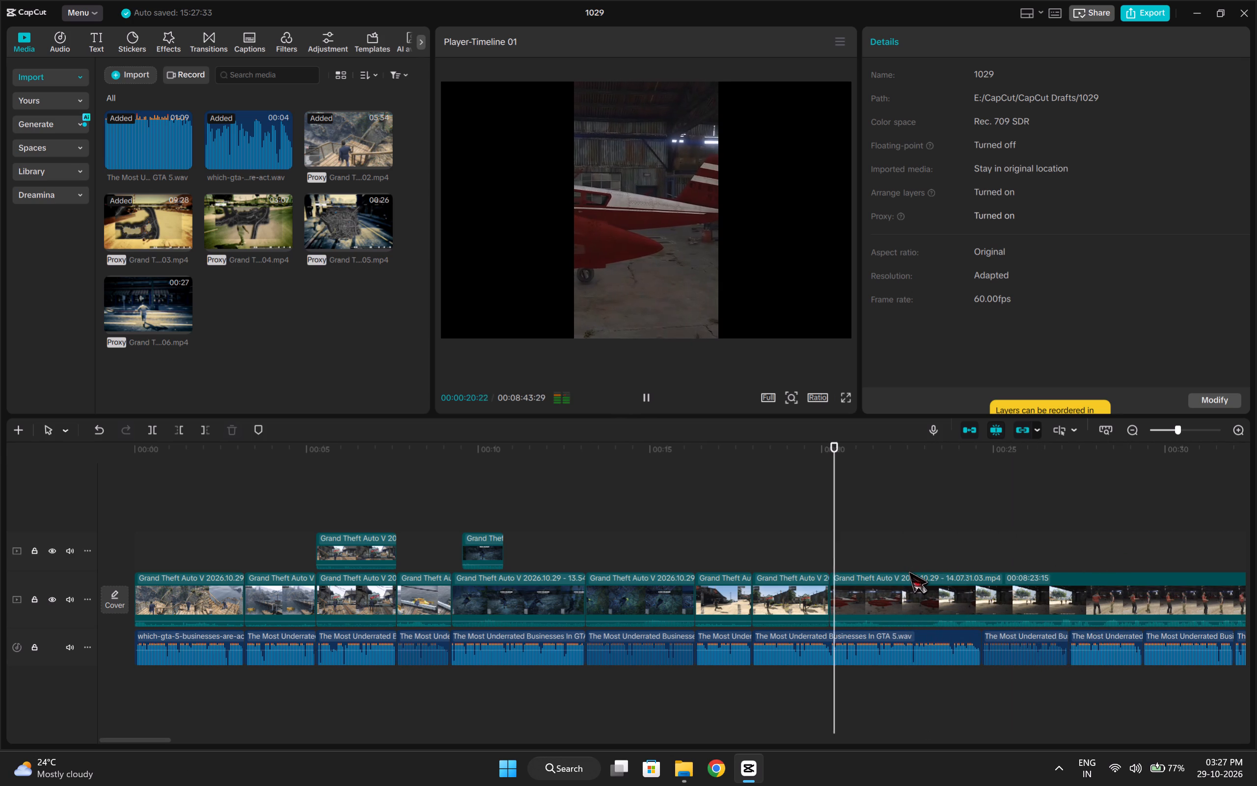
key(space)
text(q)
key(space)
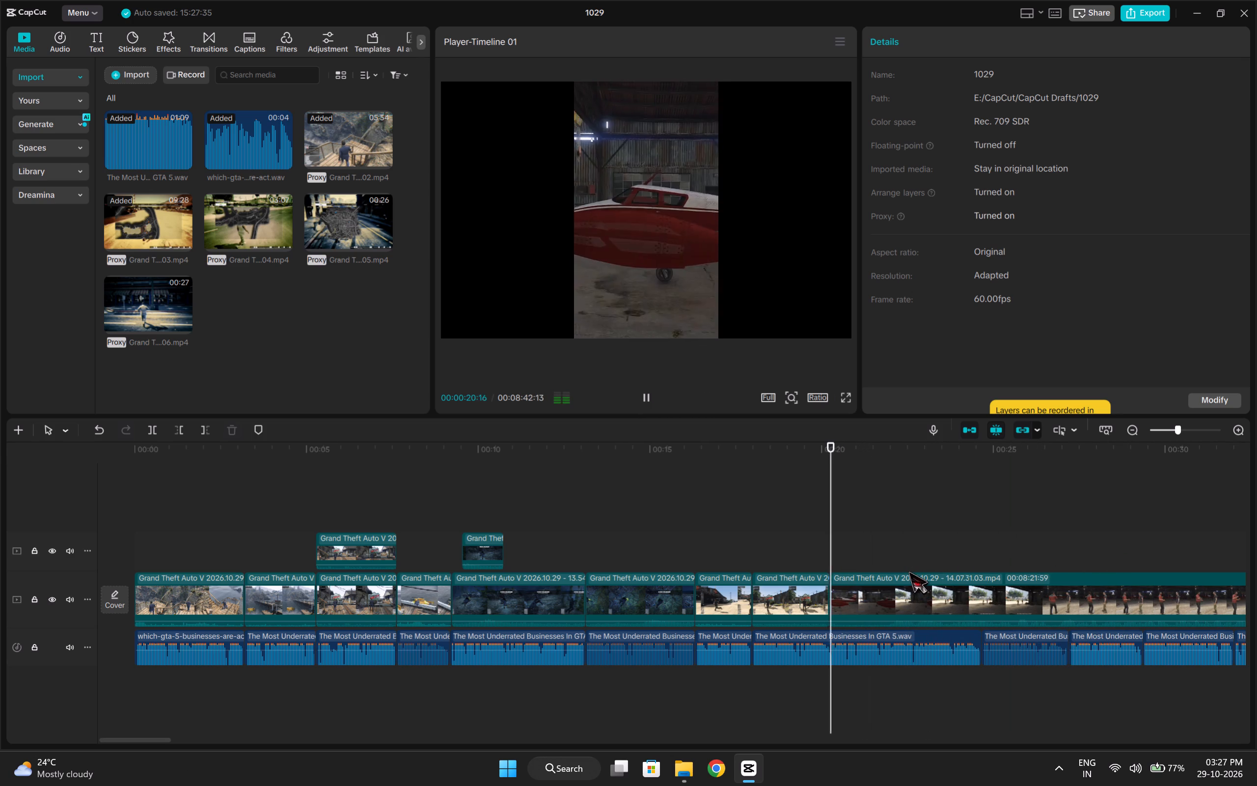
key(space)
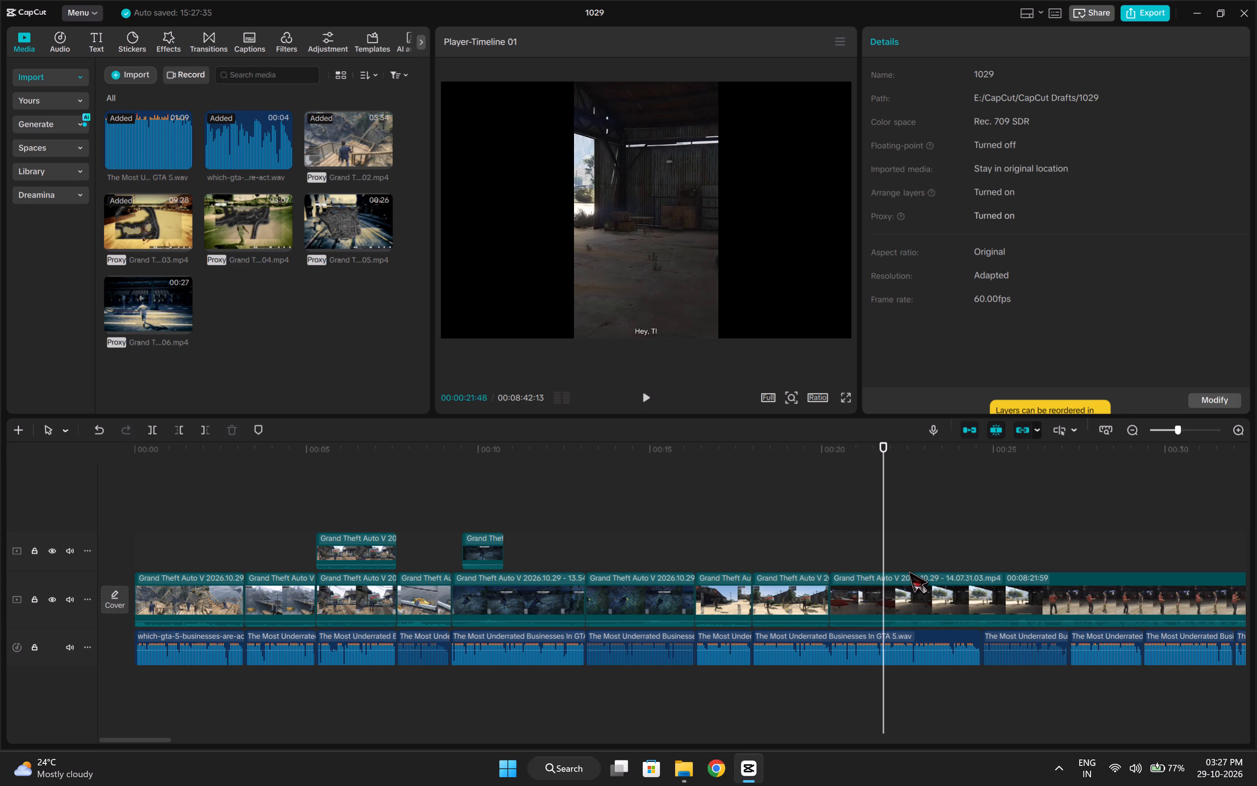
Split the hangar footage at 00:00:21:48, move the plane shot ahead of both For Sale sign clips, and delete the first sign clip.
key(ctrl+b)
drag(848, 600, 712, 559)
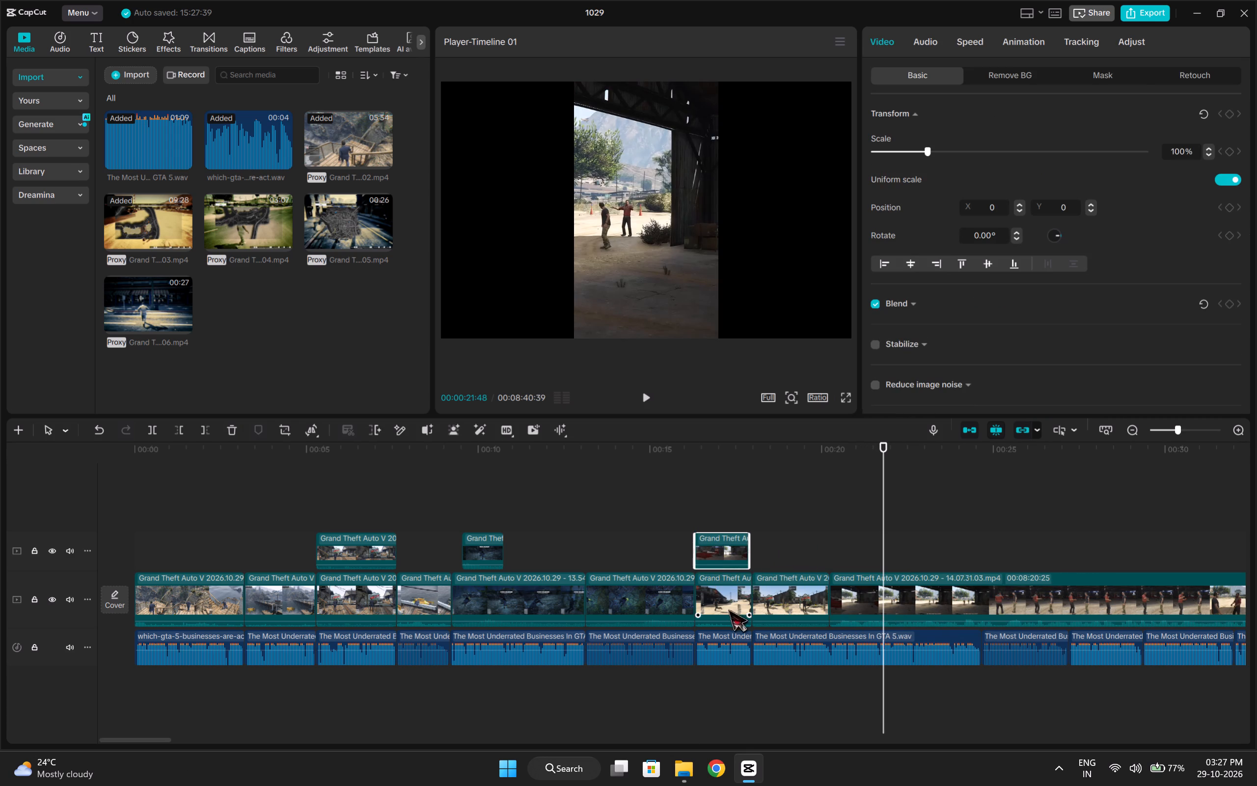
click(716, 598)
drag(717, 533, 717, 582)
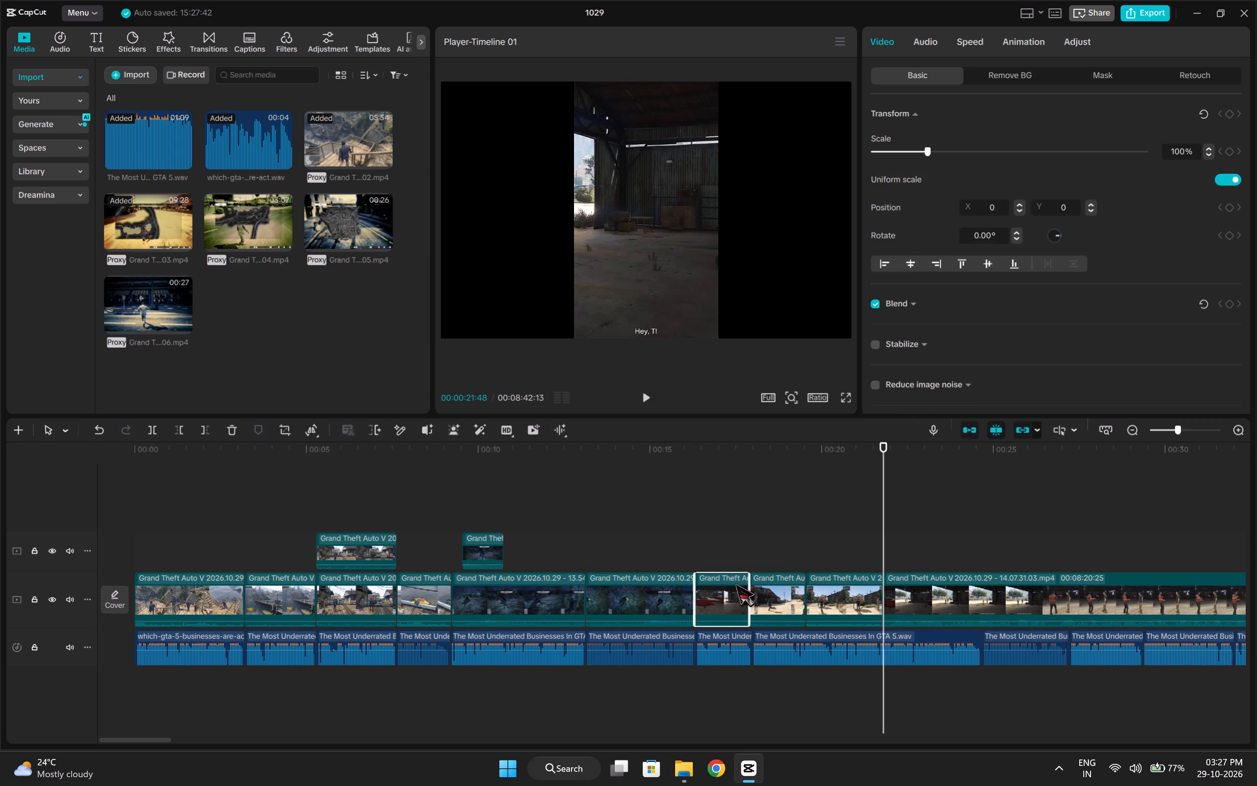
click(765, 585)
key(Delete)
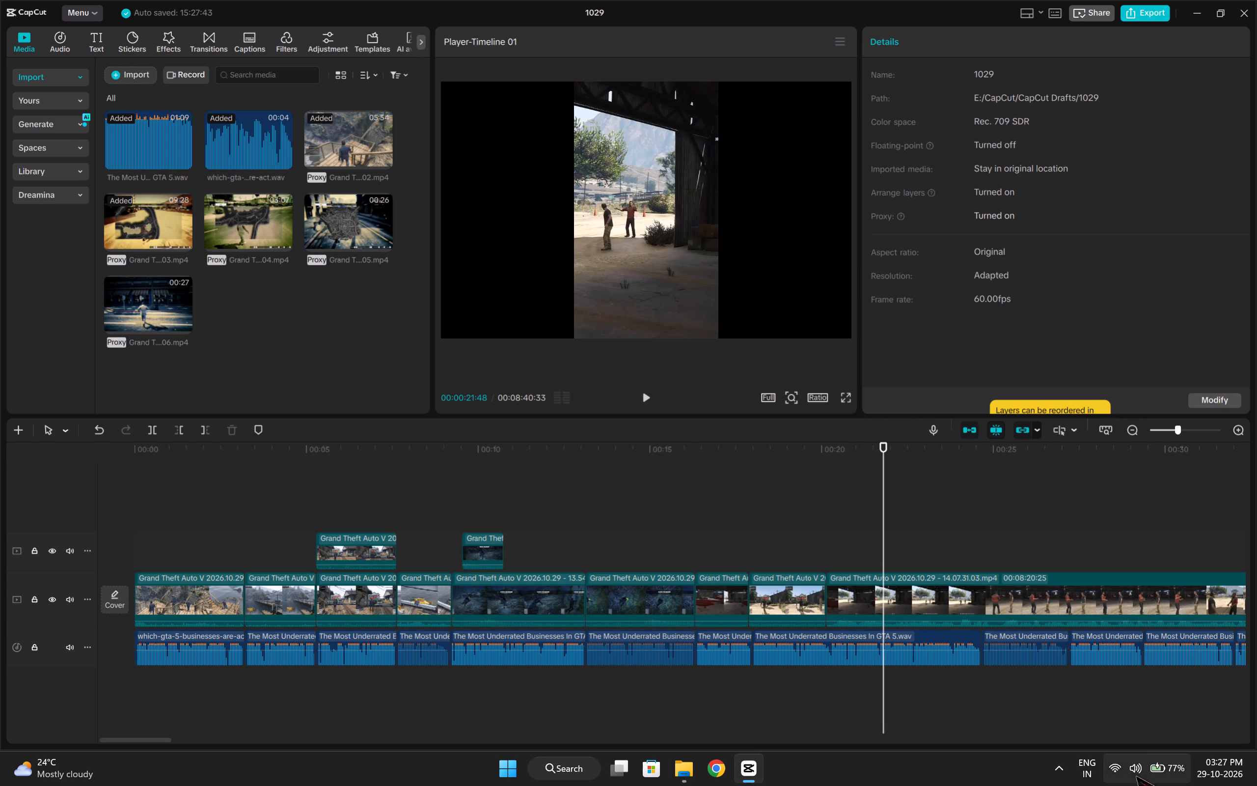
Adjust the system volume.
click(1135, 775)
click(1116, 685)
click(1139, 784)
Play the rearranged clips, extend the plane shot from its start, and trim its end to 00:00:17:59.
click(679, 527)
key(space)
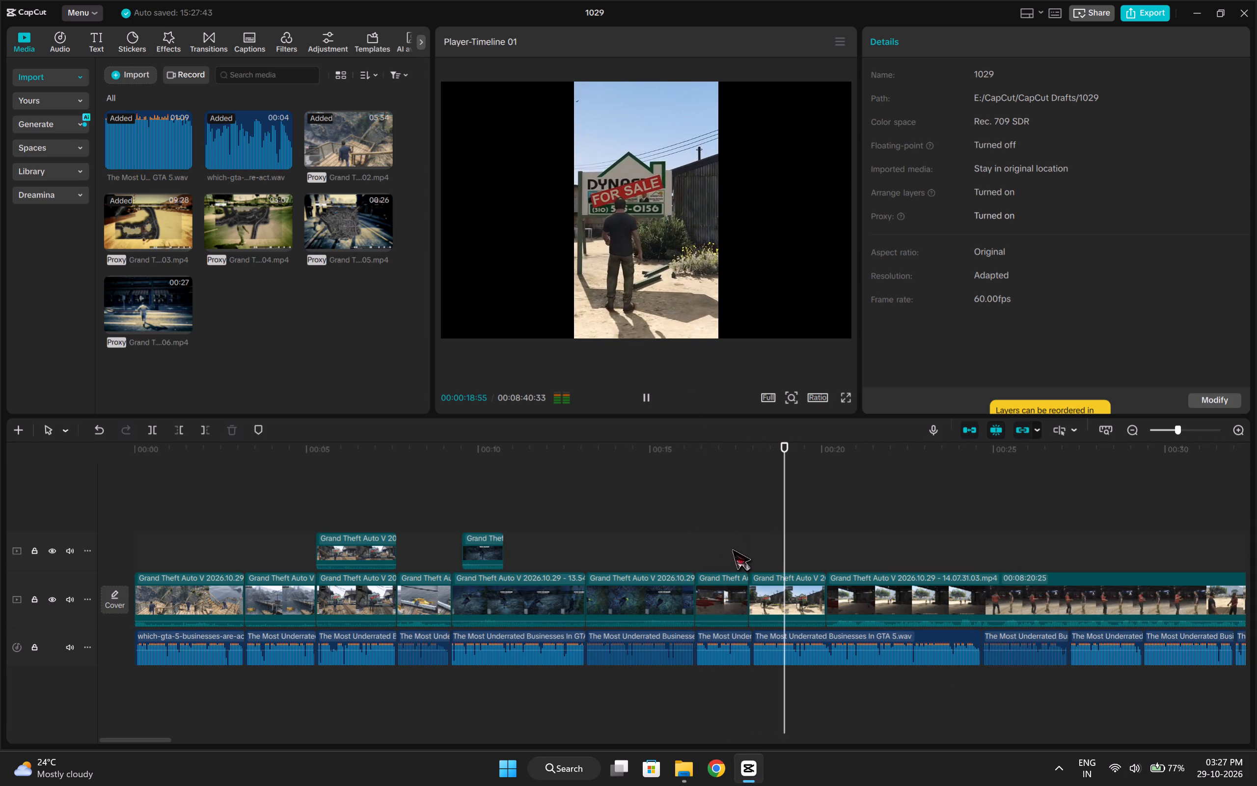
key(space)
click(743, 590)
drag(694, 594, 681, 600)
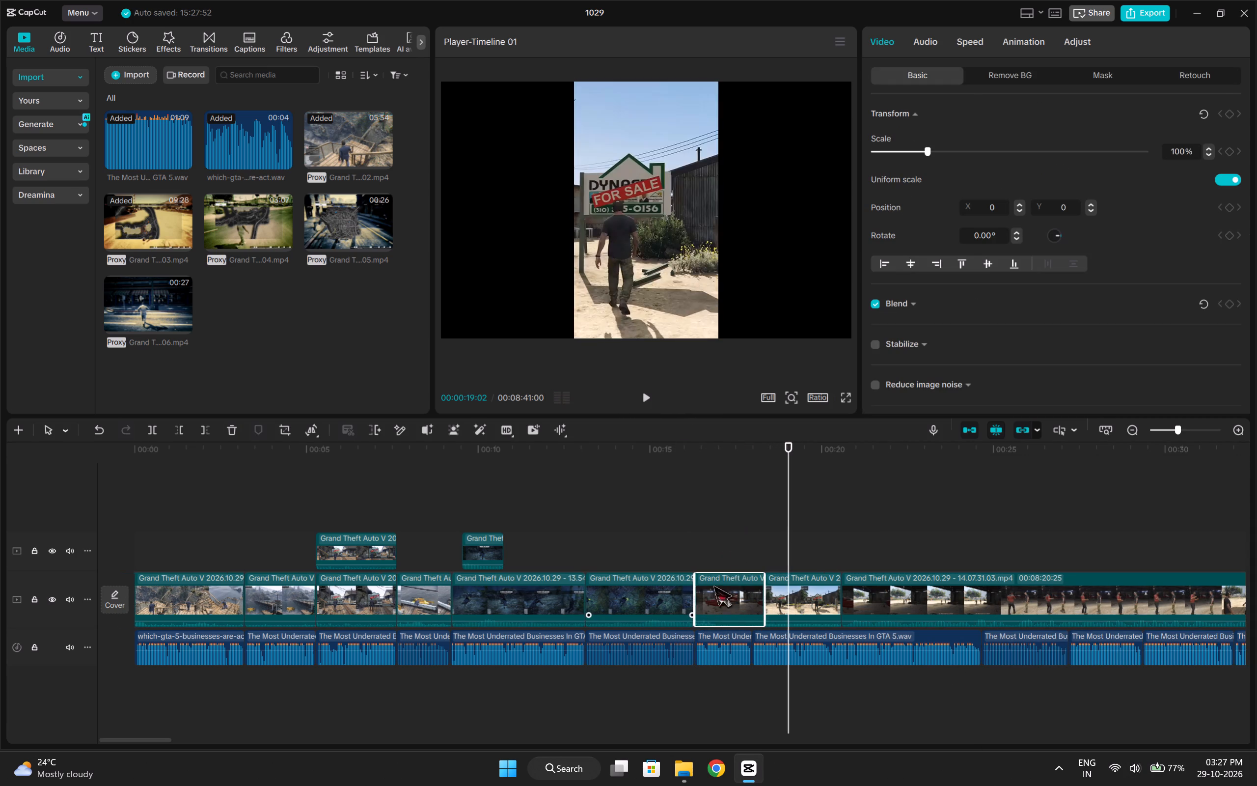
click(748, 551)
drag(747, 551, 752, 551)
key(w)
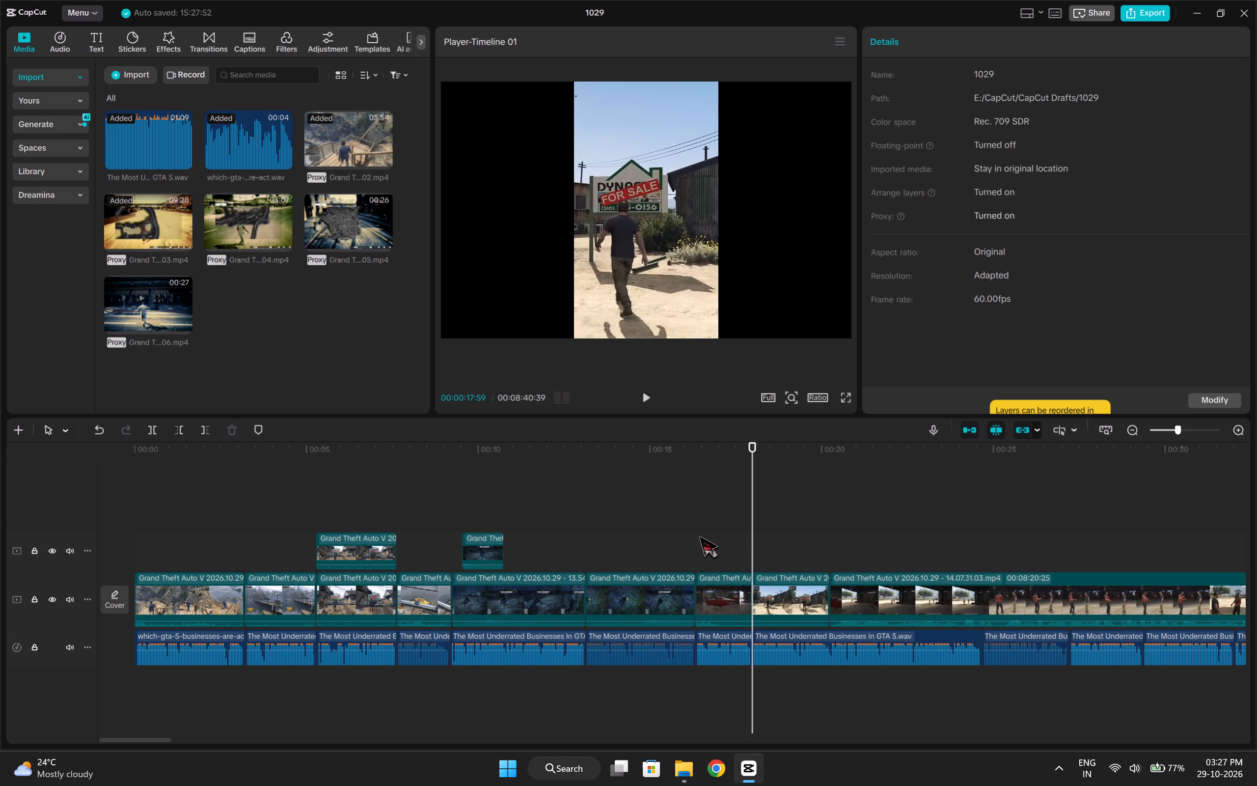
Play the footage after the For Sale sign clip and repeatedly trim its start to remove the conversation with the man in the red shirt.
click(691, 535)
key(space)
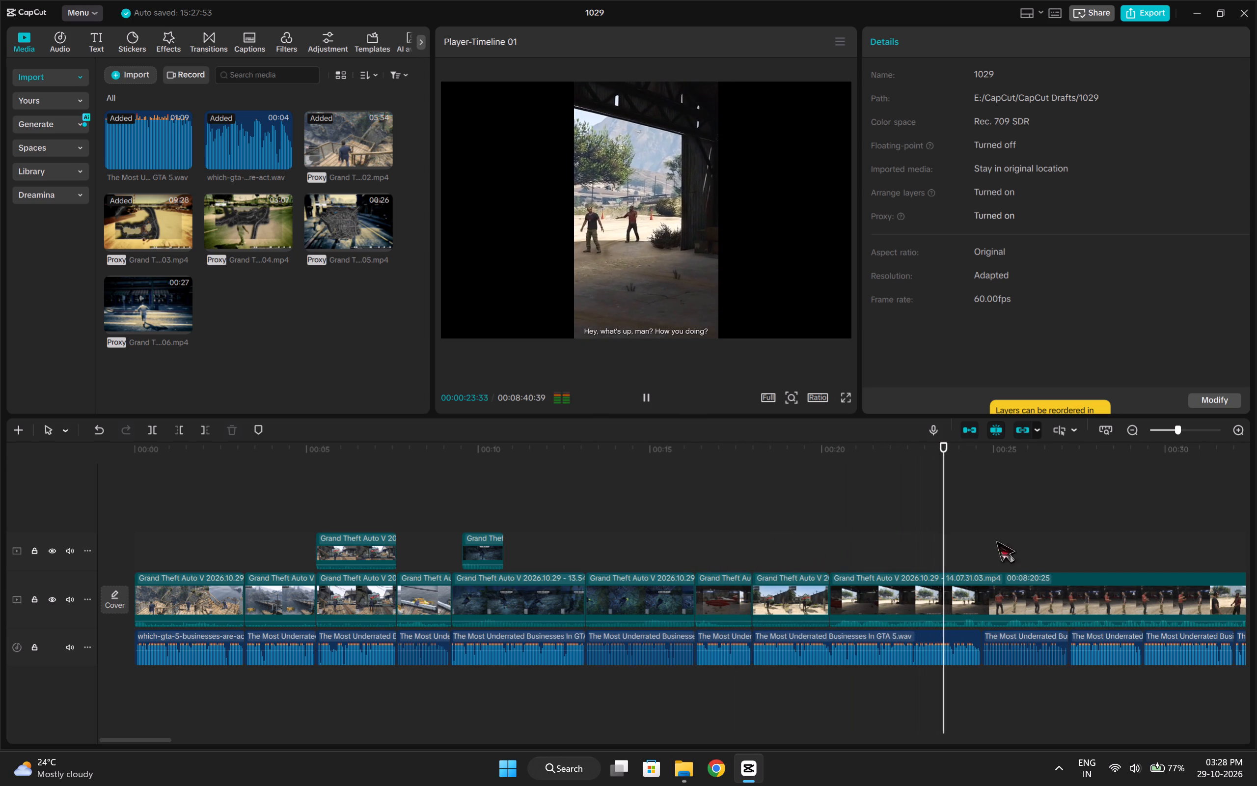
key(space)
click(1015, 565)
drag(1017, 562, 1039, 553)
key(q)
click(1015, 536)
key(q)
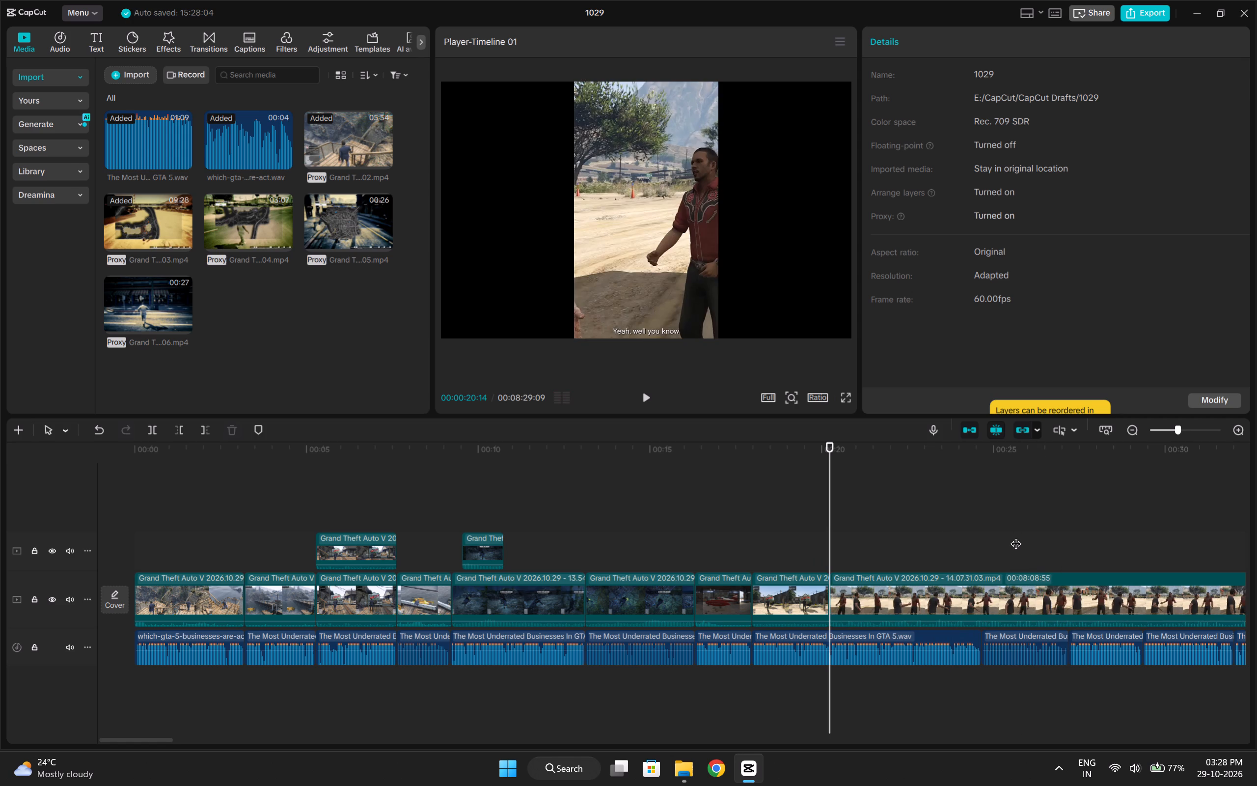
click(1015, 536)
key(q)
click(1015, 536)
key(q)
click(1015, 536)
key(q)
click(1015, 536)
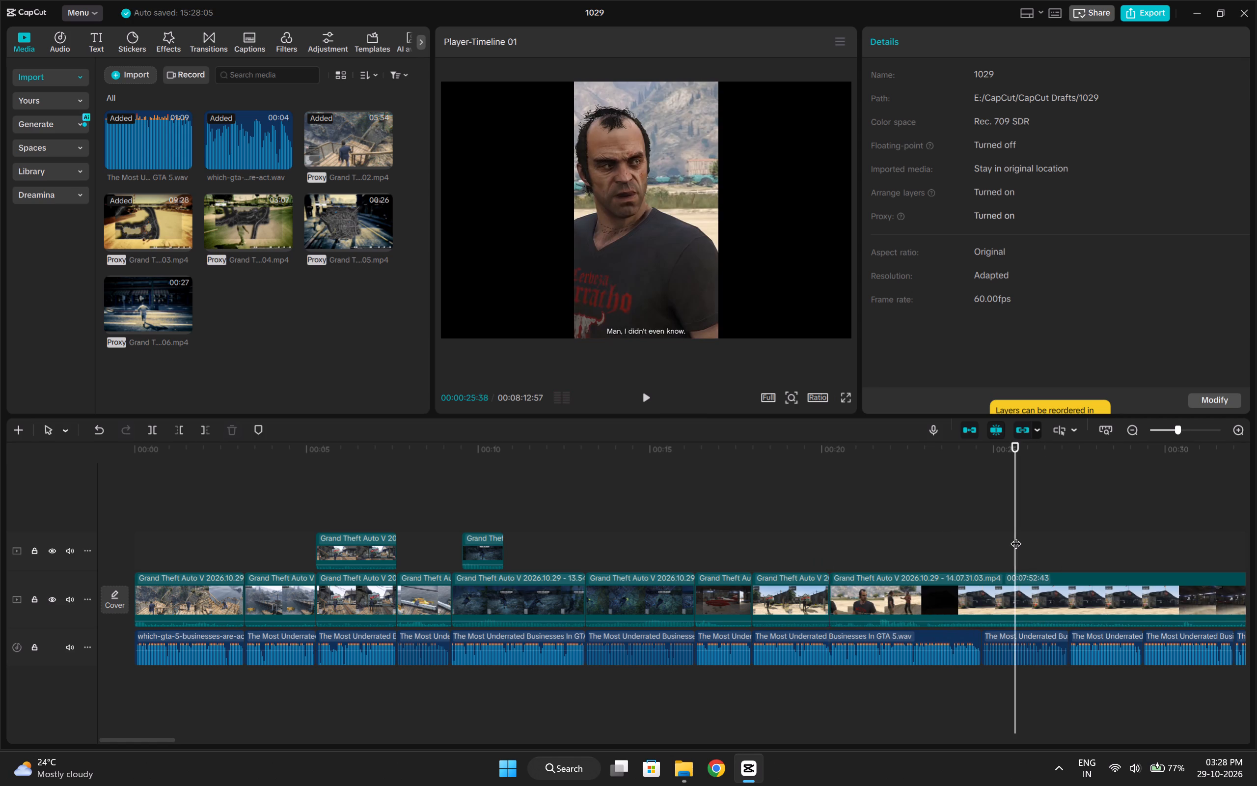
key(q)
click(1015, 536)
key(q)
click(1015, 536)
key(q)
click(1015, 536)
key(q)
Trim the start of the same footage further to the character standing at the red plane inside the hangar.
click(1015, 536)
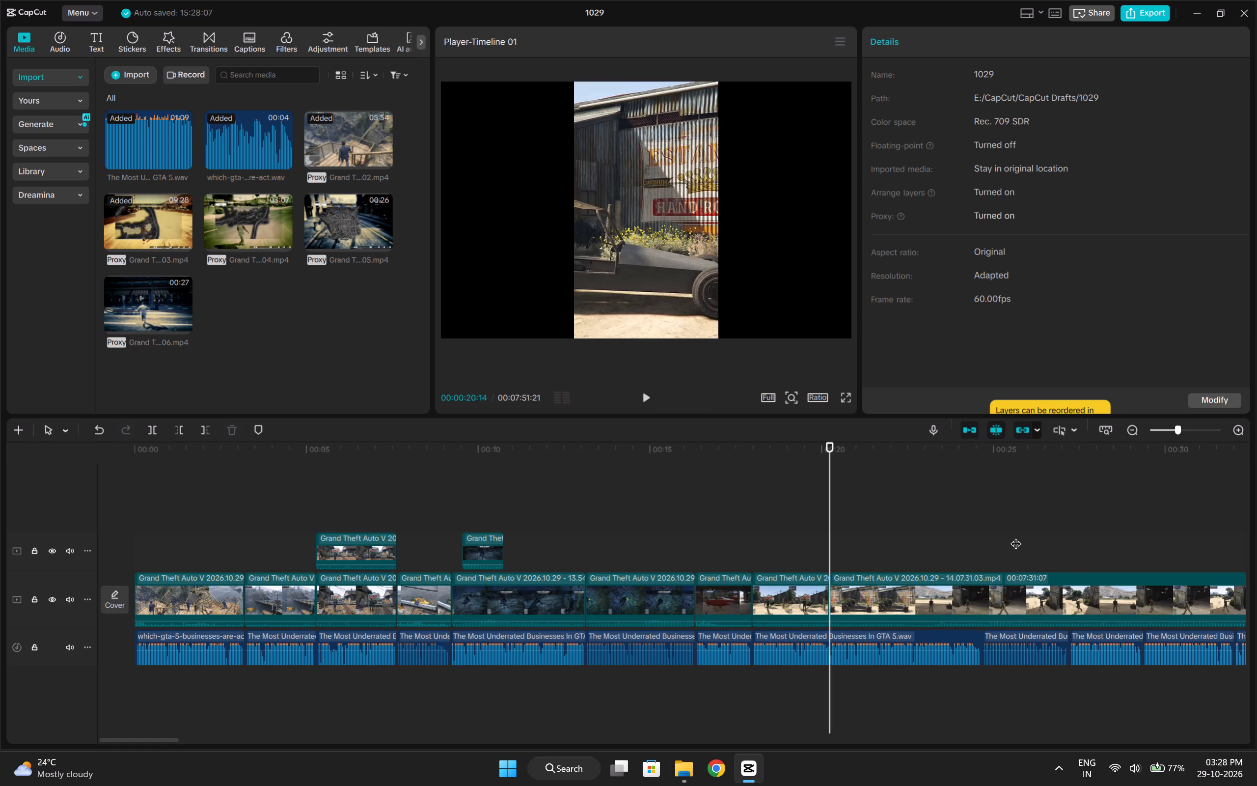
key(q)
click(1015, 536)
key(q)
click(1015, 536)
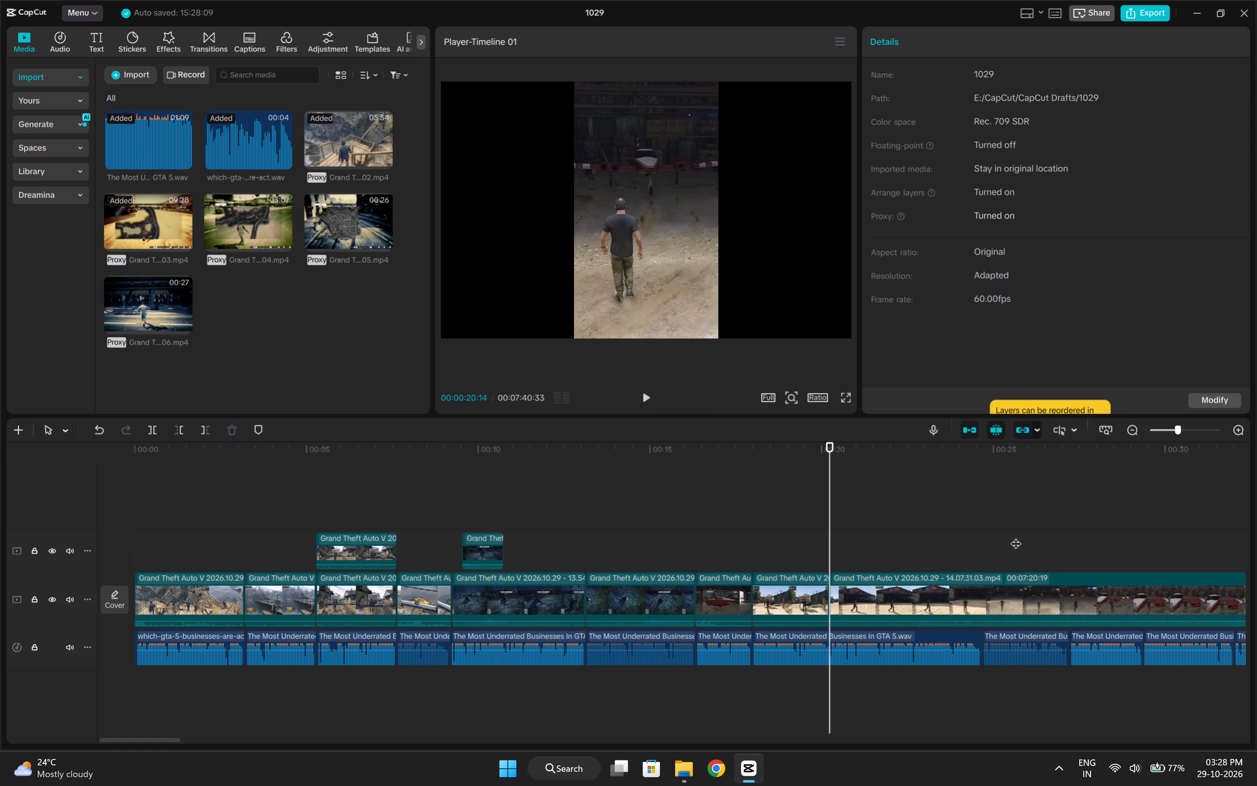
key(q)
click(1015, 536)
key(q)
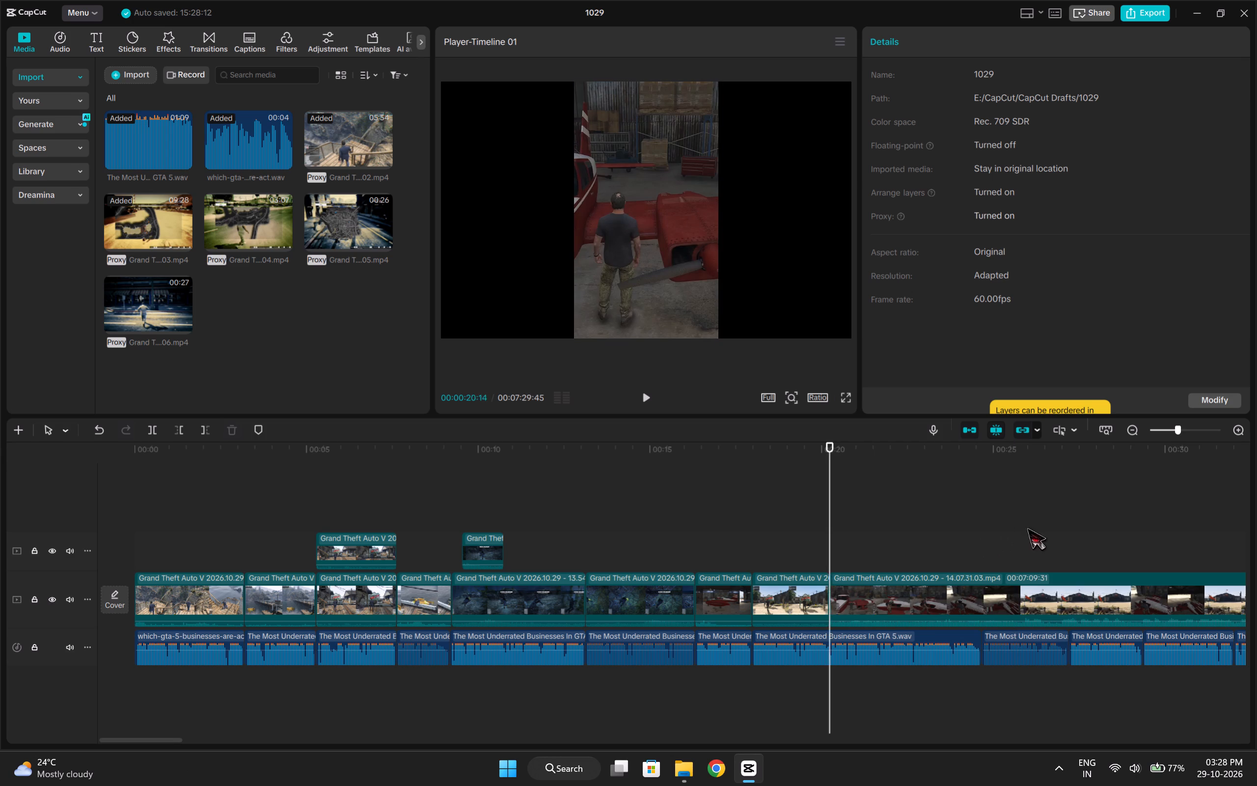
Trim the footage's start past the hangar scenes to the red plane flying above the coastline.
click(1027, 528)
key(q)
click(1027, 528)
key(q)
click(1025, 528)
key(q)
click(1025, 528)
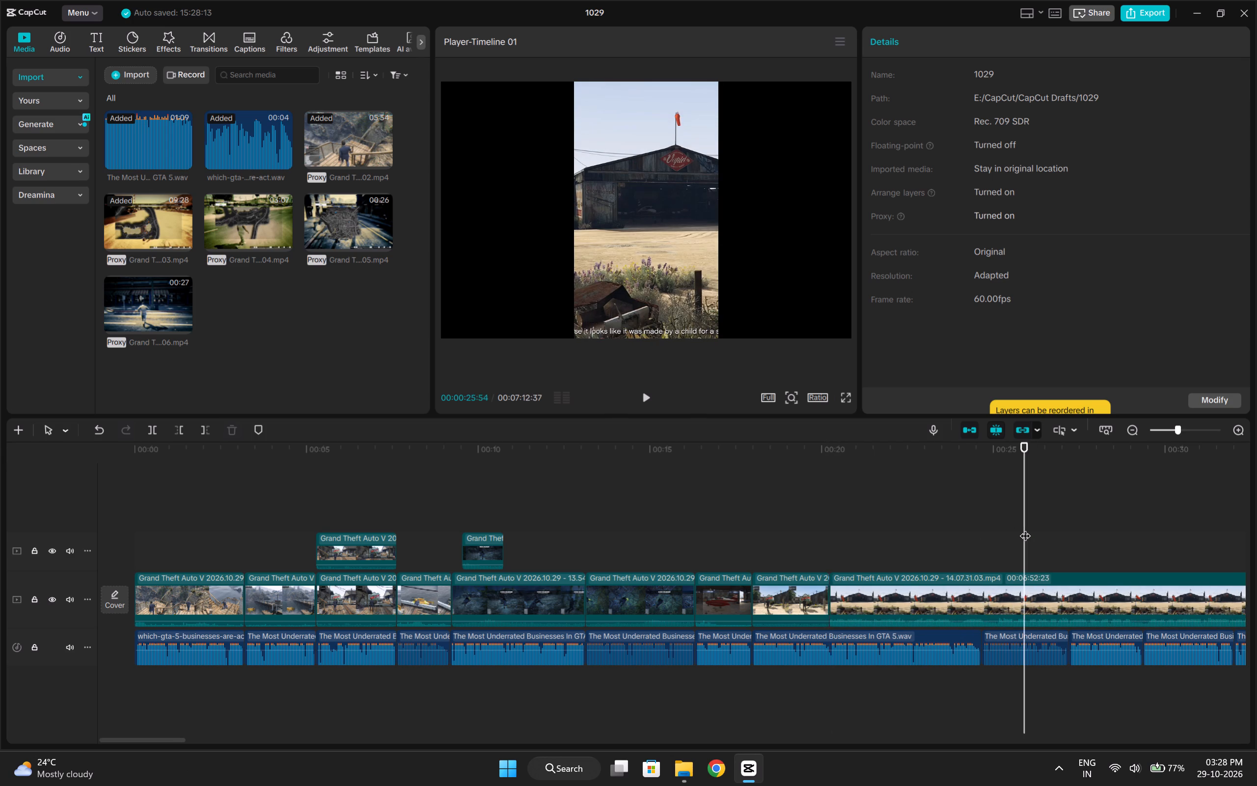
key(q)
click(1025, 528)
key(q)
click(1072, 521)
key(q)
click(1072, 521)
key(q)
click(1070, 521)
key(q)
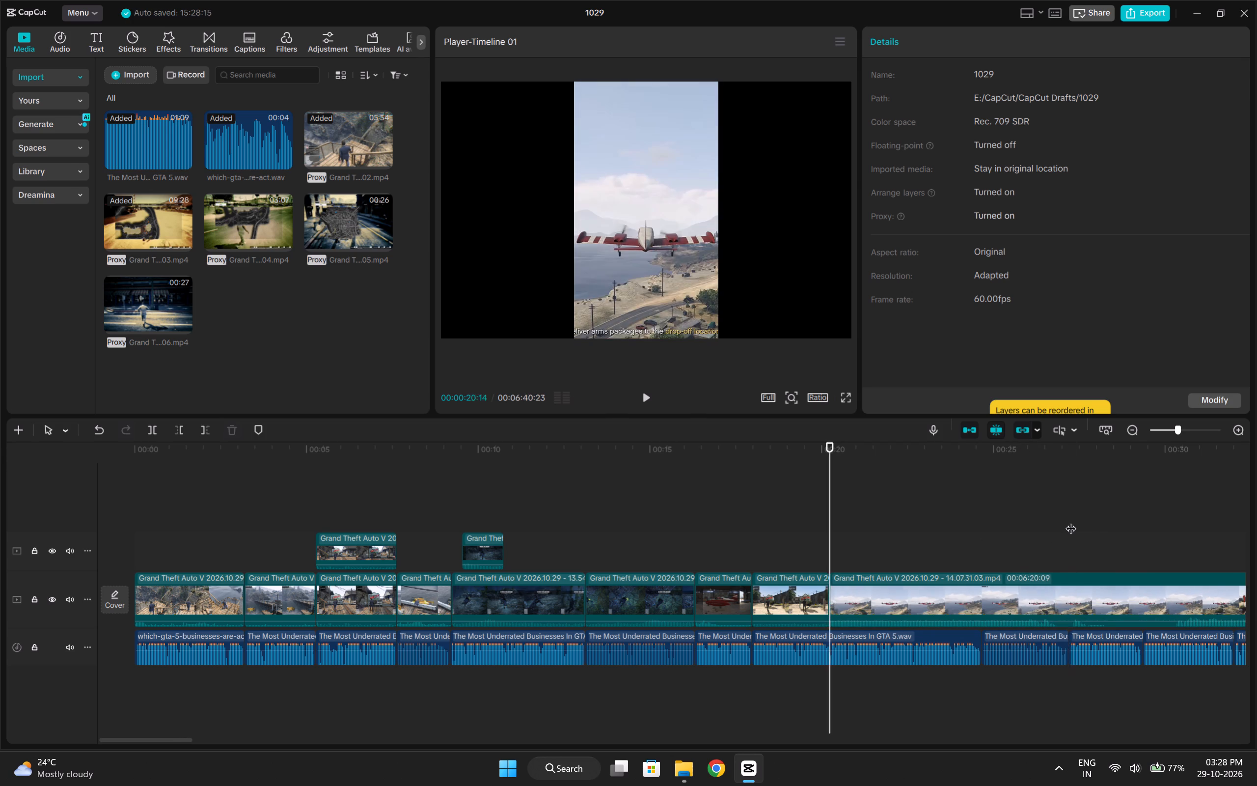
Keep trimming the start of the flight footage to the red plane flying over the hills and winding roads.
click(1070, 521)
key(q)
click(1070, 521)
key(q)
click(1070, 521)
key(q)
click(1070, 521)
key(q)
click(1070, 521)
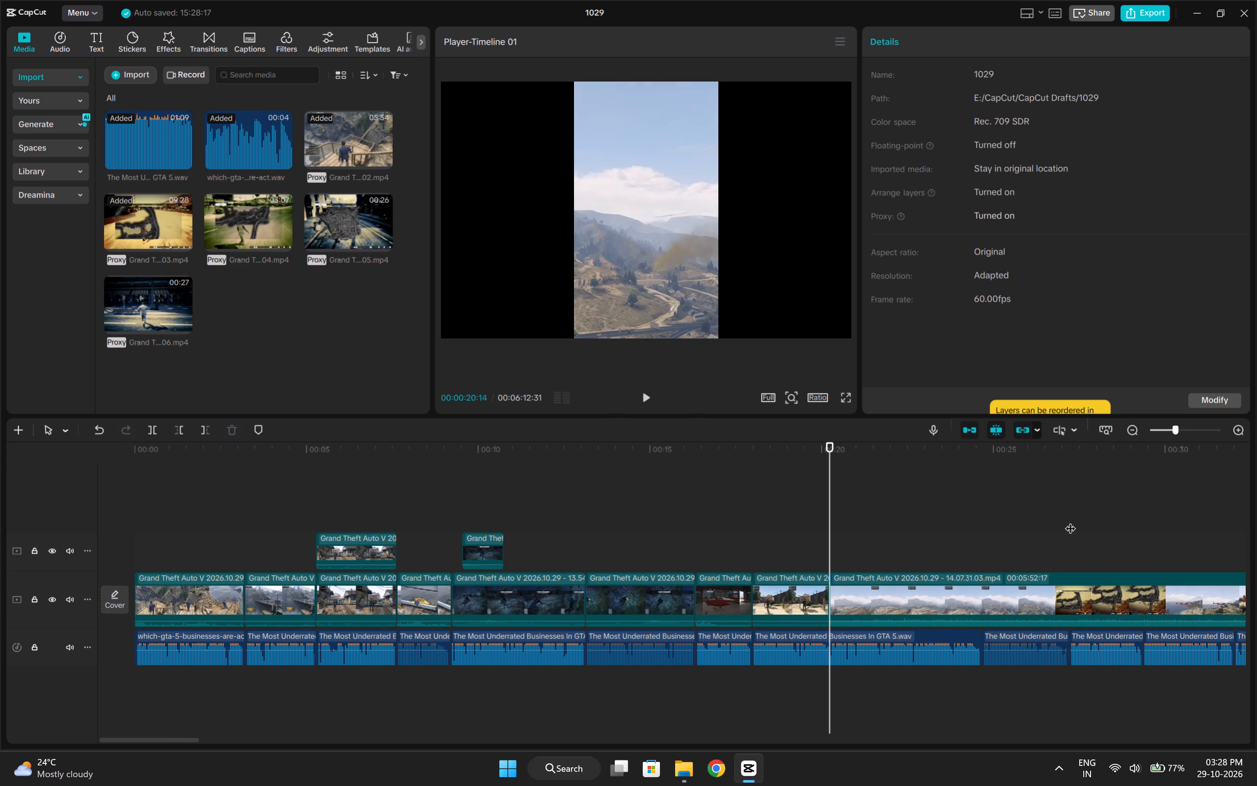
key(q)
click(1070, 521)
key(q)
click(1070, 521)
key(q)
click(1070, 521)
key(q)
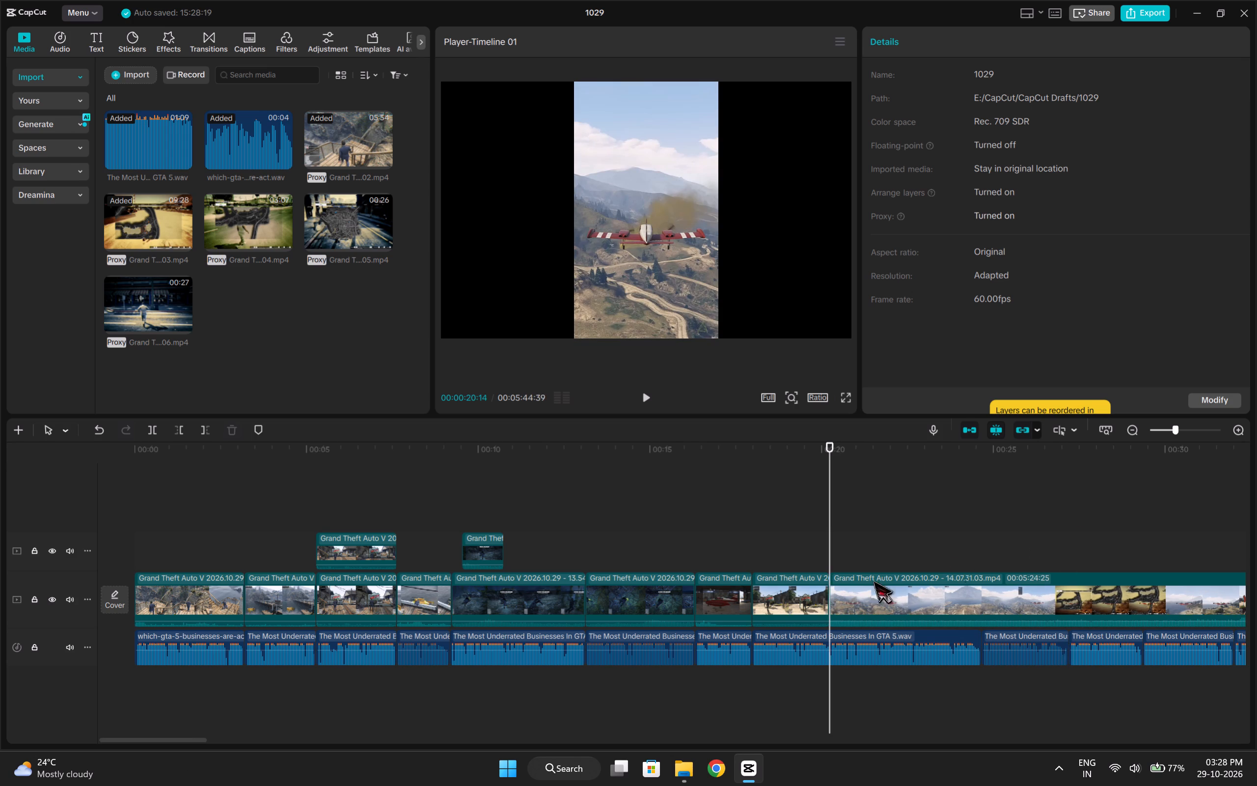
Trim out the failed mission attempt and the repeated takeoff so the footage starts on the plane near yellow smoke over dirt tracks.
drag(195, 741, 299, 747)
click(402, 561)
drag(408, 559, 428, 556)
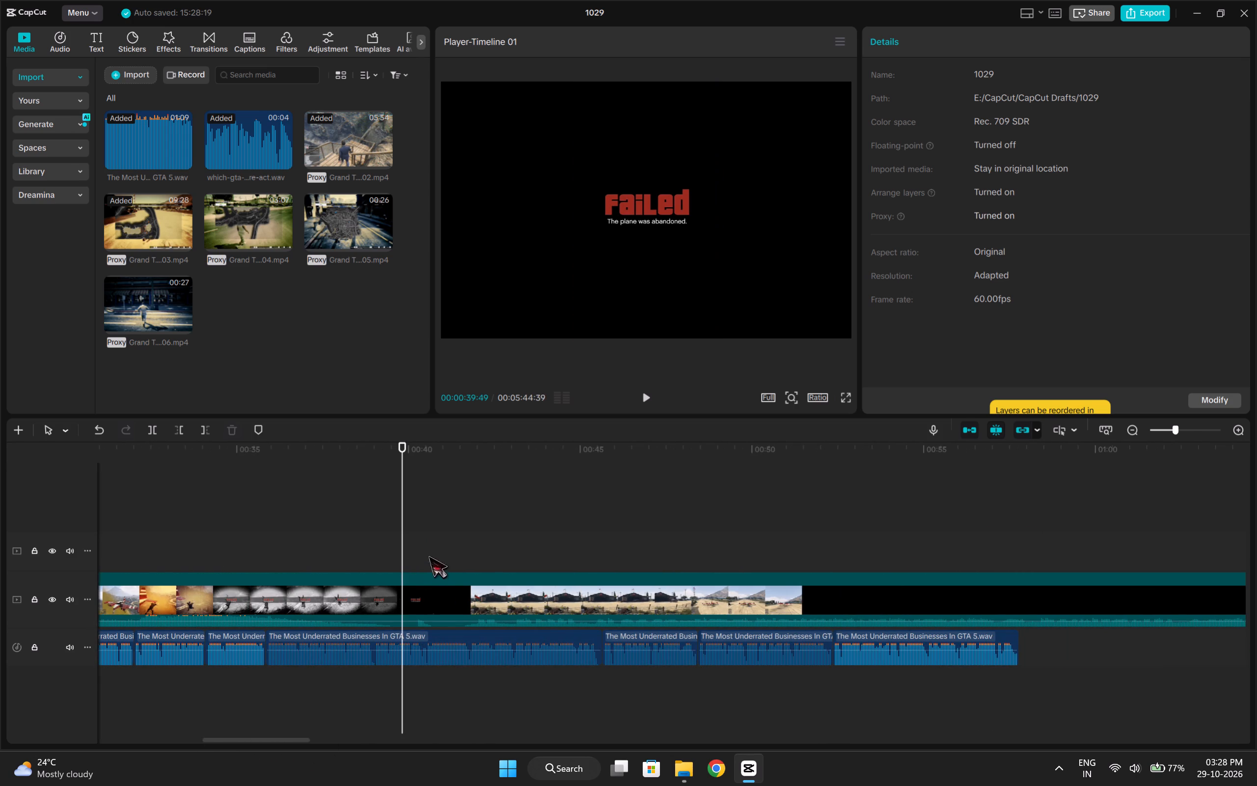
drag(428, 556, 689, 542)
click(691, 541)
drag(697, 539, 1073, 523)
key(q)
click(705, 510)
drag(705, 510, 884, 511)
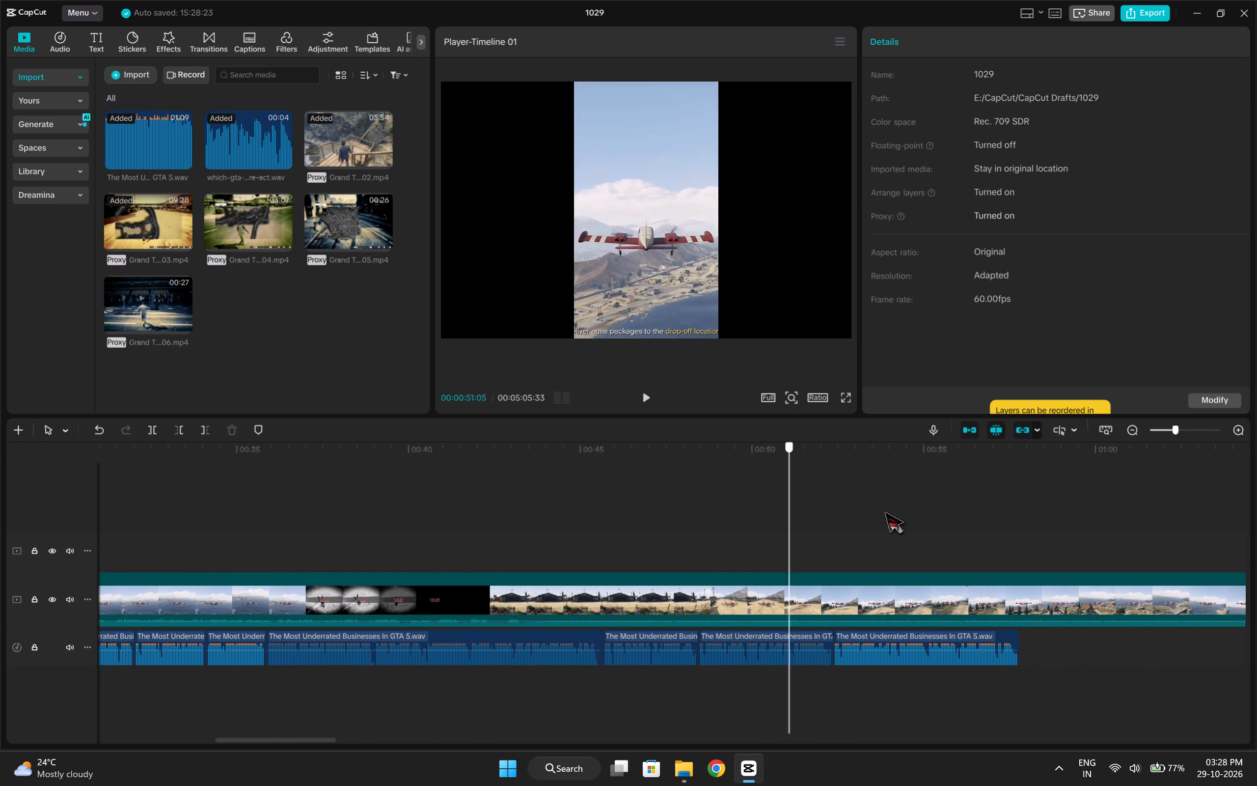
drag(884, 511, 1083, 511)
key(q)
click(670, 500)
drag(675, 500, 781, 524)
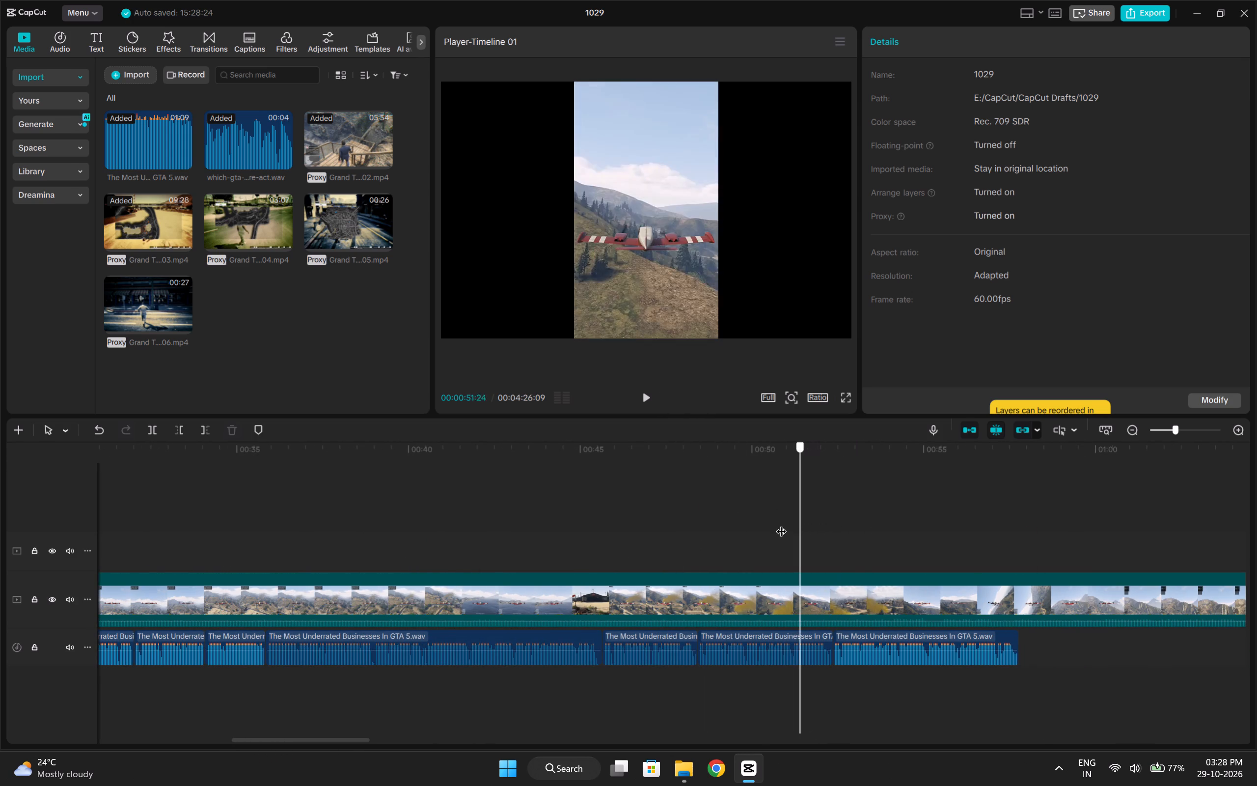
drag(781, 524, 671, 535)
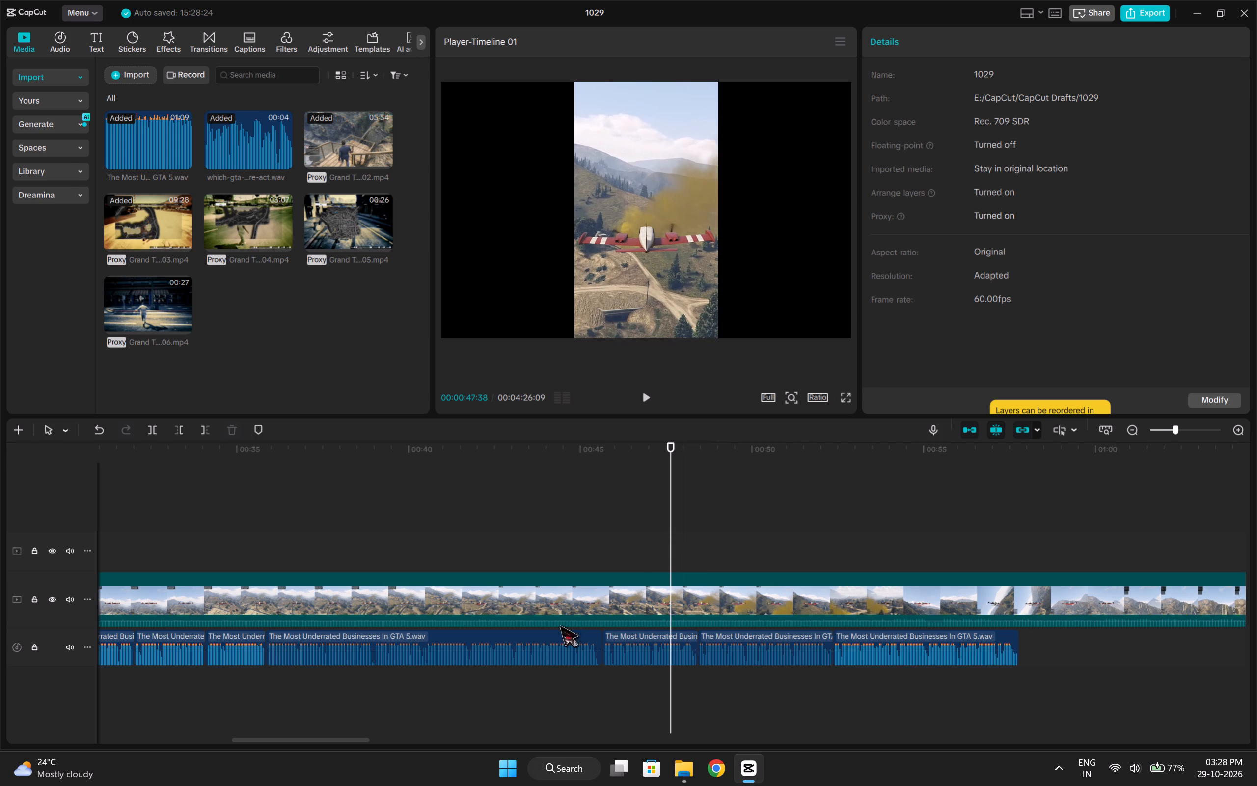
key(q)
drag(365, 738, 183, 761)
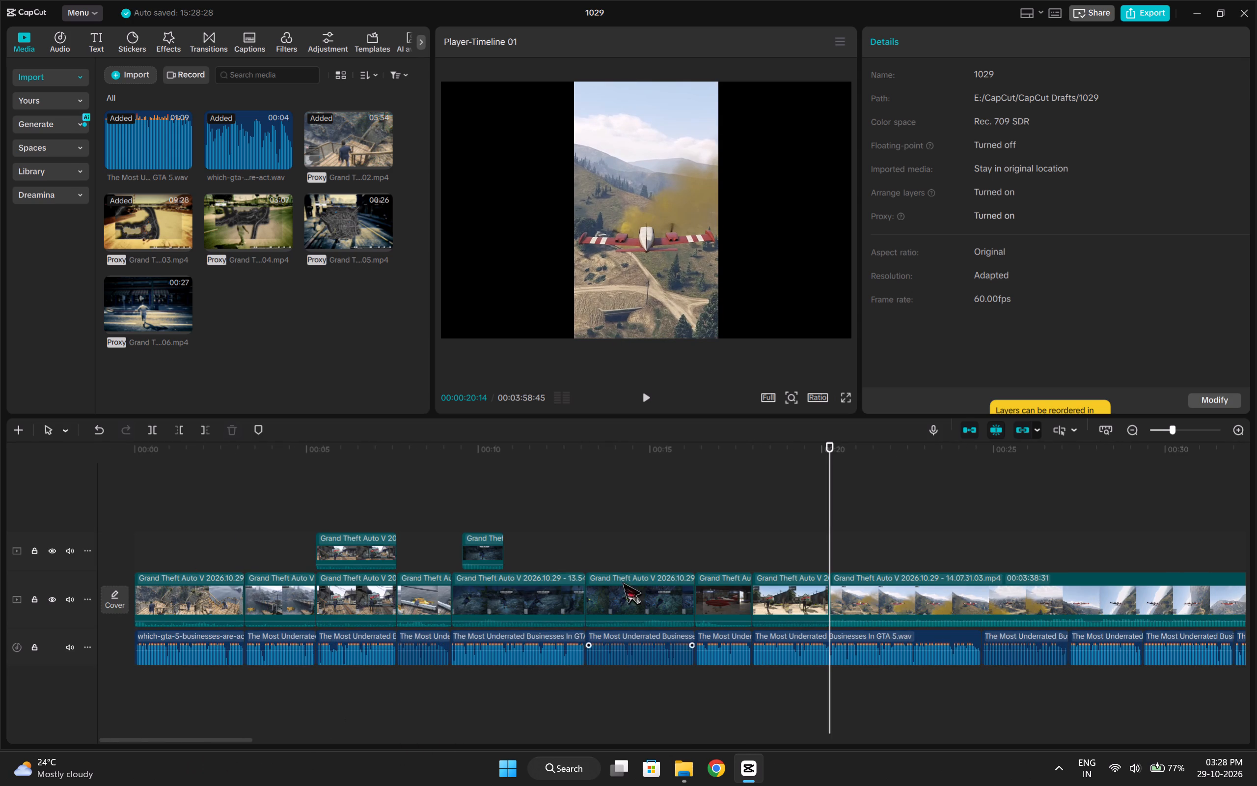
Scrub through the plane footage in the Crop window, from the cargo drop to the return at the hangar.
click(851, 589)
click(284, 432)
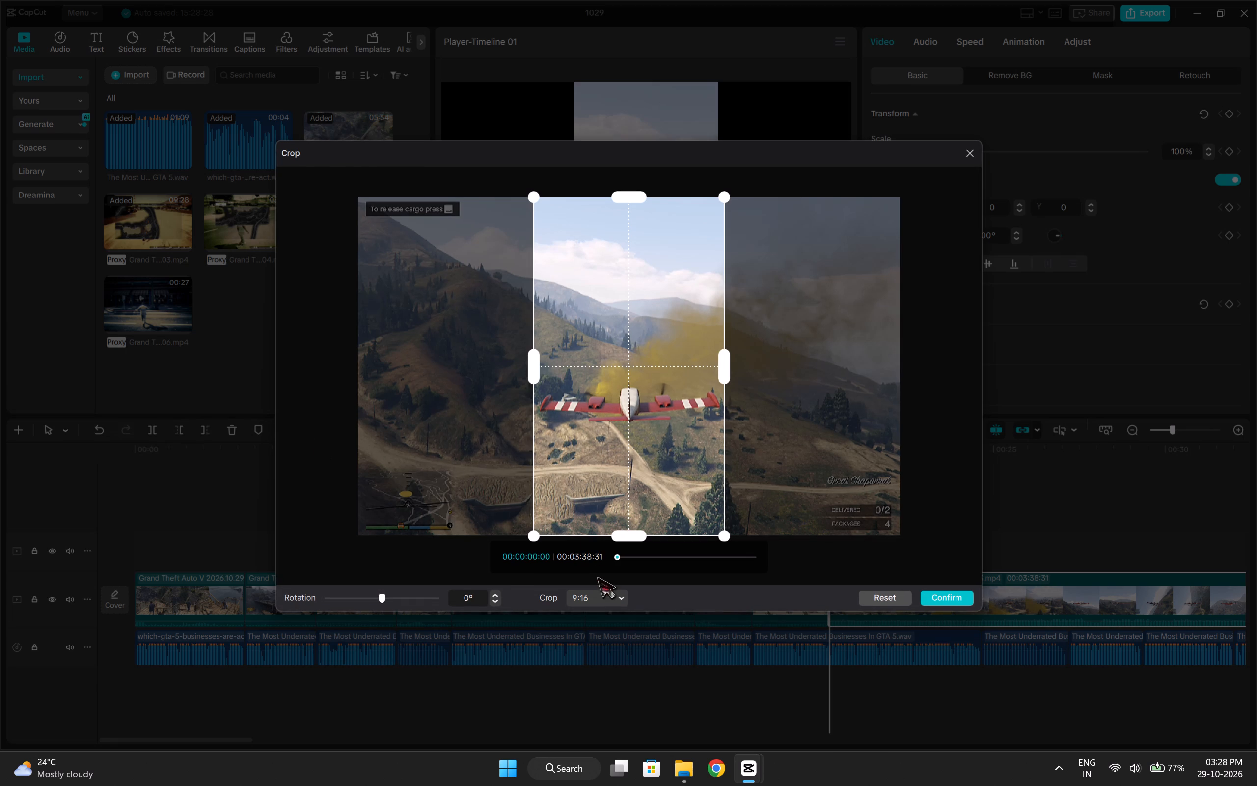
key(space)
drag(617, 558, 649, 562)
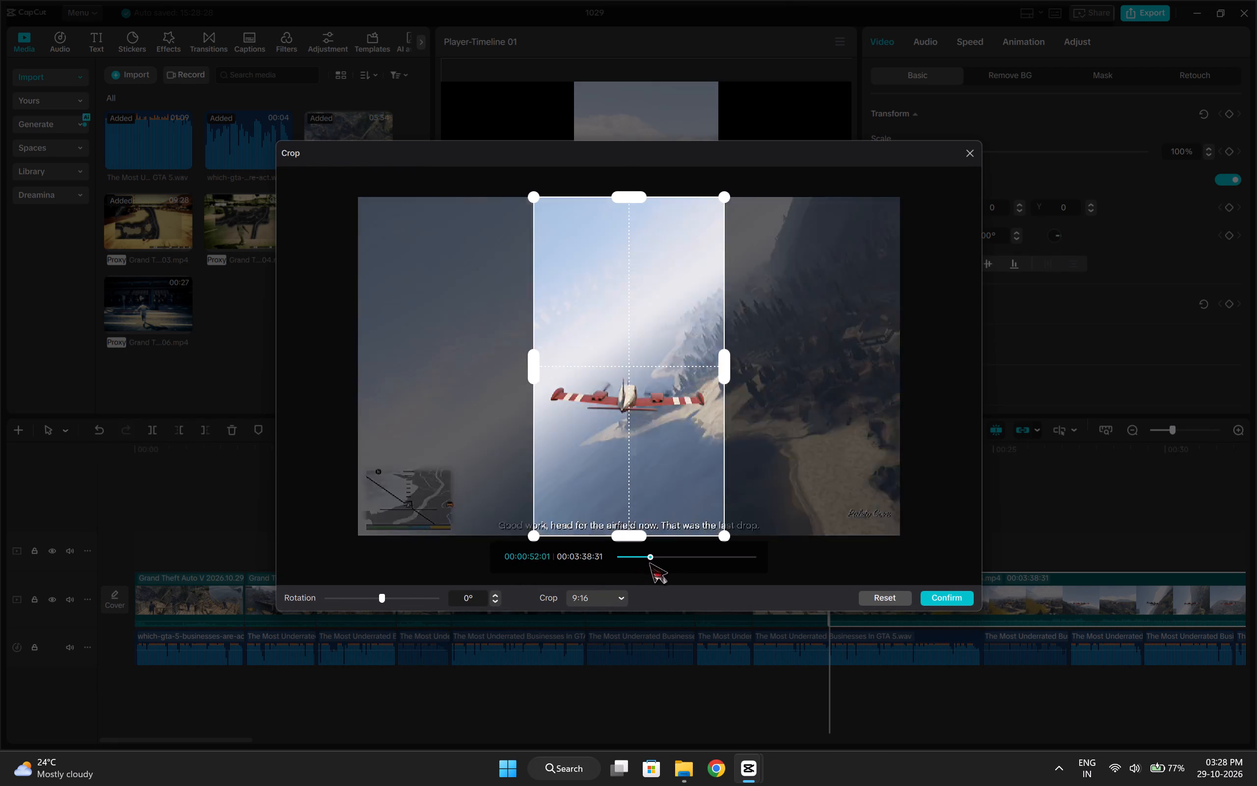
drag(649, 562, 693, 576)
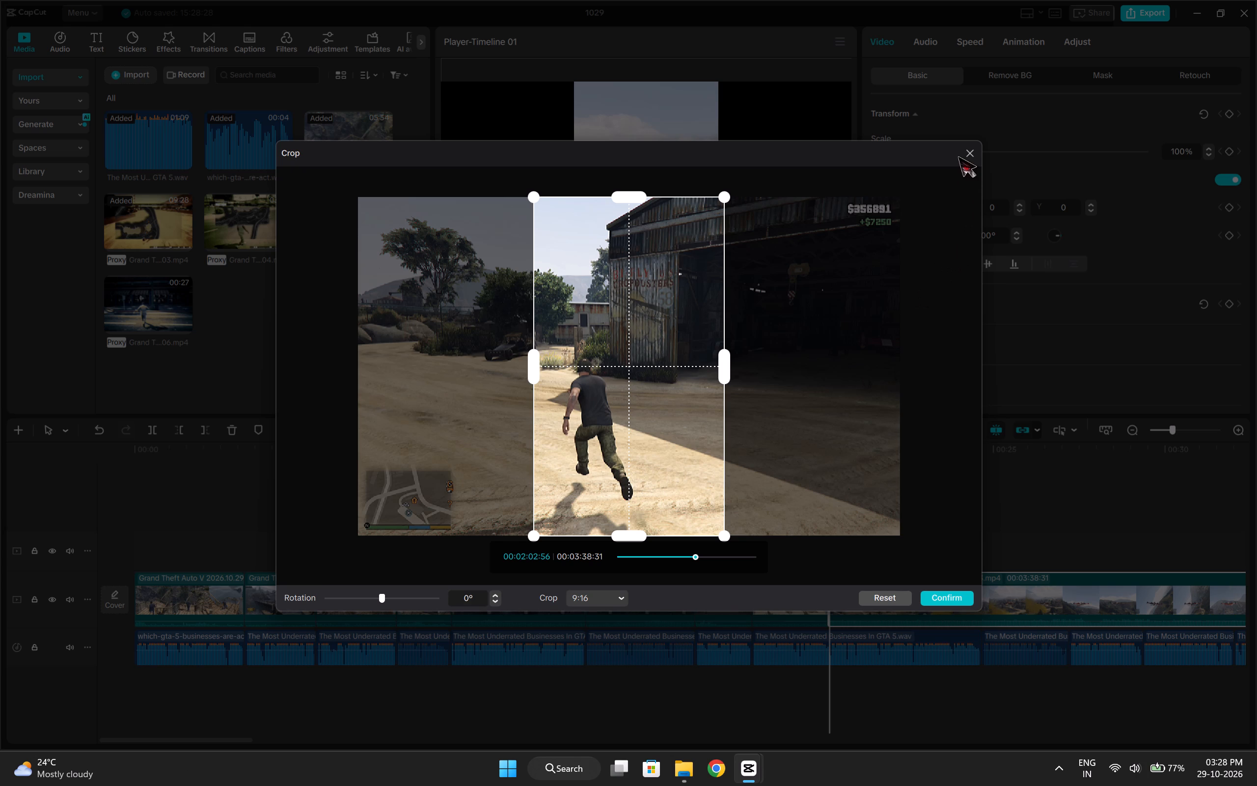
click(957, 156)
click(963, 153)
Trim the plane footage's start at 00:00:22:27, play the result, and split the footage at 00:00:22:42.
key(space)
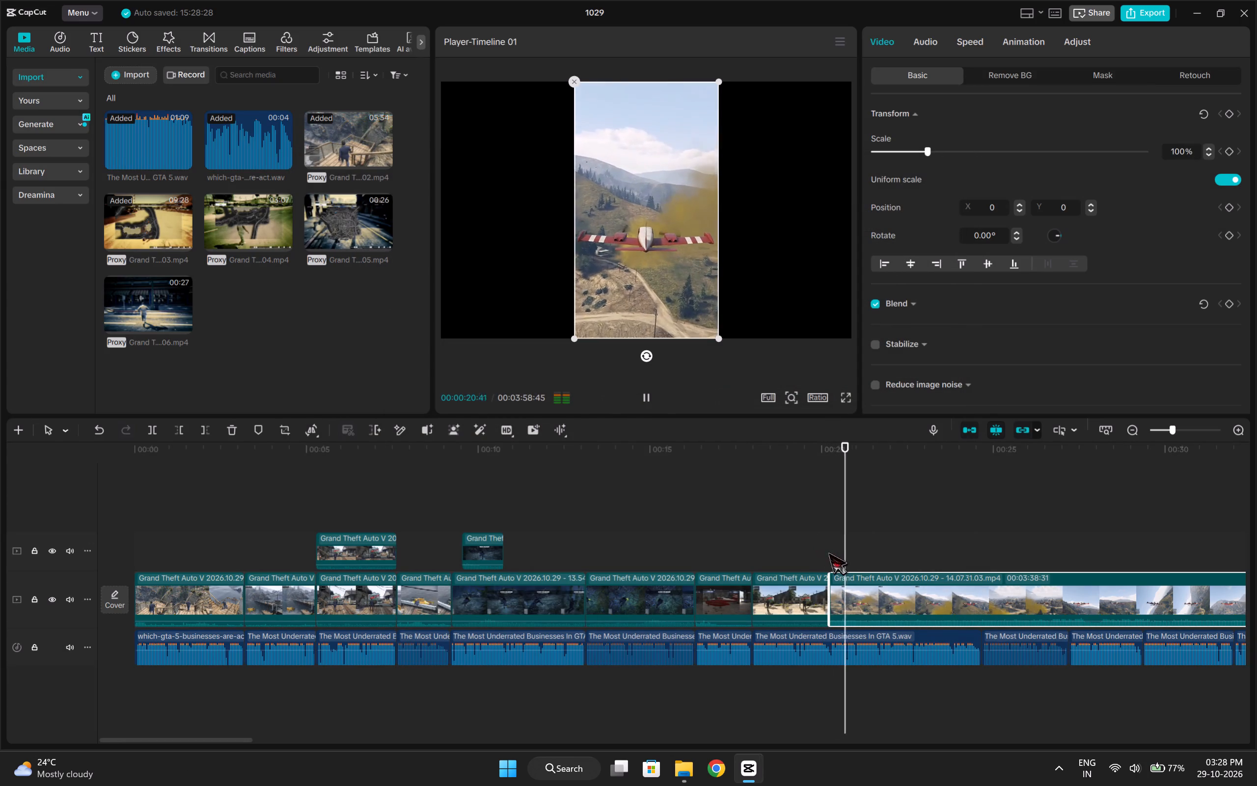
key(space)
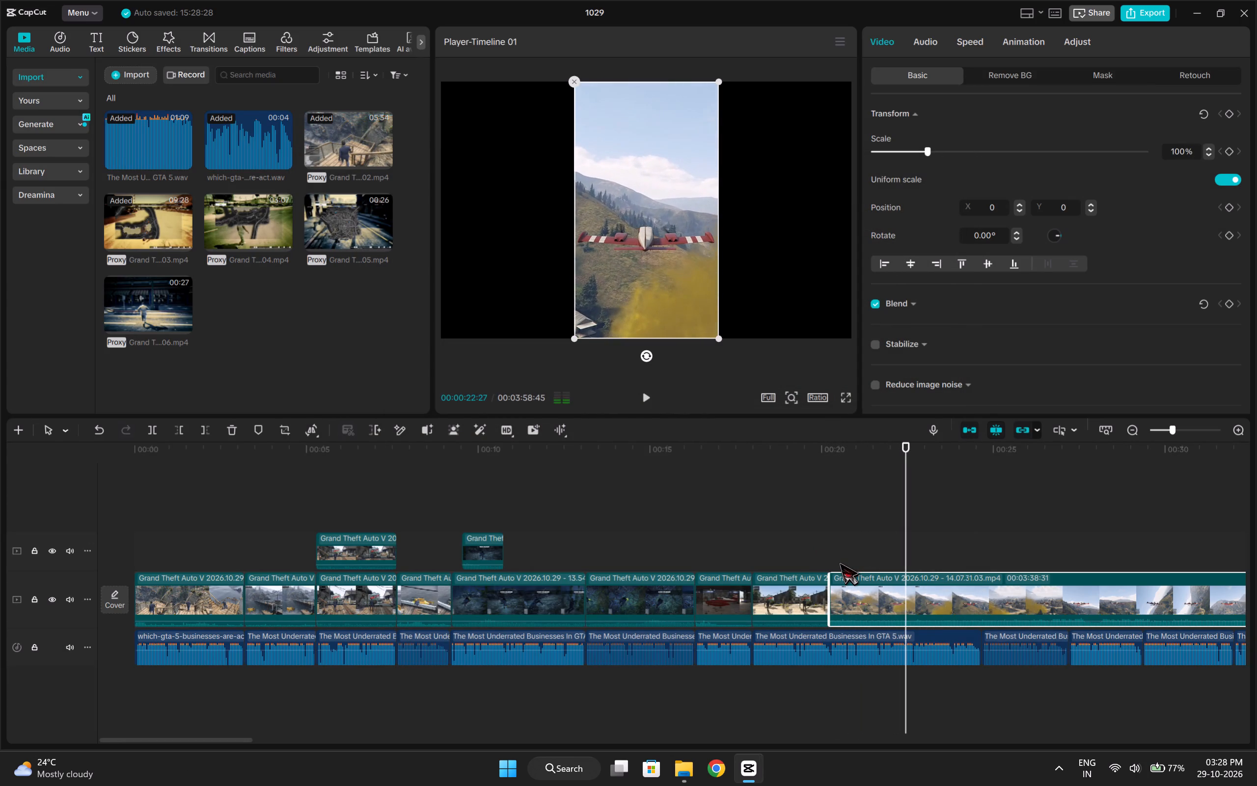
text(q)
key(space)
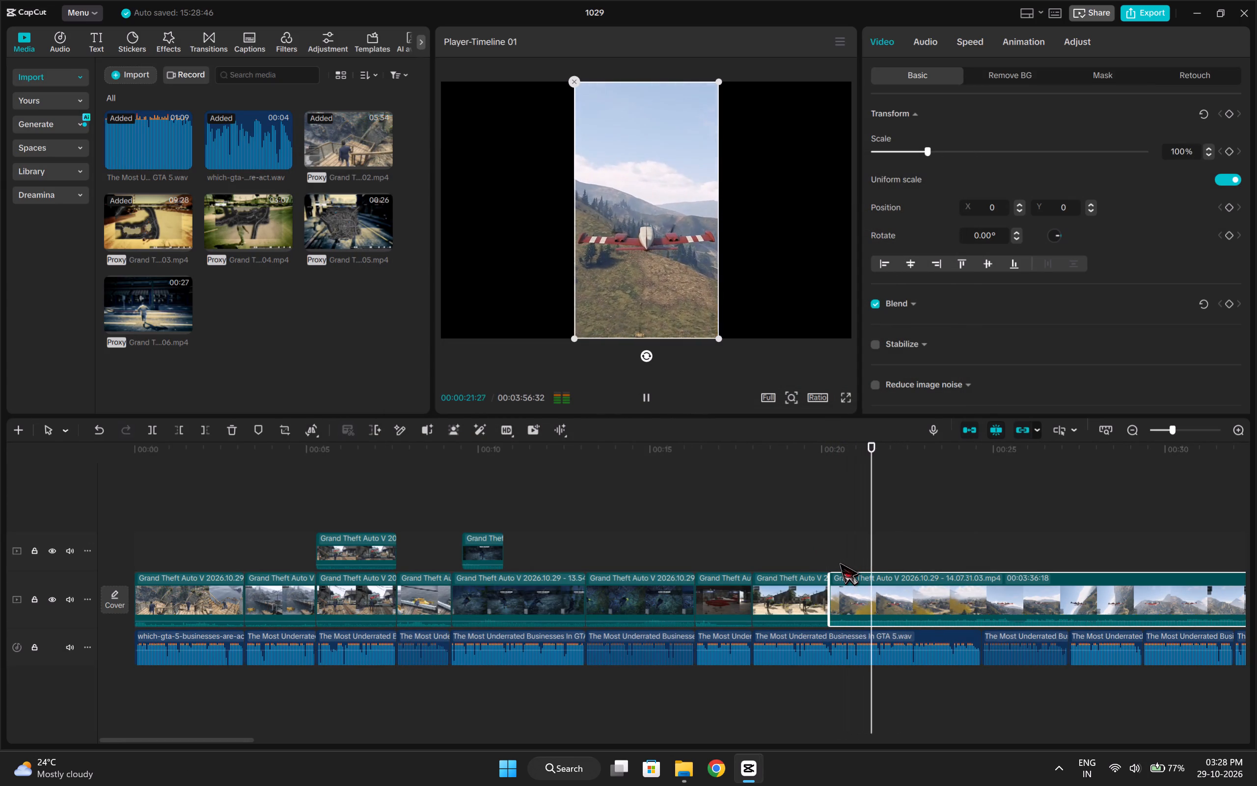
key(space)
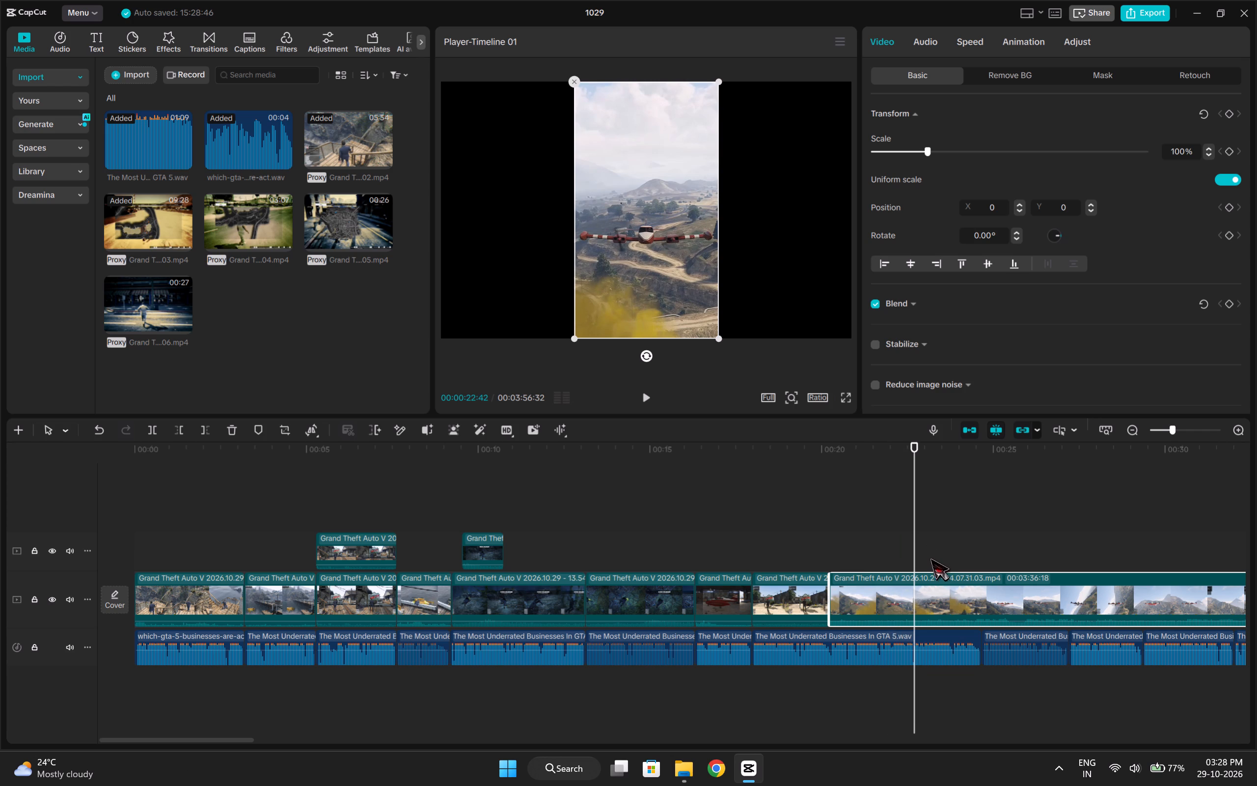
key(ctrl+b)
Play the part after the split and trim its start to the plane passing yellow smoke above the rocky mountains.
key(space)
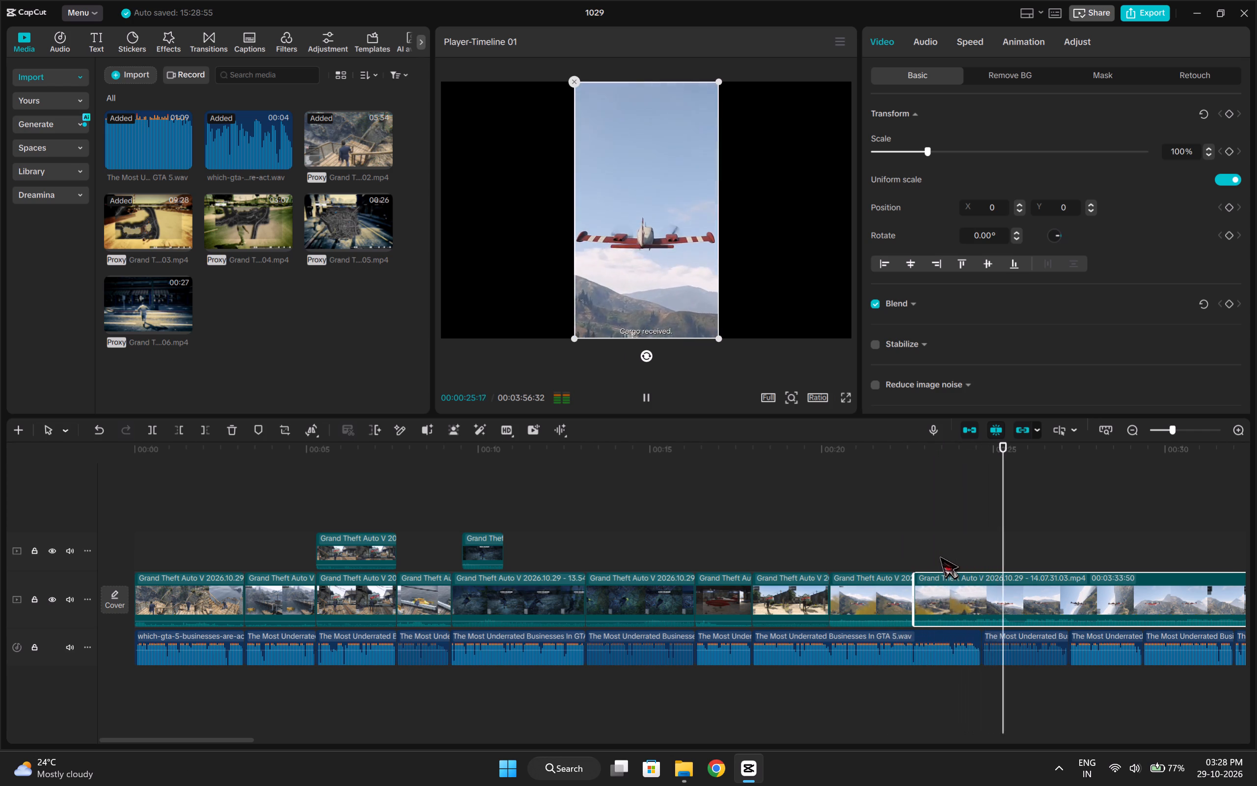
key(space)
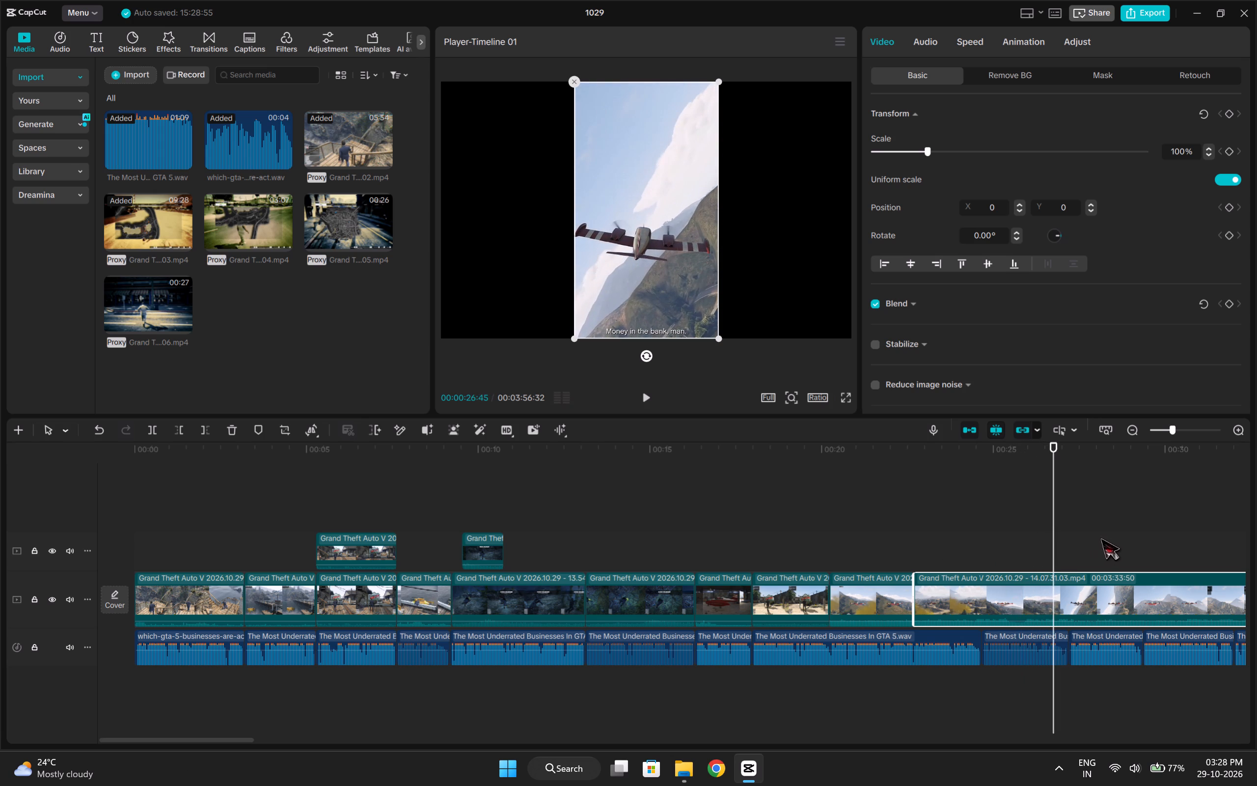
key(q)
click(1062, 540)
key(q)
click(1062, 540)
key(q)
click(1062, 540)
key(q)
click(1062, 540)
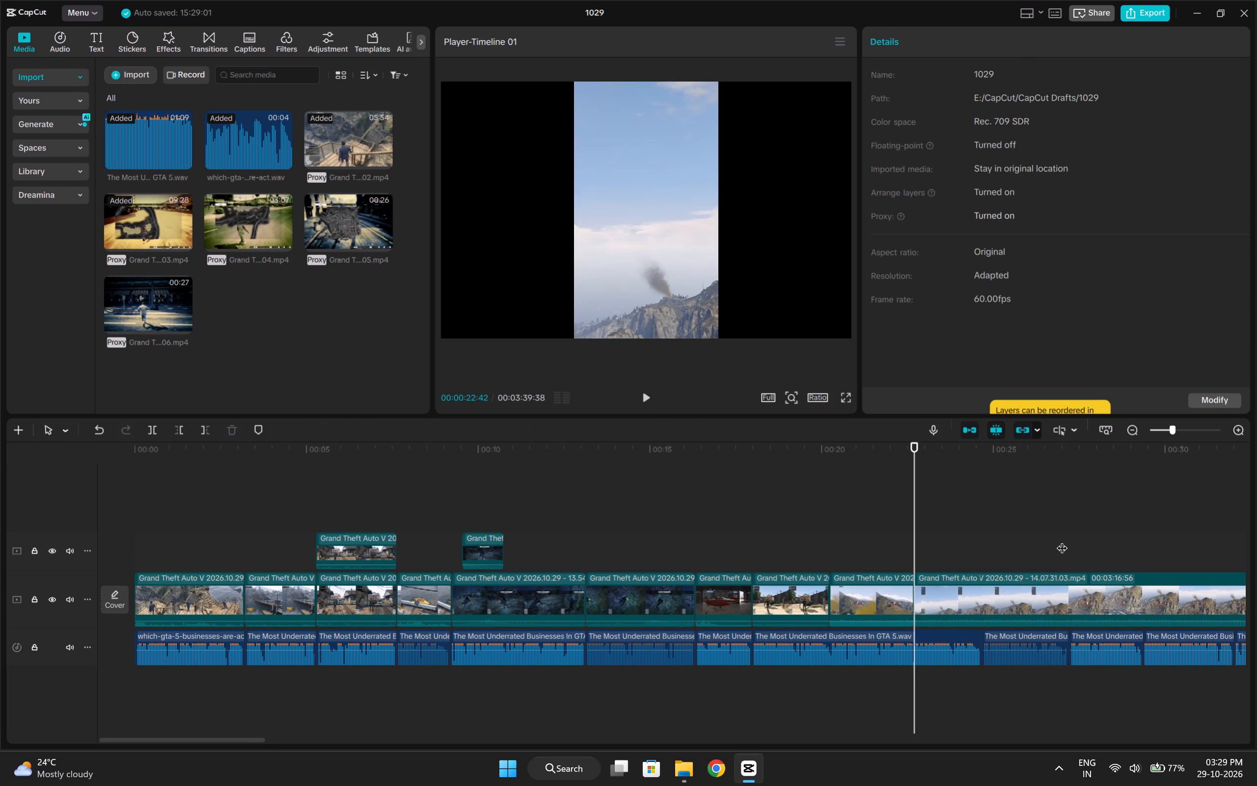
key(q)
click(1062, 540)
key(q)
click(1062, 540)
key(q)
click(1062, 540)
key(q)
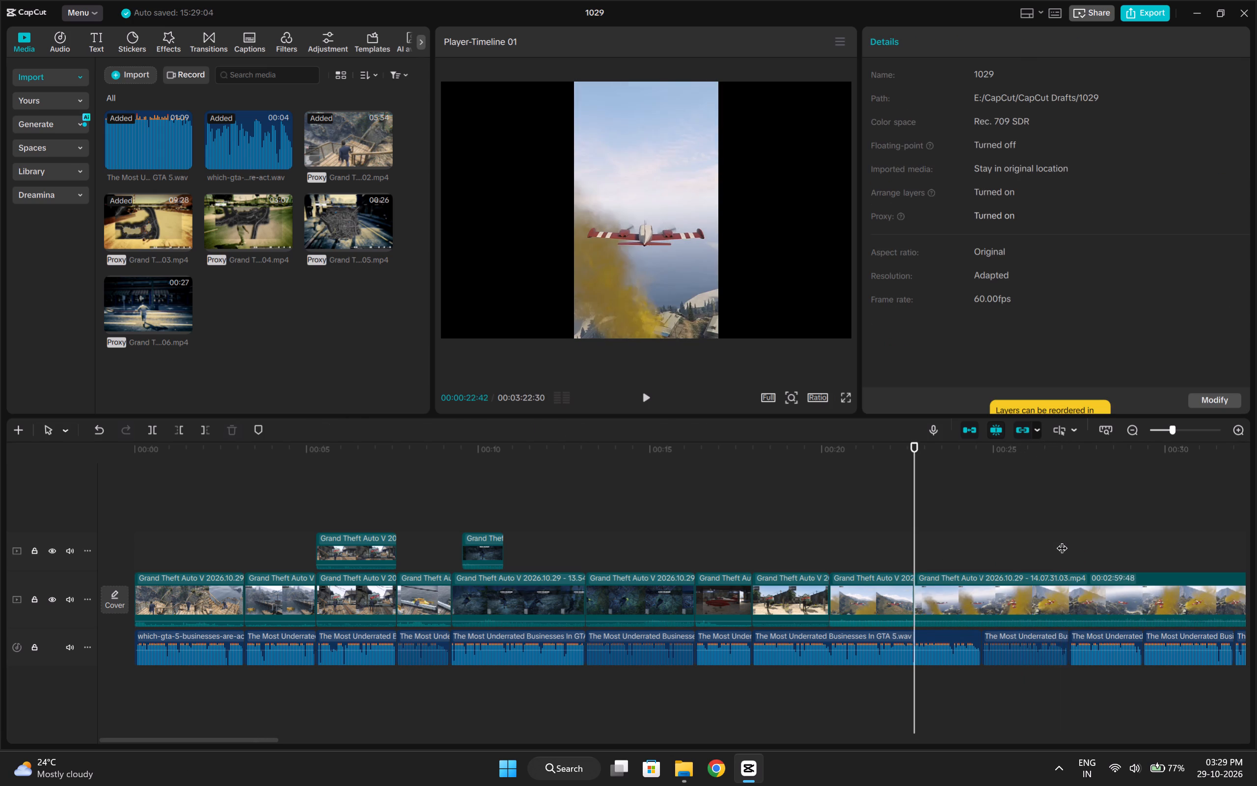
Trim the start of the part after the split past the return flight to the plane on the dirt airstrip.
click(1062, 540)
key(q)
click(1062, 540)
key(q)
click(1062, 540)
key(q)
click(1062, 540)
key(q)
click(1062, 540)
key(q)
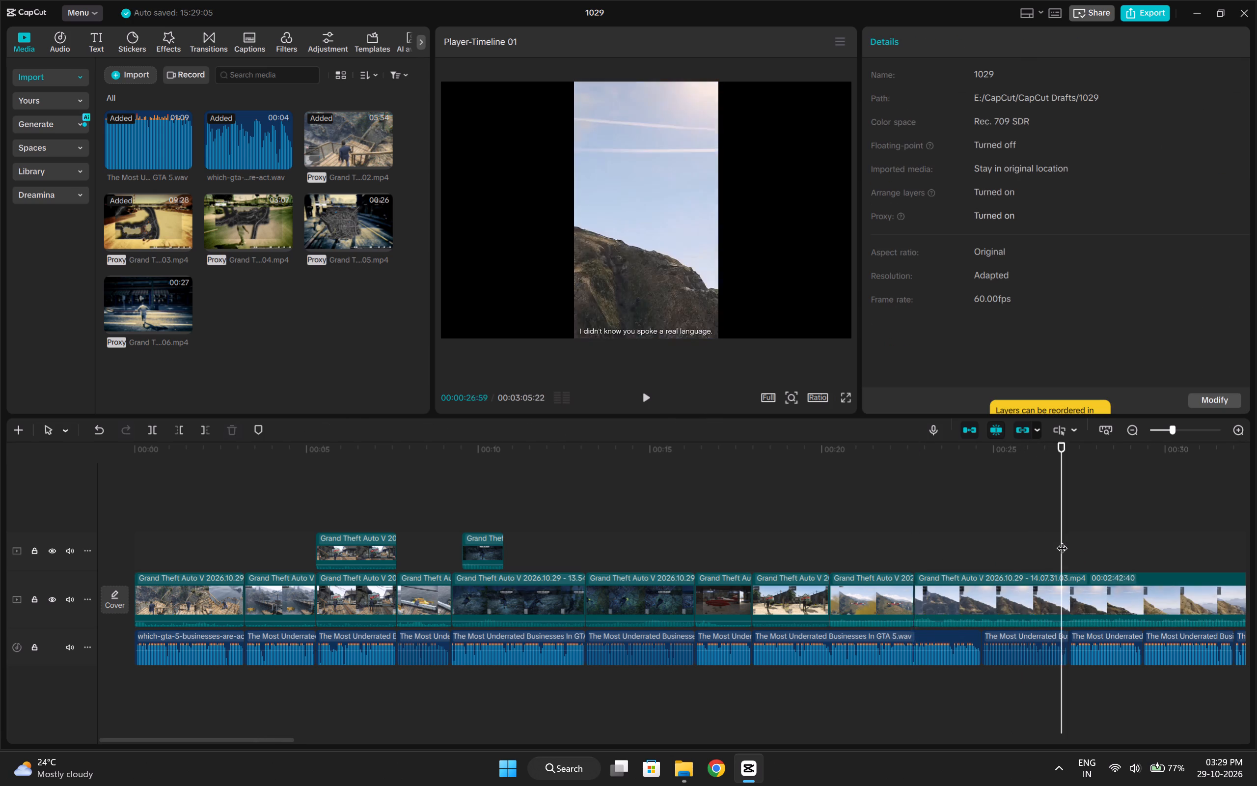
click(1062, 540)
key(q)
click(1062, 540)
key(q)
click(1062, 540)
key(q)
click(1062, 540)
key(q)
click(1062, 540)
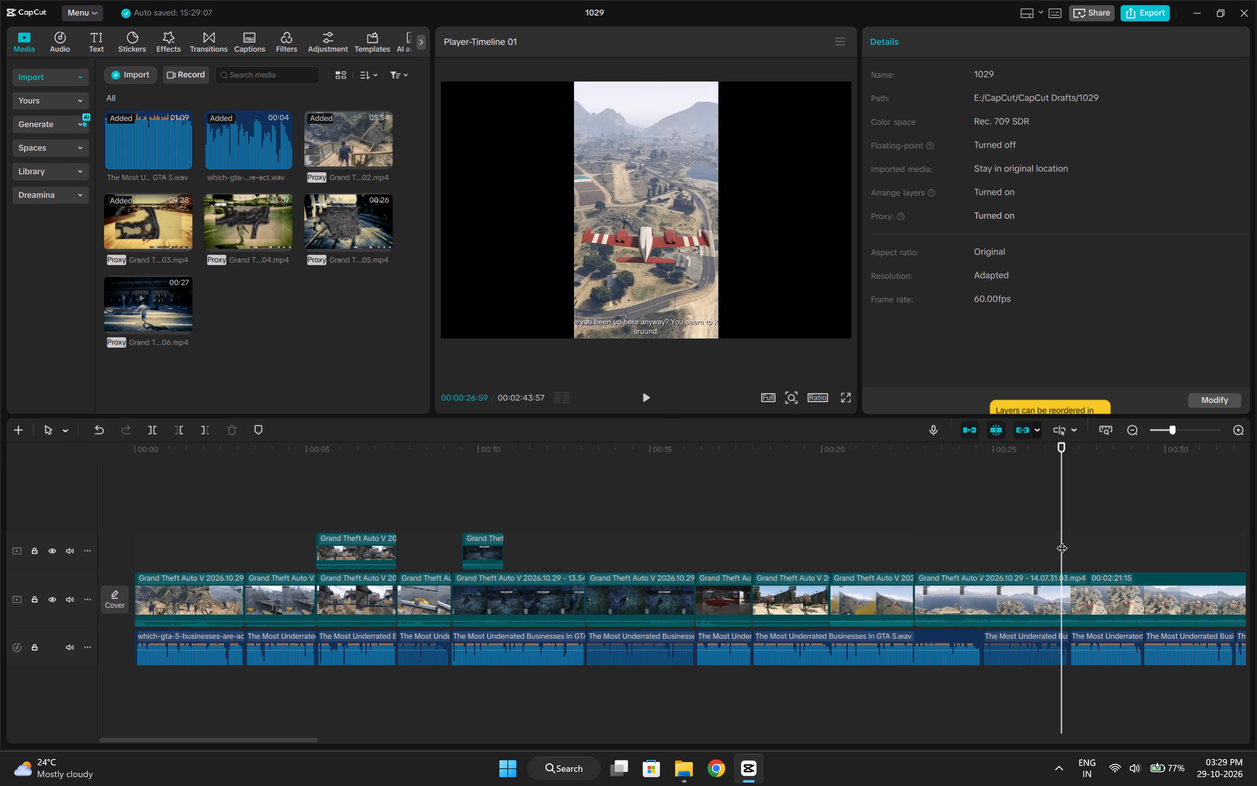
key(q)
click(1062, 540)
key(q)
click(1062, 540)
key(q)
click(1062, 540)
key(q)
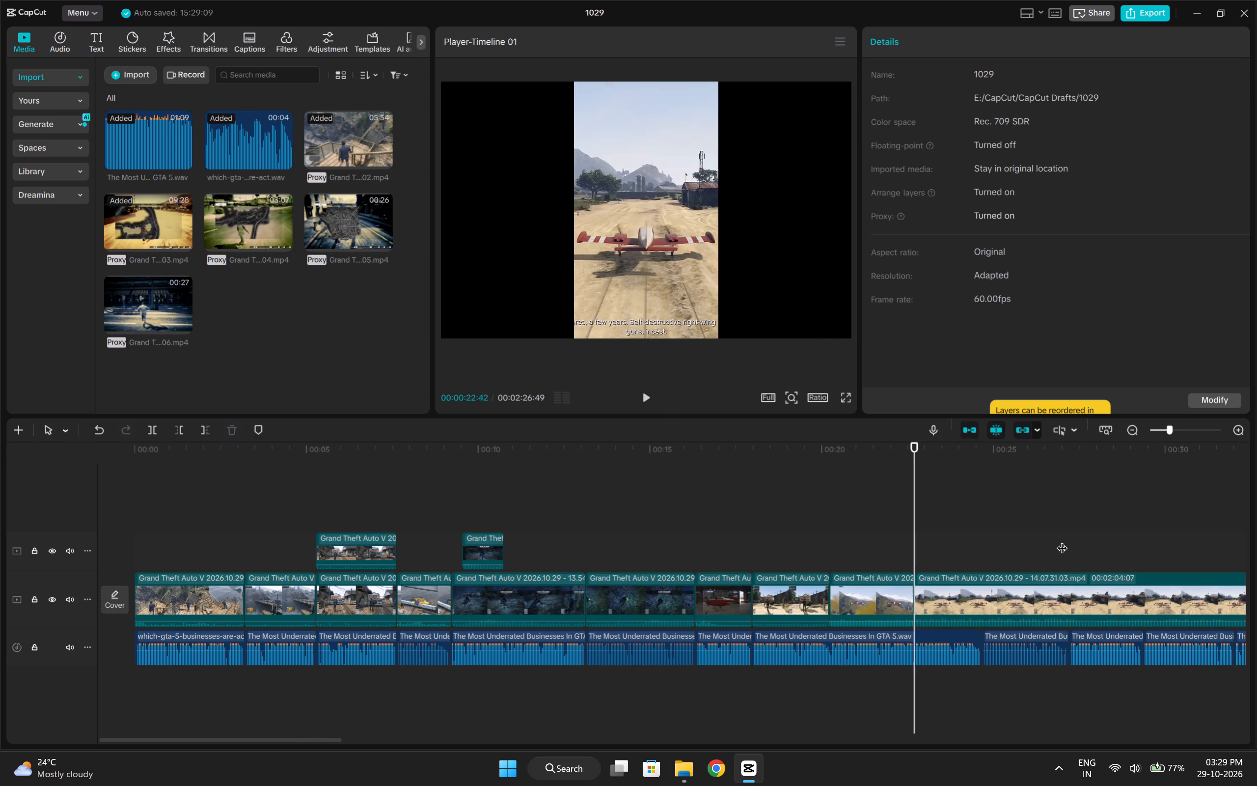
Trim the airstrip footage's start to the plane taxiing toward the hangar.
click(1062, 540)
key(q)
click(1062, 540)
drag(1062, 540, 990, 543)
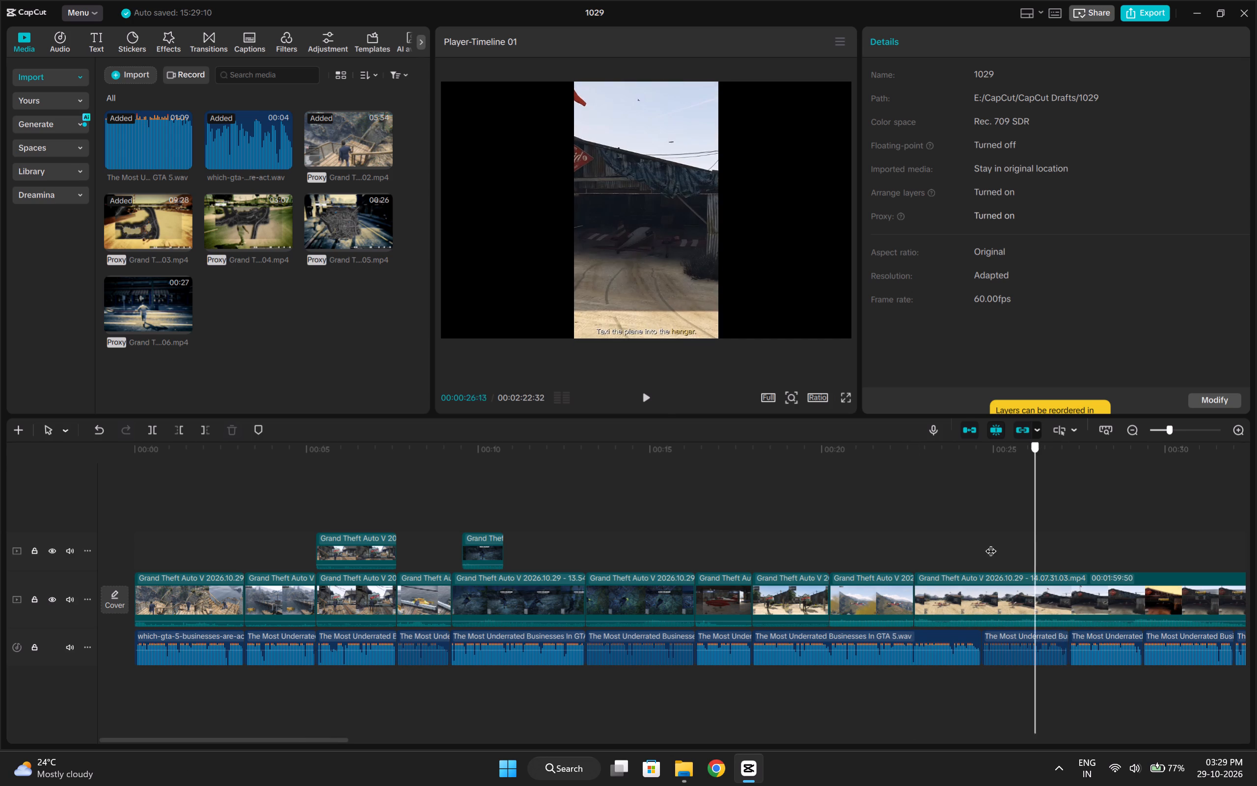
drag(990, 543, 961, 547)
key(q)
Scrub the taxiing footage in the Crop window and on the timeline to locate the Air Trafficking Passed screen at 00:00:31:11.
click(964, 584)
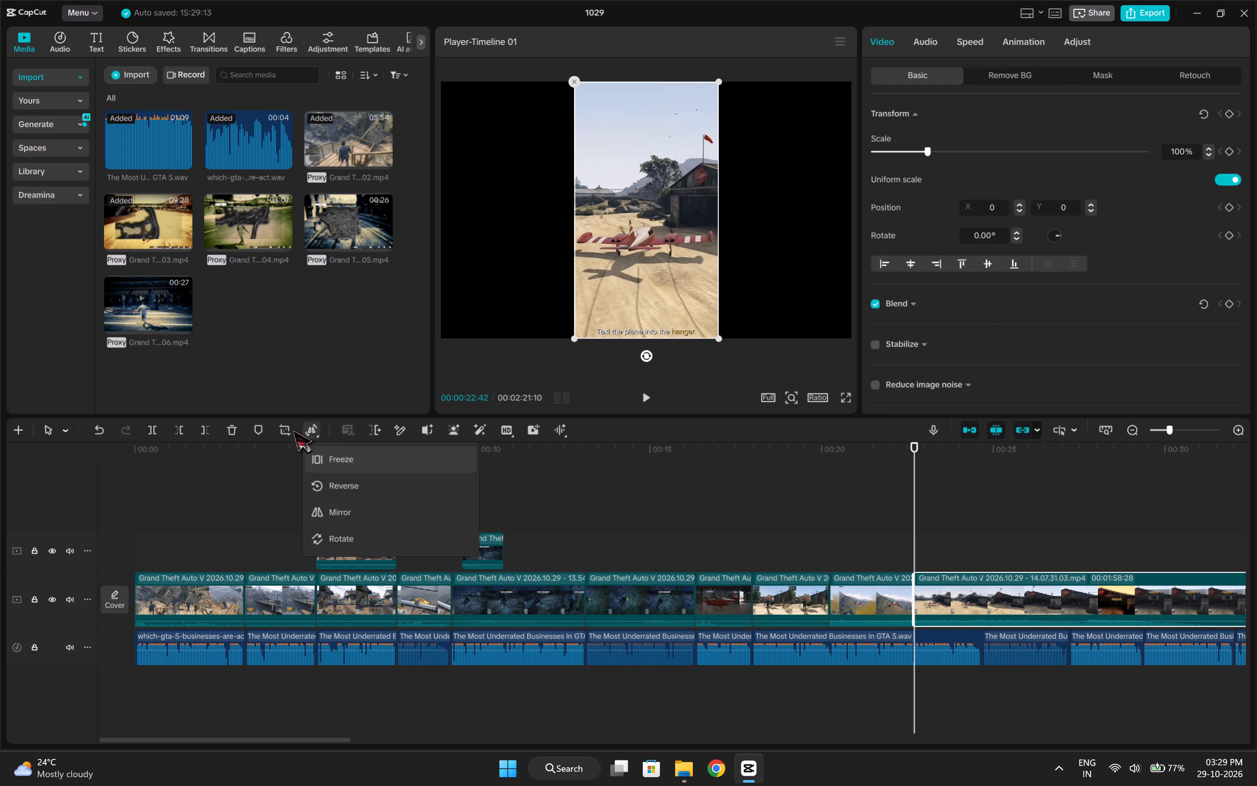
click(281, 431)
drag(616, 557, 626, 558)
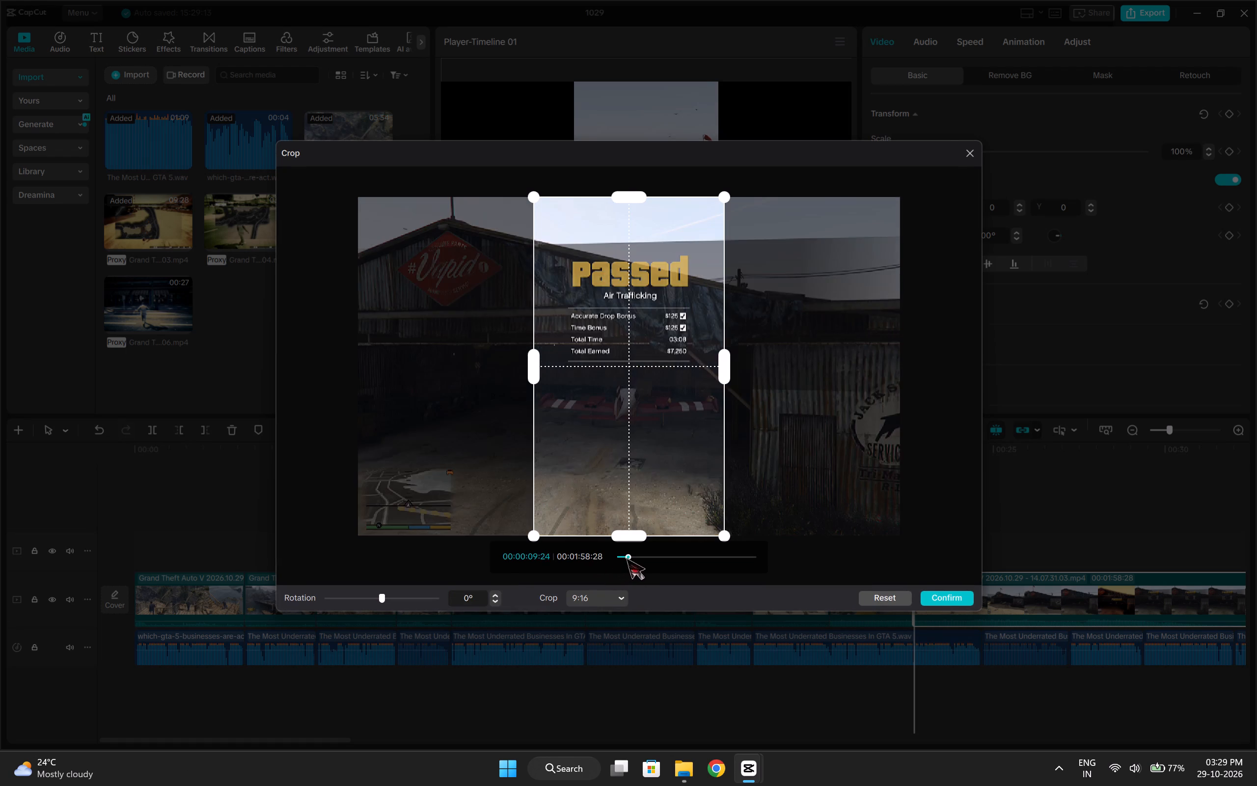
drag(626, 558, 640, 562)
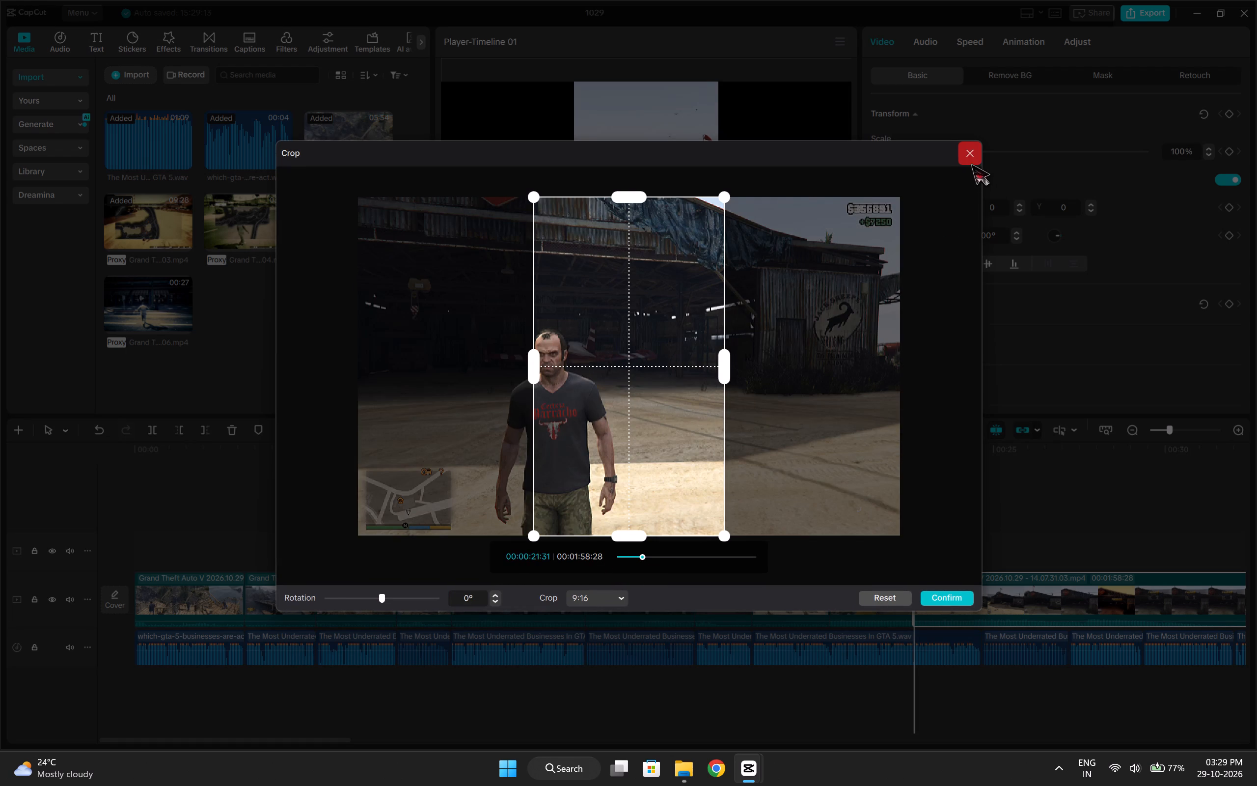
click(971, 161)
drag(916, 546, 1206, 532)
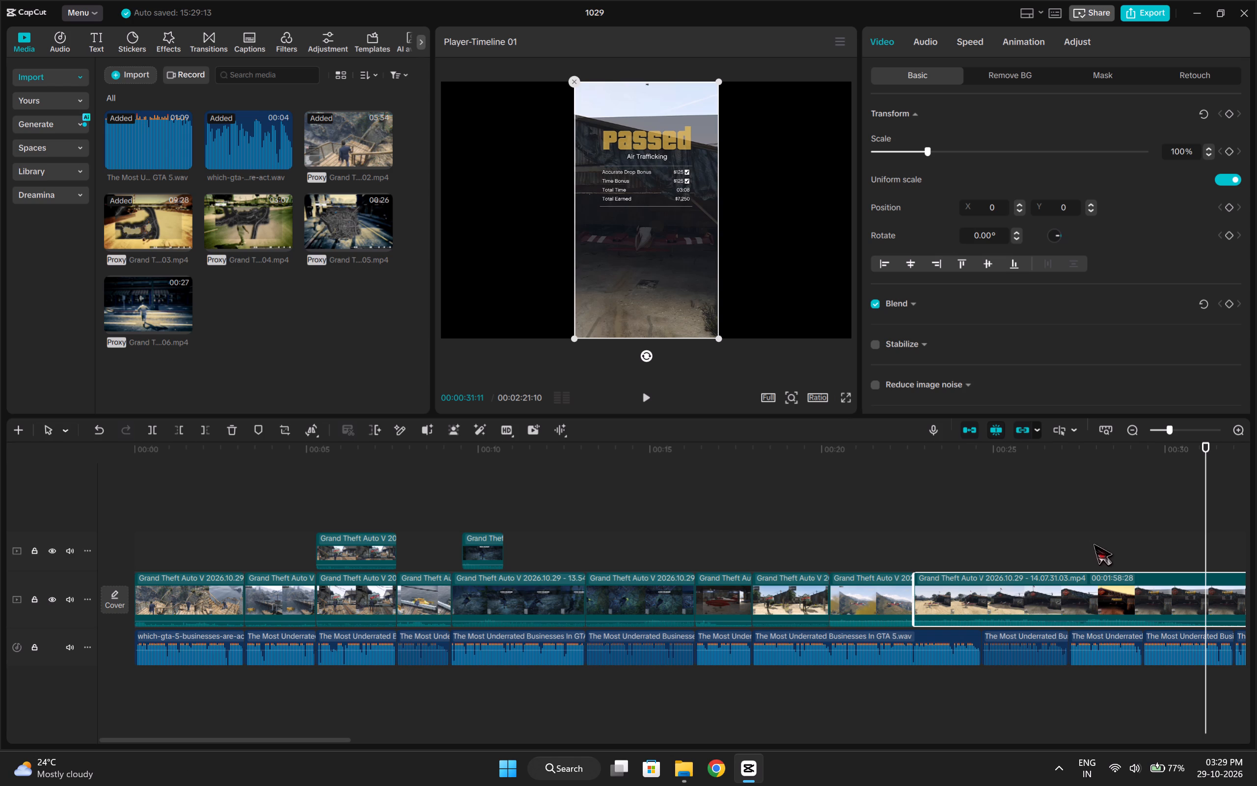
Trim the start of the last airstrip clip to the Air Trafficking Passed screen.
click(1178, 541)
drag(1178, 541, 1105, 549)
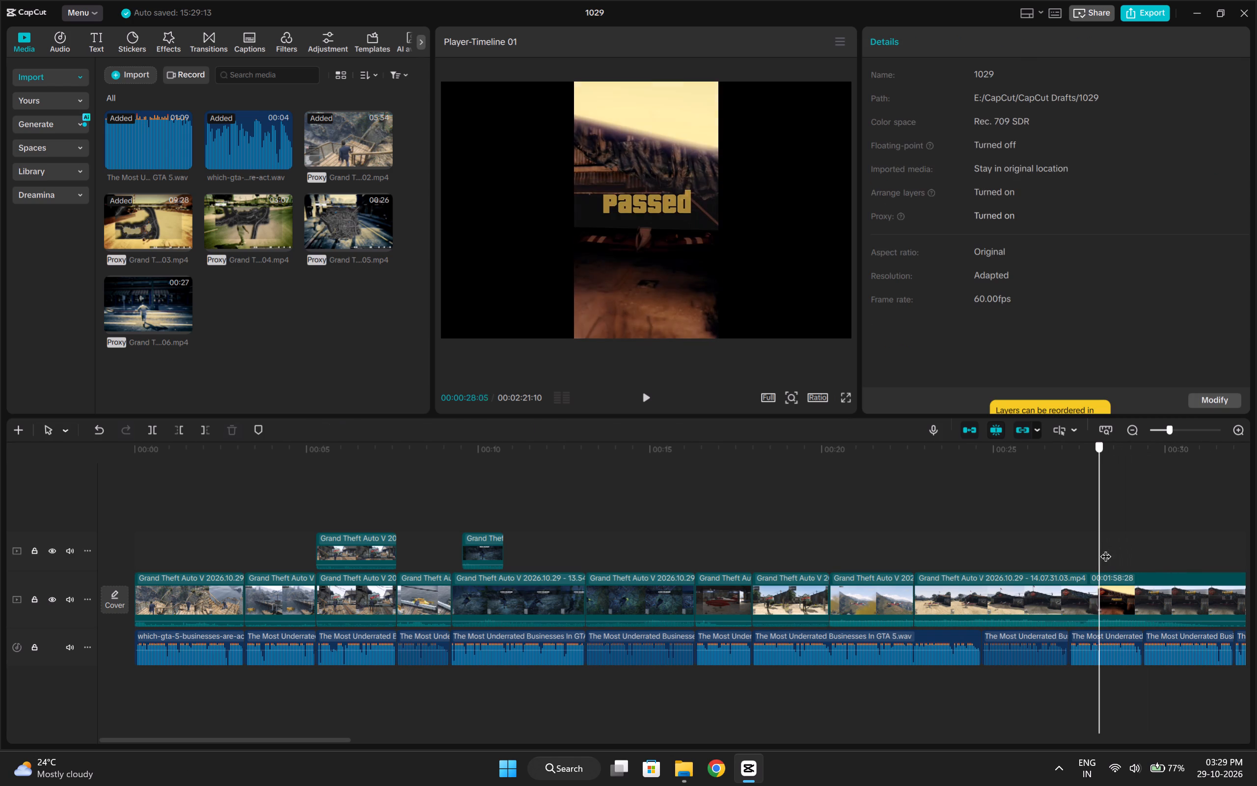
drag(1105, 549, 1136, 543)
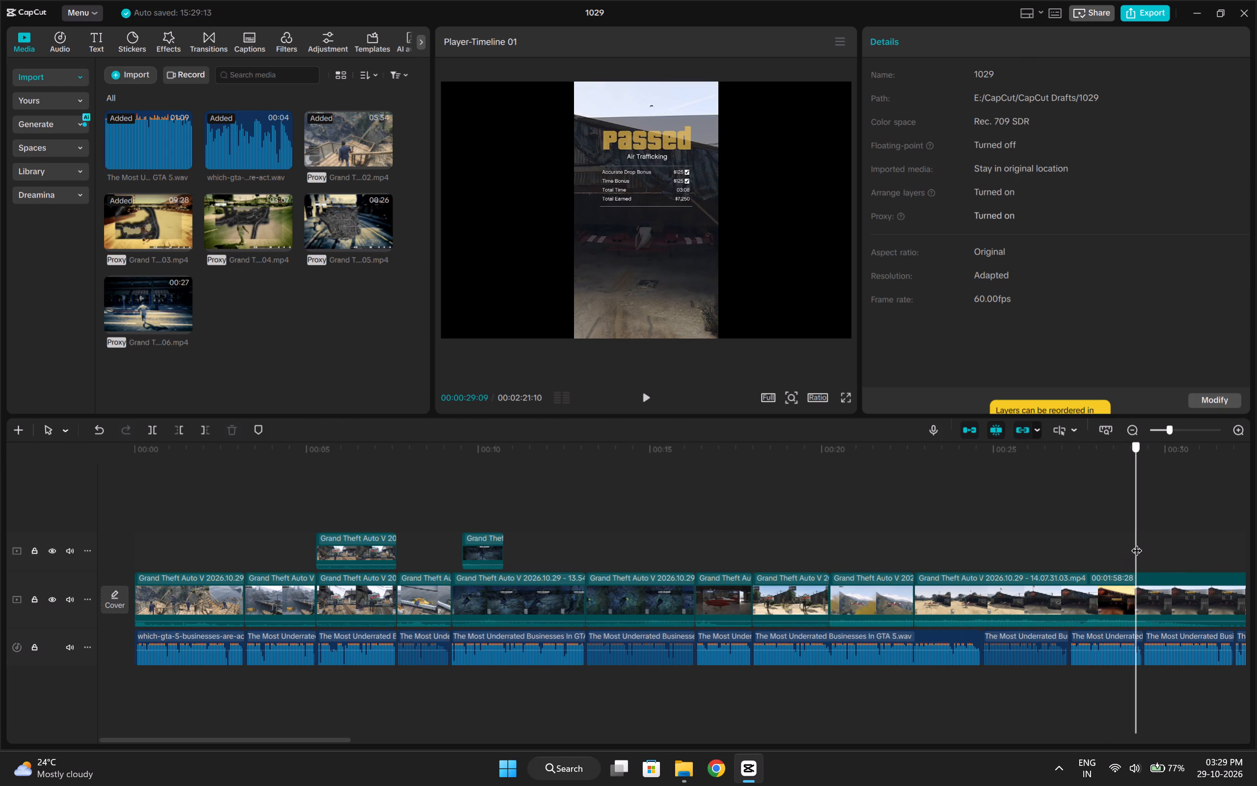
drag(1136, 543, 1121, 547)
key(q)
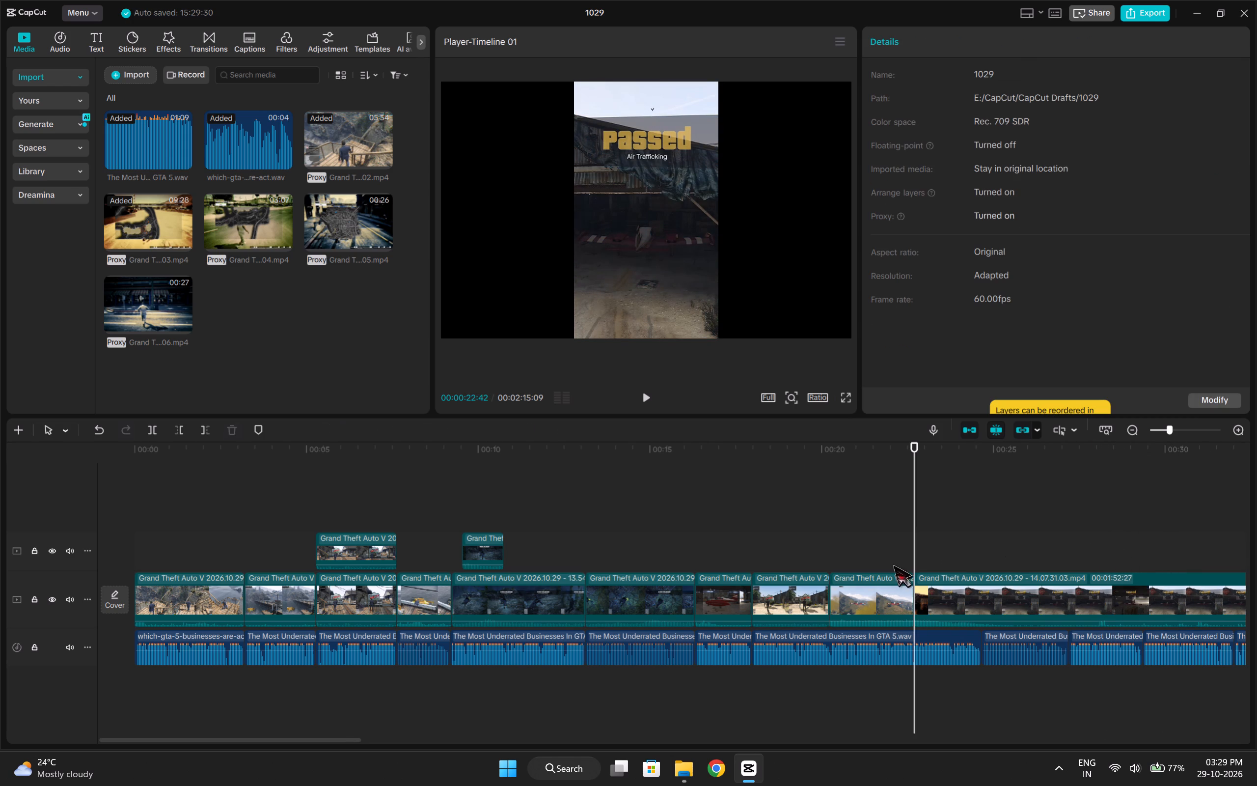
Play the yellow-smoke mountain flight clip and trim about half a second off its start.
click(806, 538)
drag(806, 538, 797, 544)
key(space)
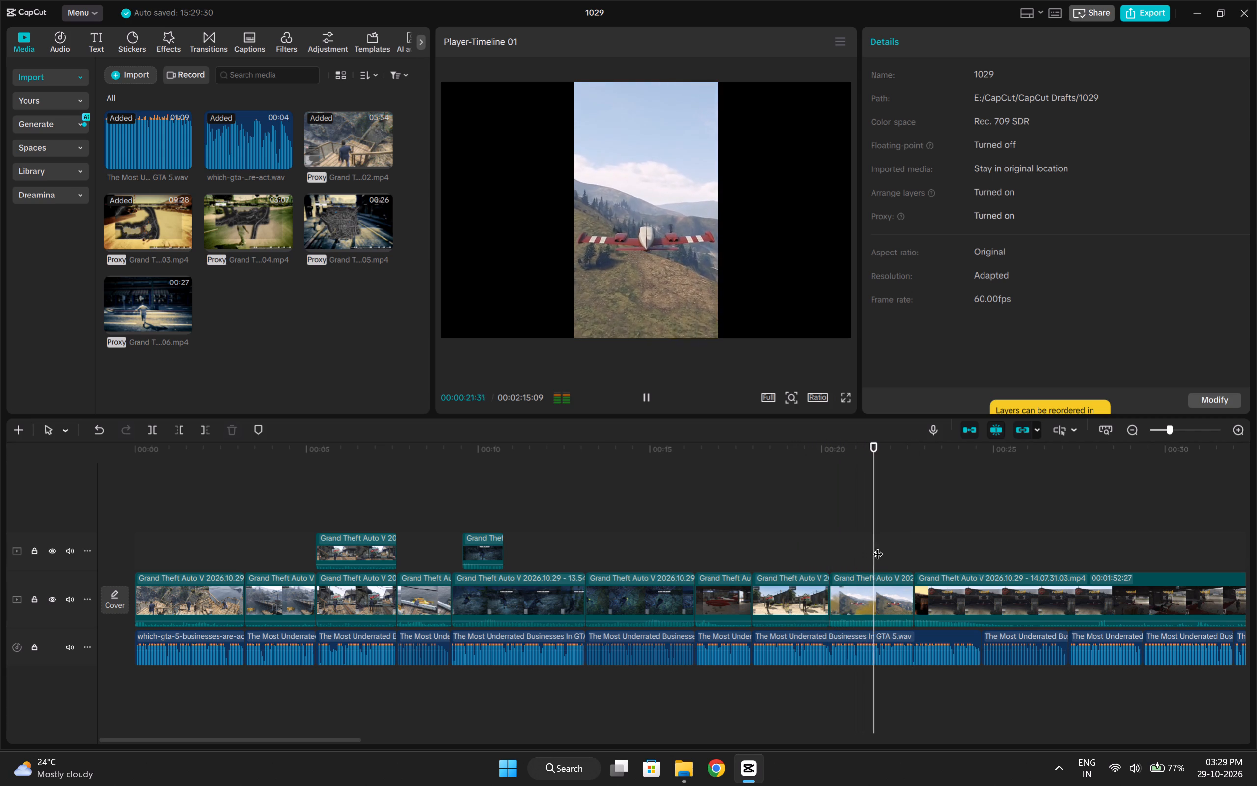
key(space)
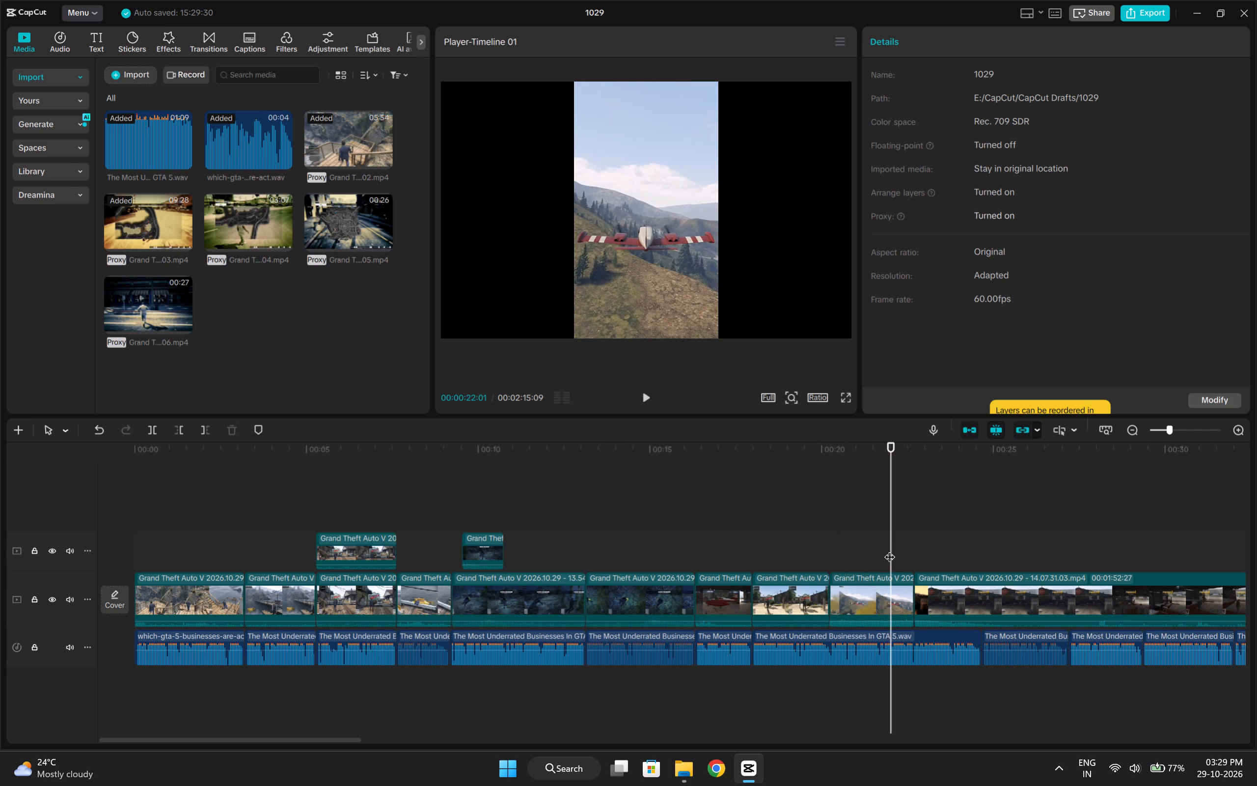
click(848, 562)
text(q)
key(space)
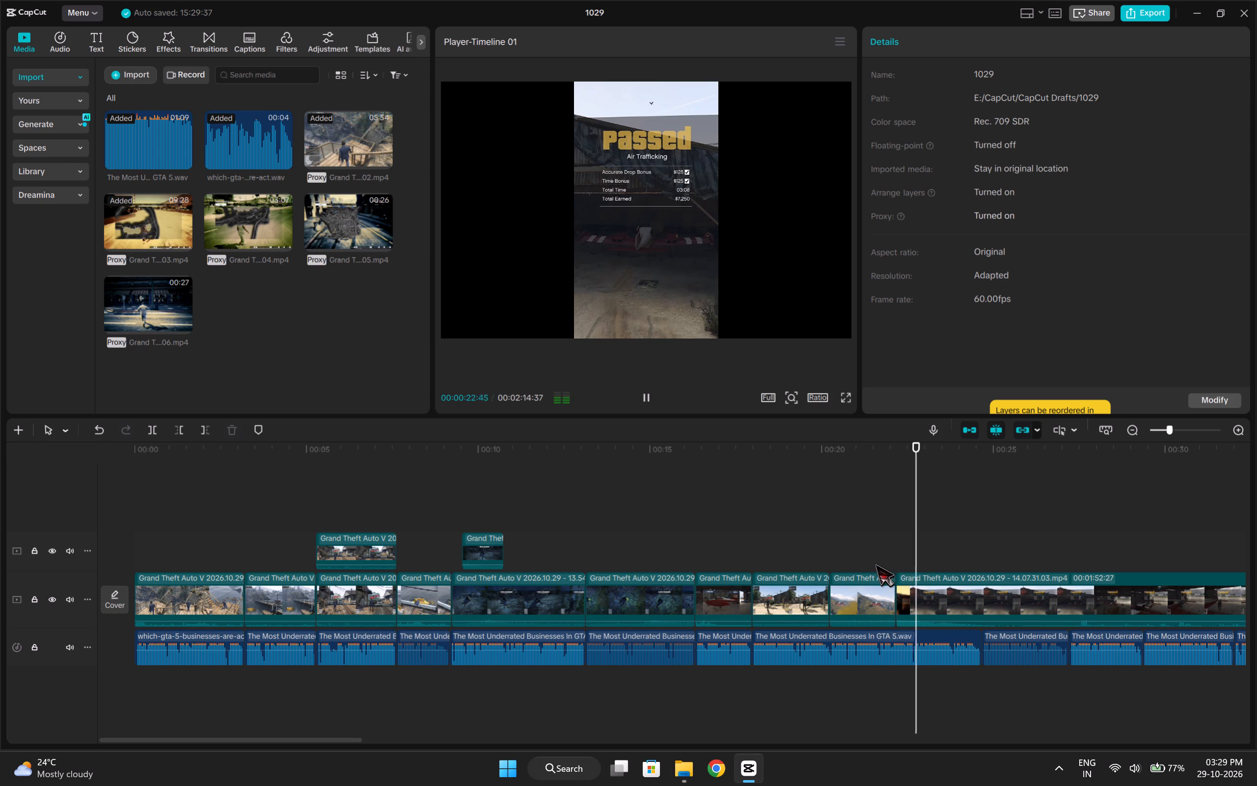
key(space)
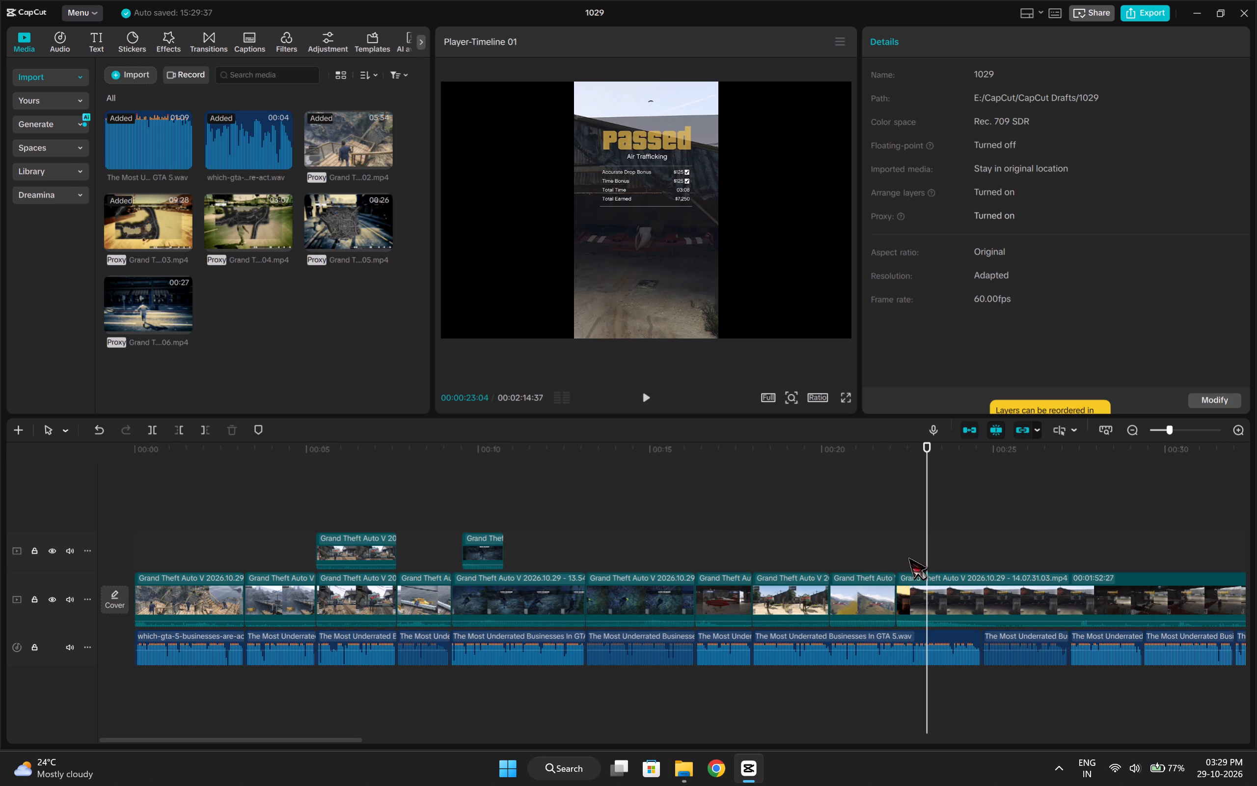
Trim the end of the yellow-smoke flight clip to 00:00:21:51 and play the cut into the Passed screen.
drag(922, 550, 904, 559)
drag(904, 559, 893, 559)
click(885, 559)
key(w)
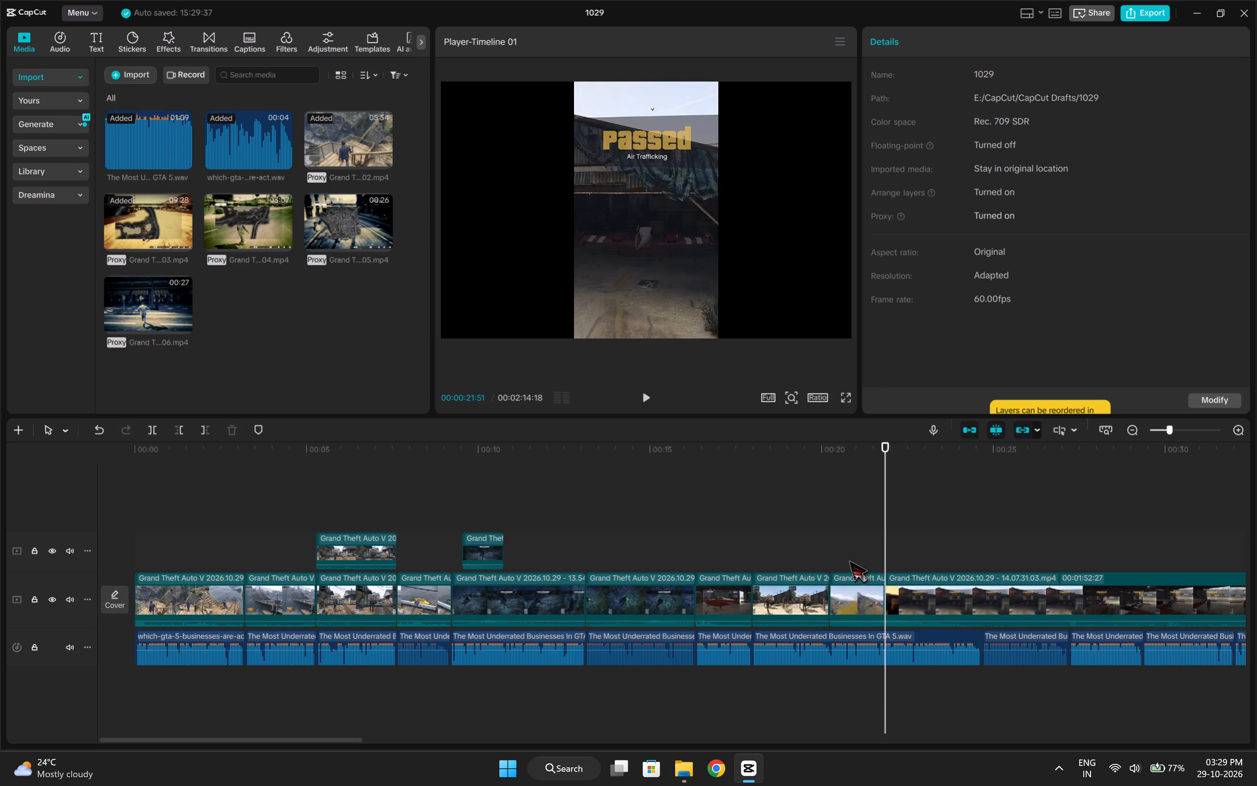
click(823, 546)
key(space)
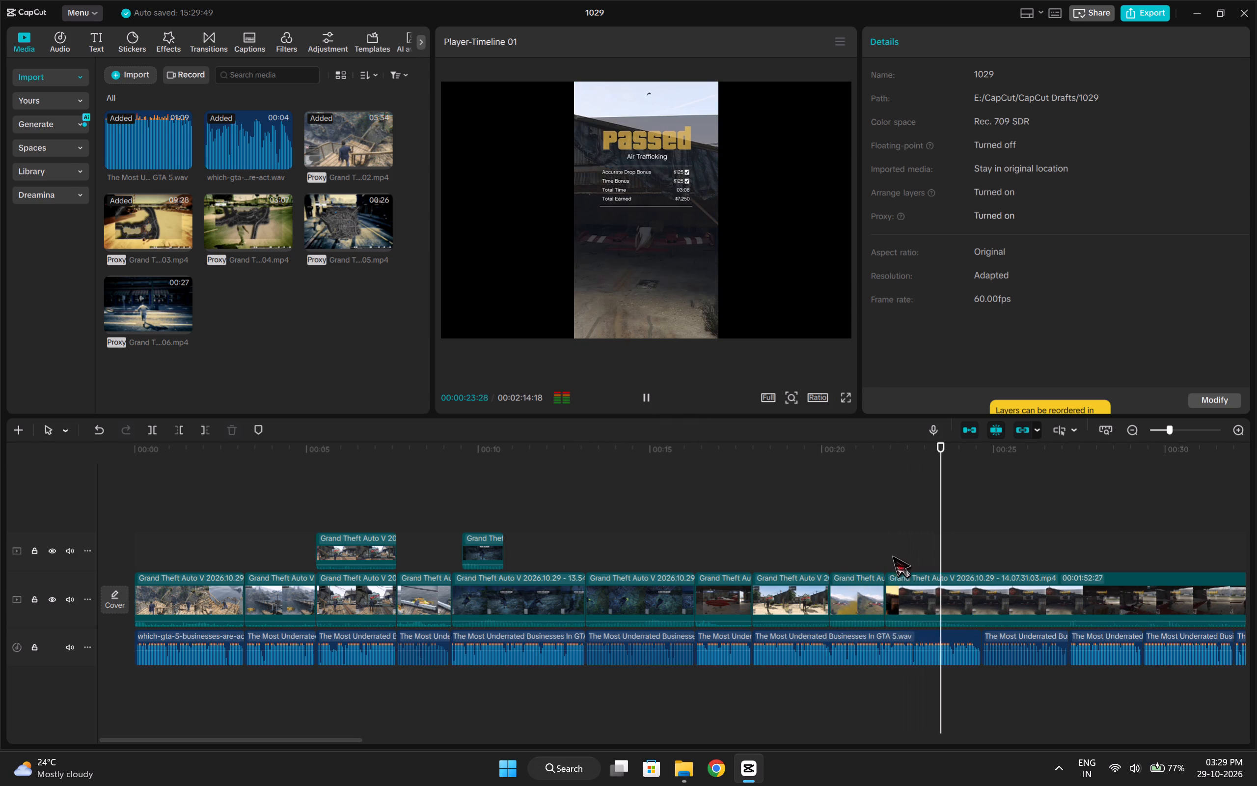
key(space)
Extend the yellow-smoke flight clip's start and end so it runs to about 00:00:22:45, and play the cut.
click(864, 590)
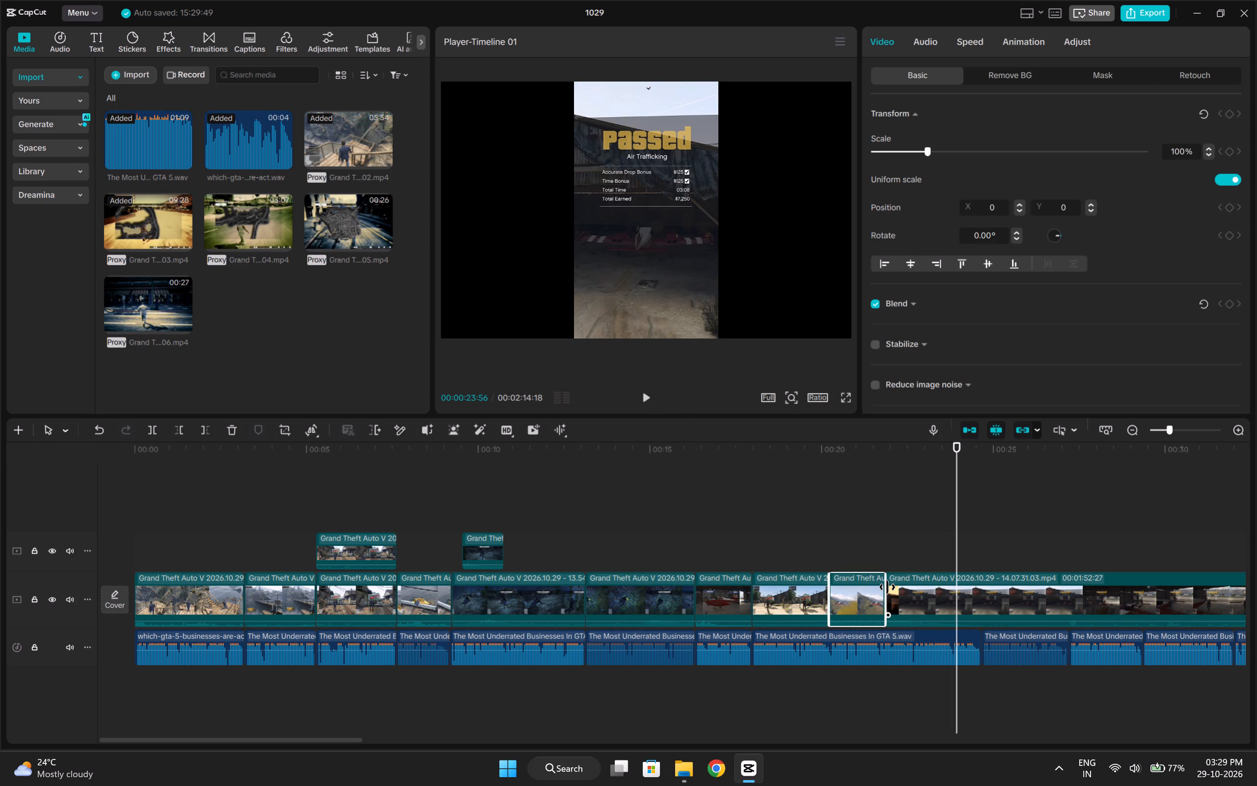
drag(827, 594, 815, 598)
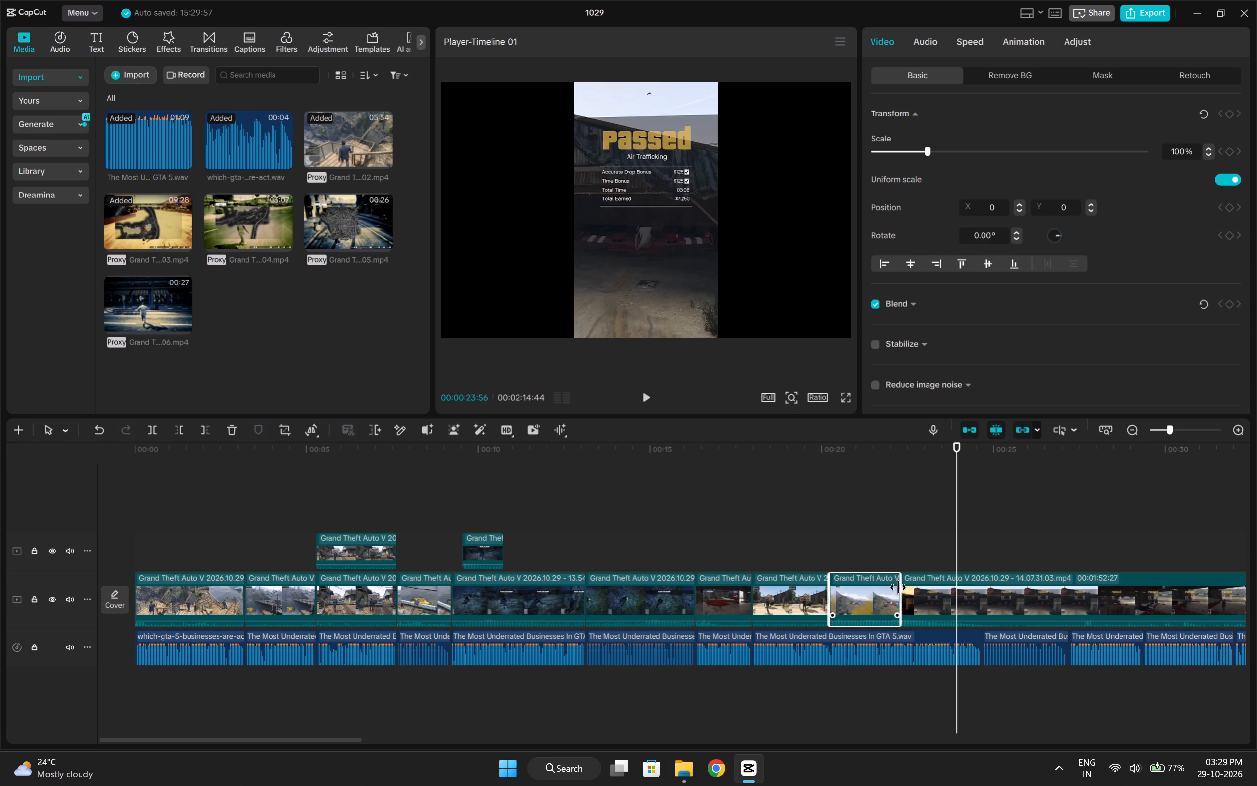
drag(898, 587, 914, 592)
click(821, 537)
key(space)
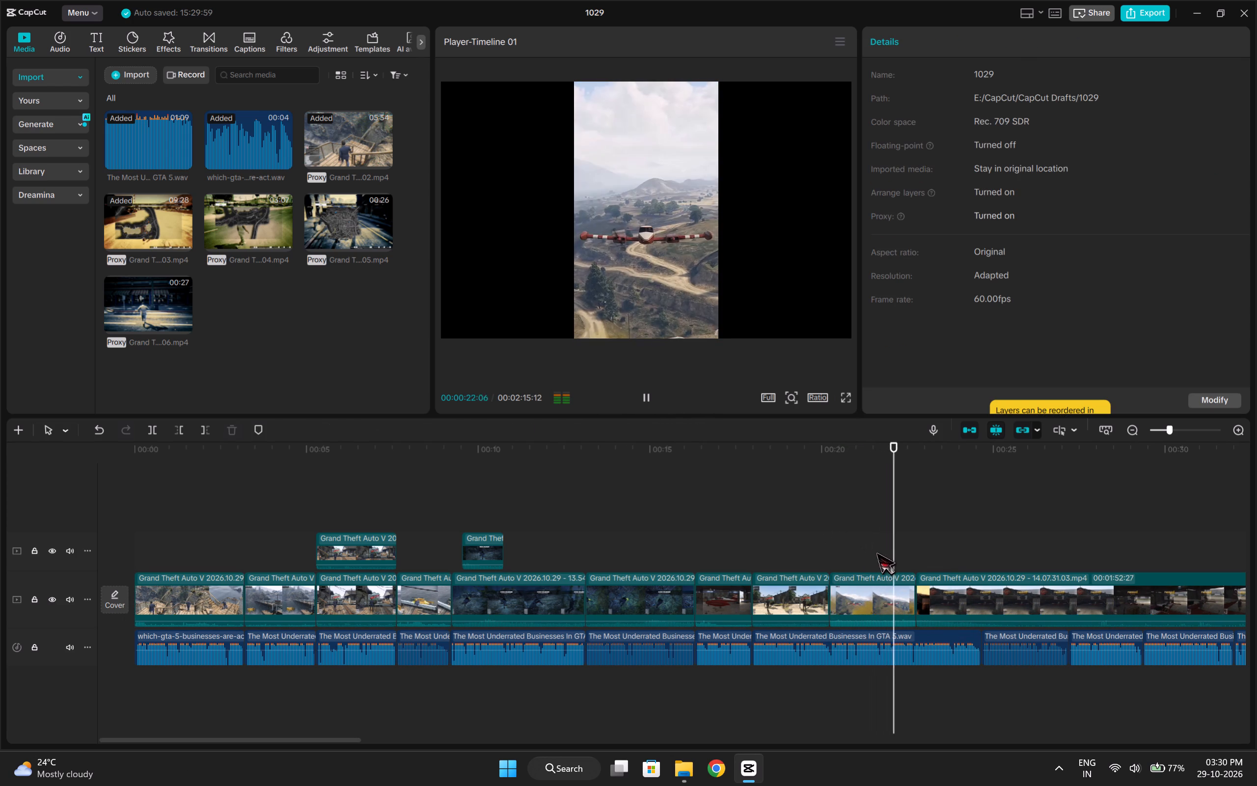
key(space)
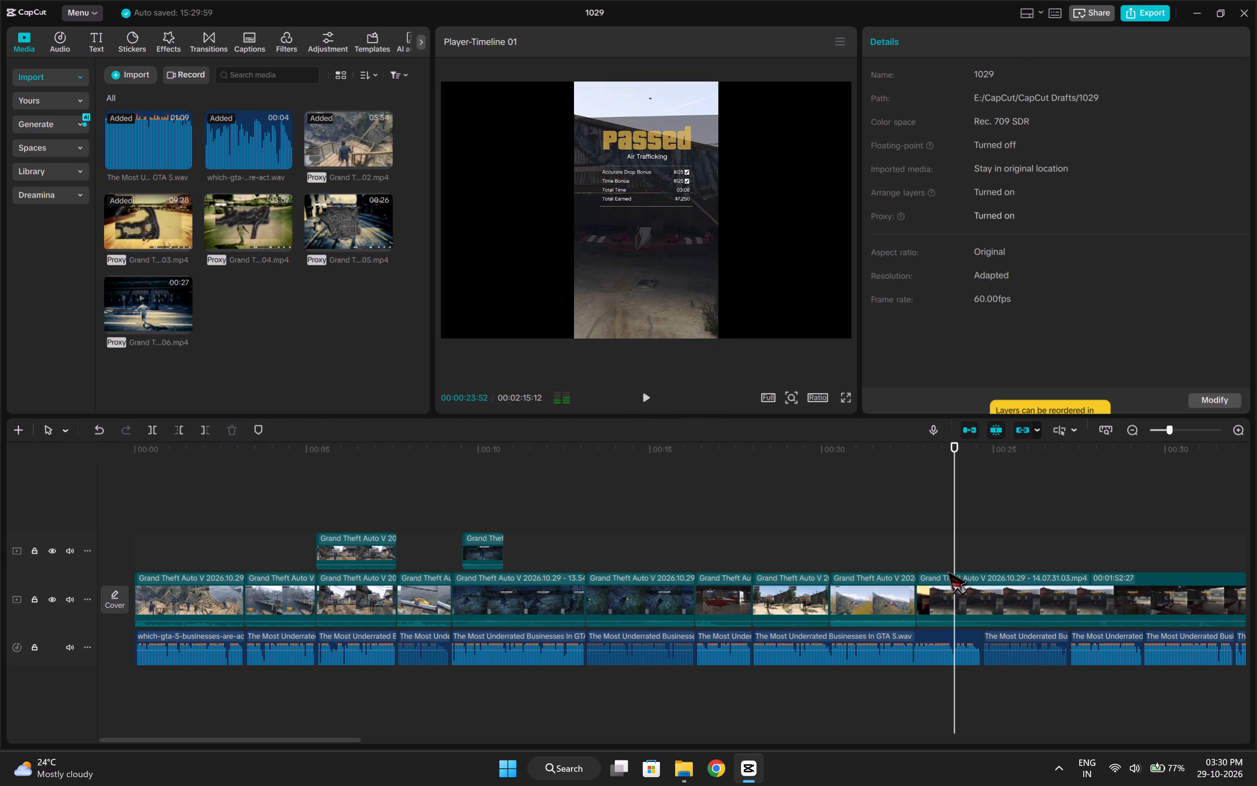
Crop the Passed screen clip to the cash counter in the frame's upper-right corner, using the frame at 00:00:15:16 as reference.
click(1006, 596)
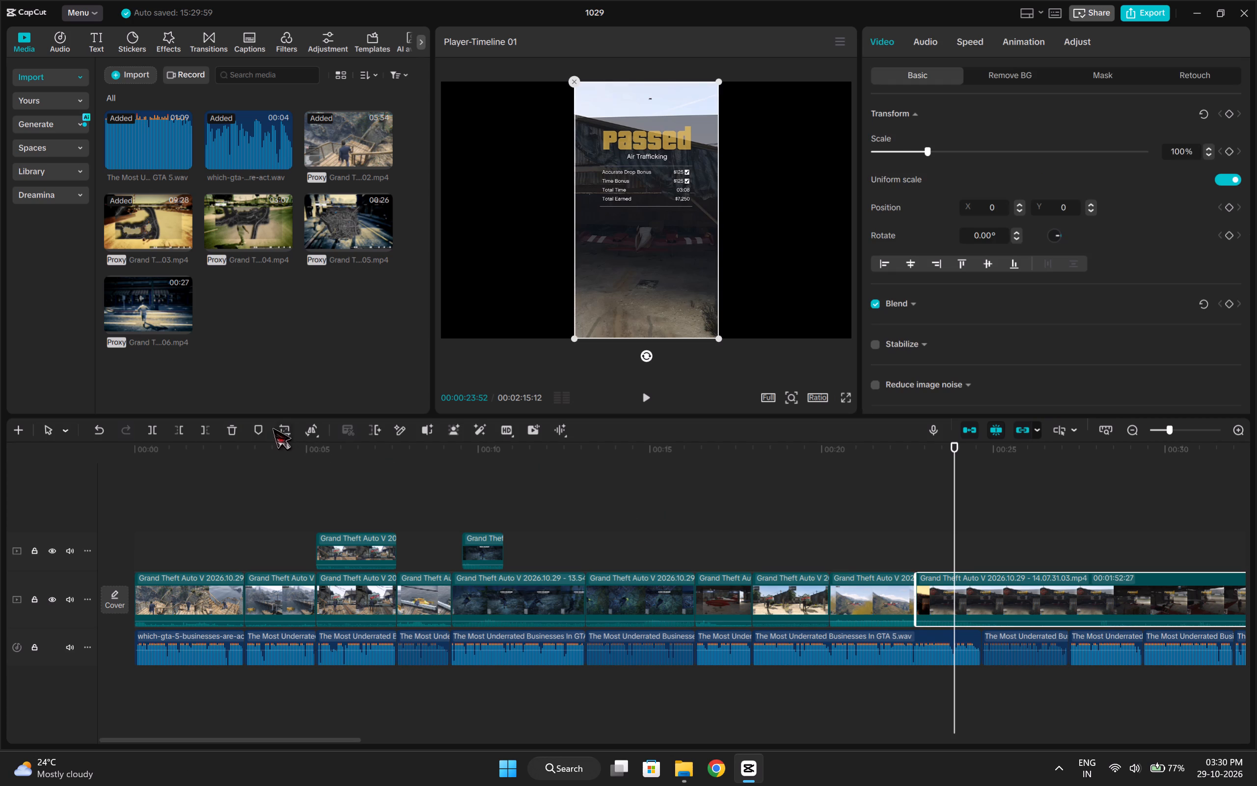
click(272, 427)
click(286, 427)
click(875, 592)
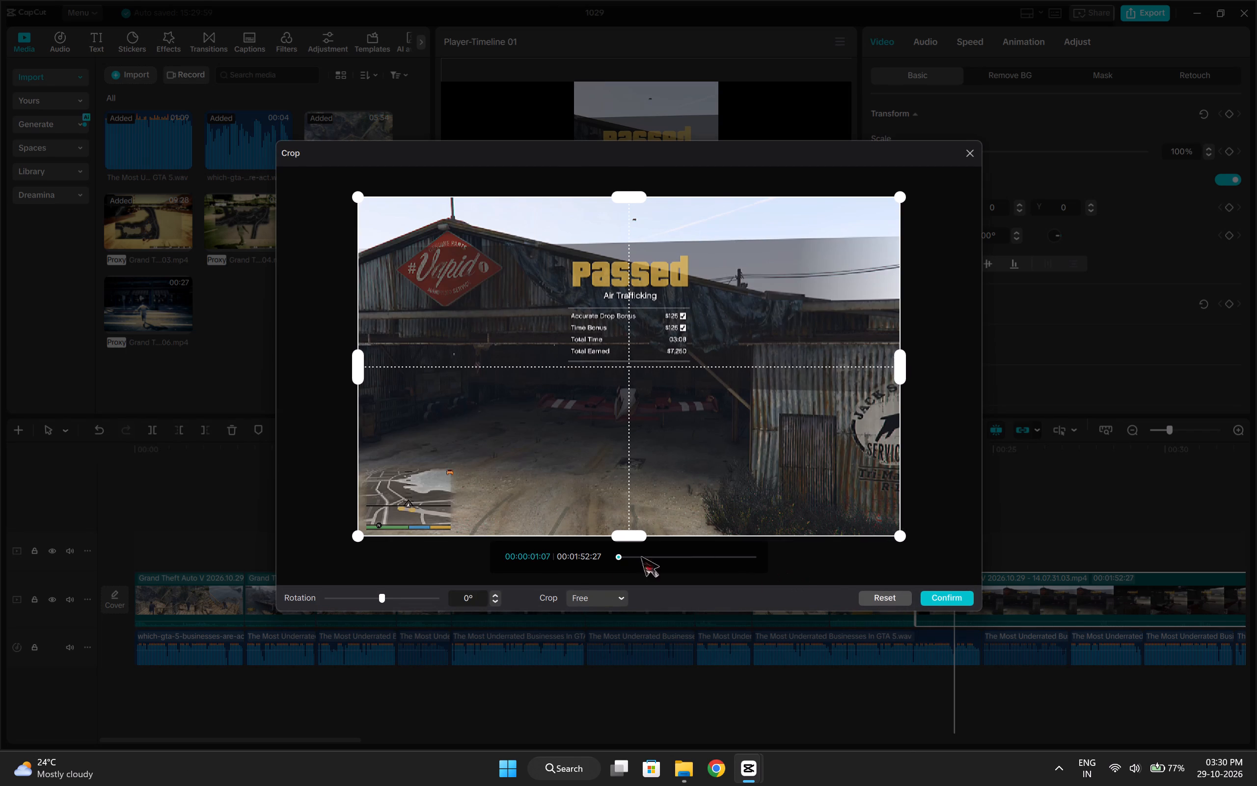
drag(628, 555, 640, 561)
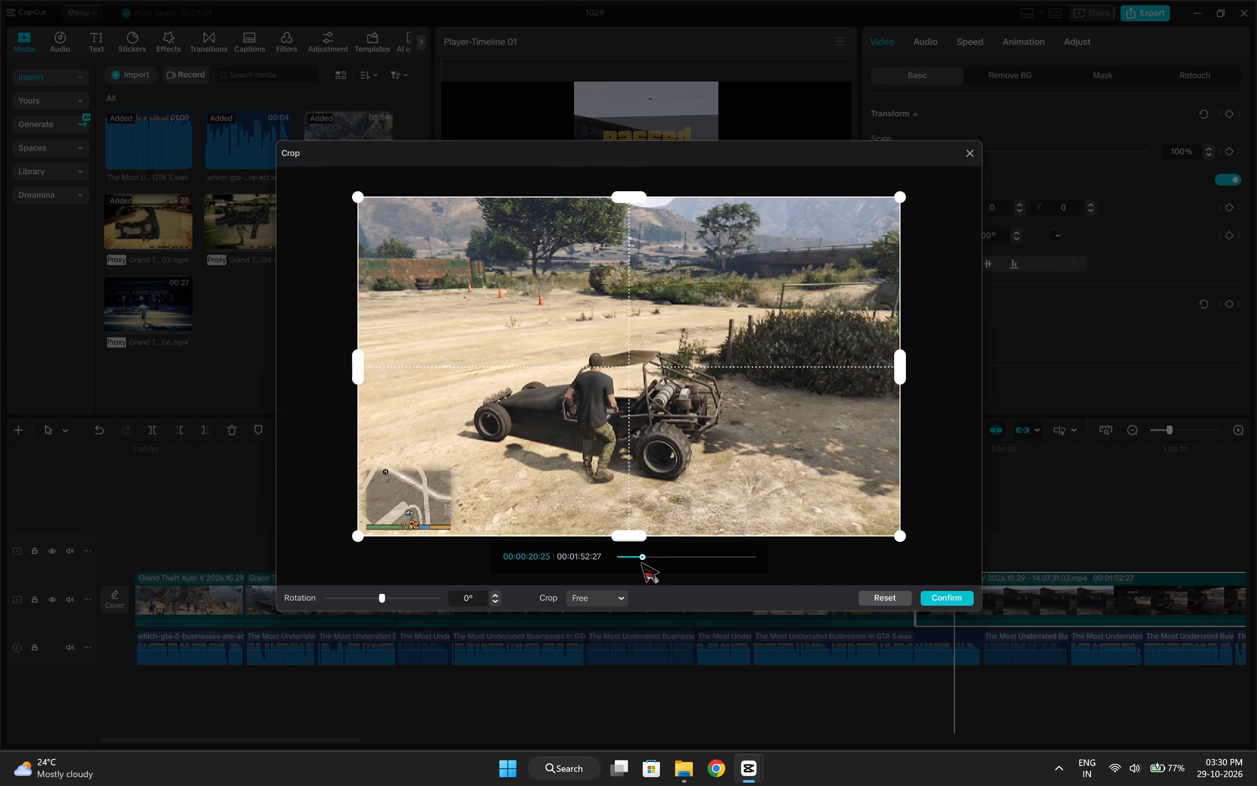
drag(640, 561, 634, 565)
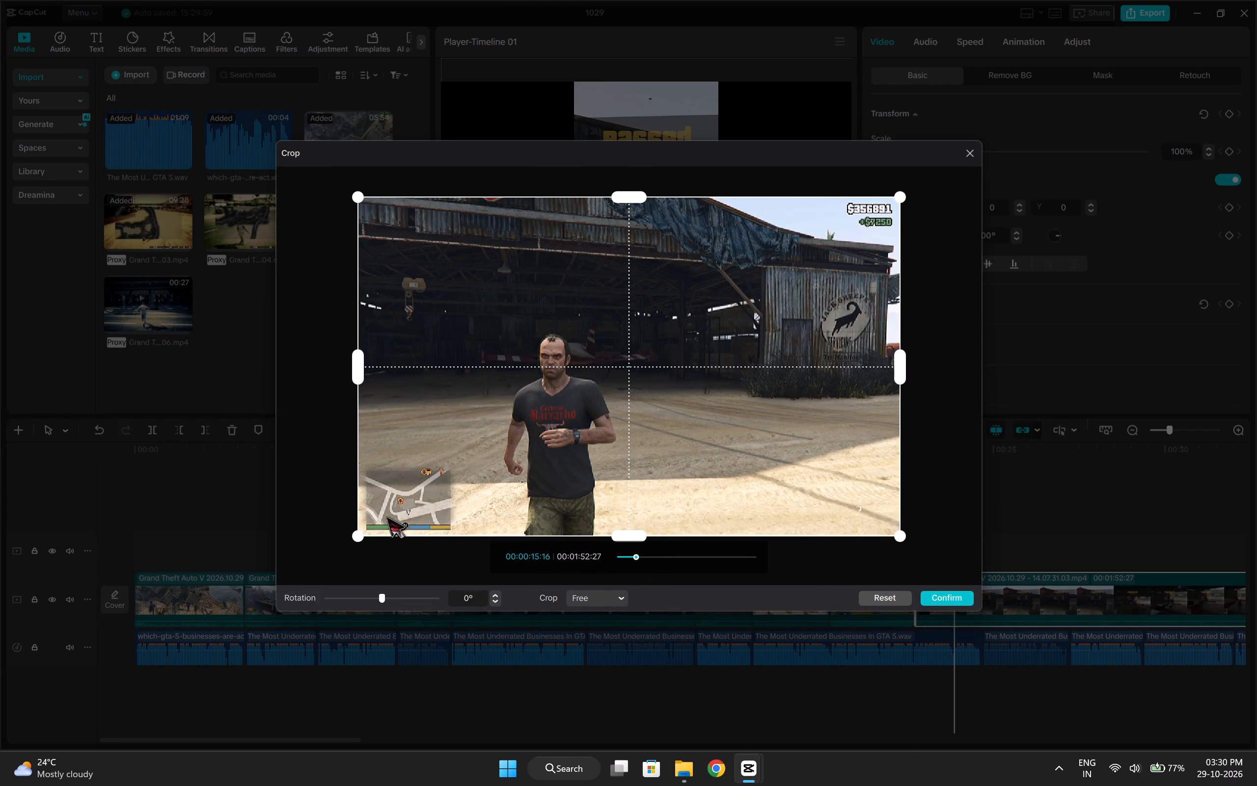
drag(348, 538, 452, 521)
drag(359, 538, 841, 296)
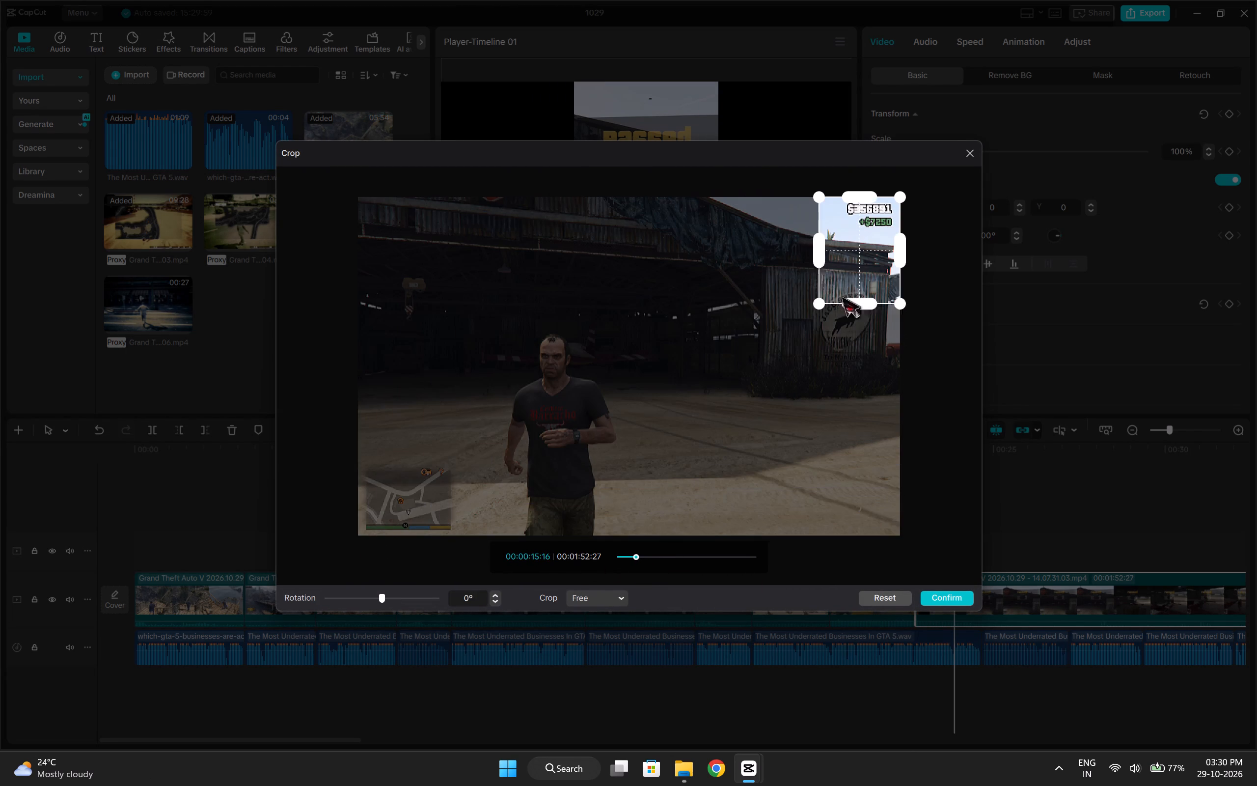
drag(841, 296, 923, 220)
click(945, 600)
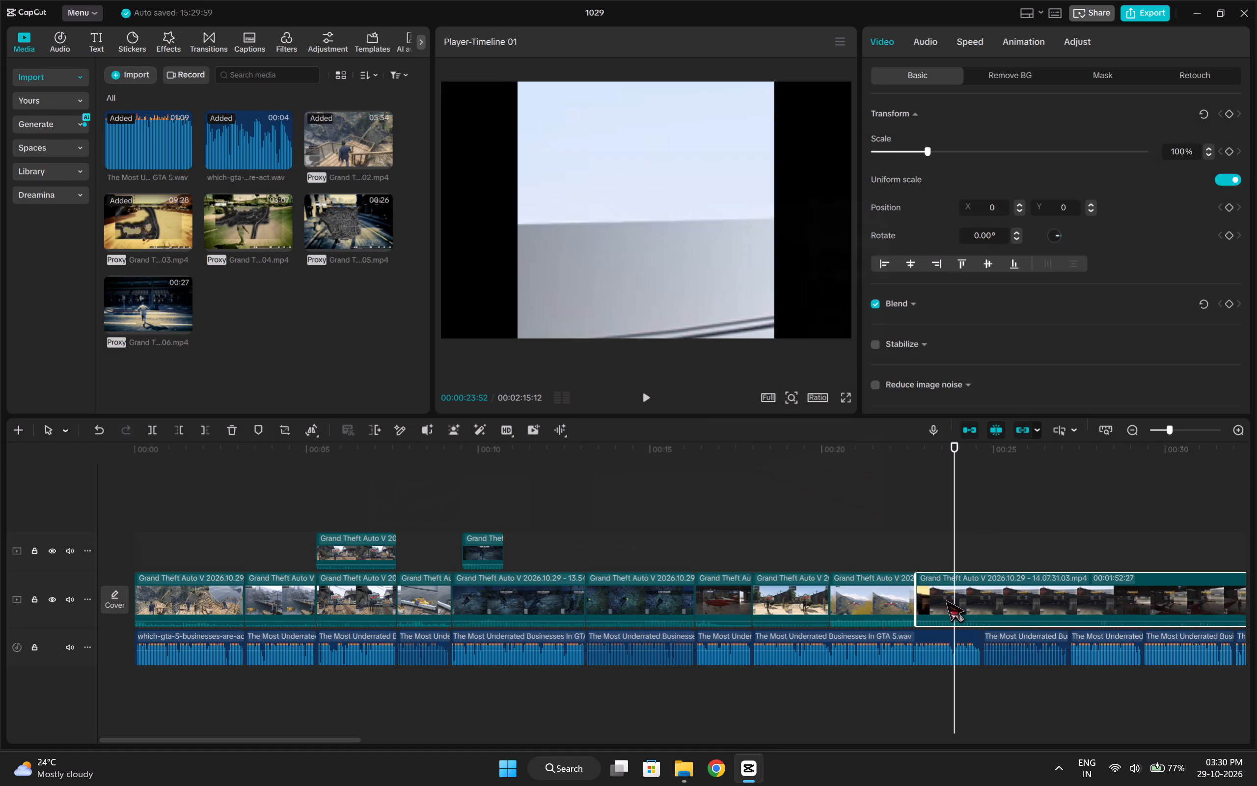
Scale the cropped cash counter clip down to 84%.
drag(956, 528, 937, 549)
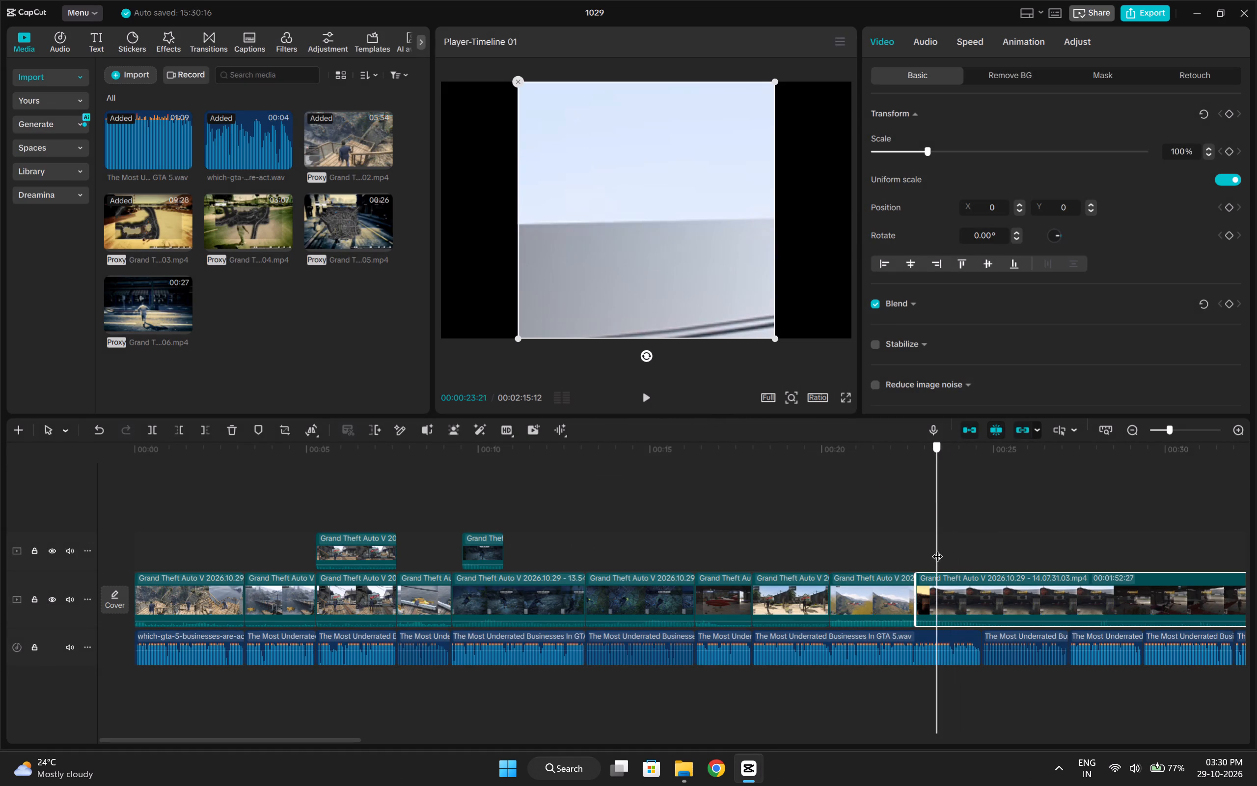
drag(937, 549, 979, 553)
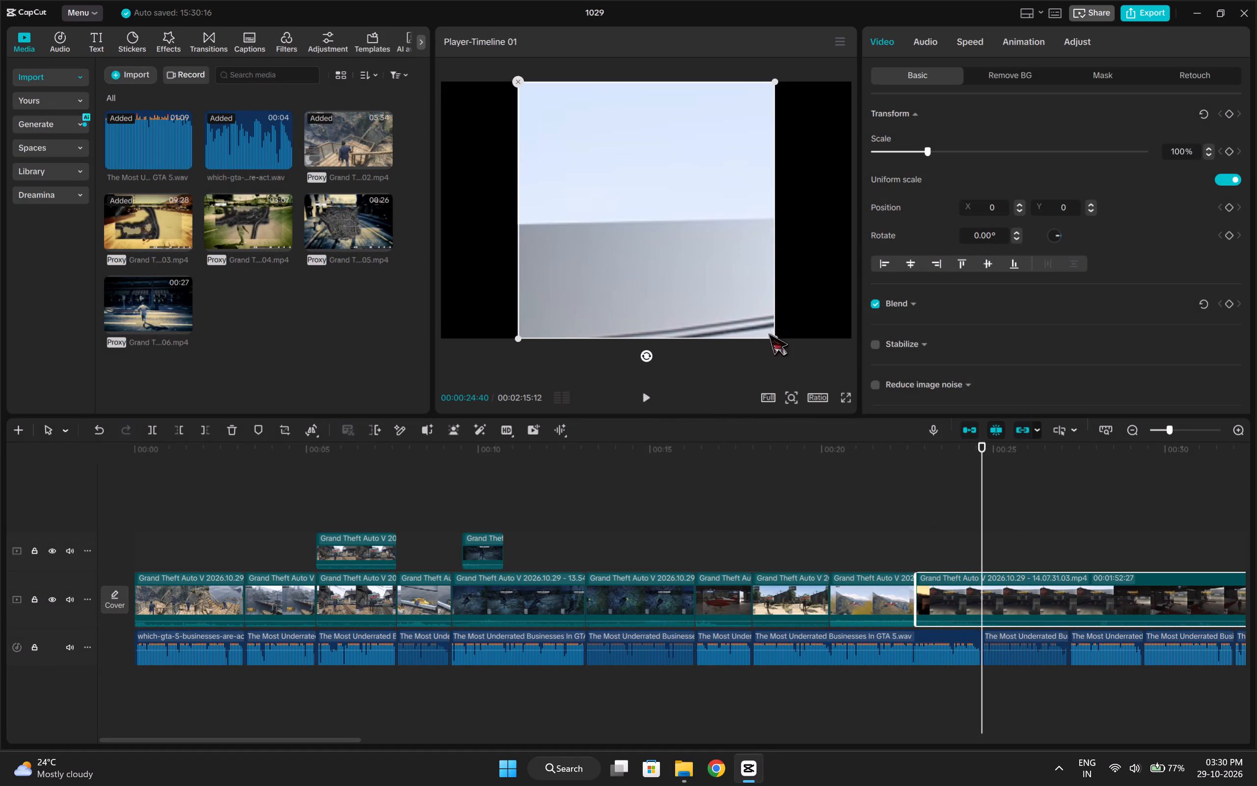
drag(776, 342, 745, 315)
Trim the start of the cropped clip past the Passed screen to the point where the +$7250 reward shows.
drag(982, 508, 1085, 505)
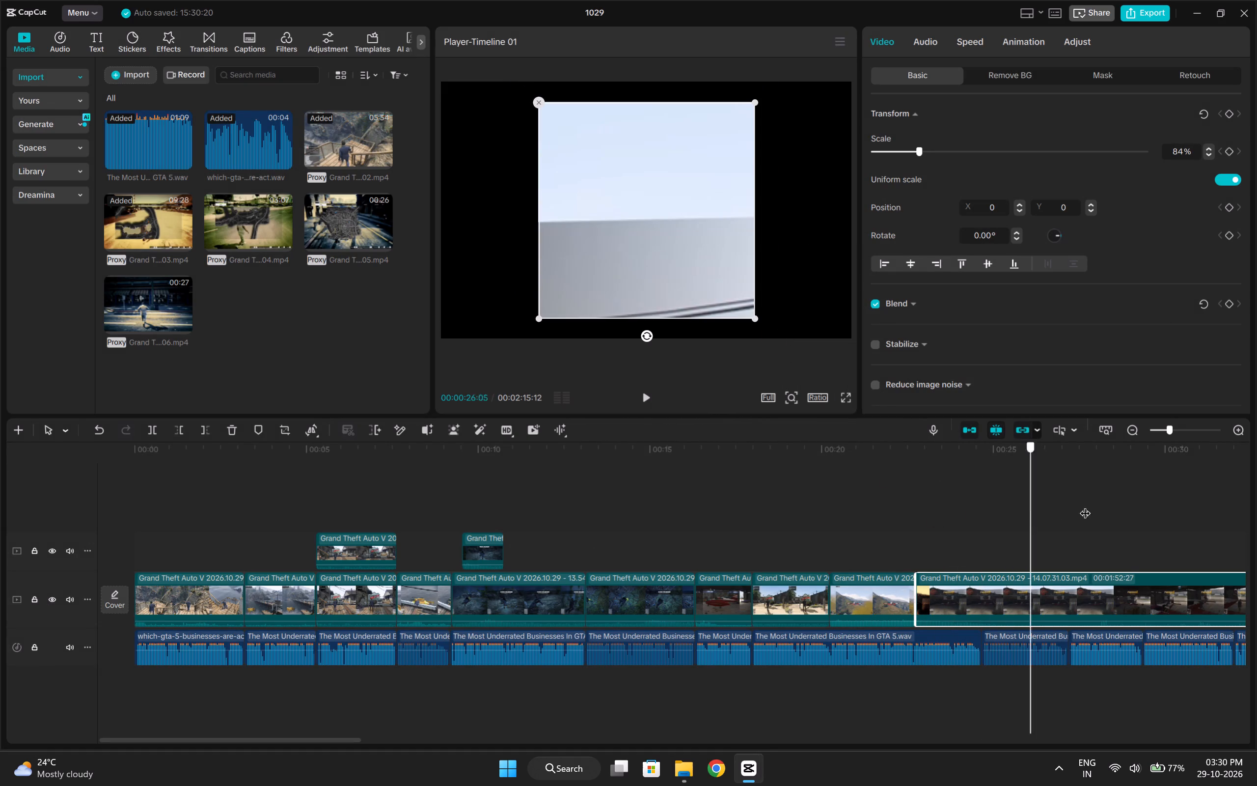
drag(1085, 505, 954, 526)
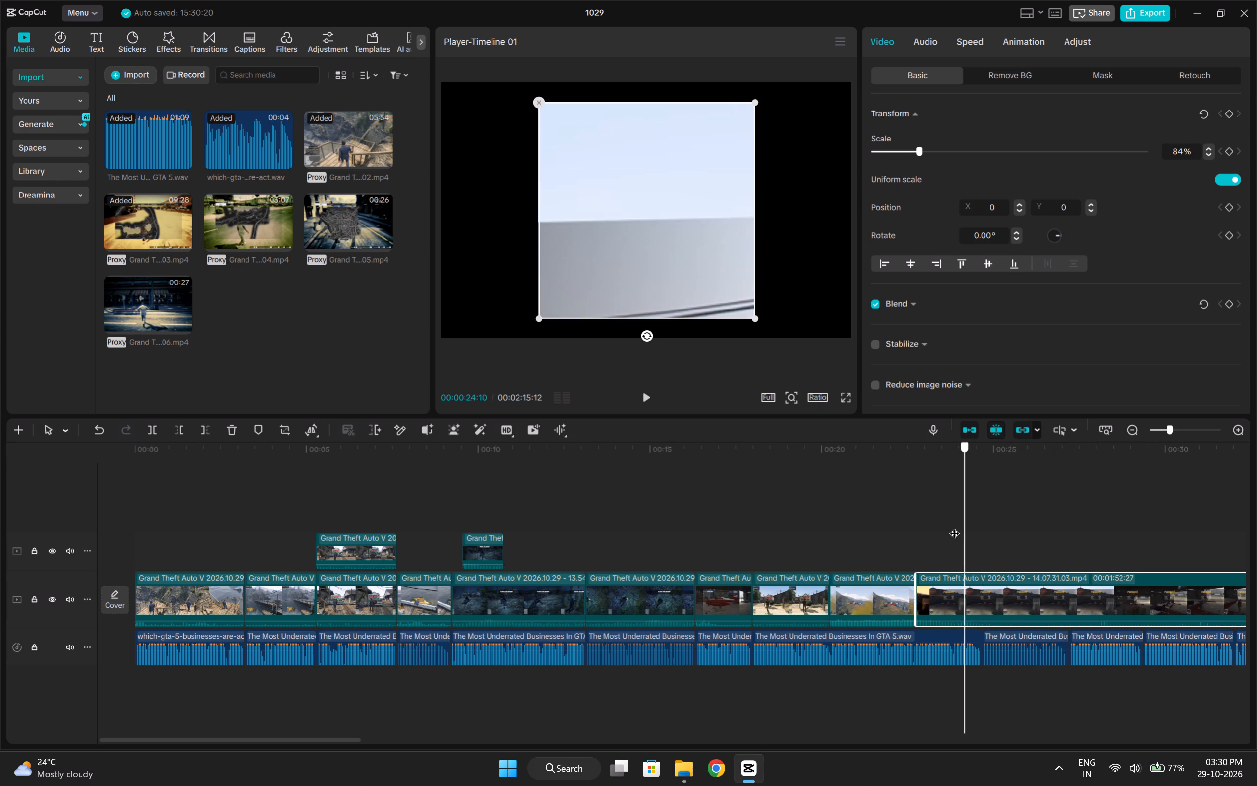
drag(954, 526, 1078, 516)
key(q)
click(971, 511)
drag(971, 511, 1079, 499)
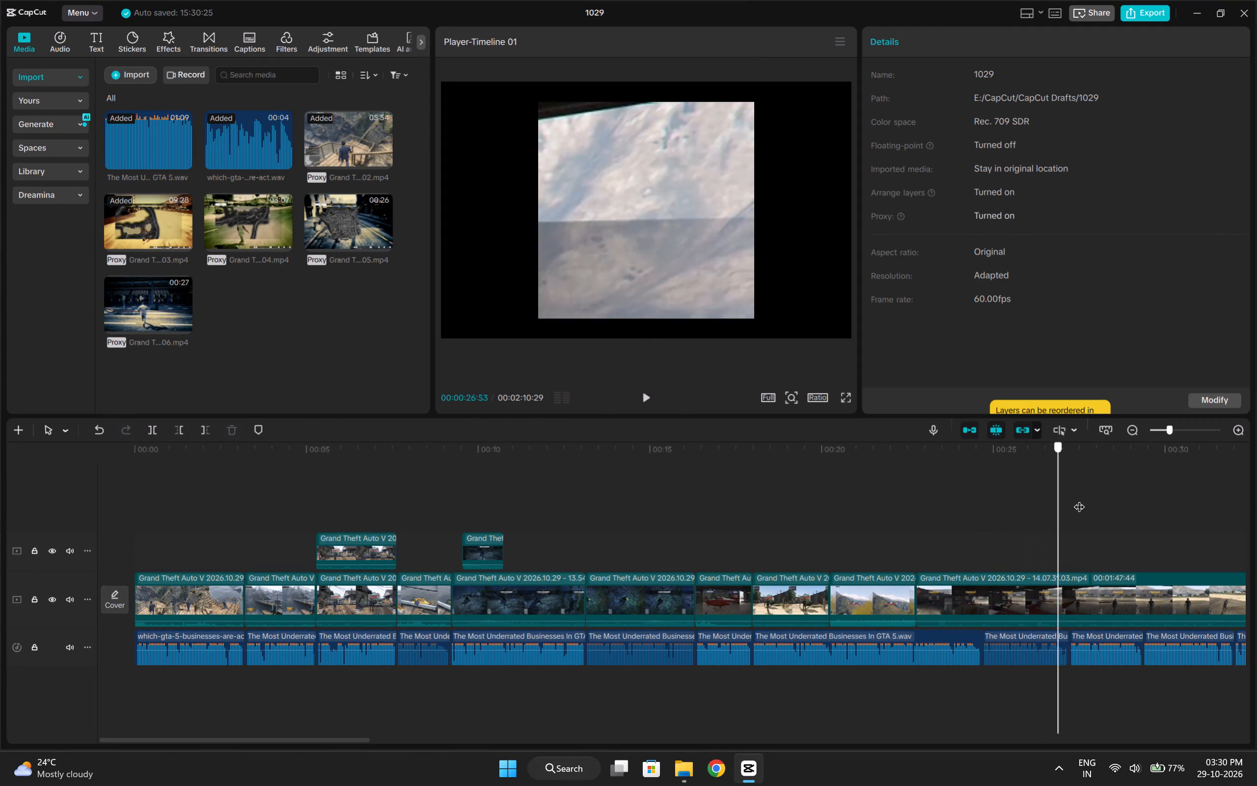
drag(1079, 499, 1181, 497)
key(q)
Copy the cropped reward clip and paste it on the overlay track at 00:00:20:14, above the yellow-smoke flight clip's start.
click(975, 584)
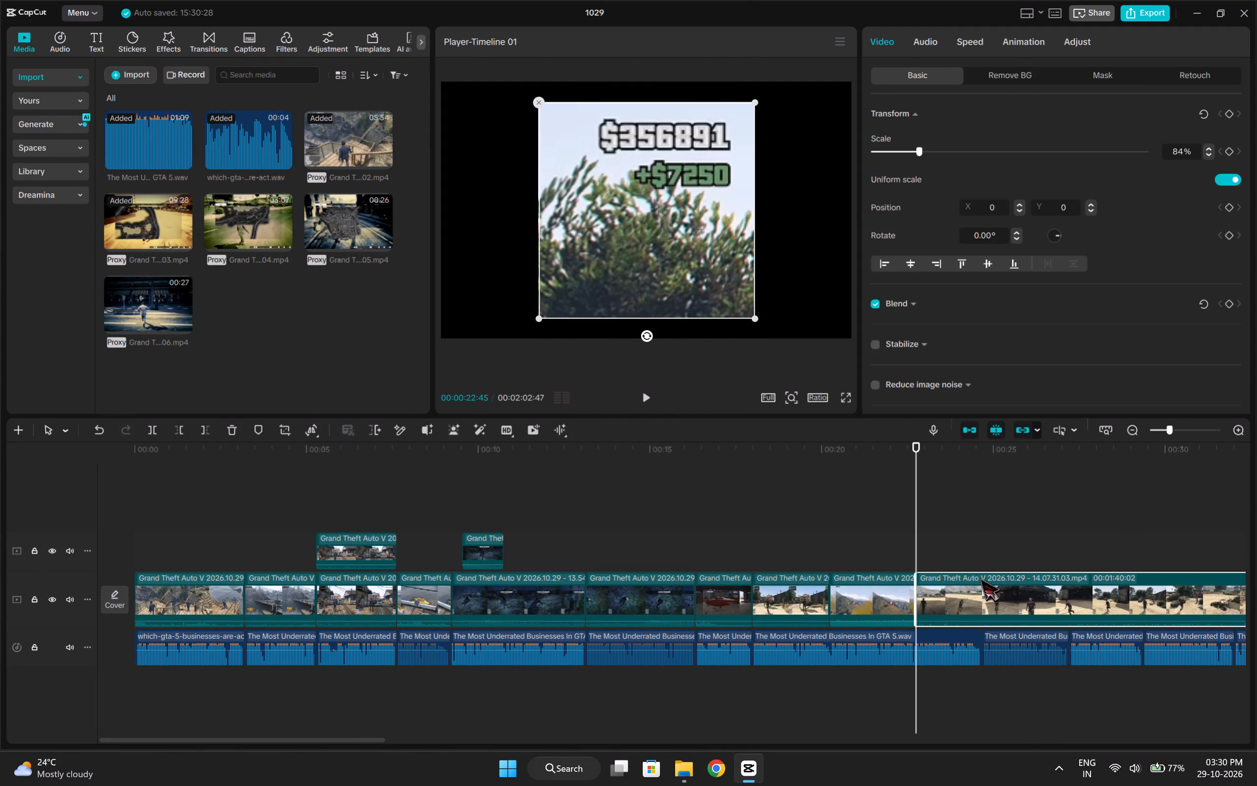
key(ctrl+c)
drag(921, 527, 836, 523)
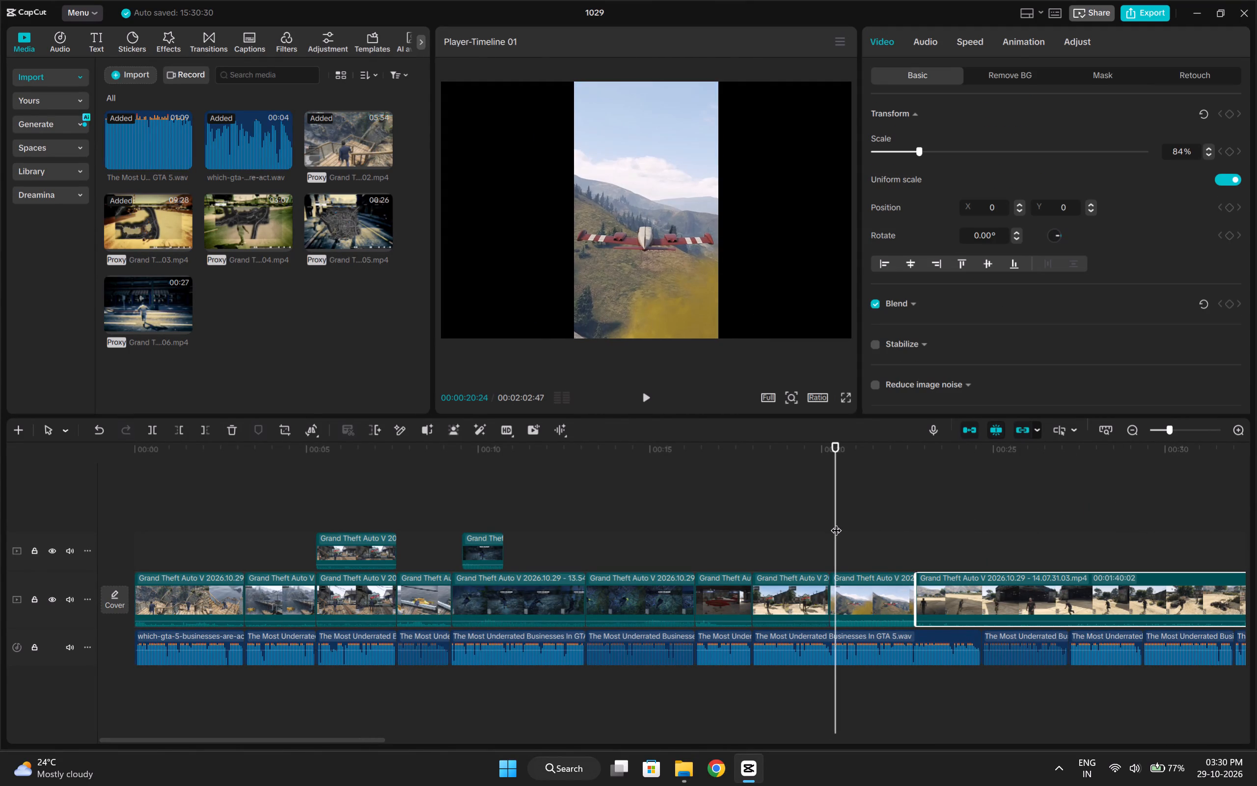
drag(836, 523, 827, 525)
key(ctrl+v)
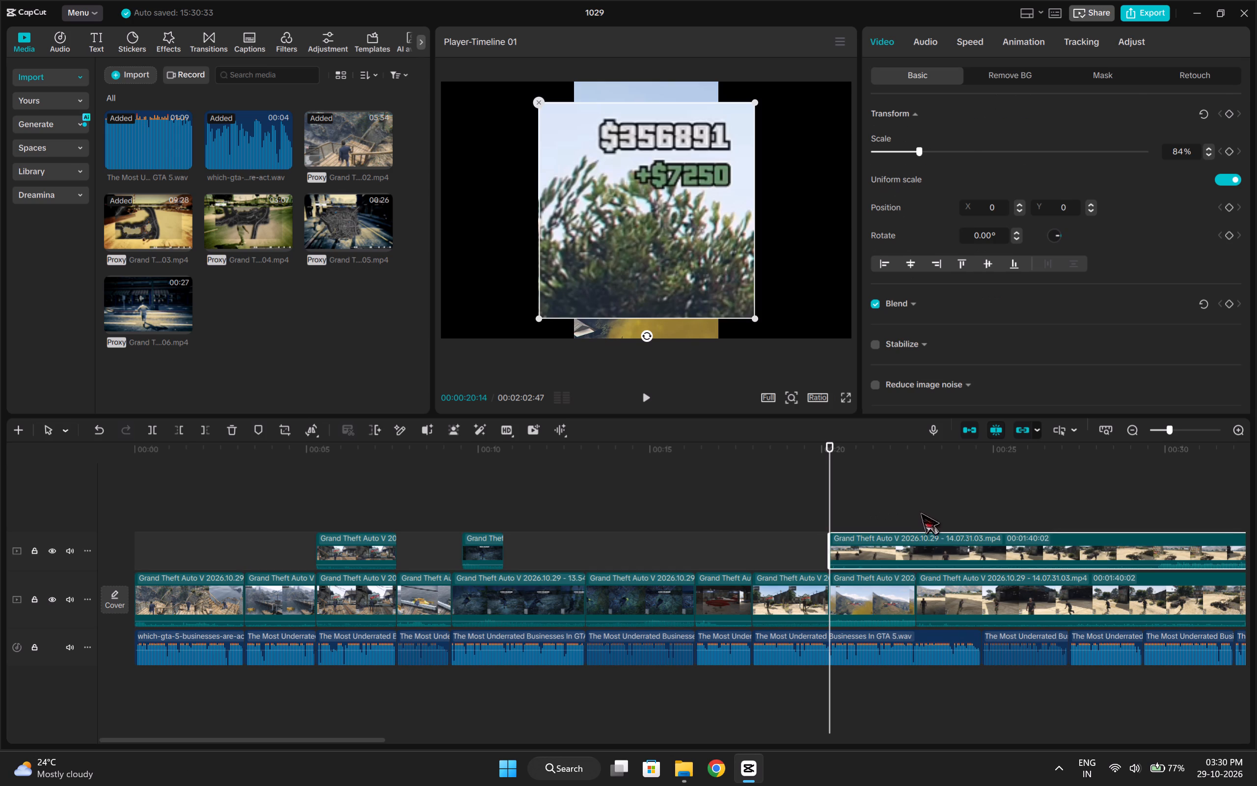
Trim the end of the reward overlay to 00:00:22:45, matching the end of the flight clip below.
click(909, 514)
drag(909, 514, 915, 514)
click(905, 548)
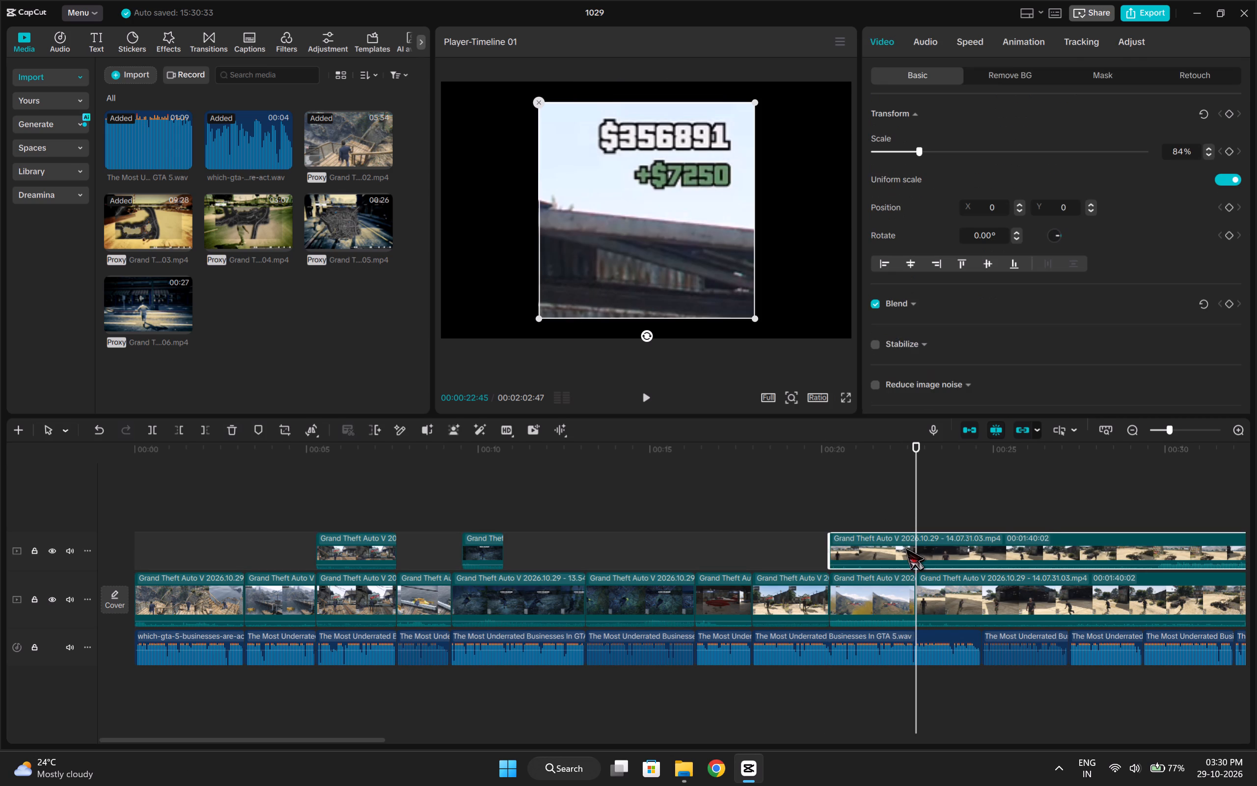
key(w)
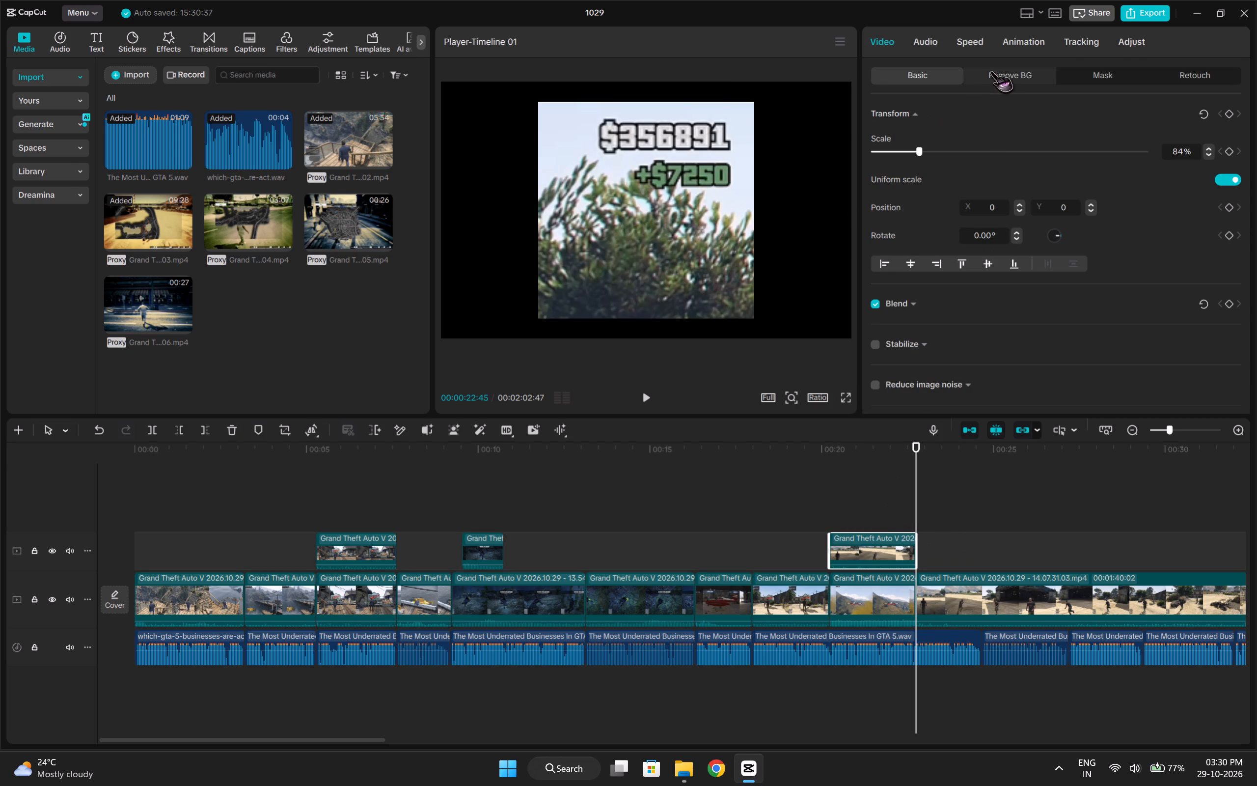
Apply a rectangle mask around the +$7250 text on the reward overlay, at X 59, Y 59, sized 163 by 57.
click(1060, 71)
click(915, 131)
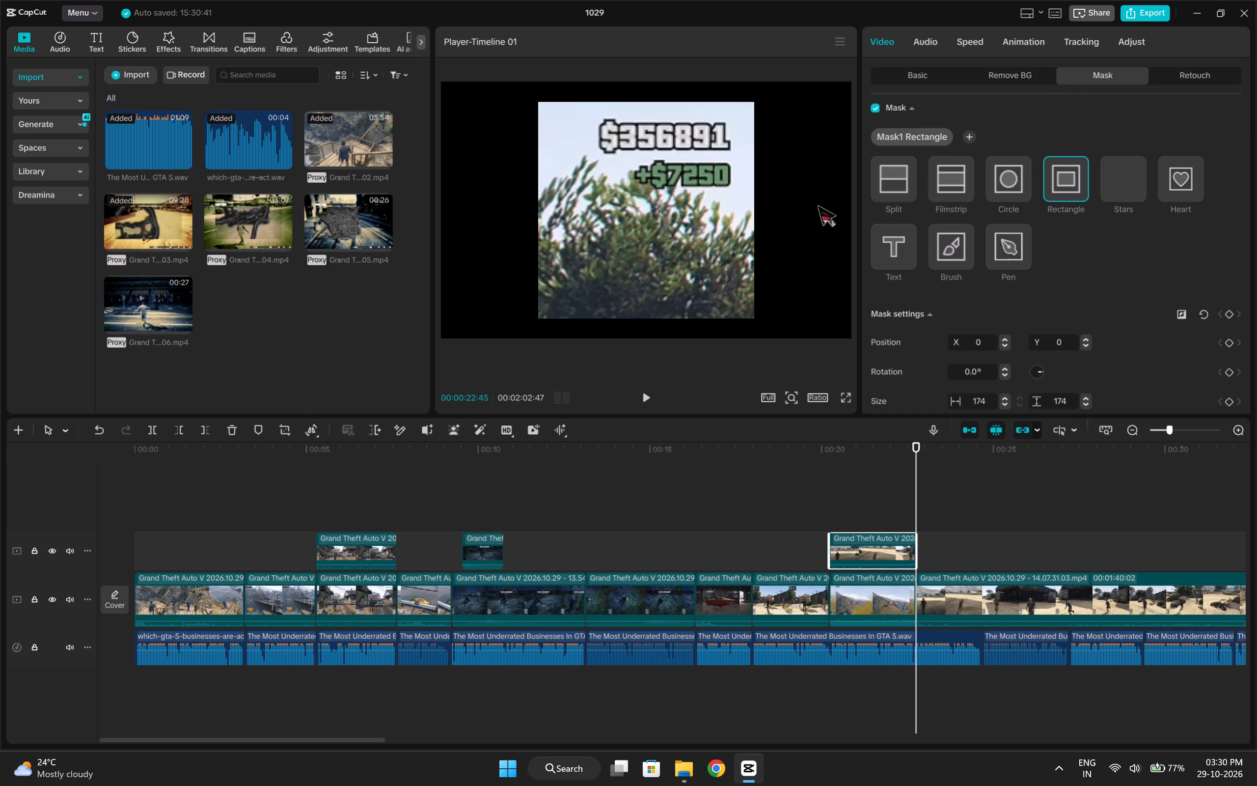
click(1062, 183)
drag(727, 254, 736, 240)
drag(919, 470, 889, 480)
drag(667, 240, 704, 217)
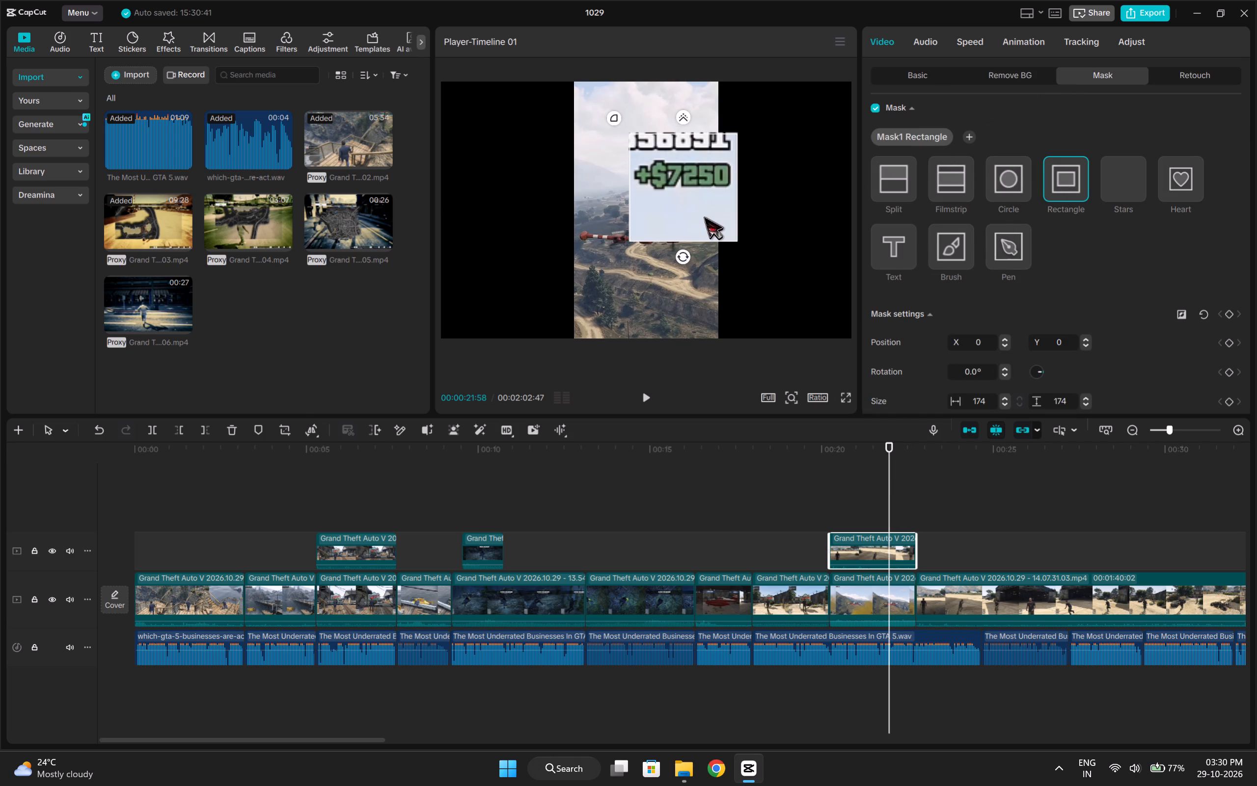
drag(704, 217, 704, 205)
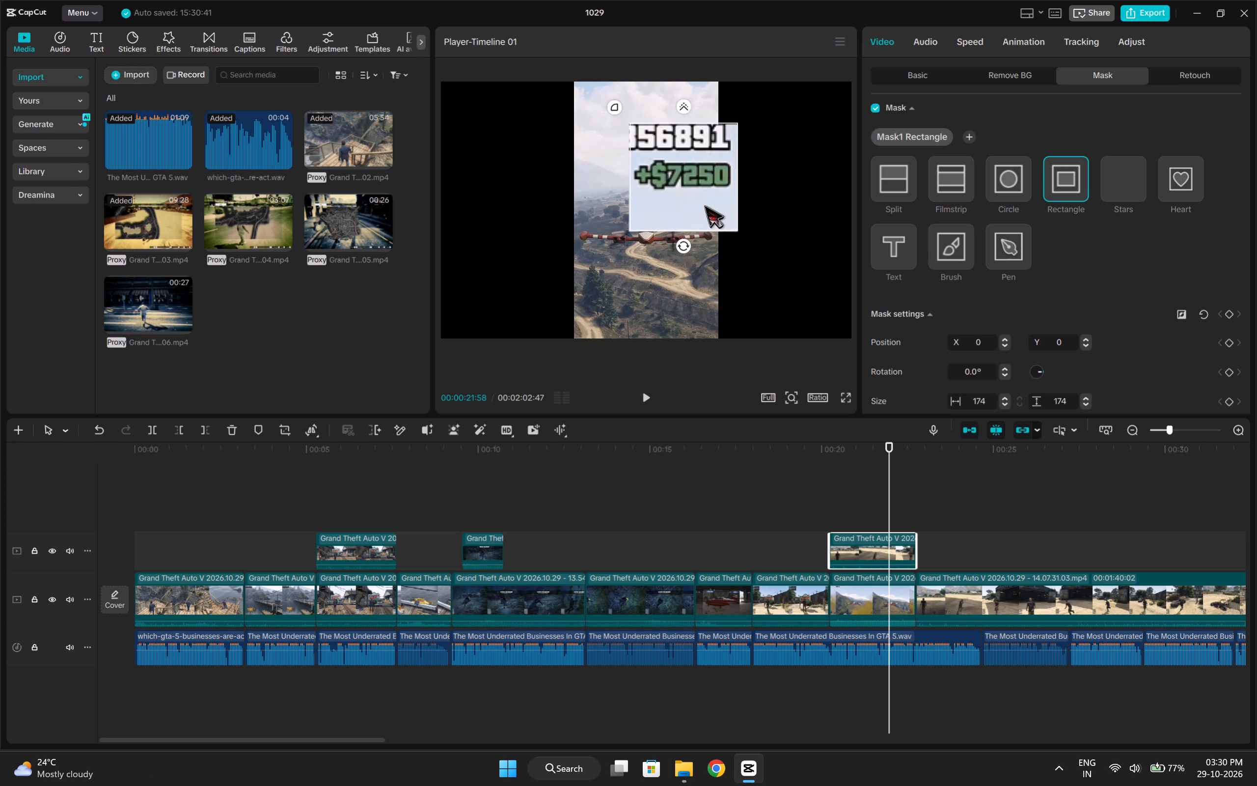
drag(704, 205, 704, 204)
drag(682, 231, 683, 207)
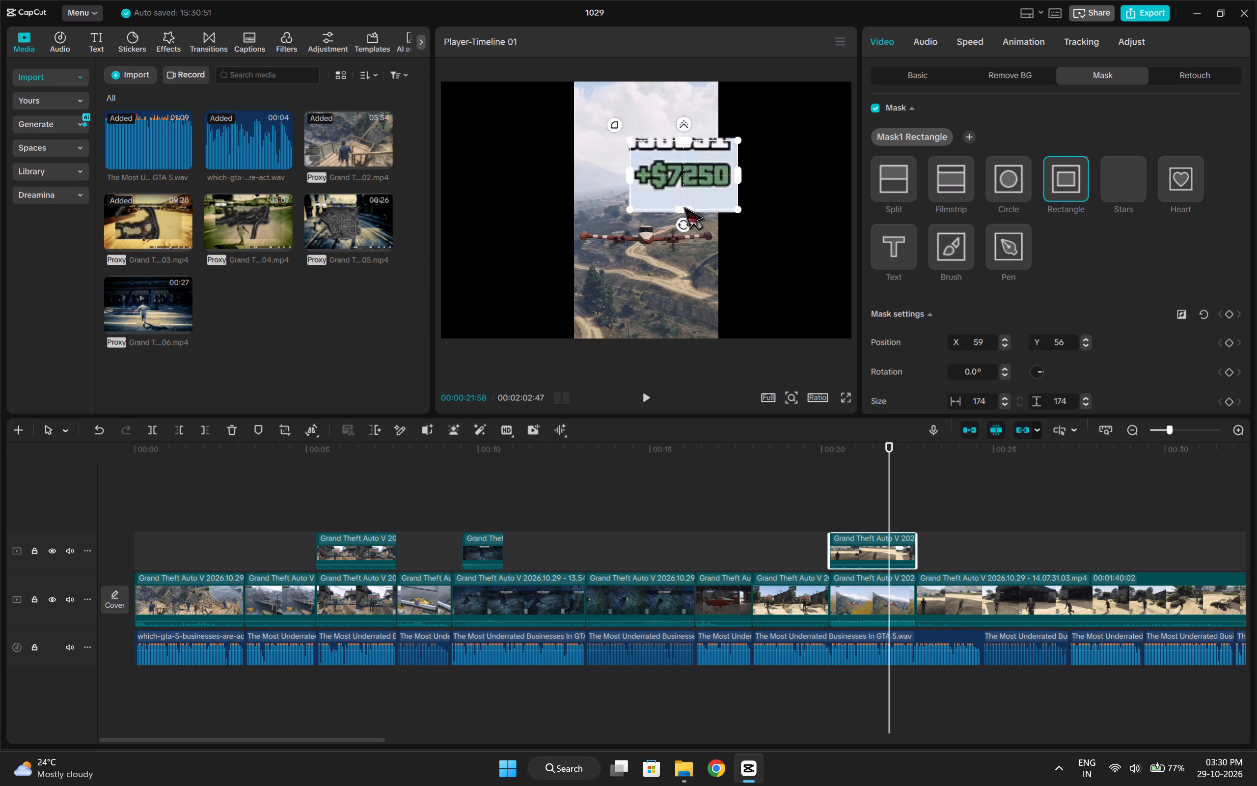
drag(683, 207, 685, 189)
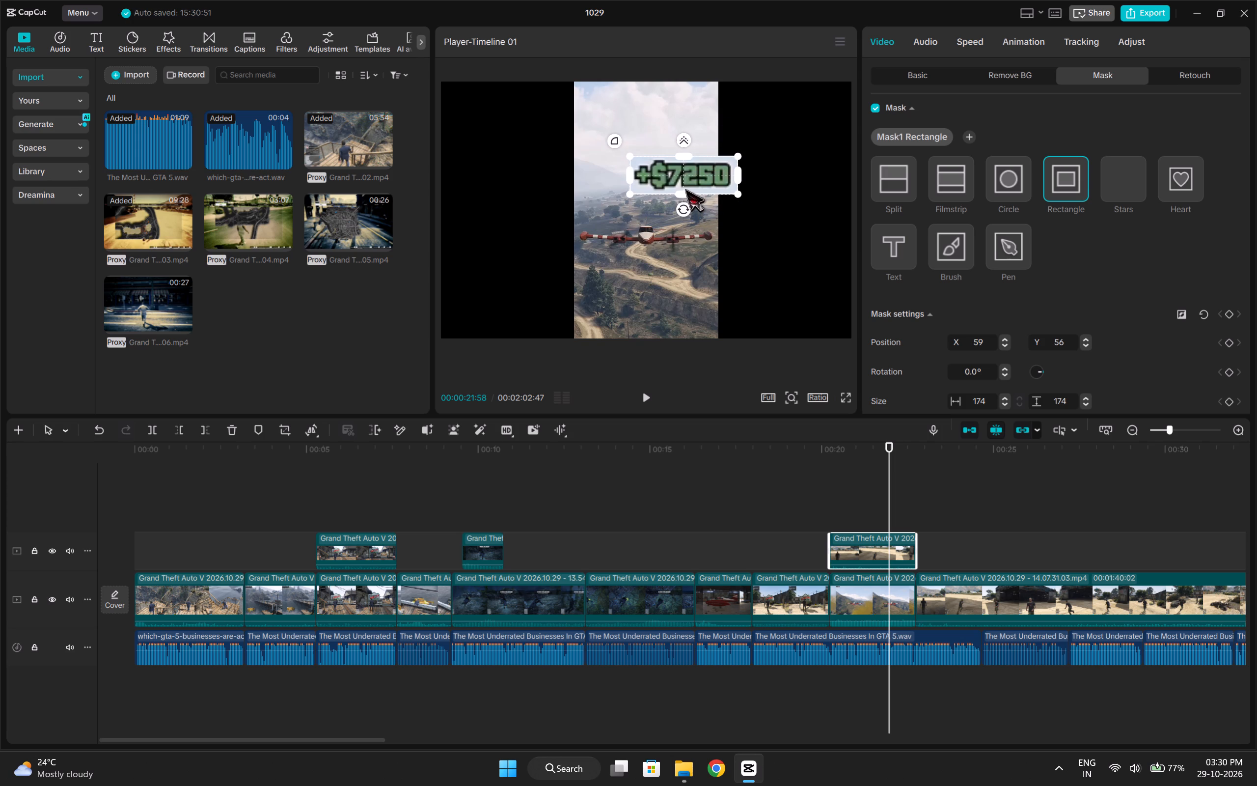
drag(685, 189, 687, 186)
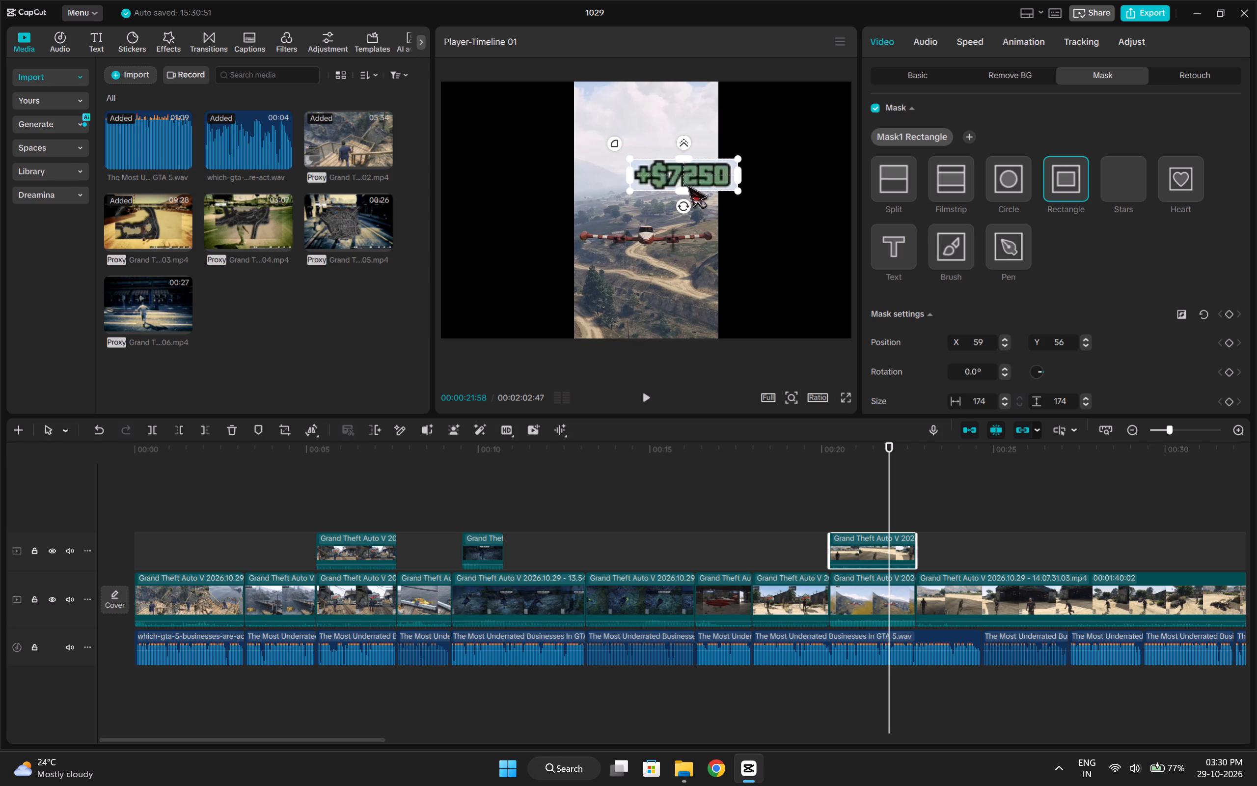
drag(687, 186, 686, 188)
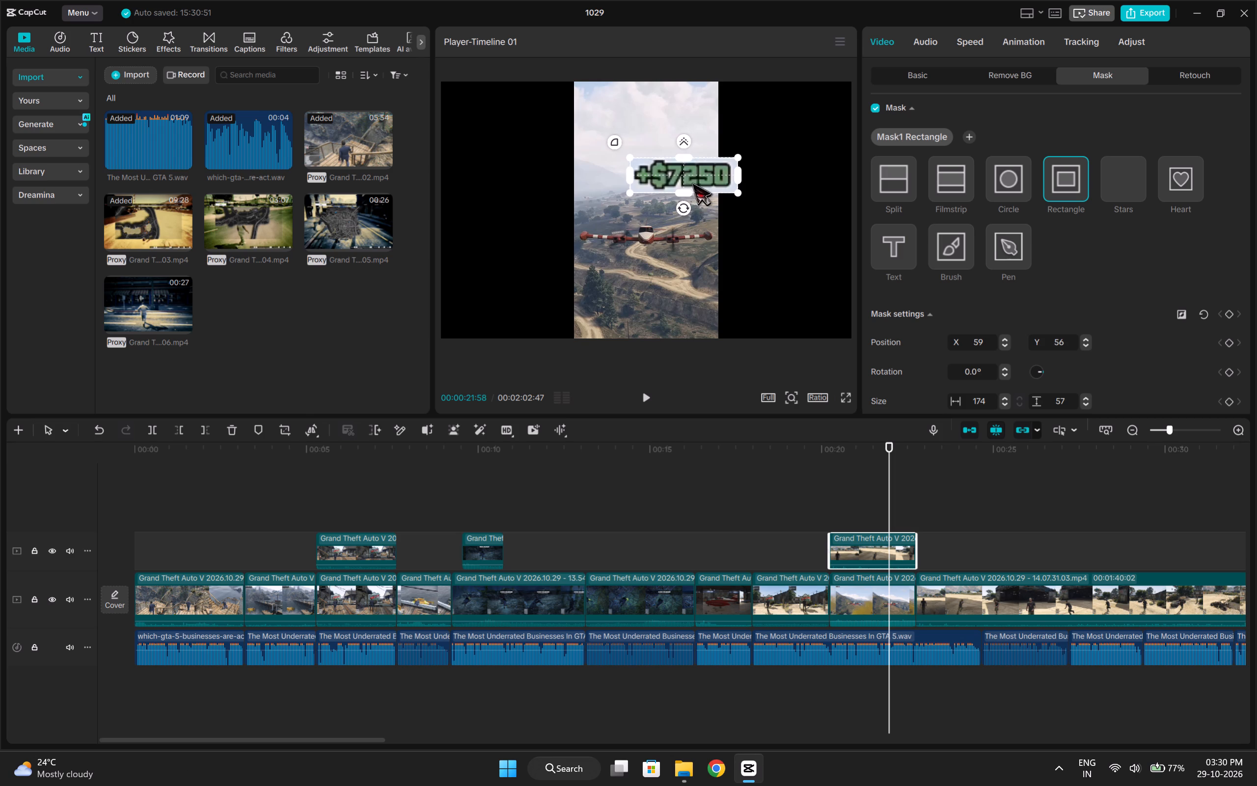
click(693, 181)
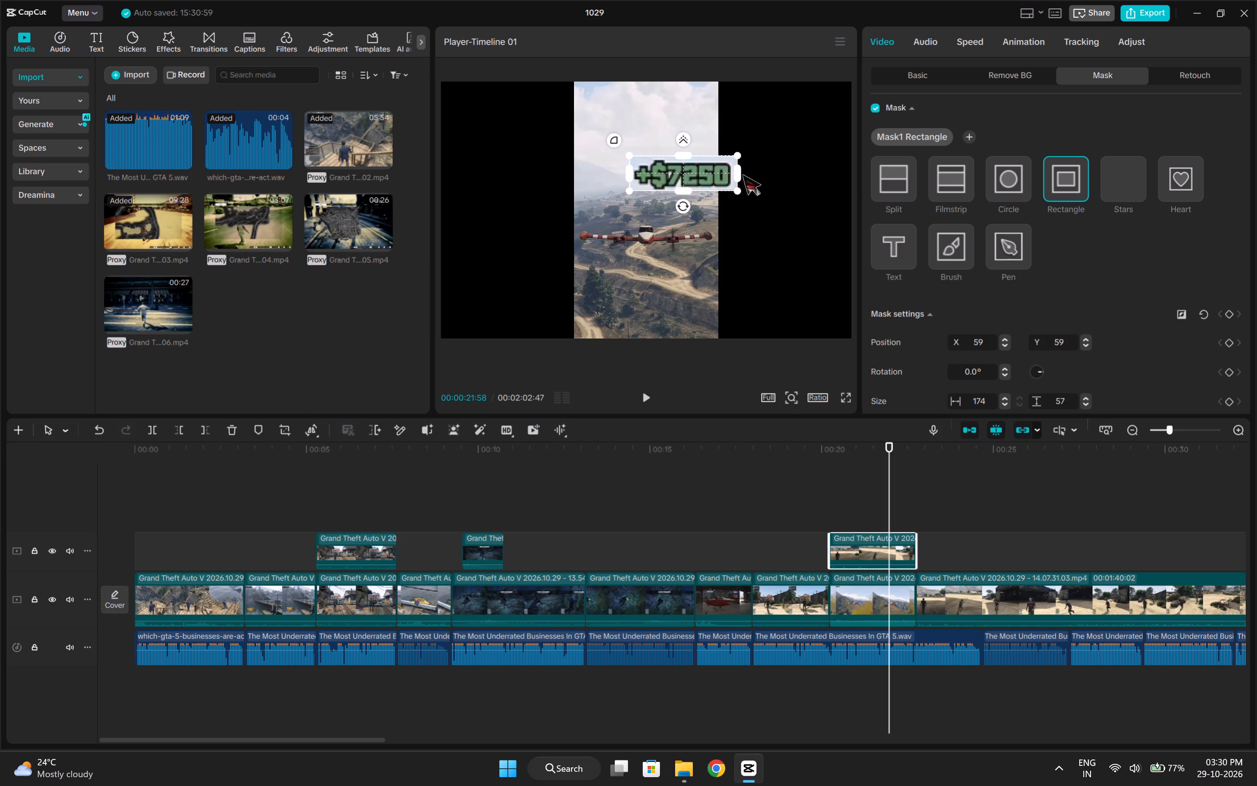
click(738, 174)
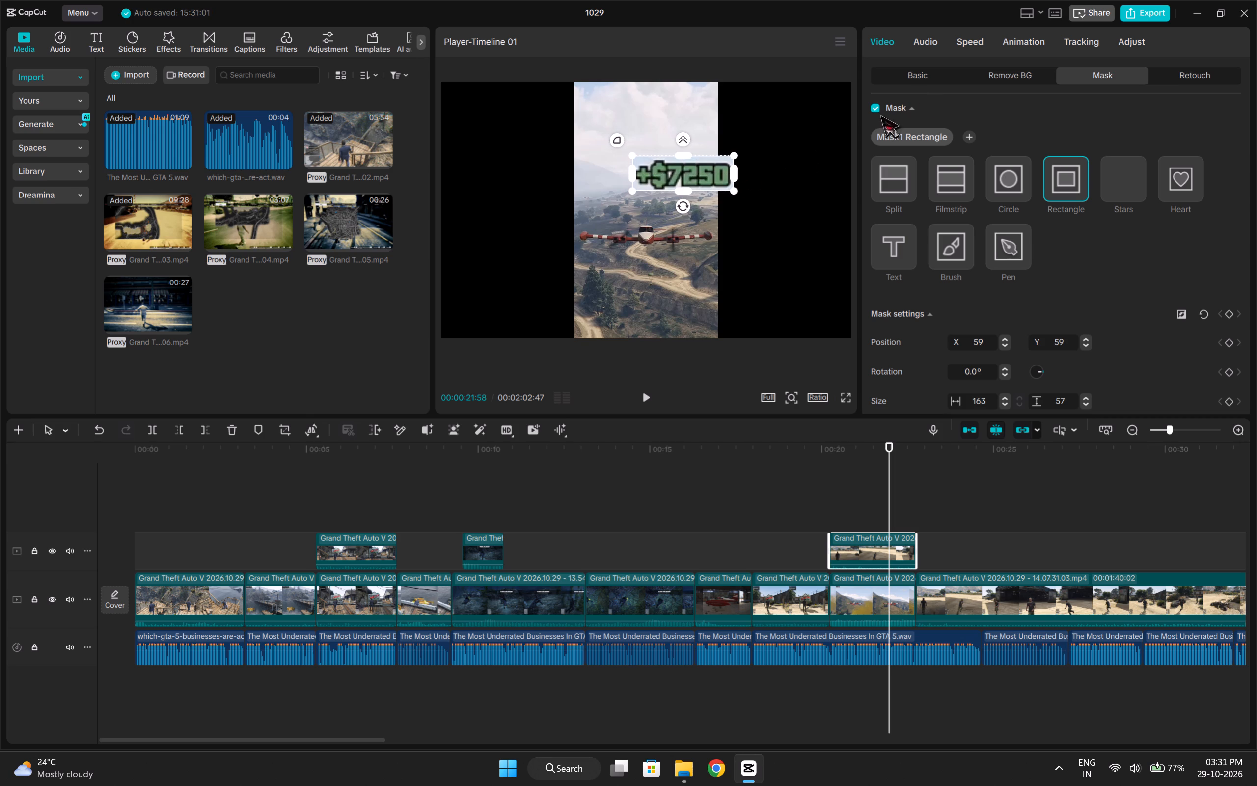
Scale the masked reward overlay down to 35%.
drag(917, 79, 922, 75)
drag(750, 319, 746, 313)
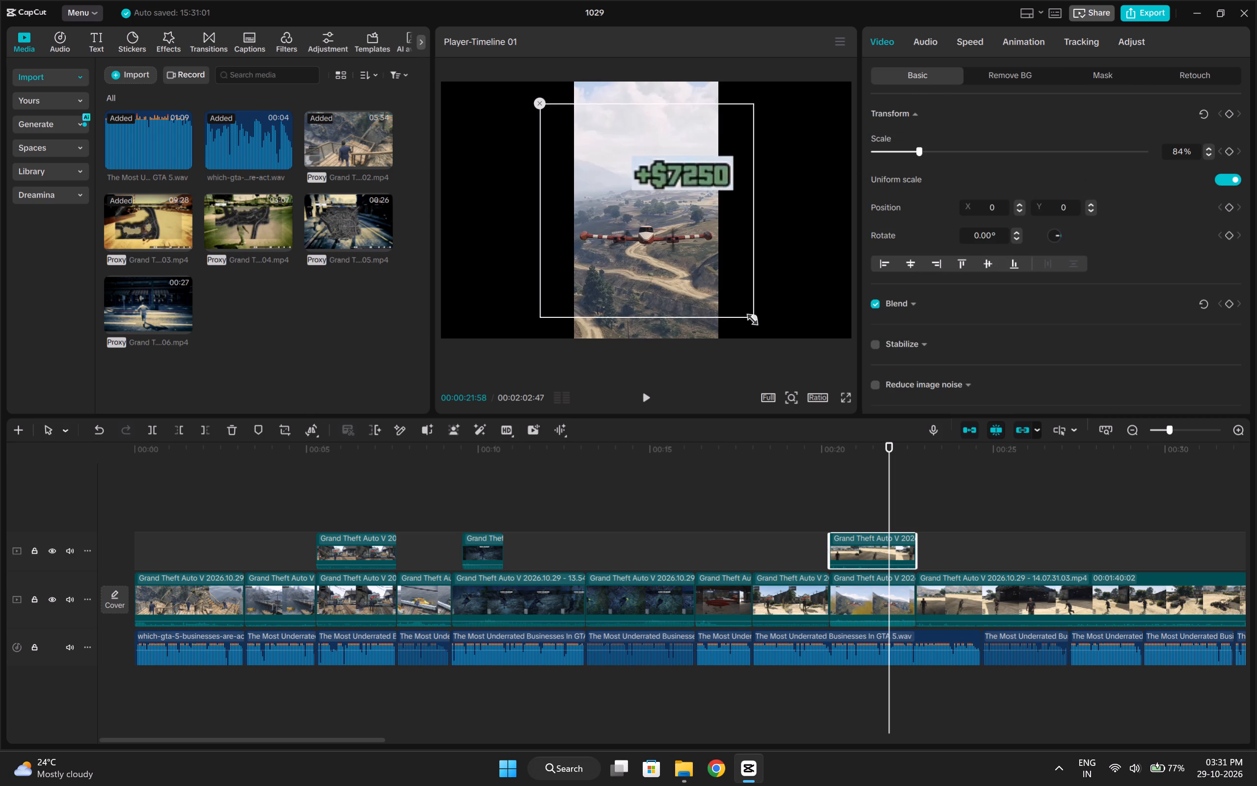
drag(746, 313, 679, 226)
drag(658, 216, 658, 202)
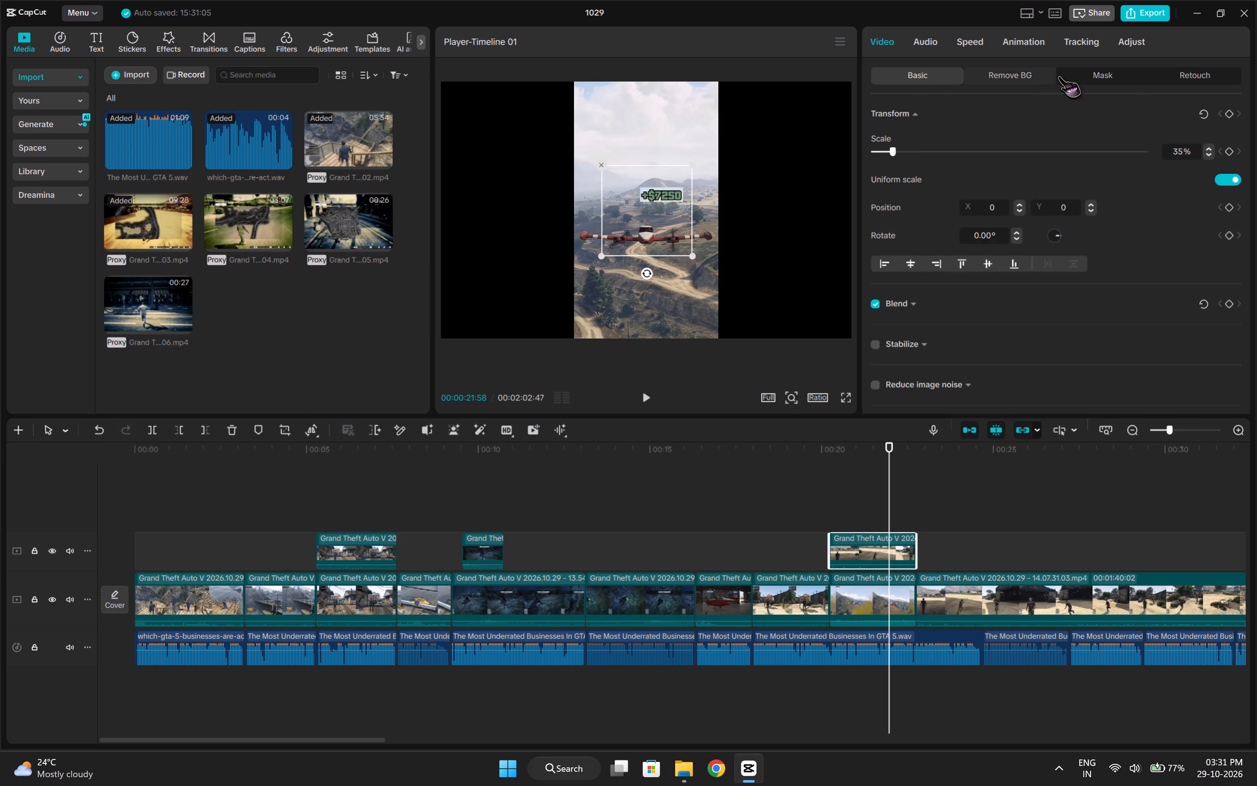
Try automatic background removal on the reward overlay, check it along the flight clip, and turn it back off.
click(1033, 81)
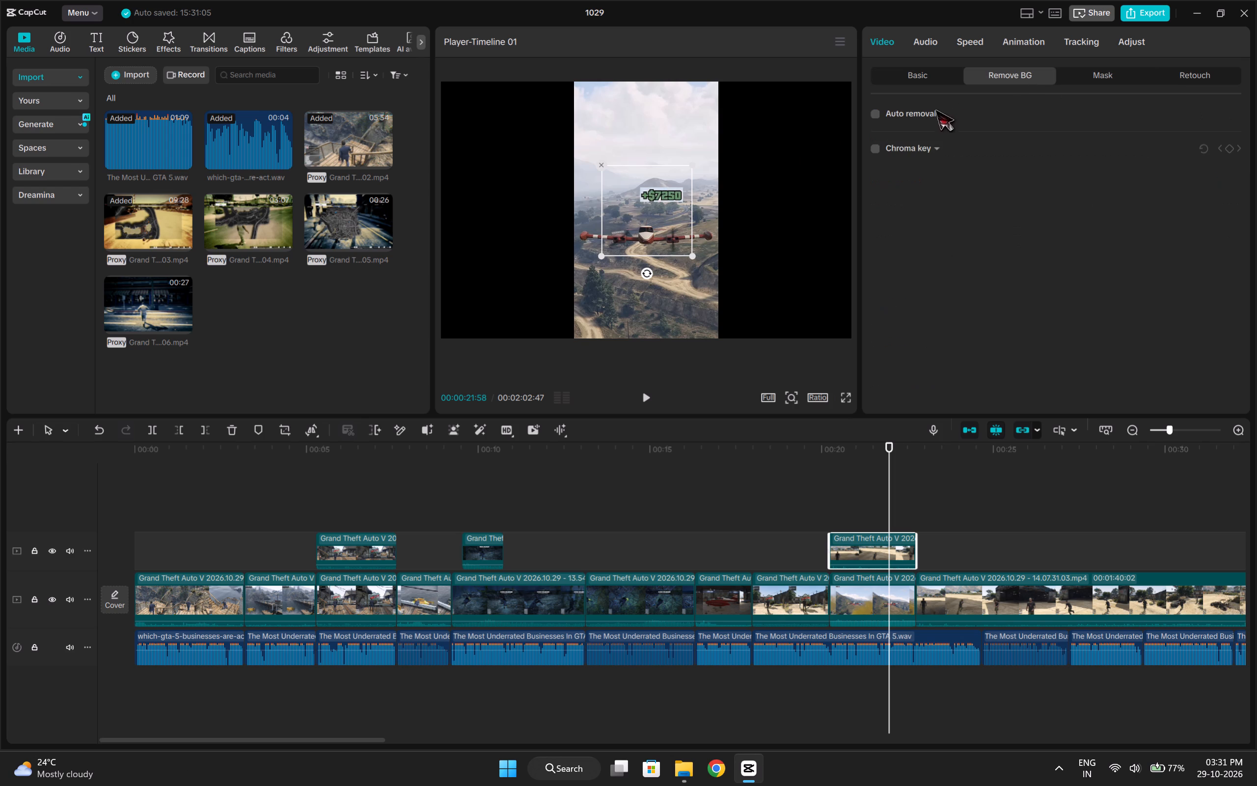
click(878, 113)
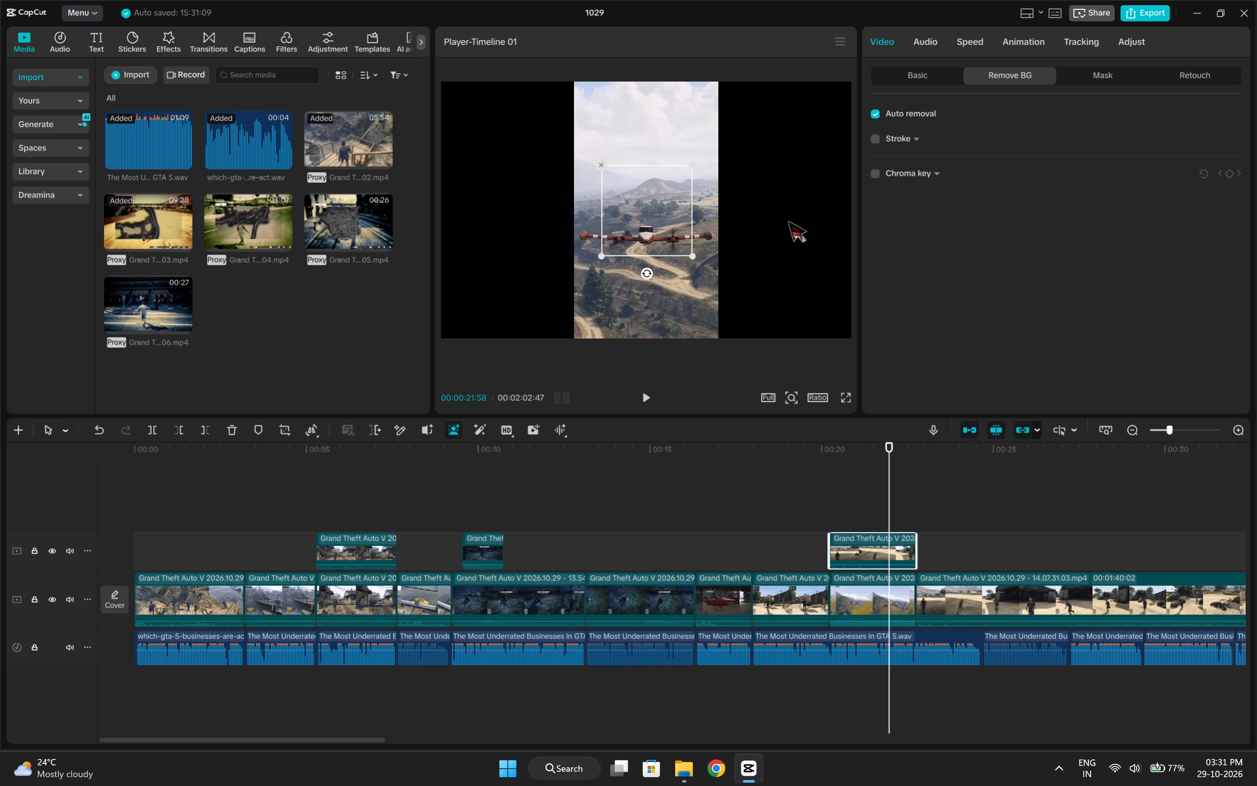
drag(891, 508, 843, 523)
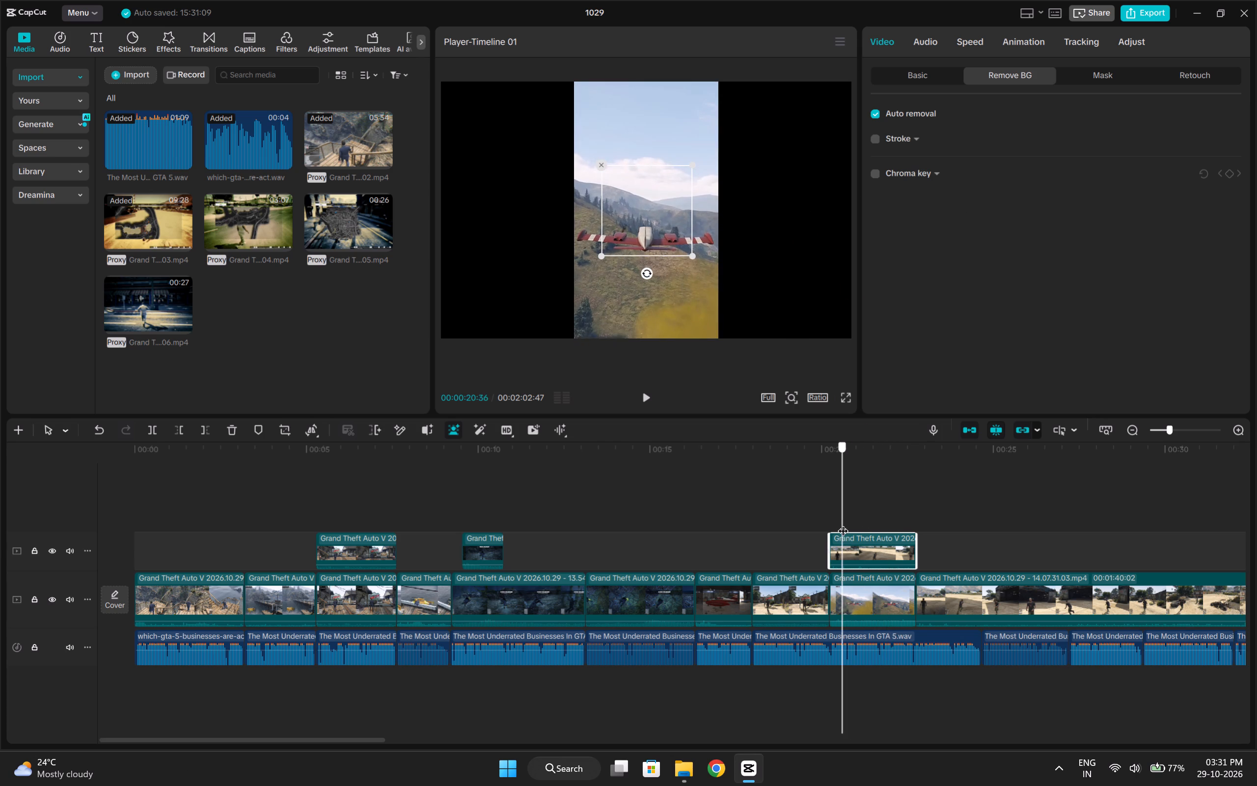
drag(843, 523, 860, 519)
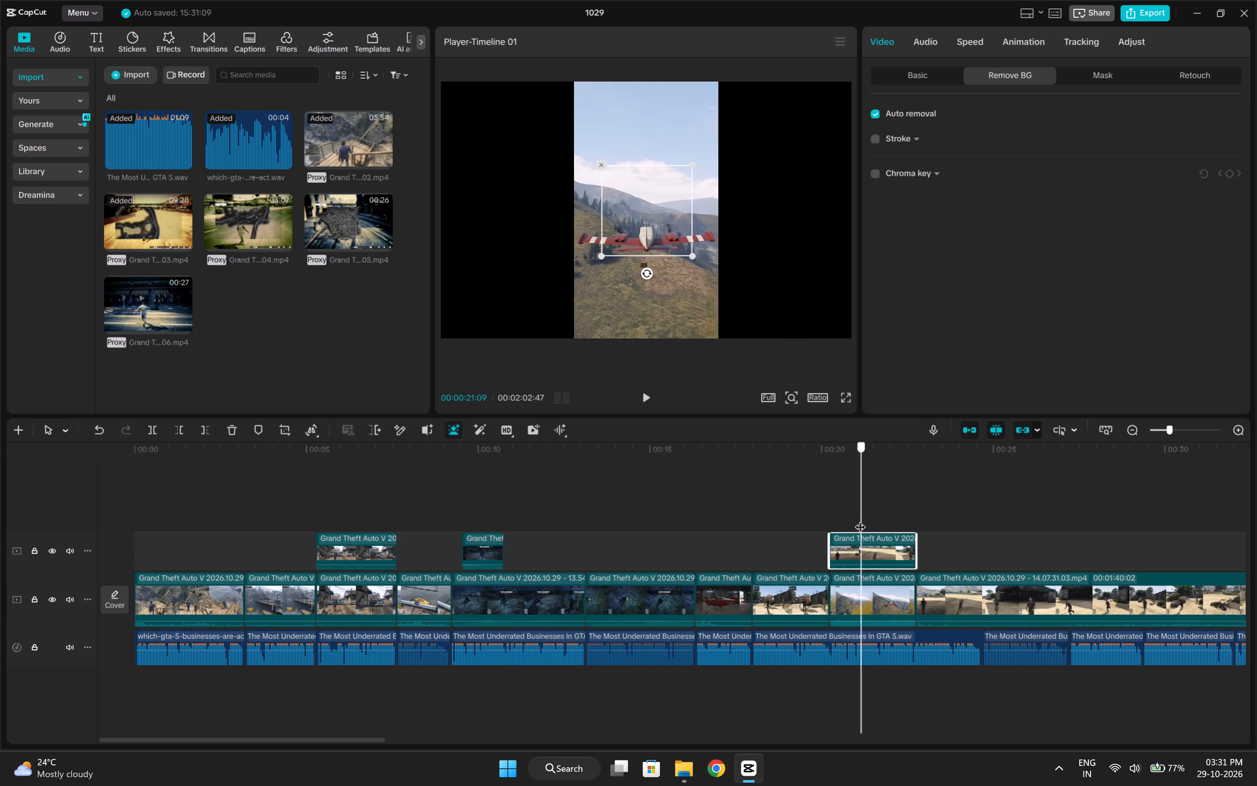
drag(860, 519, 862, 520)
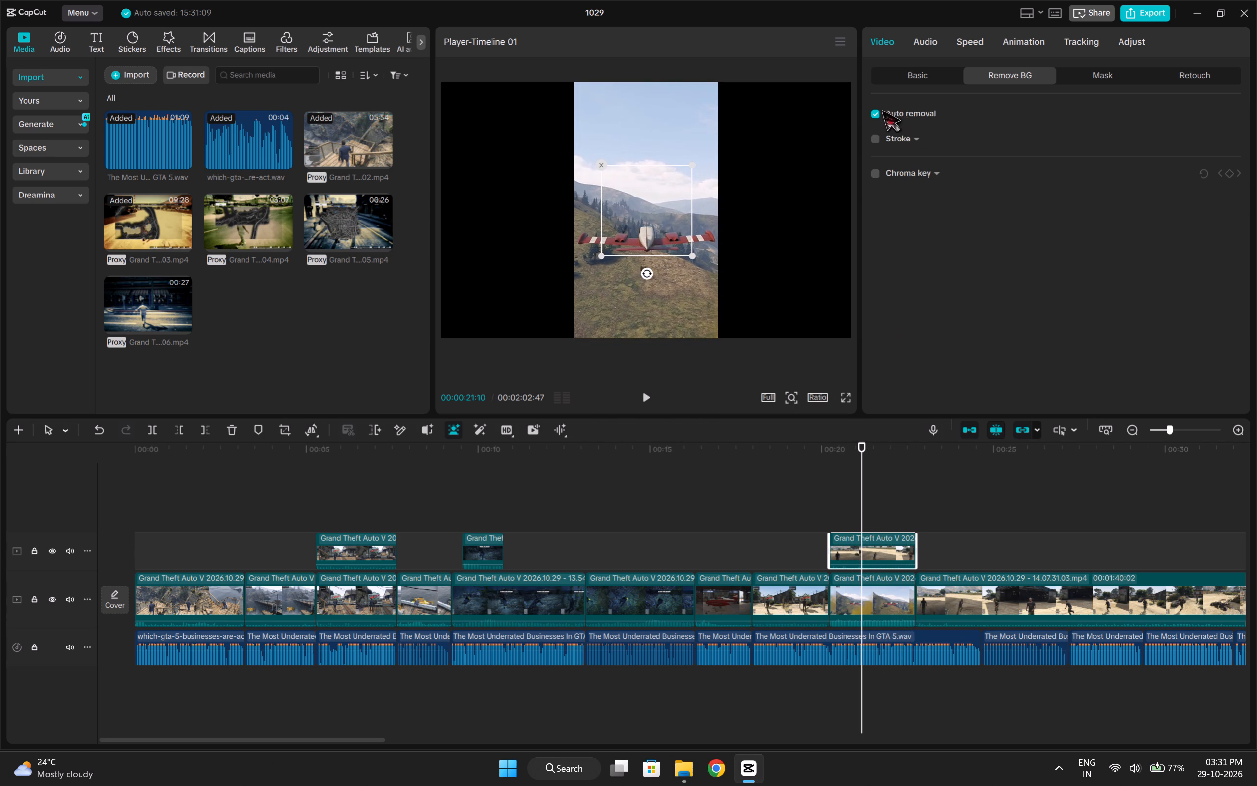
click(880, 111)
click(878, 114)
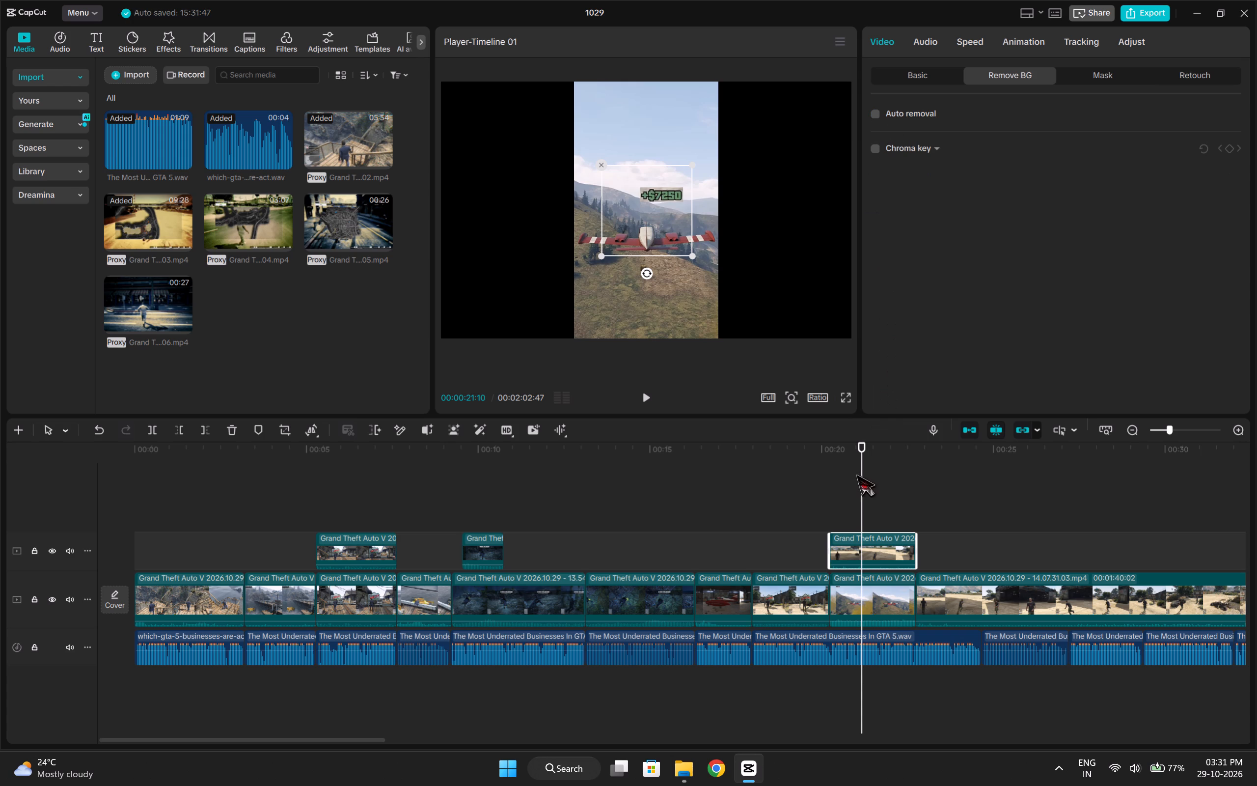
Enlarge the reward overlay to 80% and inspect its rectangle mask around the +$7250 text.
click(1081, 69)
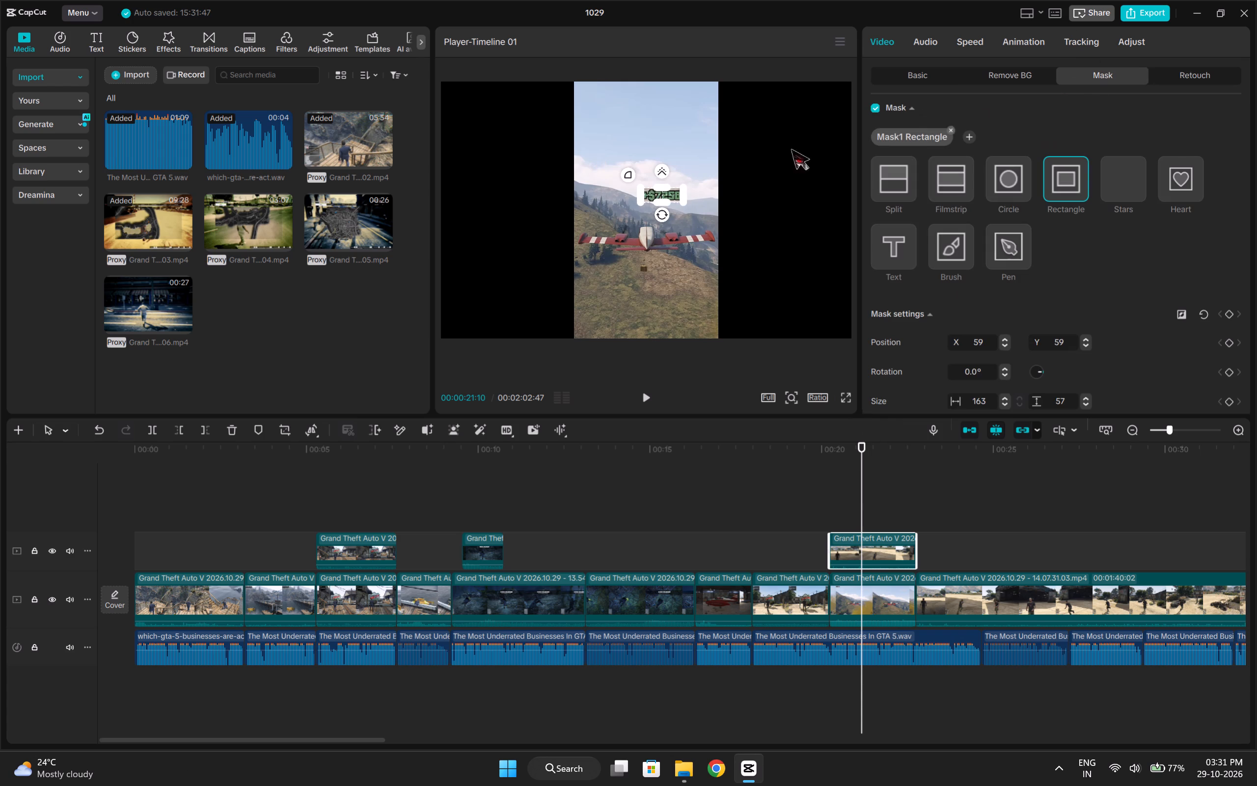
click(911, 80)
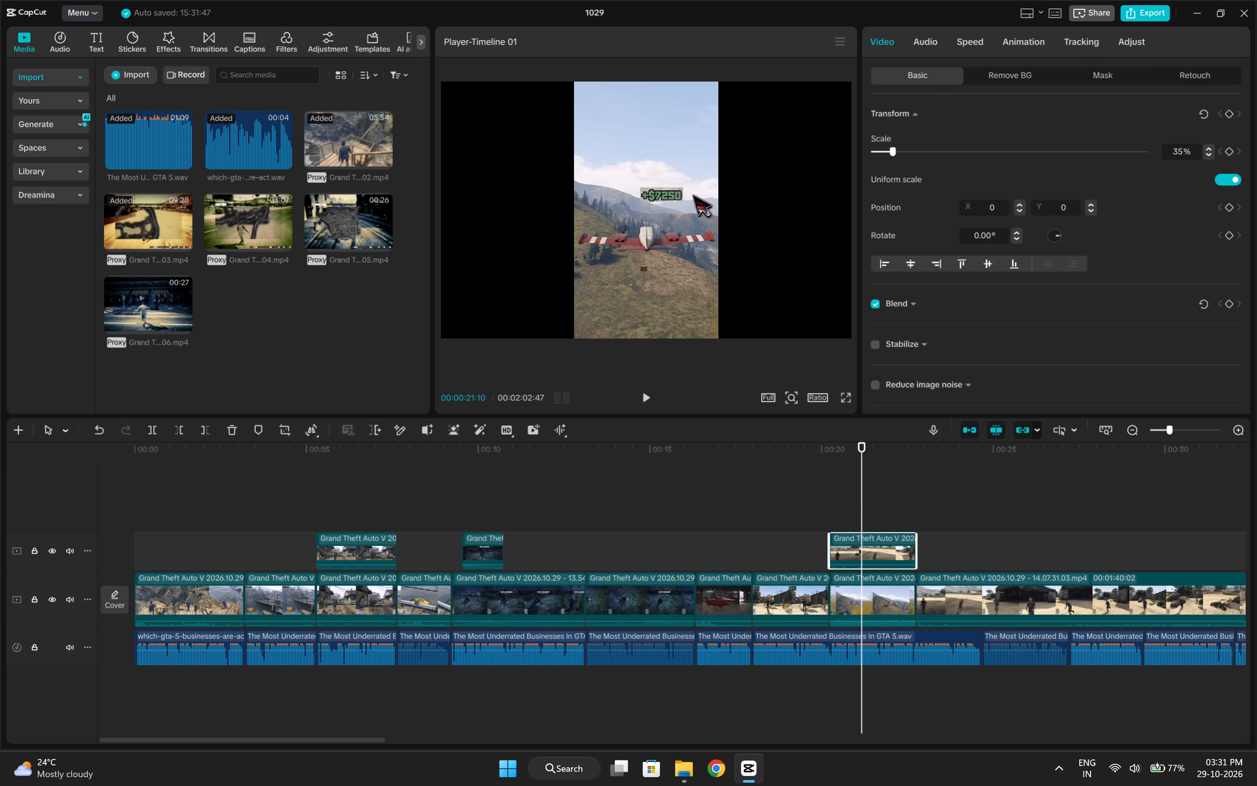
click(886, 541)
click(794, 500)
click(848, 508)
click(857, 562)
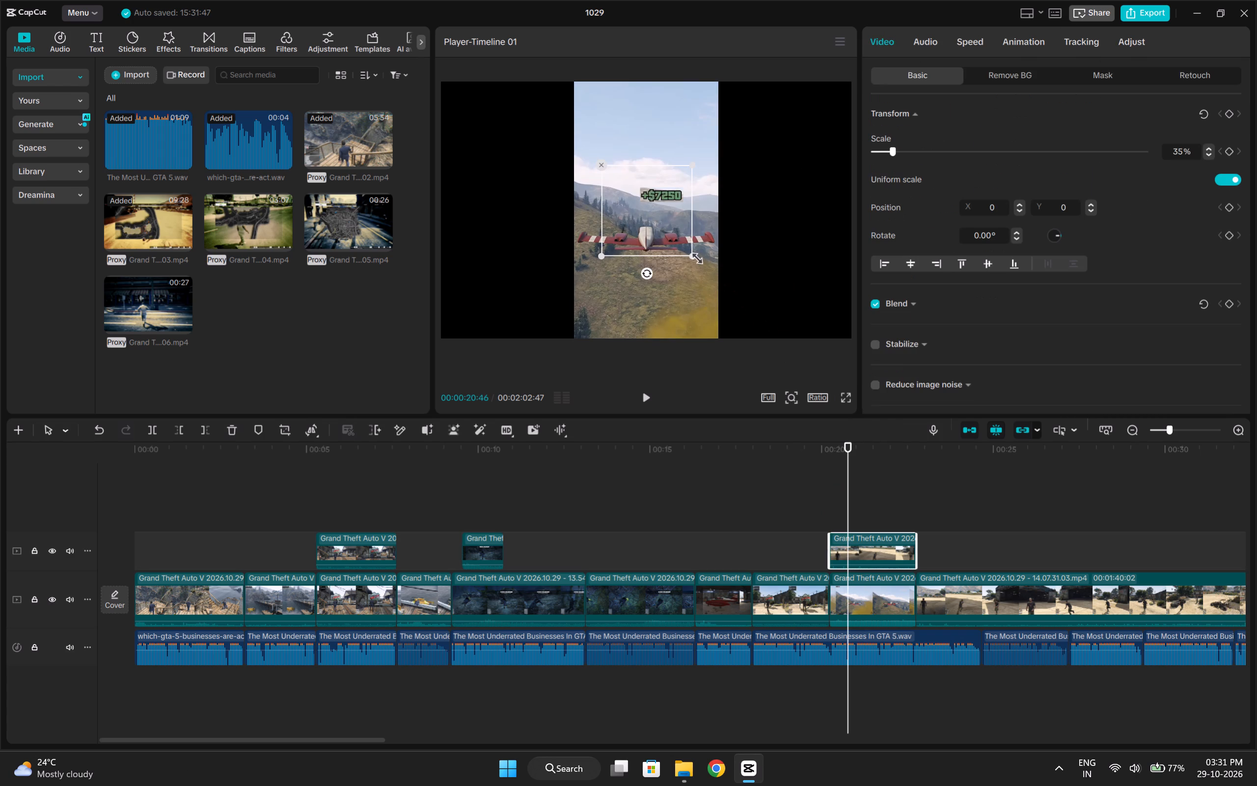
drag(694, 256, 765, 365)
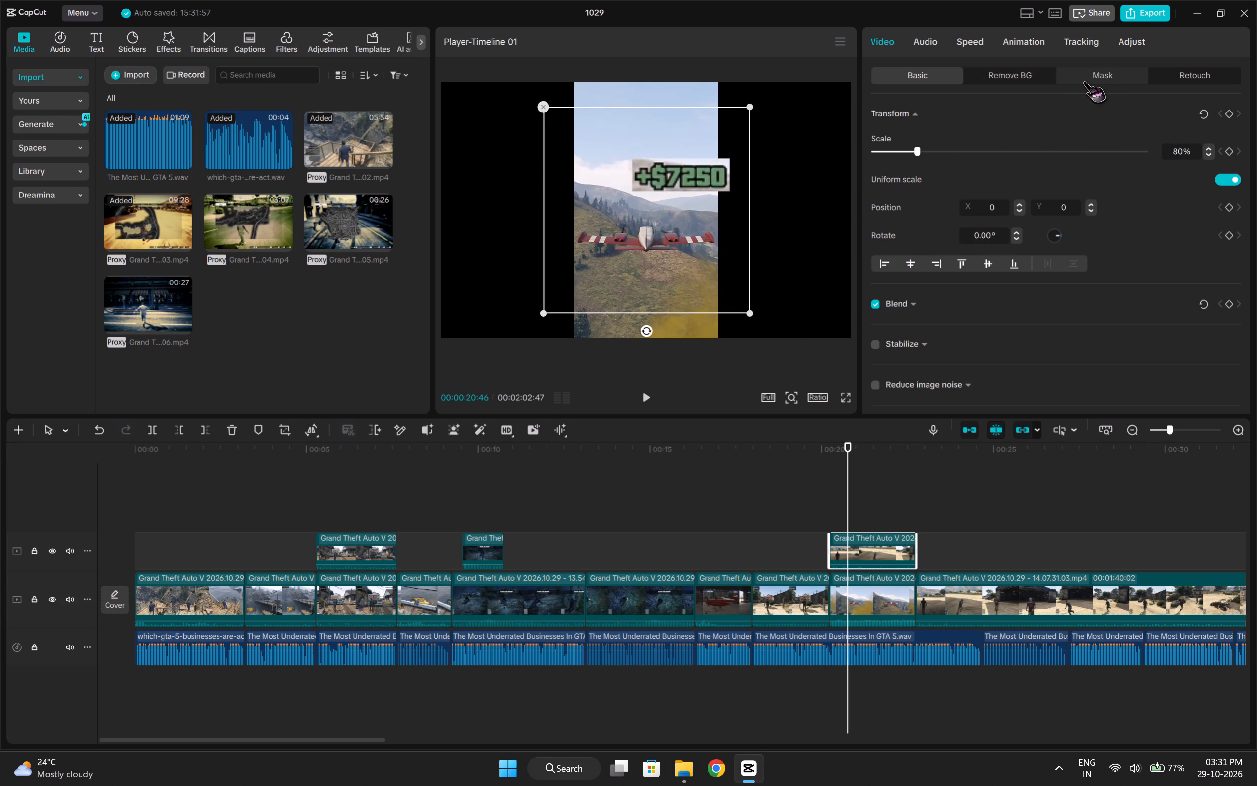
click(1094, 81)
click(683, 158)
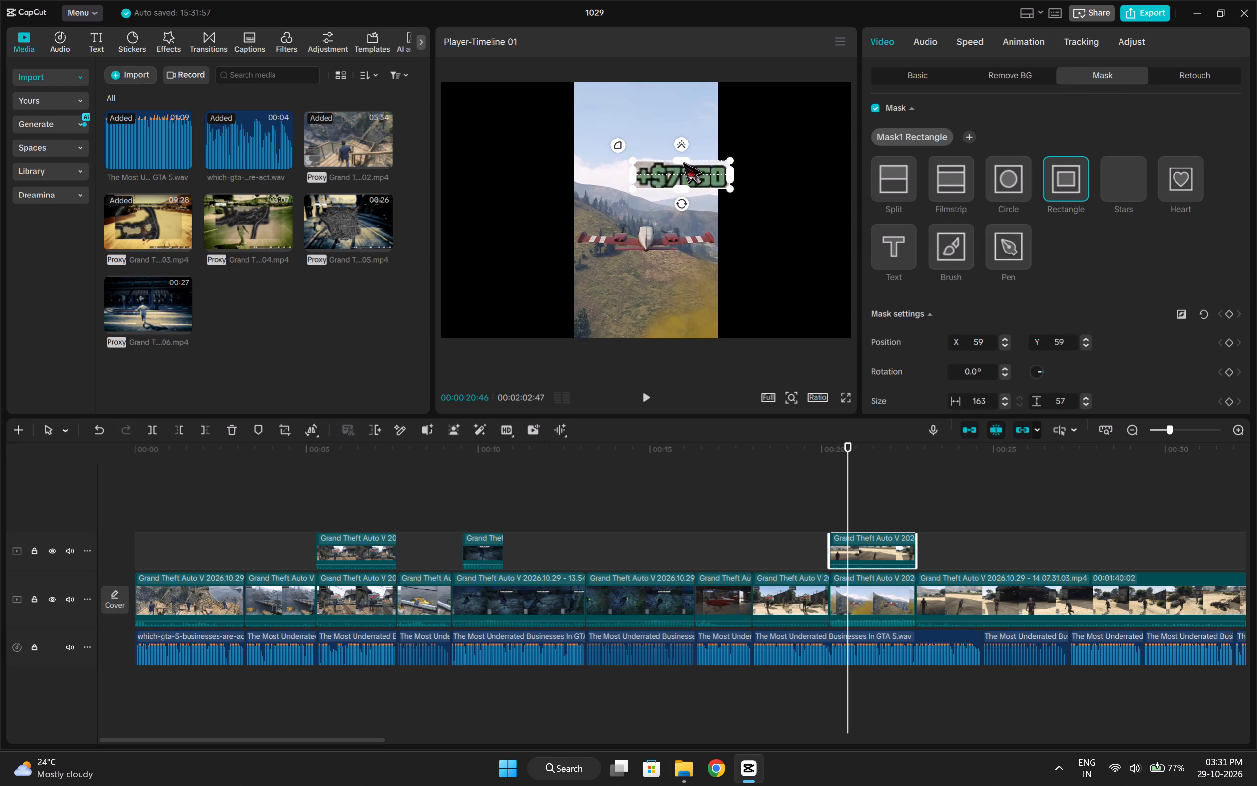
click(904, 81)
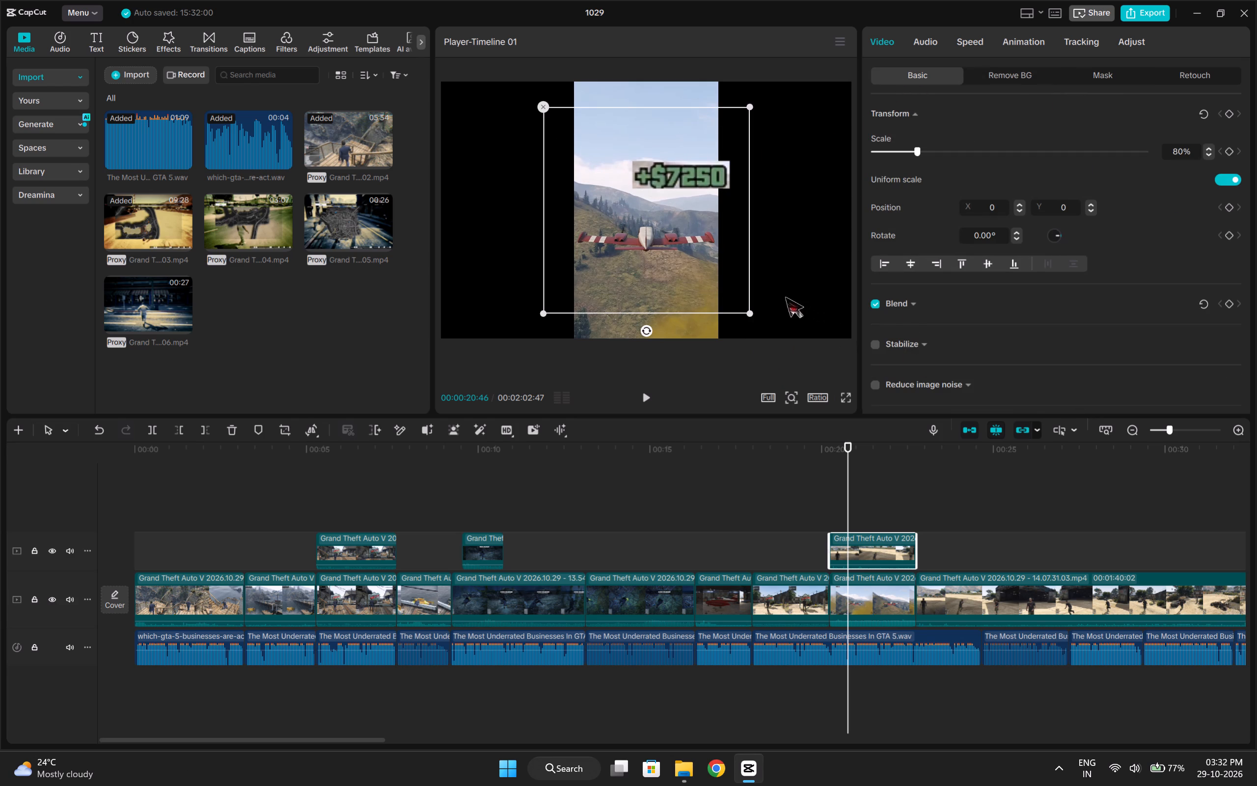
Scale the reward overlay to 46% and place it in the sky above the plane at X -179, Y 653.
drag(746, 313, 703, 243)
drag(662, 213, 642, 150)
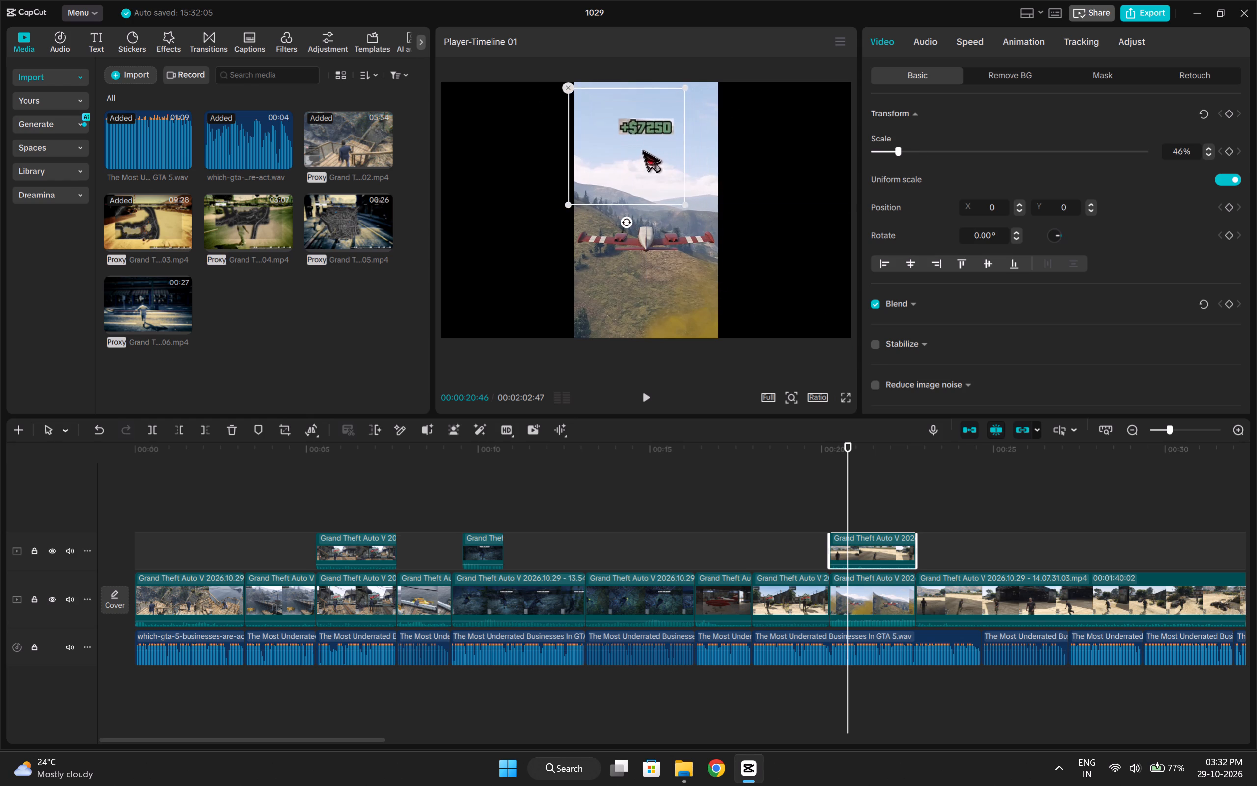
drag(642, 150, 643, 147)
Play back the flight section and check the +$7250 overlay's placement over the plane footage.
click(818, 490)
key(space)
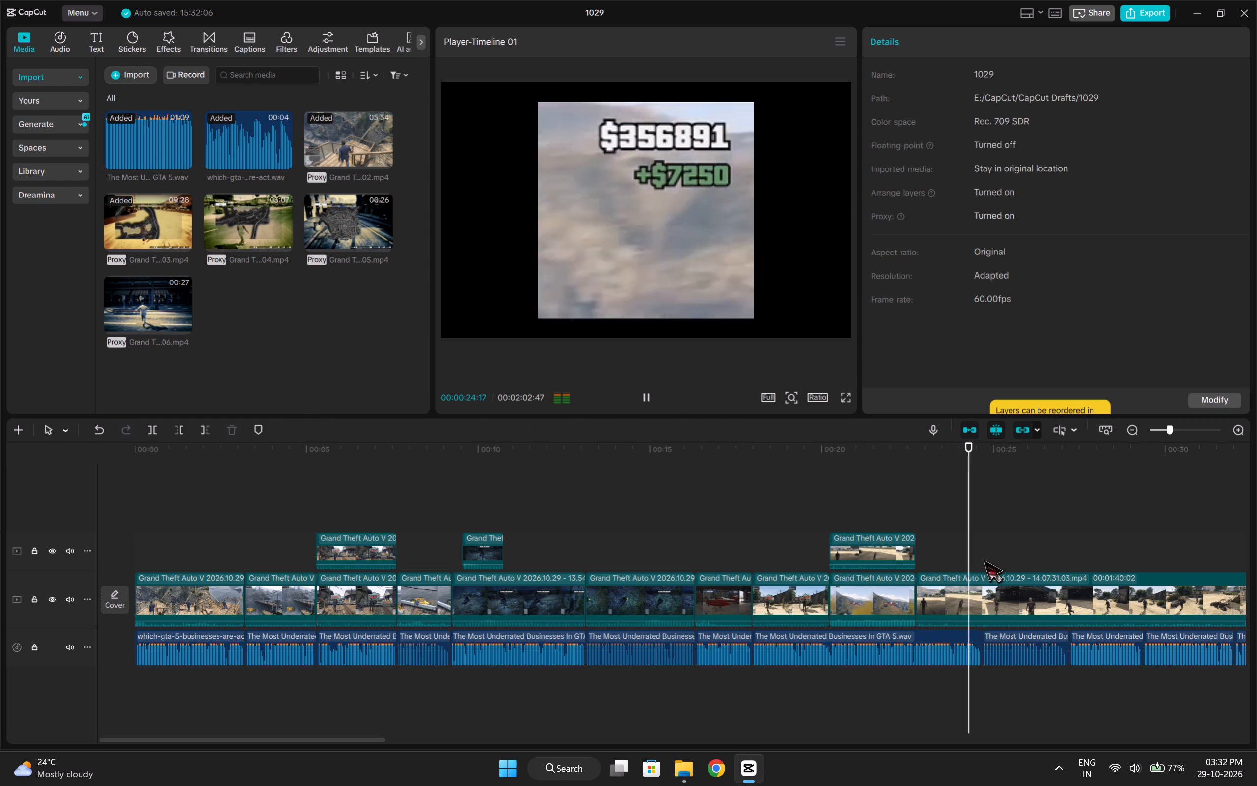
key(space)
click(1009, 588)
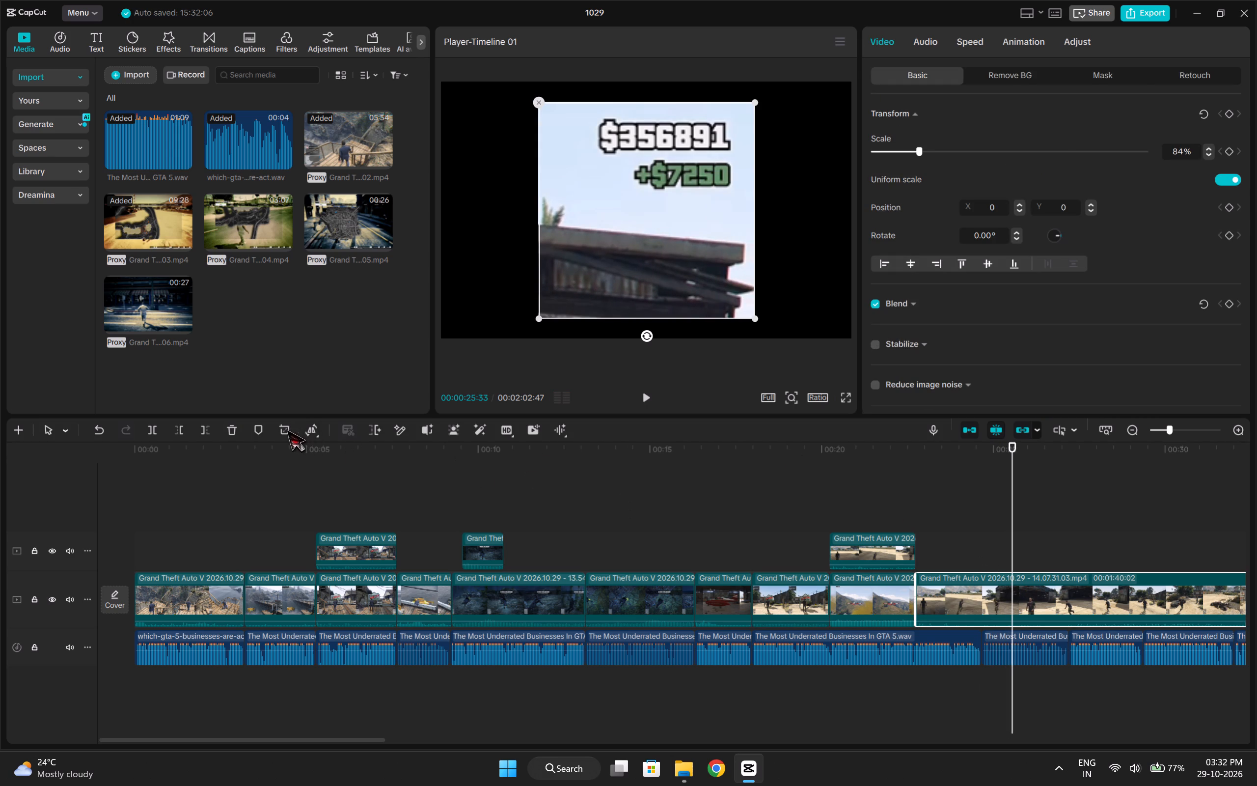
click(845, 501)
drag(845, 501, 868, 501)
click(866, 536)
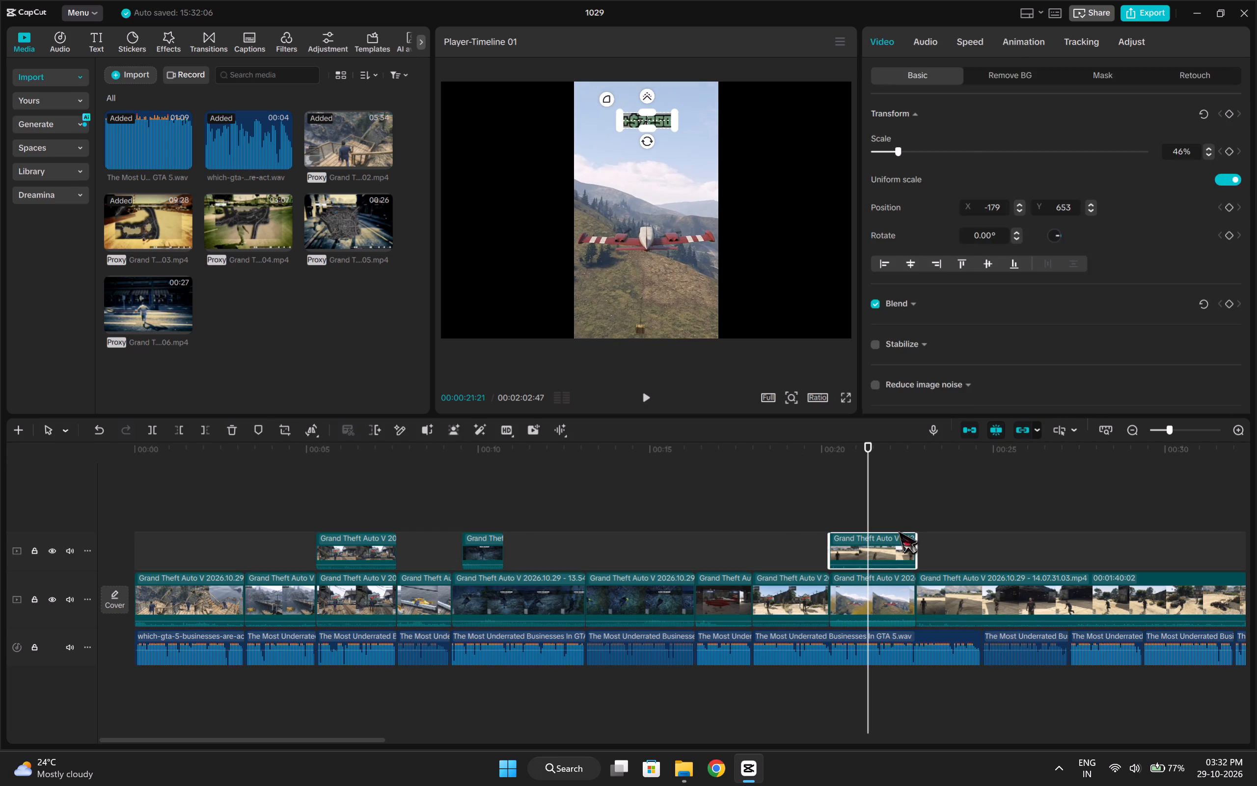
Reset the crop of the main-track clip following the flight clip and crop it to 9:16.
click(985, 531)
drag(986, 531, 1020, 534)
click(1002, 592)
click(280, 432)
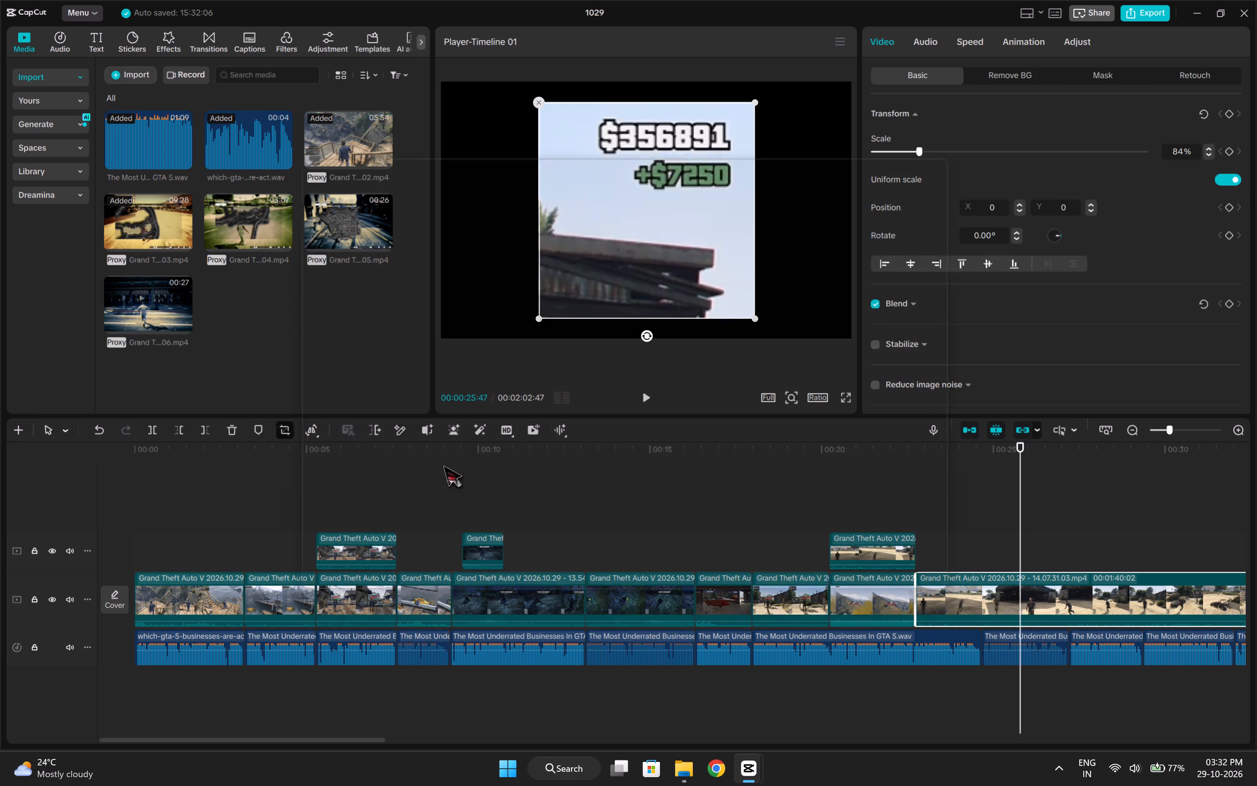
click(883, 601)
click(607, 593)
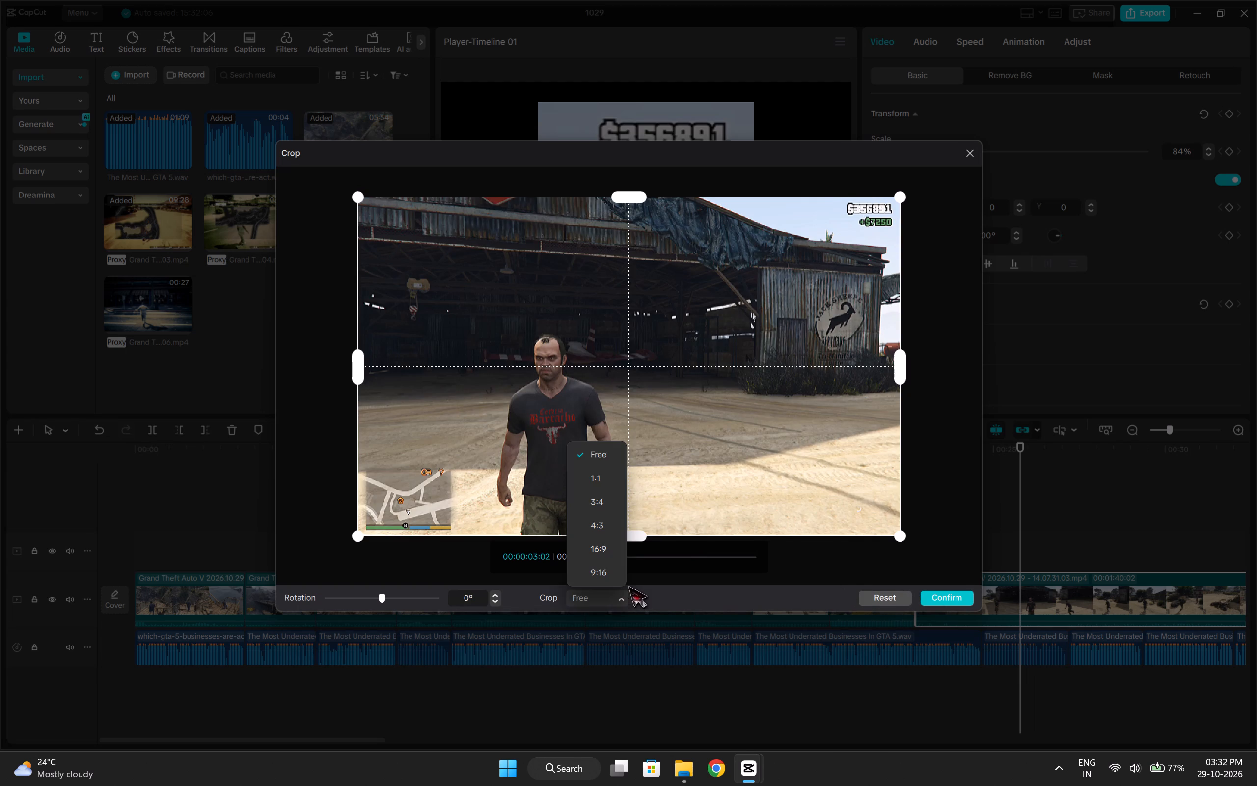
click(605, 572)
click(952, 598)
Check the footage further along the clip following the flight clip and scale that clip to 100%.
click(1135, 542)
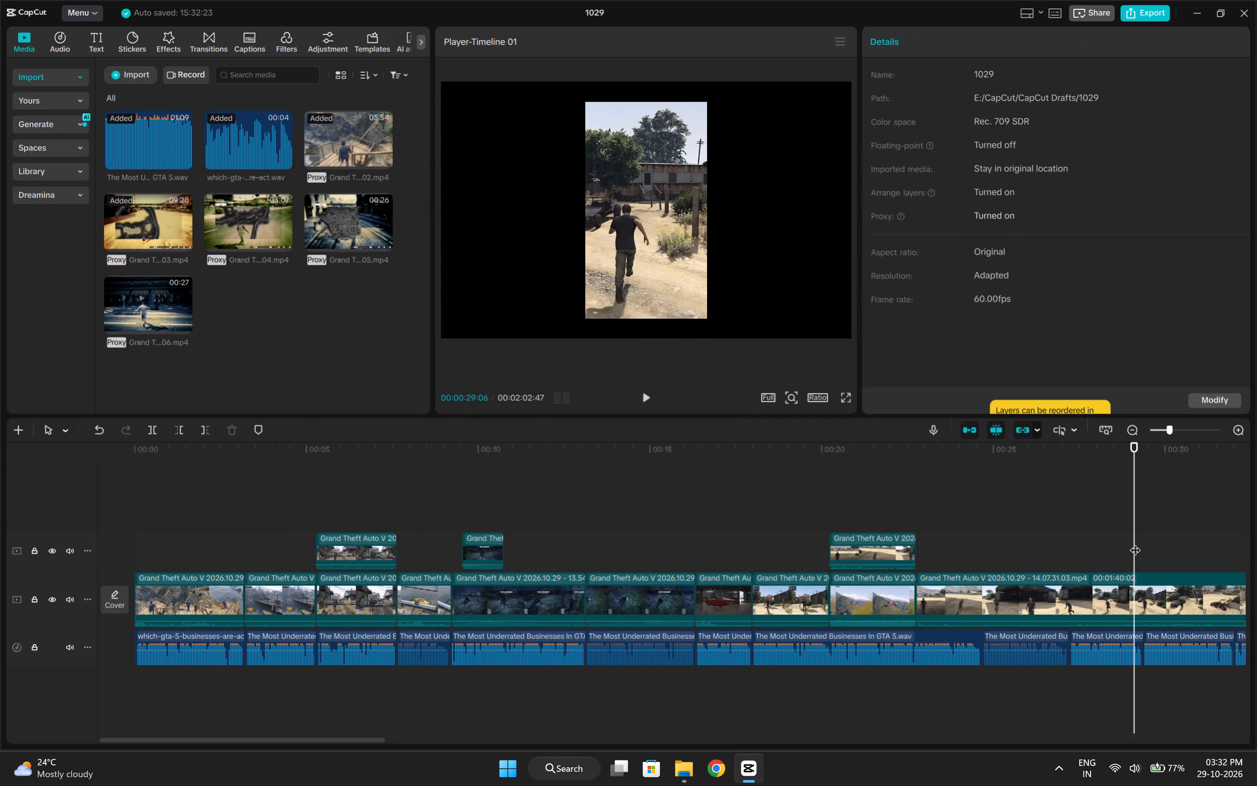
click(1041, 561)
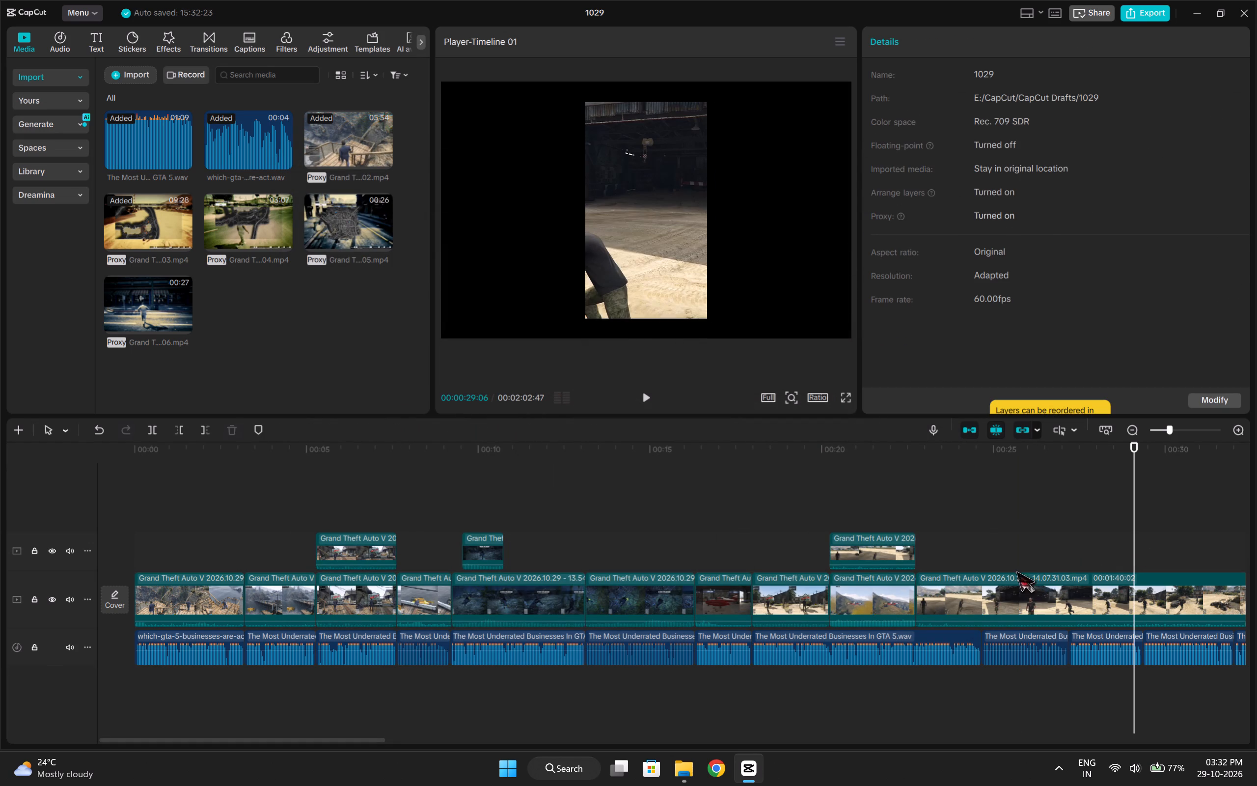
click(999, 594)
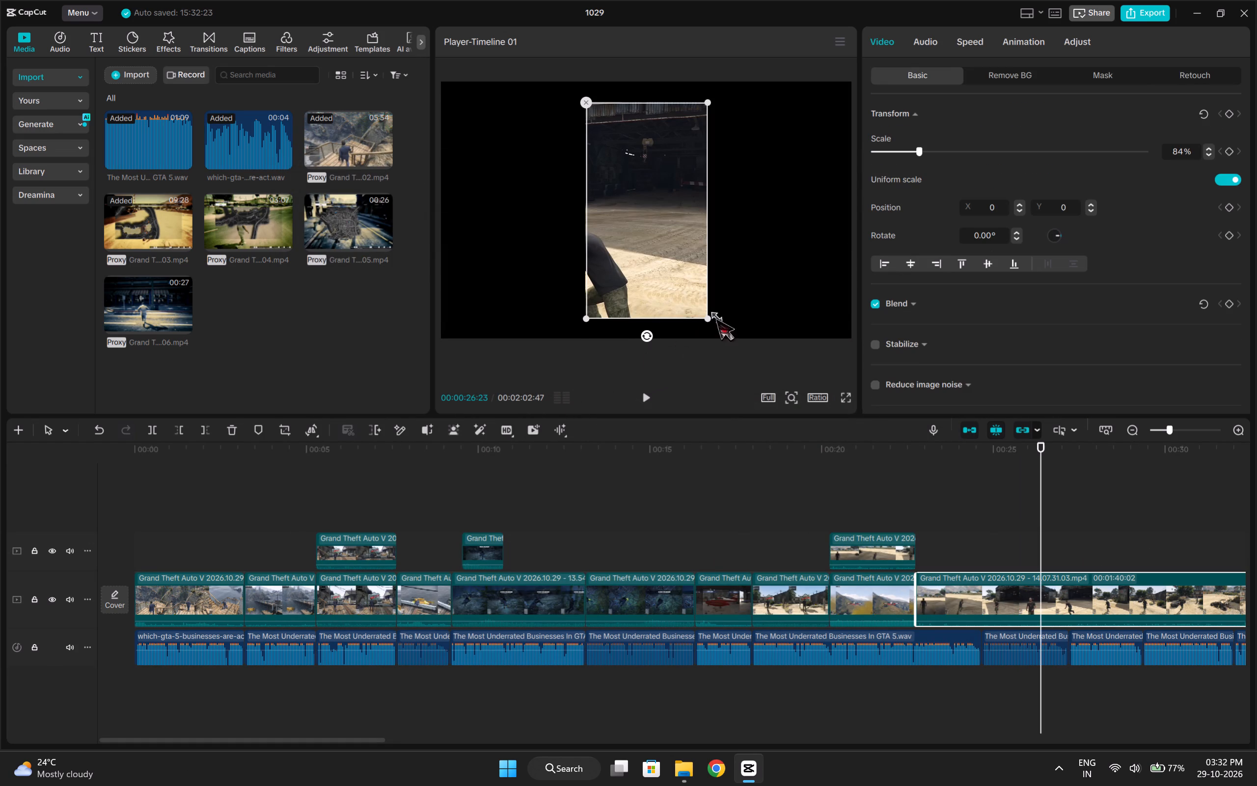
drag(711, 323, 737, 348)
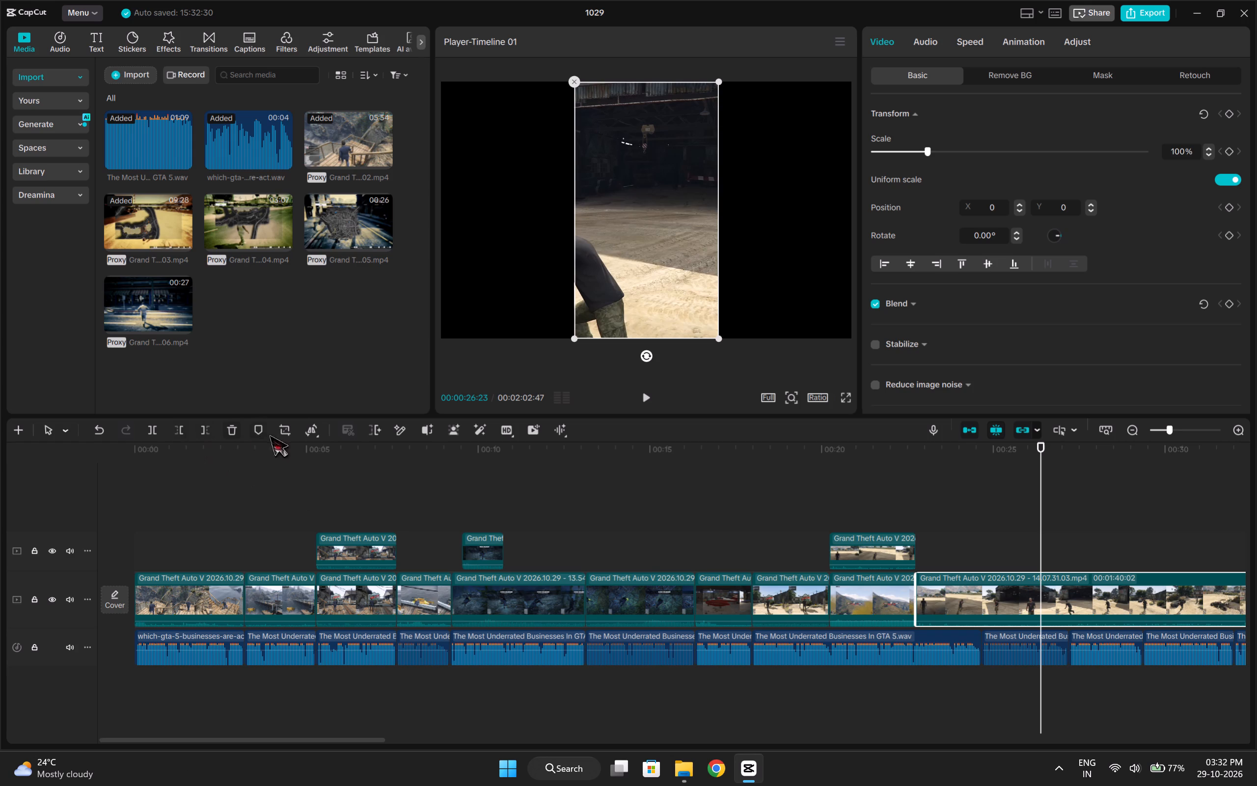
Reset the crop of the clip following the flight clip and crop it to 9:16 again.
click(282, 431)
click(878, 597)
click(610, 597)
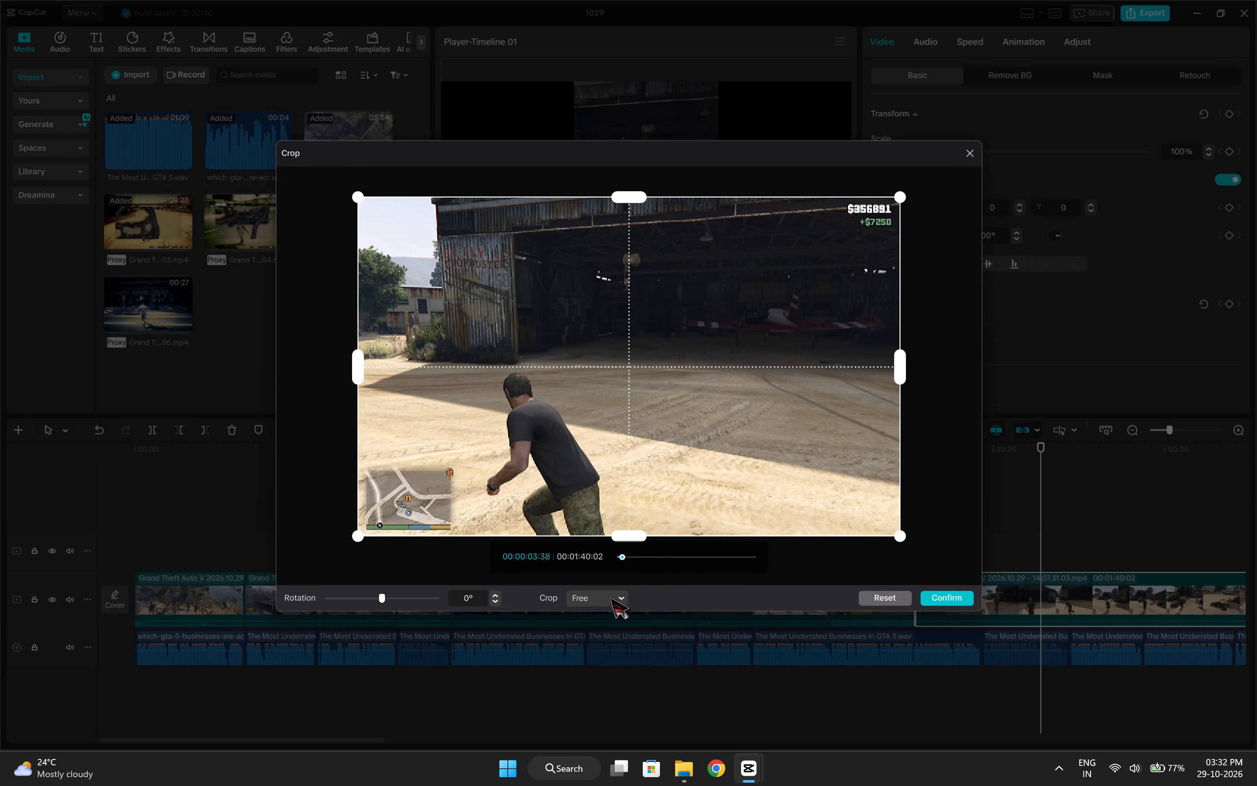
click(604, 576)
click(948, 601)
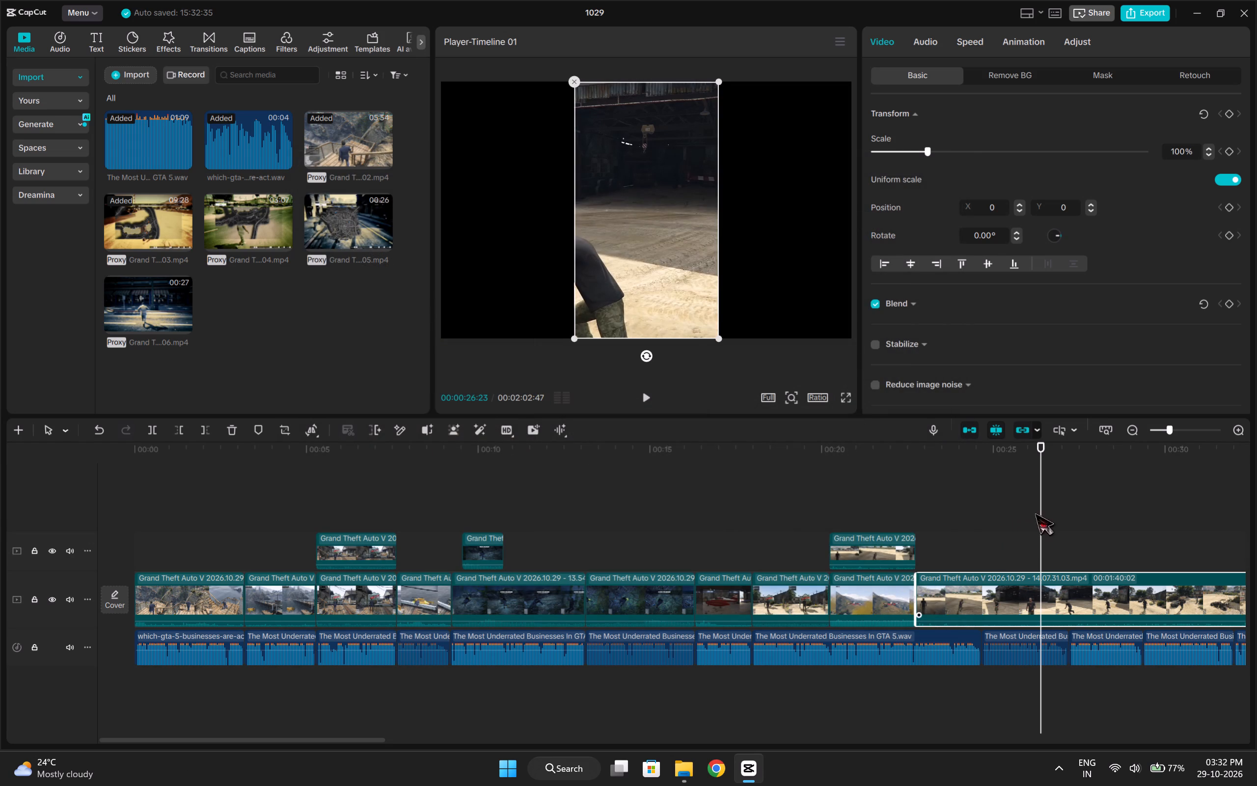
Trim the hangar and on-foot running footage off the clip's start so that it opens on the buggy drive.
drag(1035, 513, 867, 516)
click(1008, 513)
drag(1008, 513, 1151, 518)
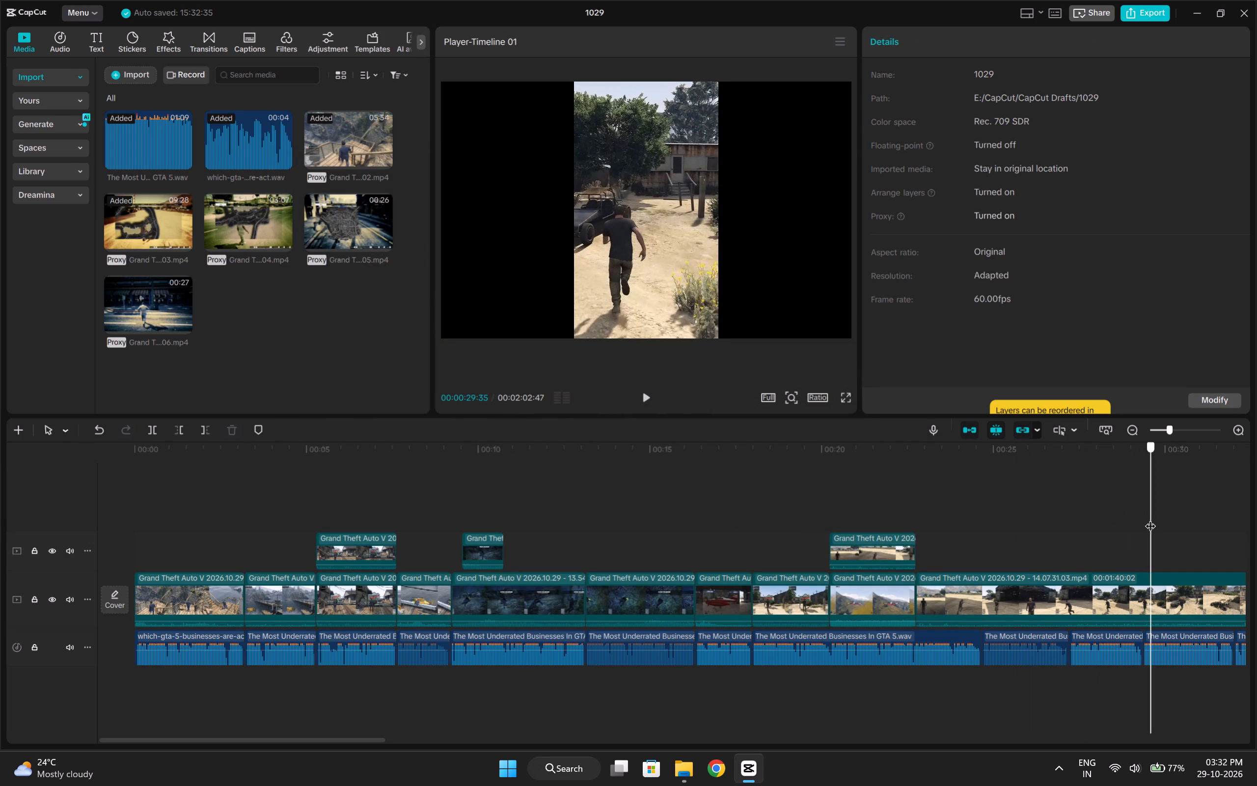
key(q)
click(1023, 538)
drag(1023, 538, 1168, 526)
key(q)
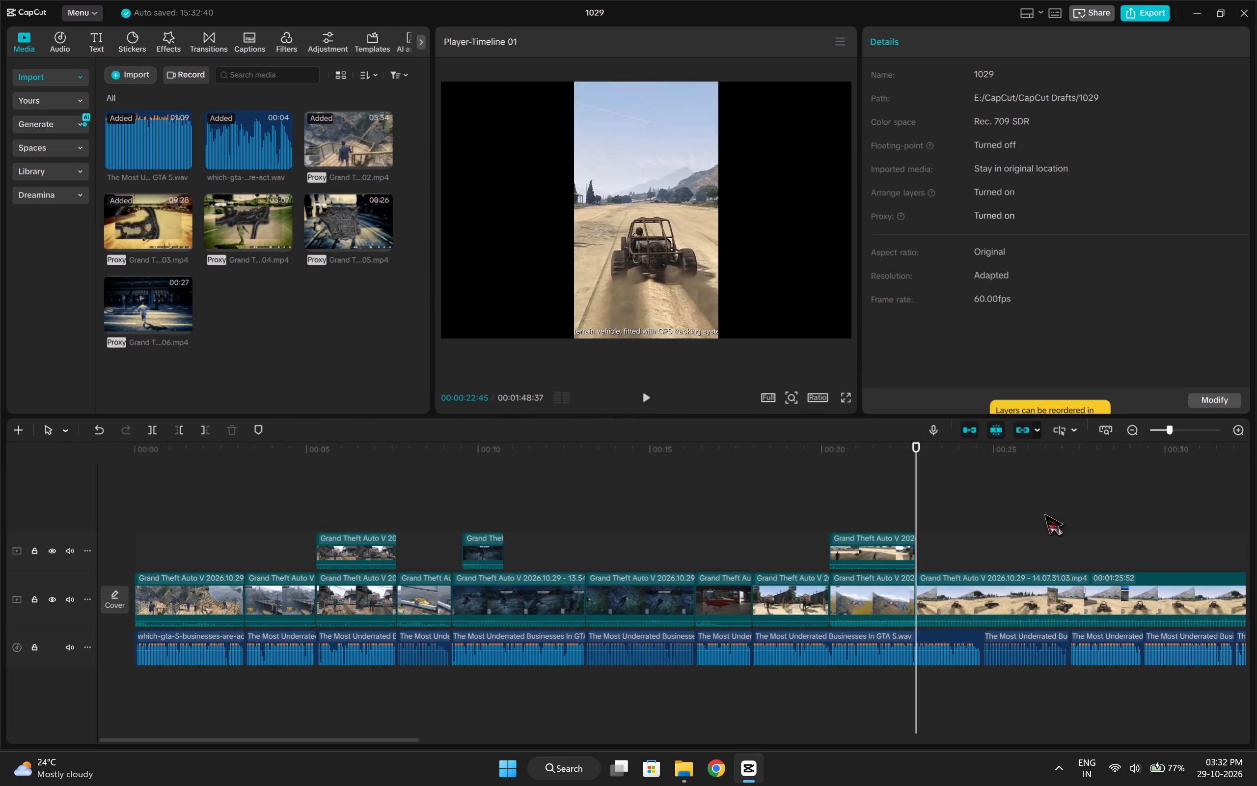
Trim the early buggy driving off the clip's start, up to the drive toward the arms package.
click(1042, 513)
drag(1042, 513, 1190, 506)
key(q)
click(1031, 505)
drag(1031, 505, 1075, 501)
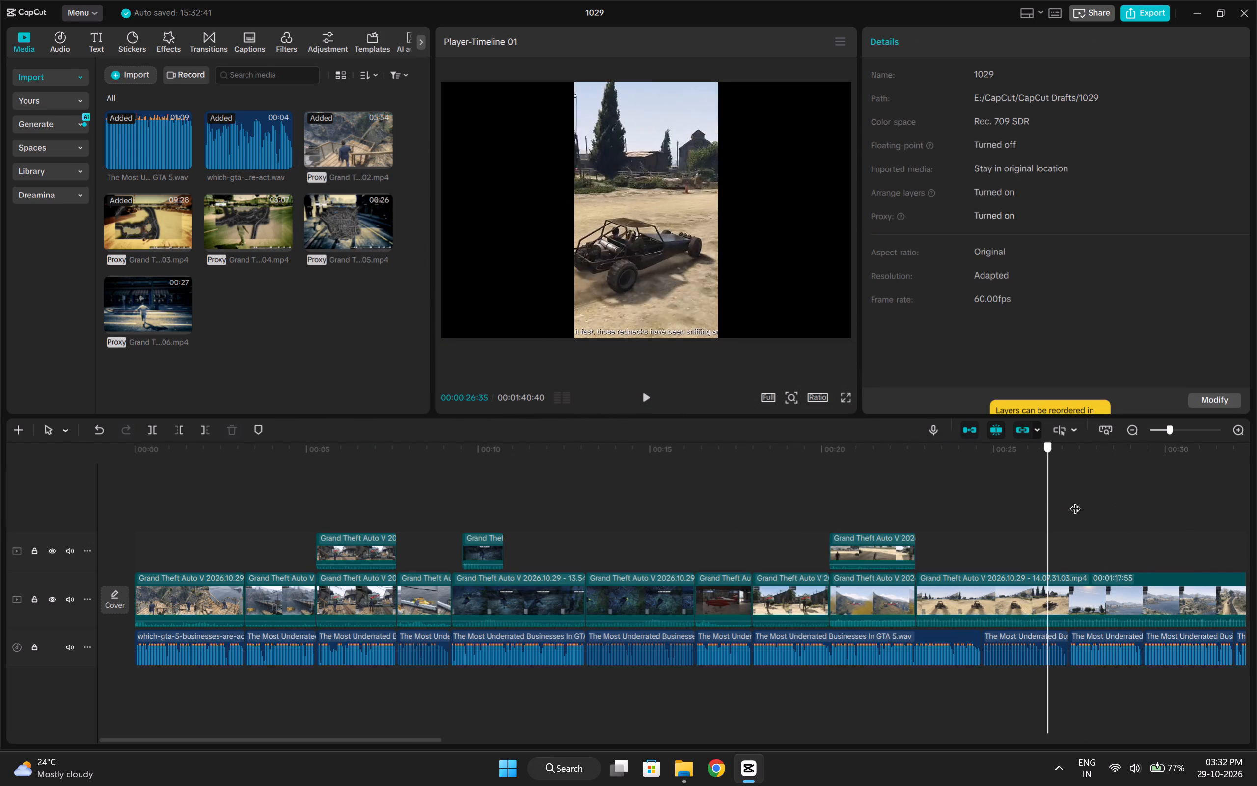
drag(1075, 501, 1172, 494)
key(q)
click(1093, 497)
drag(1093, 497, 1209, 496)
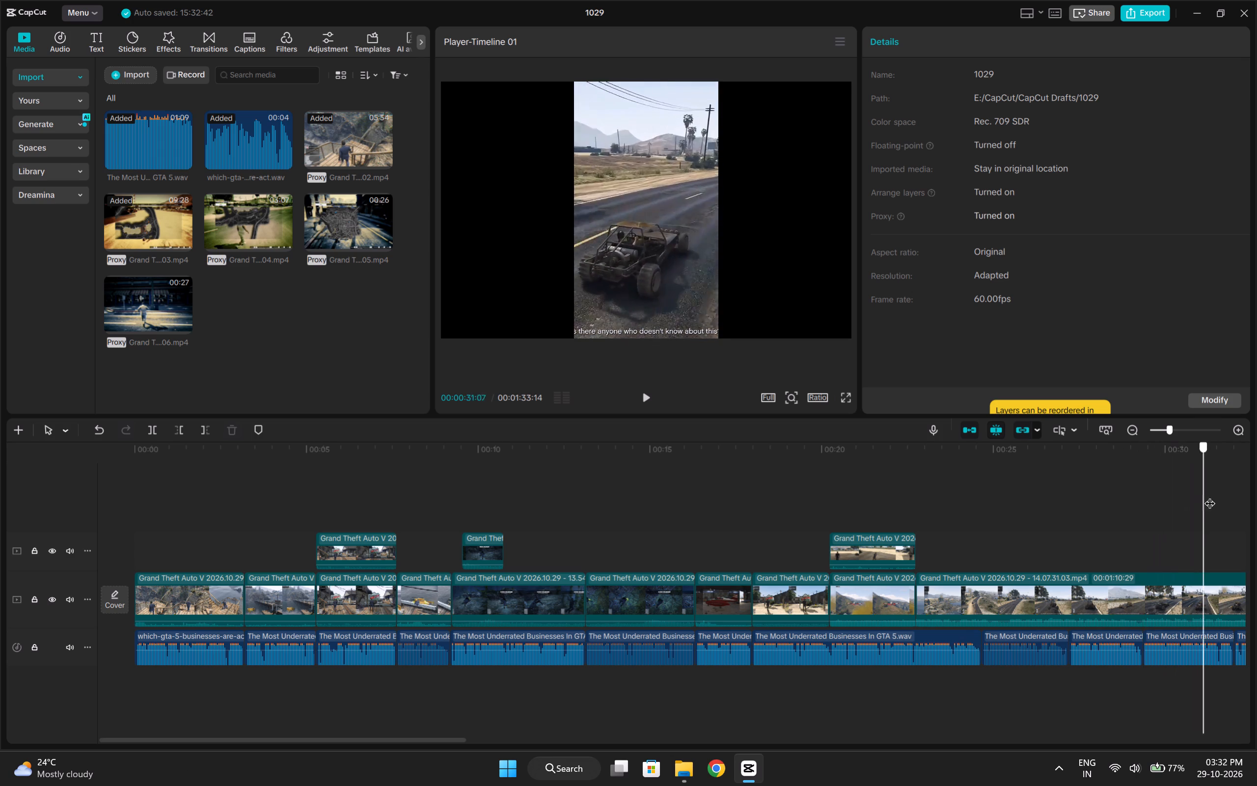
drag(1209, 496, 1214, 495)
key(q)
Trim more driving off the clip's start so that it opens just before the buggy reaches the arms package.
click(1064, 497)
drag(1066, 497, 1230, 497)
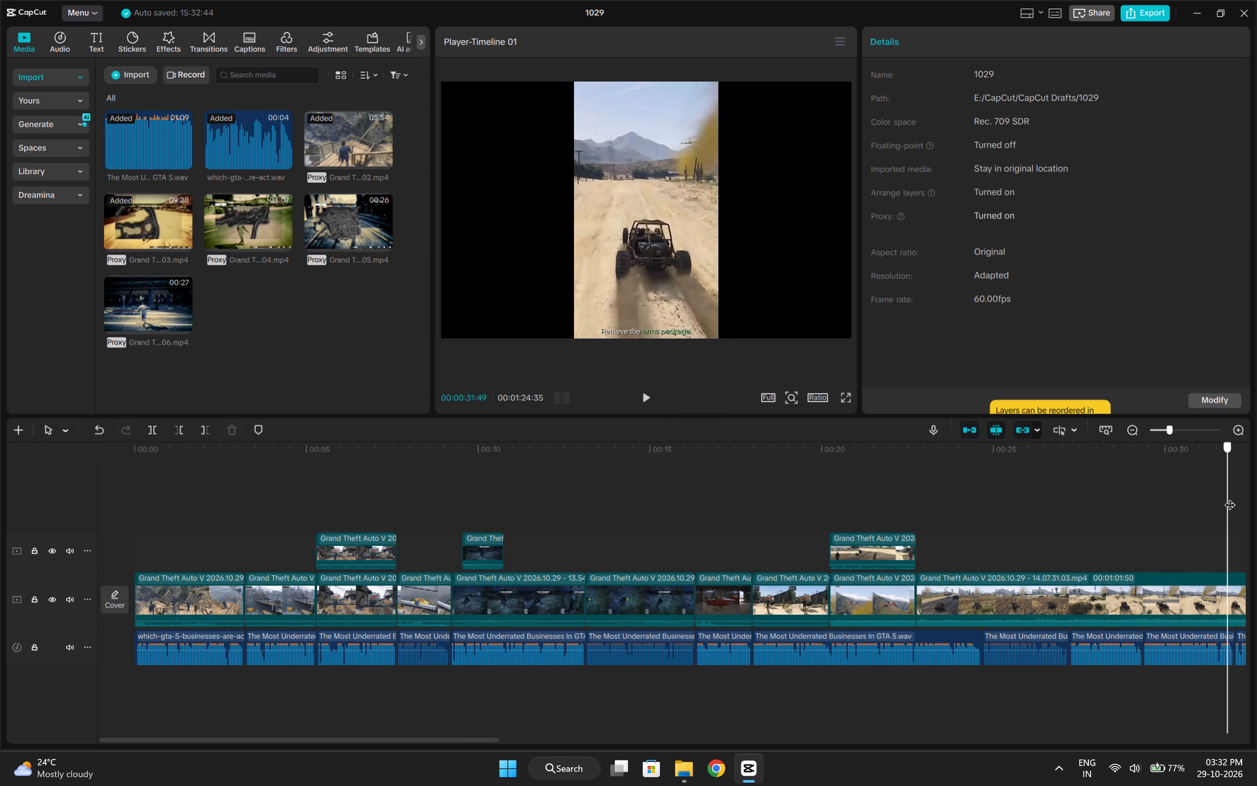
drag(1230, 497, 898, 508)
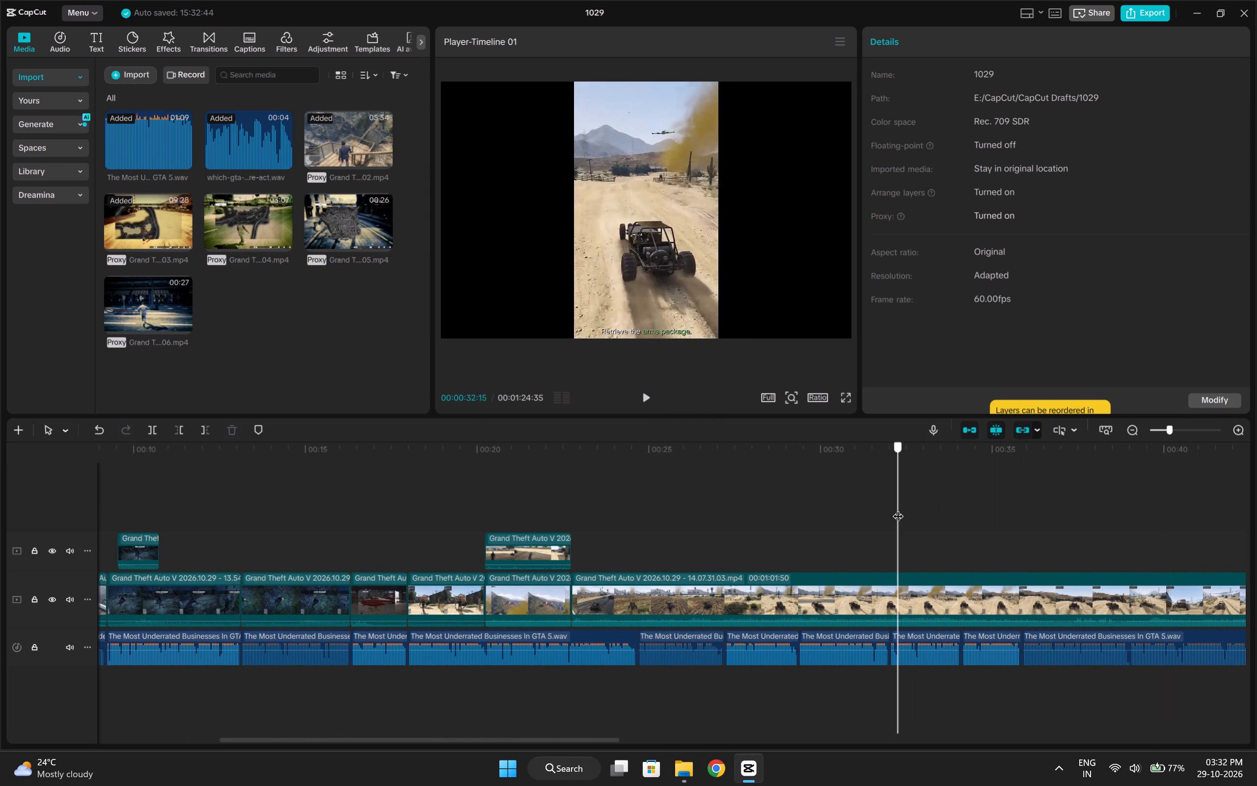
drag(898, 508, 917, 508)
key(q)
key(space)
key(space)
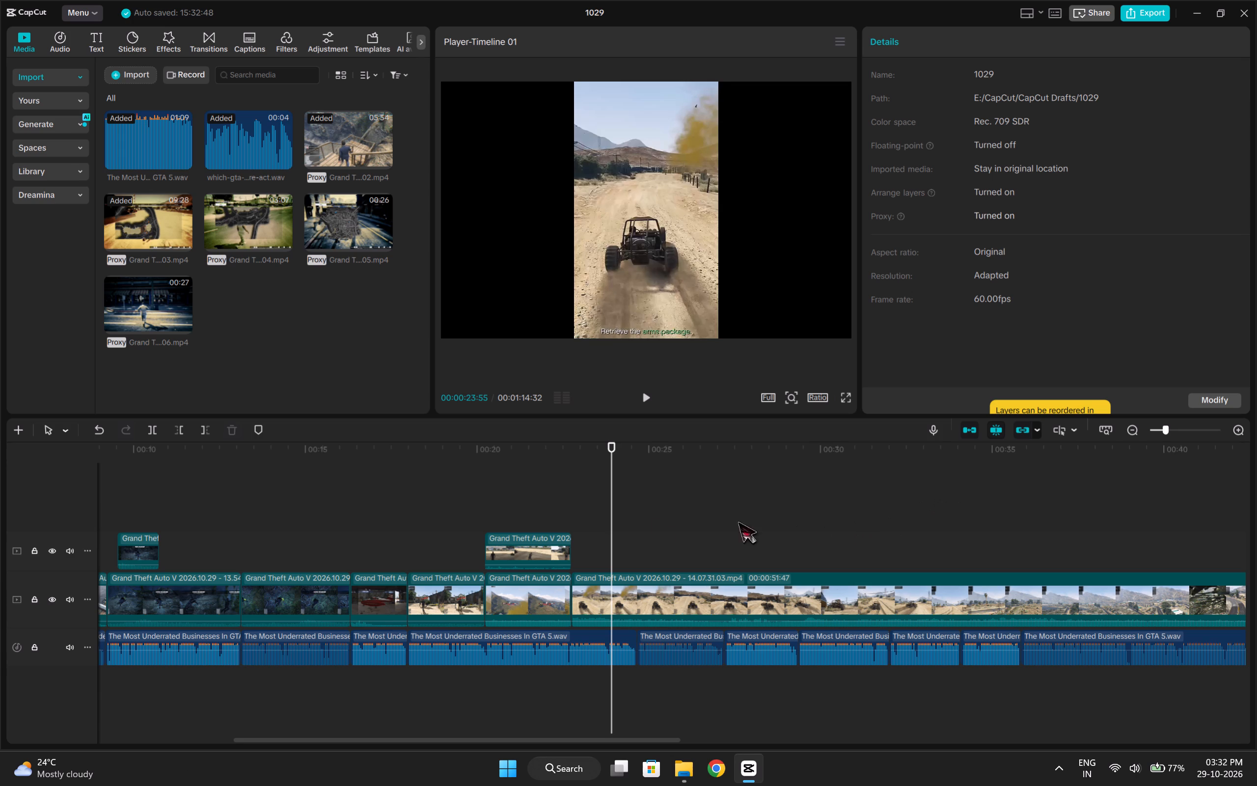
click(653, 521)
drag(653, 520, 685, 518)
key(q)
Play back the arms package pickup against the voiceover and split the clip at the voiceover segment's end, 00:00:24:40.
key(space)
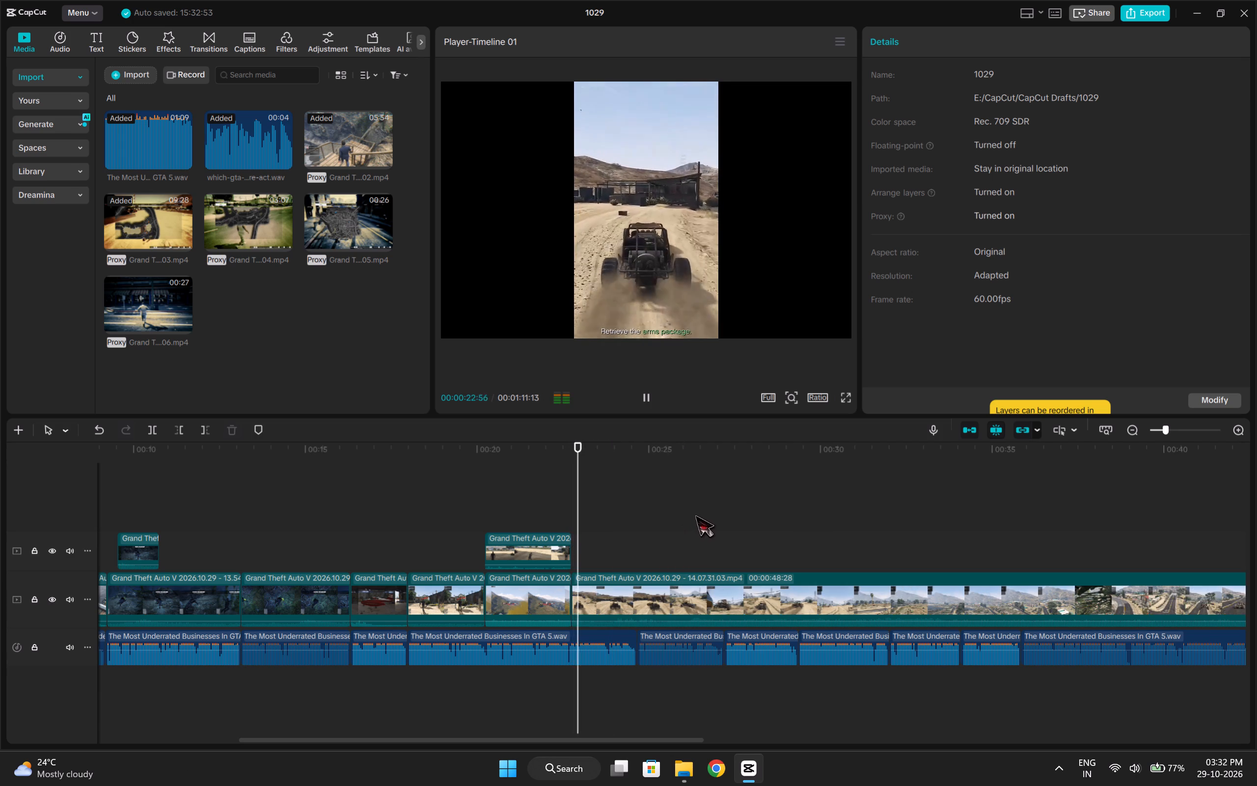
key(space)
key(space)
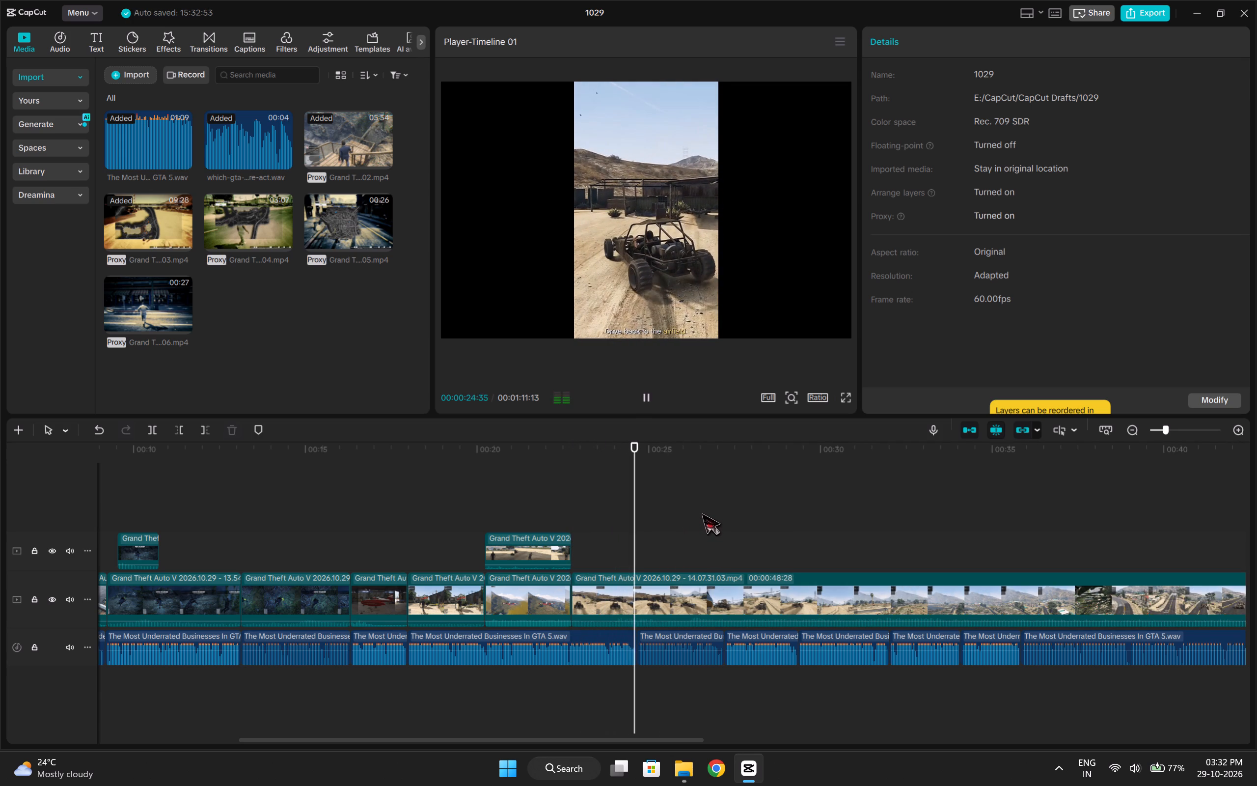
key(space)
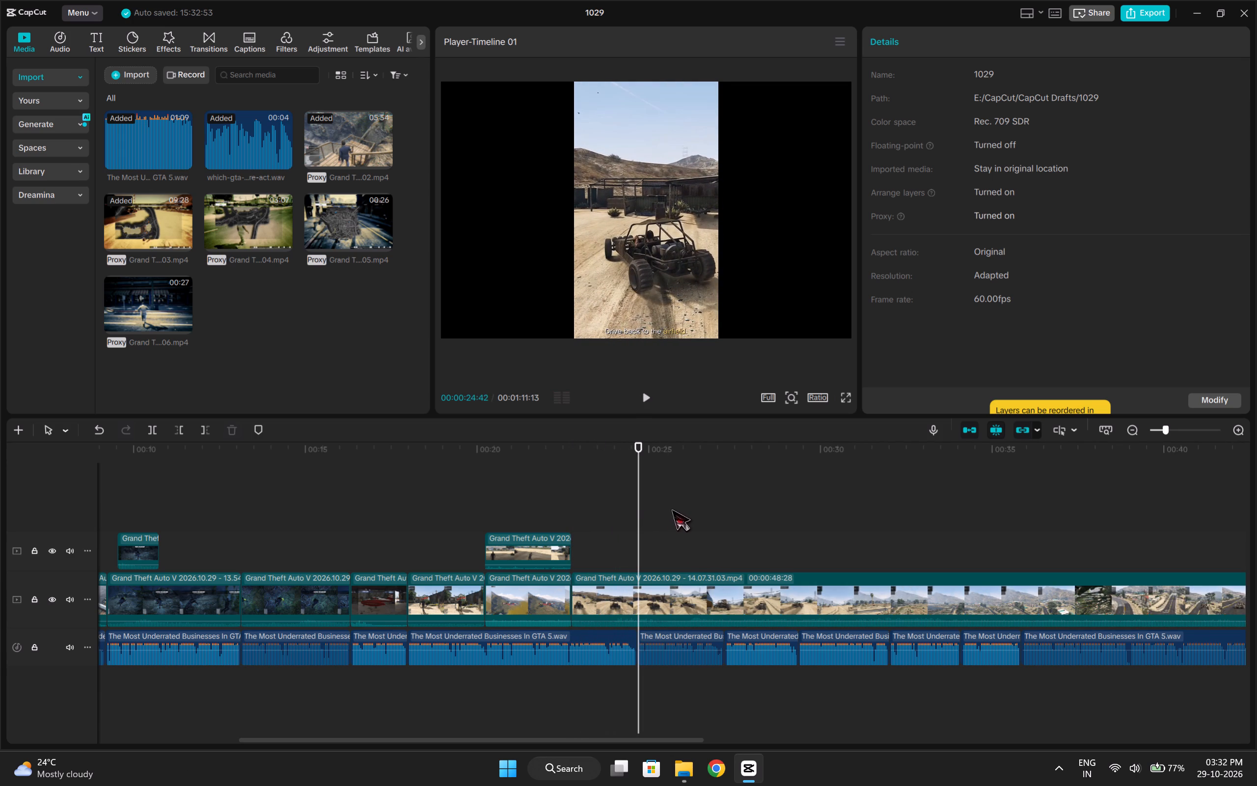
key(space)
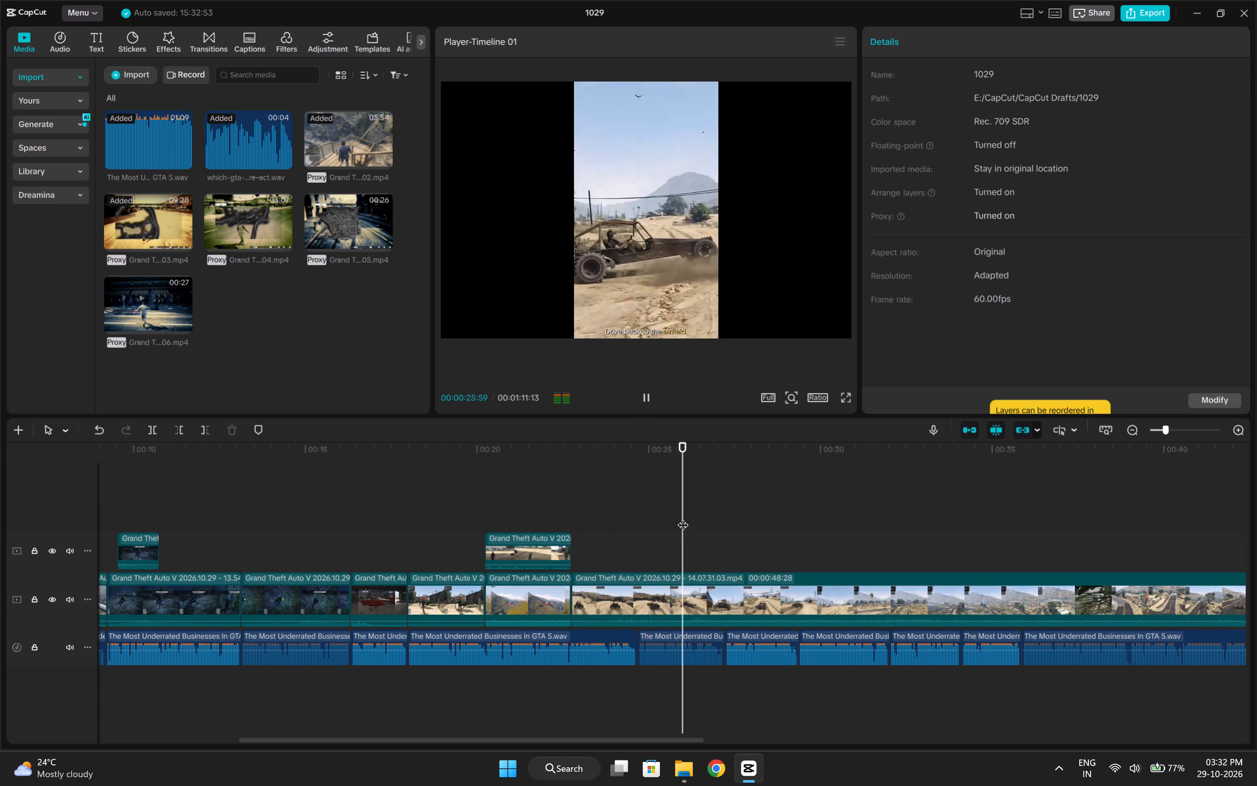
key(space)
click(658, 546)
key(space)
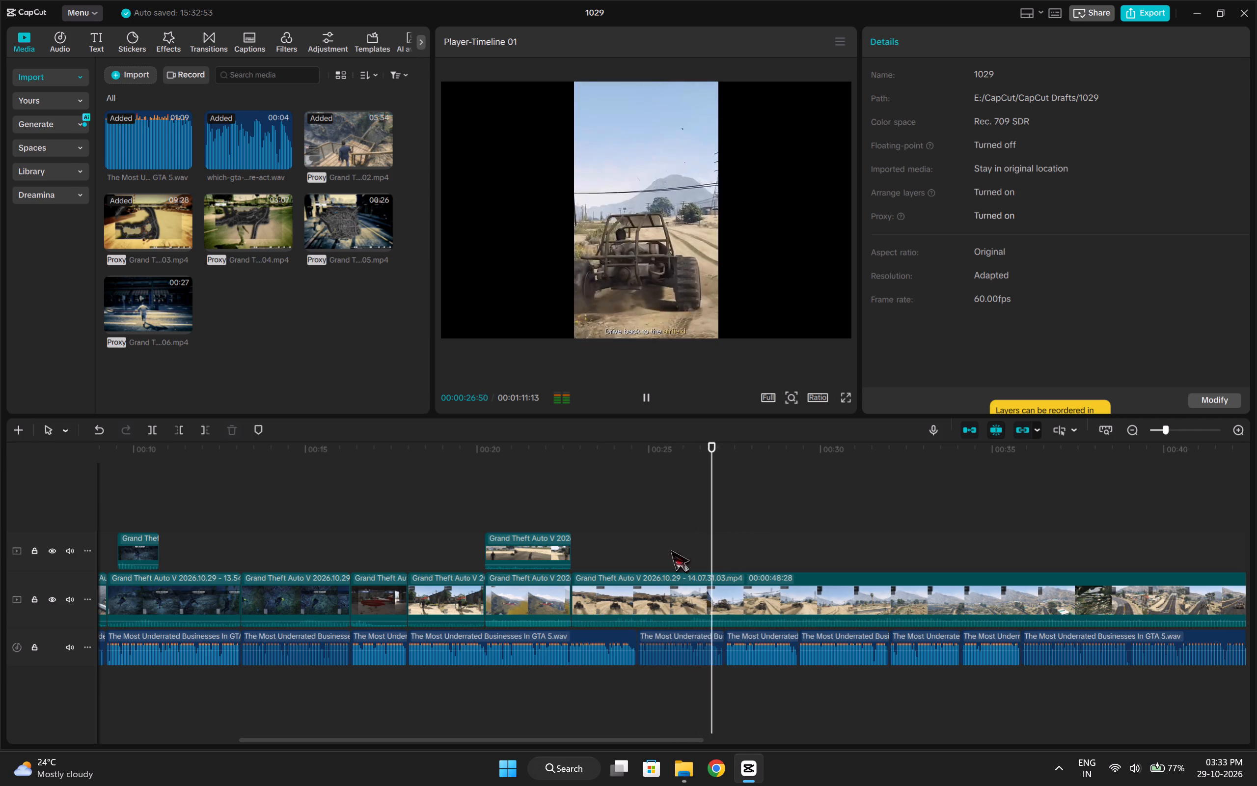
key(space)
click(637, 551)
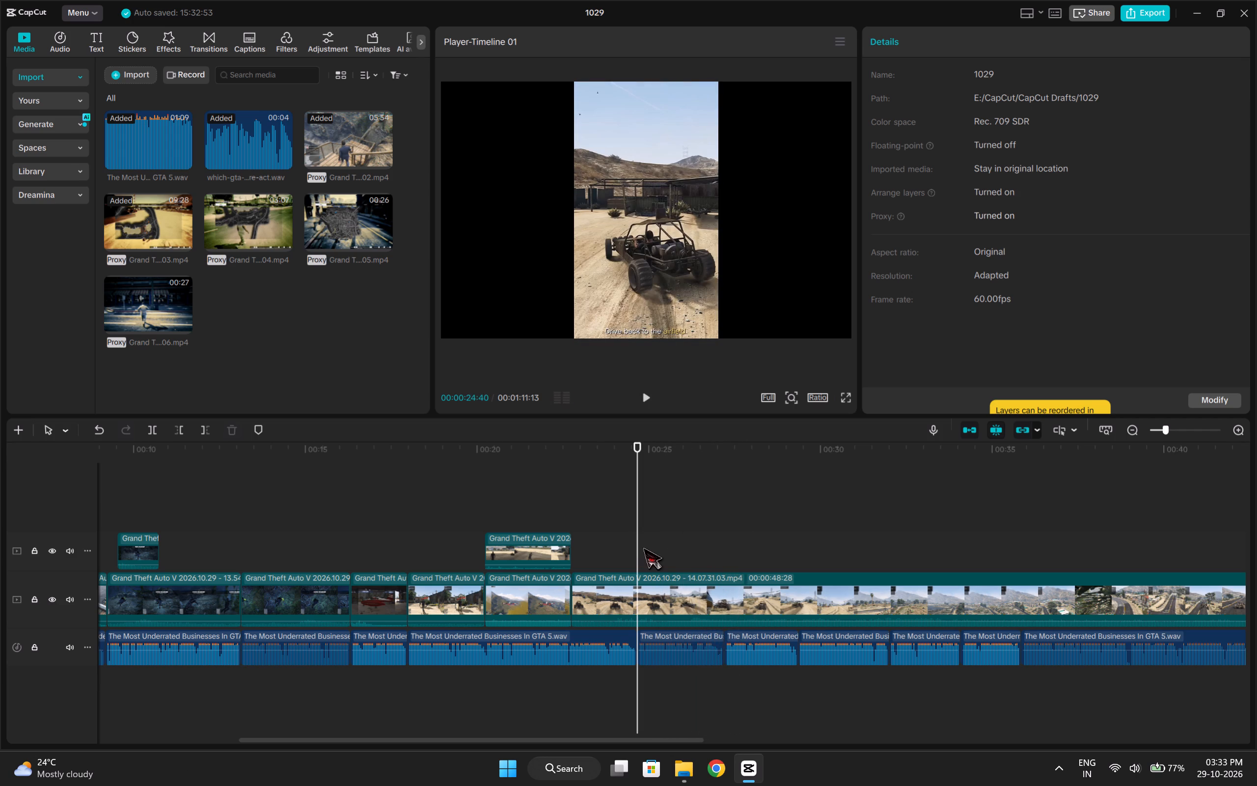
key(ctrl+b)
Raise the system volume slightly.
click(1121, 768)
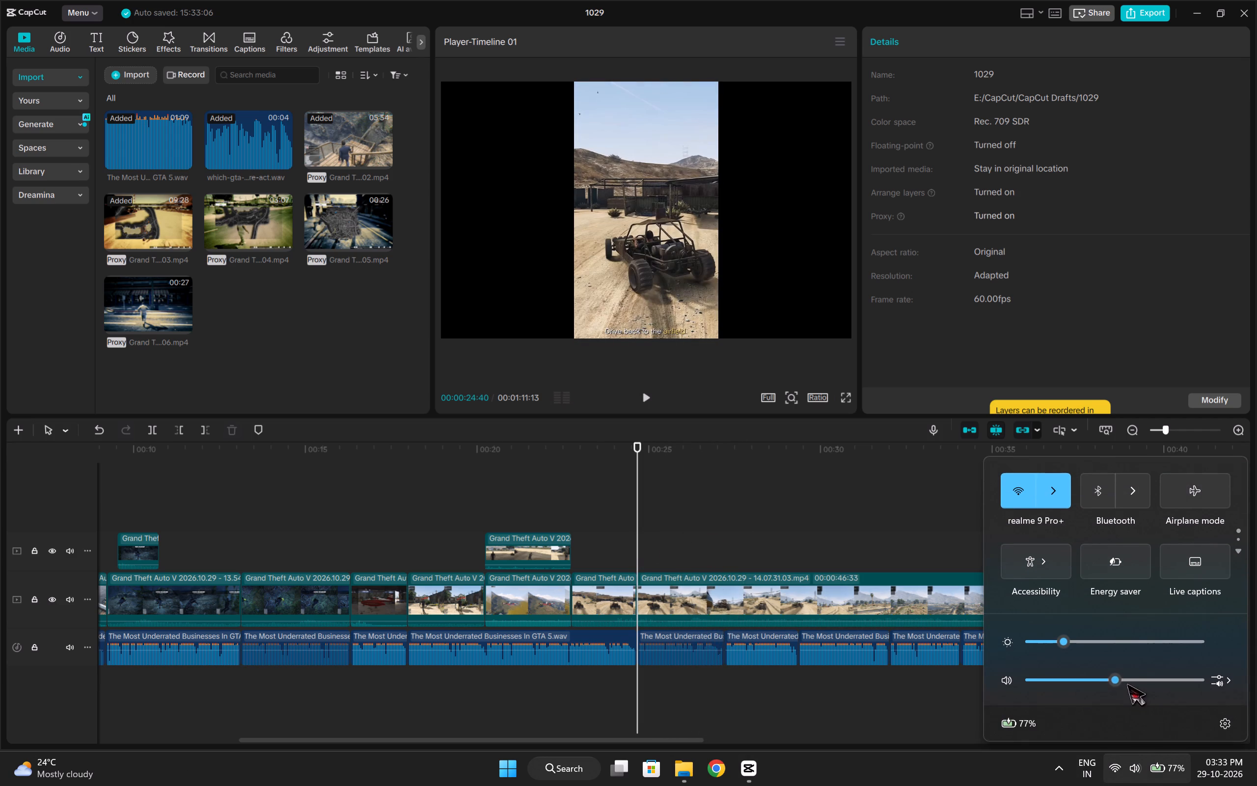
click(1126, 683)
click(1143, 785)
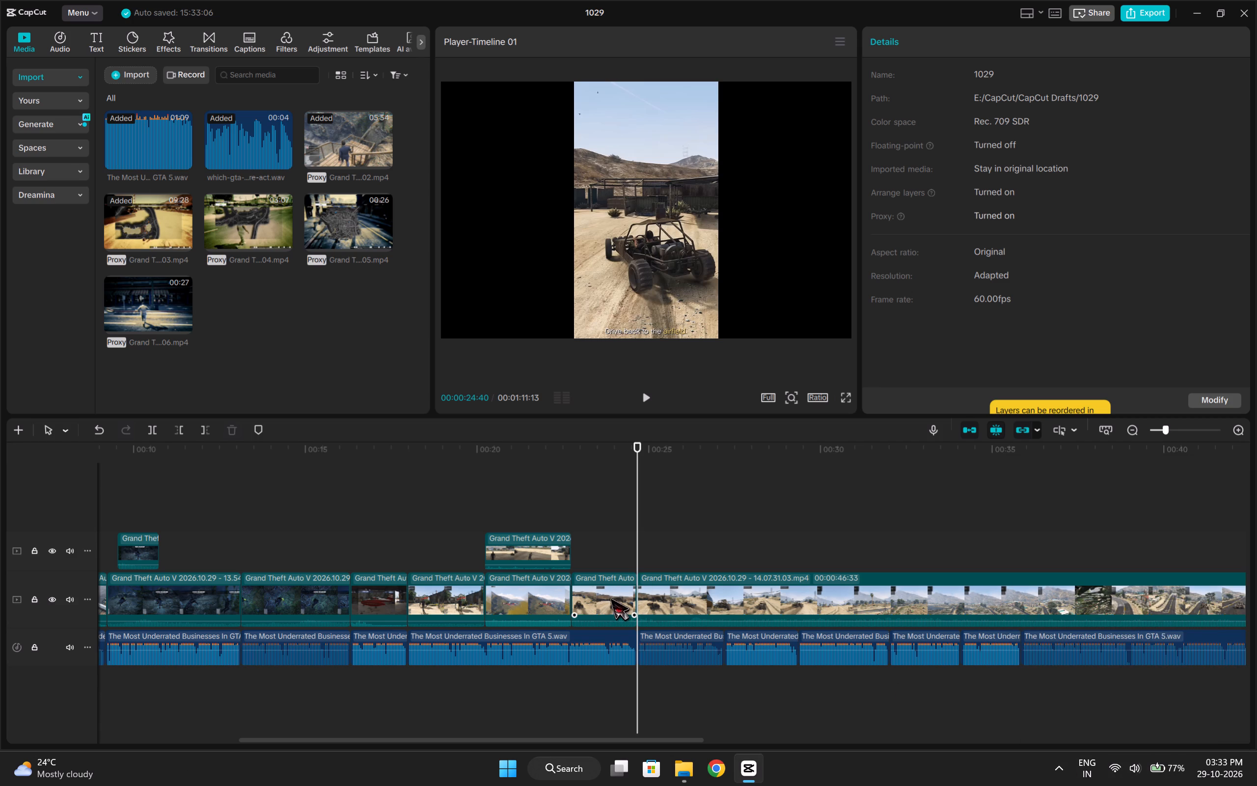
Move the short arms package pickup clip ahead of the two clips before it, to the start of their voiceover segment.
drag(614, 599, 432, 617)
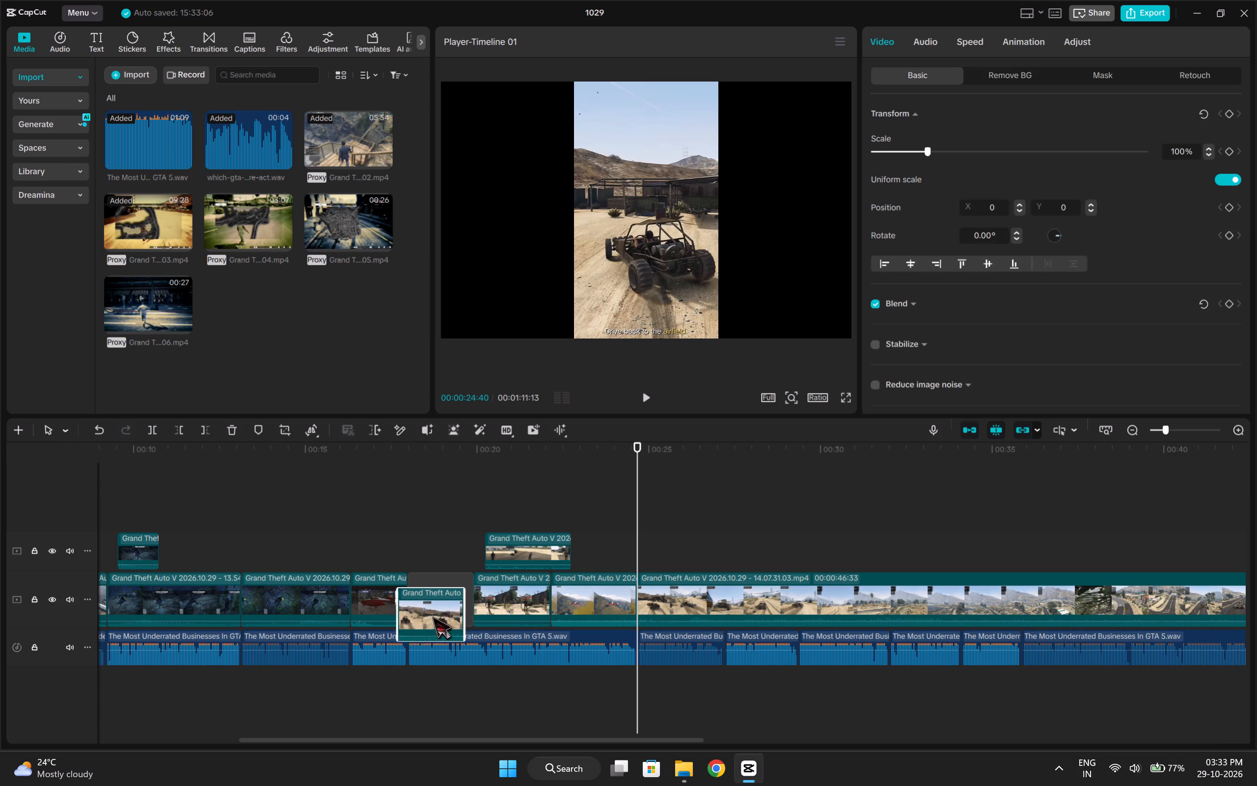
drag(432, 617, 440, 614)
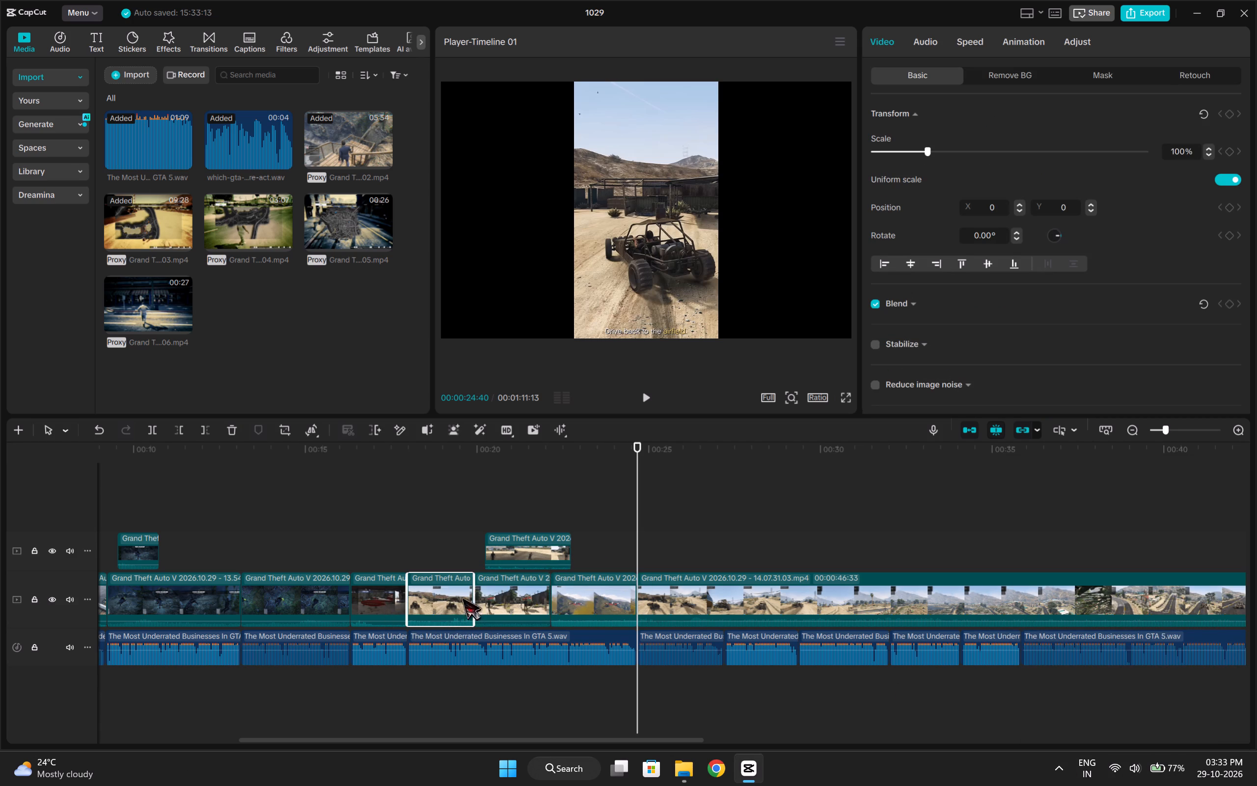
click(512, 552)
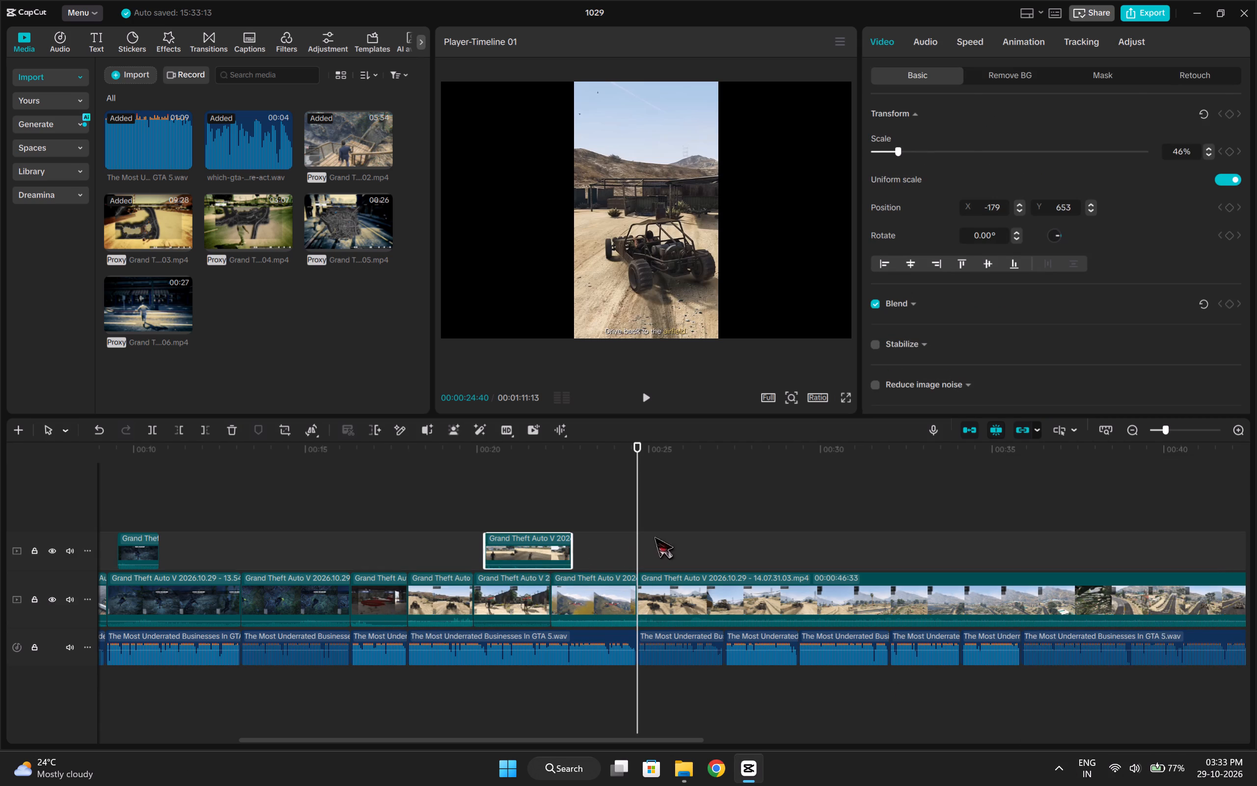
Trim the remaining buggy footage's start past the return drive and the Ground Trafficking Passed screen.
click(656, 536)
drag(656, 536, 1088, 525)
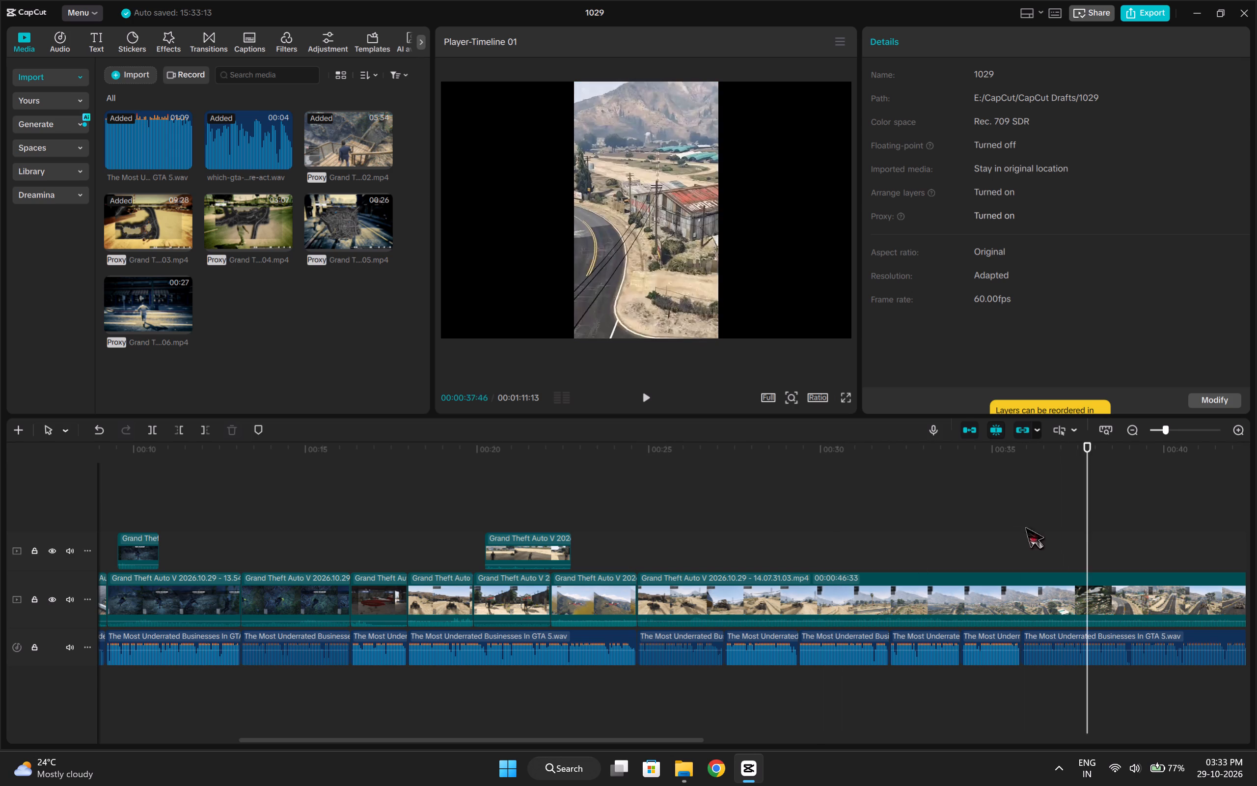
key(q)
click(853, 533)
drag(853, 533, 1197, 521)
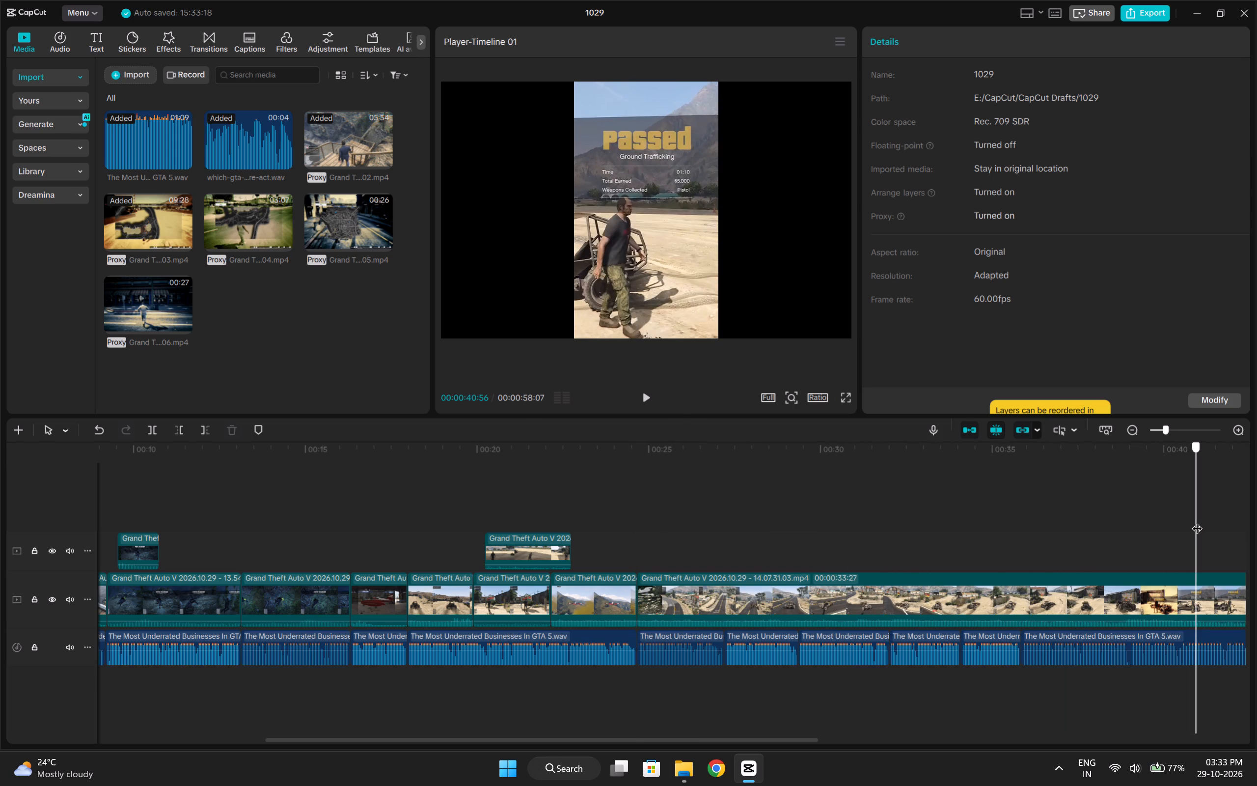
drag(1197, 521, 1198, 521)
key(q)
Preview the uncropped hangar footage to locate the reward amount and trim the last clip's start to that moment.
click(731, 546)
drag(731, 547, 928, 545)
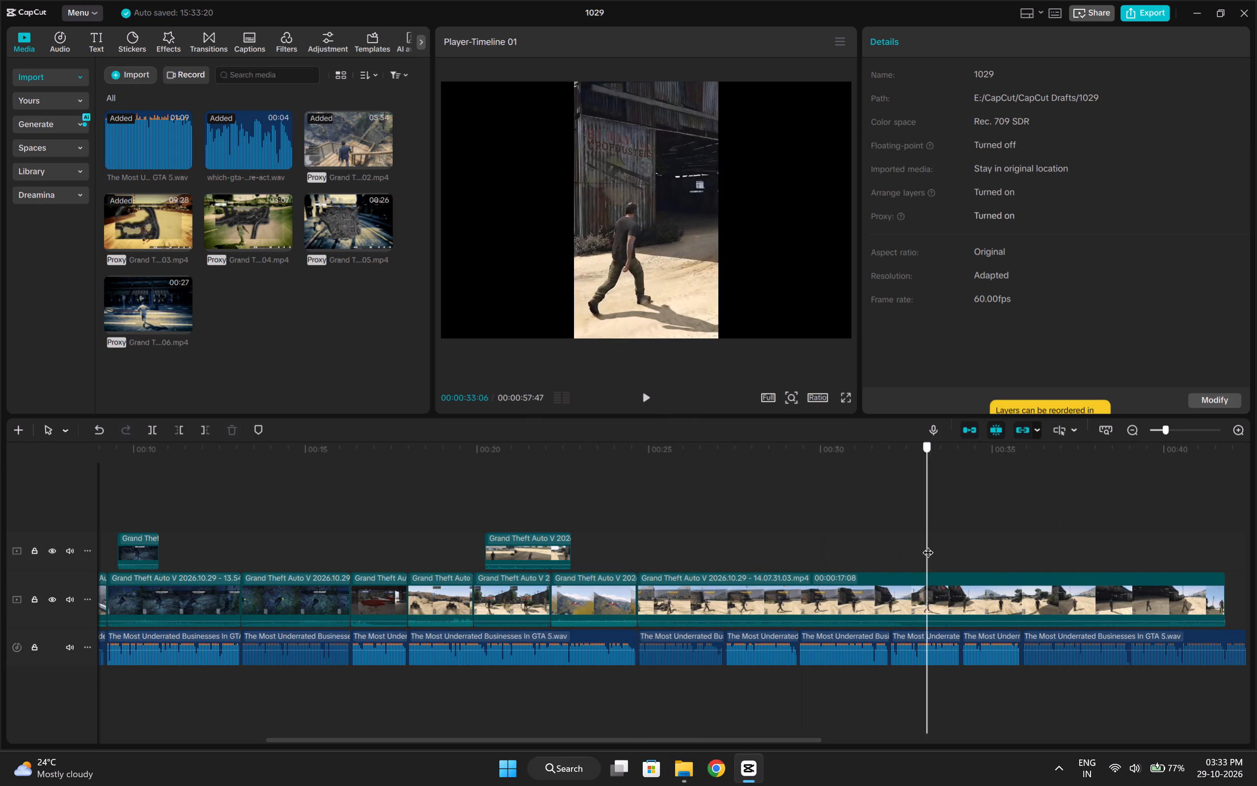
drag(928, 545, 883, 547)
click(799, 580)
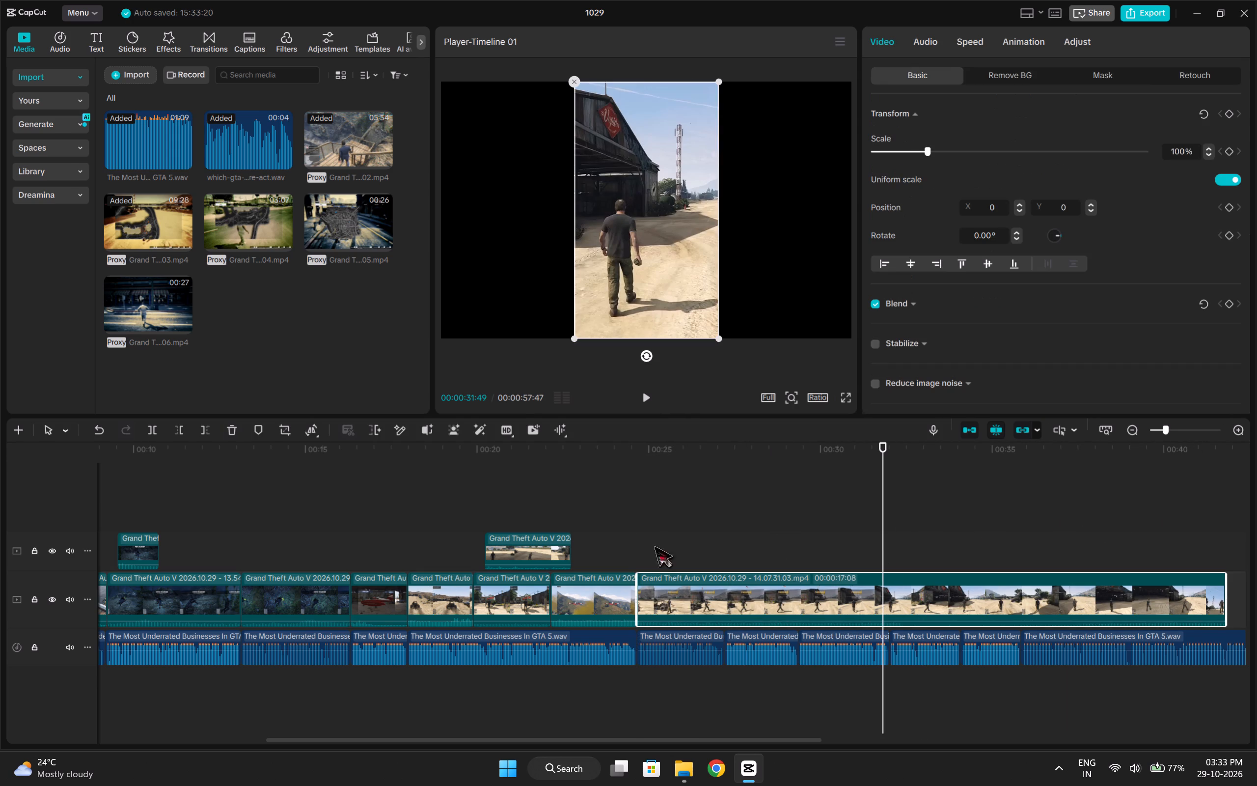
click(290, 436)
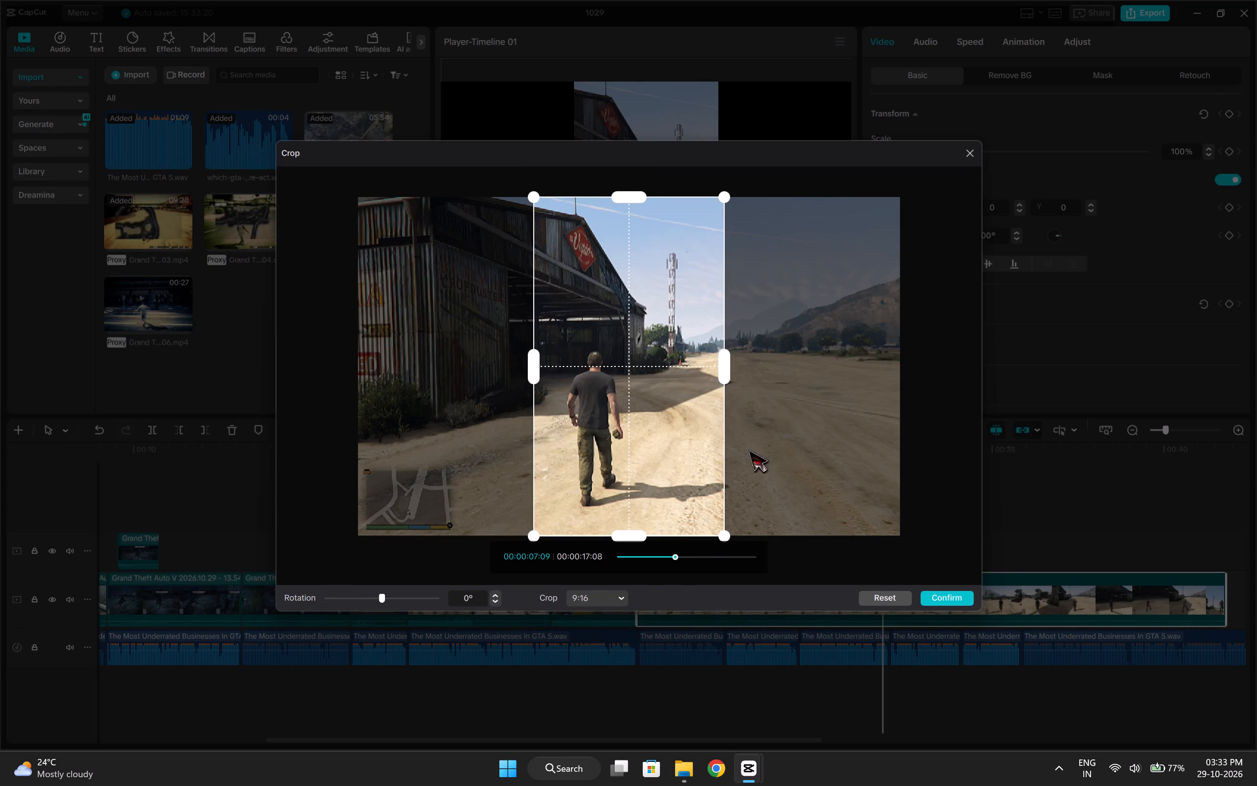
drag(676, 559, 682, 559)
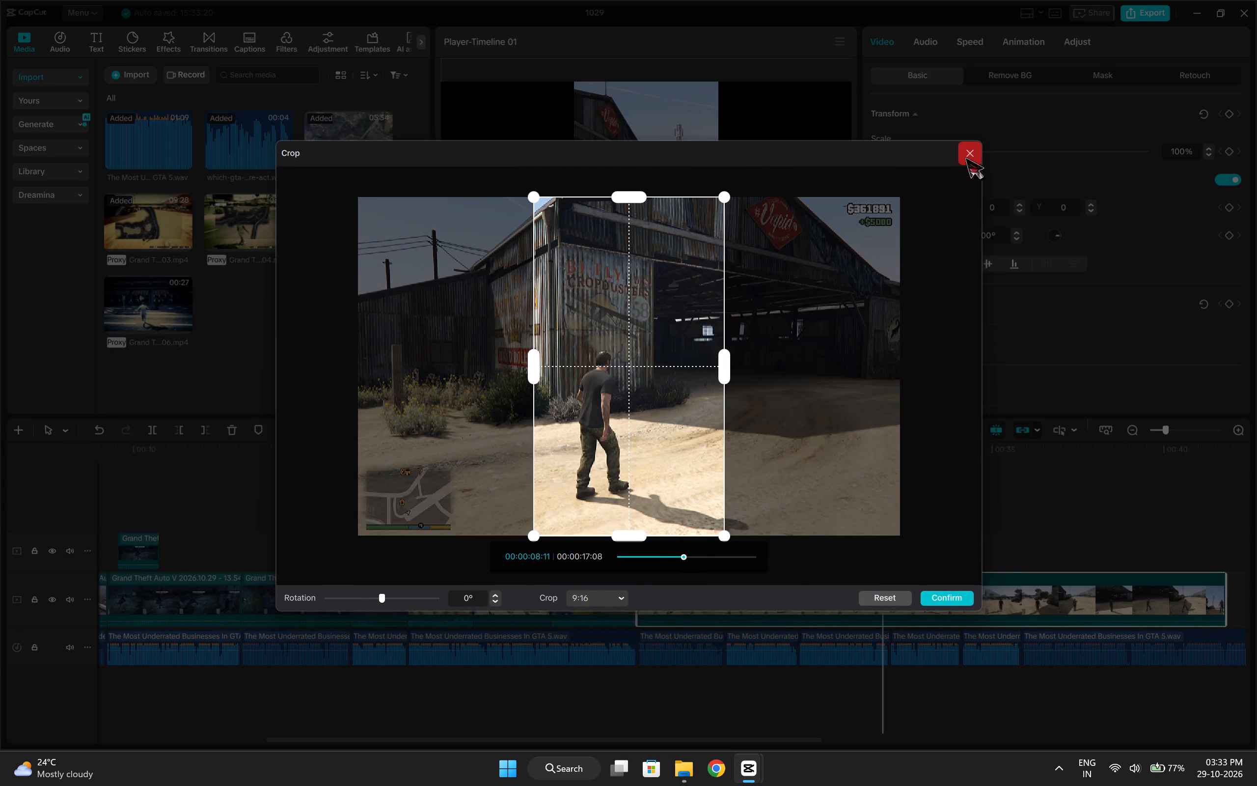
click(966, 157)
drag(877, 511, 890, 511)
drag(885, 511, 892, 511)
click(872, 584)
key(q)
Trim the end of the last hangar clip to match the voiceover segment ending at 00:00:27:12.
click(678, 536)
drag(679, 536, 715, 534)
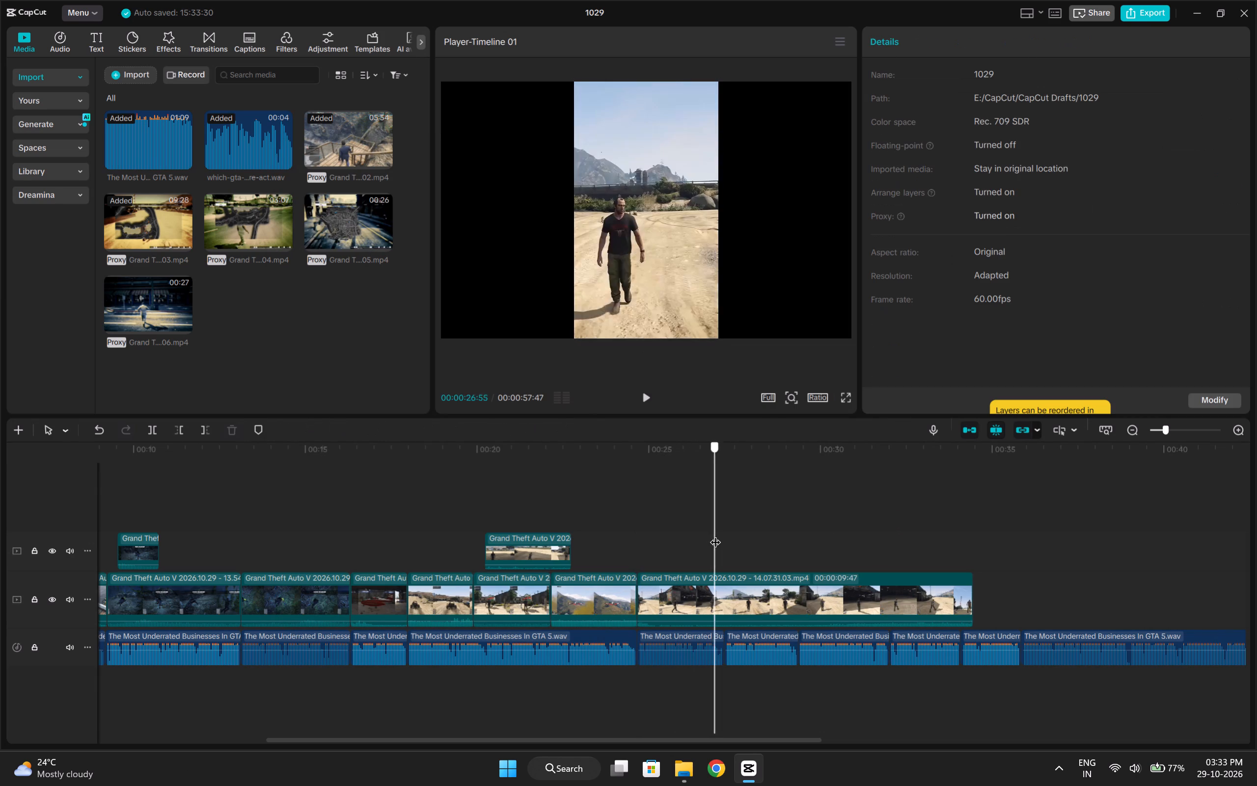
drag(715, 534, 723, 536)
key(w)
Copy the last hangar clip and paste it as an overlay above the arms package pickup clip at 00:00:17:59.
click(685, 582)
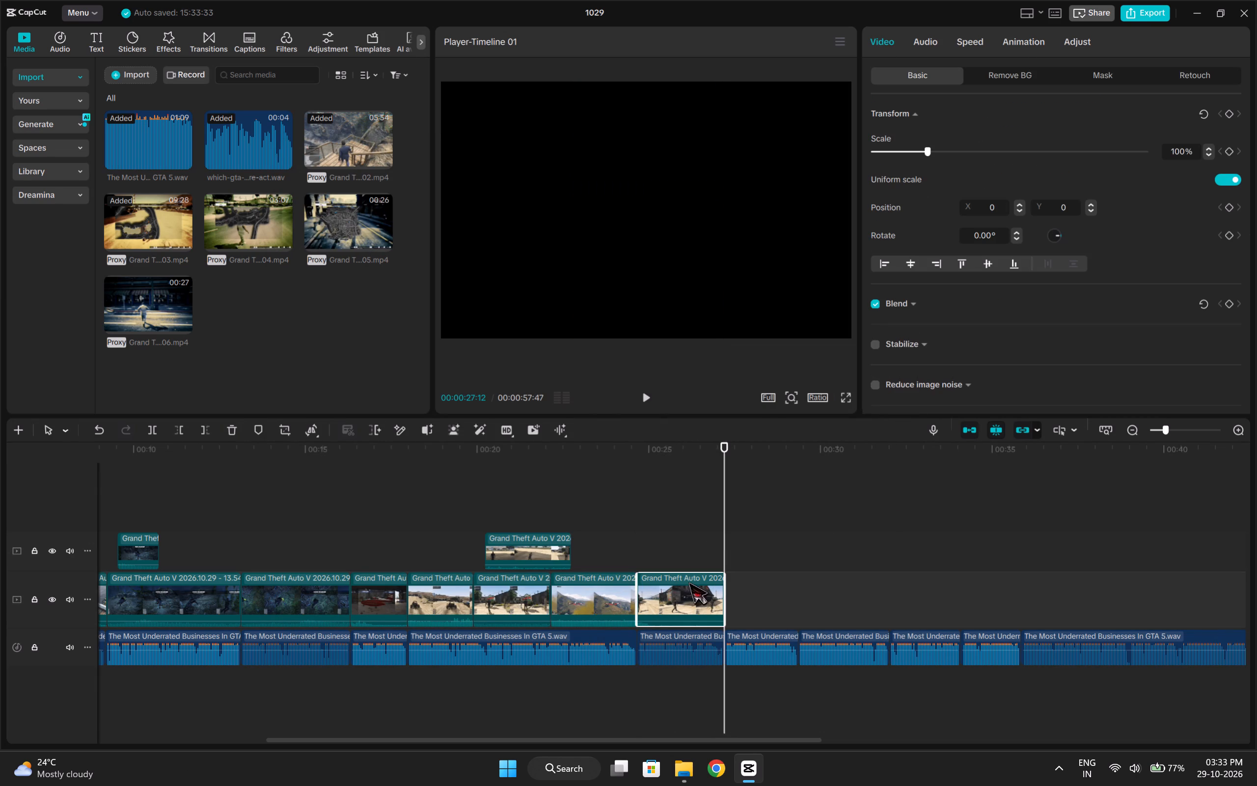
key(ctrl+c)
click(396, 523)
drag(396, 523, 410, 518)
key(ctrl+v)
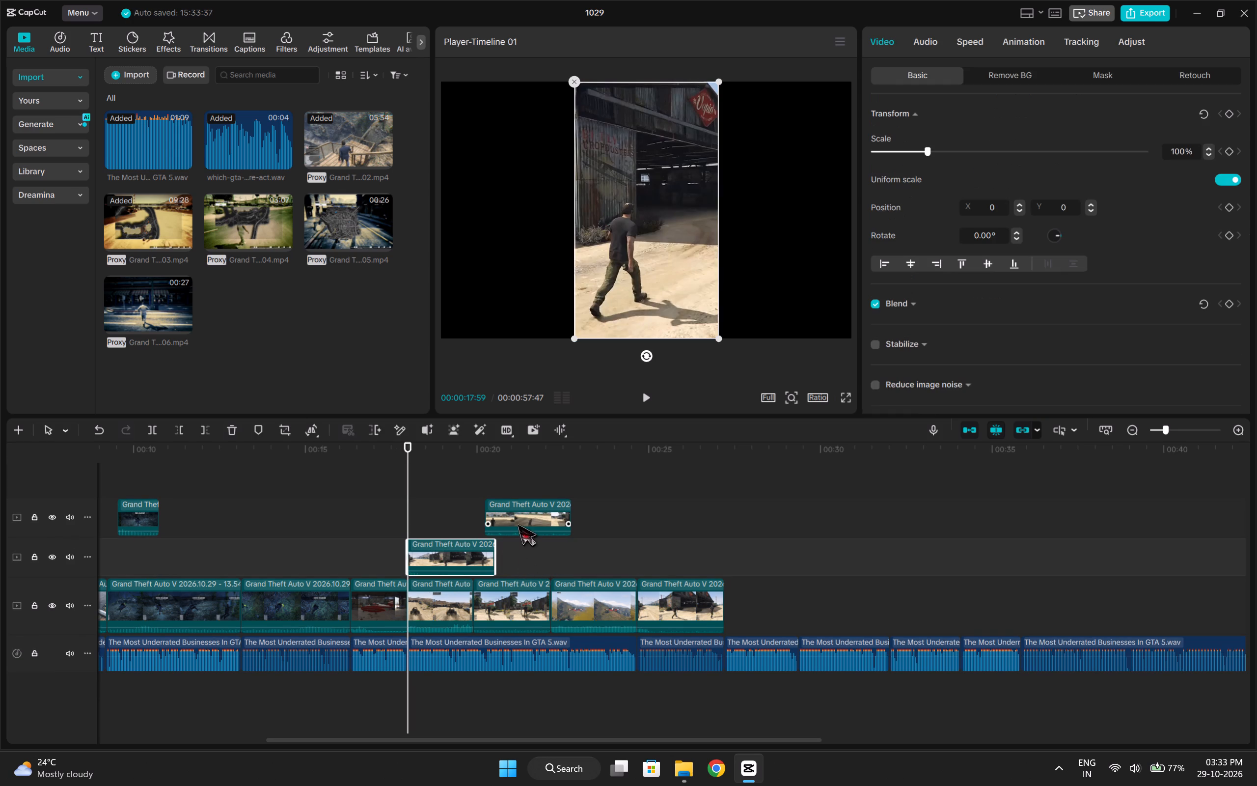
Reset the pasted hangar overlay's crop to the full frame and preview its early frames for the reward text.
click(285, 432)
click(886, 596)
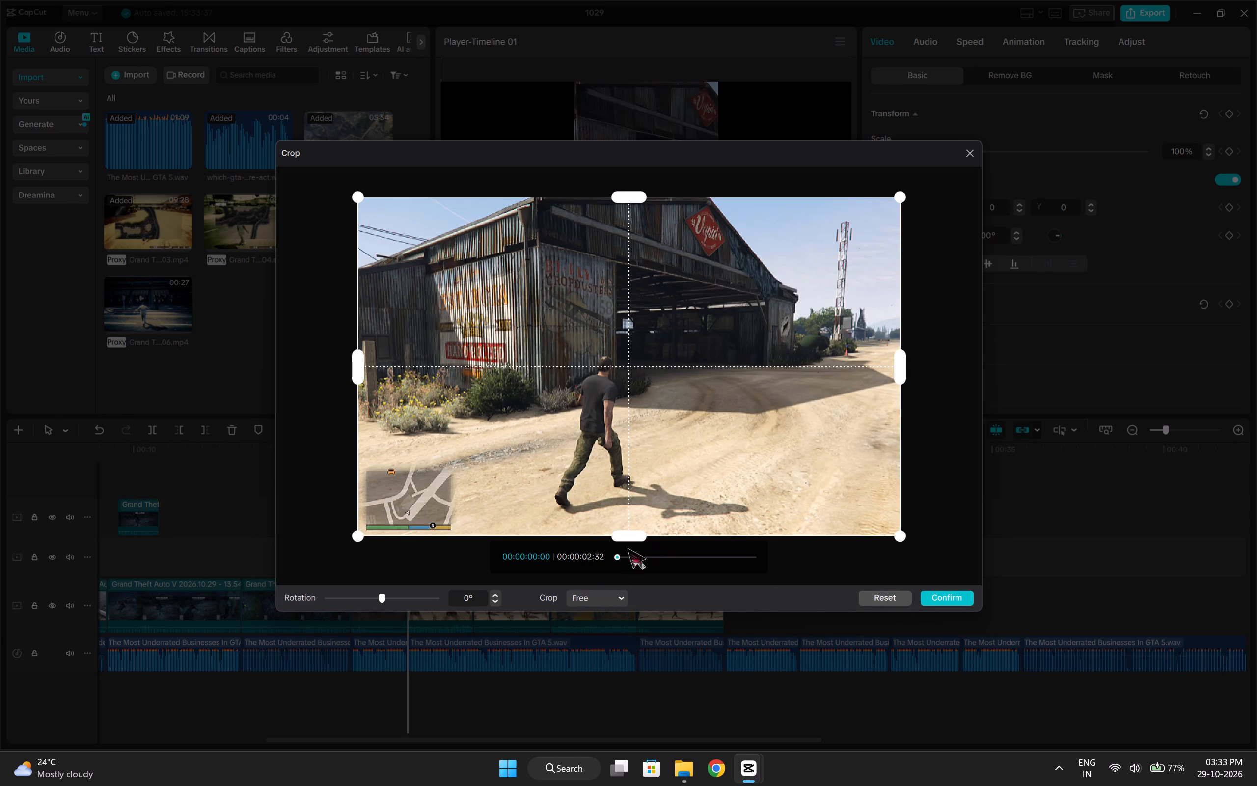
click(634, 550)
click(637, 559)
click(623, 594)
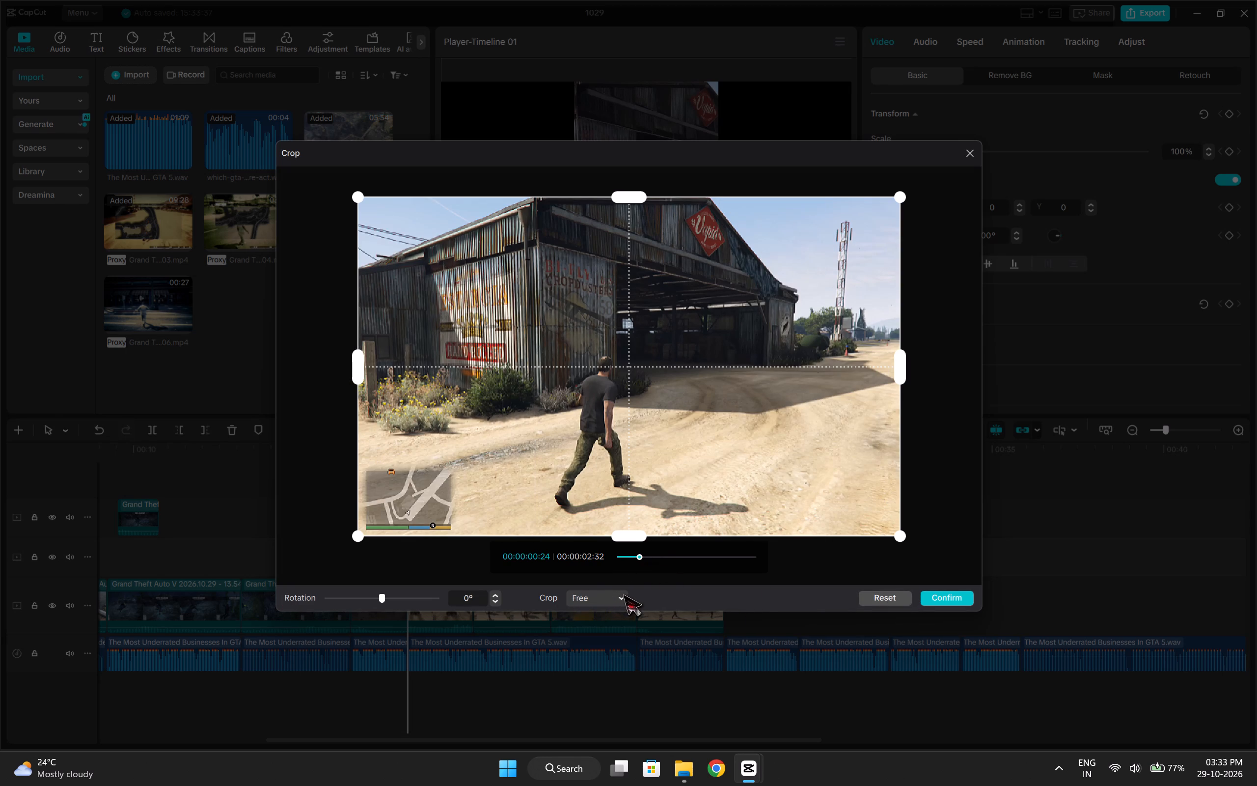
Crop the pasted hangar overlay to a small area around the reward amount in the frame's upper-right corner.
click(864, 597)
drag(358, 535, 782, 281)
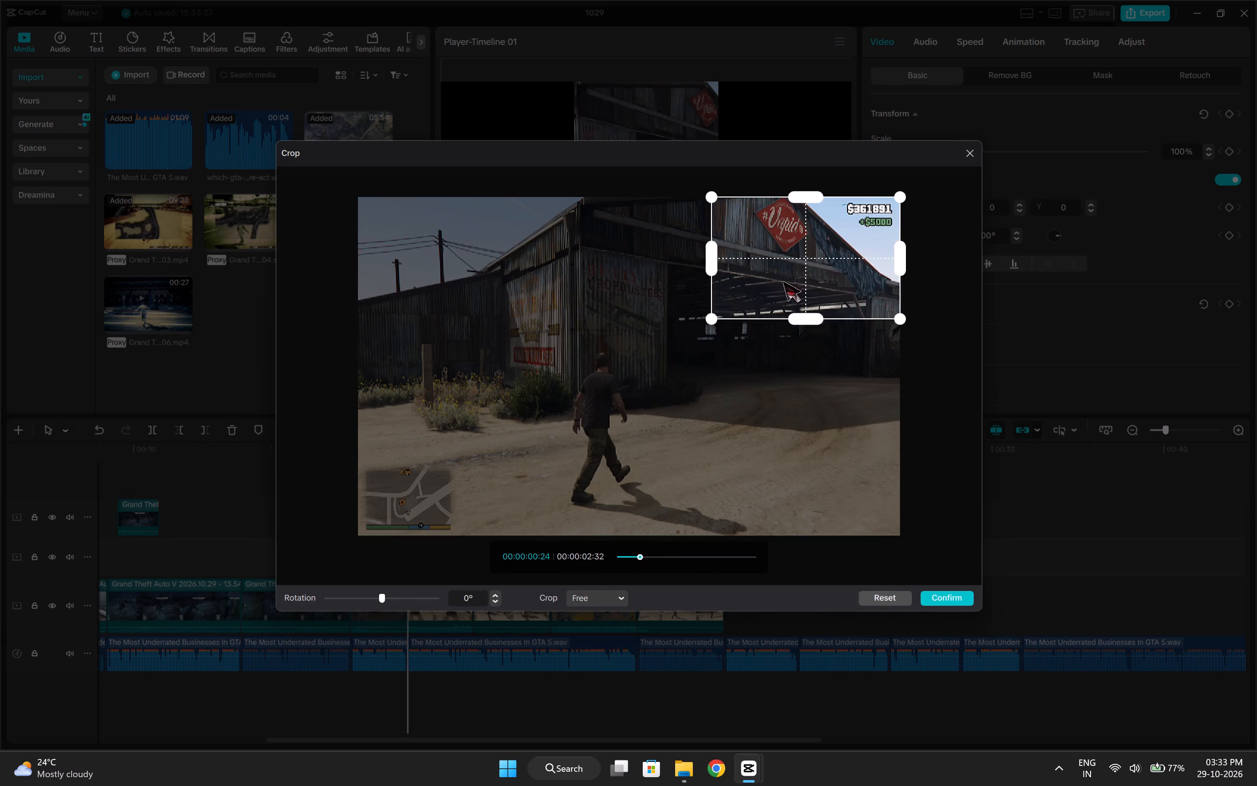
drag(782, 281, 944, 229)
click(943, 600)
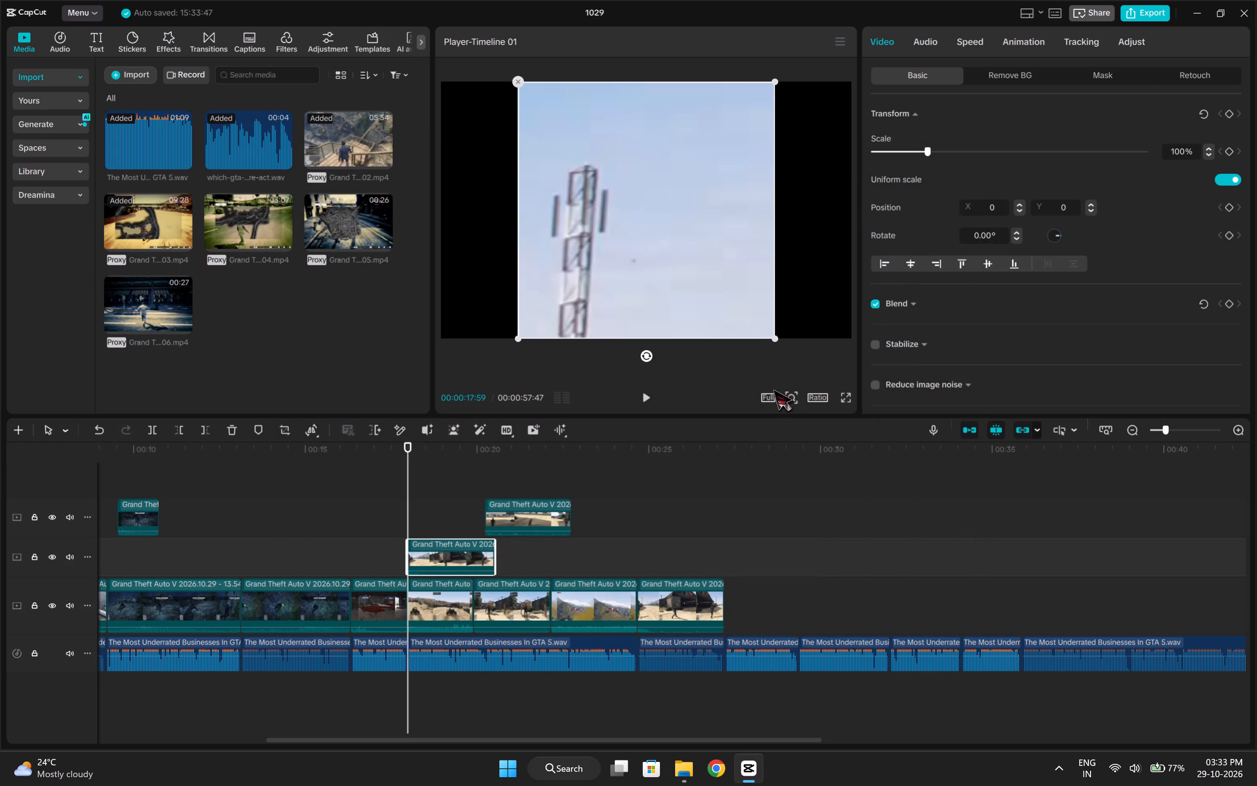
Trim the start of the cropped overlay to 00:00:18:10, where the +$5000 text stands over plain sky.
click(428, 507)
drag(428, 507, 413, 518)
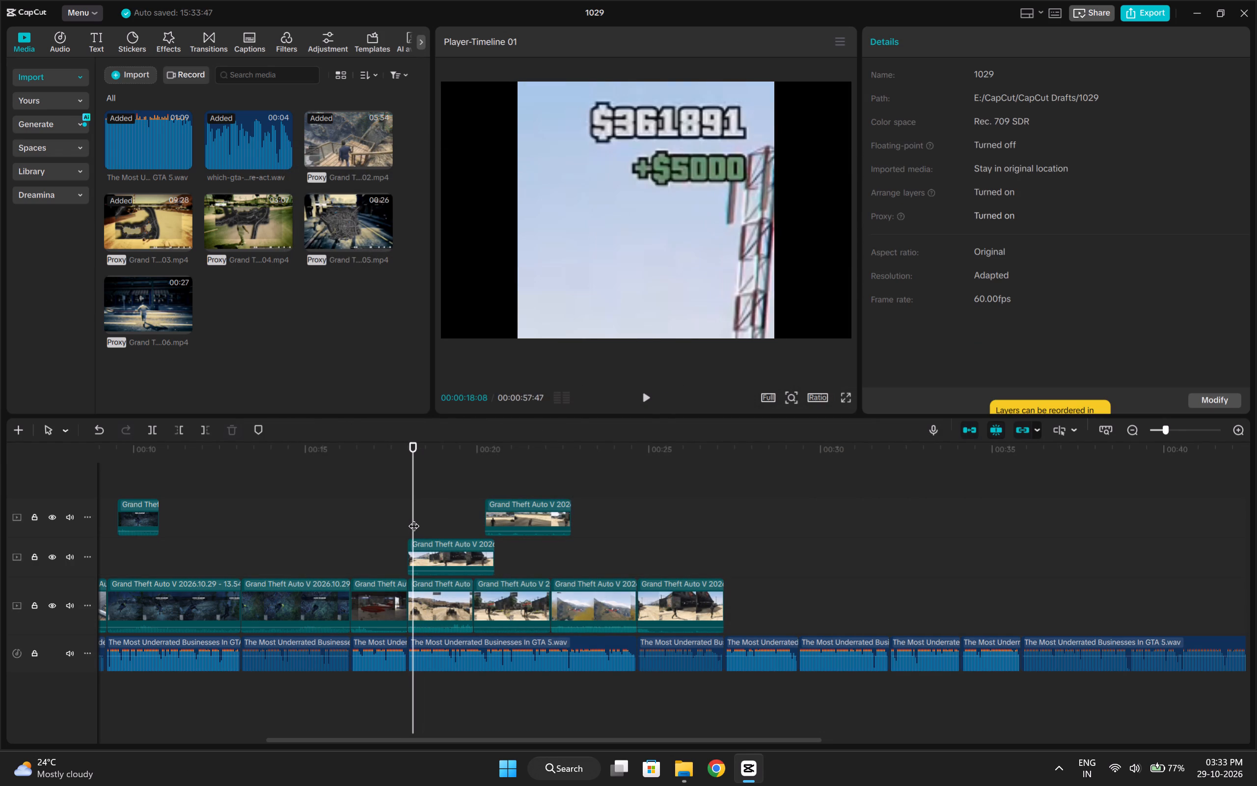
key(Right)
key(Right)
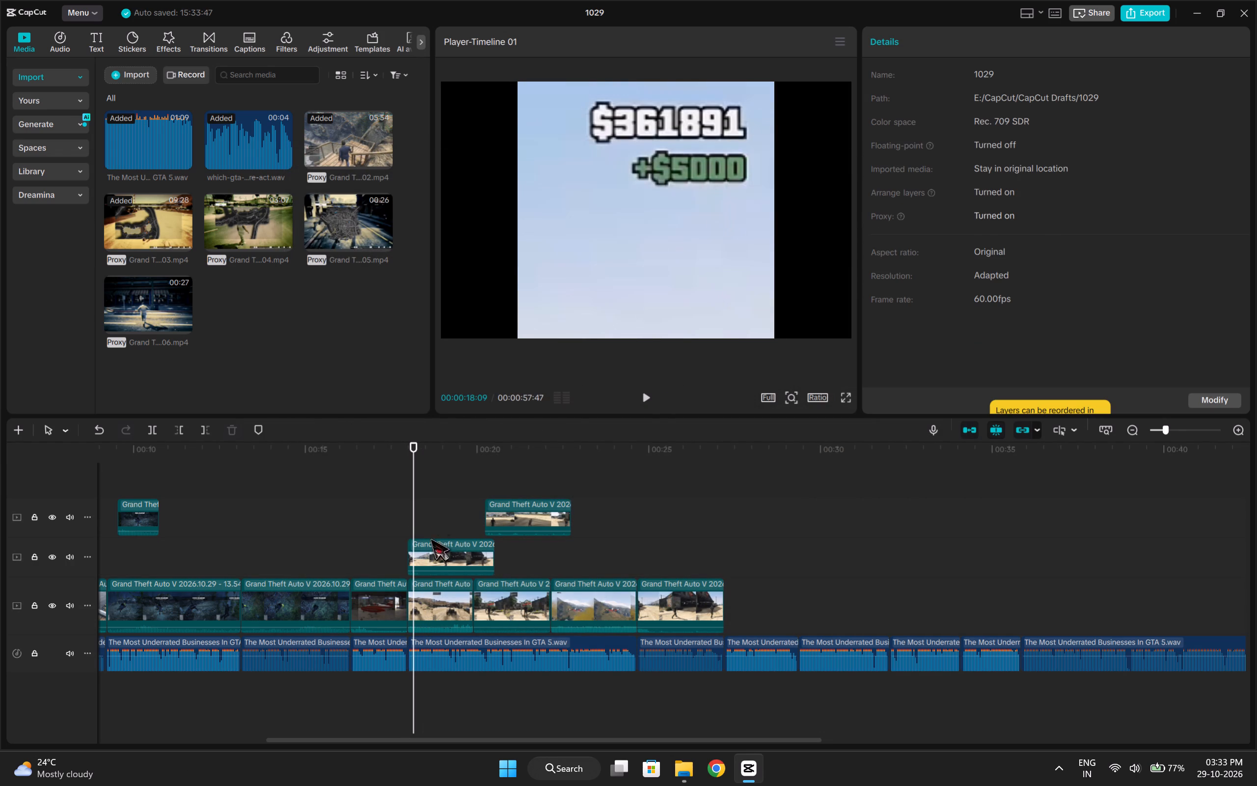
click(430, 546)
key(q)
Add a rectangle mask to the overlay and fit it tightly around the +$5000 text.
click(1033, 82)
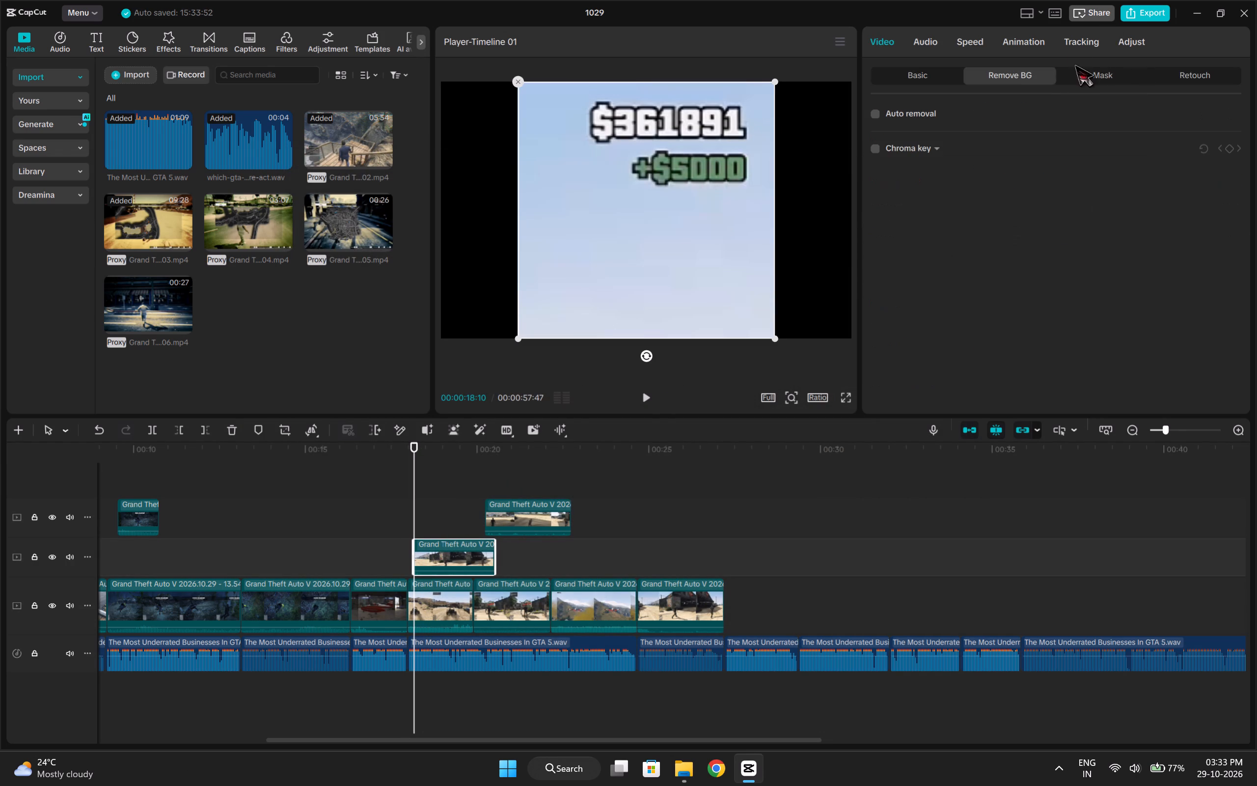
click(1074, 64)
click(1092, 72)
click(915, 139)
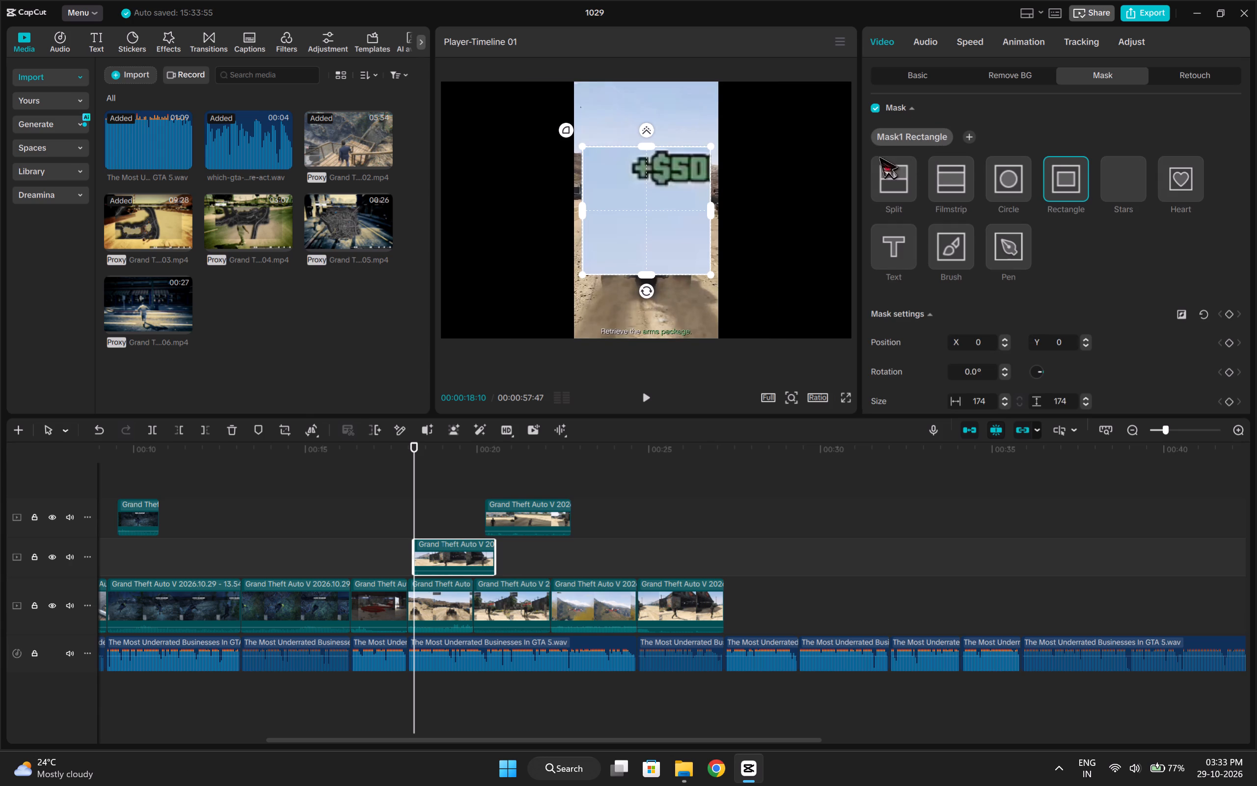
drag(683, 231, 731, 211)
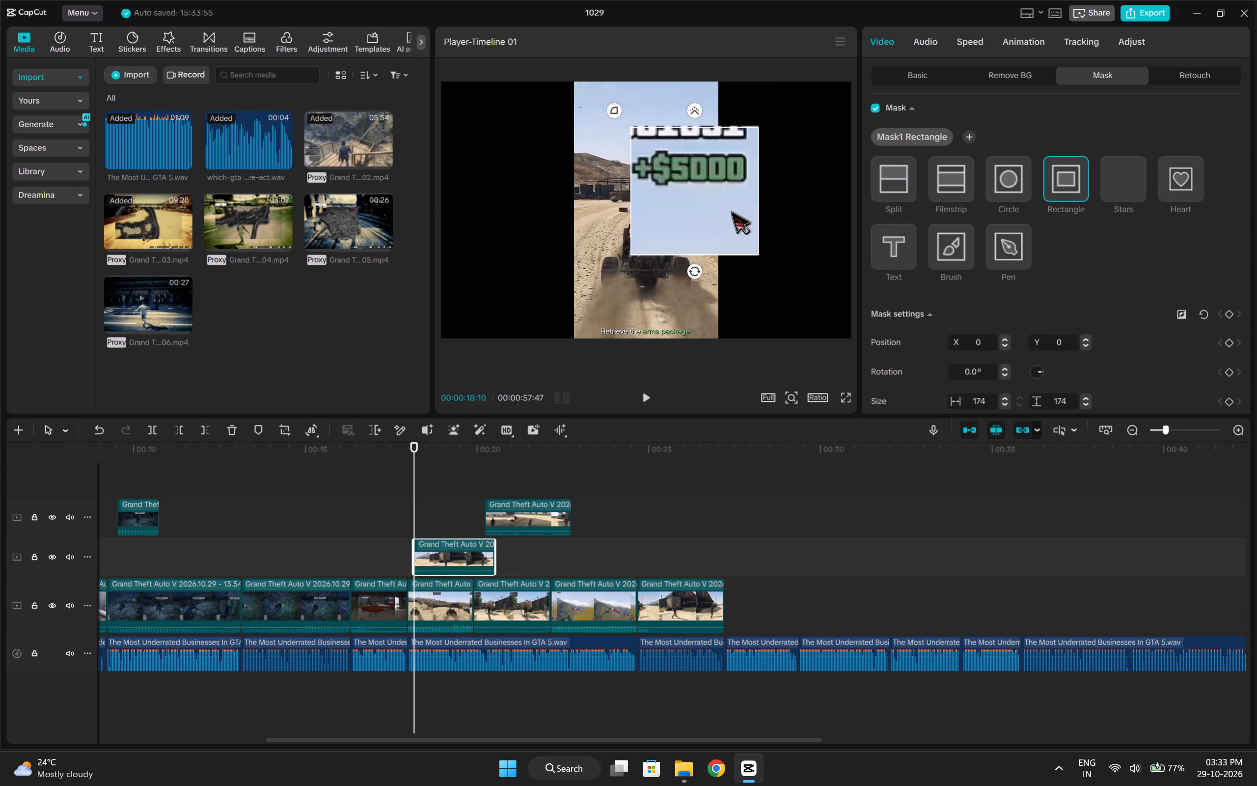
drag(731, 211, 724, 192)
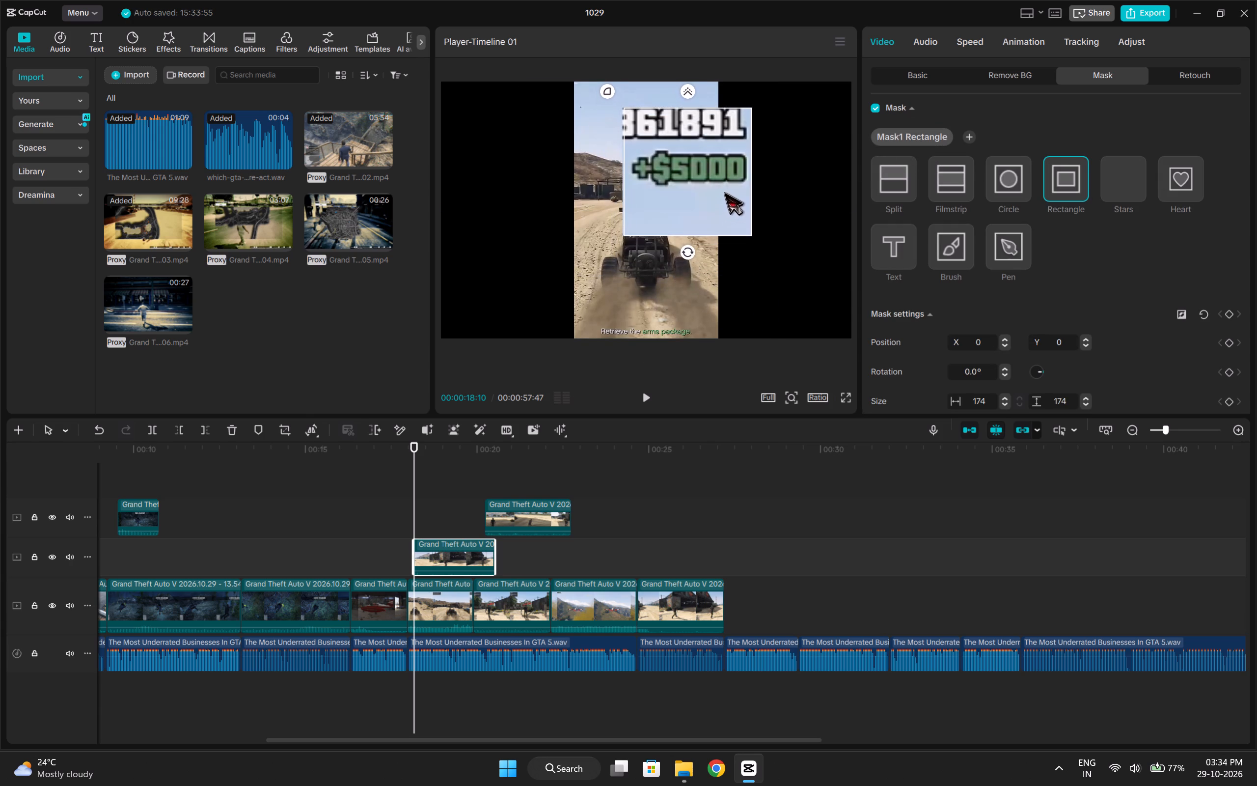
drag(724, 192, 727, 191)
click(692, 111)
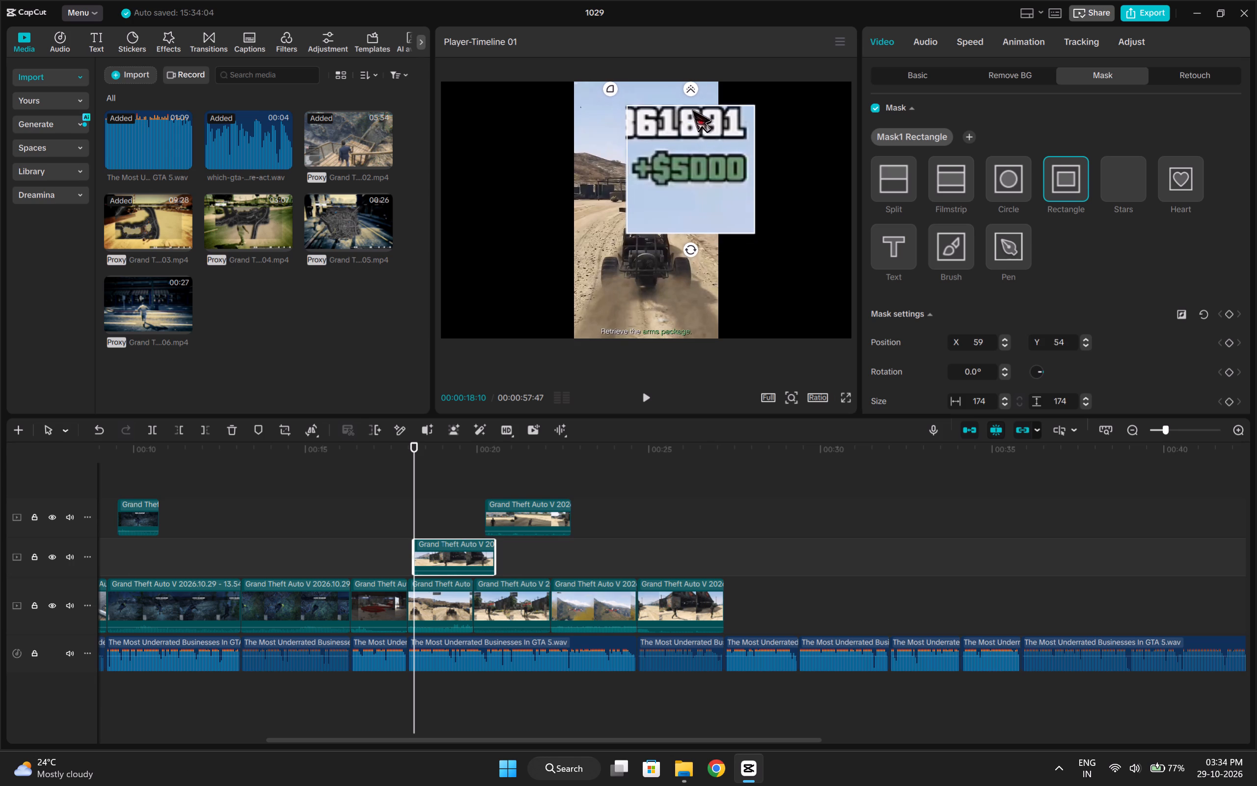
drag(691, 106, 692, 145)
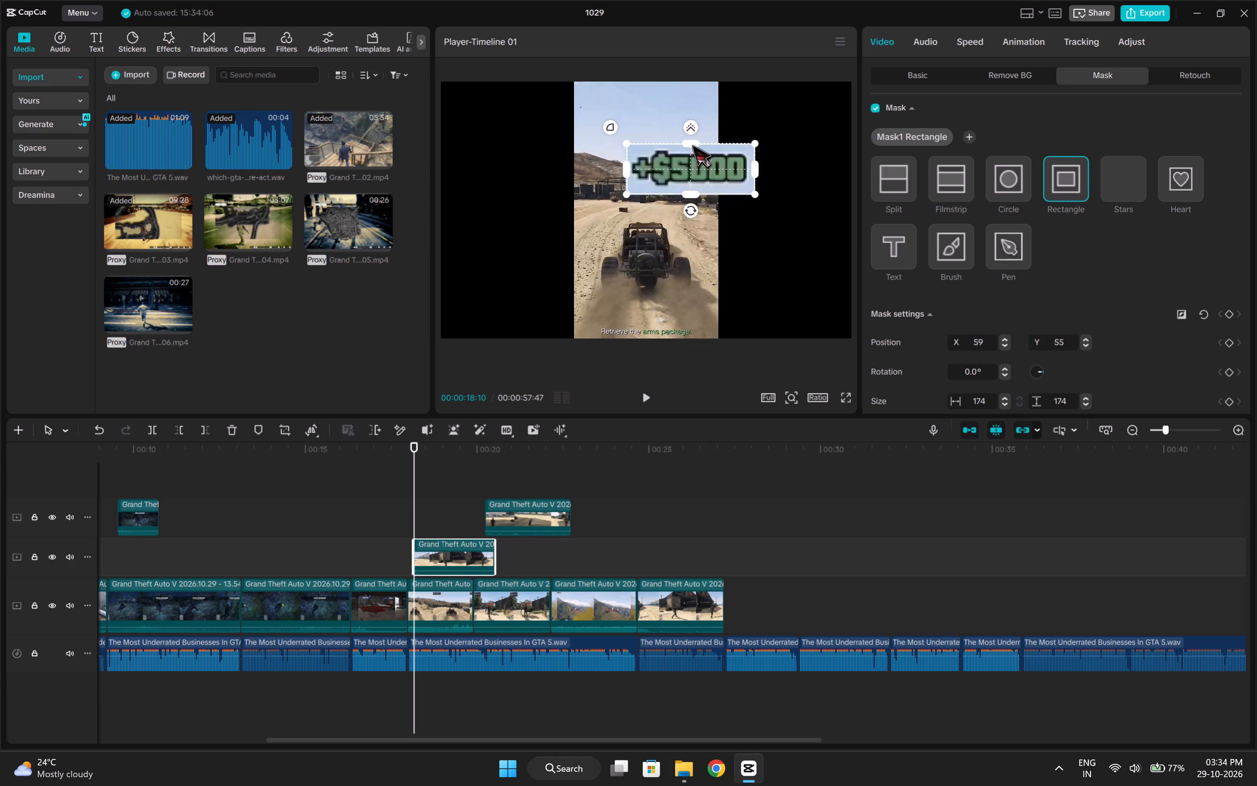
drag(692, 145, 693, 150)
click(686, 166)
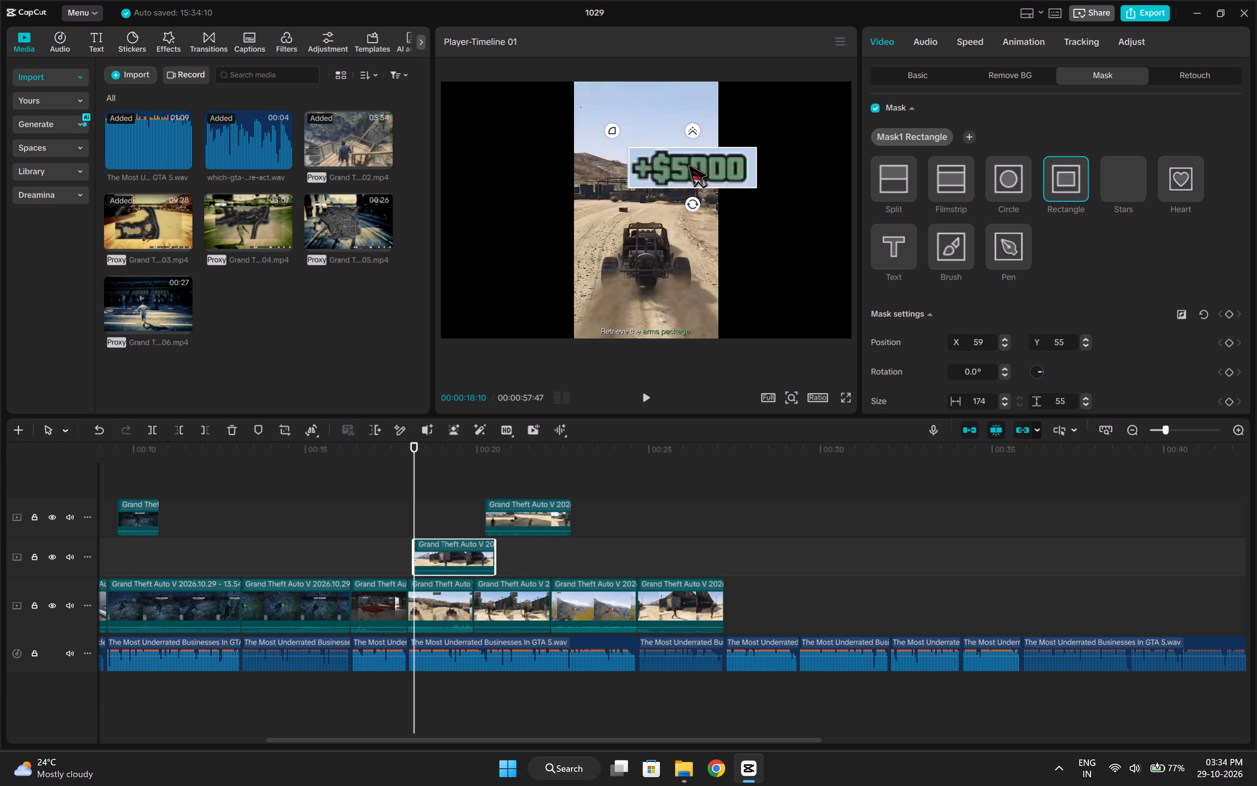
drag(753, 168, 753, 168)
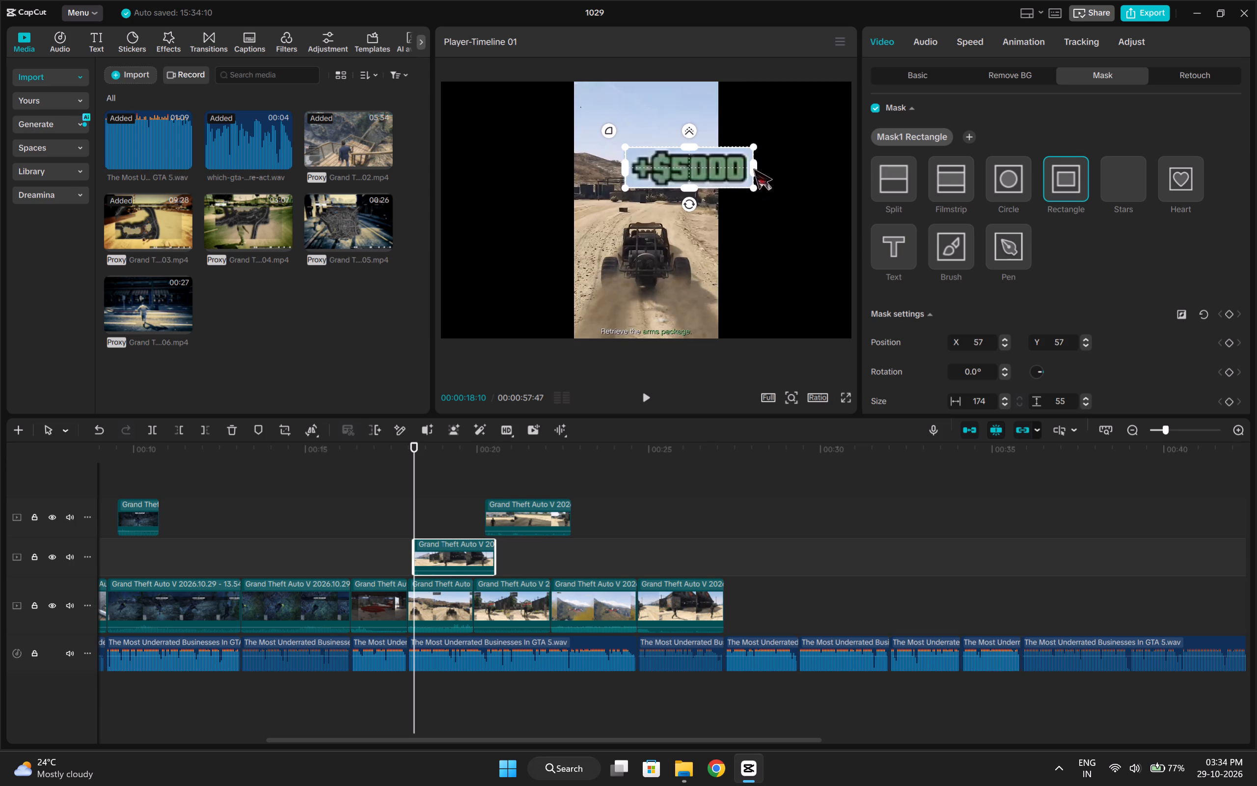
drag(753, 168, 749, 171)
Scale the masked +$5000 overlay down to 40% and place it near the frame's top at about X -76, Y 568.
click(907, 71)
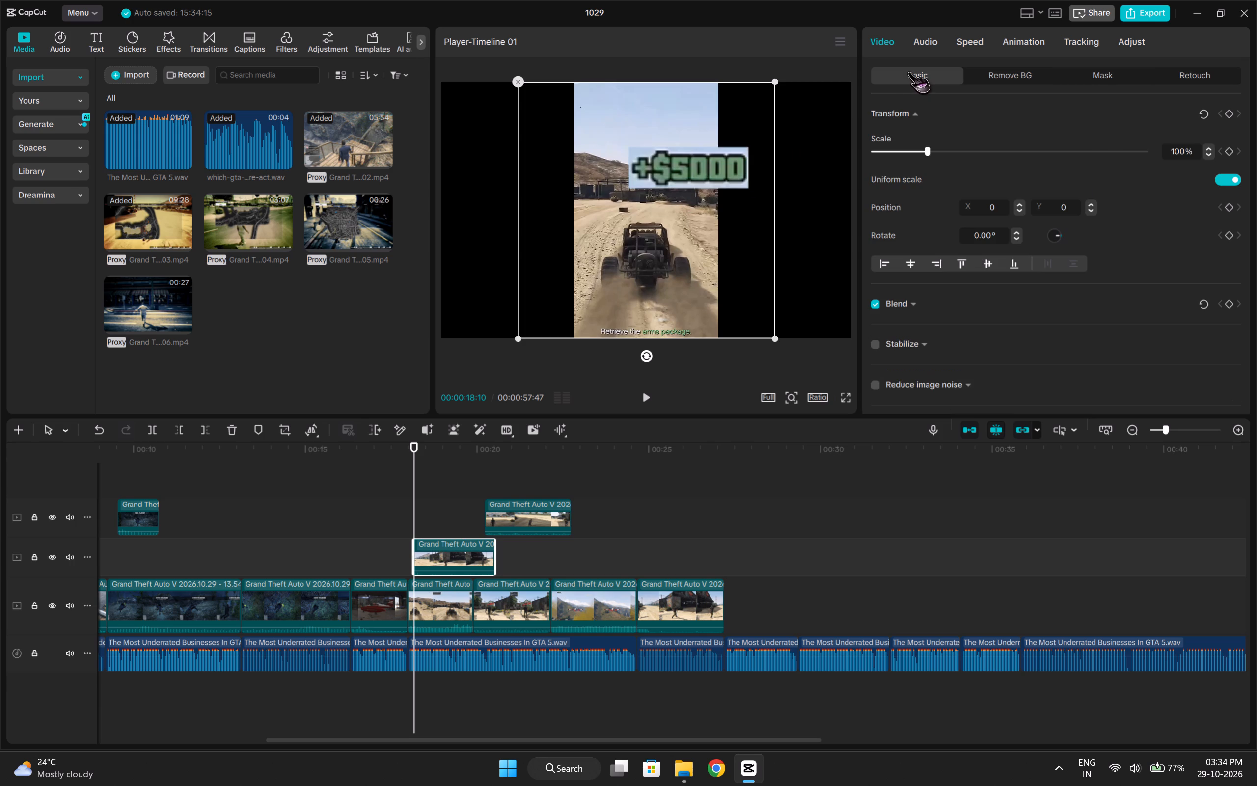
drag(776, 344, 690, 243)
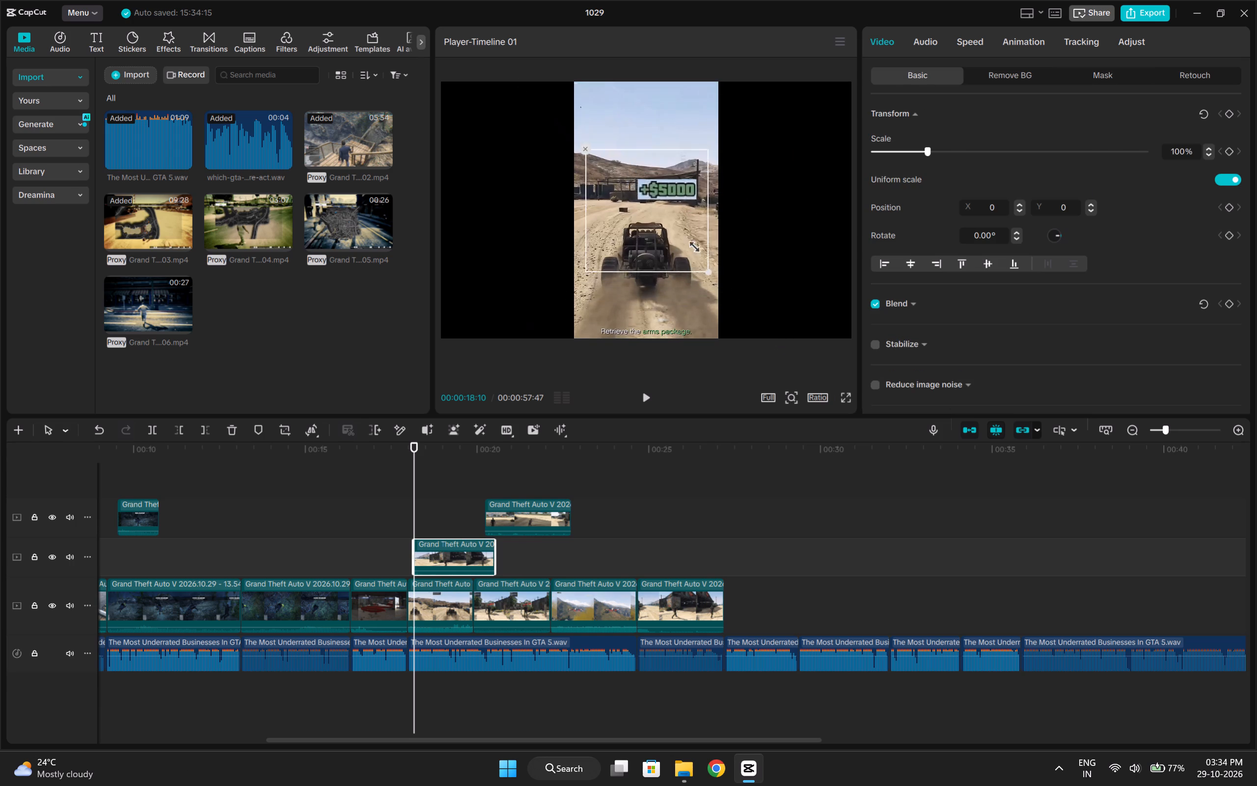
drag(690, 243, 678, 230)
drag(651, 211, 643, 150)
Preview the reward sequence and move the for-sale sign clip ahead of the arms package driving clip.
click(370, 515)
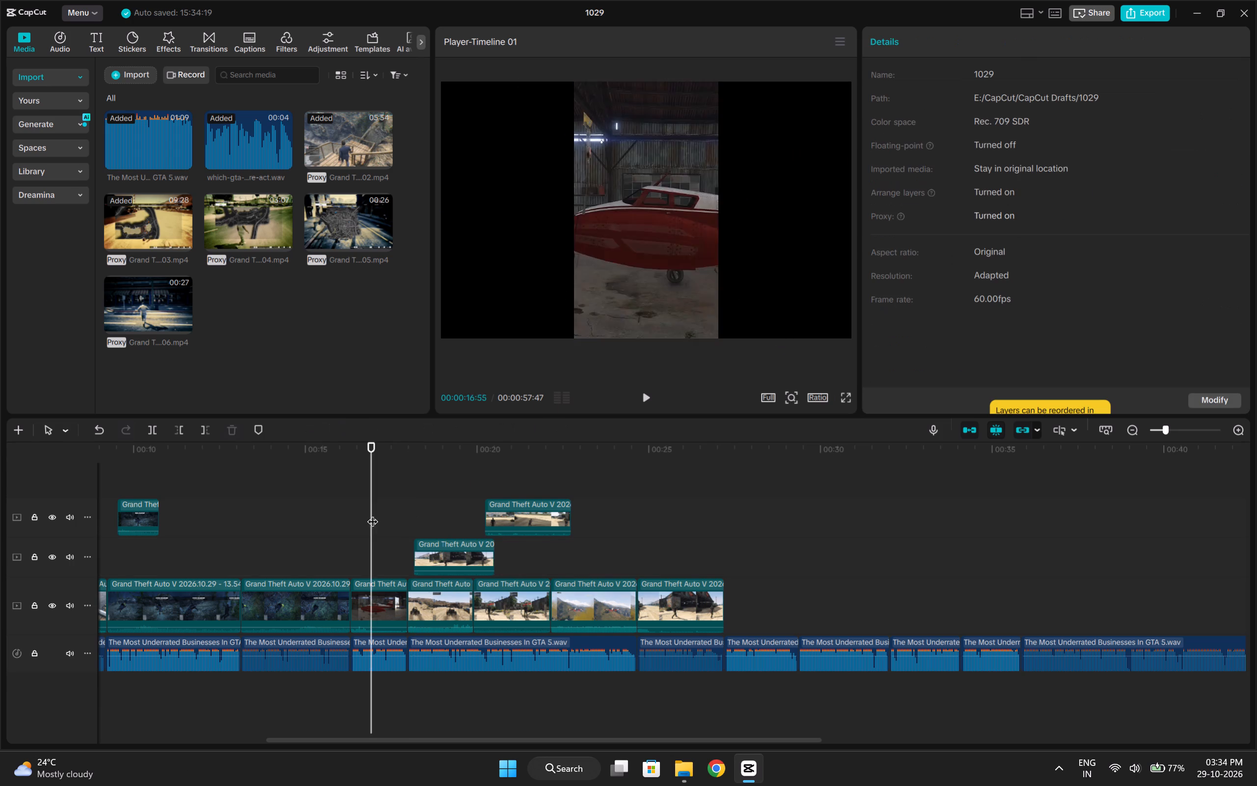
key(space)
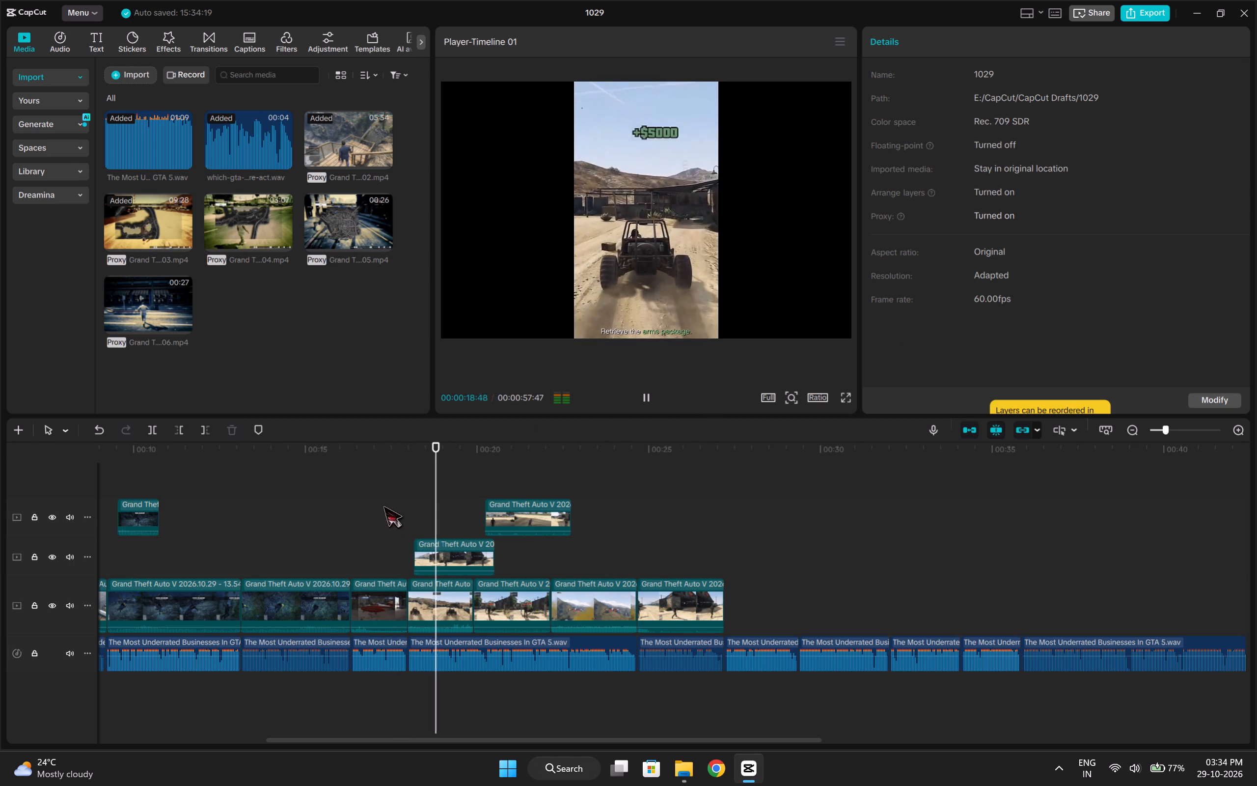
key(space)
key(space)
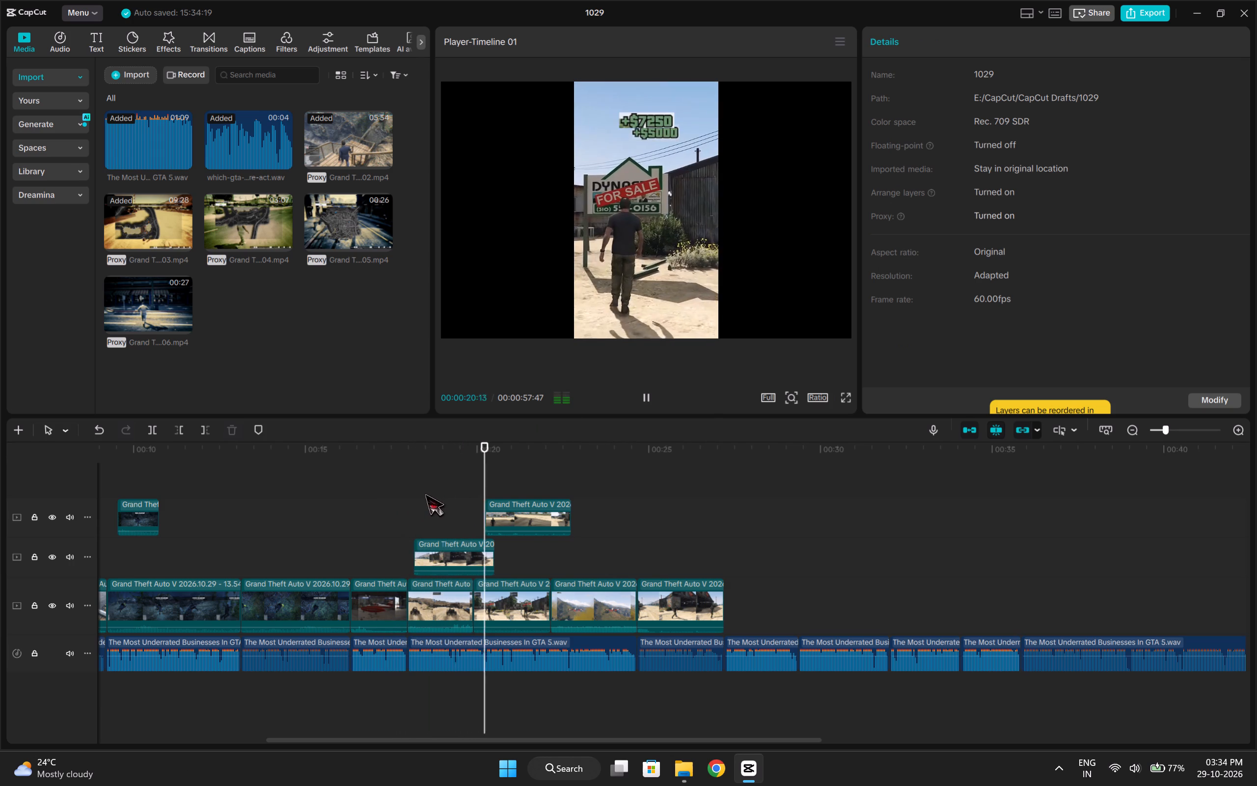
key(space)
drag(513, 595, 431, 604)
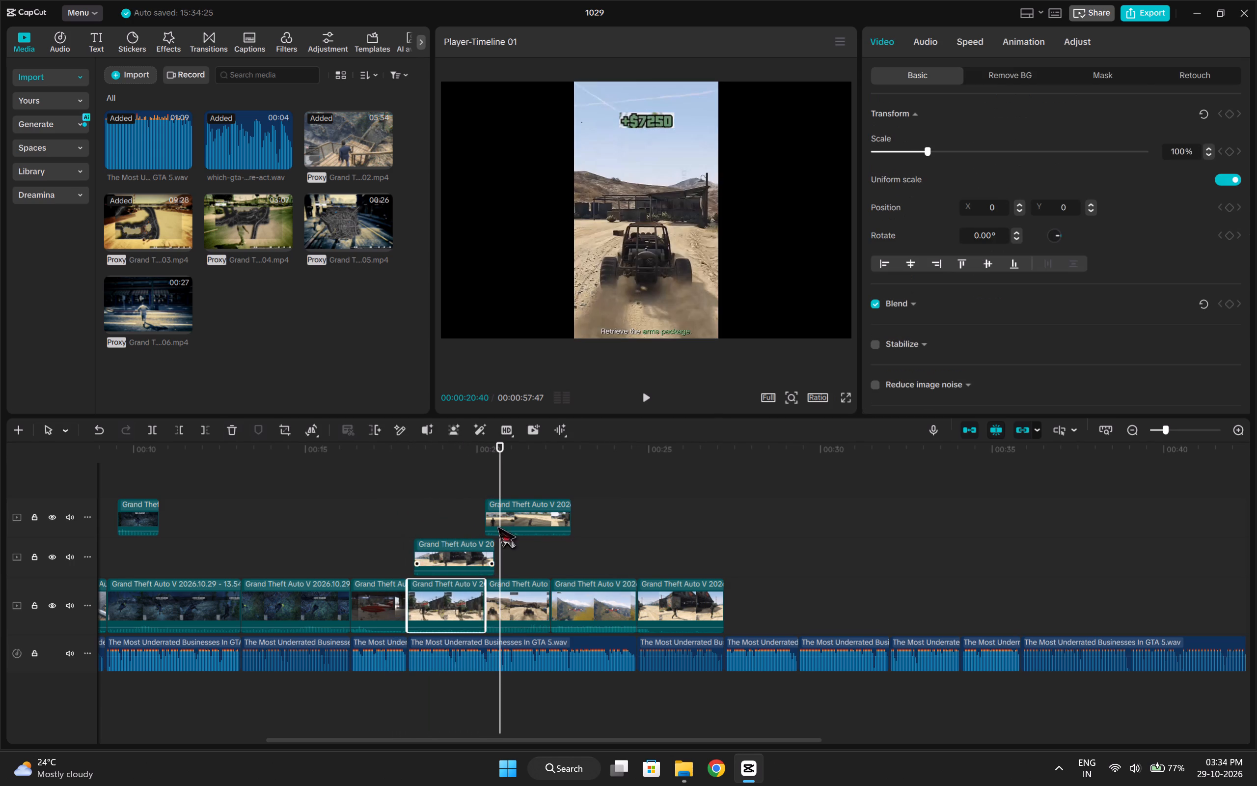
Shift the +$7250 overlay along to about 00:00:24 and move the +$5000 overlay above the arms package clip.
drag(514, 511, 653, 519)
drag(435, 546, 512, 545)
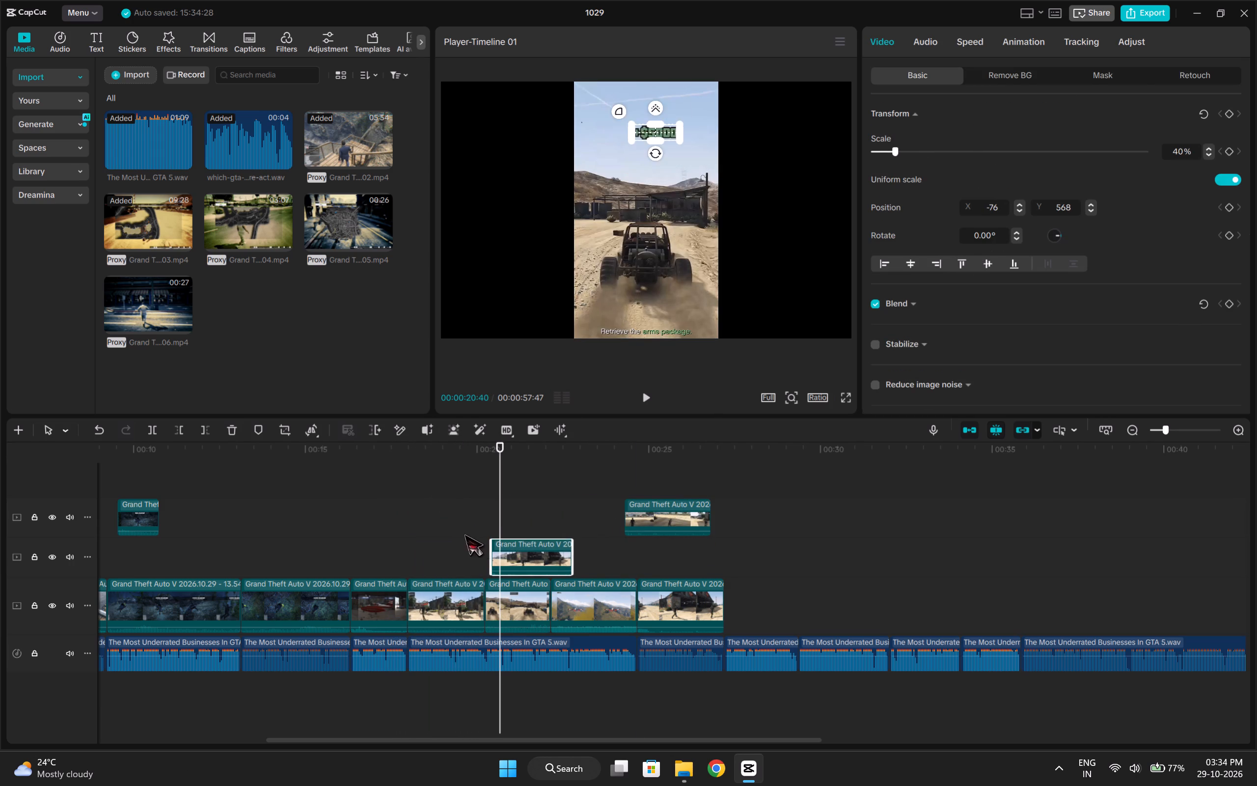
Preview the voiceover around the +$5000 overlay and trim the overlay's start to 00:00:20:43.
click(457, 532)
key(space)
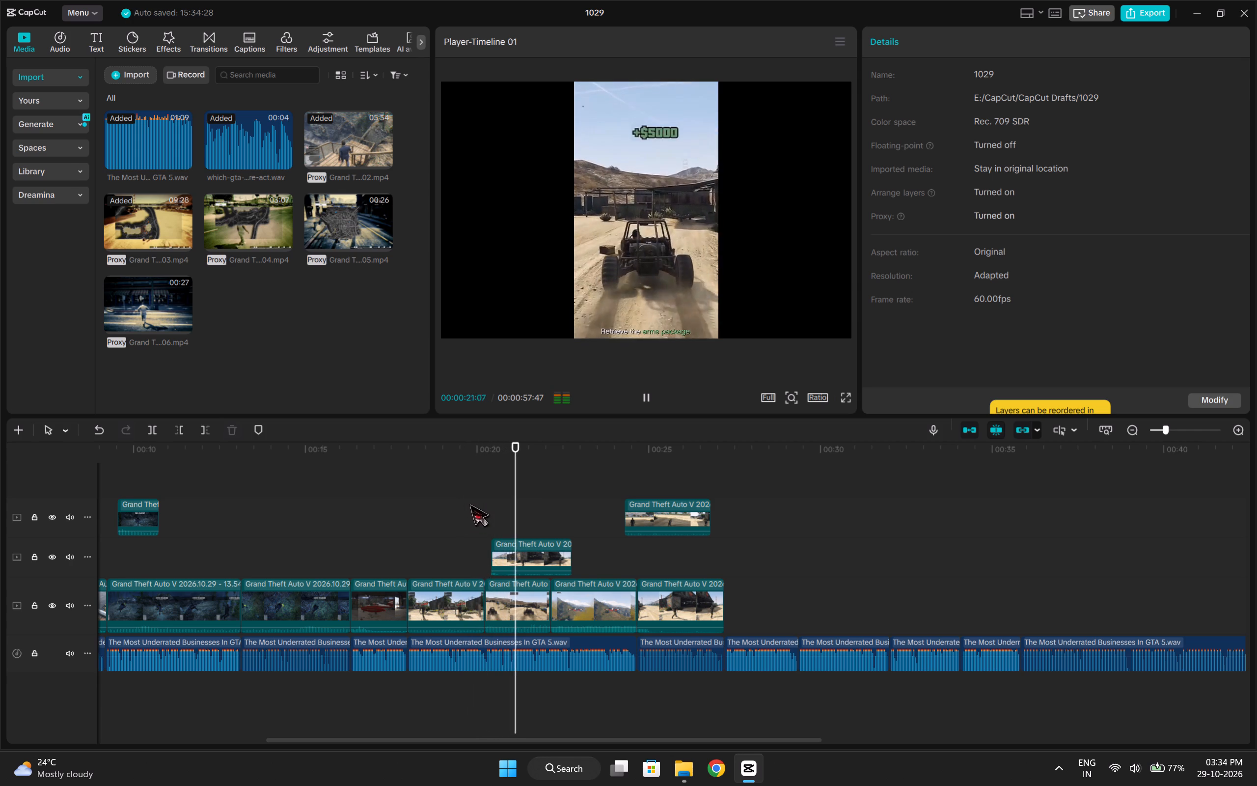
key(space)
drag(528, 489, 466, 507)
key(space)
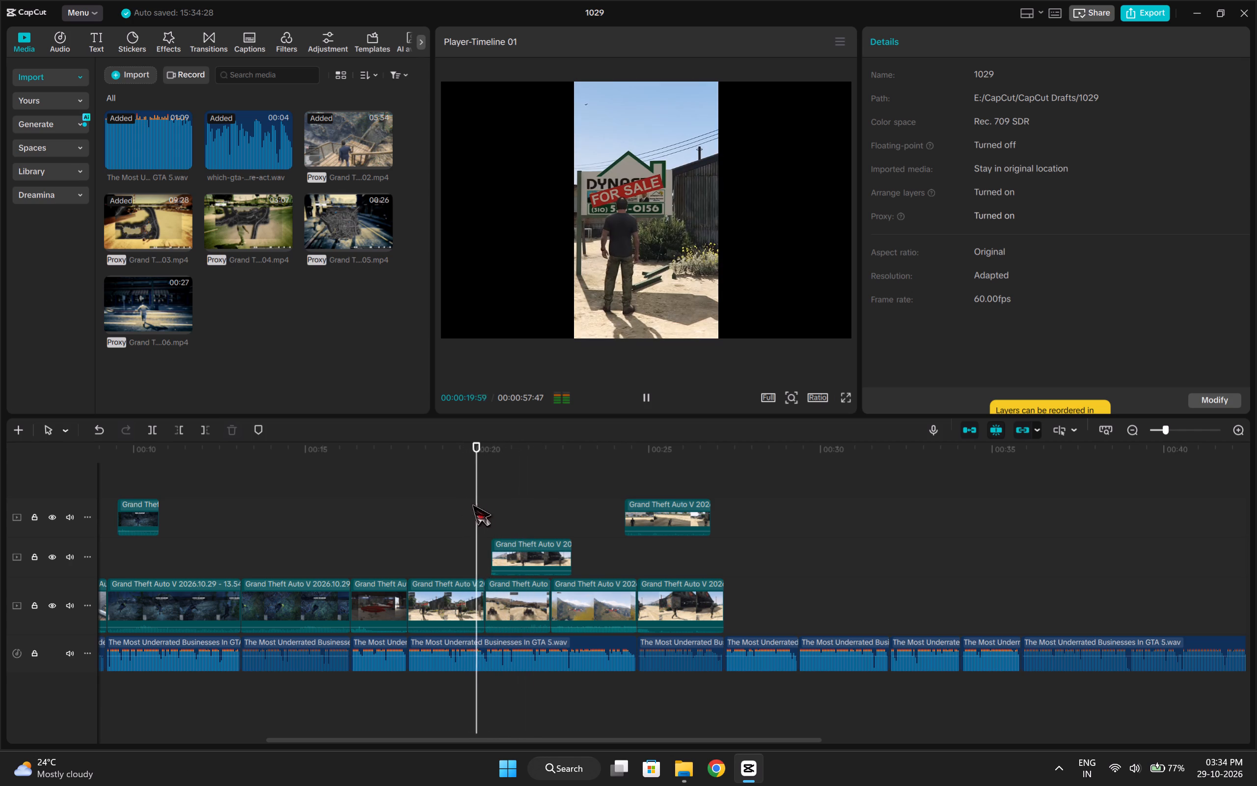
key(space)
click(515, 548)
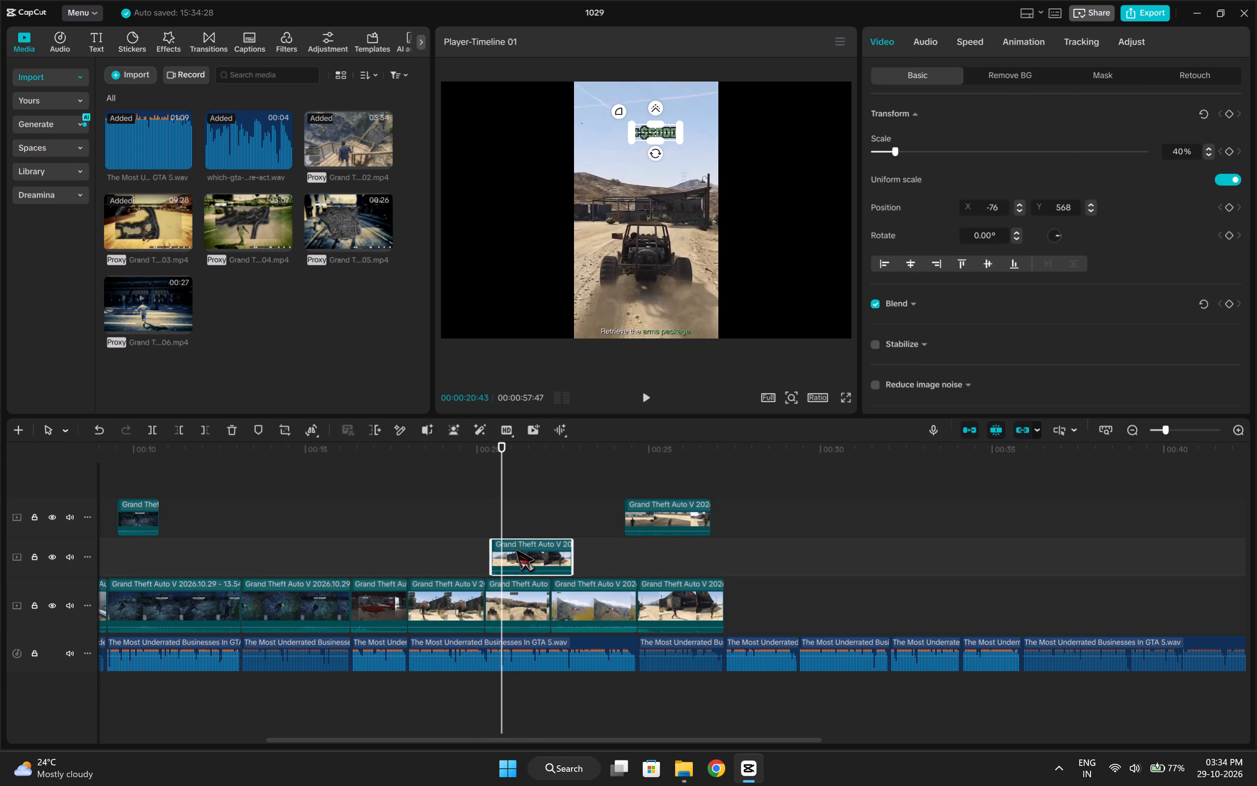
text(q)
Play on through the voiceover and trim the end of the +$5000 overlay to about 00:00:21:40.
key(space)
key(space)
key(space)
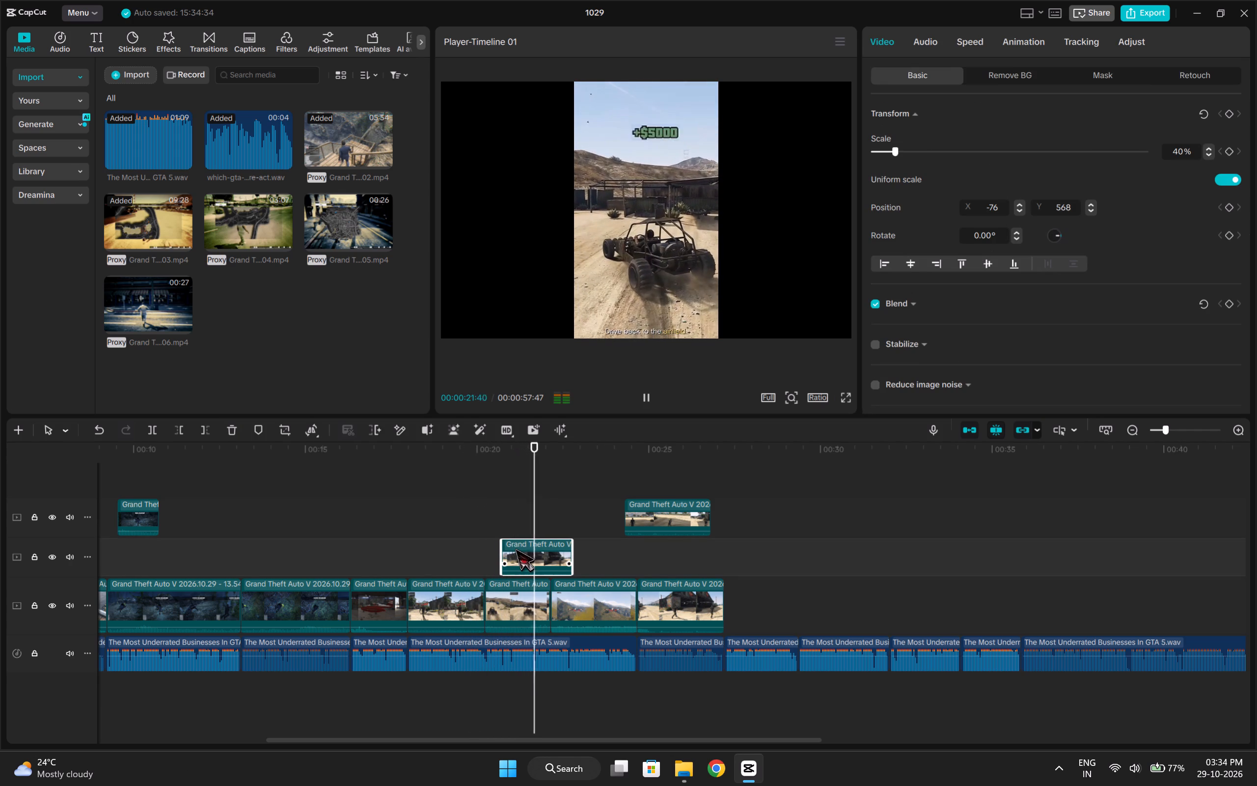
key(space)
key(Left)
key(Left)
key(Left)
key(Left)
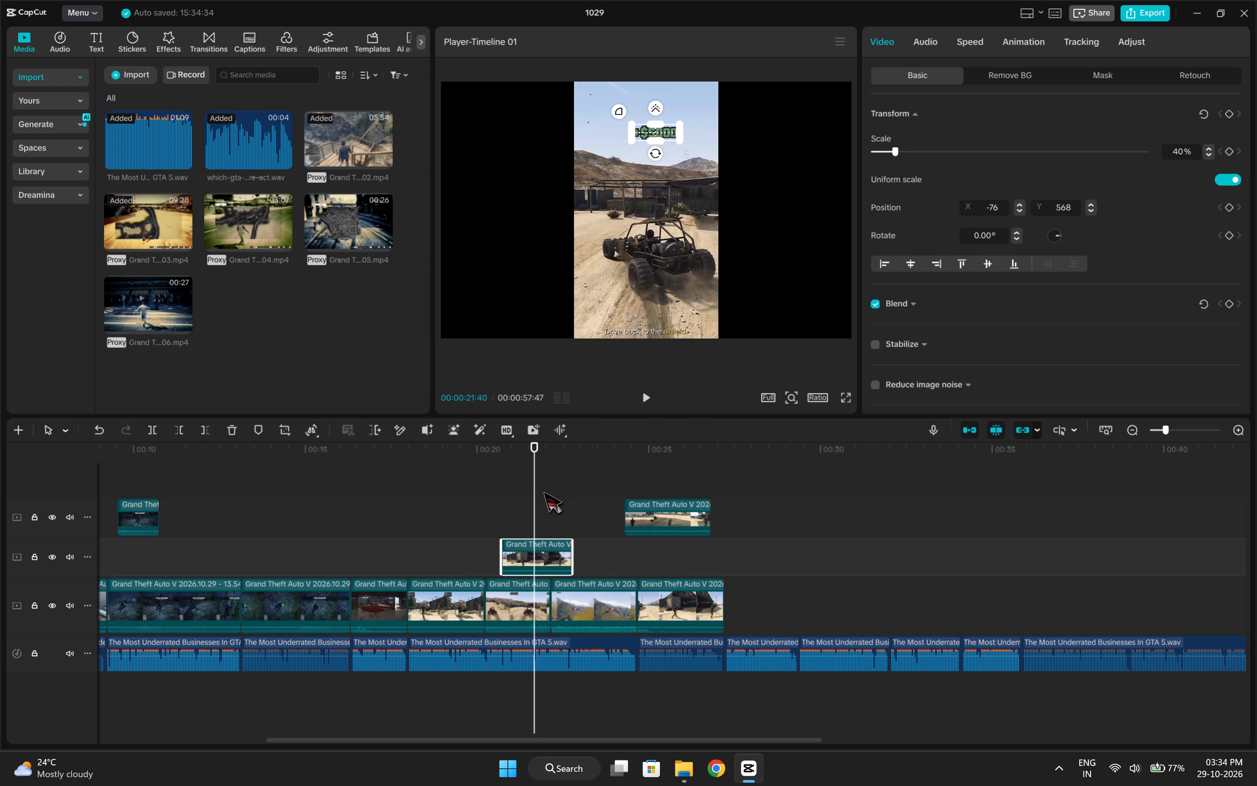
key(Left)
key(Left)
key(w)
Preview the plane segment and move the +$7250 overlay above the plane flight clip, on the same track as the +$5000 overlay.
click(461, 530)
key(space)
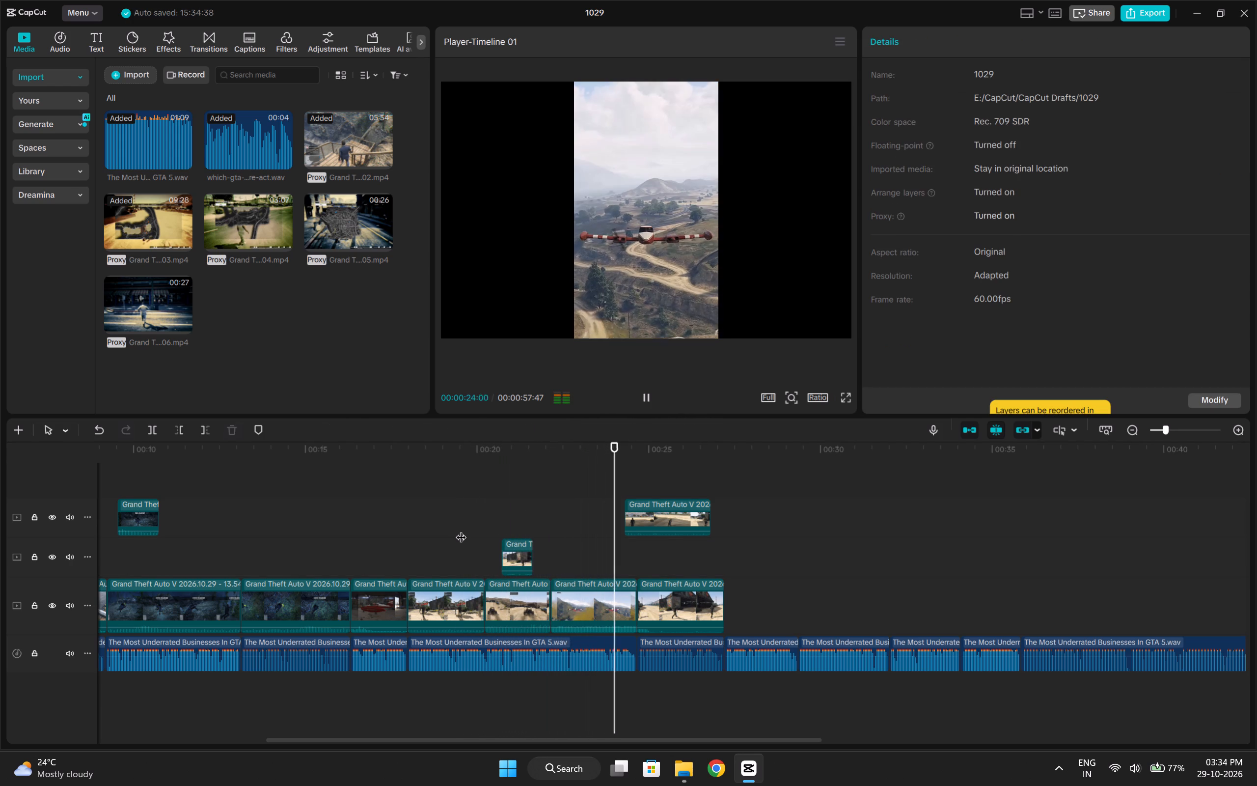
key(space)
drag(662, 509, 612, 556)
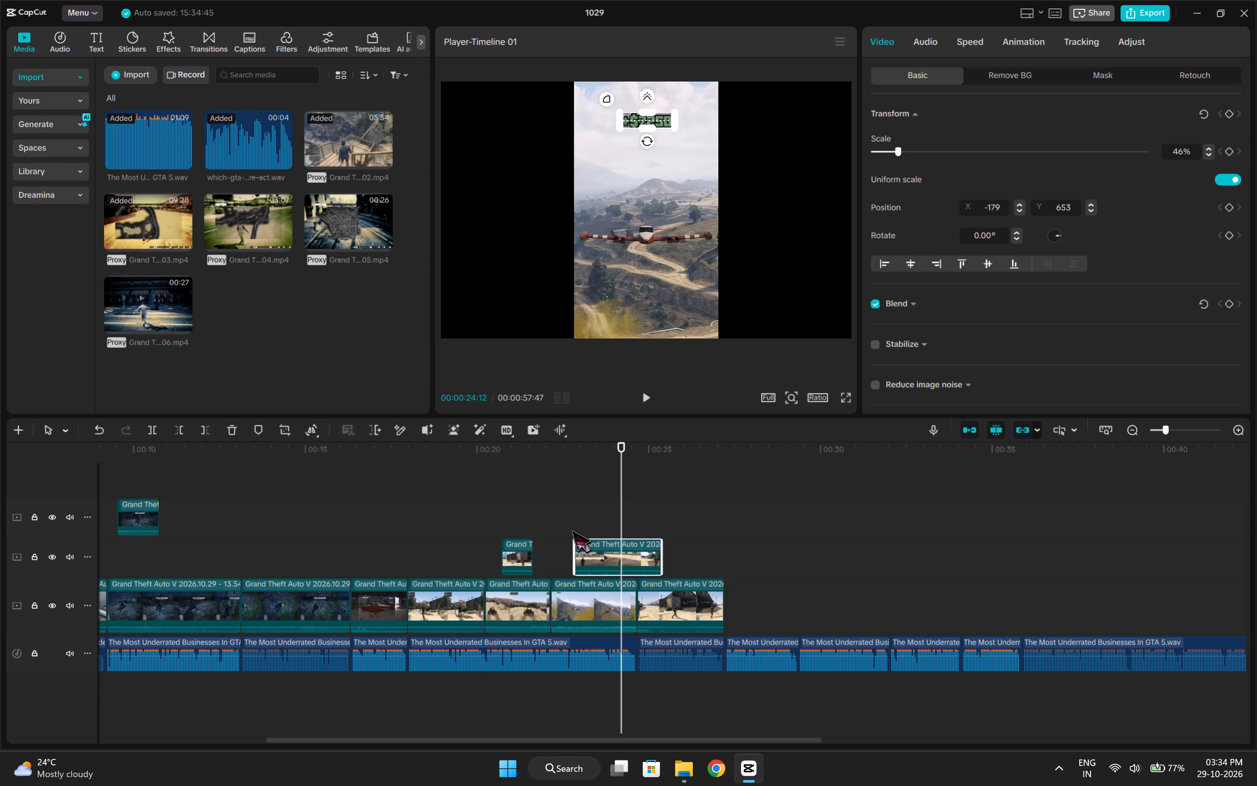
Preview the plane segment and trim the end of the +$7250 overlay to 00:00:23:54, keeping the main track clips intact.
click(550, 520)
key(space)
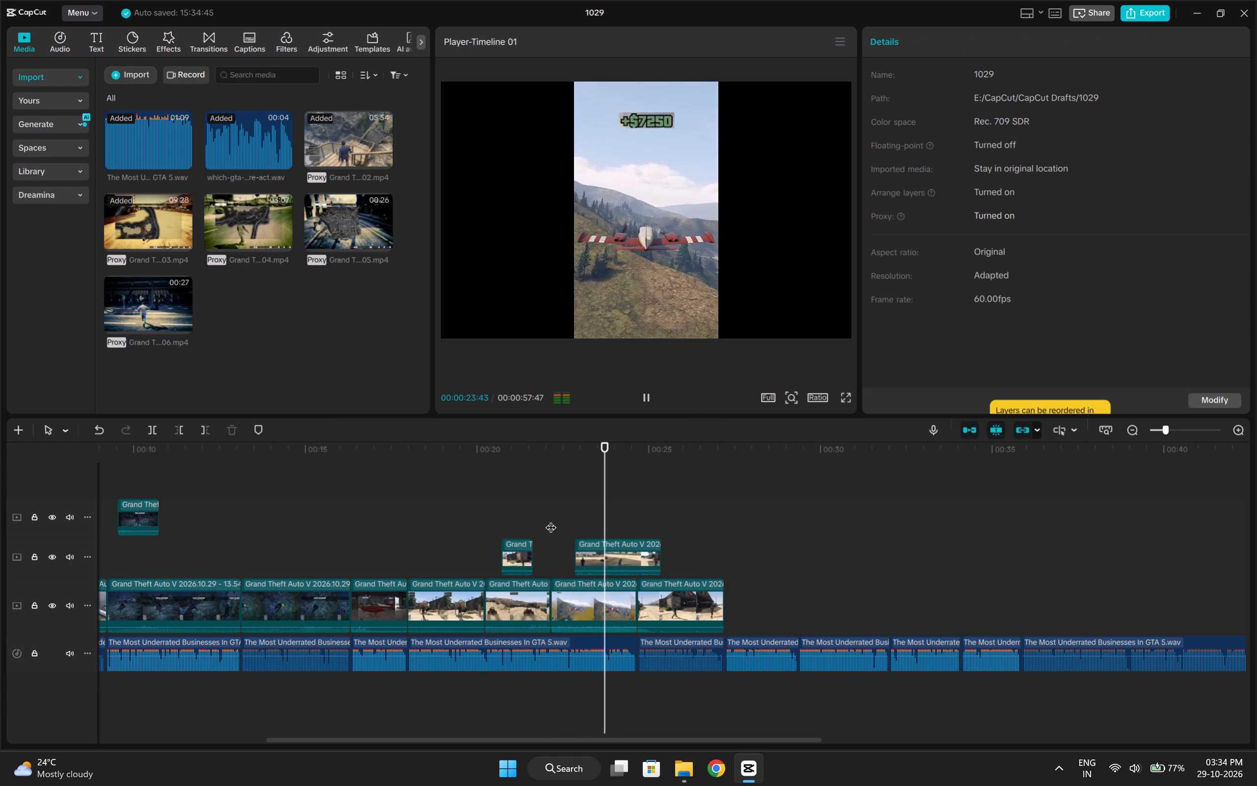
key(space)
key(w)
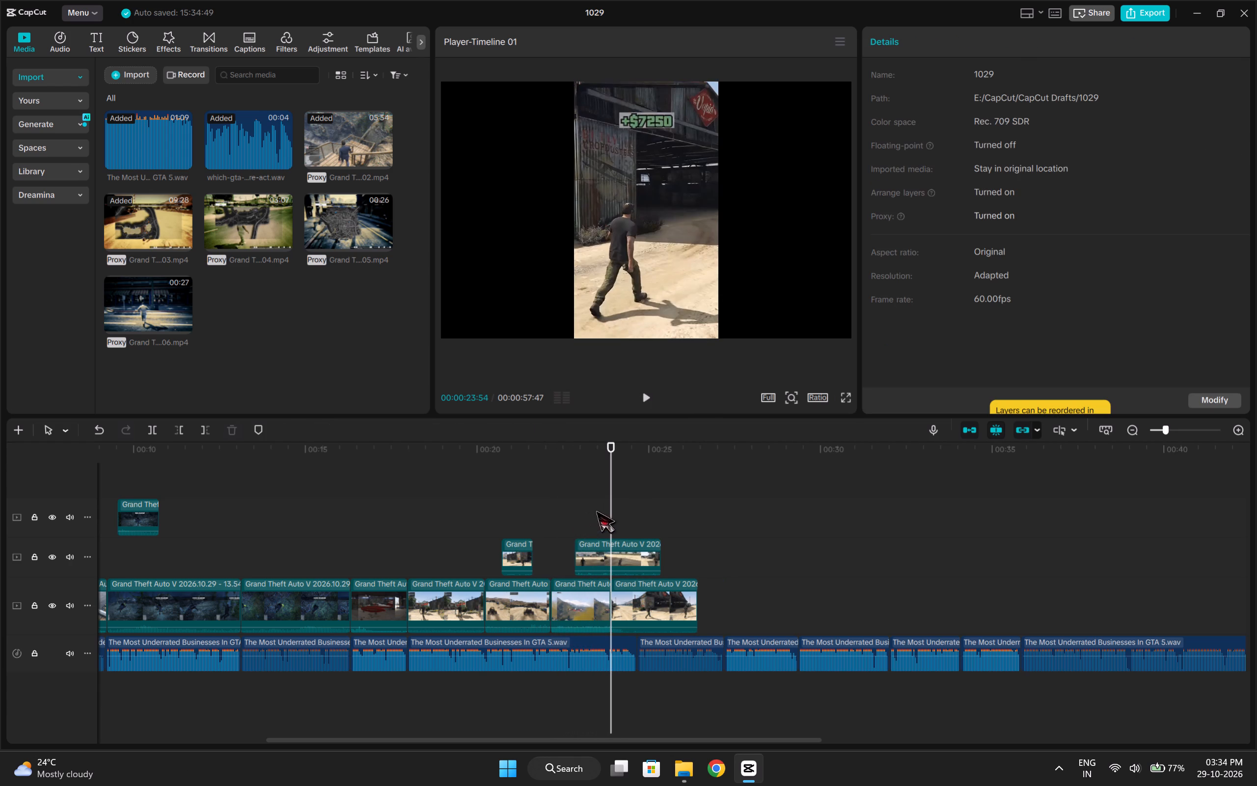
key(ctrl+z)
click(616, 553)
key(w)
Play back both reward overlays, the last hangar clip and the voiceover that follows to check the timing.
click(540, 510)
key(space)
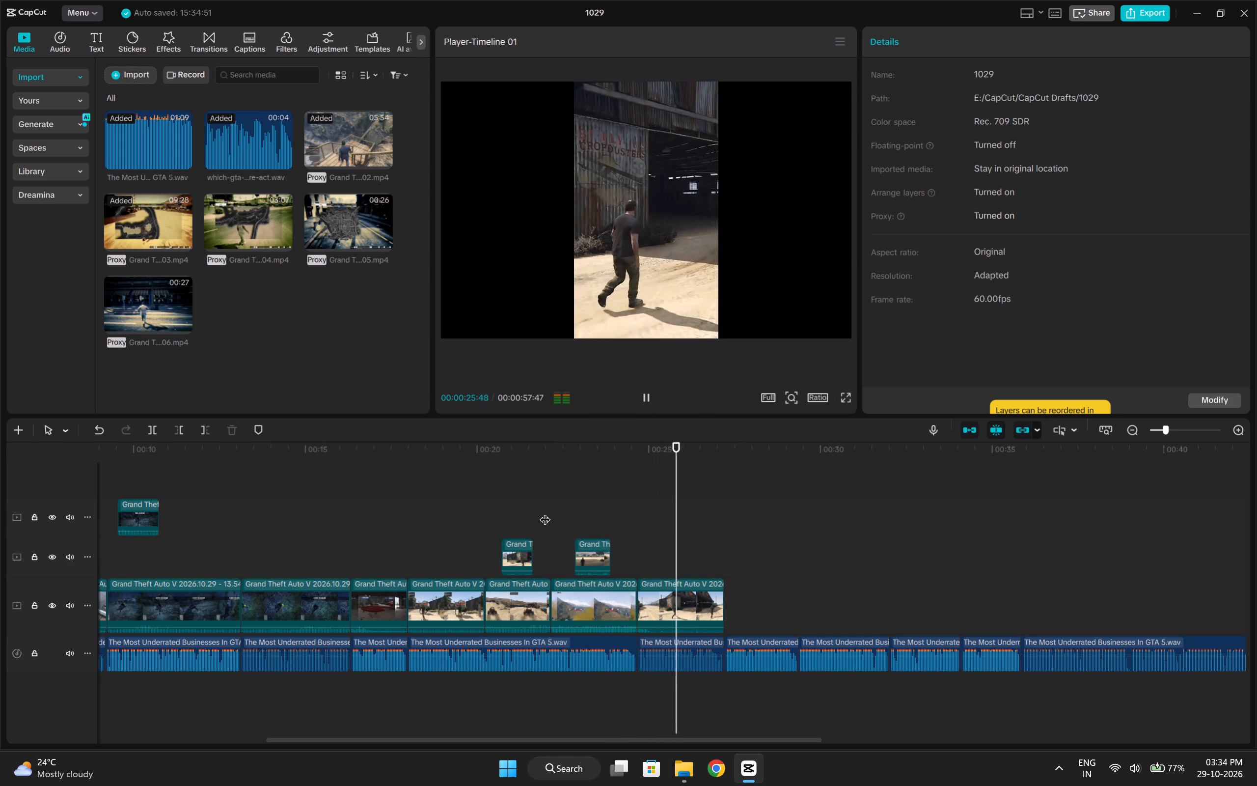
key(space)
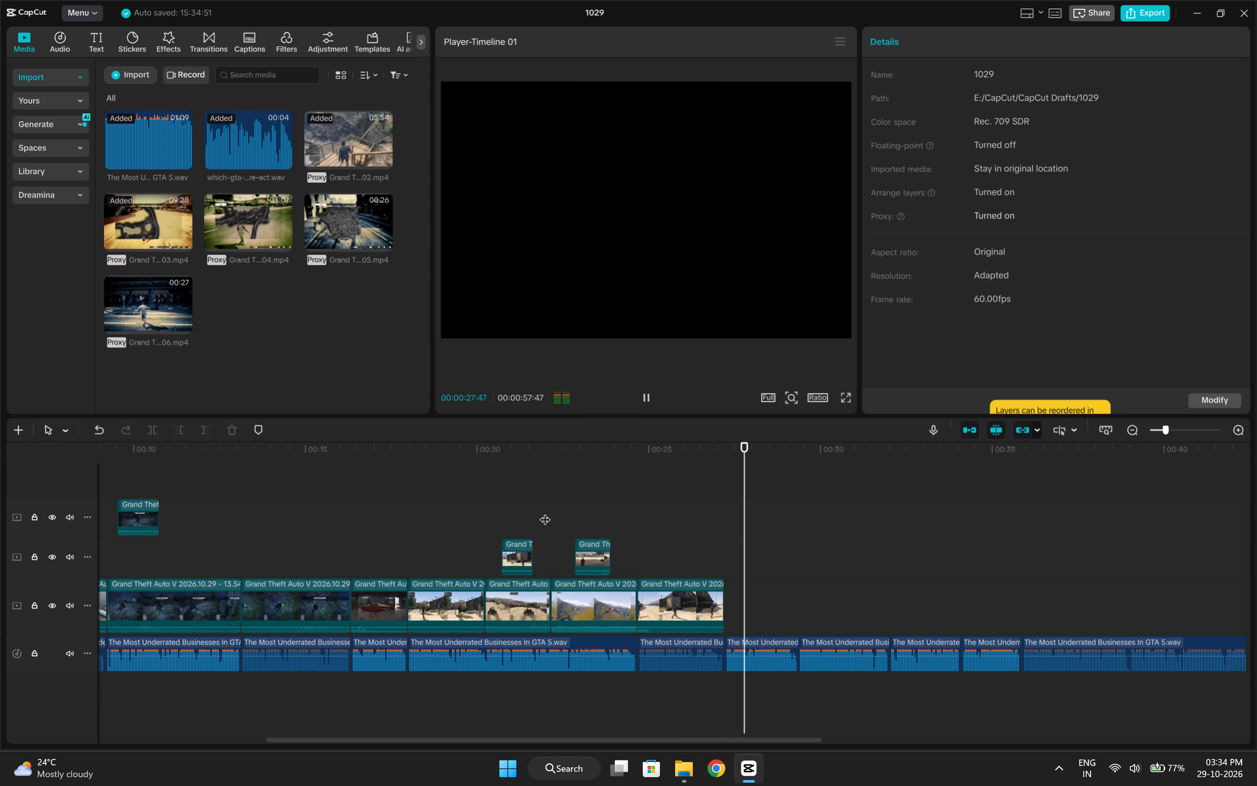
click(651, 521)
click(630, 528)
key(space)
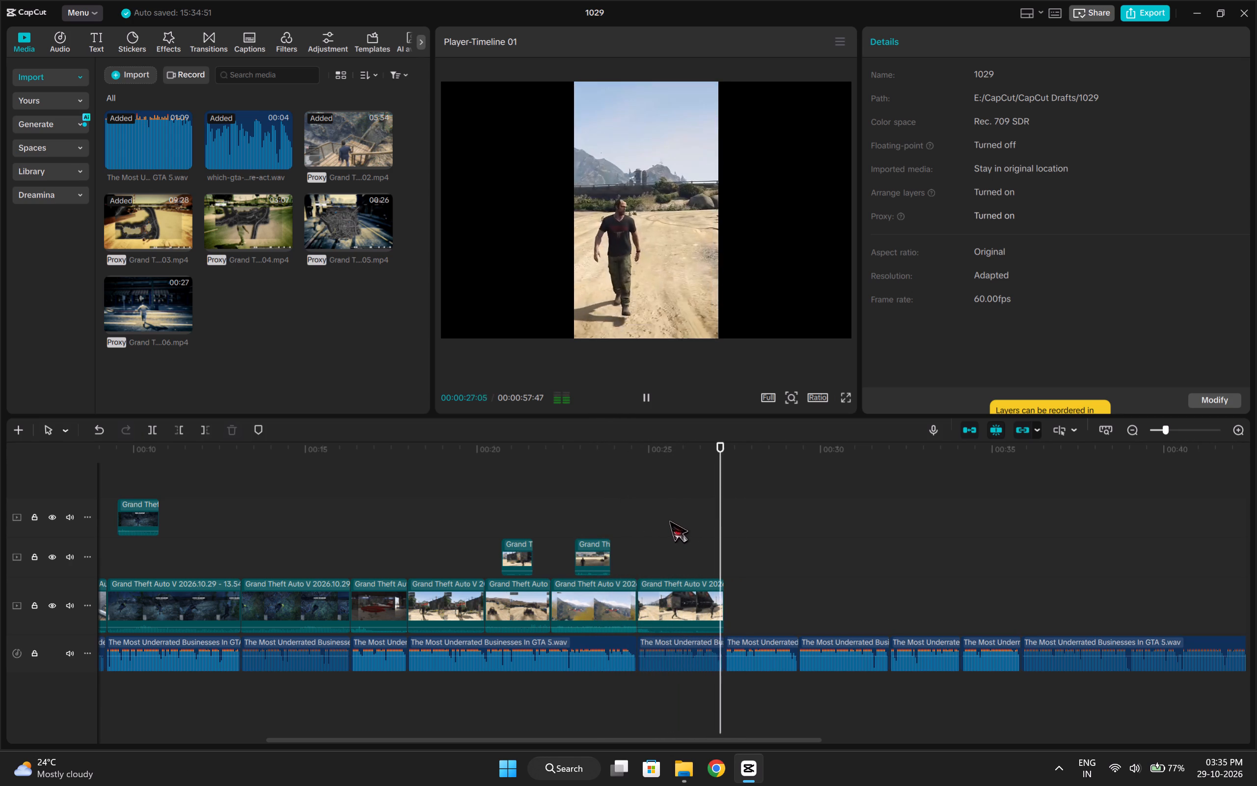
key(space)
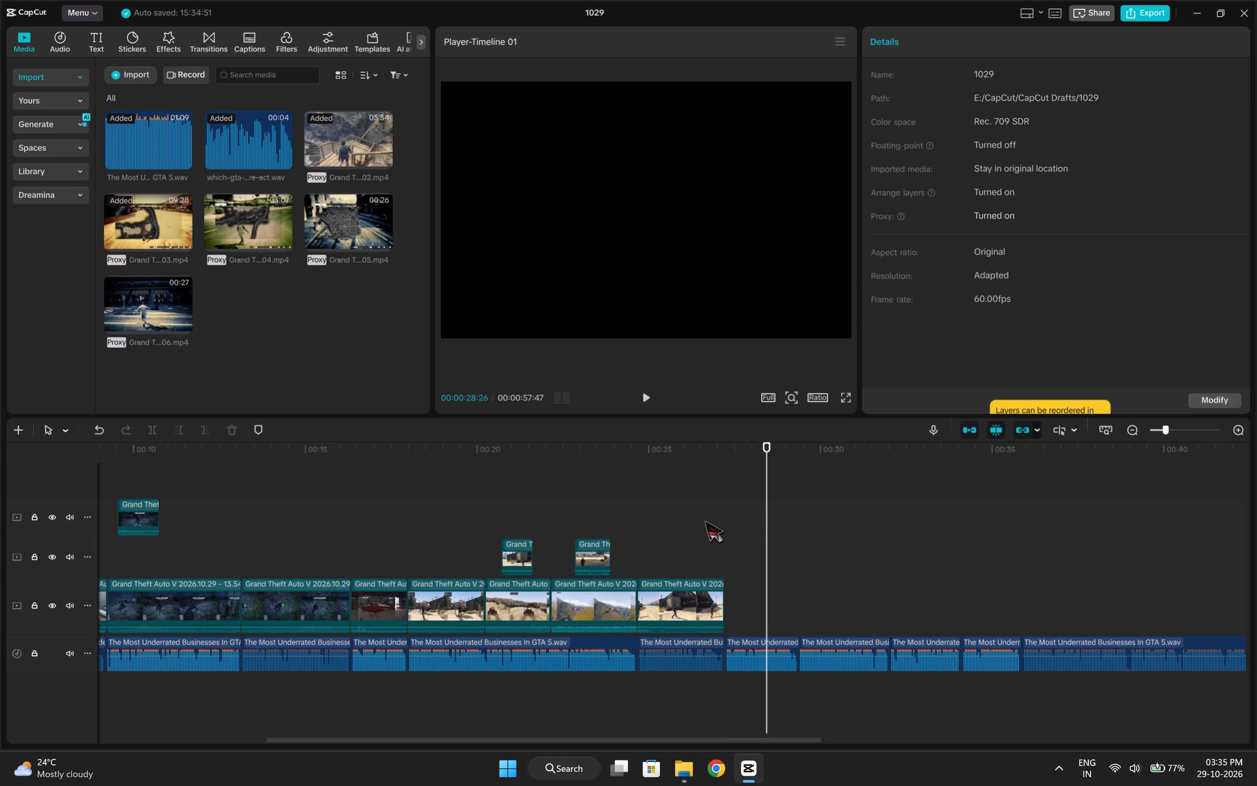
click(638, 555)
key(space)
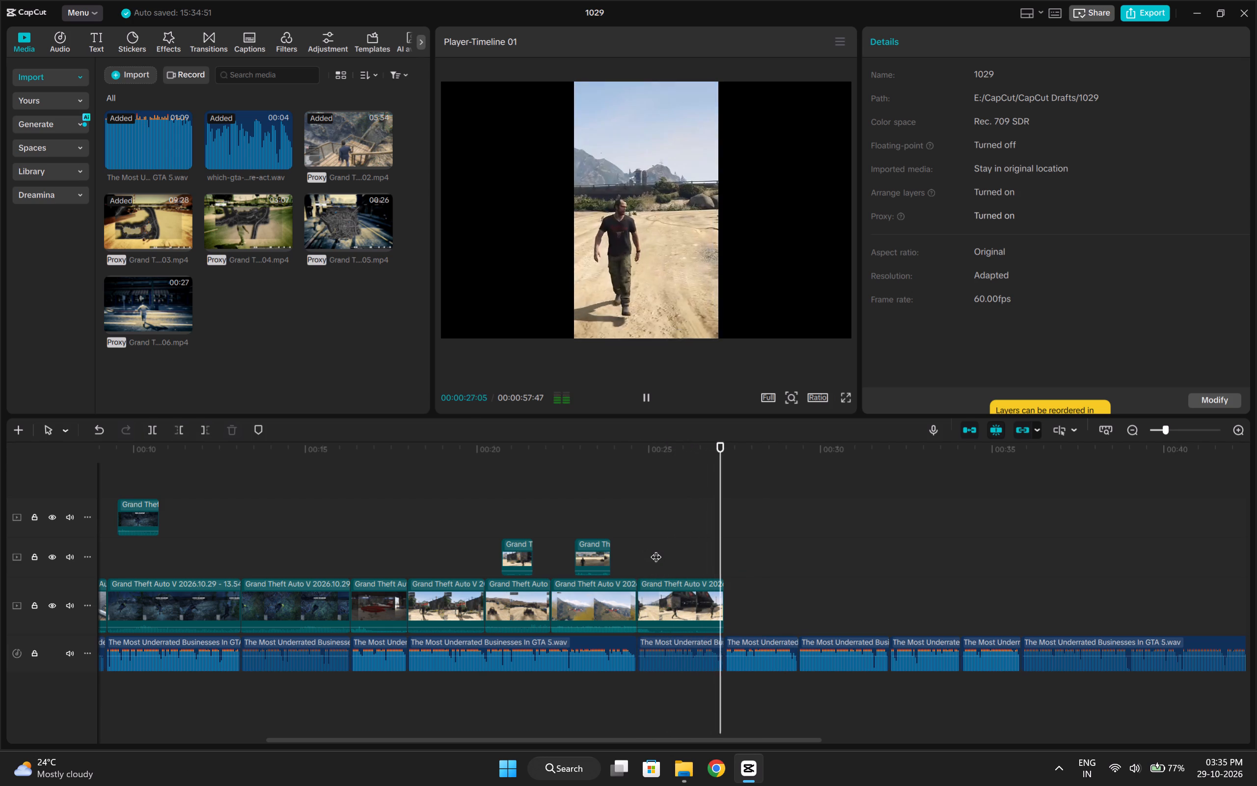
key(space)
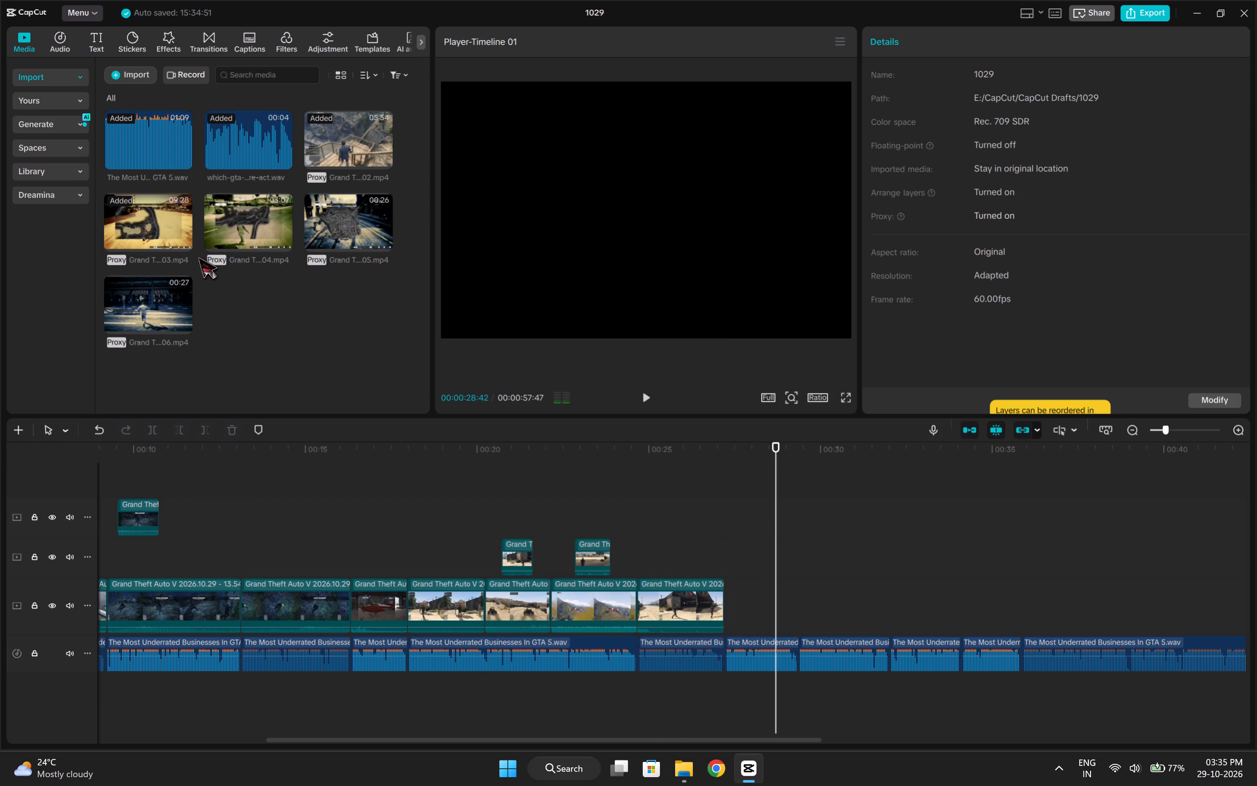
Append the Grand Theft Auto V clip ending in 04.mp4 after the last hangar clip and crop it to 9:16.
click(278, 242)
click(284, 427)
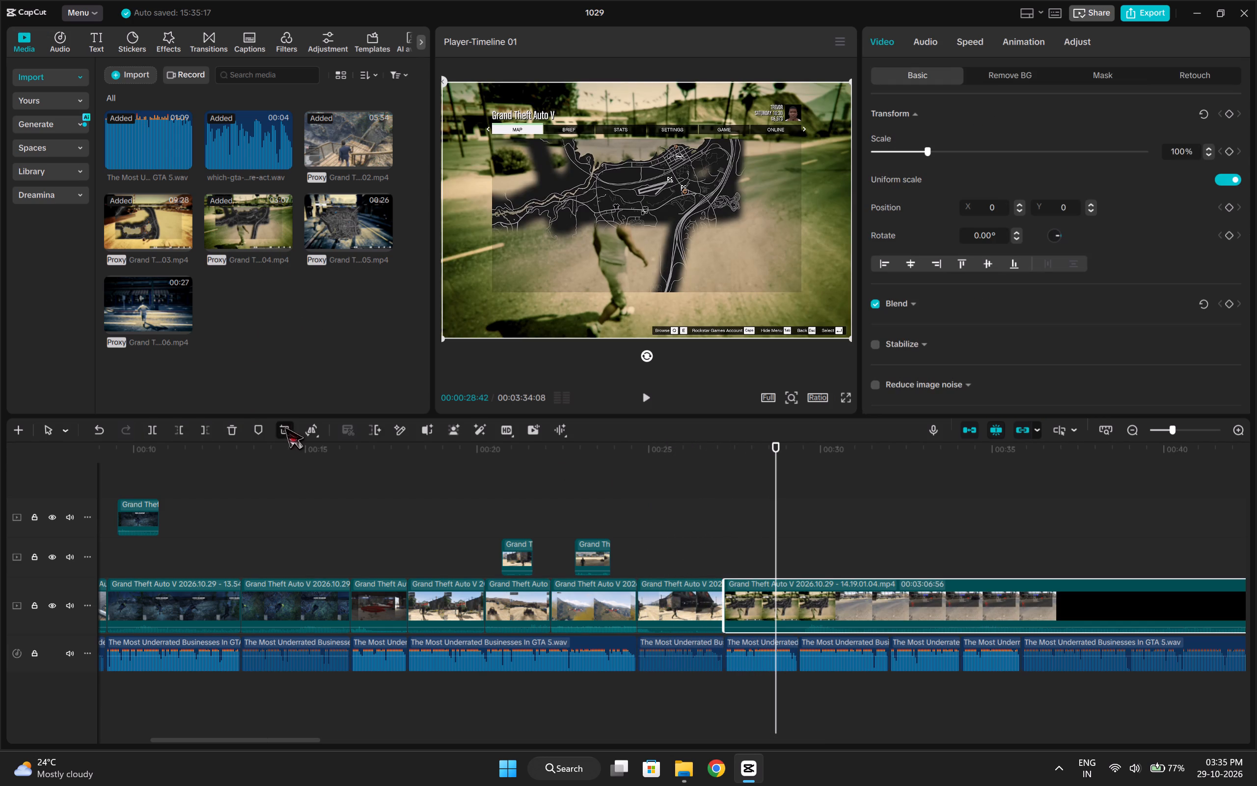
click(603, 600)
click(584, 571)
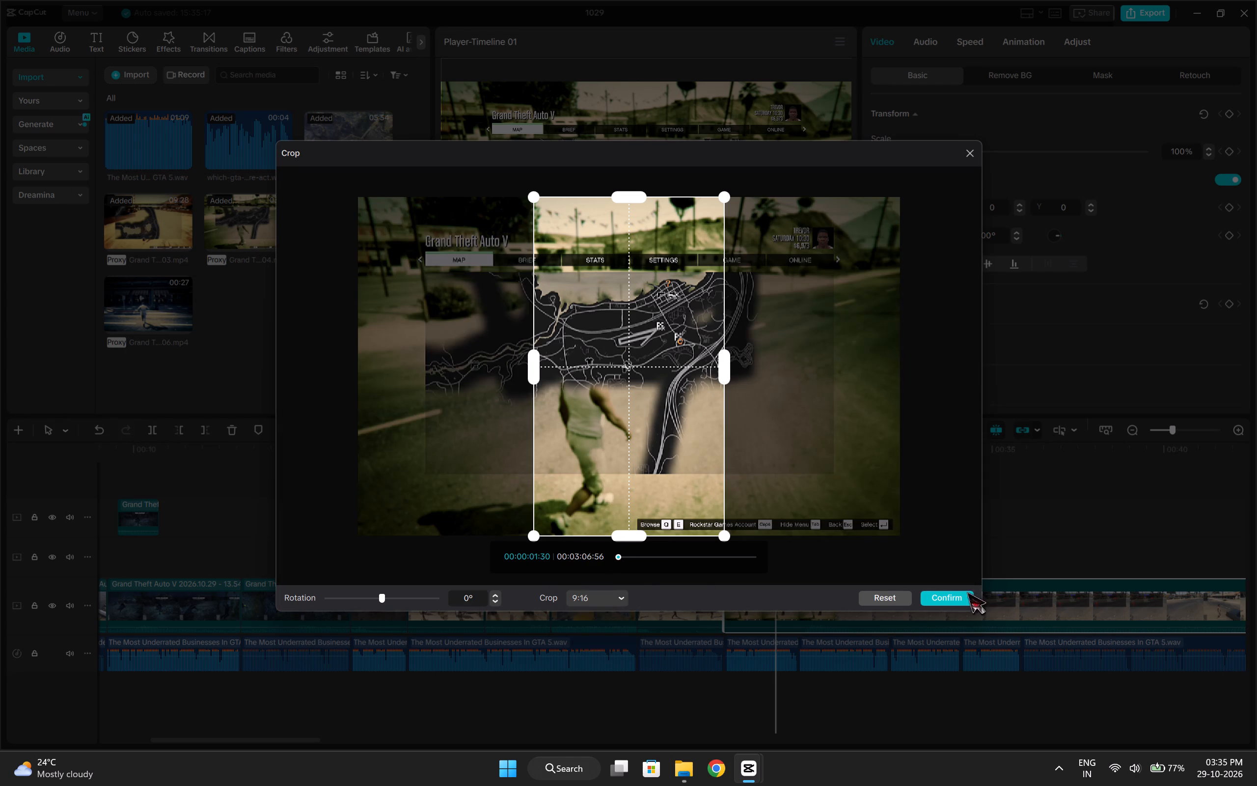
click(957, 601)
Cut the map and road footage off the start of the new clip so it begins with the character walking near the auto shop.
click(788, 550)
drag(788, 550, 905, 537)
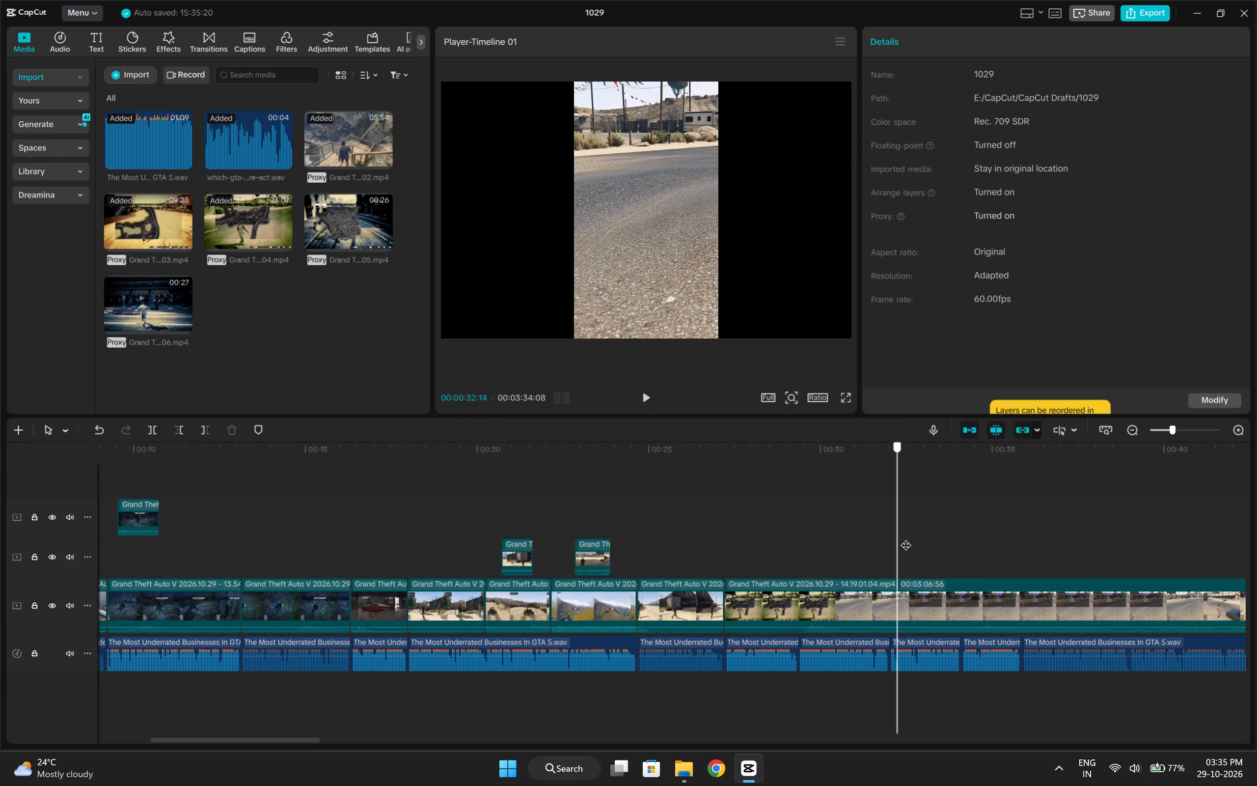
drag(905, 537, 1117, 516)
key(q)
click(817, 519)
drag(816, 520, 1068, 508)
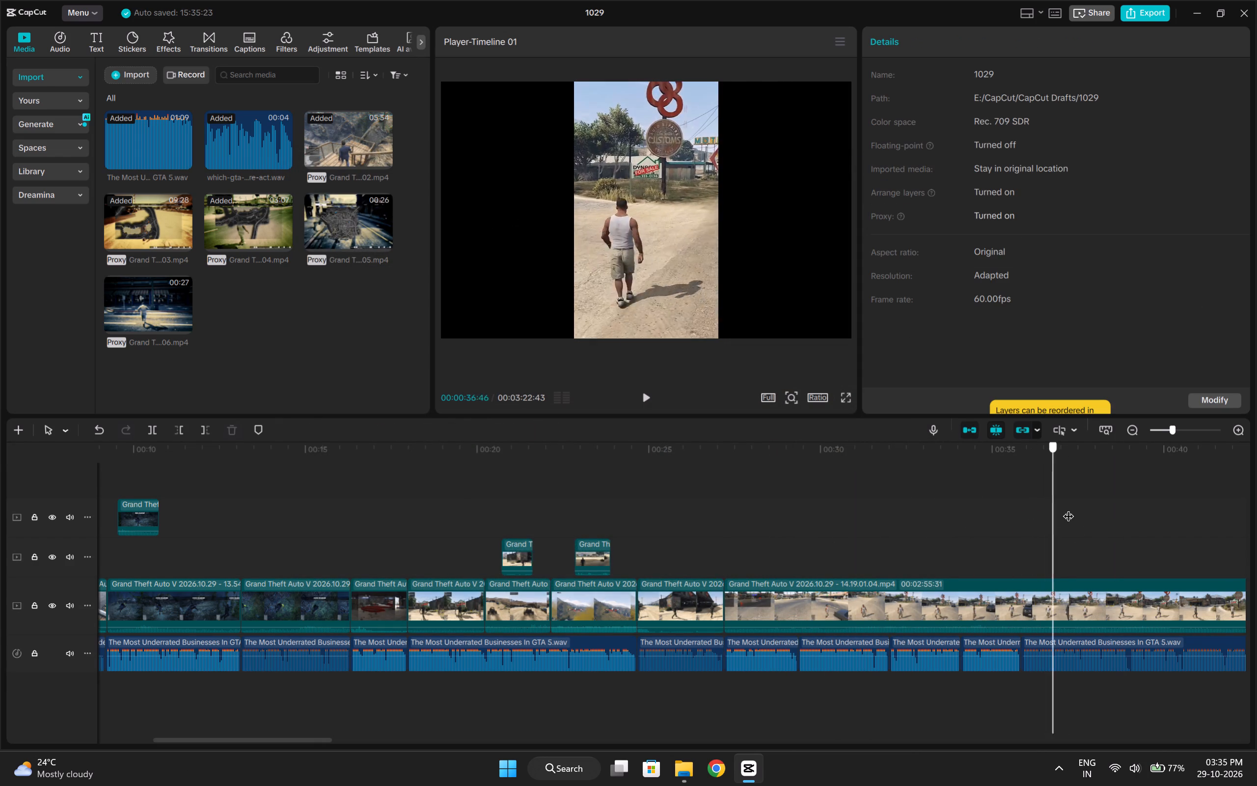
drag(1068, 508, 1085, 507)
text(q)
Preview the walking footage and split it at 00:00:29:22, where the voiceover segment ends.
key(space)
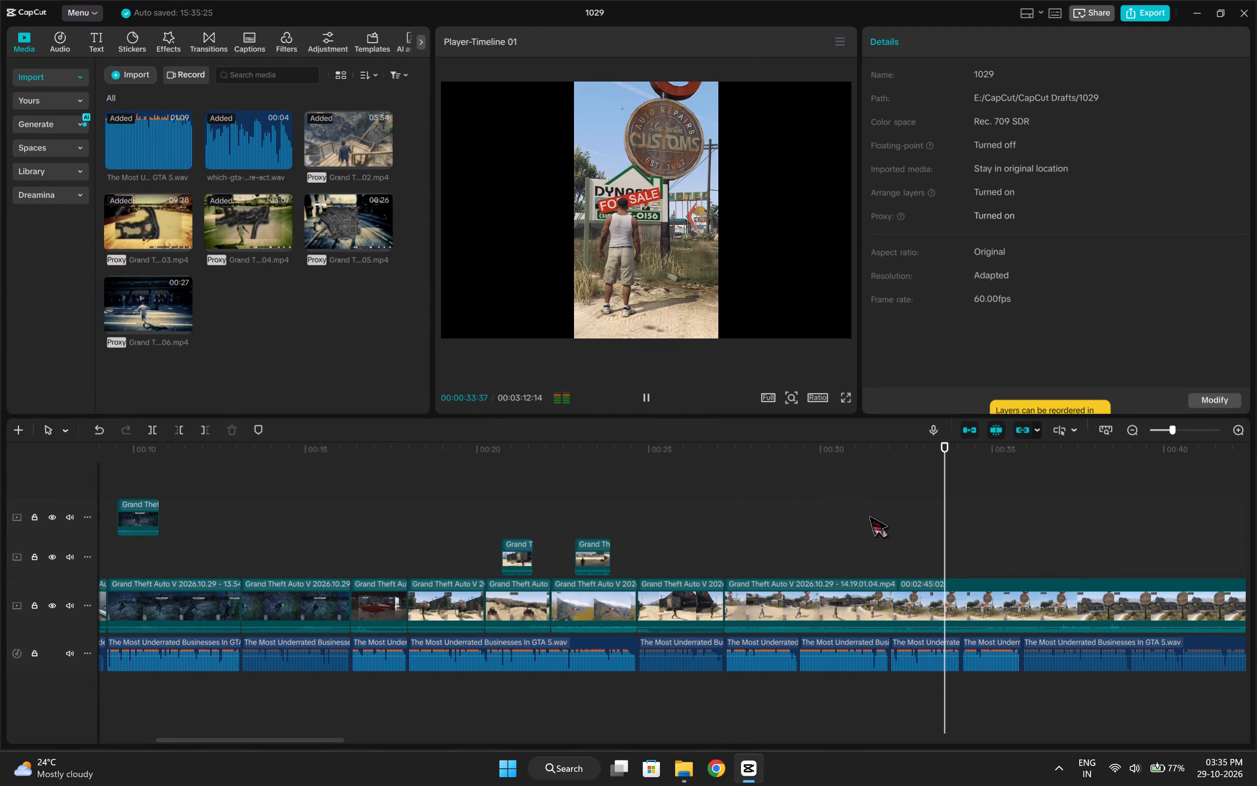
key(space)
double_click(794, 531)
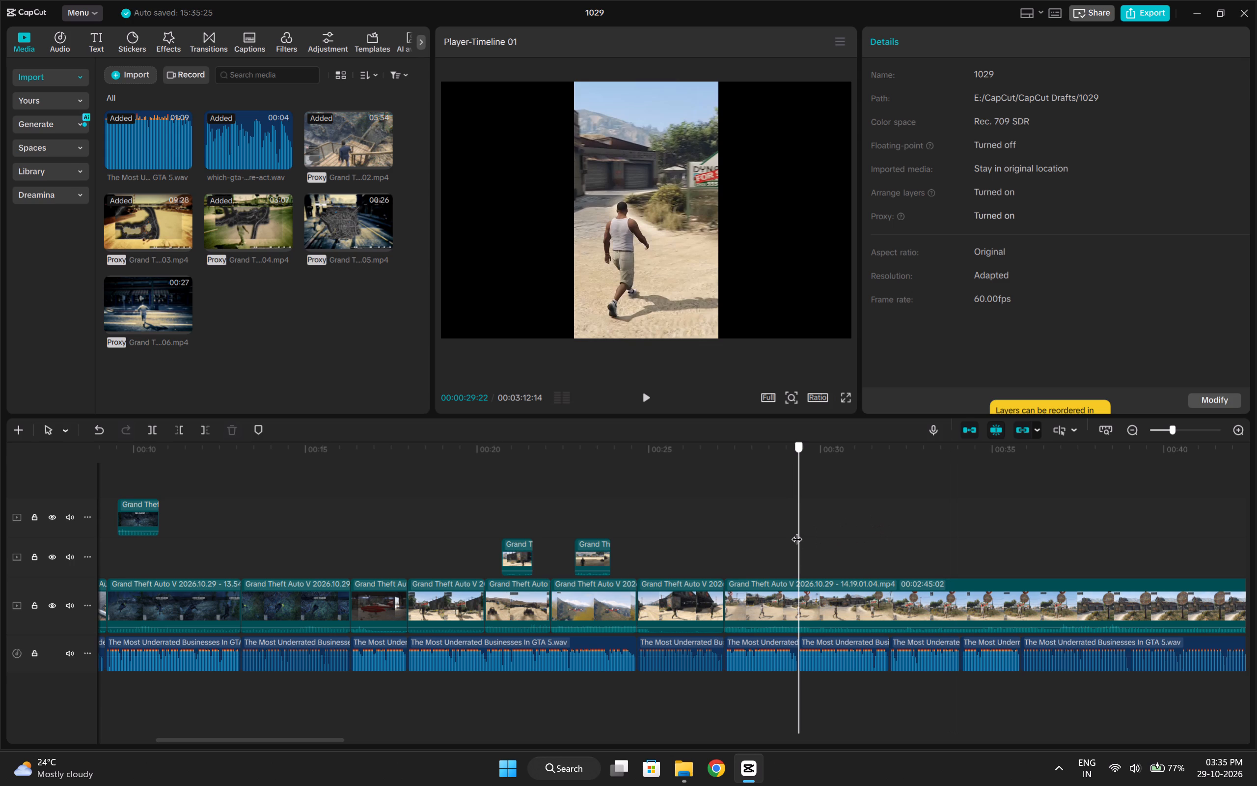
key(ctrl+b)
Play on from the split and trim the start of the remaining footage closer to the for-sale sign shot.
key(space)
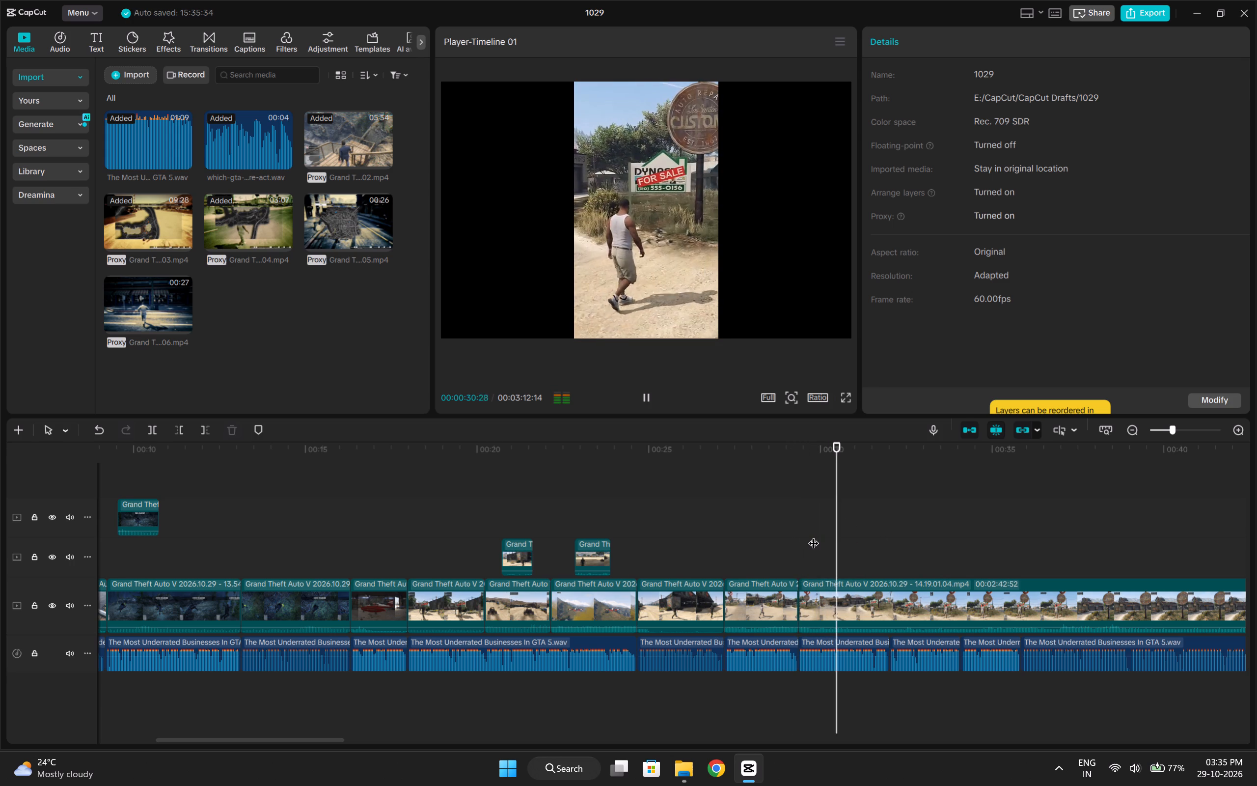
click(887, 505)
drag(887, 505, 950, 527)
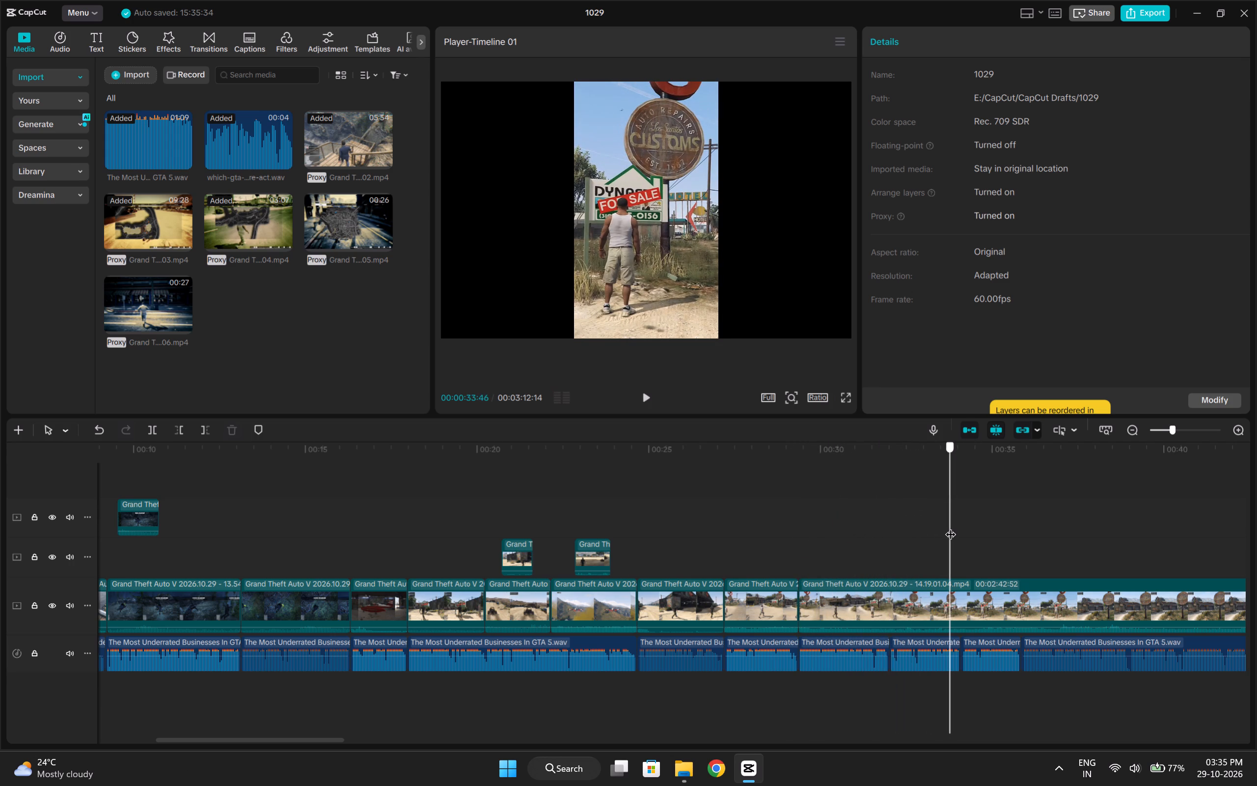
drag(950, 527, 926, 542)
text(q)
Preview the sign clip and extend its start back by about one second.
key(space)
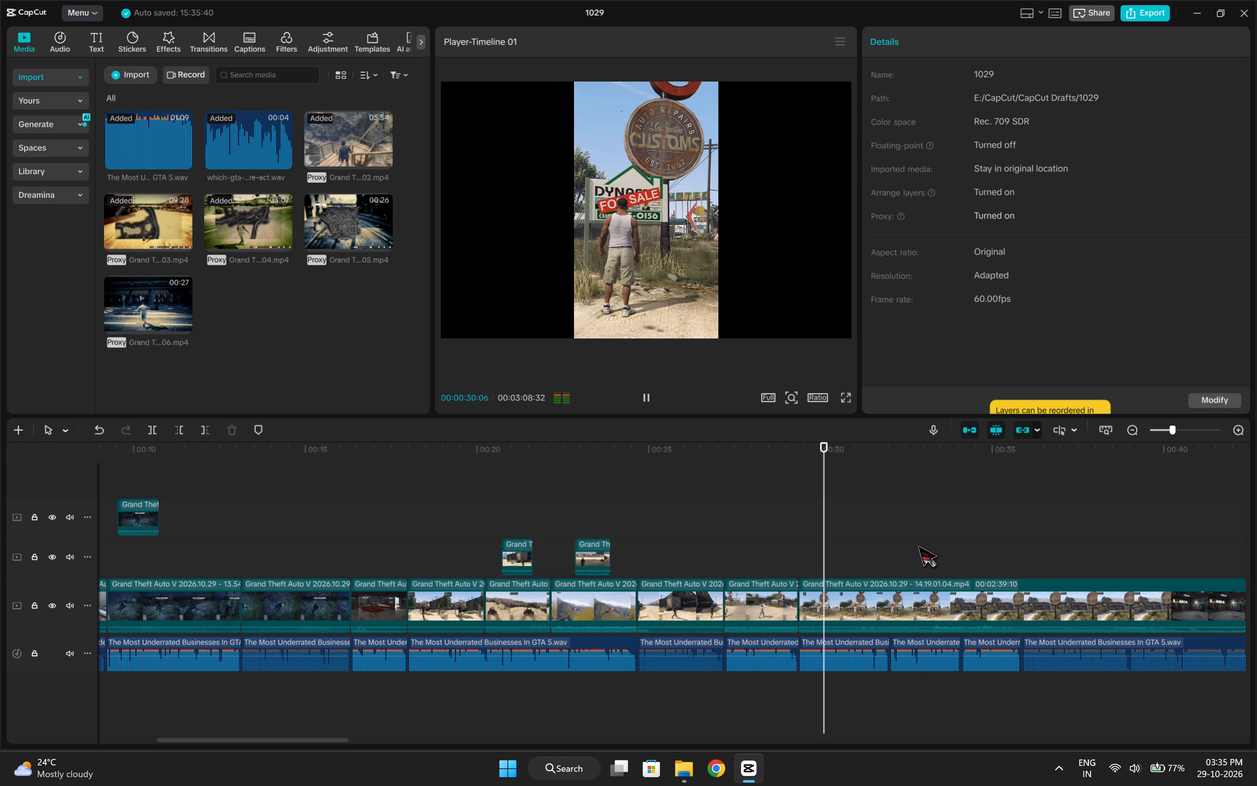
key(space)
click(831, 595)
drag(795, 601, 792, 602)
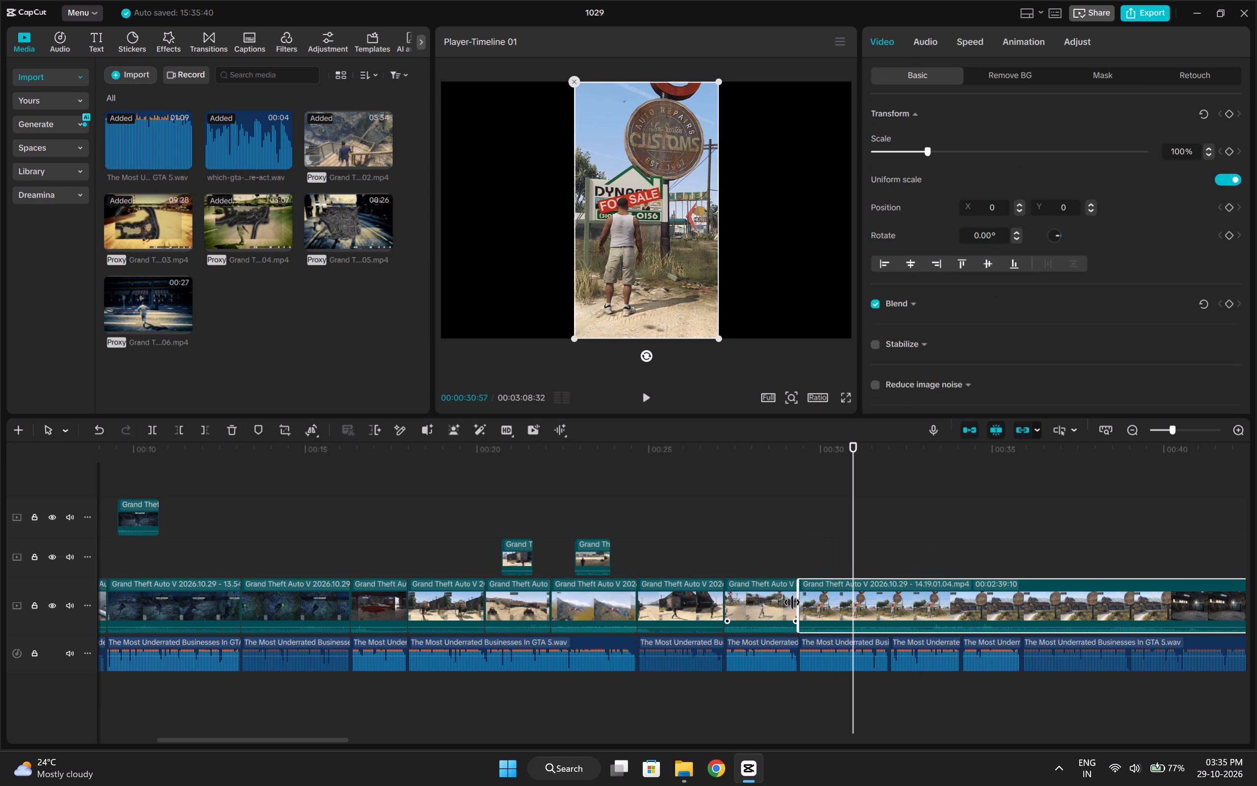
drag(792, 602, 761, 611)
Play the sign clip and split it at 00:00:32:01, where its voiceover segment ends.
click(793, 527)
key(space)
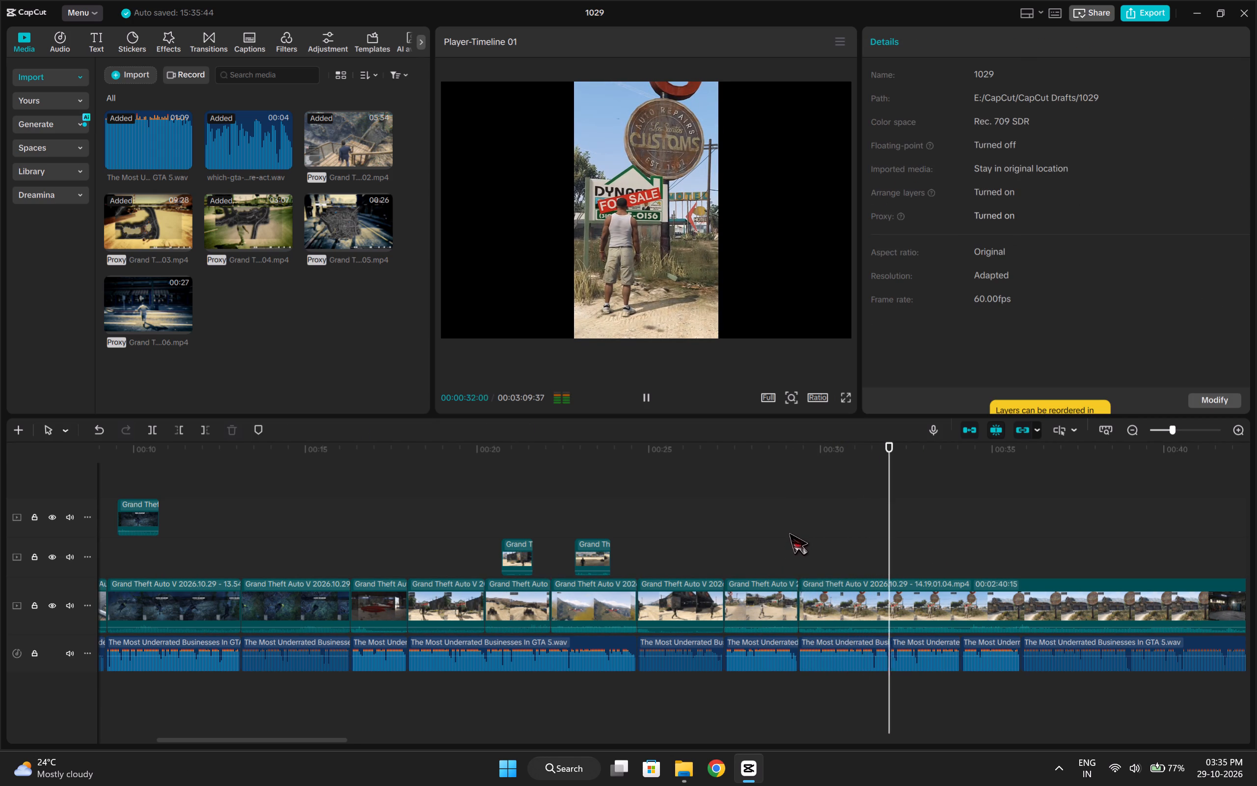
key(space)
drag(896, 521, 888, 530)
key(ctrl+b)
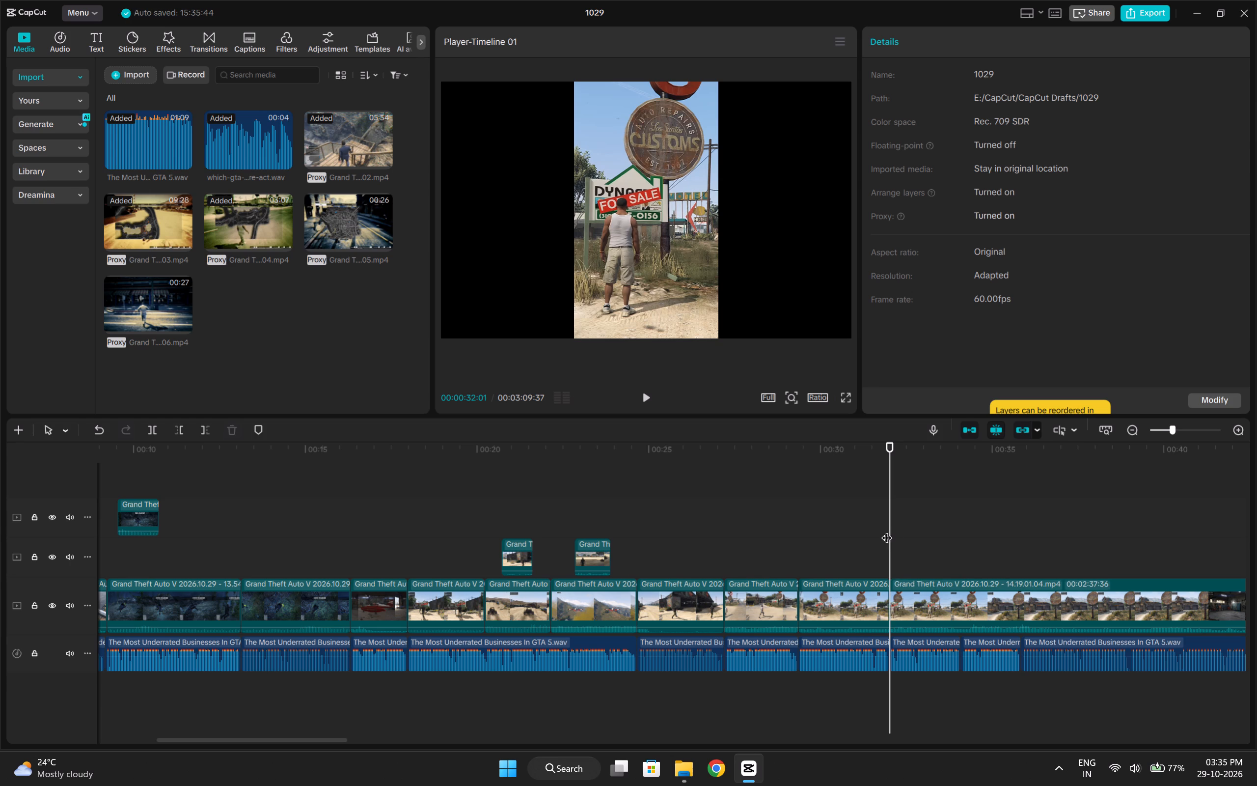
Trim the footage after the sign clip to start on the auto repairs garage exterior, and split it at 00:00:33:25.
click(885, 533)
drag(885, 533, 1089, 528)
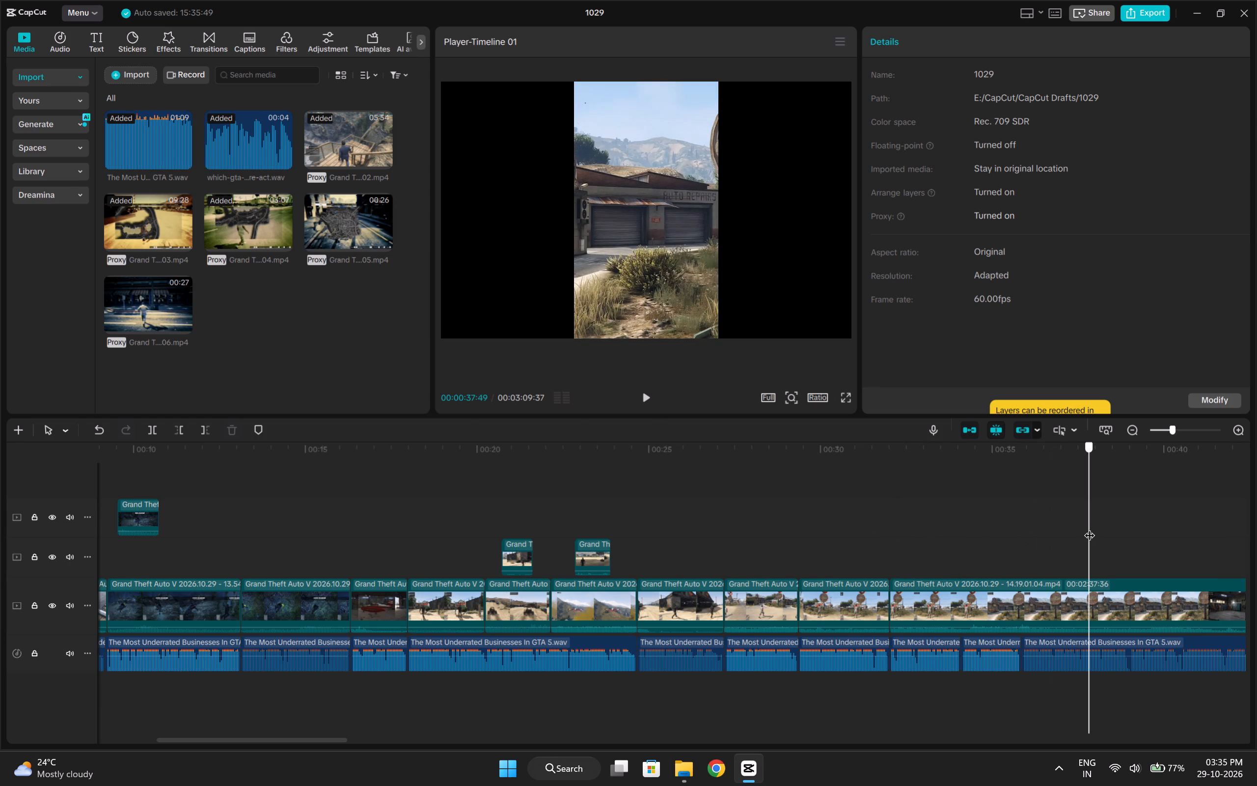
drag(1089, 528, 1039, 533)
key(q)
key(space)
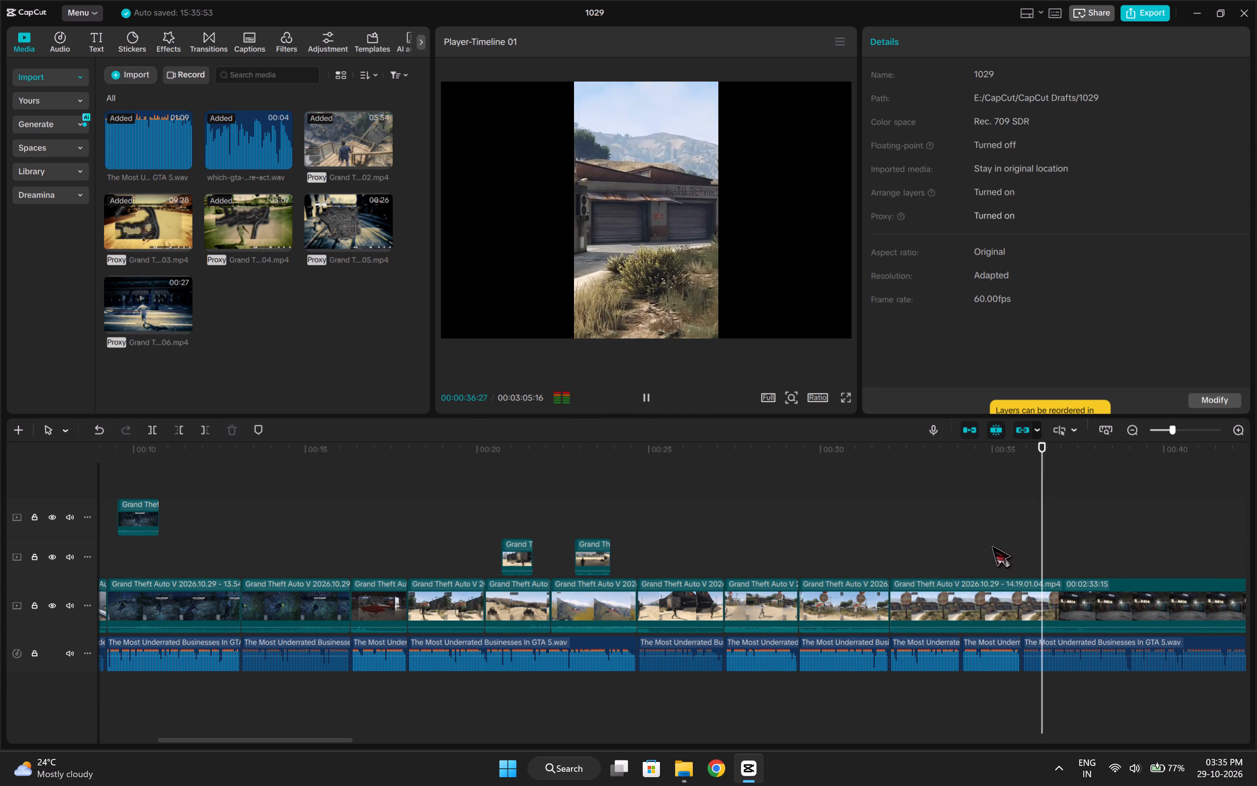
click(1038, 542)
drag(1038, 542, 1039, 545)
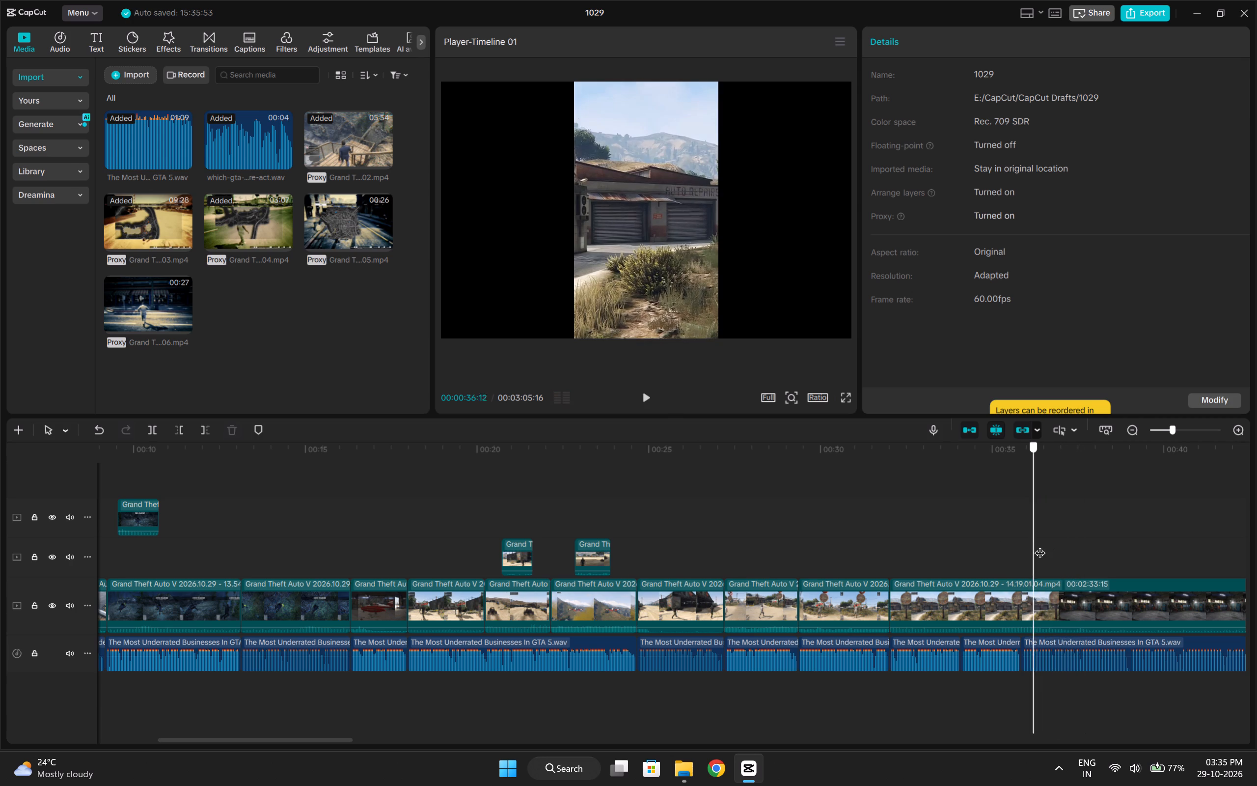
drag(1039, 545, 1042, 549)
key(q)
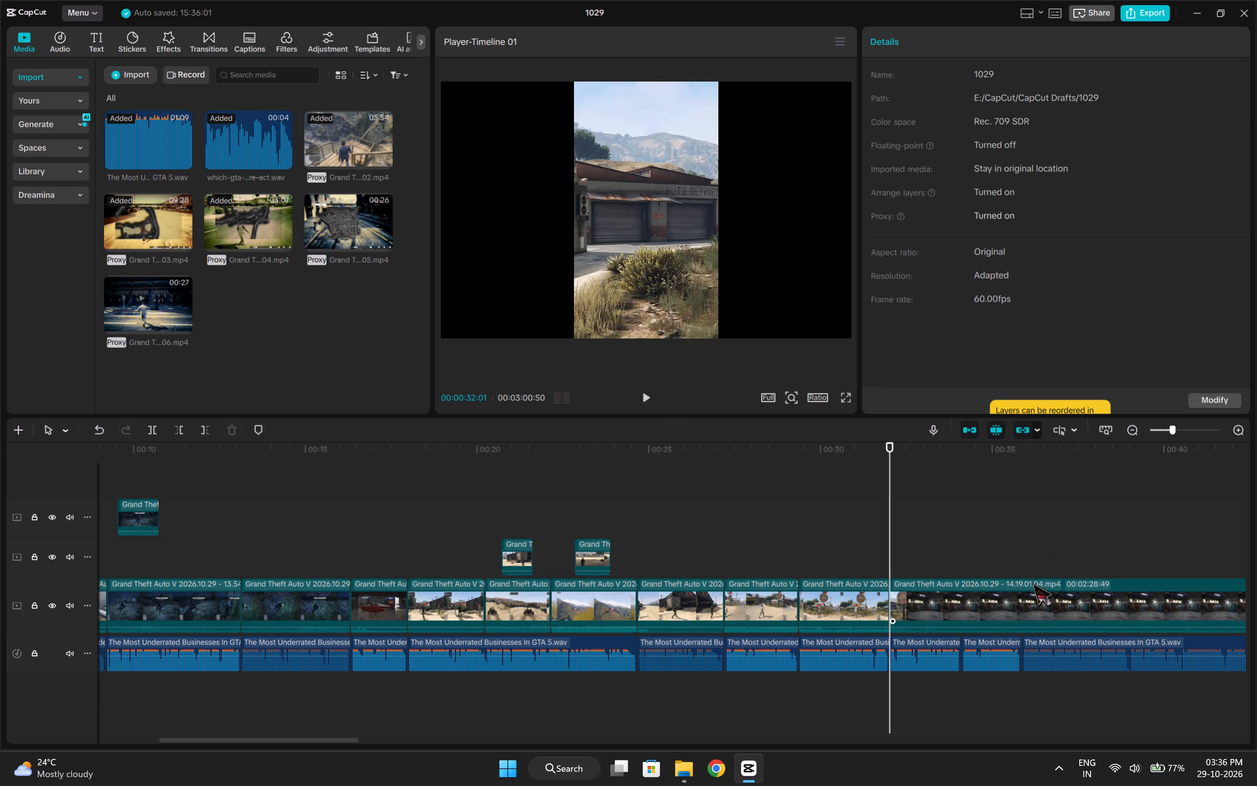
click(938, 537)
key(ctrl+b)
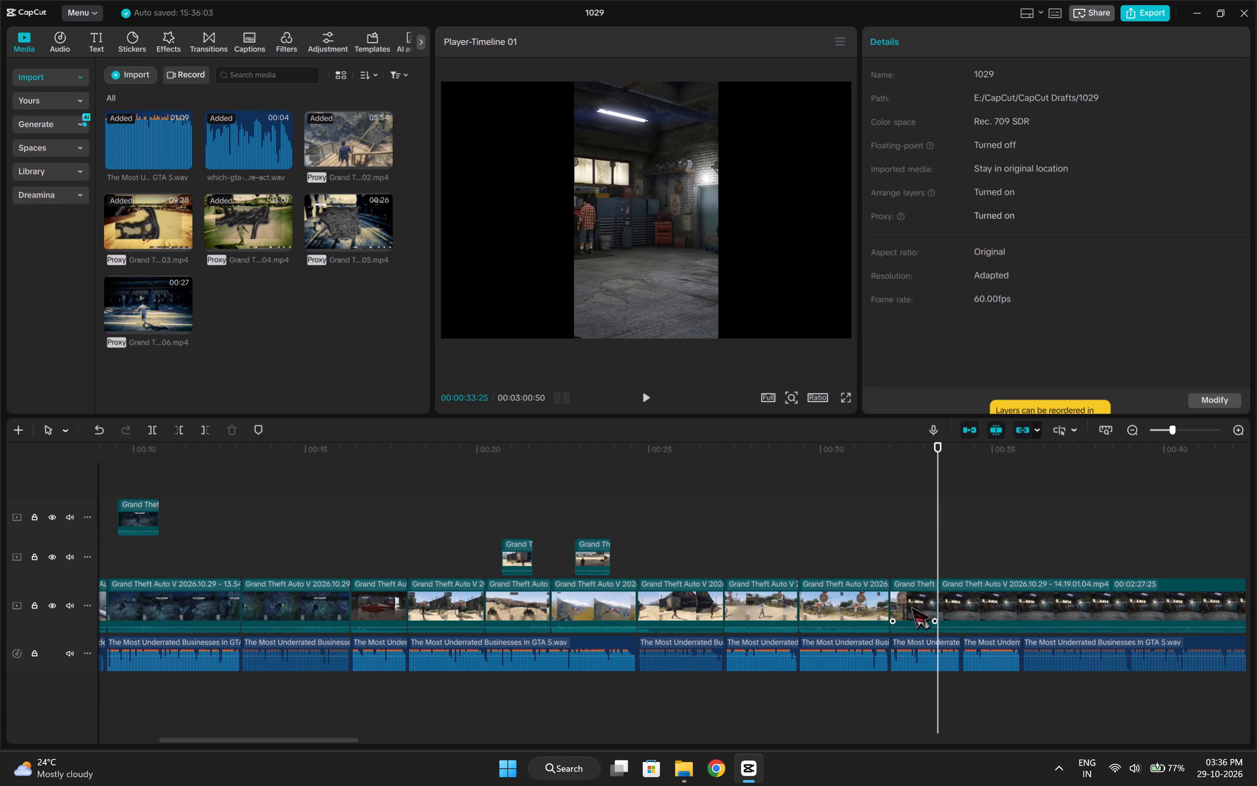
Replace the walking clip after the last hangar clip with the short garage clip.
drag(911, 607, 743, 615)
click(798, 600)
click(802, 558)
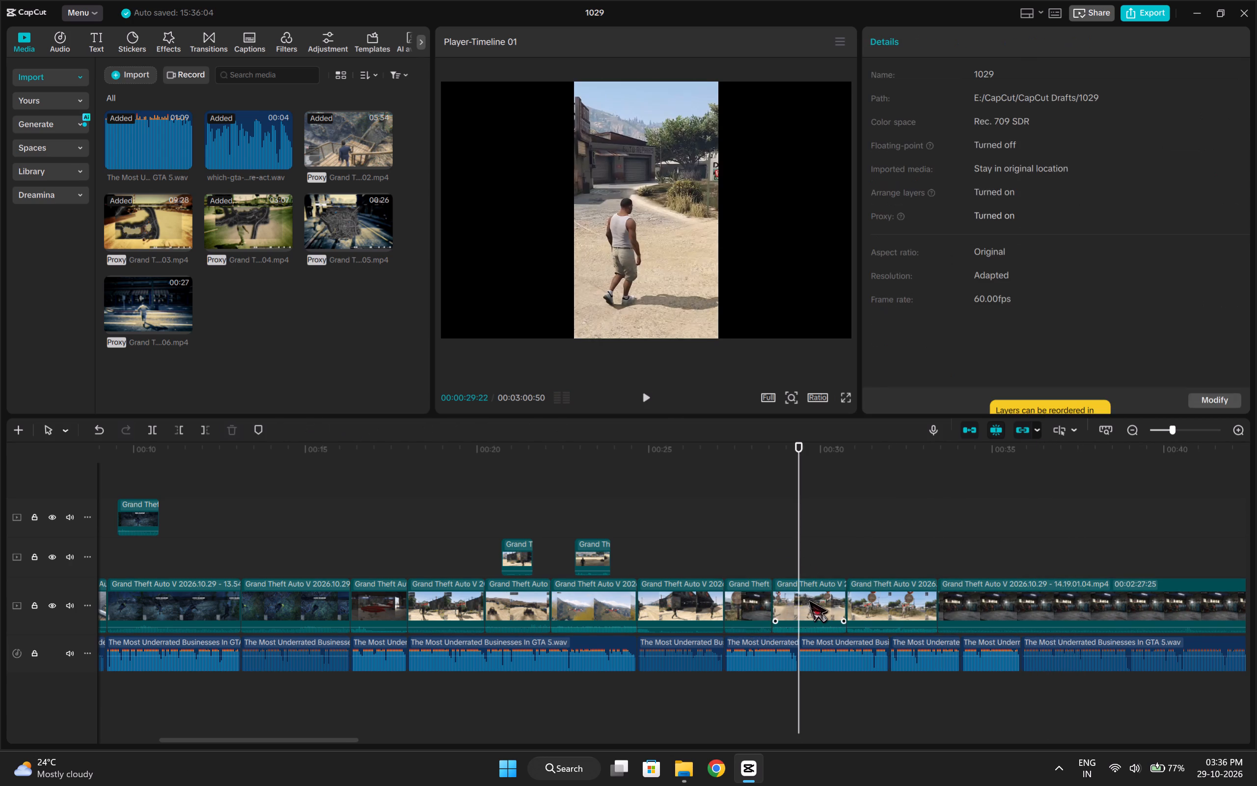
click(808, 600)
key(BackSpace)
Preview the garage clip and extend its start to fill its voiceover segment.
click(710, 545)
key(space)
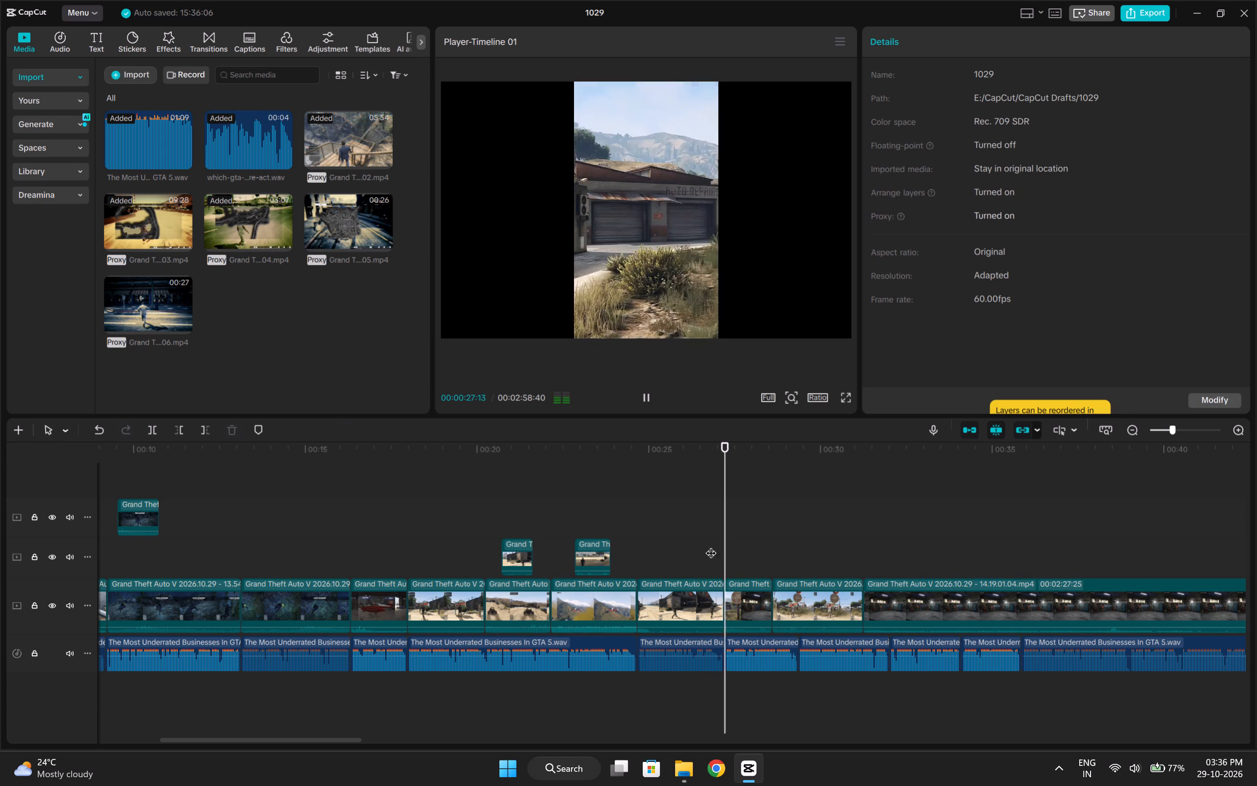
key(space)
click(748, 579)
click(743, 593)
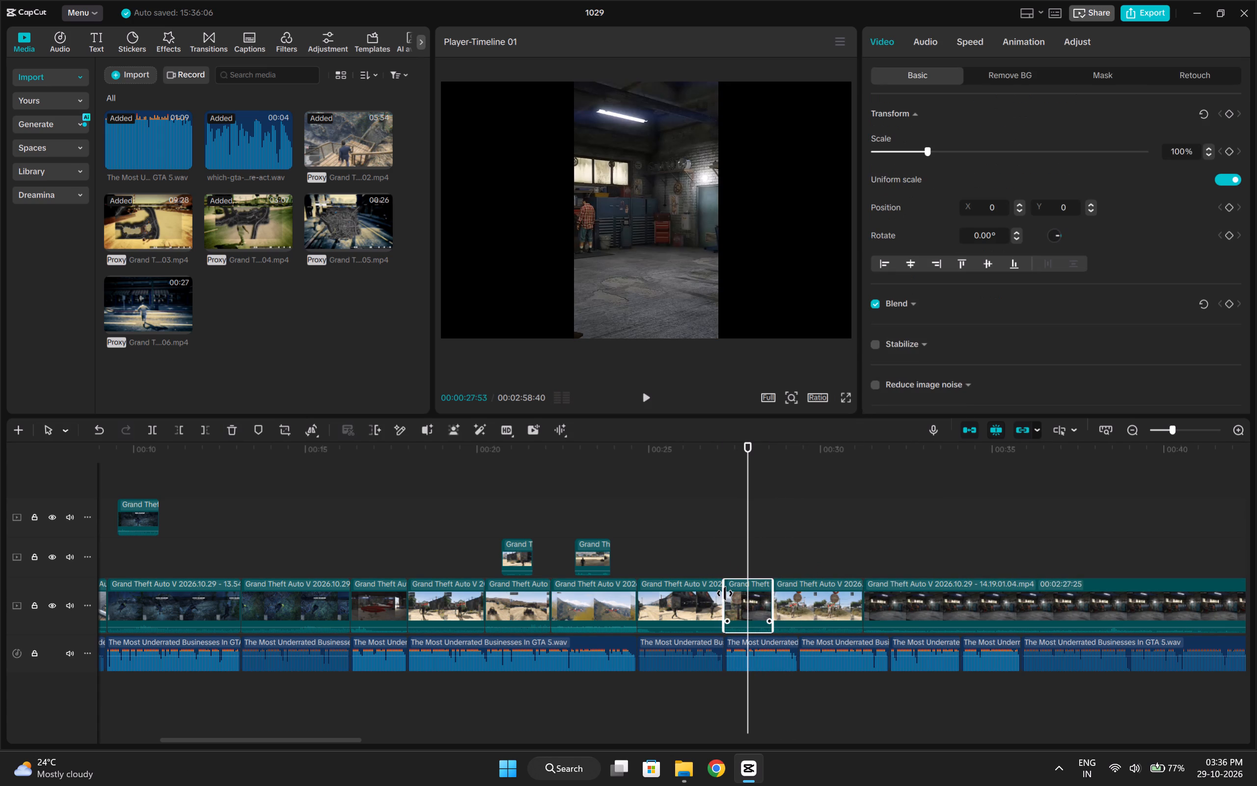
drag(725, 593, 712, 603)
drag(785, 591, 785, 591)
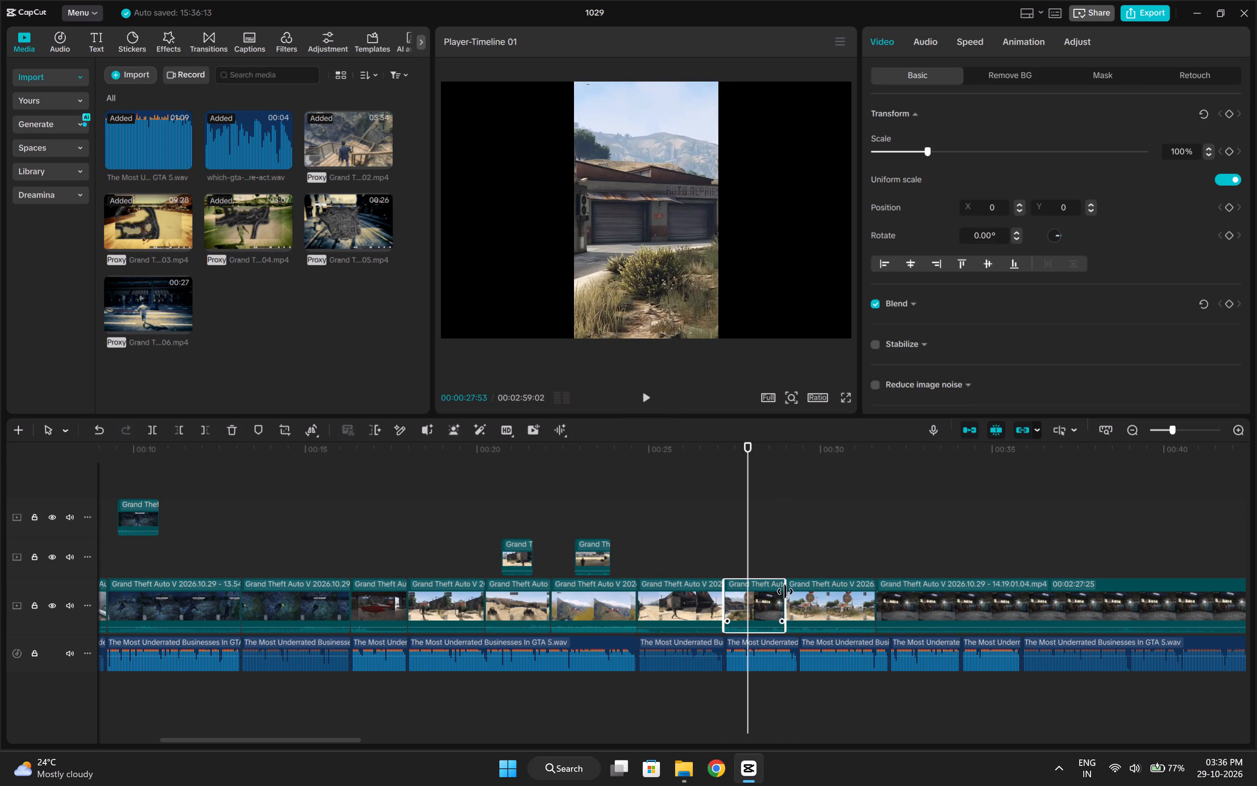
drag(785, 591, 789, 598)
drag(721, 599, 715, 602)
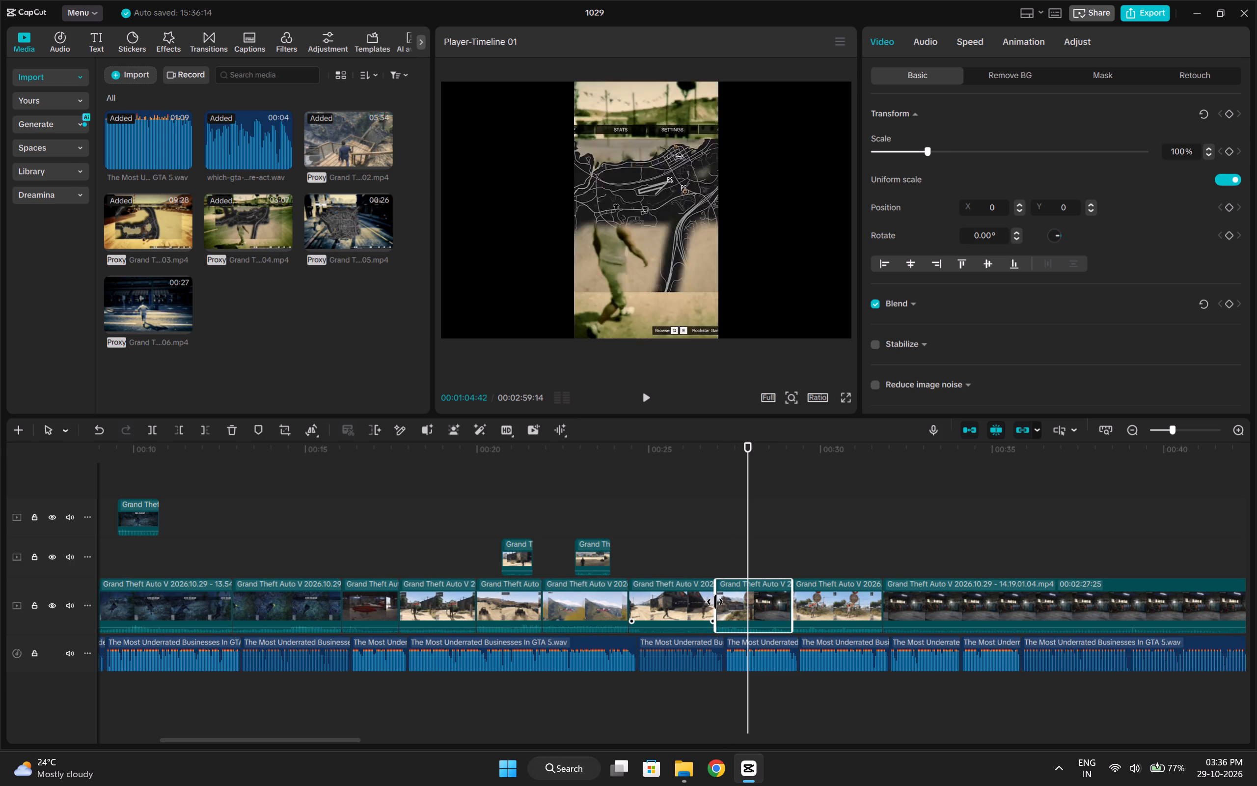
Play back the garage and sign clips and trim the garage clip's end by a few frames to match the voiceover cut.
click(718, 551)
key(space)
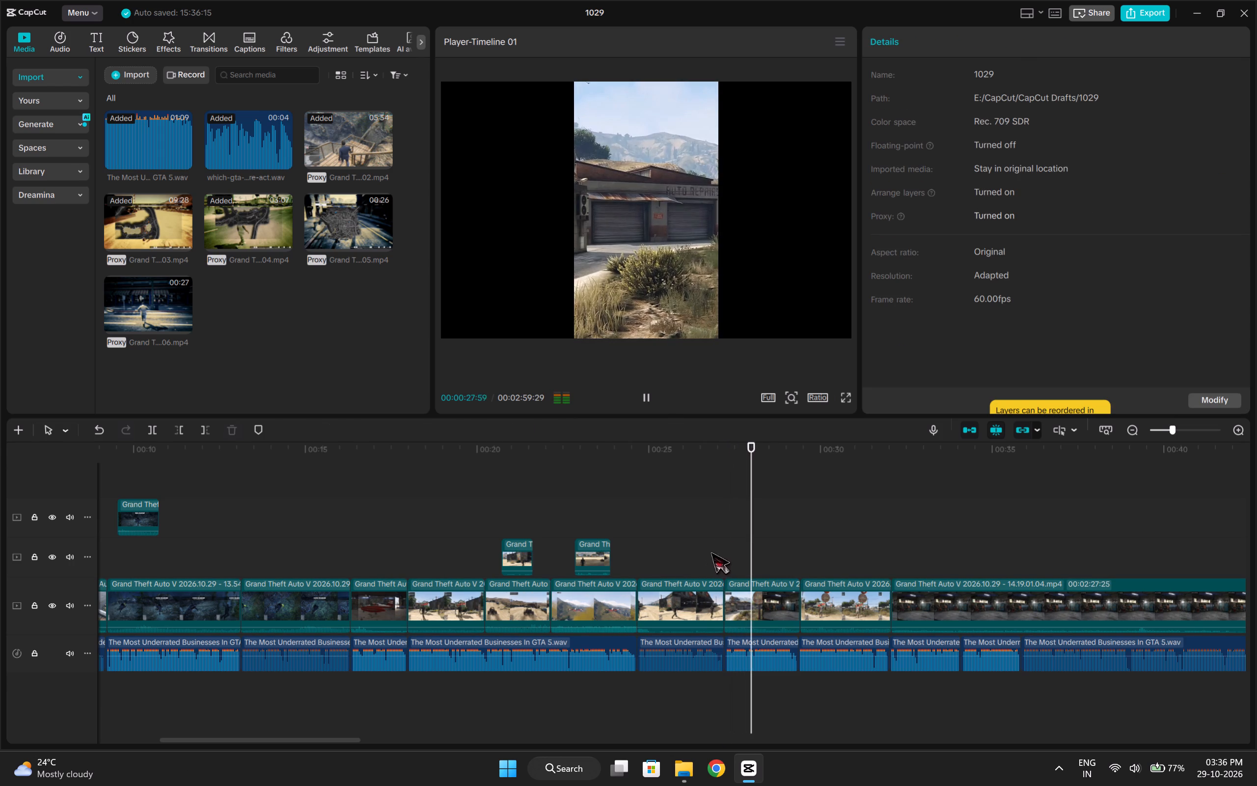
key(space)
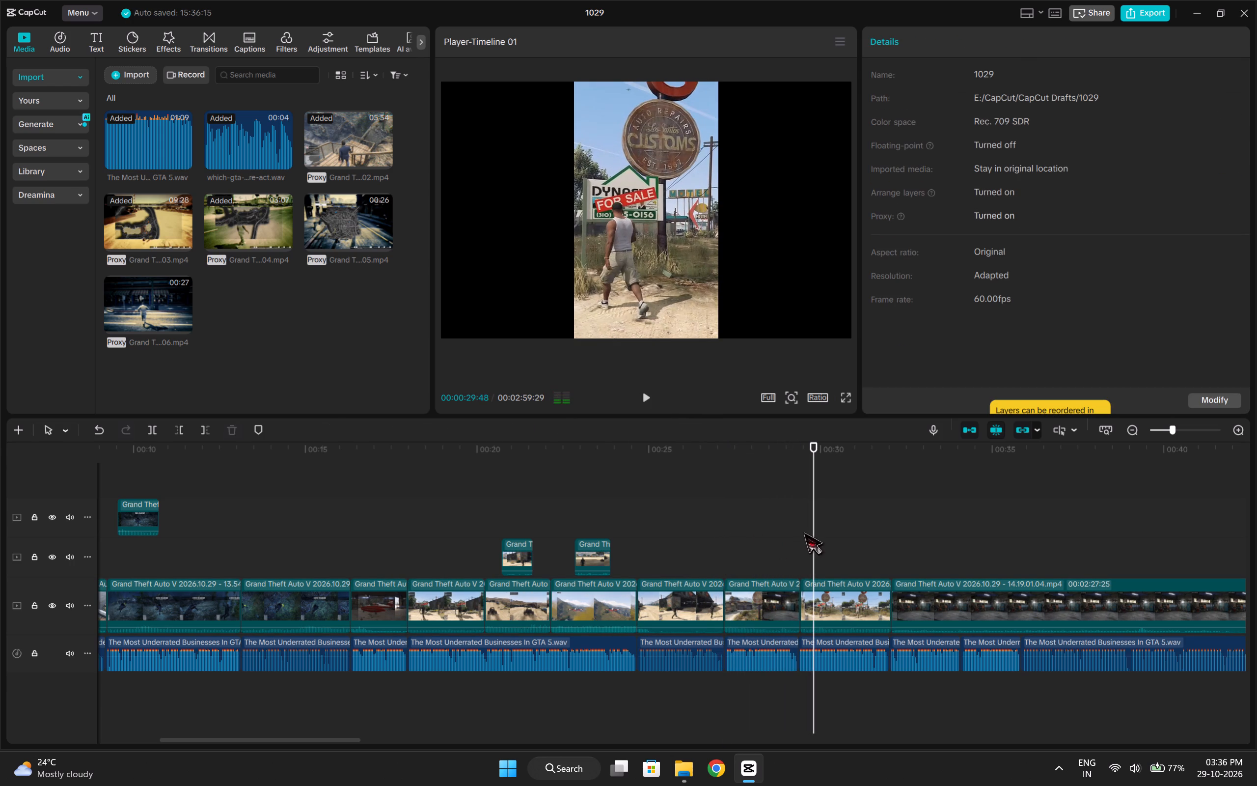
drag(807, 532, 805, 539)
drag(802, 539, 782, 553)
click(776, 587)
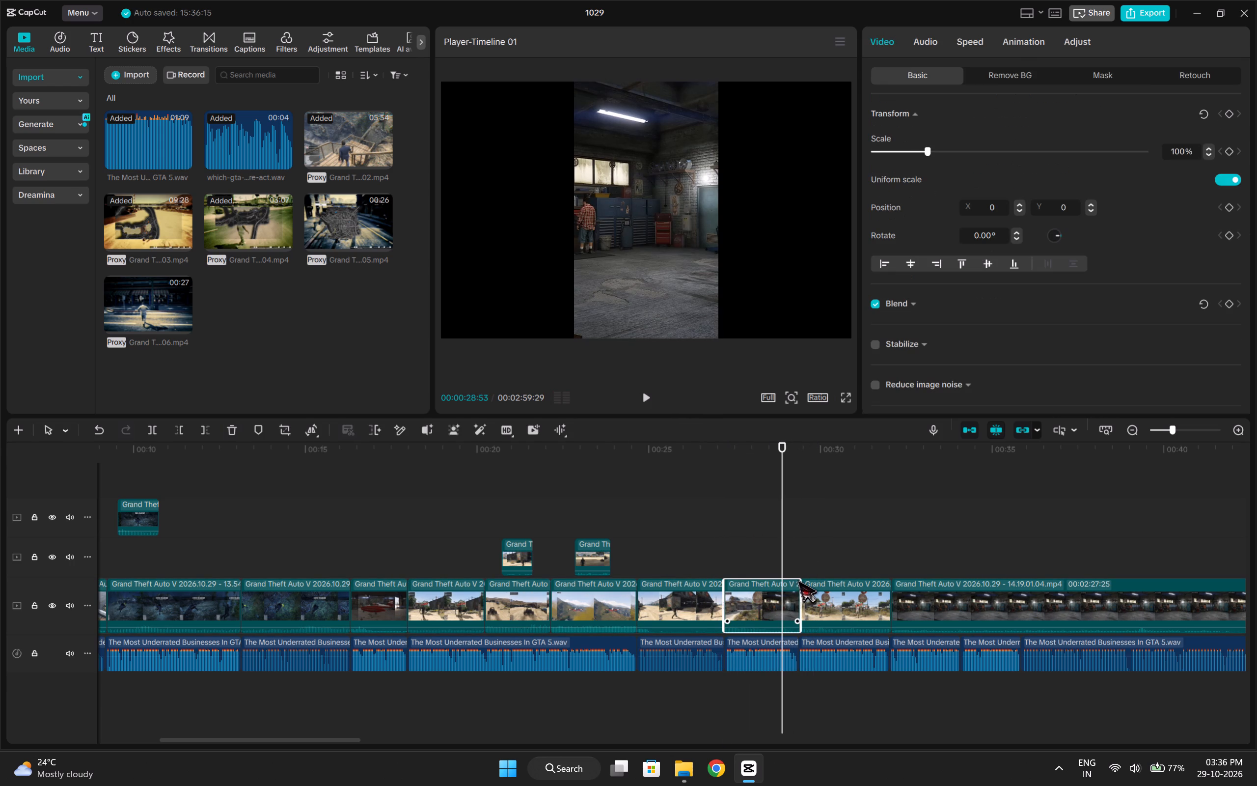
click(799, 596)
key(space)
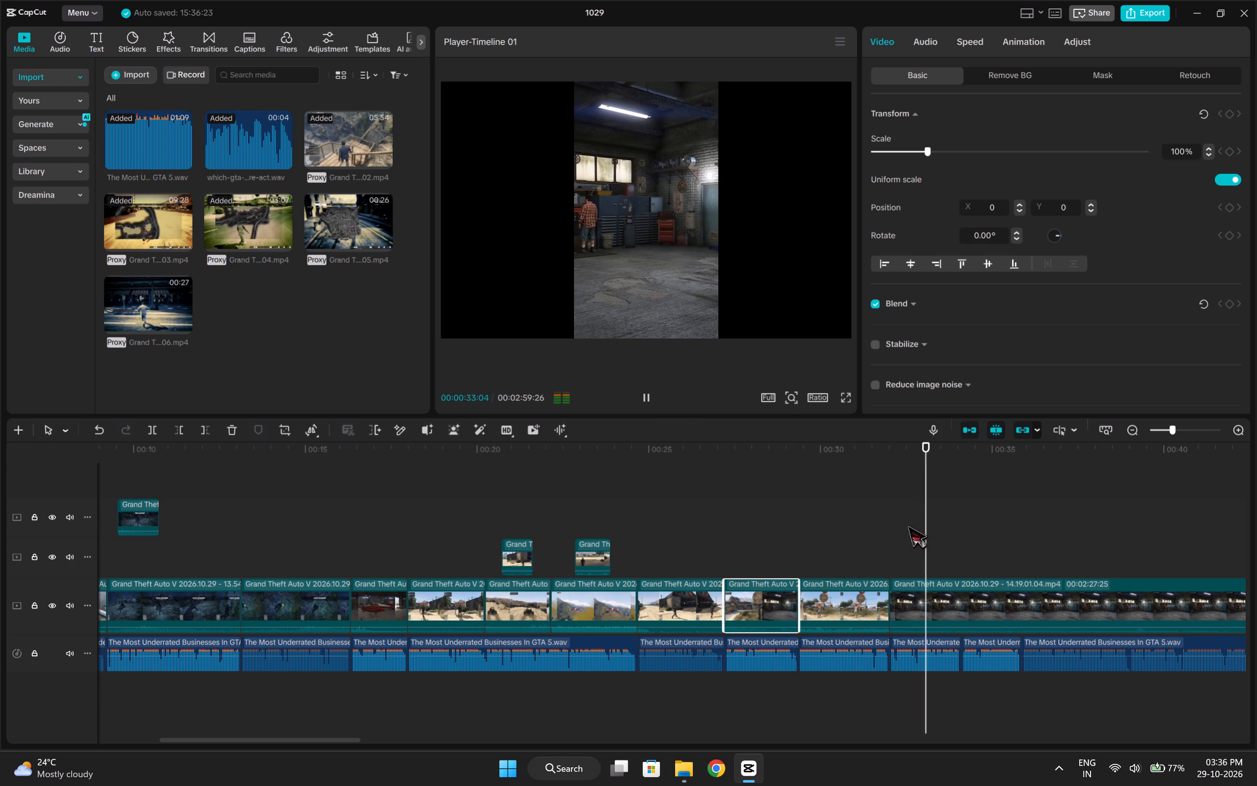
key(space)
Cut the garage interior and the Los Santos Customs purchase scene off the start of the last clip.
click(990, 510)
drag(990, 510, 1116, 517)
key(q)
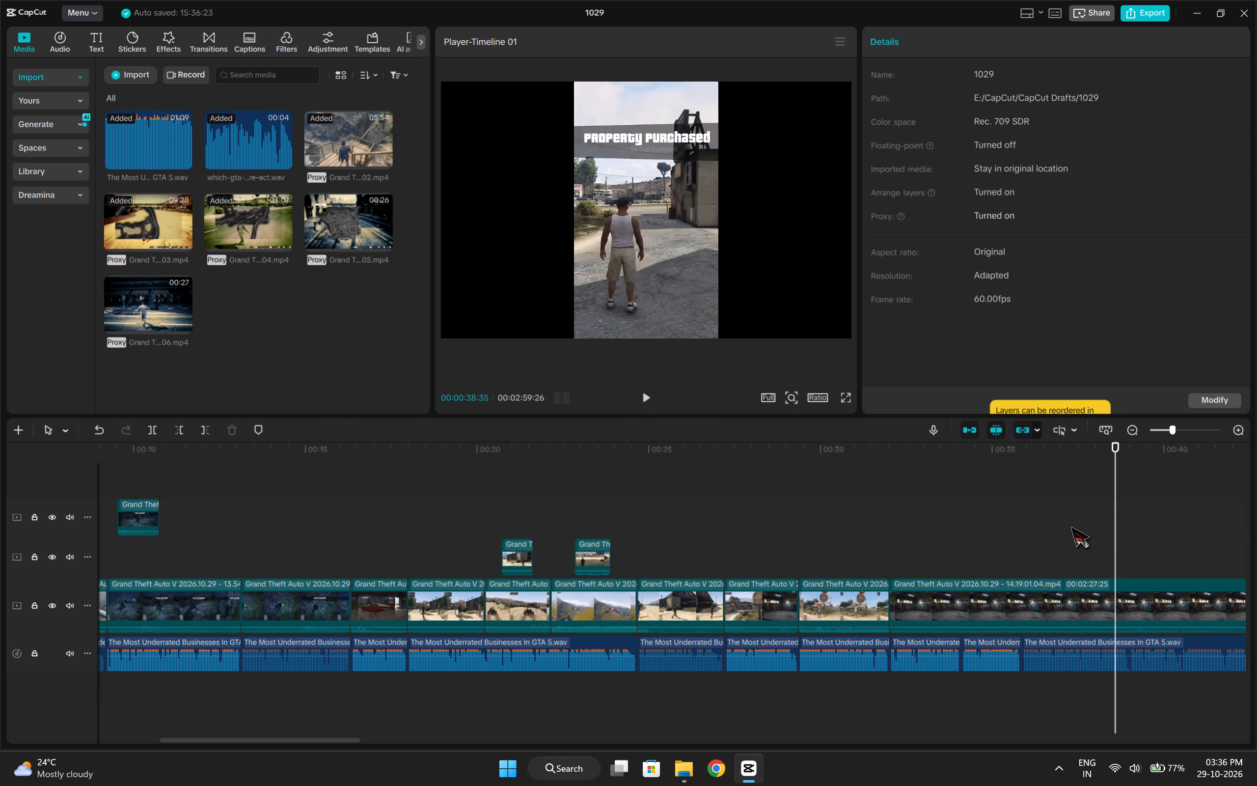
click(1068, 526)
drag(1068, 526, 1131, 526)
key(q)
click(1012, 533)
drag(1012, 533, 1131, 530)
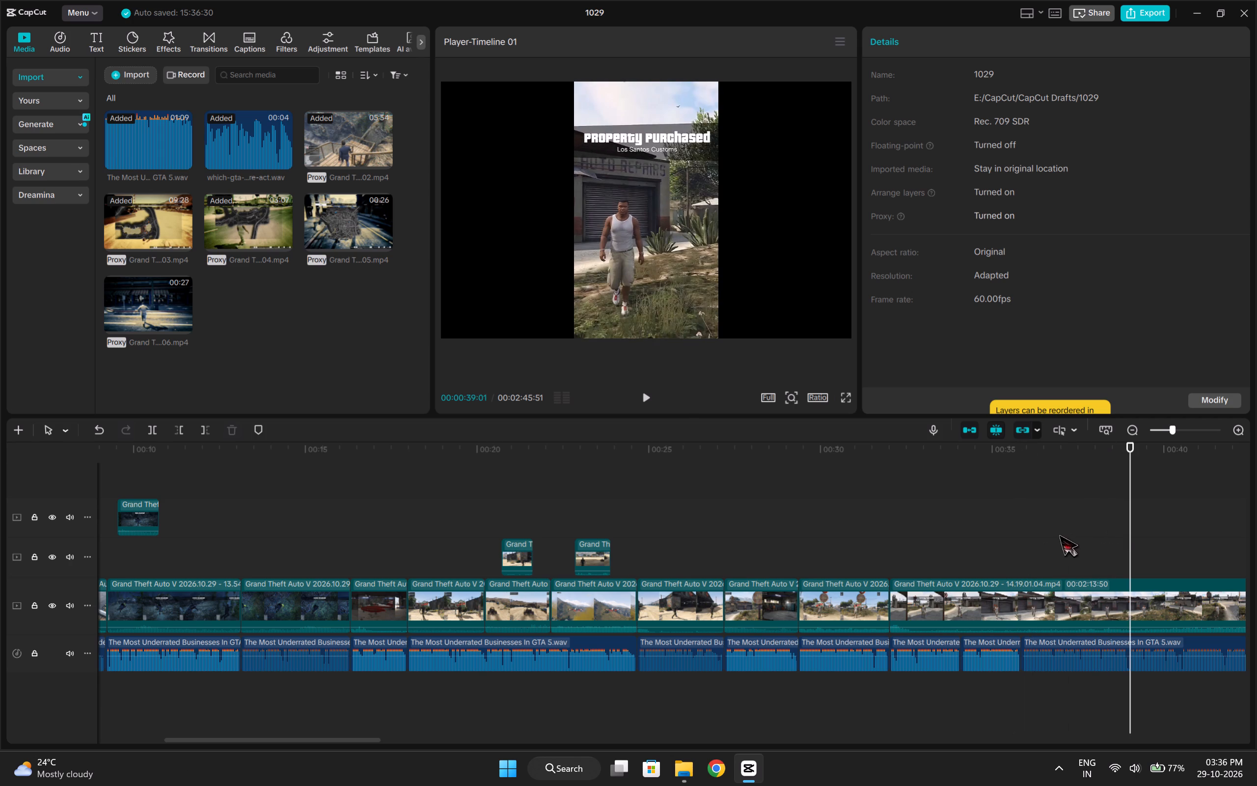
key(q)
click(1059, 534)
drag(1059, 534, 1157, 532)
key(q)
Cut the vehicle spawn and driving footage off the start of the last clip, up to the blue car inside the mod shop.
click(1069, 533)
drag(1069, 533, 1167, 528)
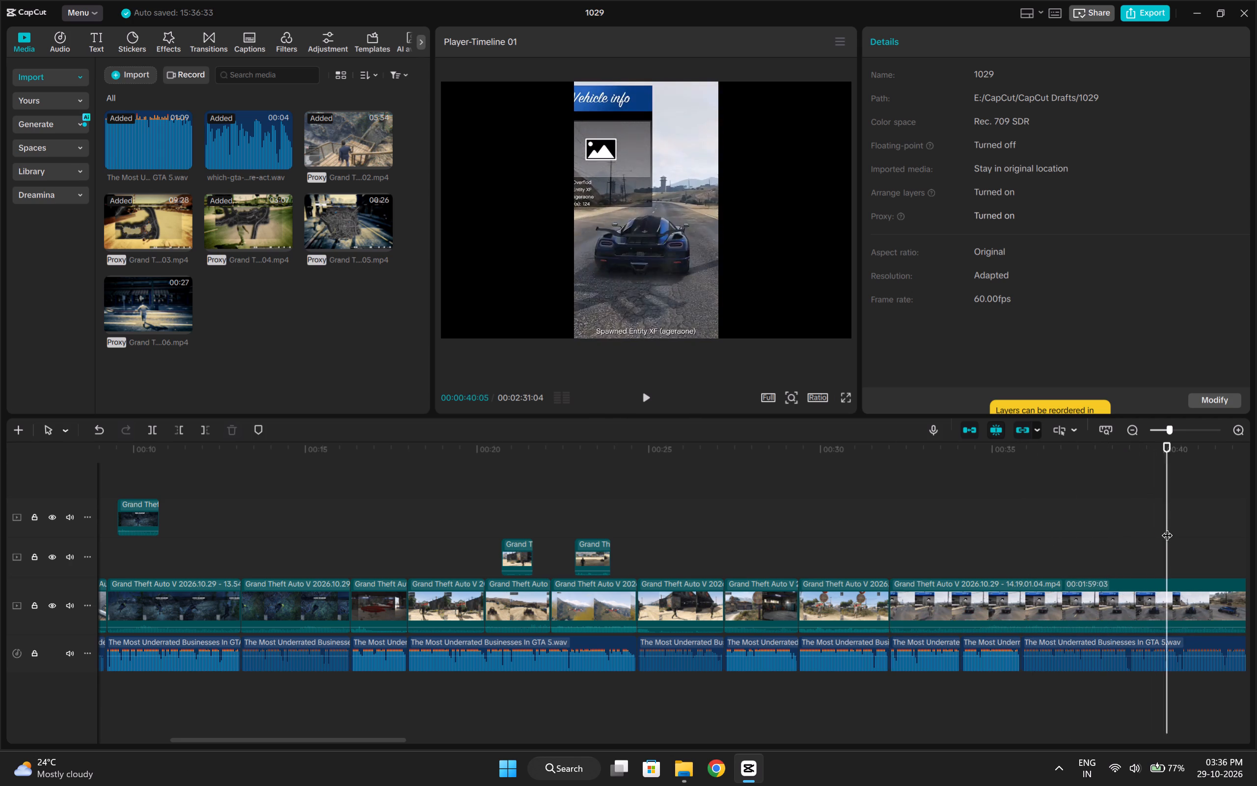
key(q)
click(1095, 529)
drag(1095, 529, 1159, 525)
key(q)
click(1117, 527)
key(q)
click(1117, 527)
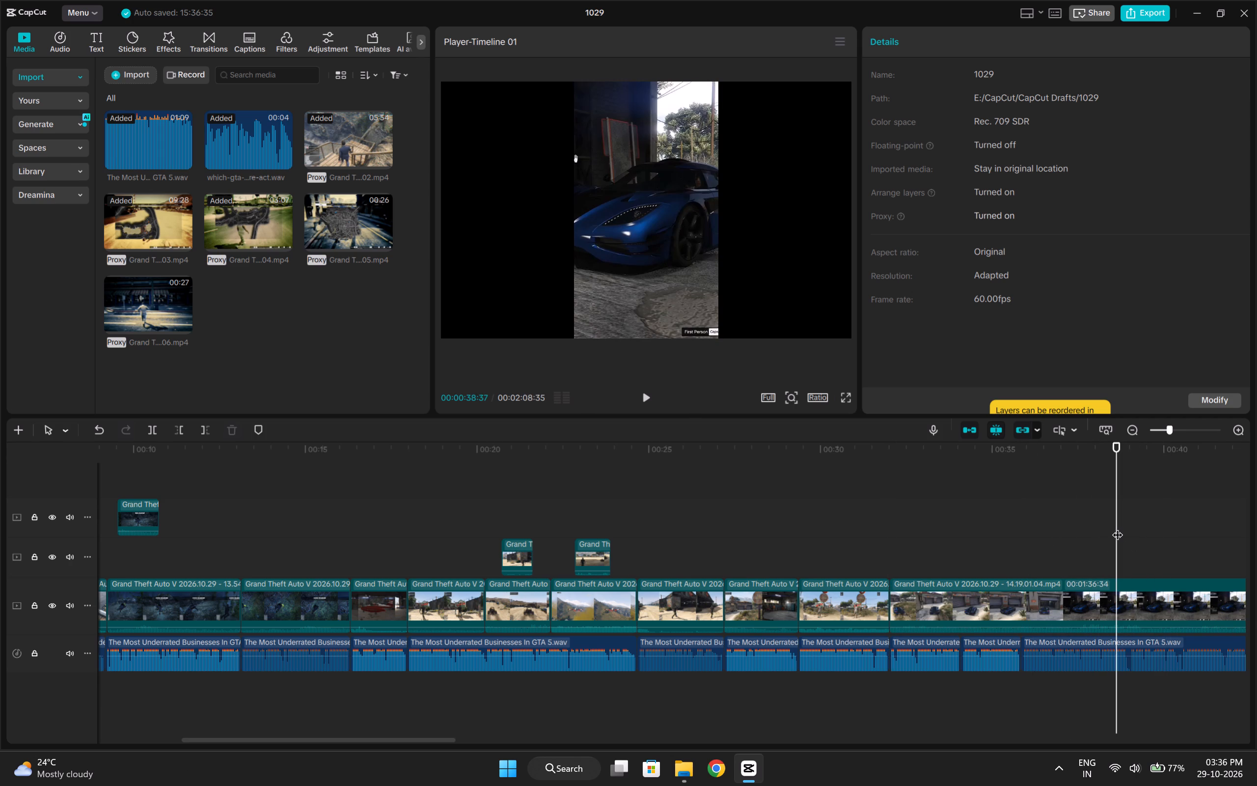
key(q)
Trim the last clip further so it starts on the dark repainted car, leaving a clip length of 00:01:14:49.
click(1013, 528)
drag(1013, 528, 1130, 523)
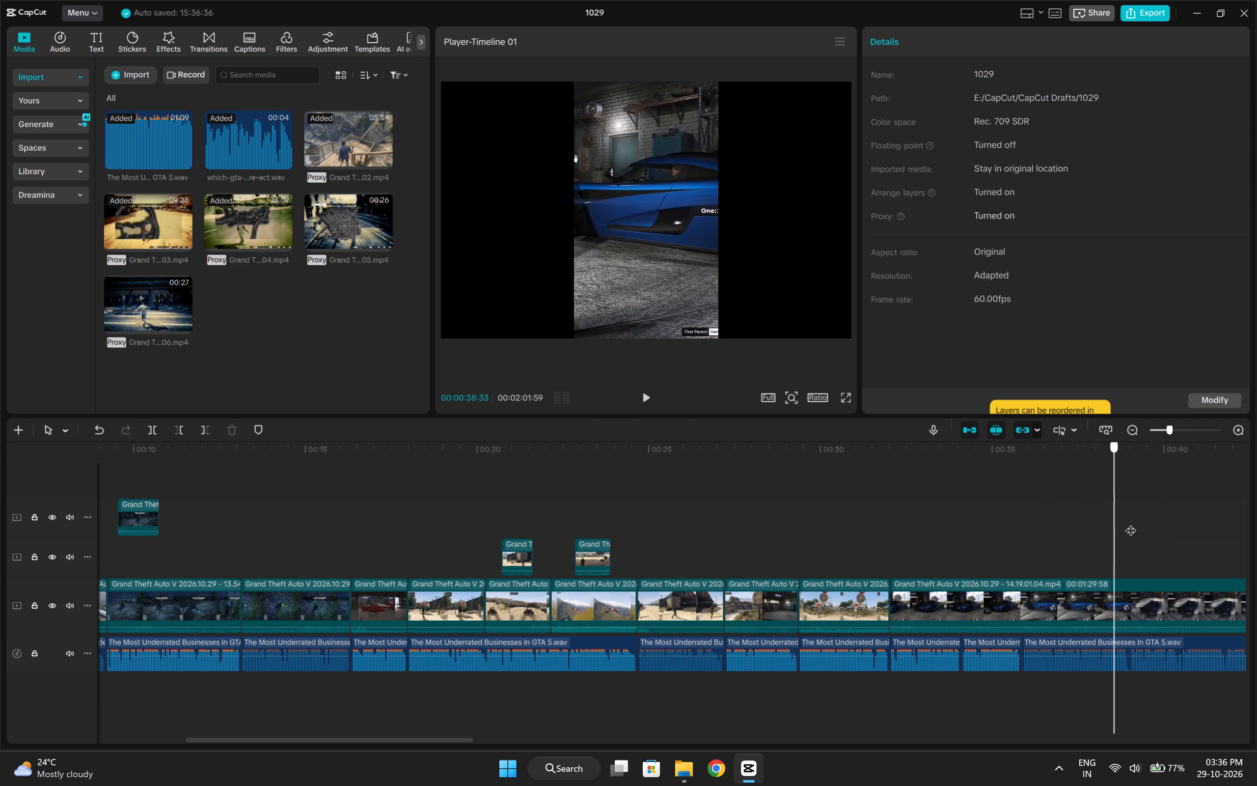
drag(1130, 523, 1148, 523)
key(q)
click(1026, 529)
drag(1025, 529, 1153, 520)
key(q)
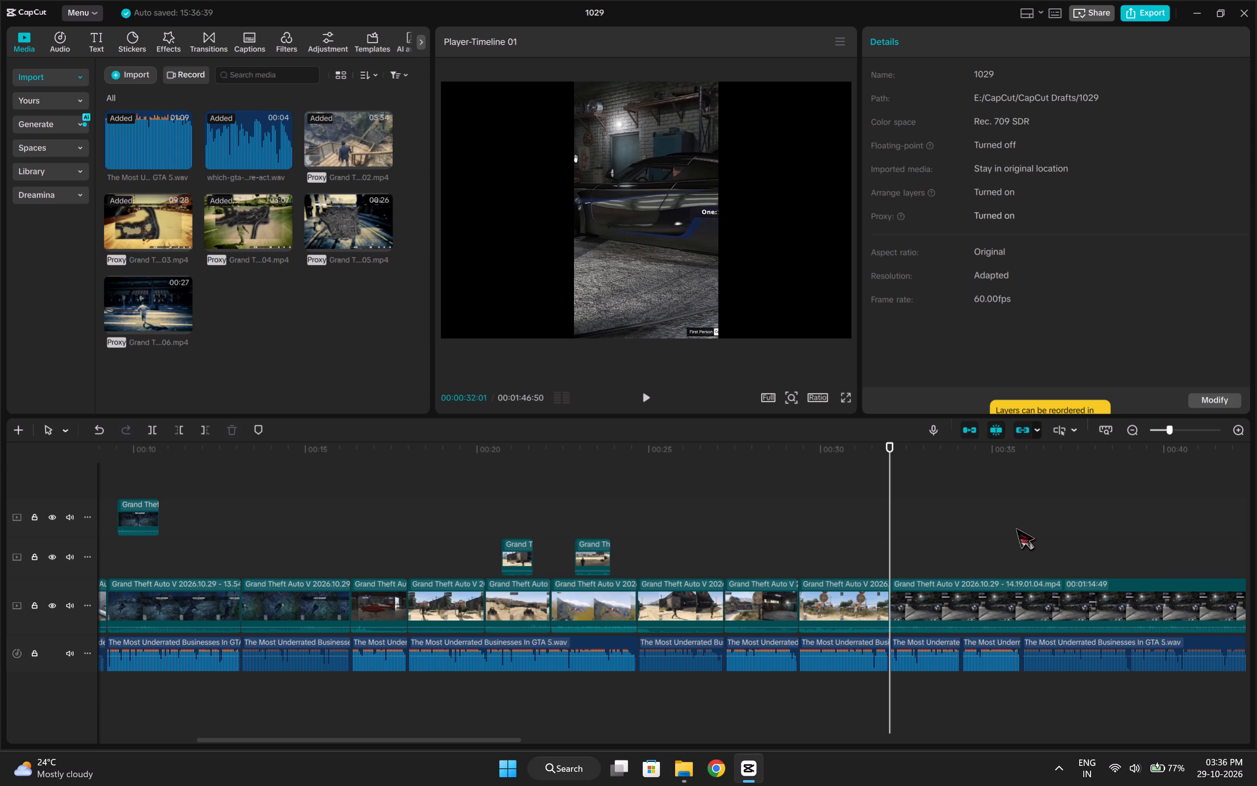
Scan the mod shop footage and paste a copy of the clip onto the overlay track above it at 00:00:32:01.
drag(890, 530, 1067, 519)
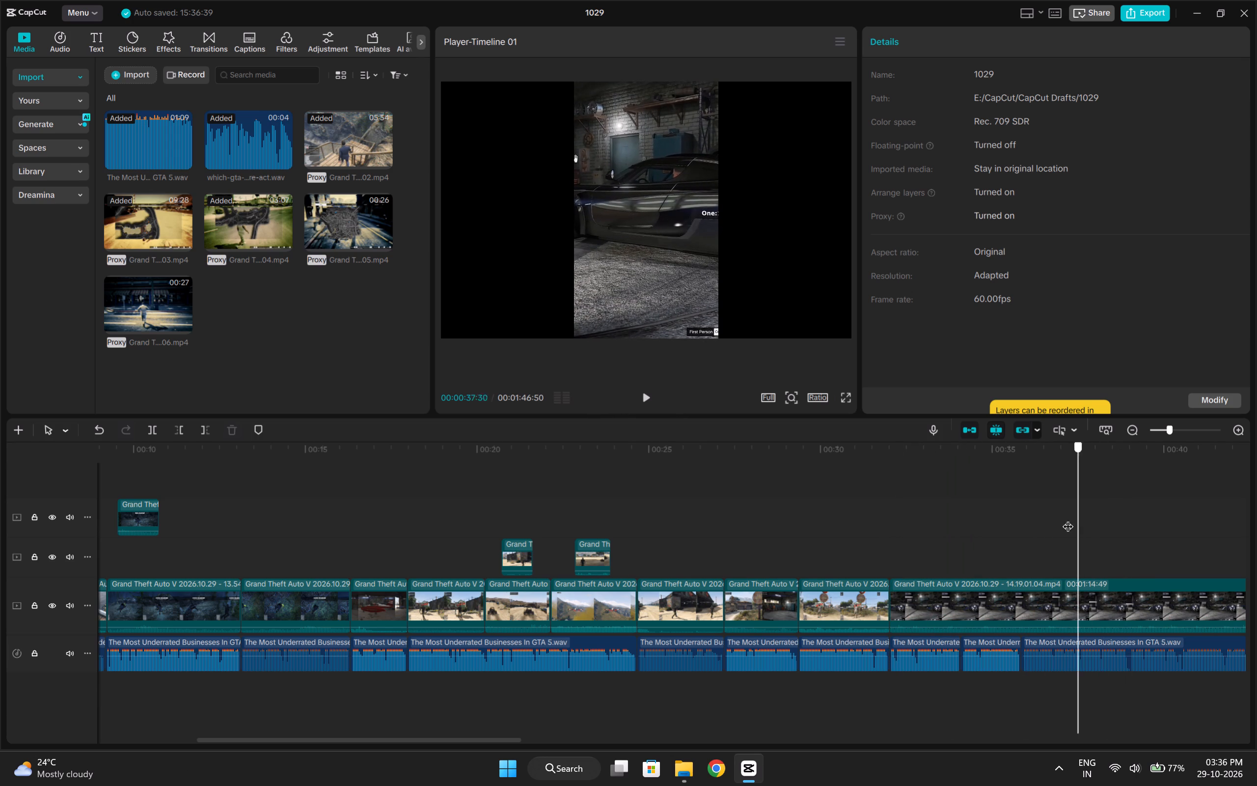
drag(1067, 519, 890, 541)
click(921, 610)
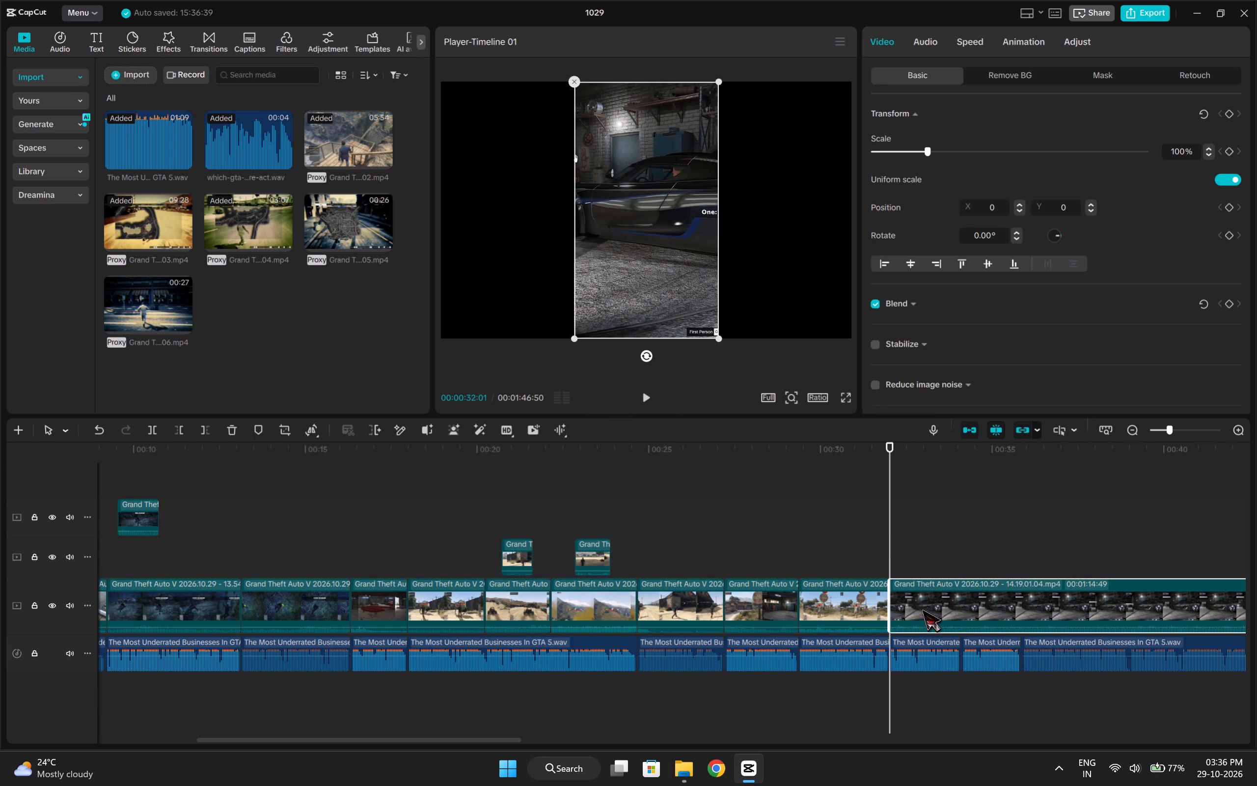
key(ctrl+c)
key(ctrl+v)
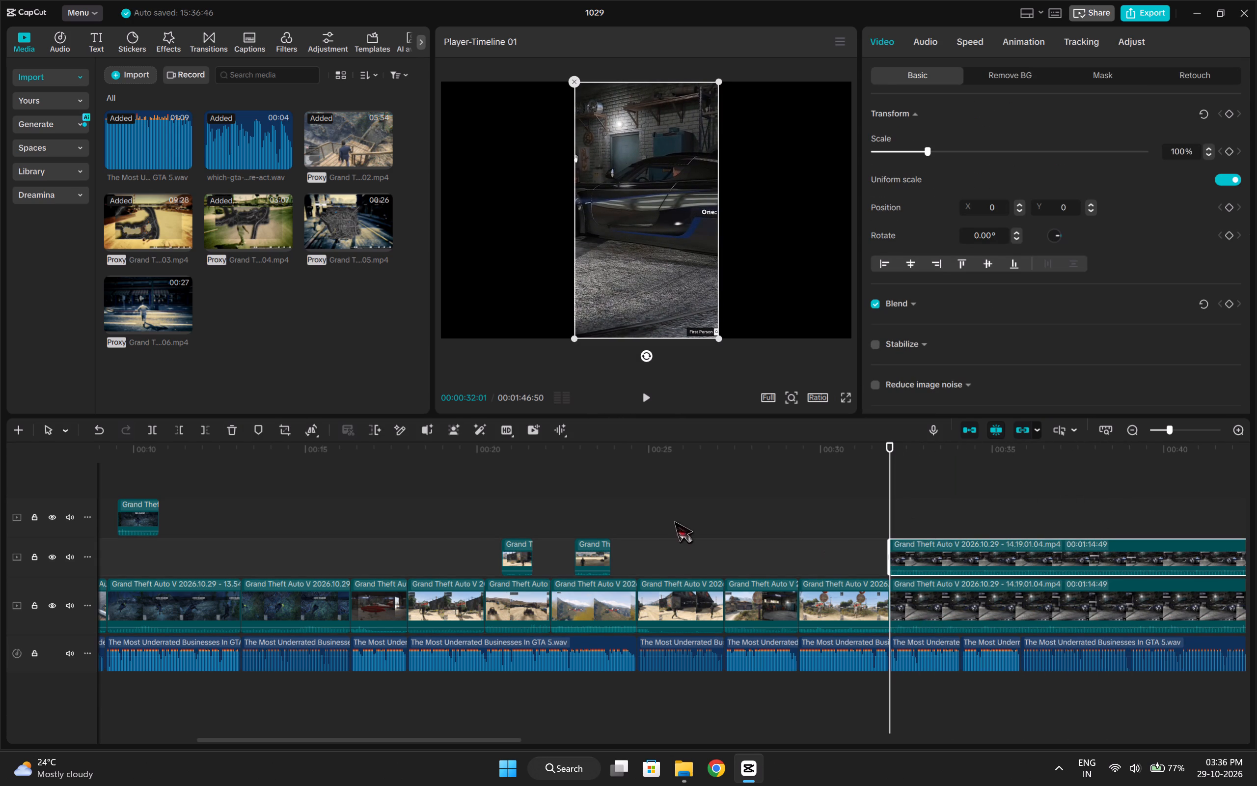
Reset the overlay copy's 9:16 crop and crop it freely around the Los Santos Customs color menu.
click(288, 434)
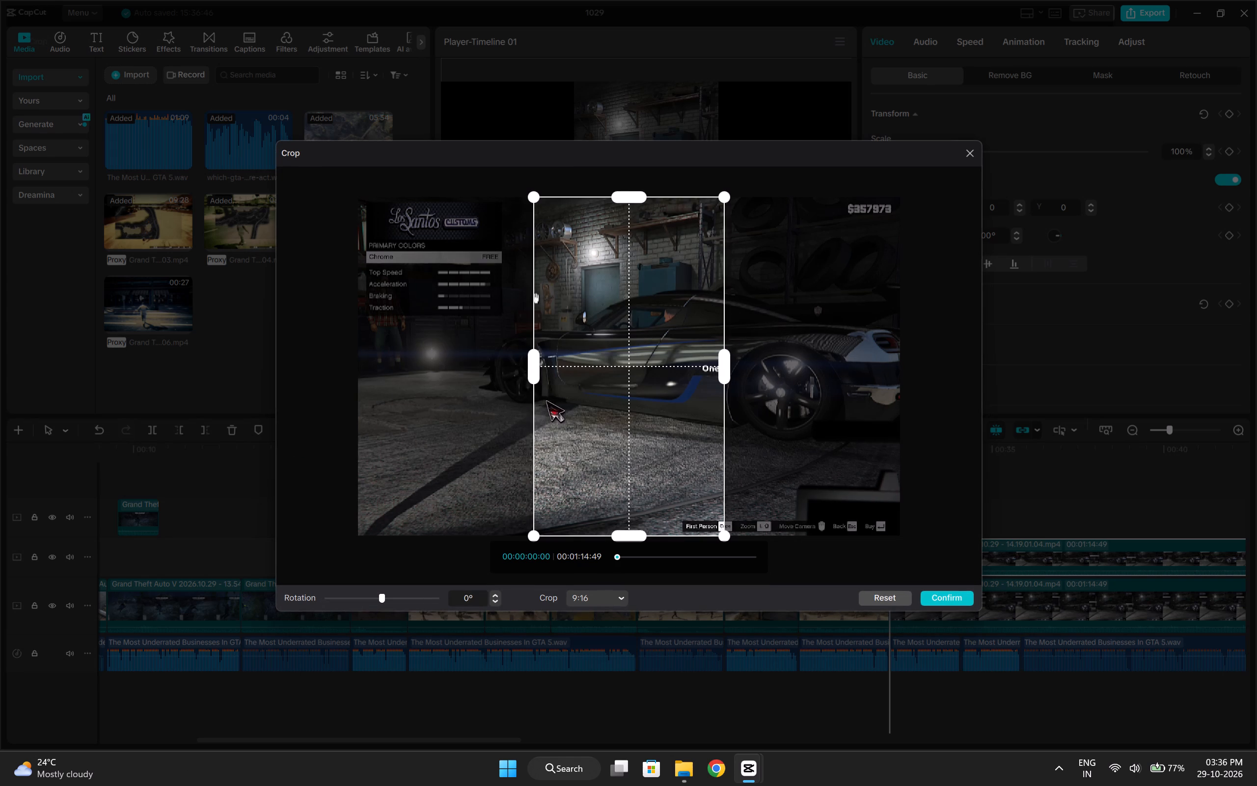
drag(551, 400, 352, 413)
drag(544, 380, 541, 380)
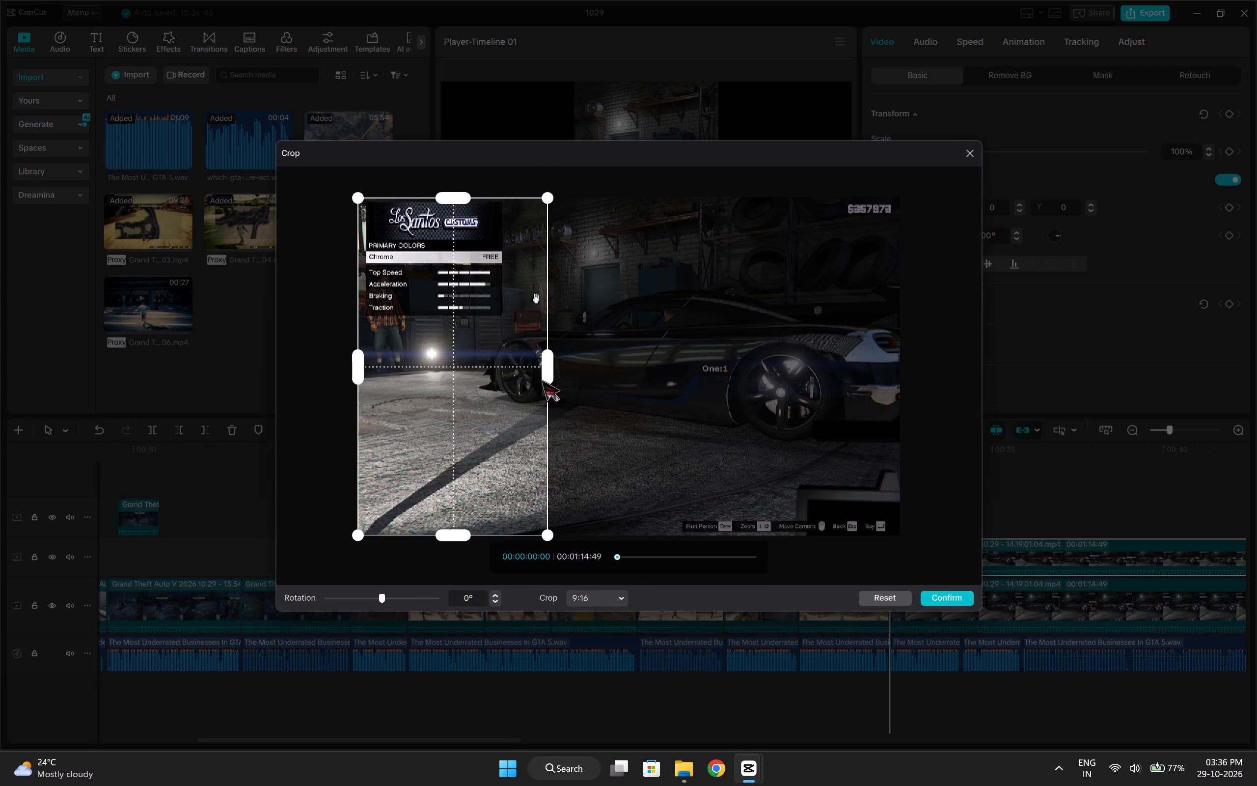
drag(541, 380, 588, 392)
click(886, 596)
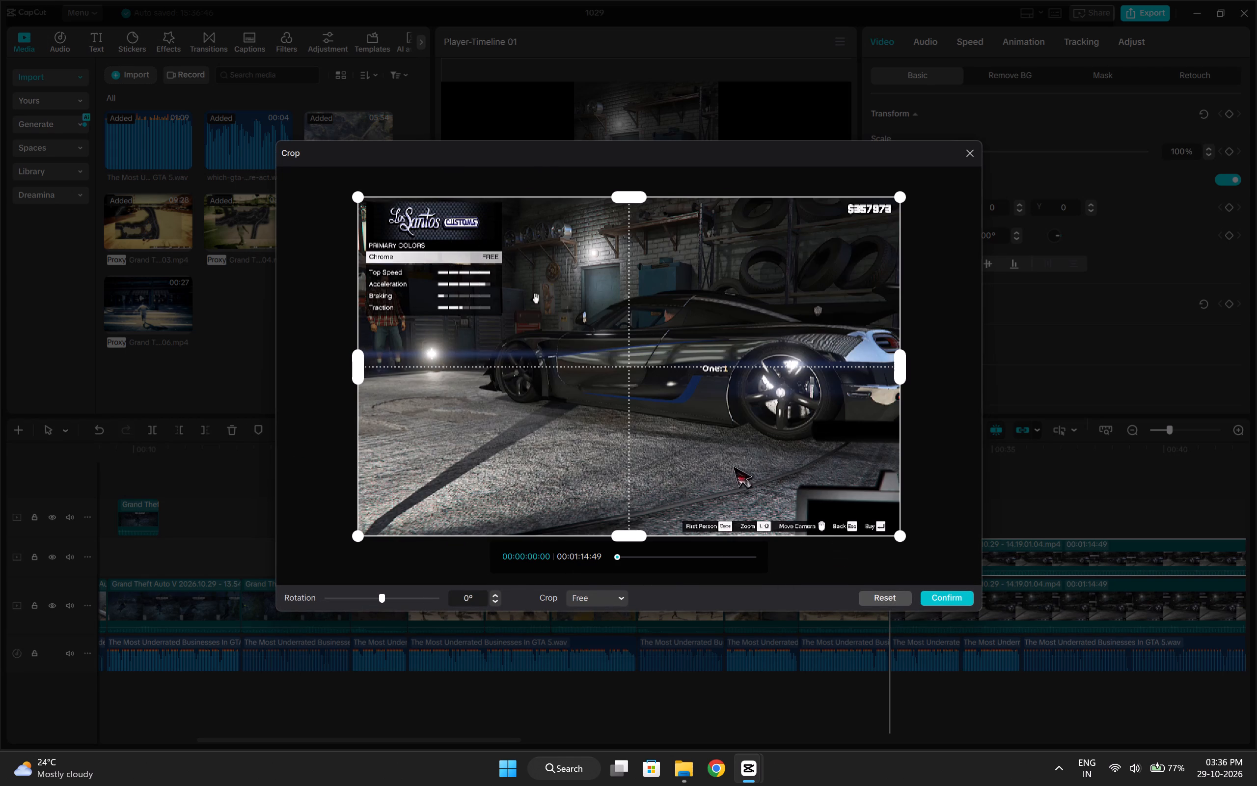
drag(904, 367, 518, 416)
drag(437, 539, 437, 512)
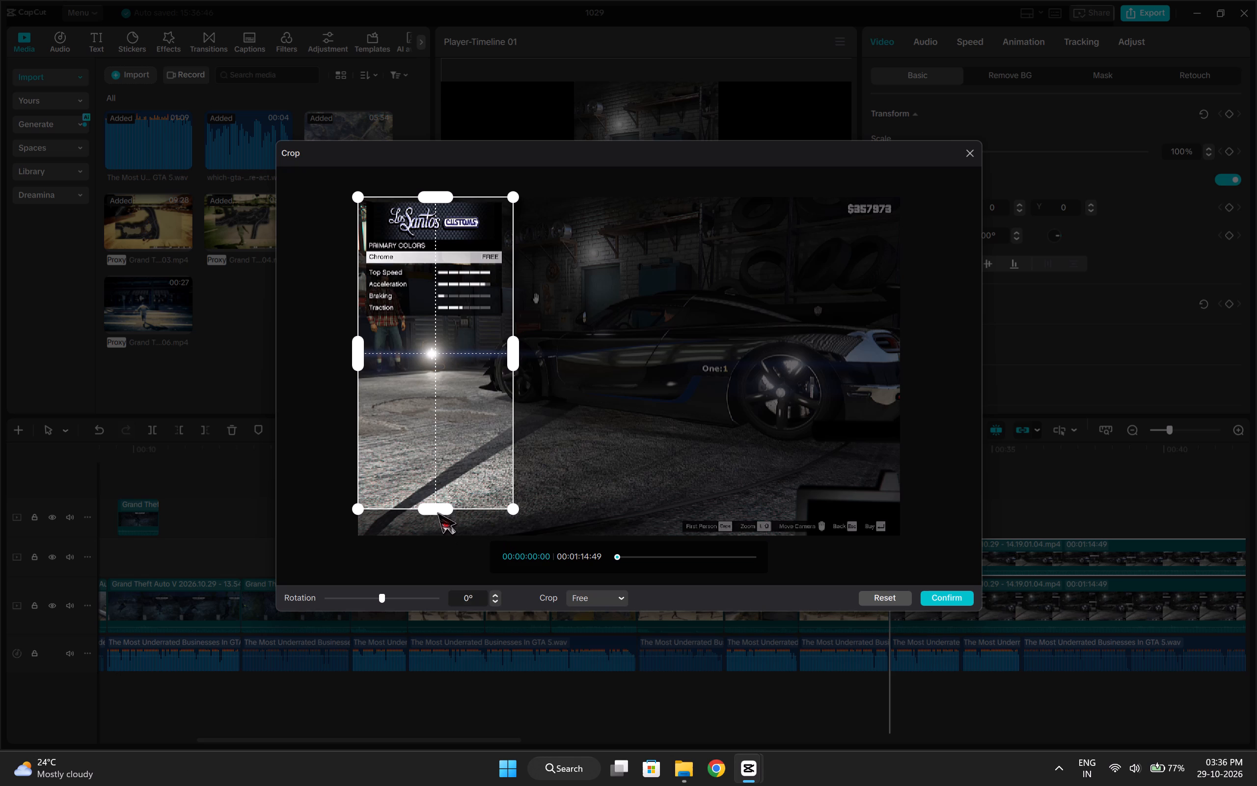
drag(437, 512, 429, 366)
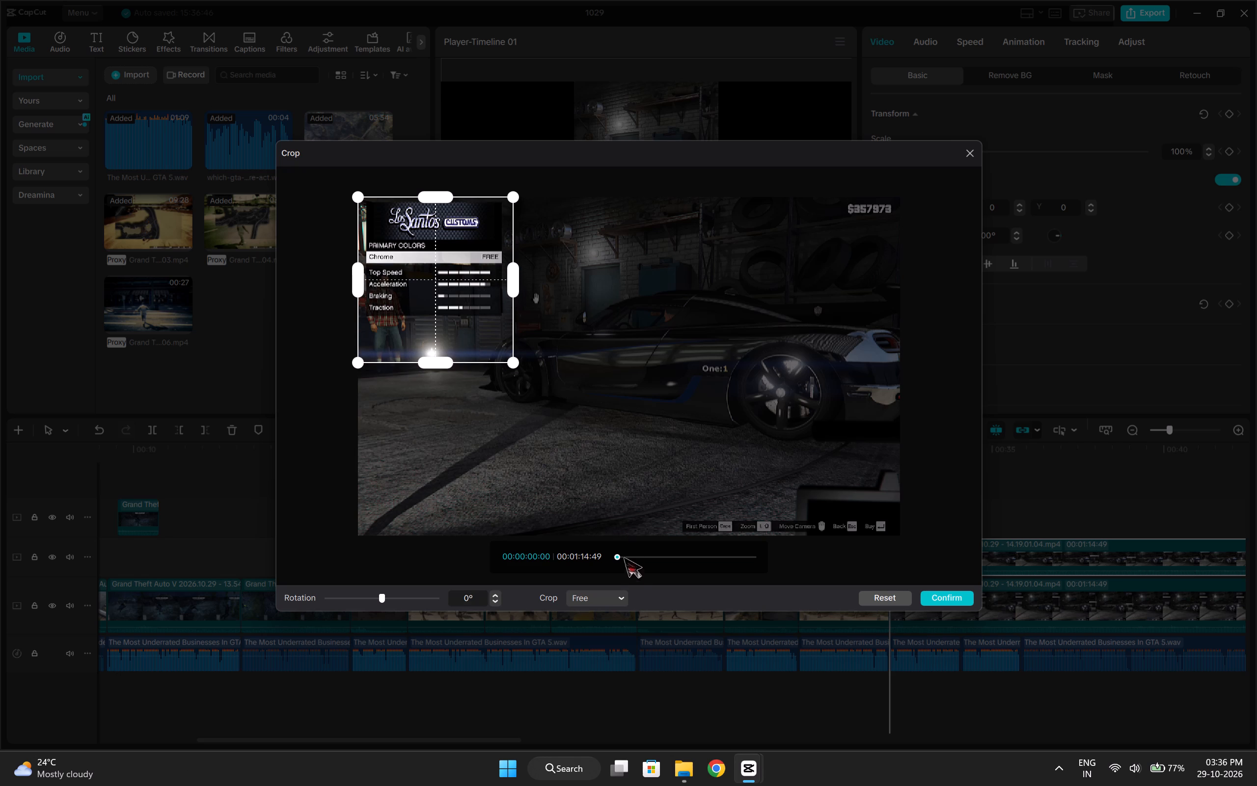
click(622, 557)
drag(436, 361, 436, 393)
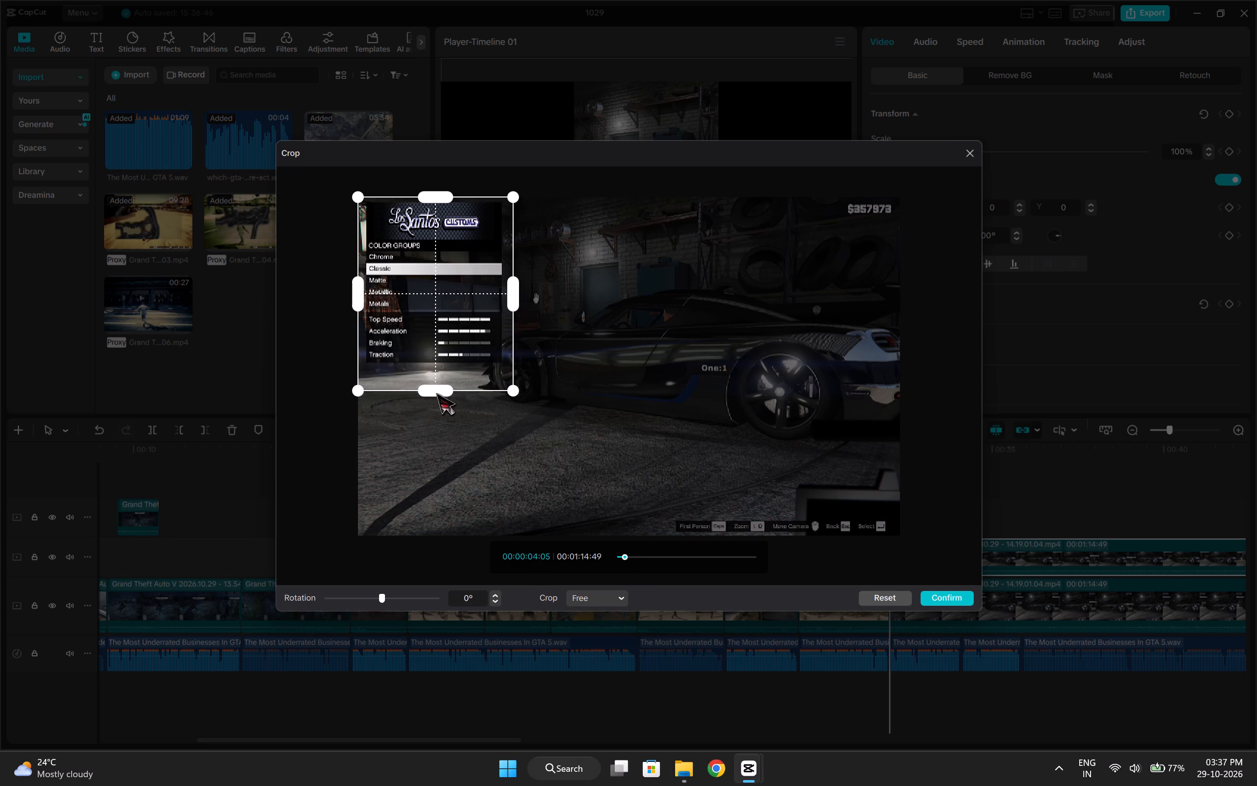
drag(436, 393, 436, 389)
click(942, 594)
Cut everything before 00:00:36:32 from the main and overlay mod shop clips, and realign the overlay to start at 00:00:32:01.
key(space)
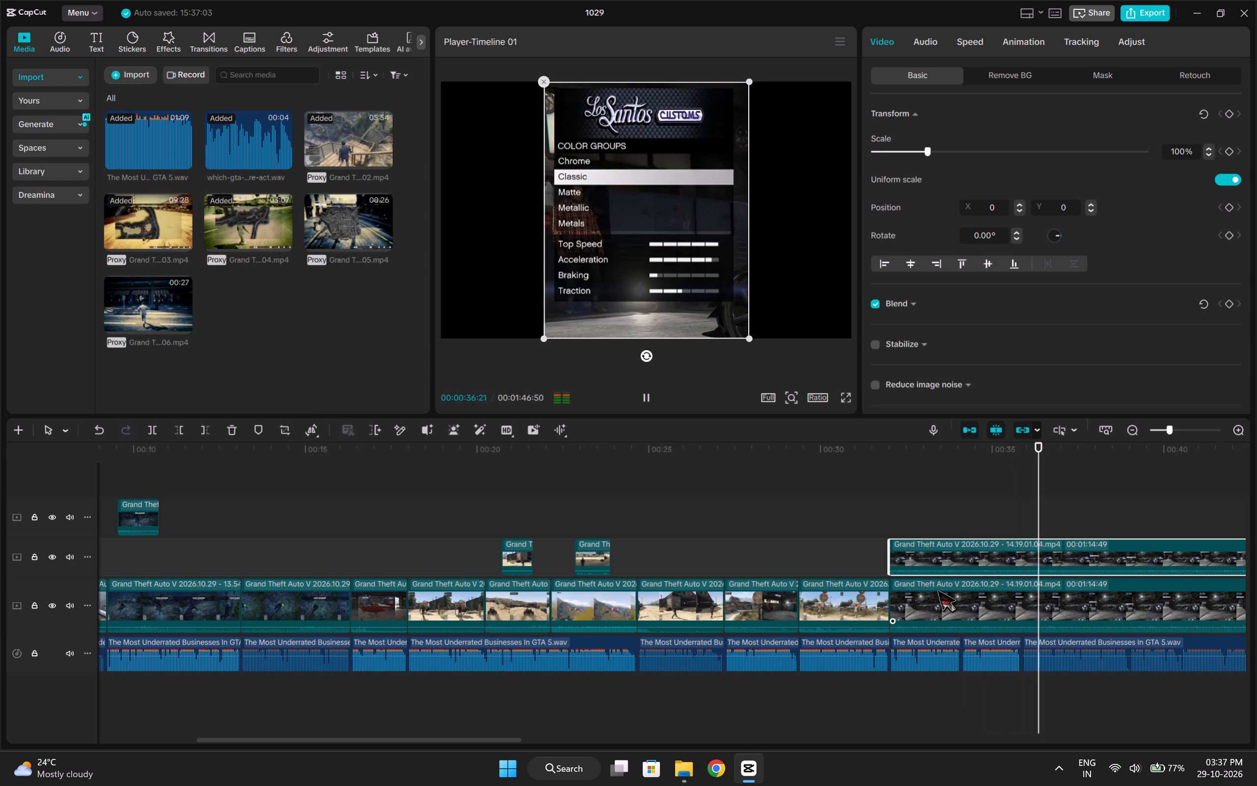
key(space)
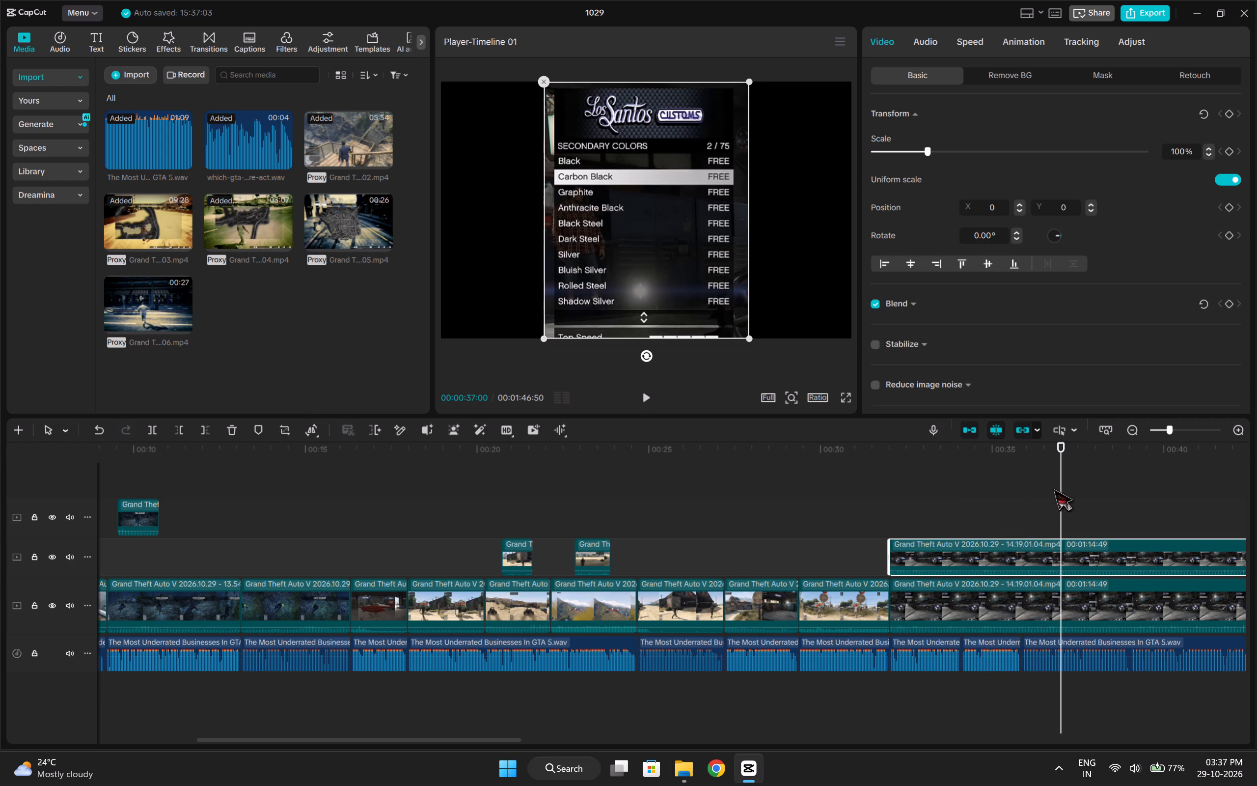
drag(1060, 499, 1035, 509)
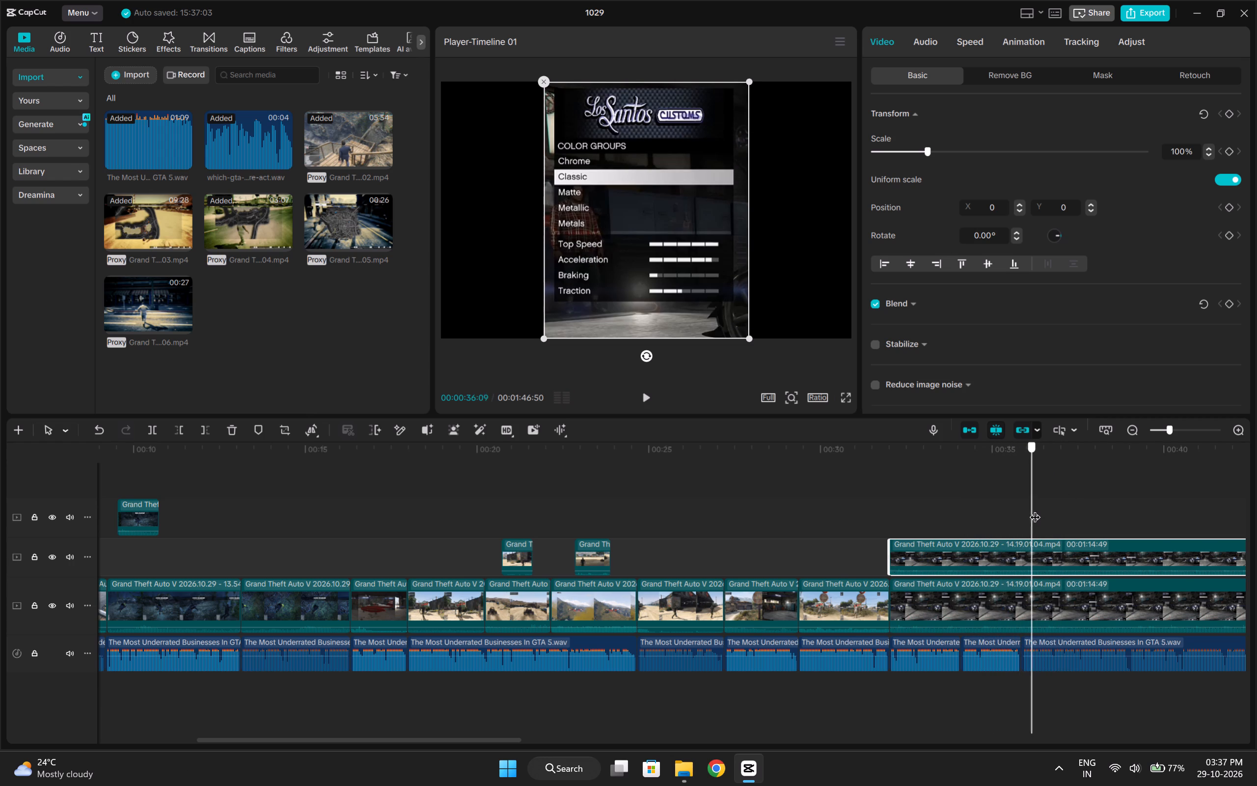
drag(1035, 509, 1045, 504)
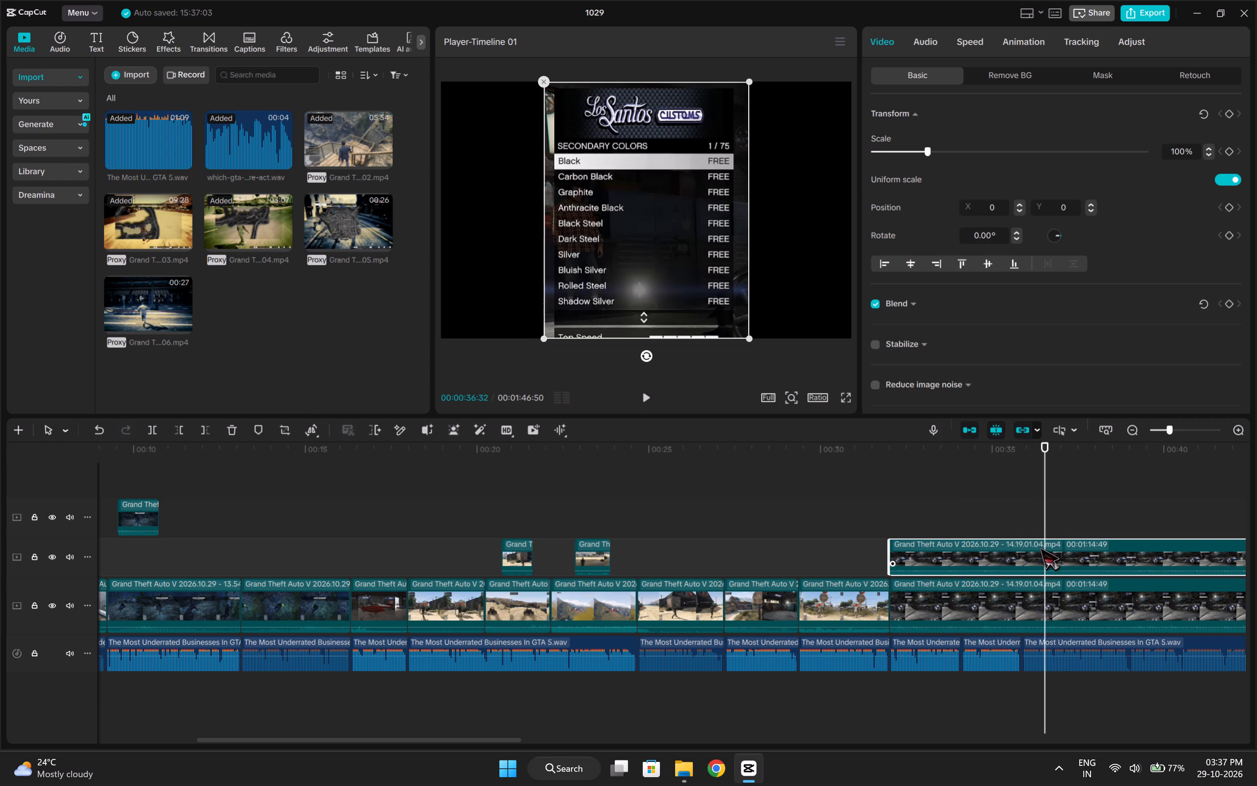
click(1048, 601)
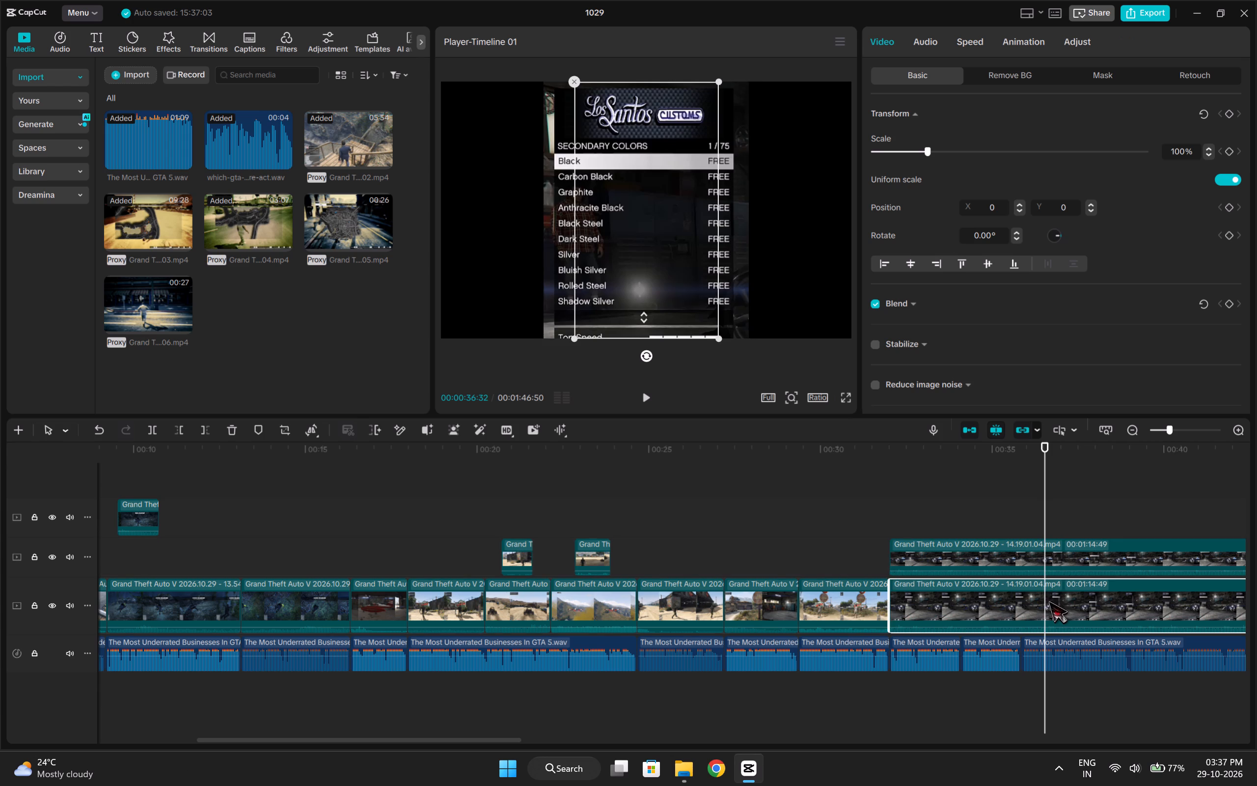
key(ctrl+b)
click(1065, 562)
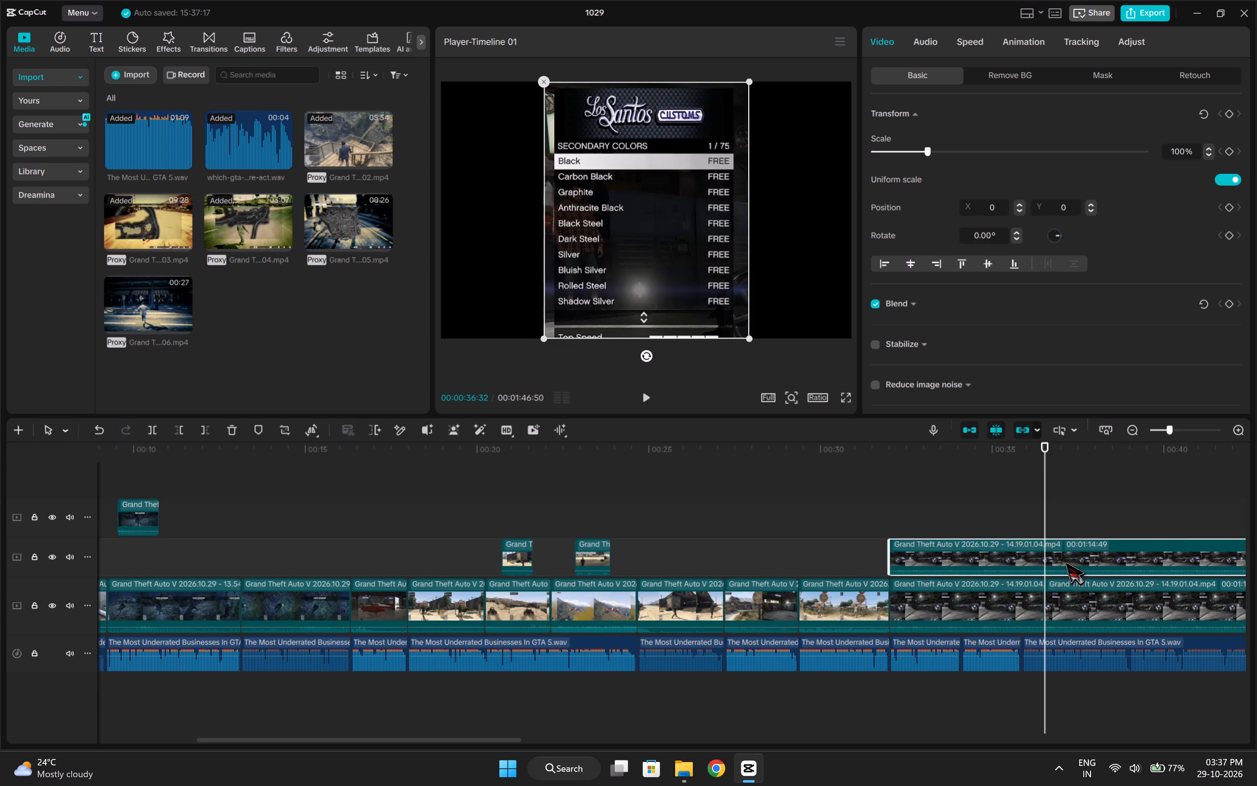
key(q)
click(1012, 597)
key(BackSpace)
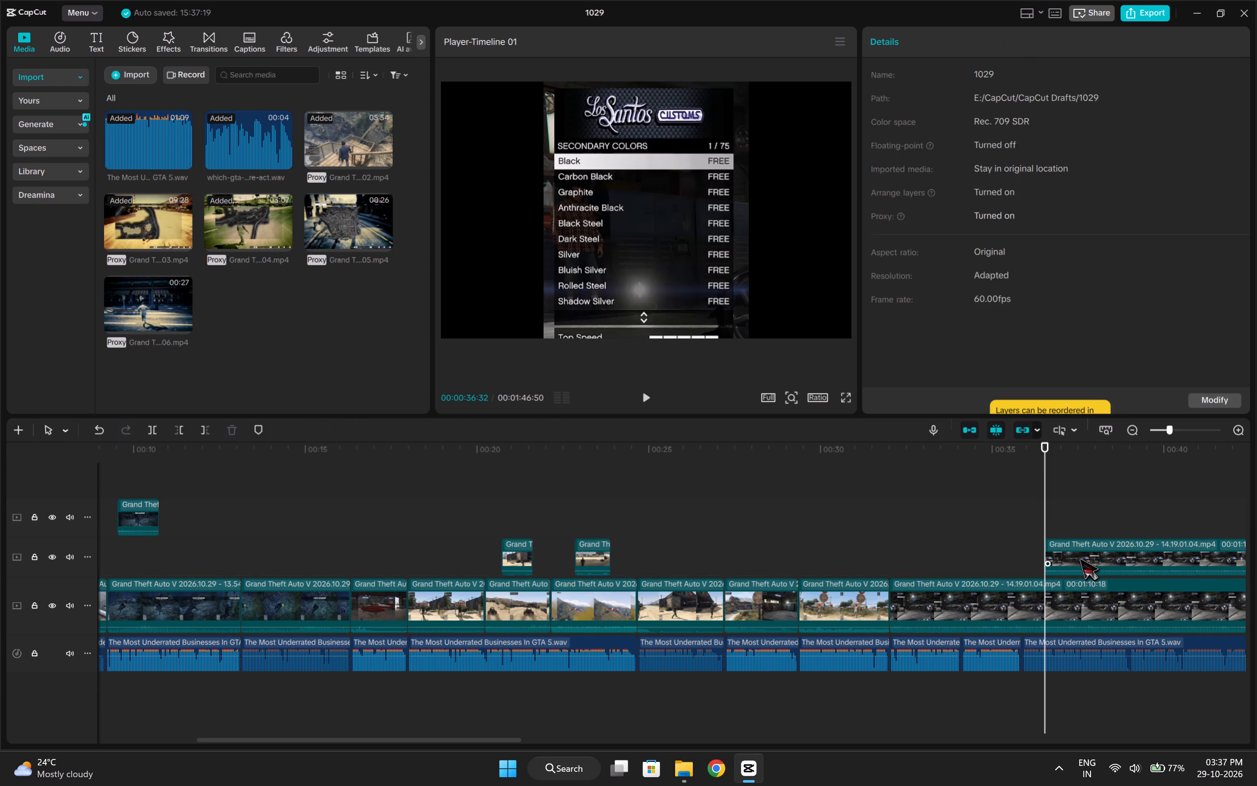
drag(1079, 558, 922, 563)
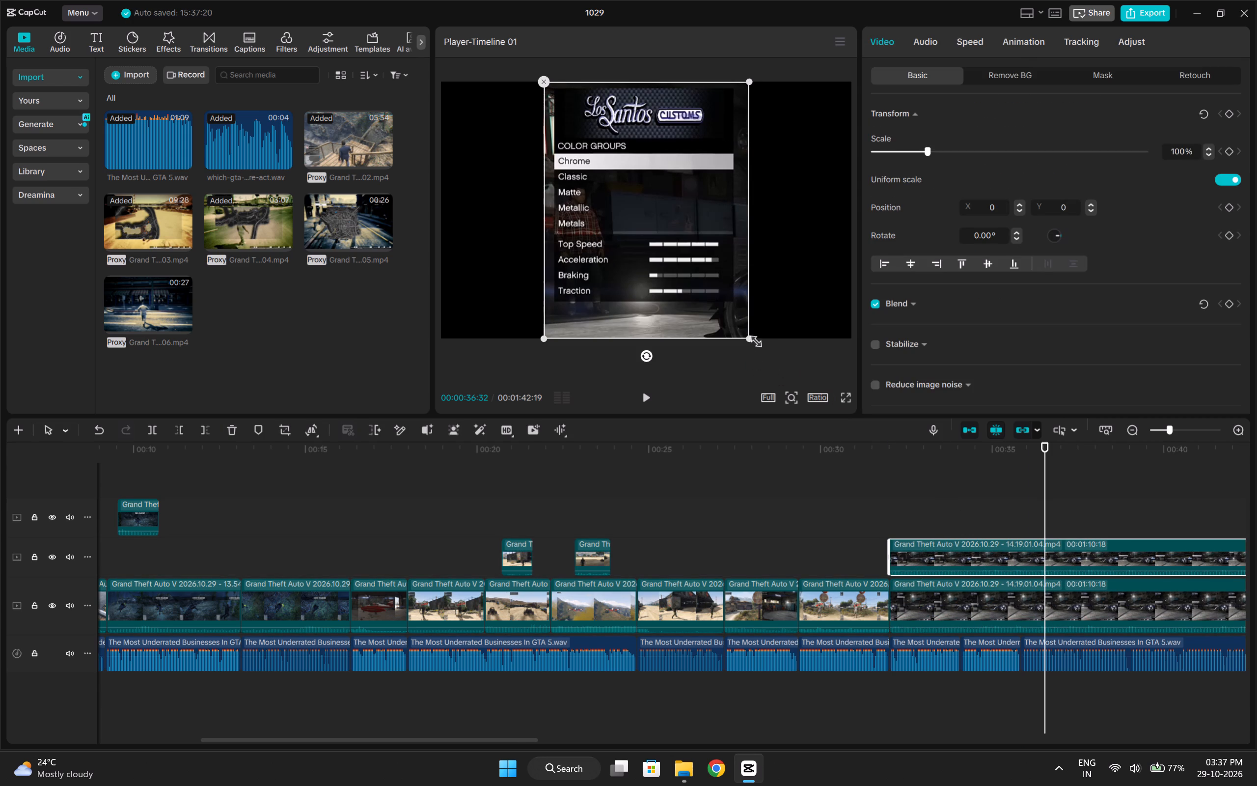
Scale the color menu overlay to 44% and place it in the vertical frame's upper-left corner at X -269, Y 674.
drag(753, 338, 616, 266)
drag(629, 245, 601, 183)
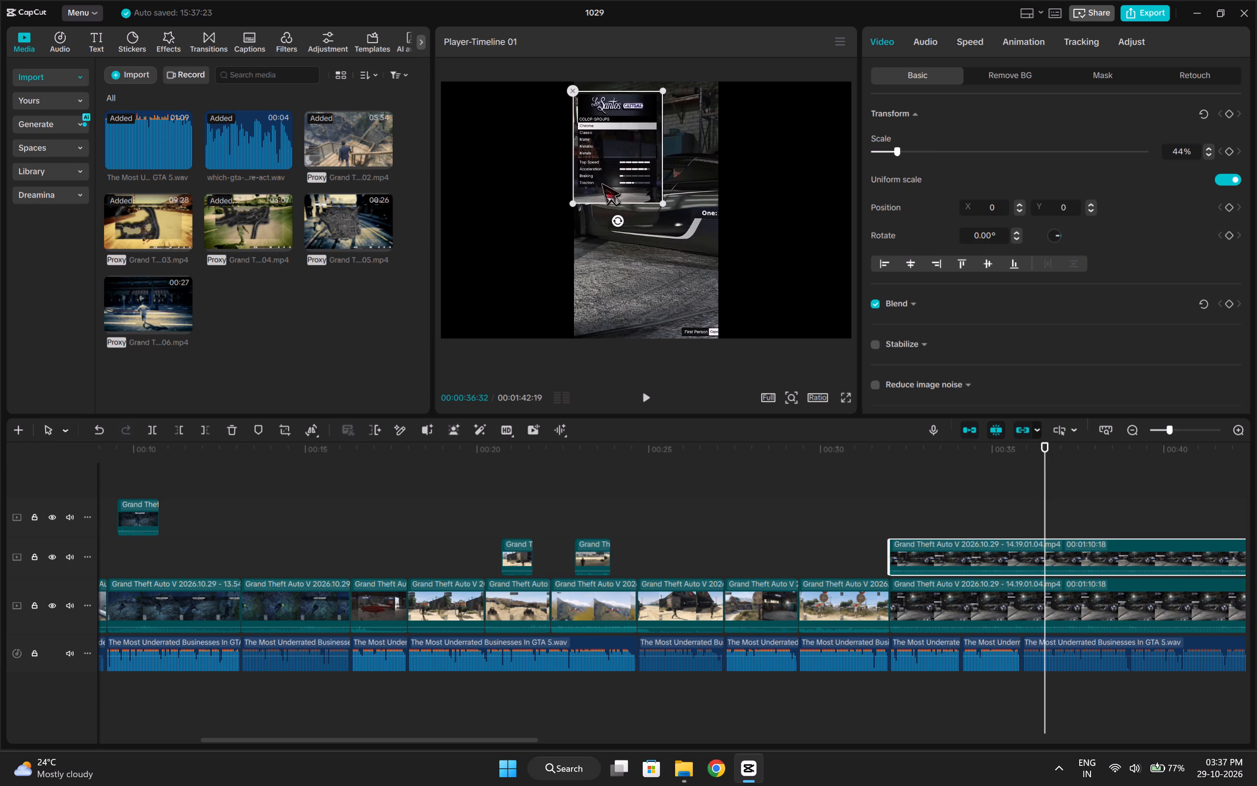
drag(601, 183, 603, 174)
click(619, 176)
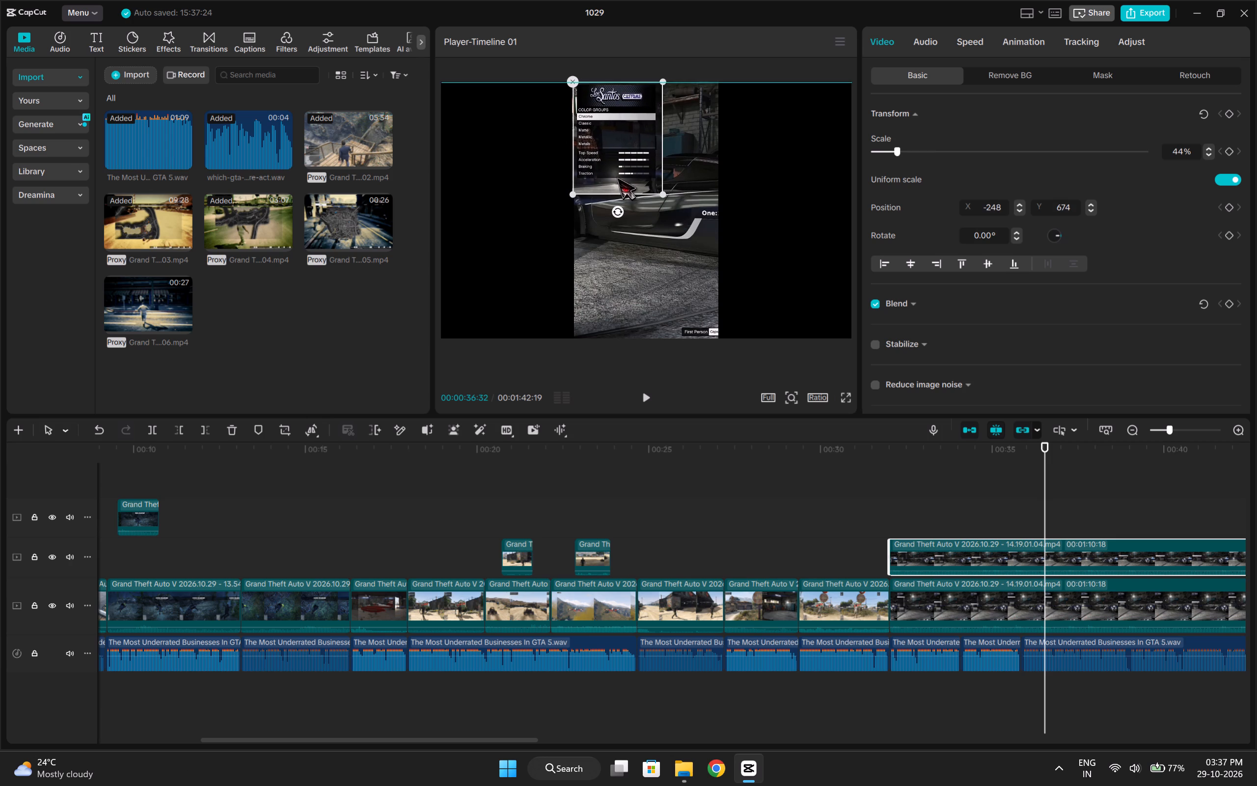
Play back the start of the mod shop section to check the menu overlay against the main clip.
click(838, 429)
click(836, 438)
click(860, 455)
drag(862, 459, 874, 468)
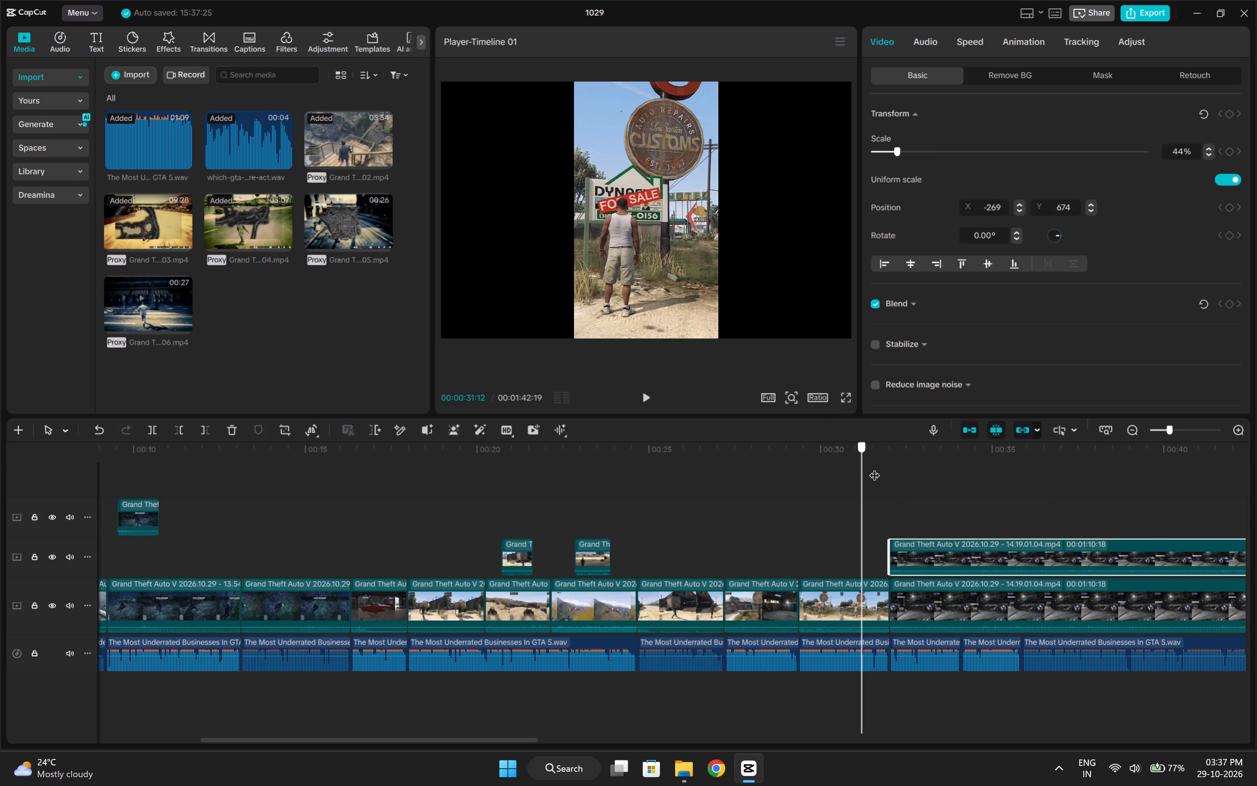
drag(874, 468, 891, 477)
key(space)
click(928, 608)
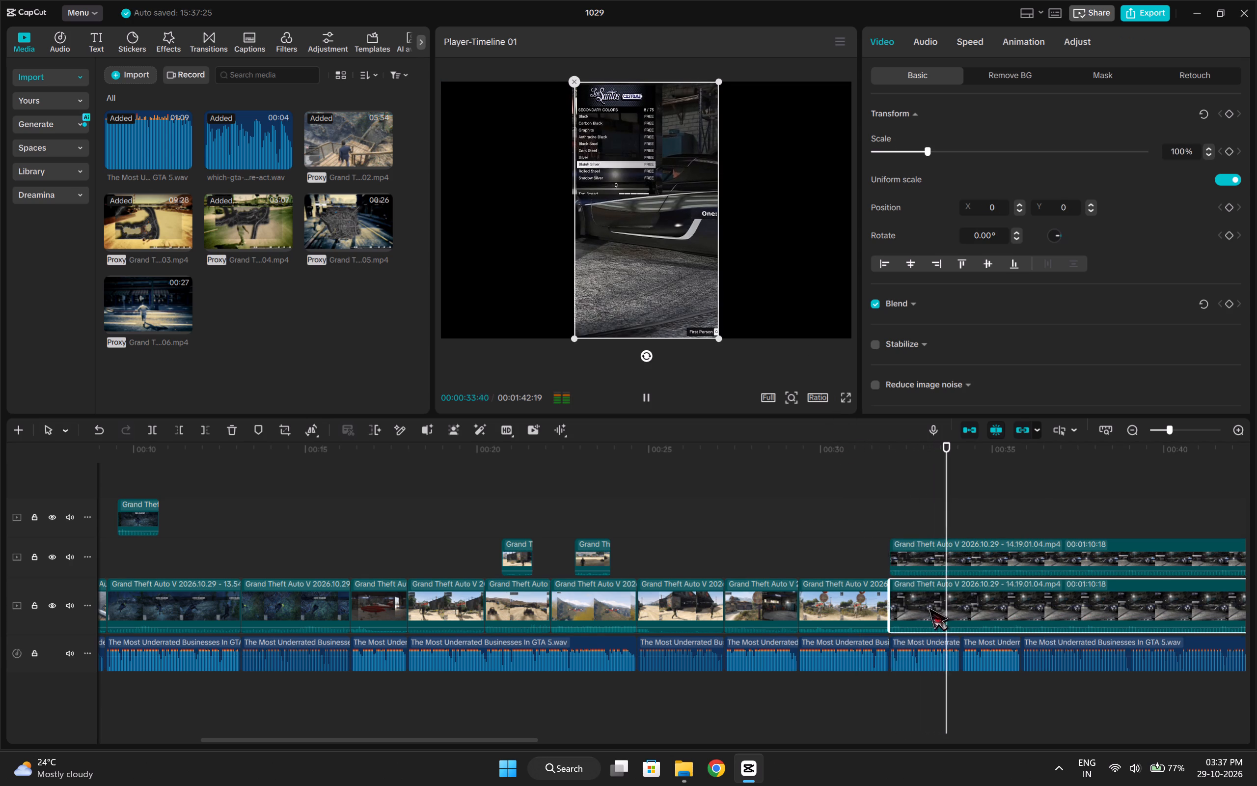
click(909, 528)
key(space)
click(950, 572)
key(space)
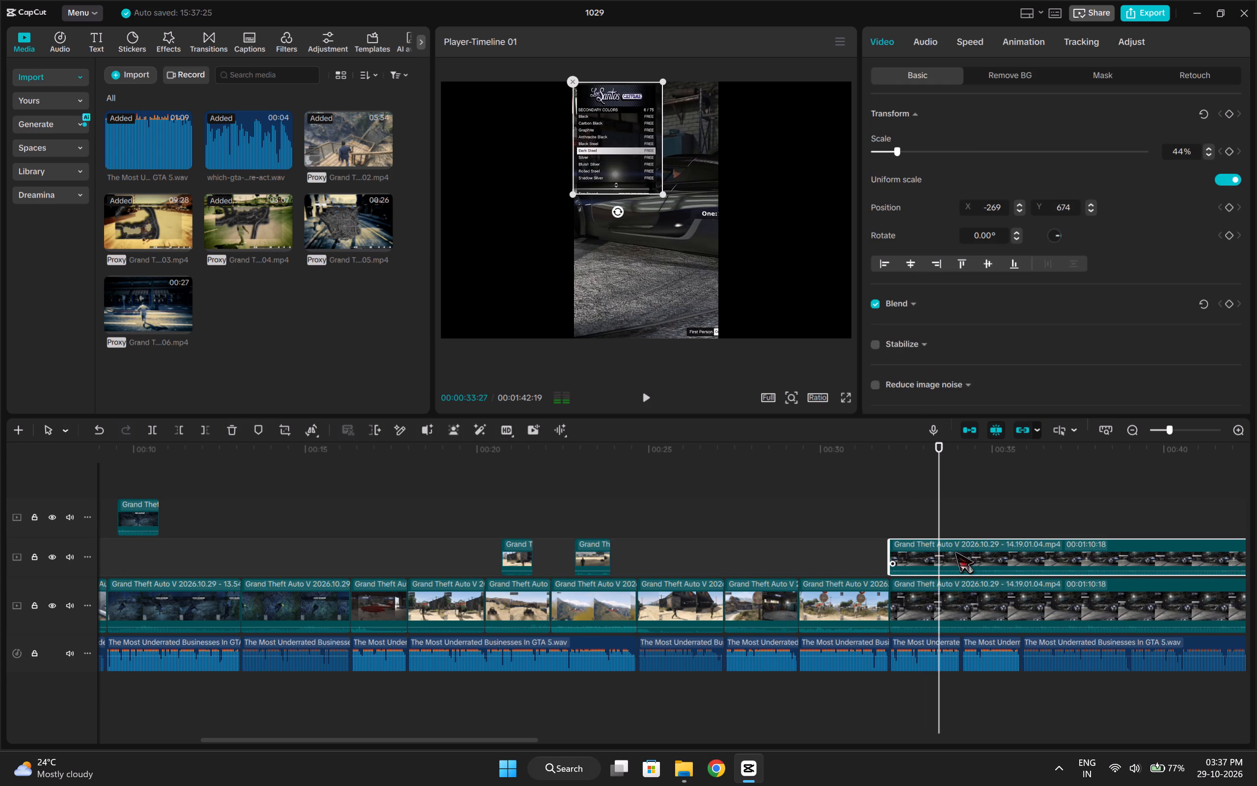
click(917, 635)
key(space)
key(space)
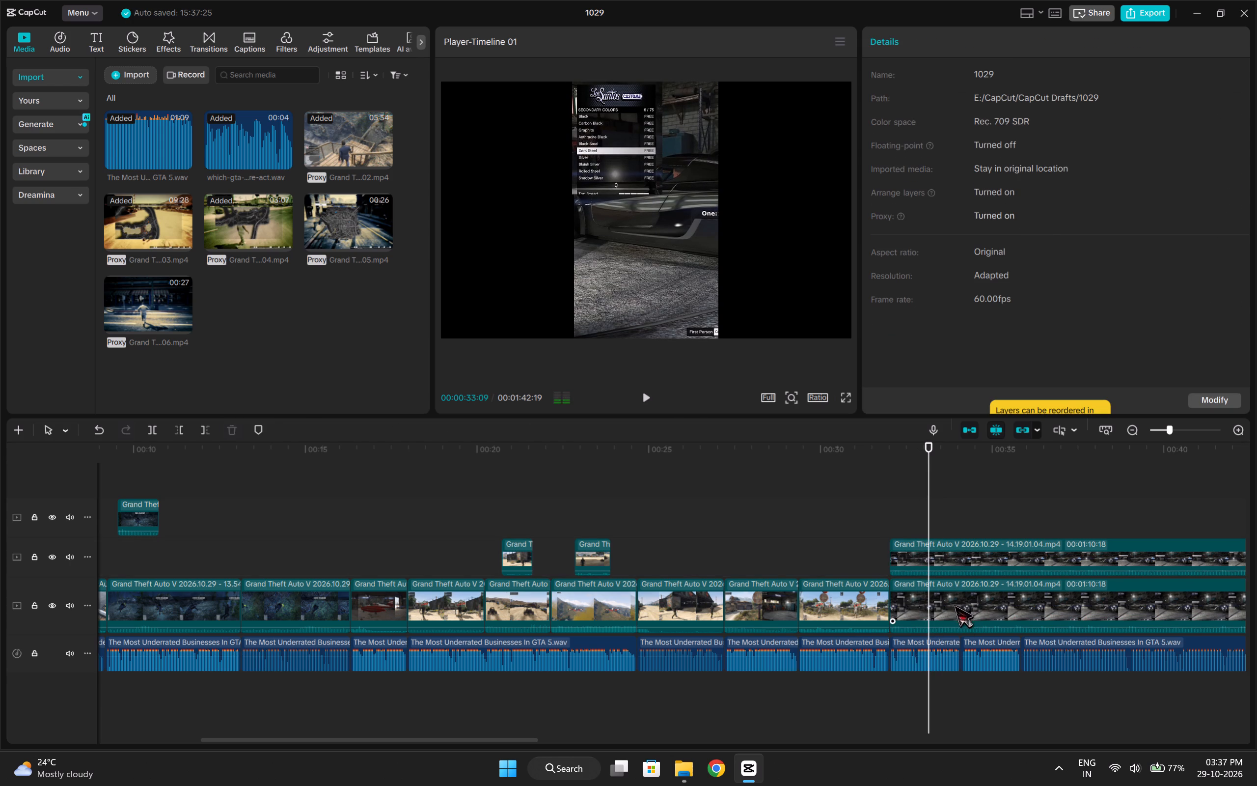
Nudge the color menu overlay horizontally to X -255 within the vertical frame.
click(958, 612)
click(913, 550)
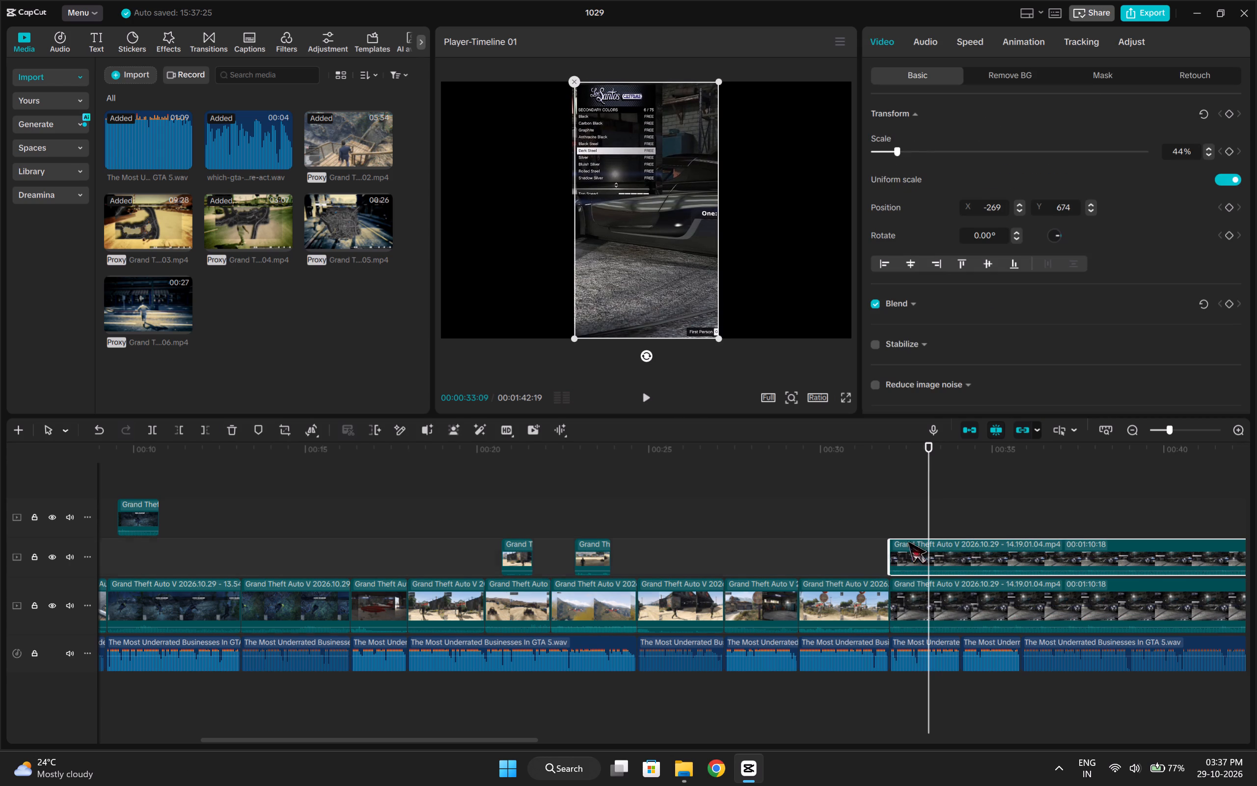
click(598, 145)
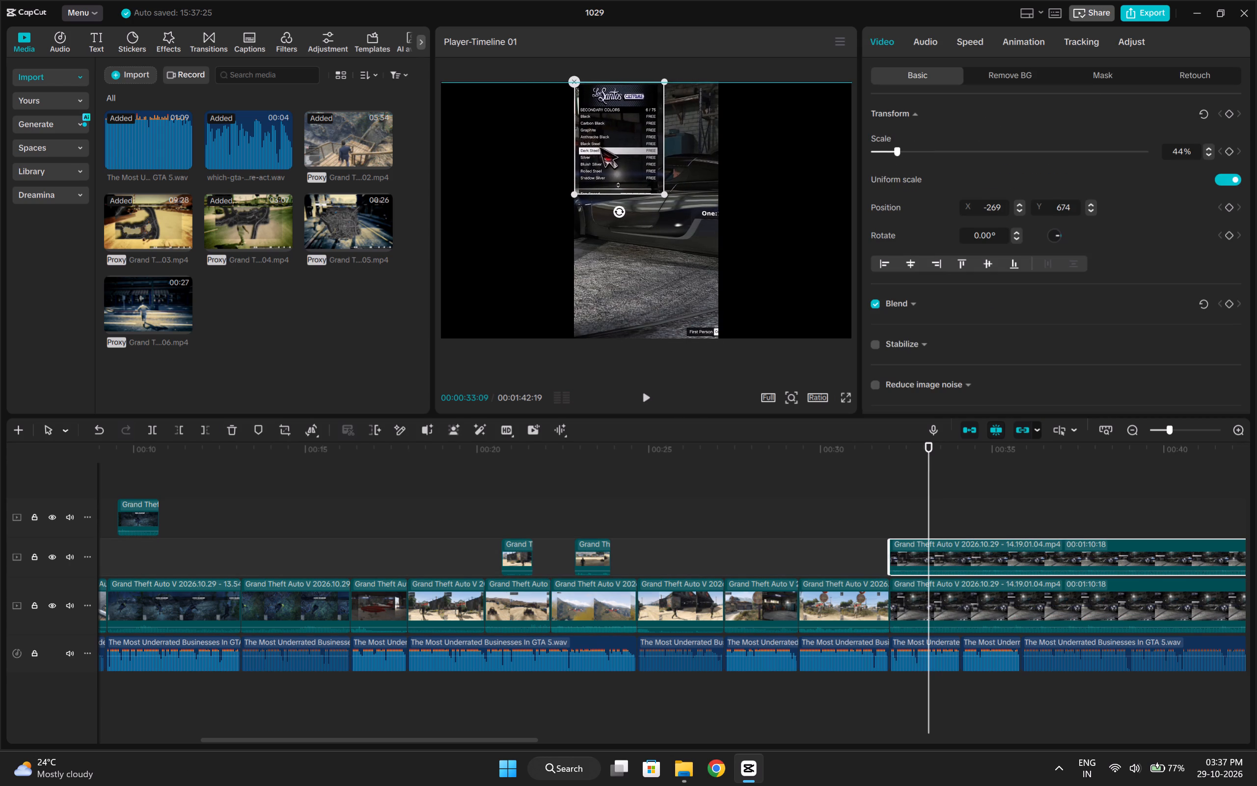
Play the mod shop section and trim the menu overlay's end to 00:00:34:05, matching the end of the voiceover segment.
click(870, 493)
key(space)
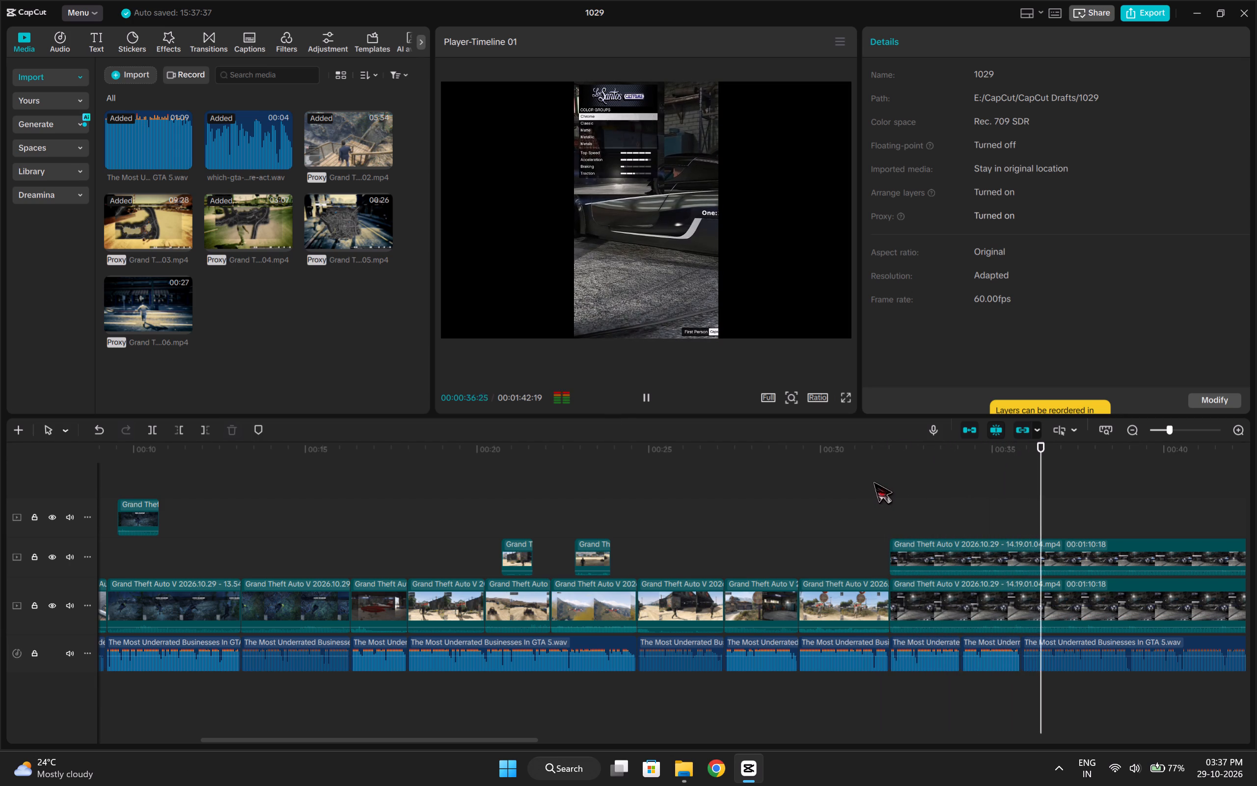
key(space)
click(903, 491)
drag(903, 491, 894, 504)
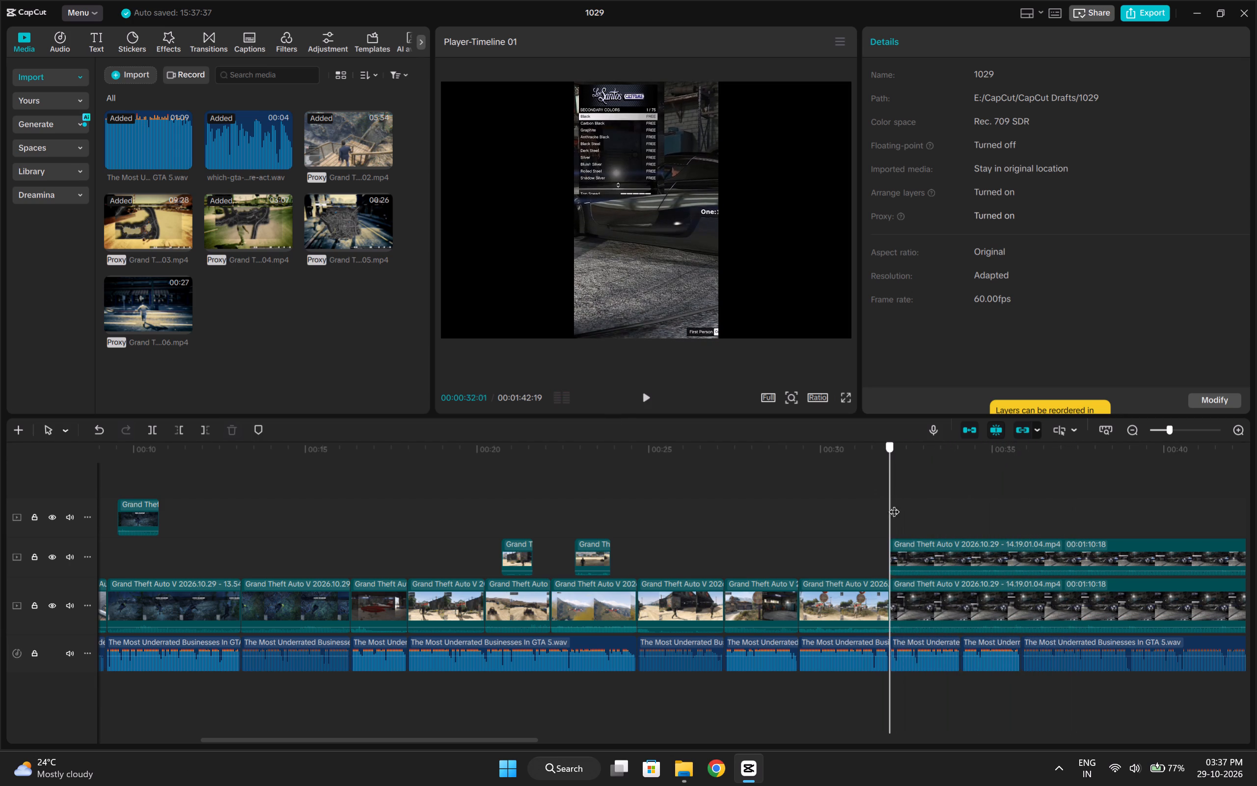
drag(894, 504, 876, 517)
key(space)
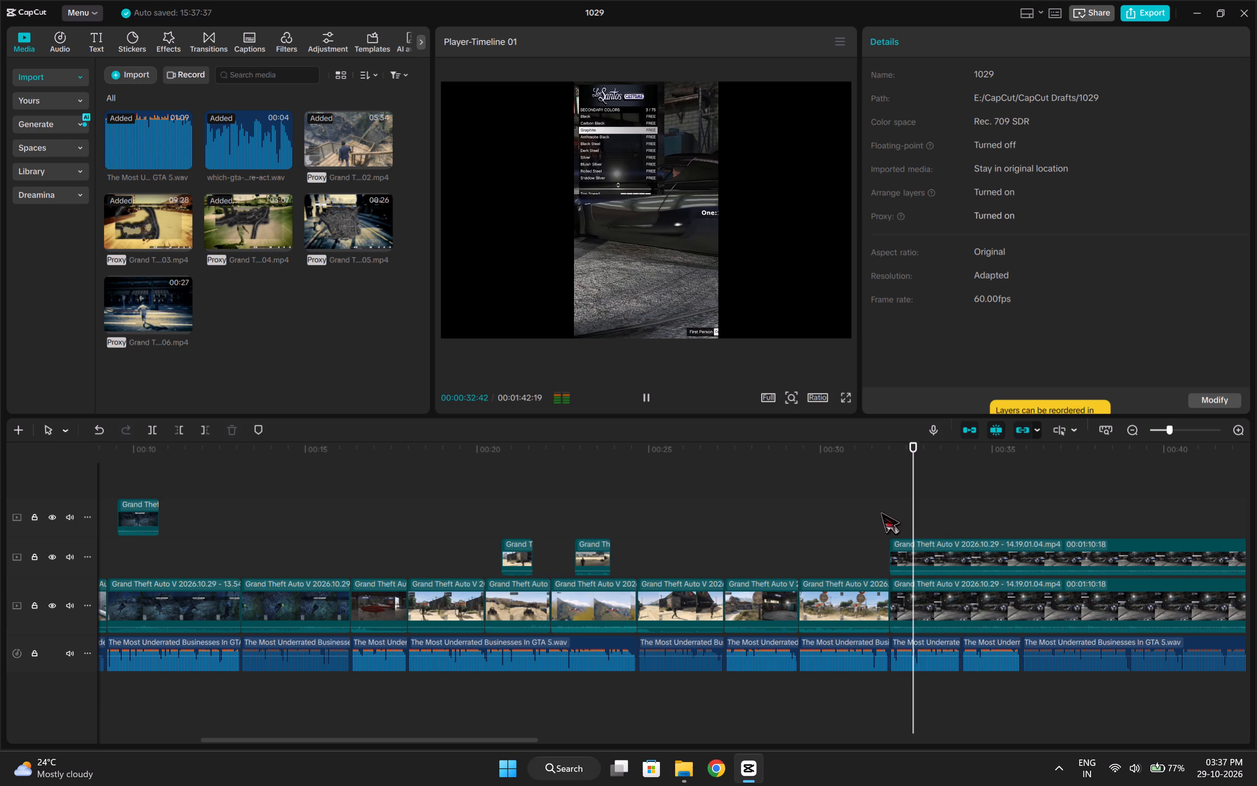
key(space)
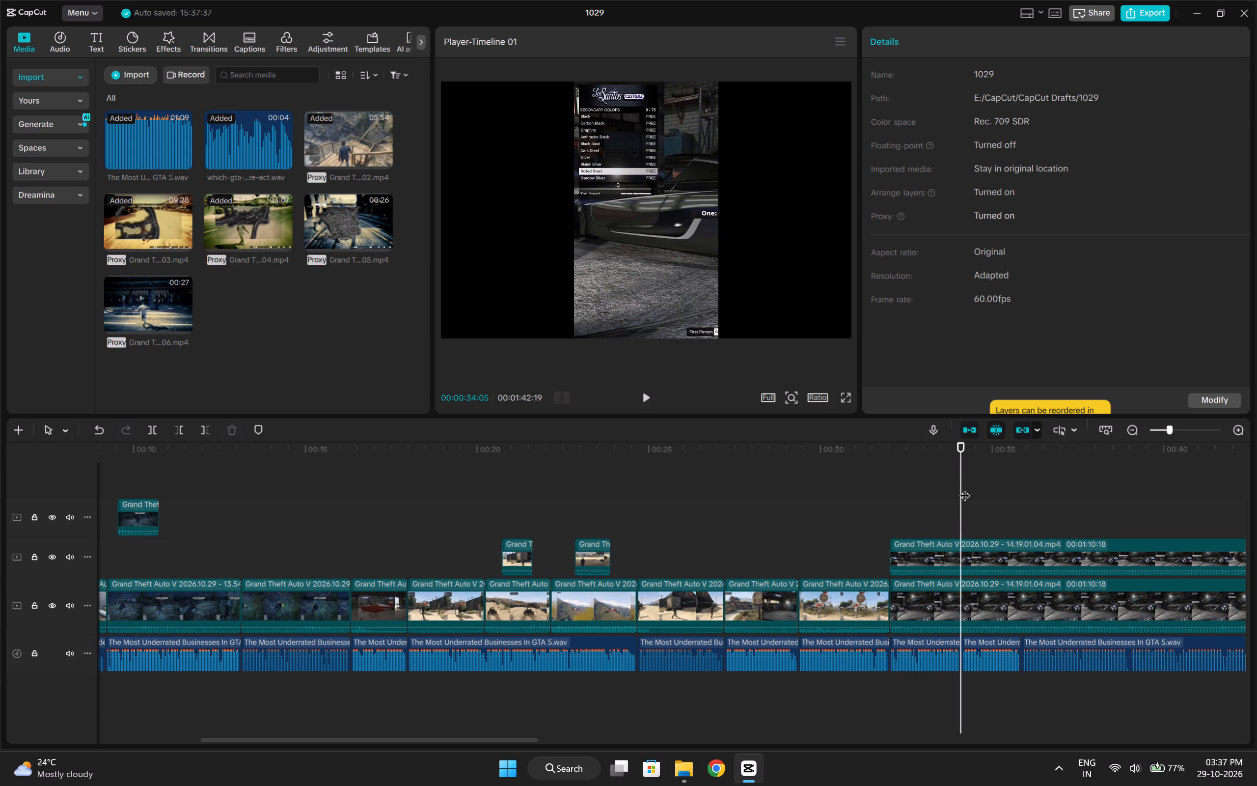
drag(964, 488, 965, 494)
click(970, 545)
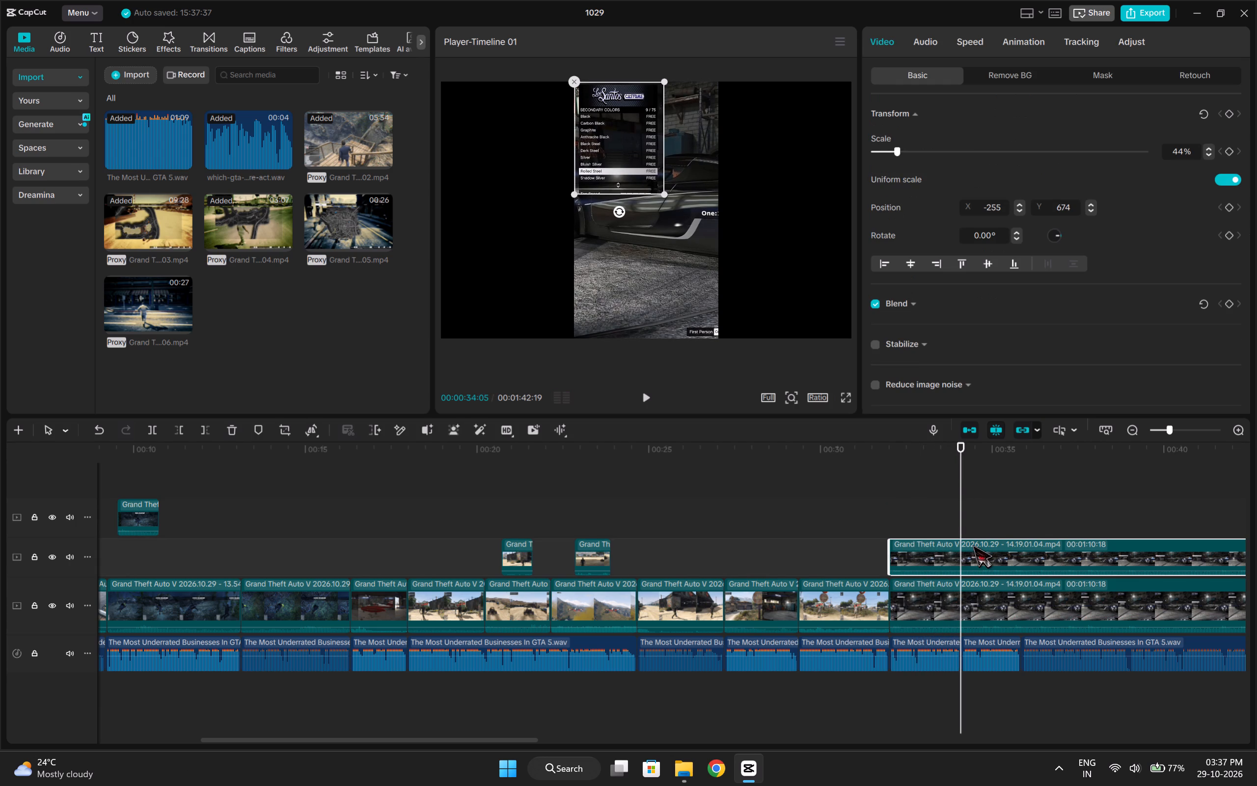
key(w)
Scale the color menu overlay down to 39% and move it flush with the vertical frame's upper-left corner.
click(916, 525)
click(923, 557)
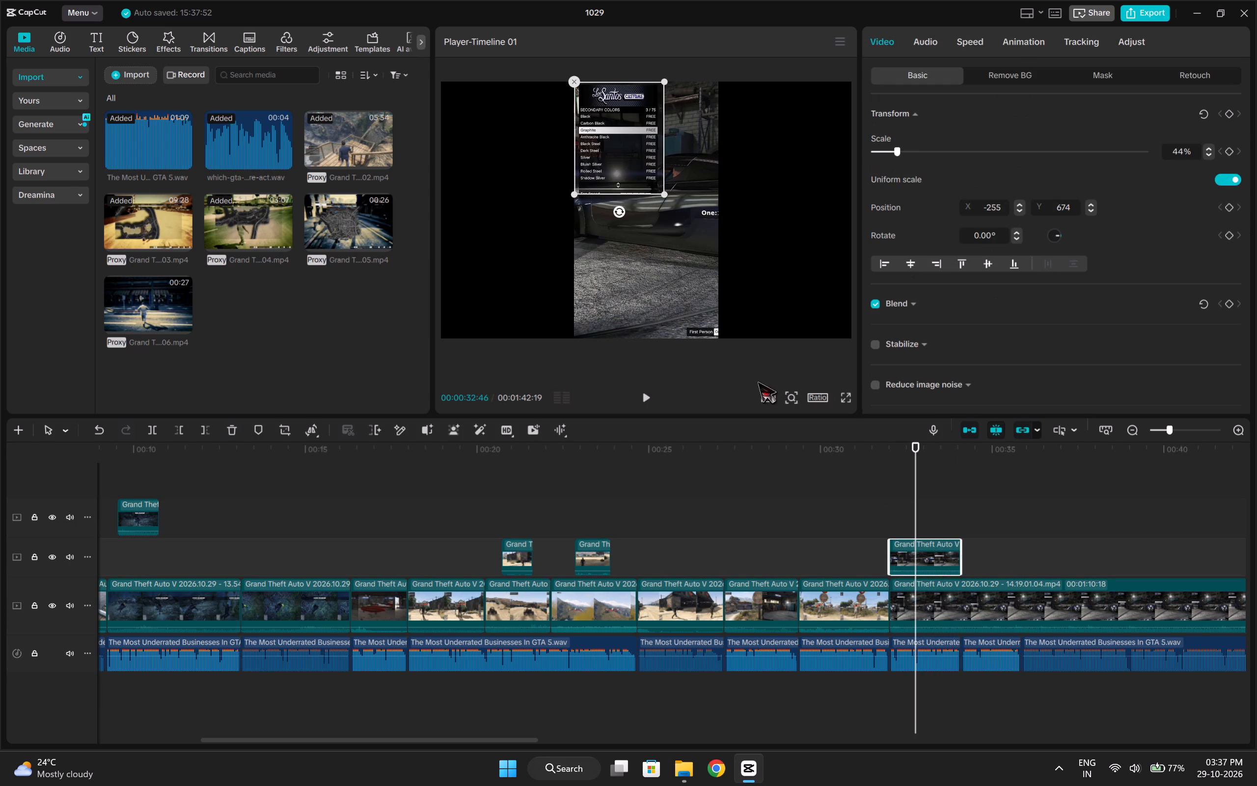
drag(661, 191, 645, 186)
drag(628, 166, 619, 166)
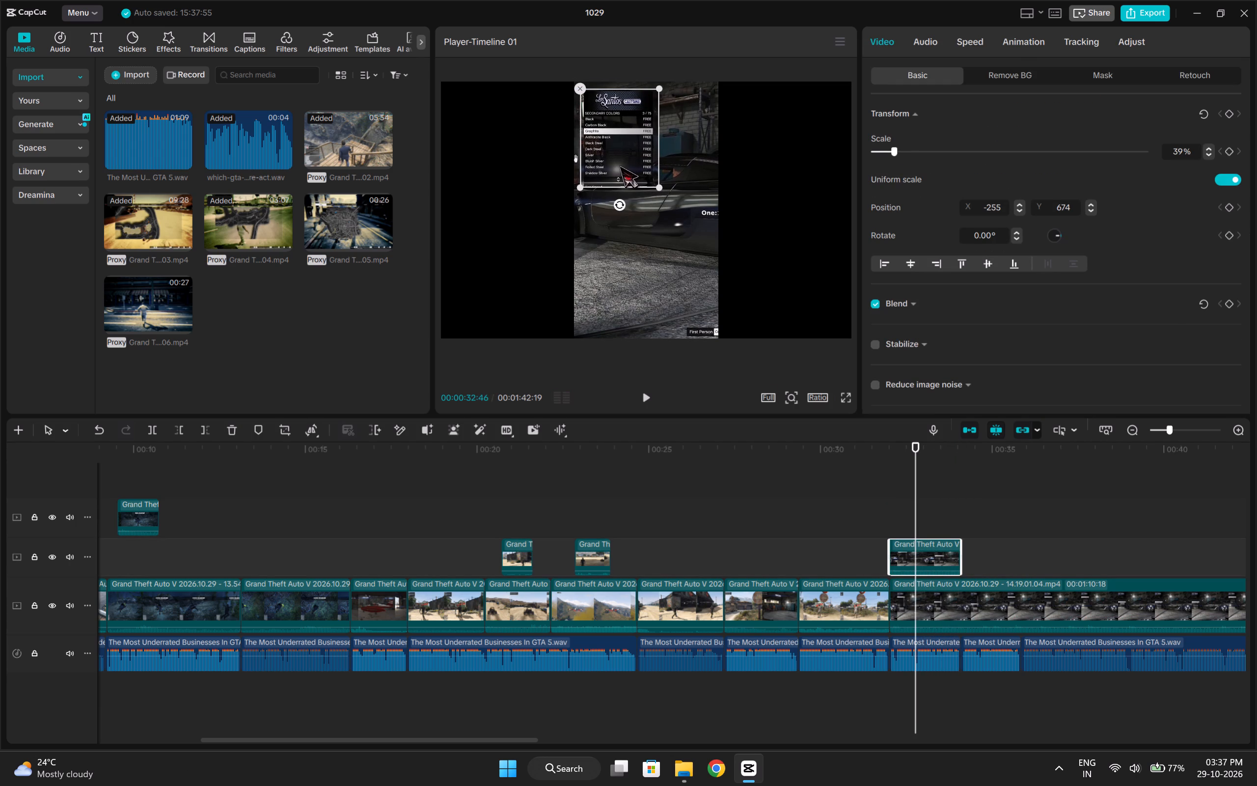
drag(619, 166, 611, 166)
drag(619, 162, 609, 162)
drag(612, 147, 631, 145)
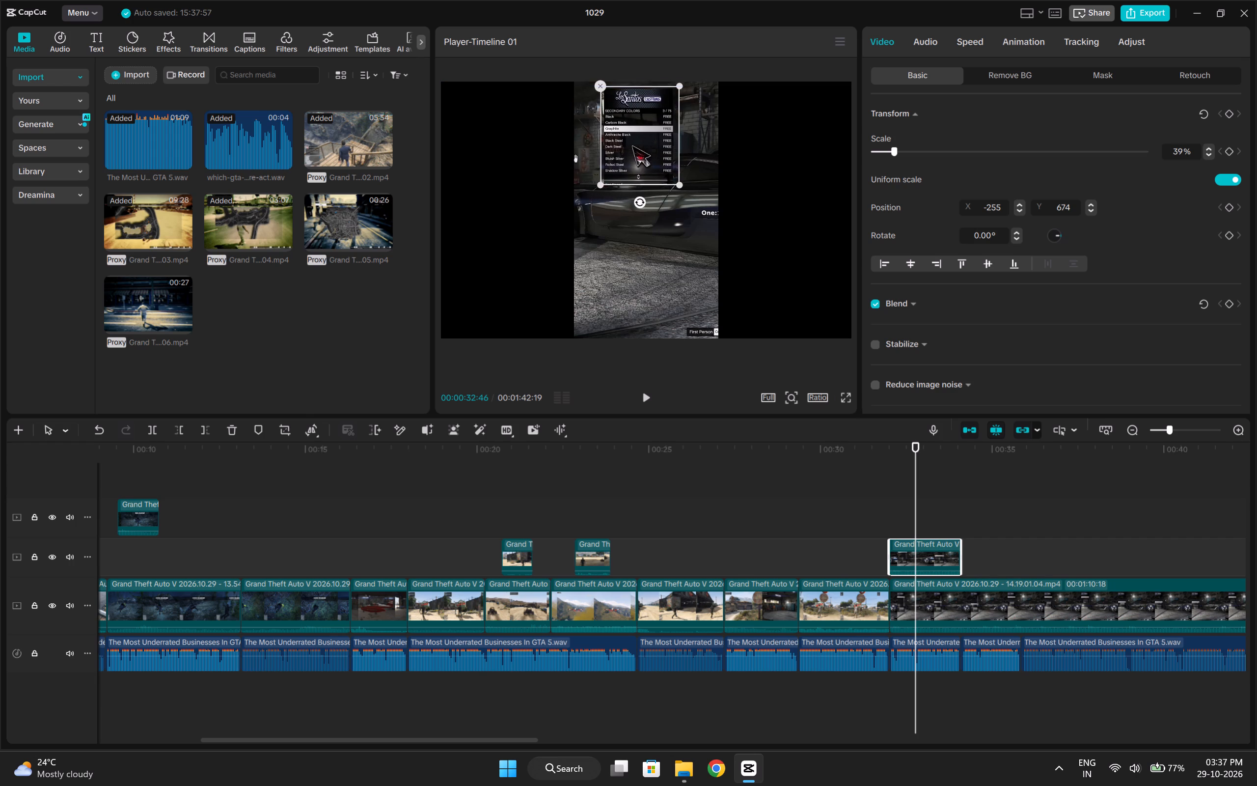
drag(631, 145, 601, 140)
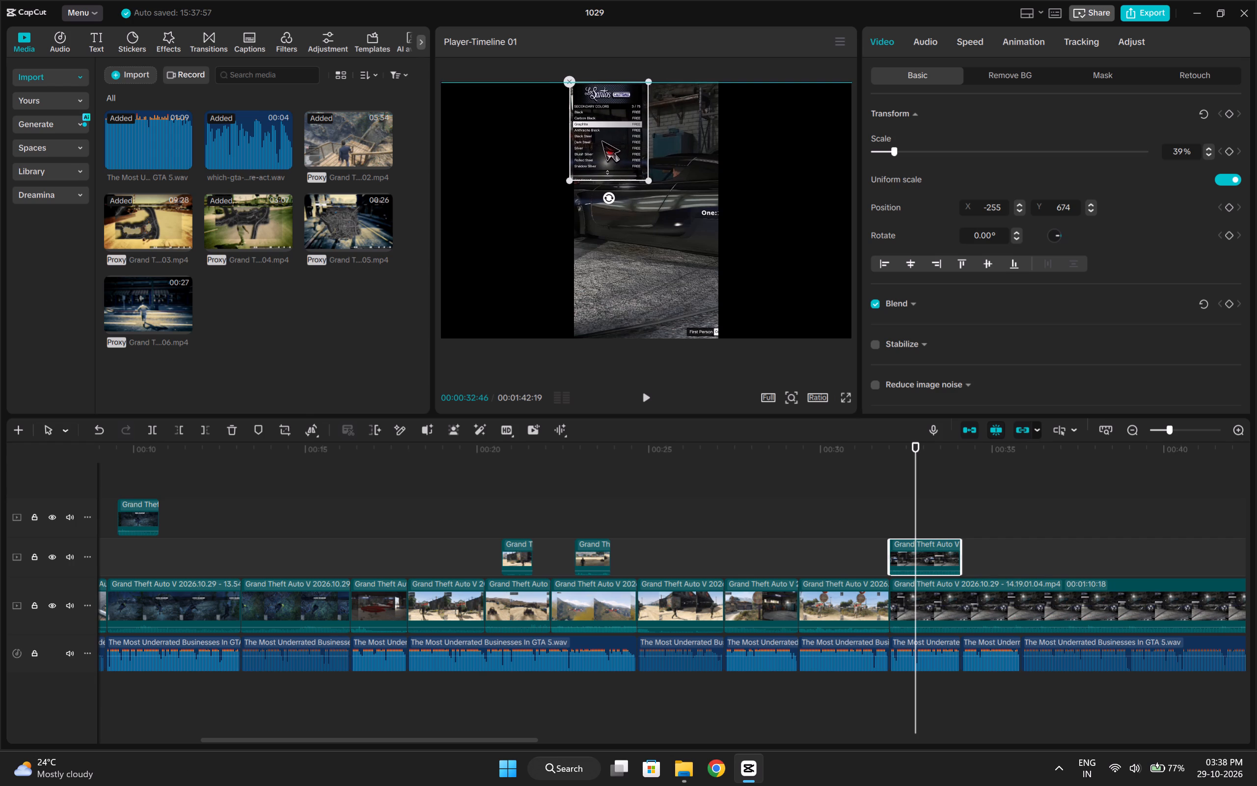
drag(601, 140, 600, 139)
Split the main mod shop clip where the menu overlay ends and trim the second part's start to a length of 00:01:01:59.
click(874, 491)
key(space)
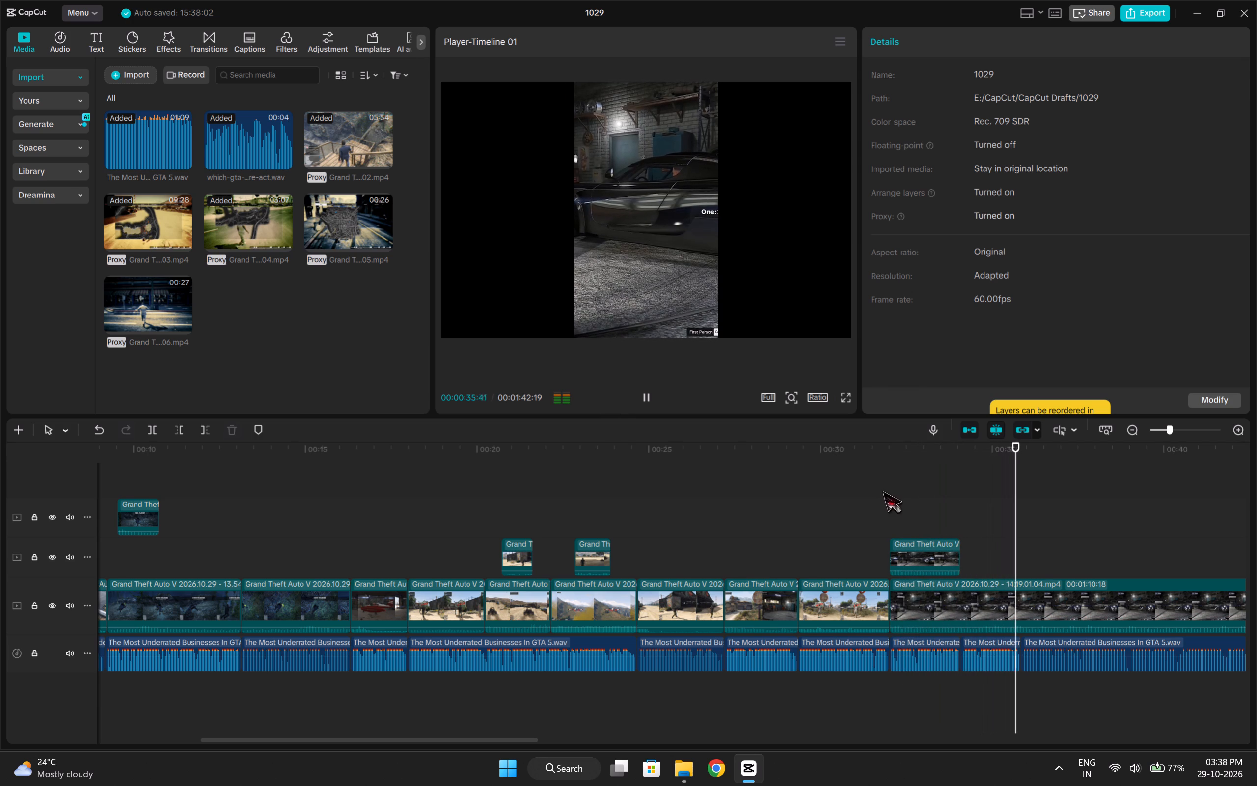
key(space)
drag(1041, 527, 1017, 543)
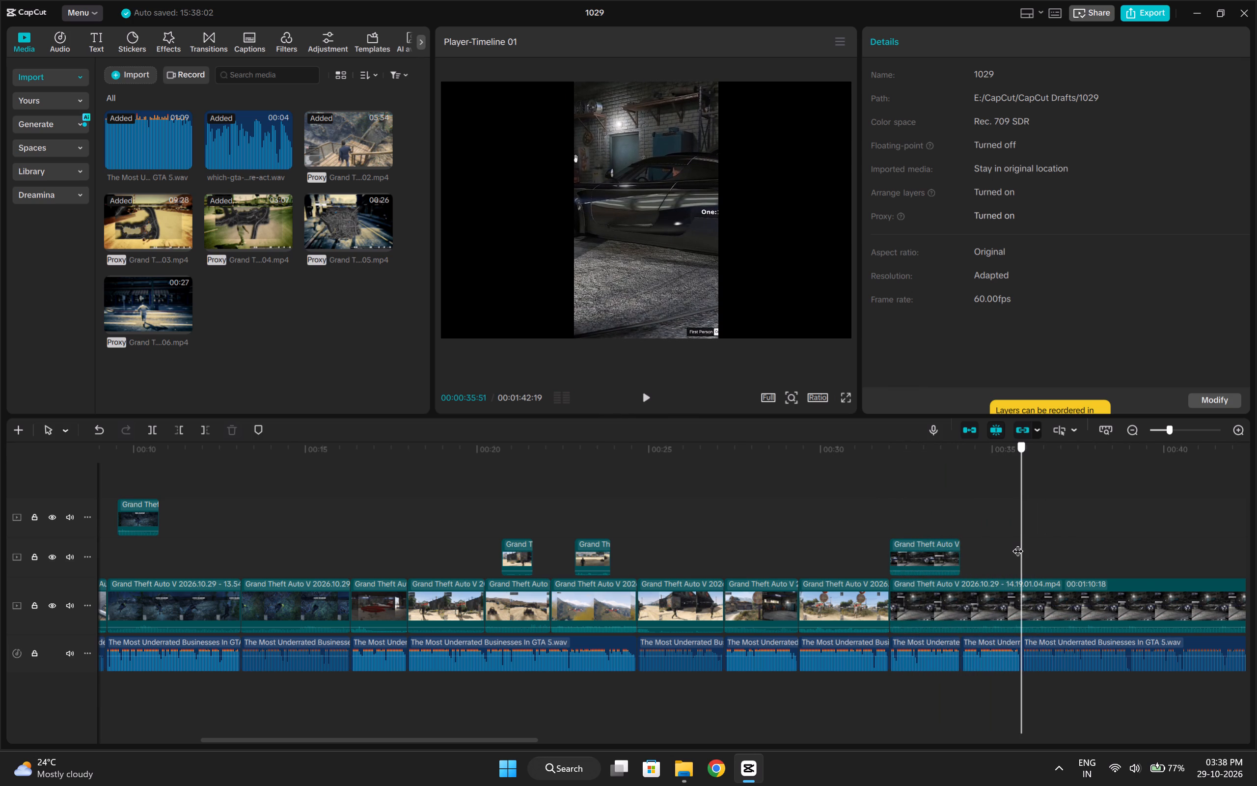
drag(1017, 543, 964, 565)
key(ctrl+b)
click(1071, 529)
drag(1071, 529, 1176, 514)
key(q)
Trim the start of the mod shop clip after the menu overlay in several passes, down to a length of 00:00:41:10.
click(1063, 515)
drag(1063, 515, 1068, 515)
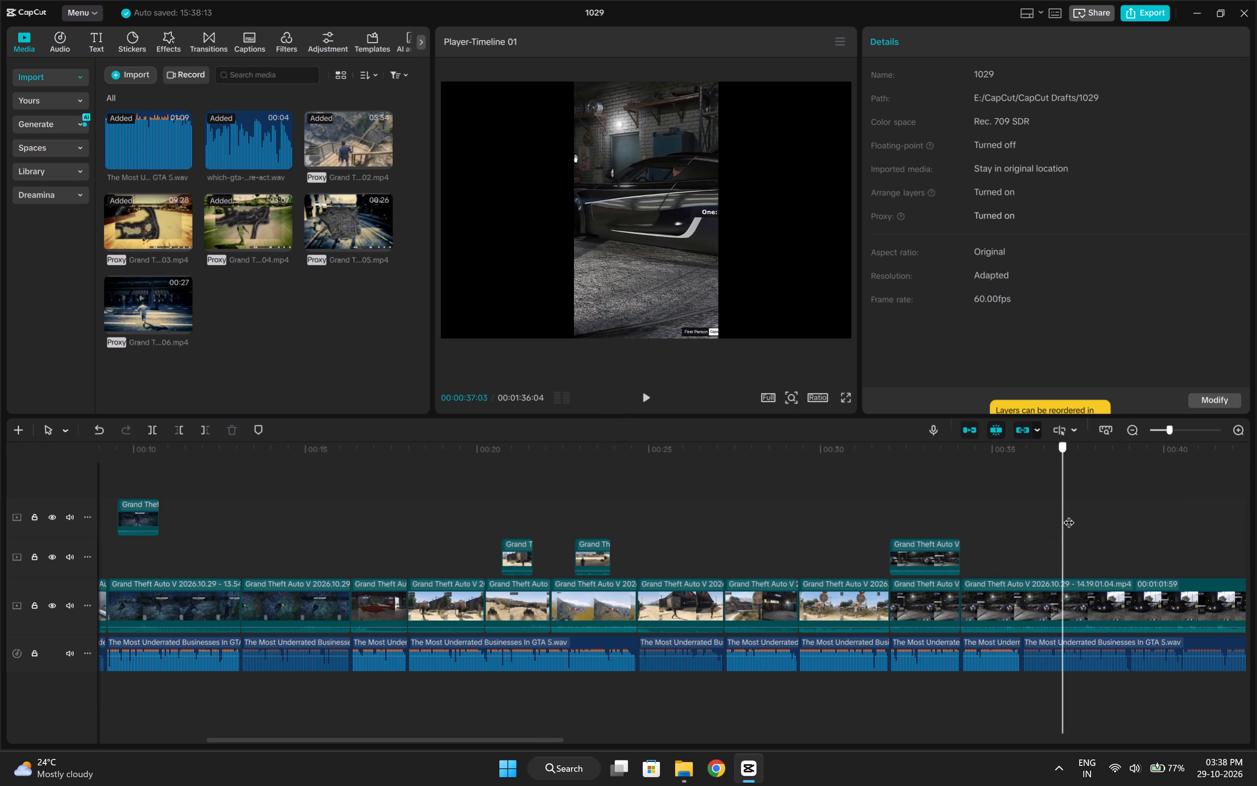
drag(1068, 515, 1151, 512)
key(q)
click(1097, 515)
drag(1096, 516, 1155, 518)
key(q)
click(1126, 518)
key(q)
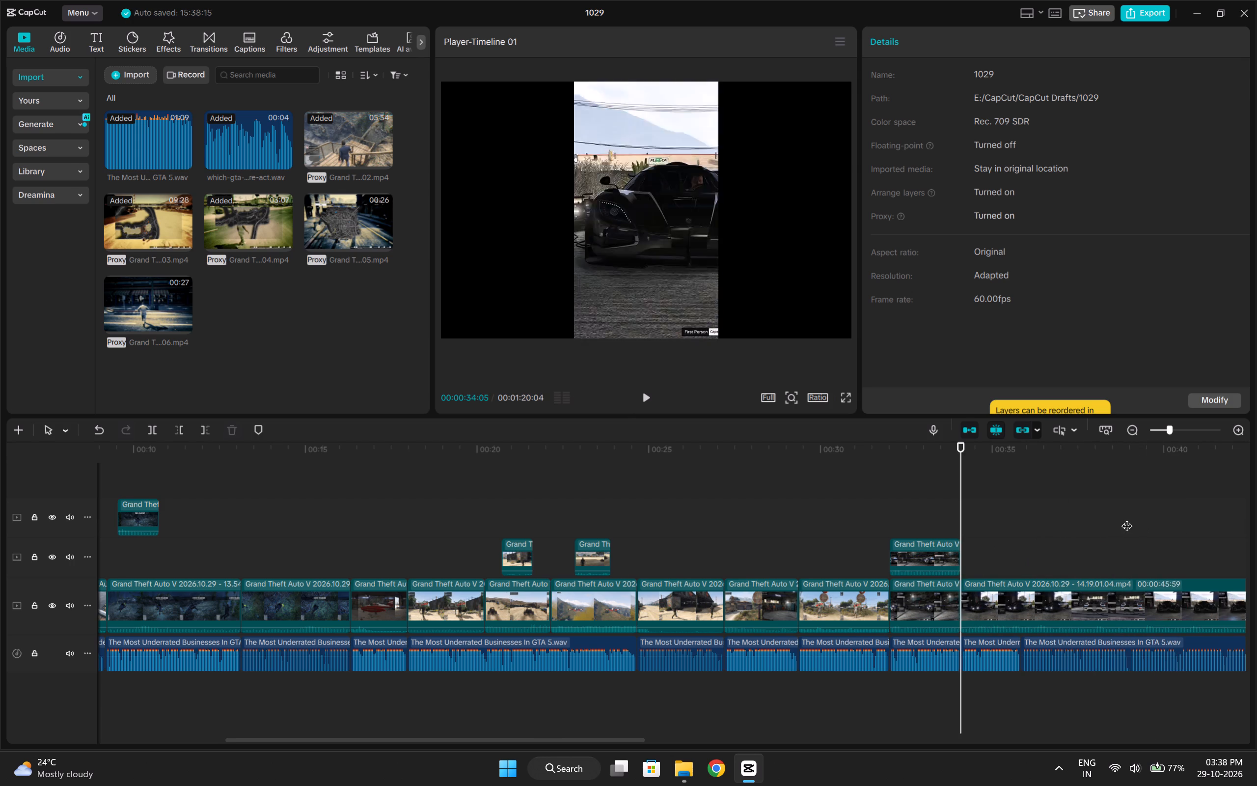
click(1126, 518)
key(q)
Trim the same mod shop clip's start further to the underglow neon color shots, leaving a length of 00:00:32:31.
click(1126, 518)
drag(1126, 518, 1157, 511)
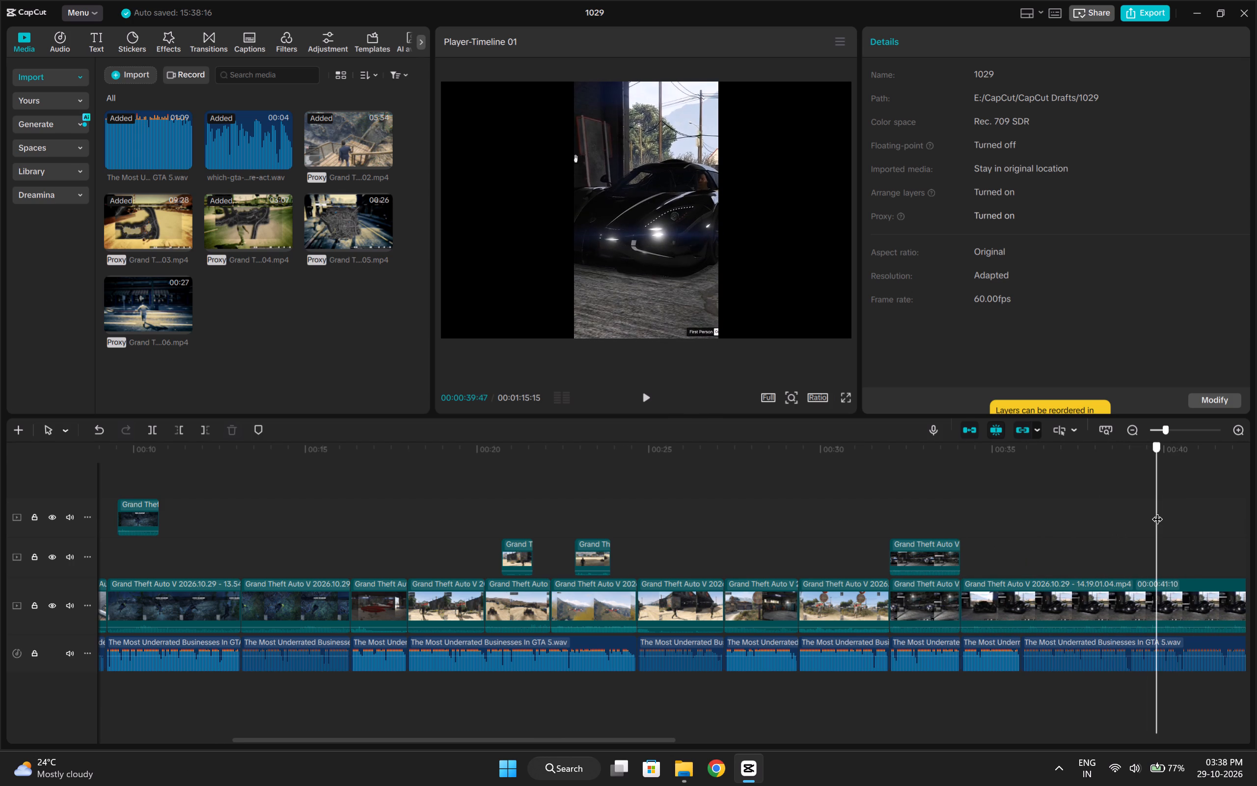
drag(1157, 511, 1220, 501)
key(q)
click(1109, 505)
drag(1109, 505, 1130, 505)
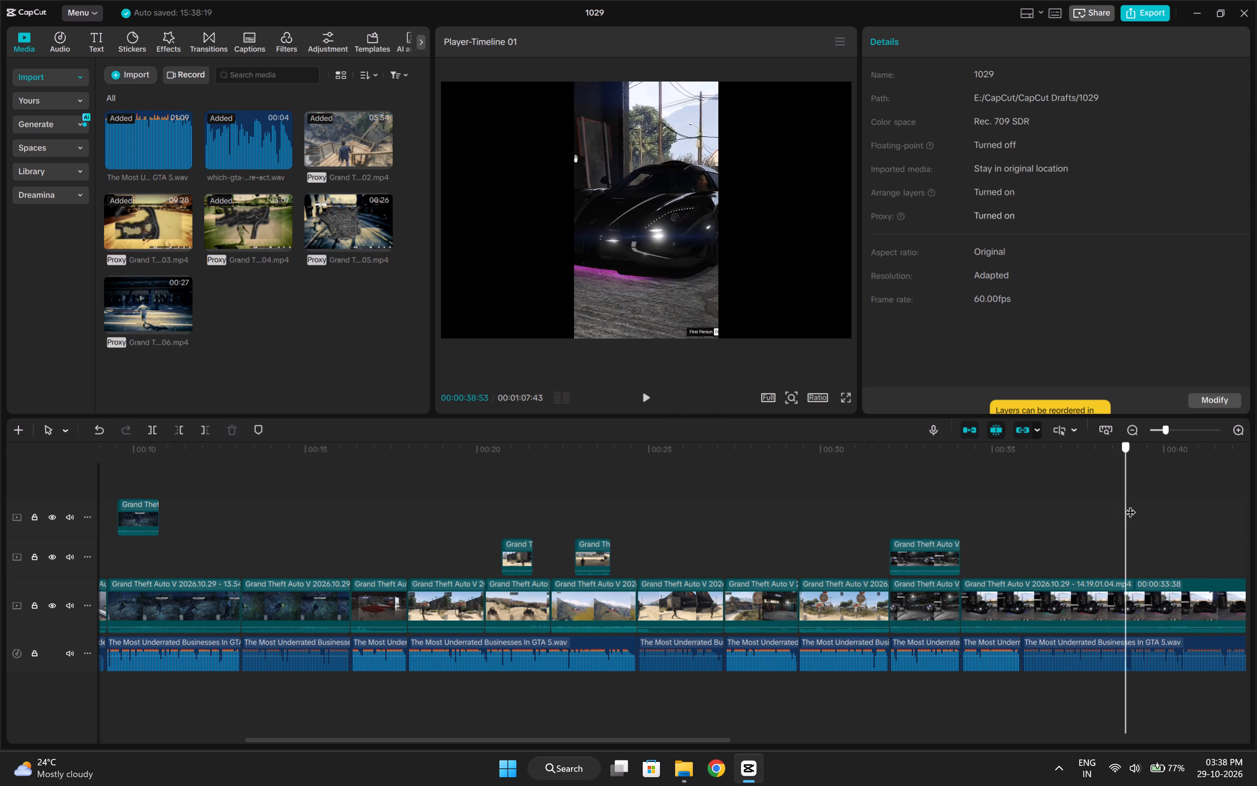
drag(1130, 505, 964, 536)
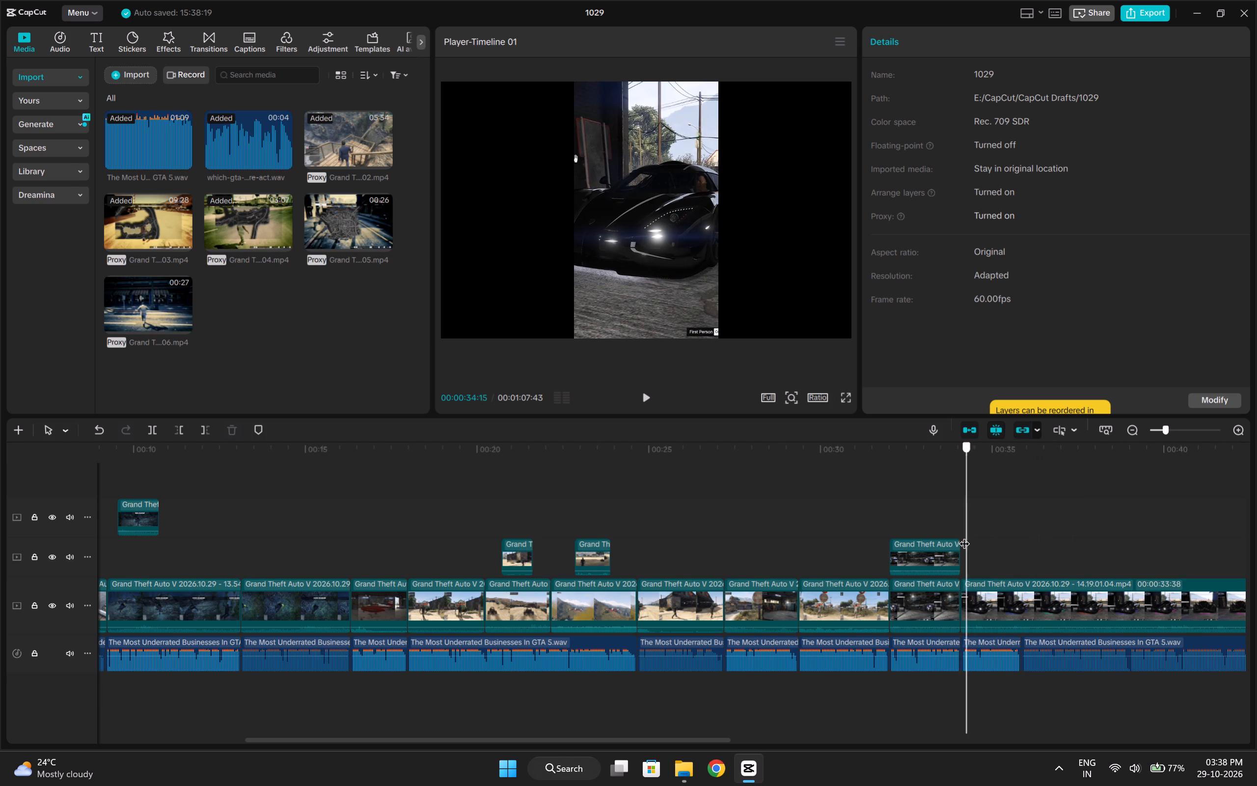
drag(964, 536, 999, 533)
text(q)
Split the mod shop clip at 00:00:35:51, where the voiceover segment ends, and delete the remaining footage after it.
key(space)
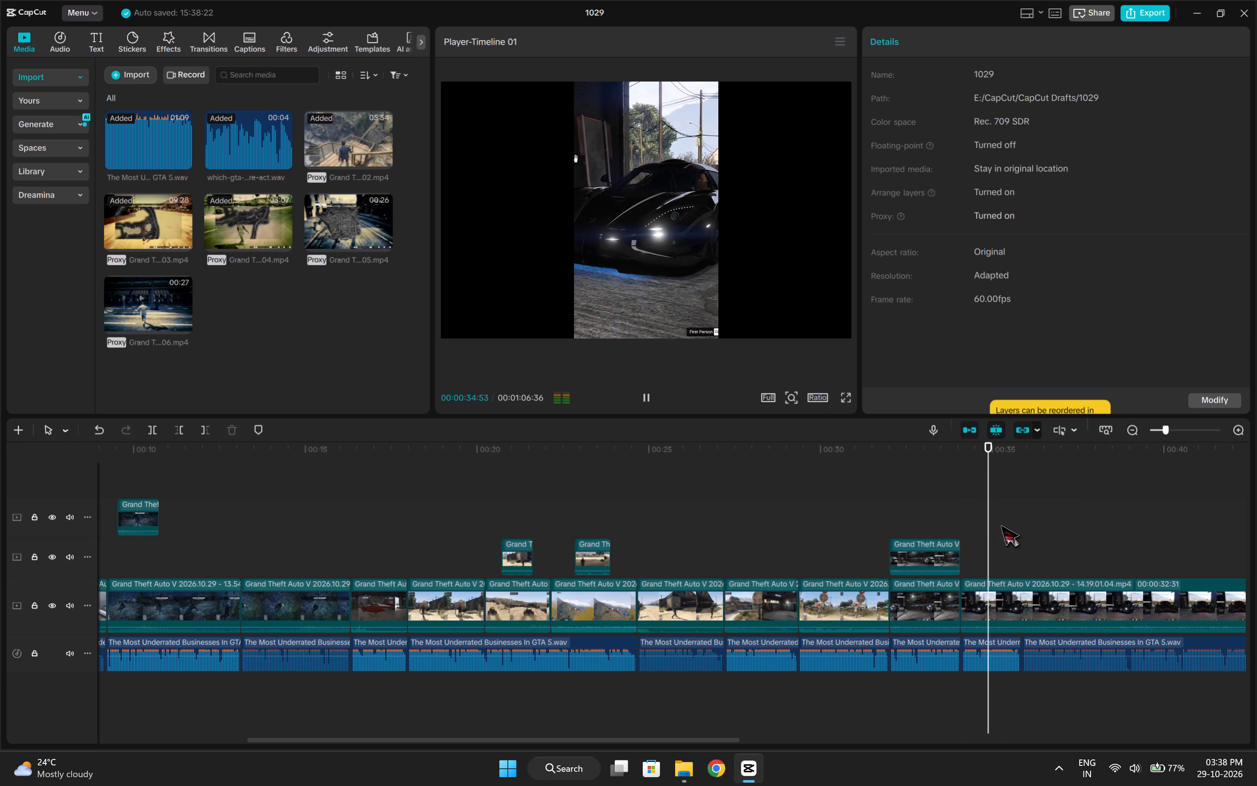
key(space)
key(ctrl+b)
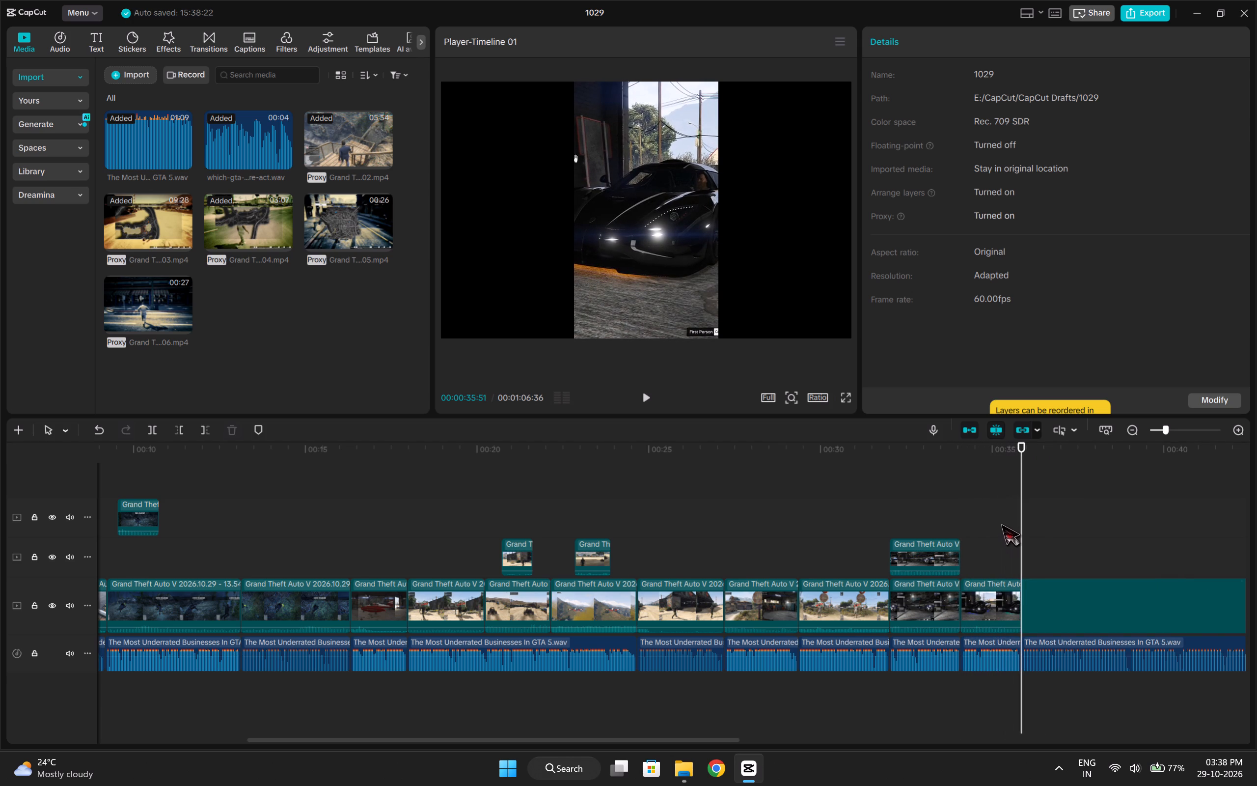
key(space)
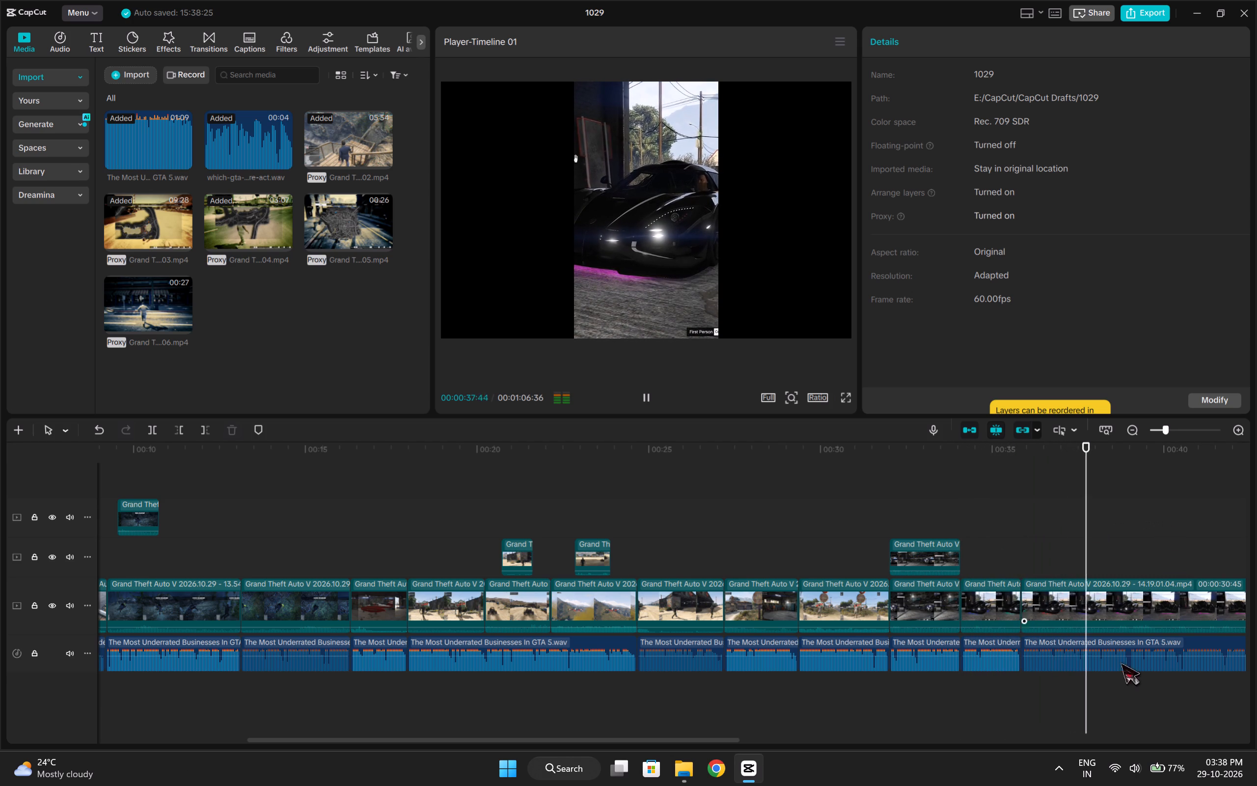
click(1059, 772)
click(1059, 772)
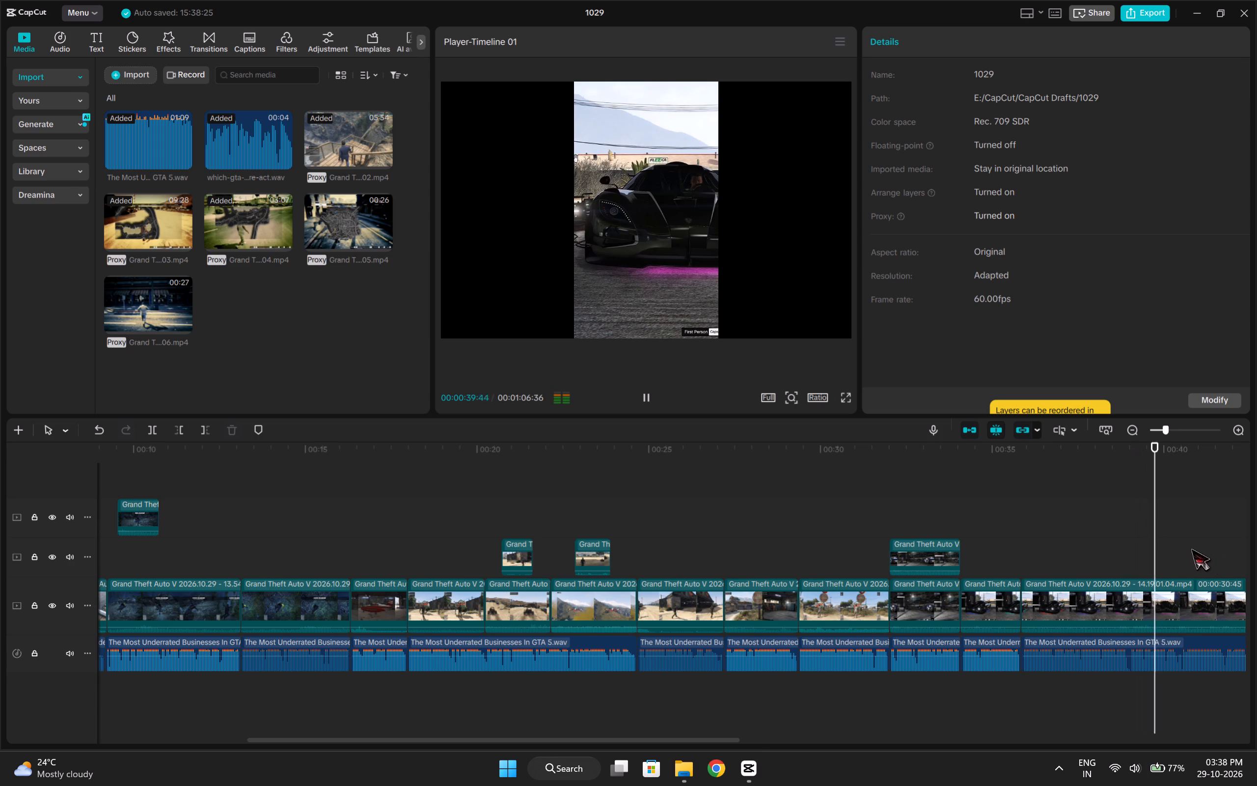
click(1191, 548)
drag(1191, 548, 1172, 549)
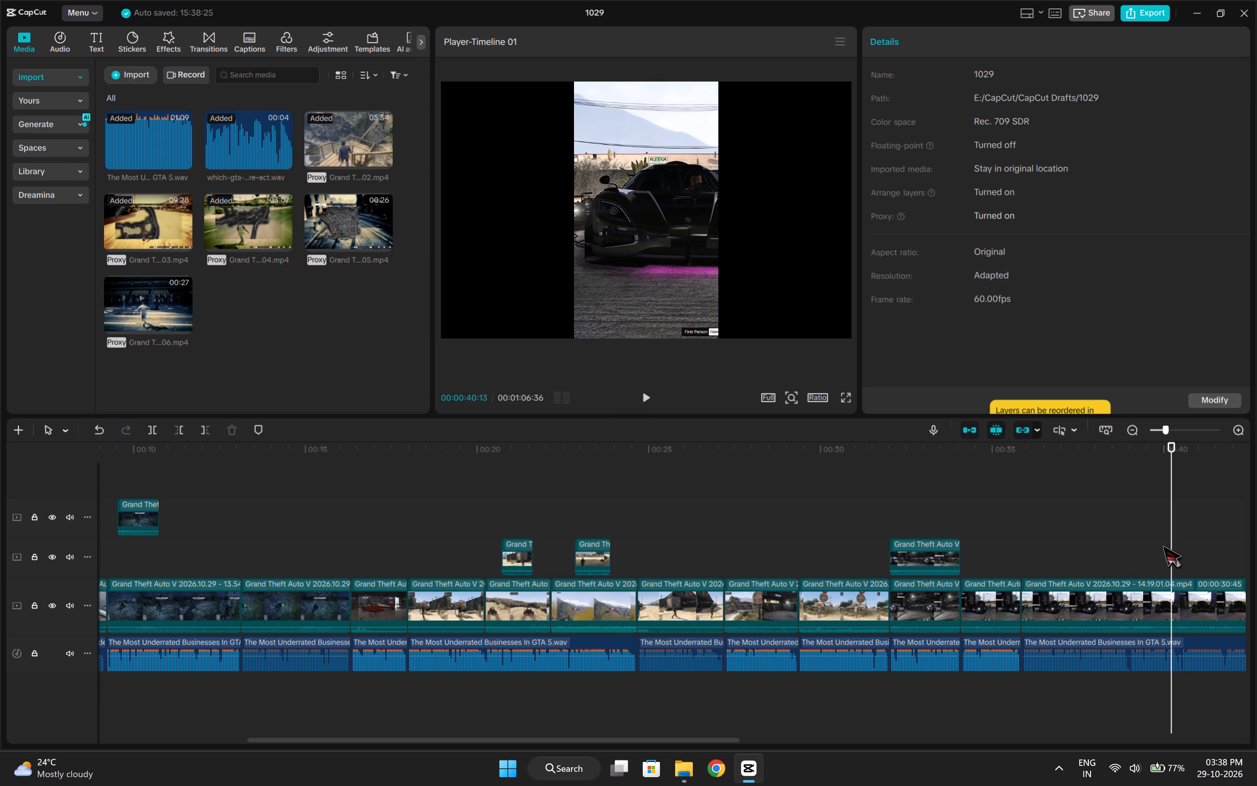
click(1119, 609)
key(BackSpace)
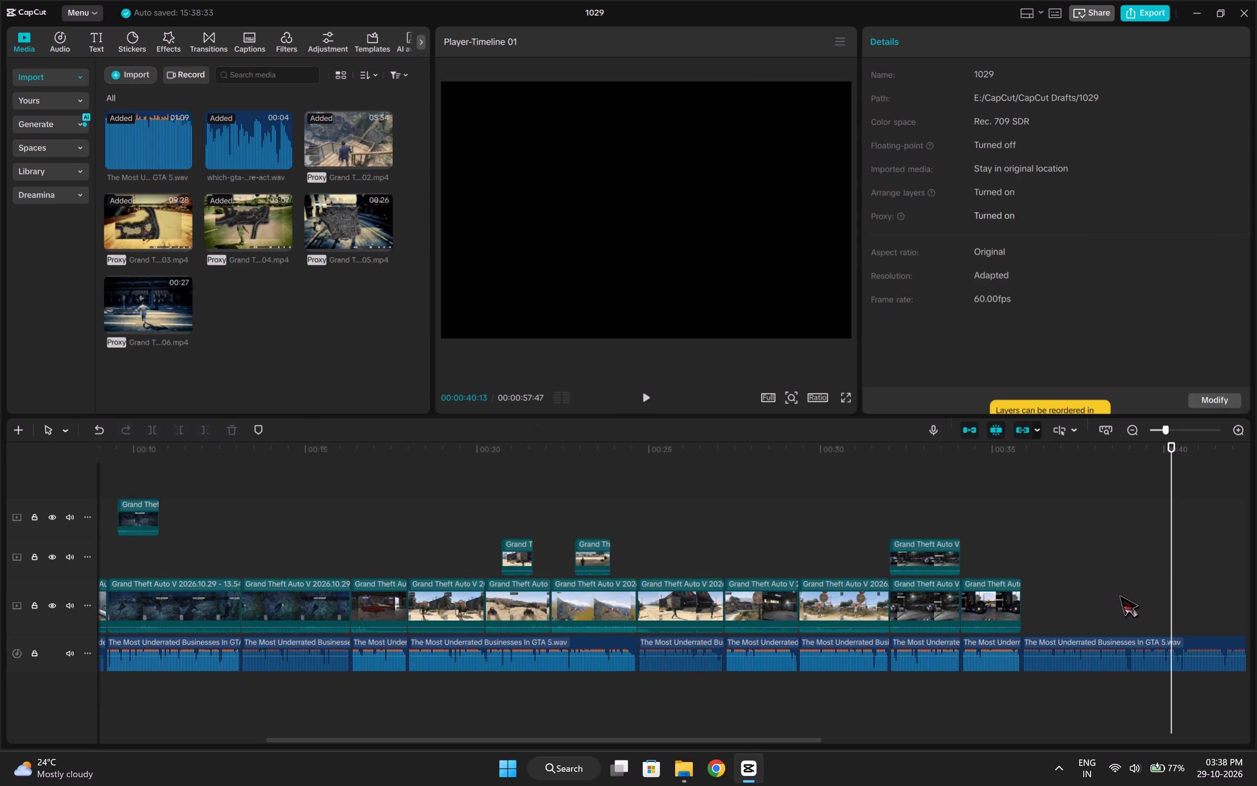
Add the 26-second gameplay clip ending in 05.mp4 to the end of the main track.
click(380, 243)
Duplicate the Los Santos Customs for-sale sign clip onto the overlay track directly above the original, starting at 00:00:29:22.
click(883, 520)
drag(874, 520, 741, 533)
click(739, 533)
key(space)
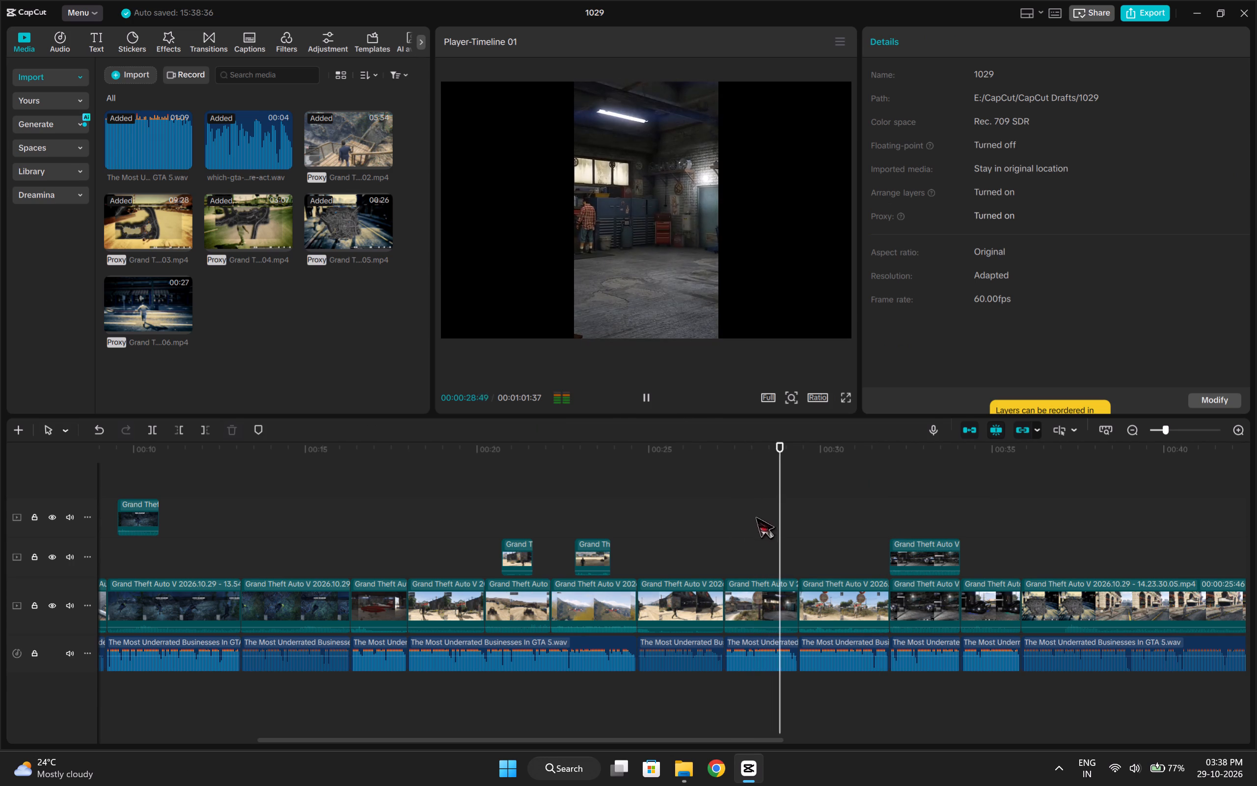
click(837, 598)
key(space)
key(ctrl+c)
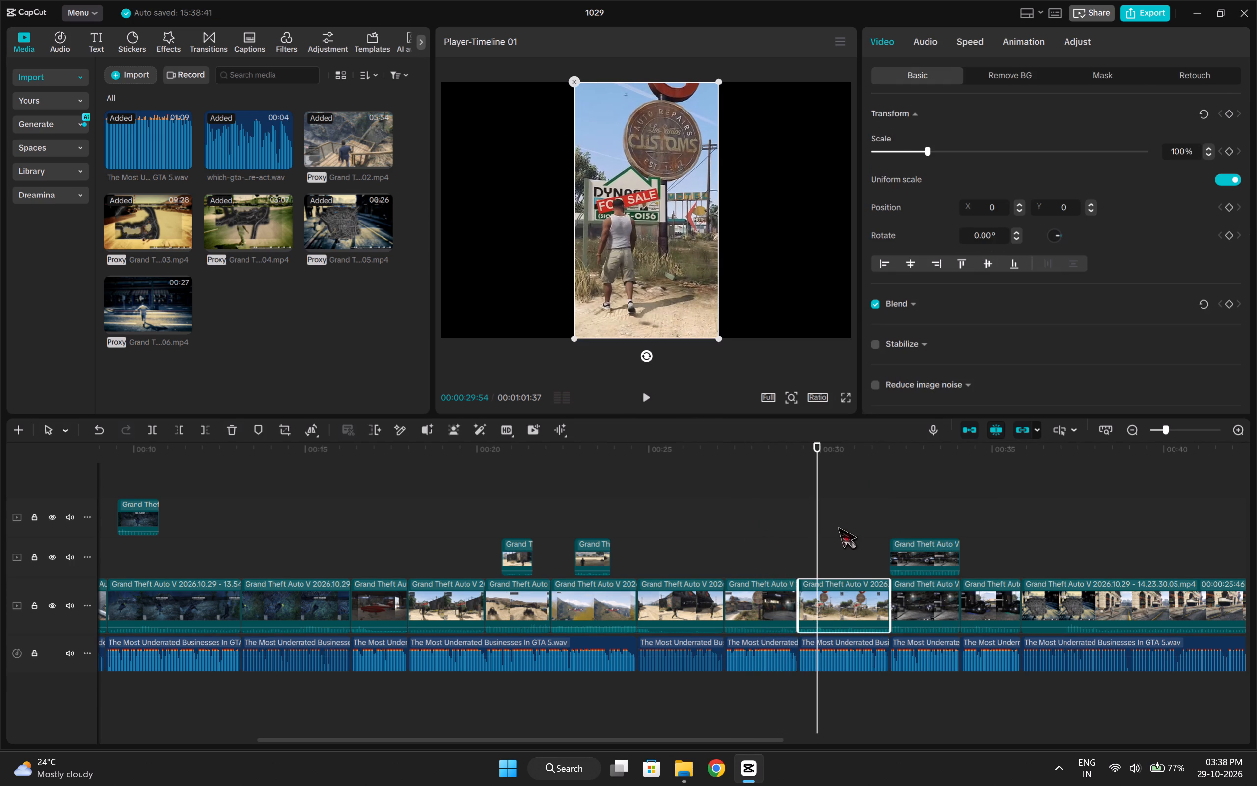
drag(825, 533, 803, 543)
drag(814, 529, 799, 539)
key(ctrl+v)
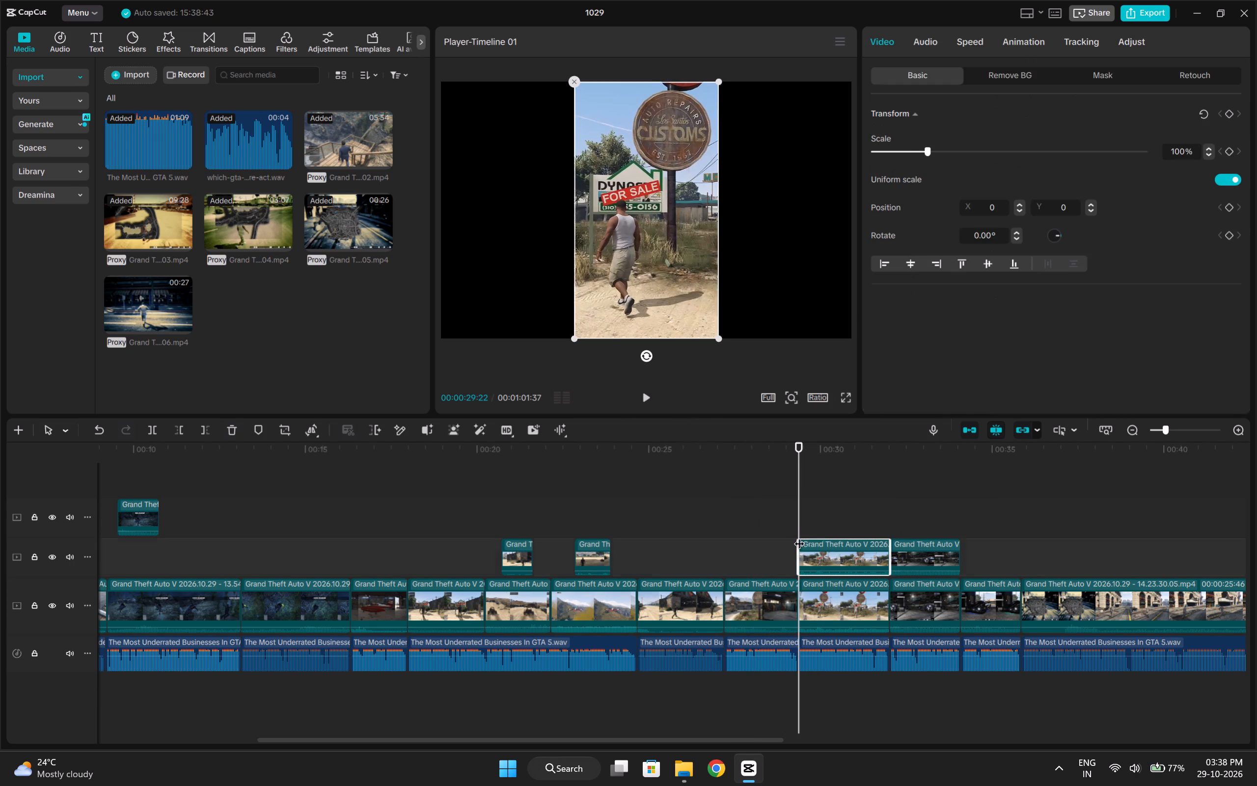
Crop the duplicated sign clip to the Los Santos Customs purchase info box in the footage's upper-left corner.
key(space)
key(space)
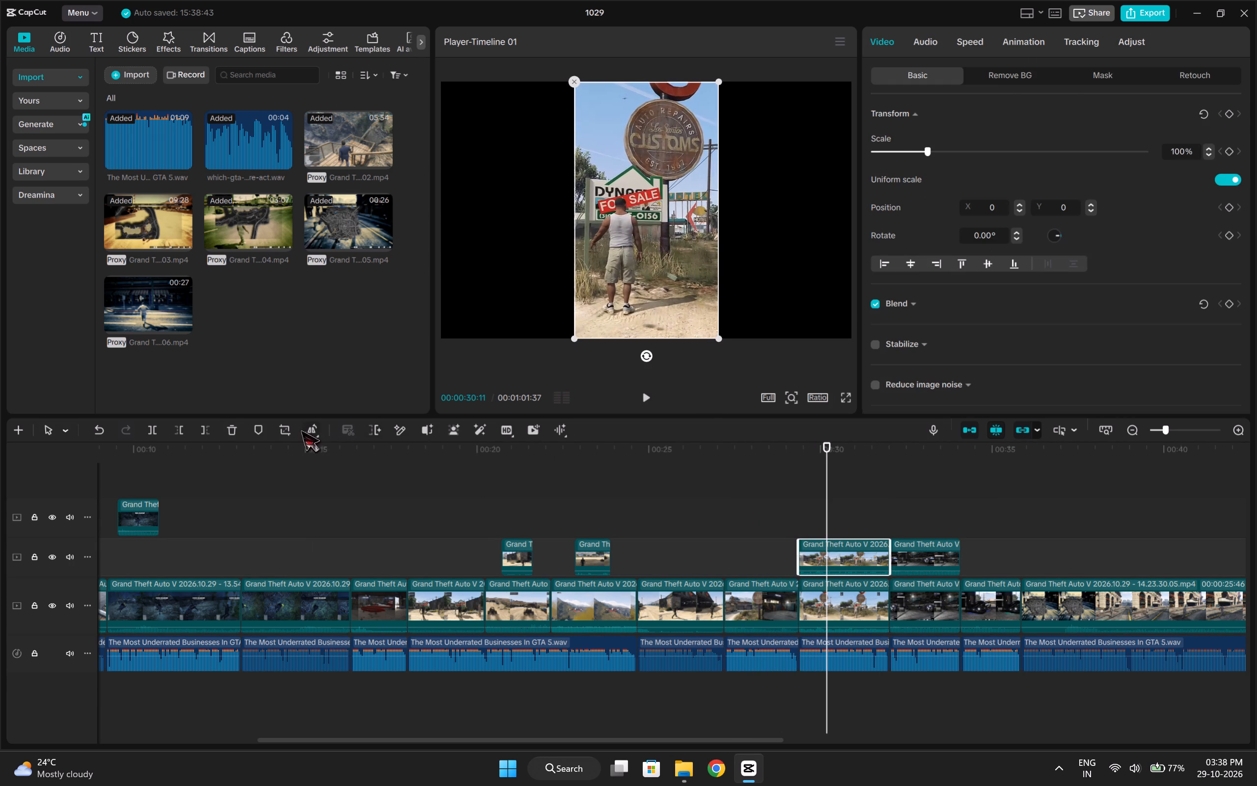
click(283, 431)
click(886, 595)
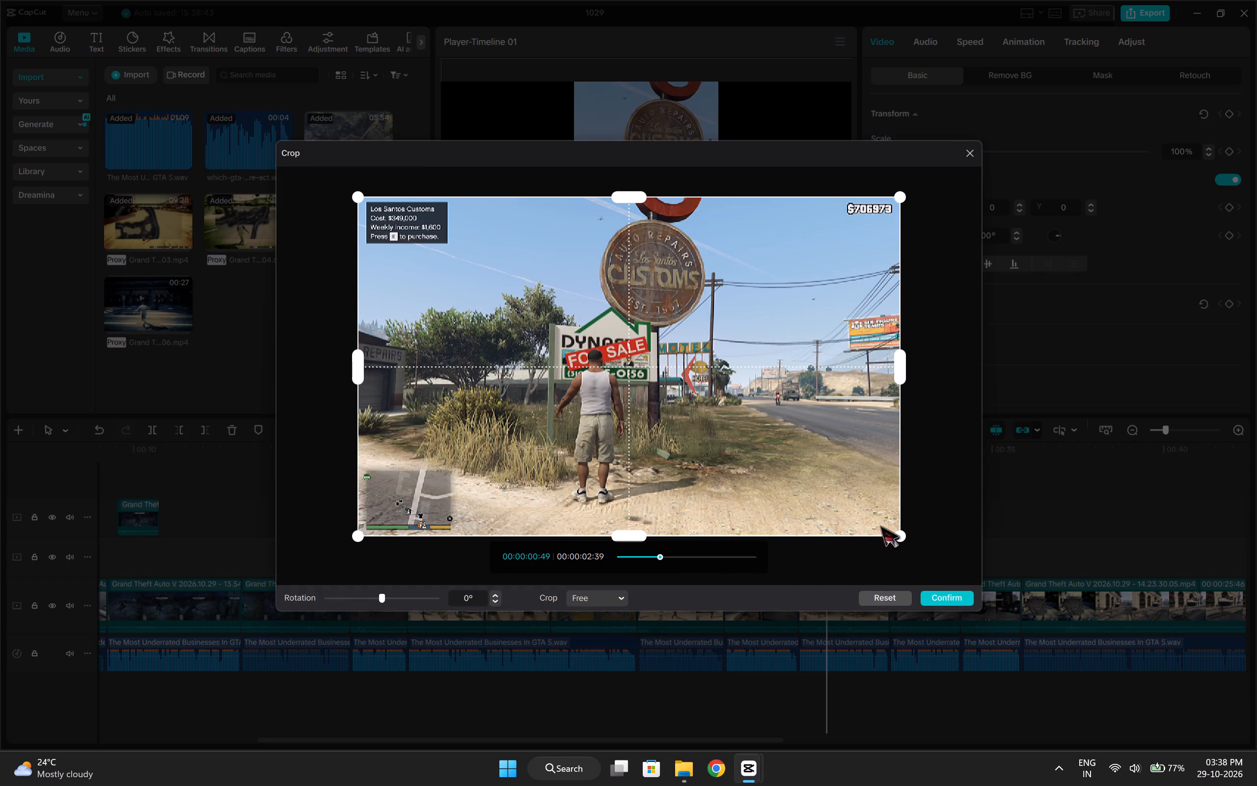
drag(897, 538, 451, 263)
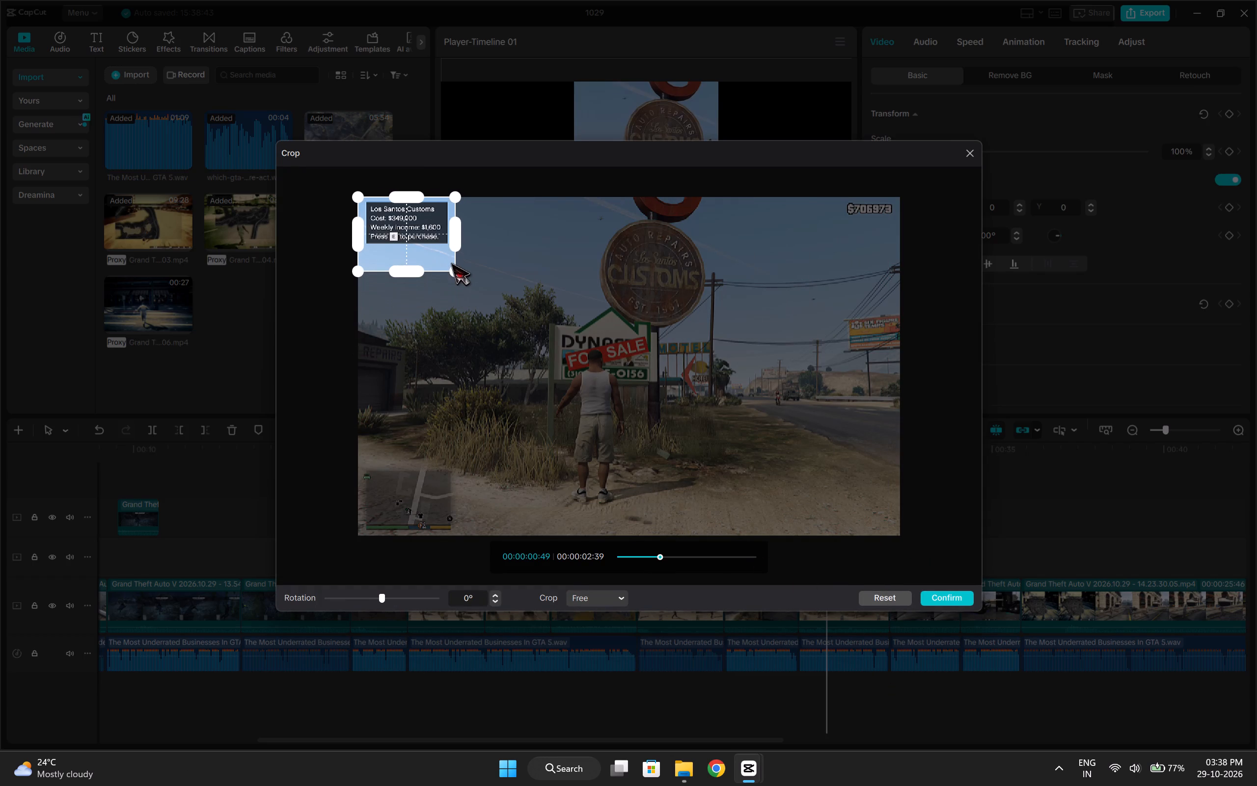
drag(451, 263, 454, 251)
click(952, 595)
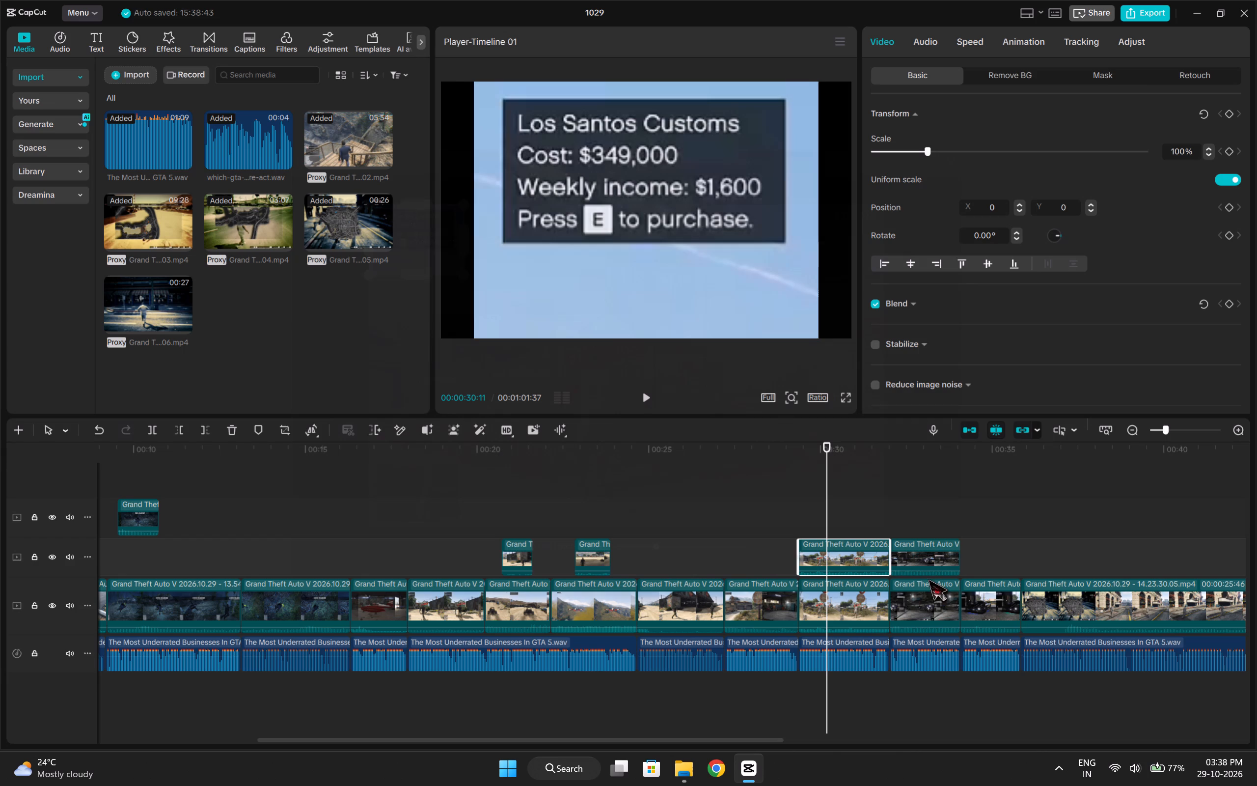
Scale the cropped purchase info overlay down to 60%.
drag(830, 341, 720, 284)
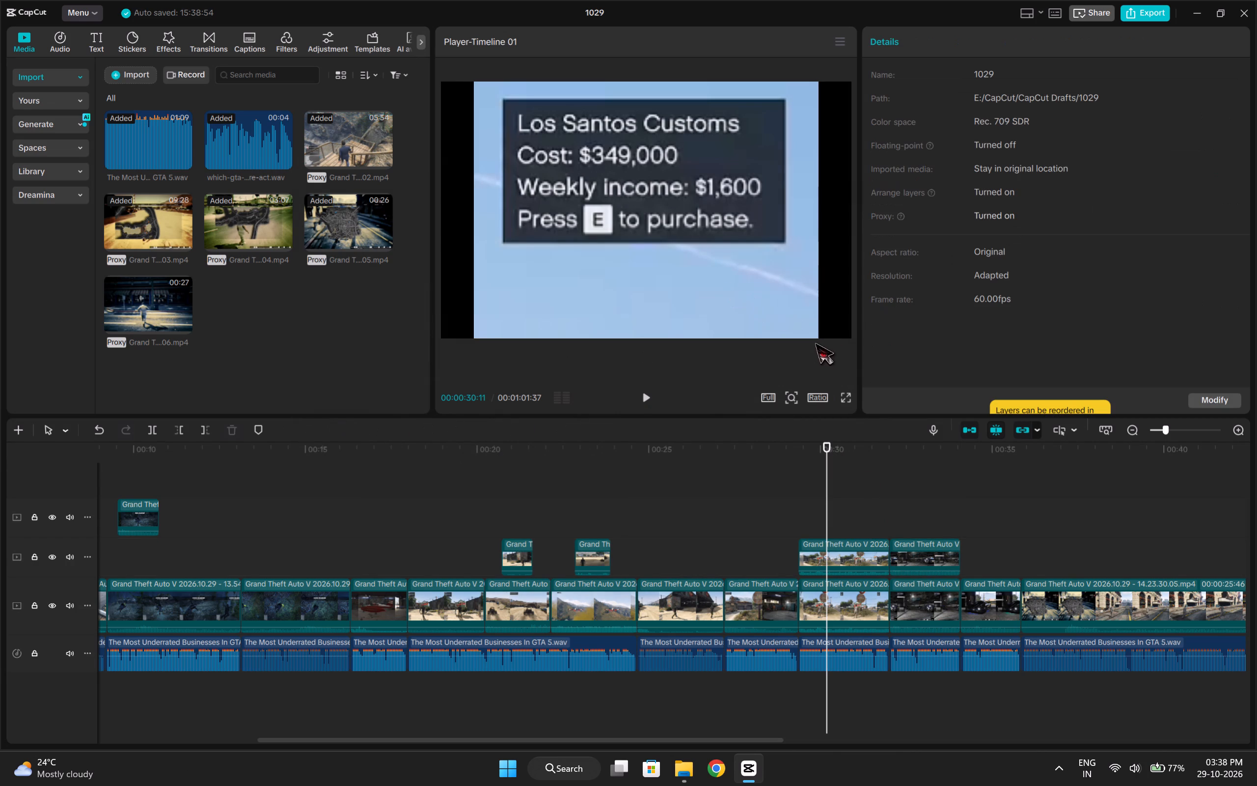
click(843, 554)
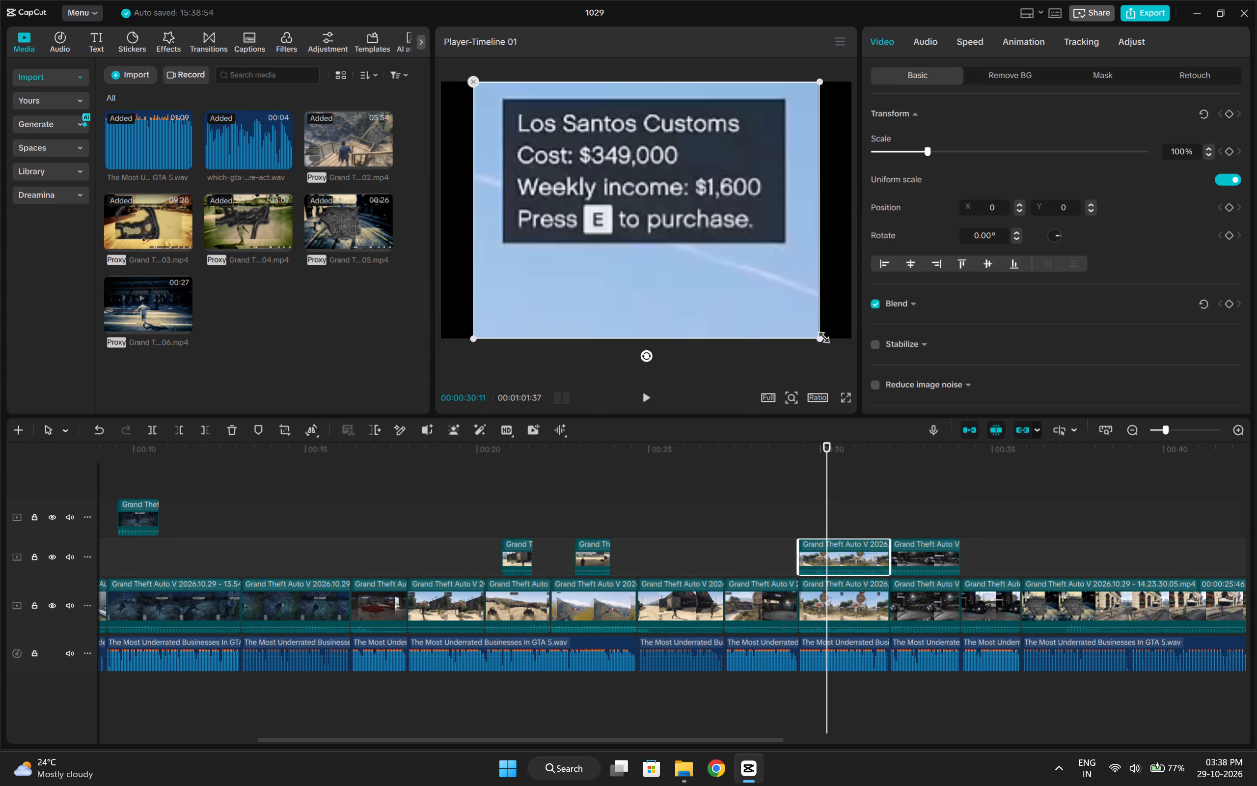
drag(819, 335, 730, 250)
Add a rectangle mask around the purchase info text, 378 wide and 174 high, positioned at Y 49.
click(1089, 66)
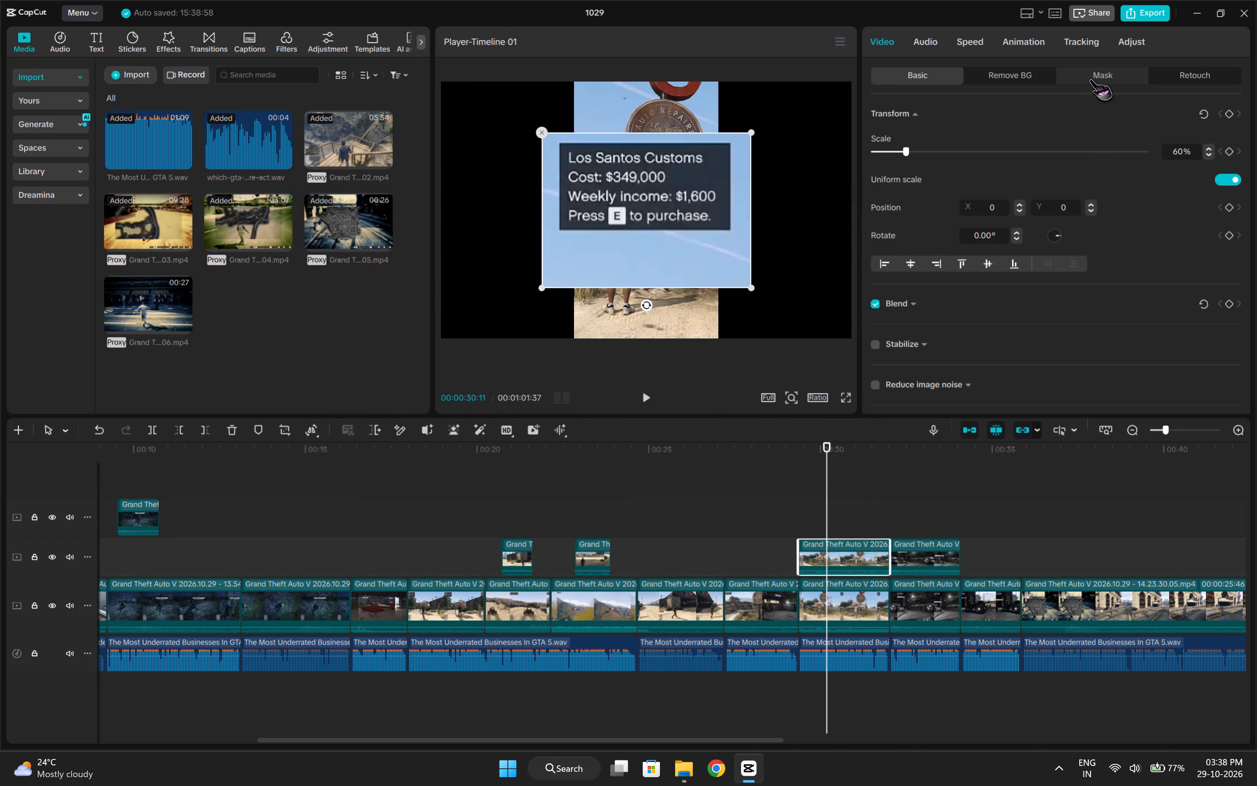
click(1090, 79)
click(890, 134)
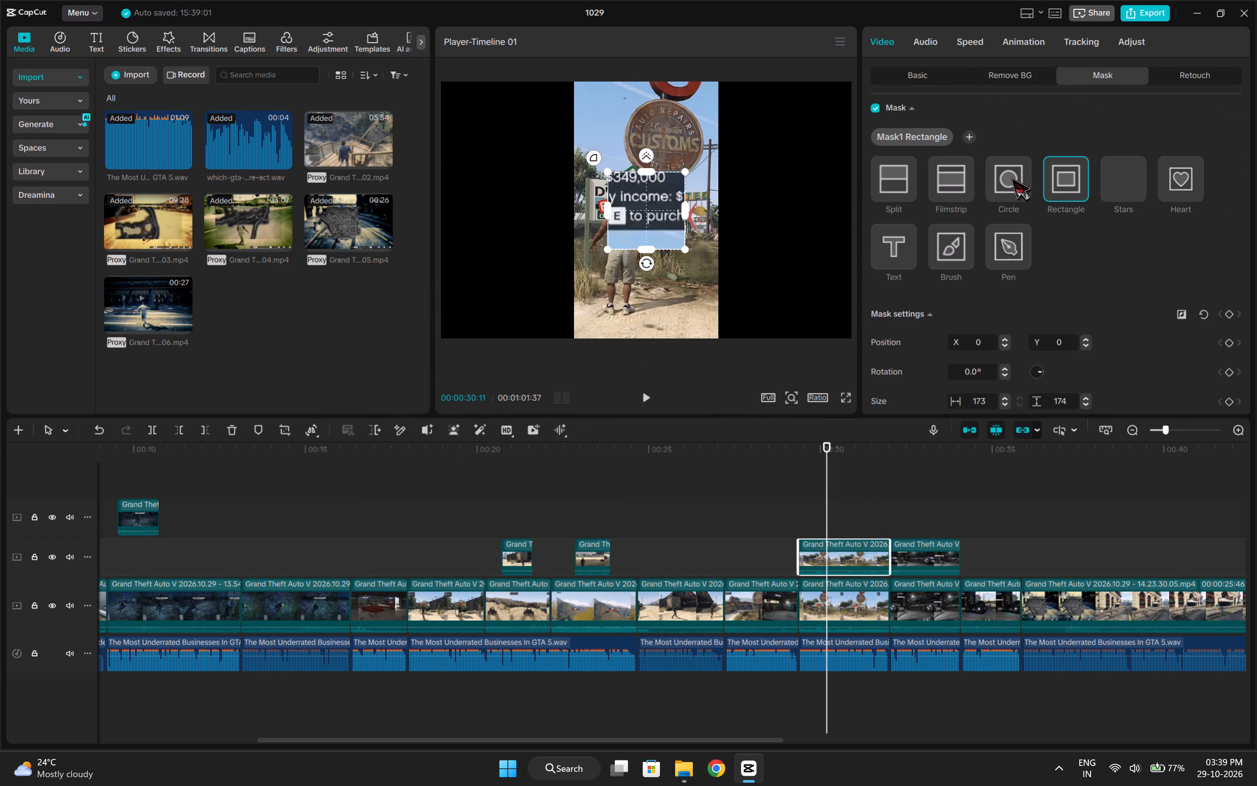
drag(686, 213, 758, 214)
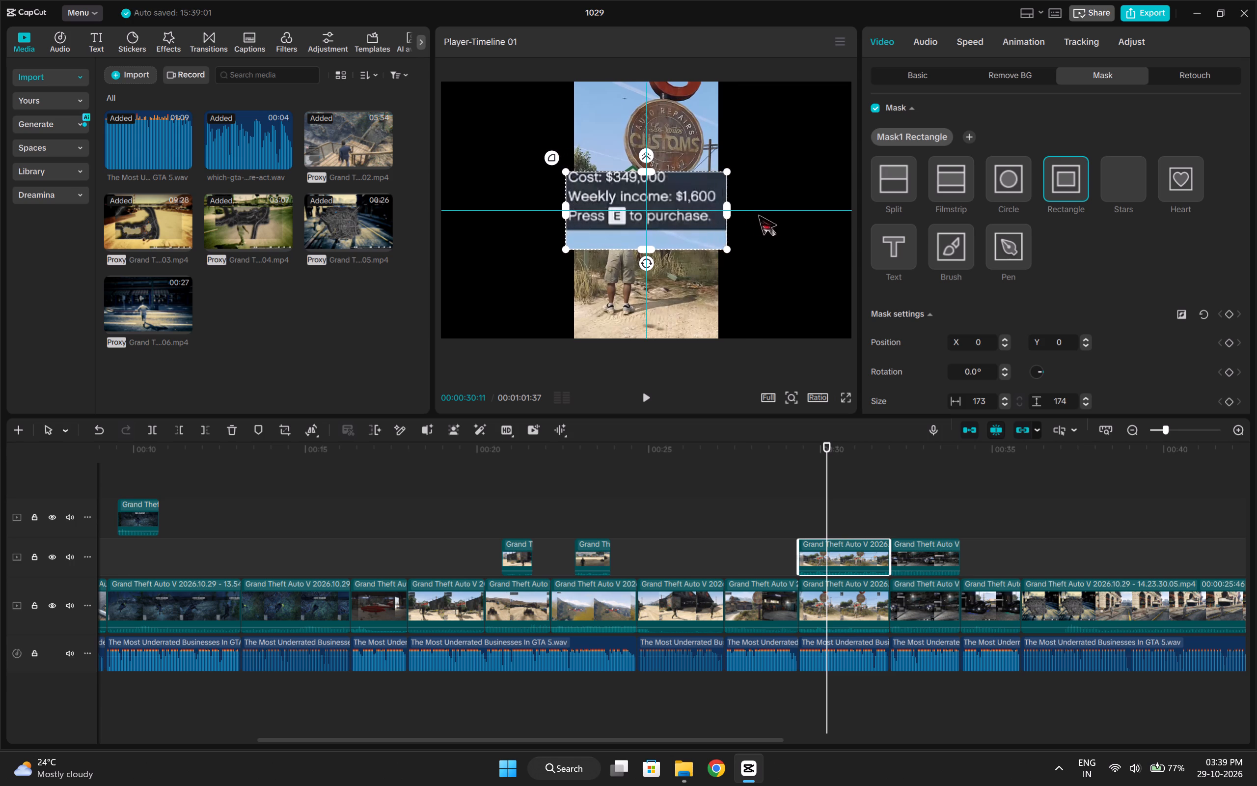
drag(758, 214, 762, 218)
drag(658, 218, 660, 196)
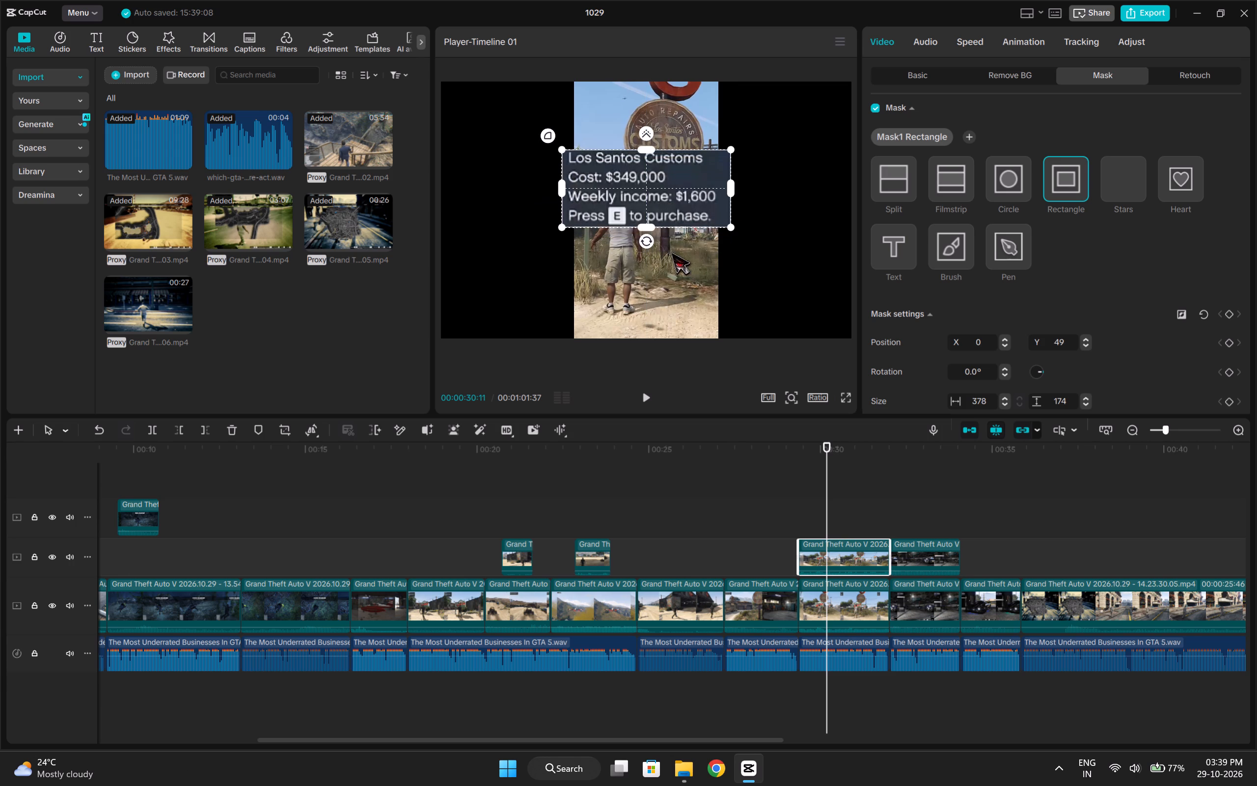
click(642, 196)
Shrink the mask's height to 39 and move it to Y 32 so it isolates the weekly income line.
key(space)
key(space)
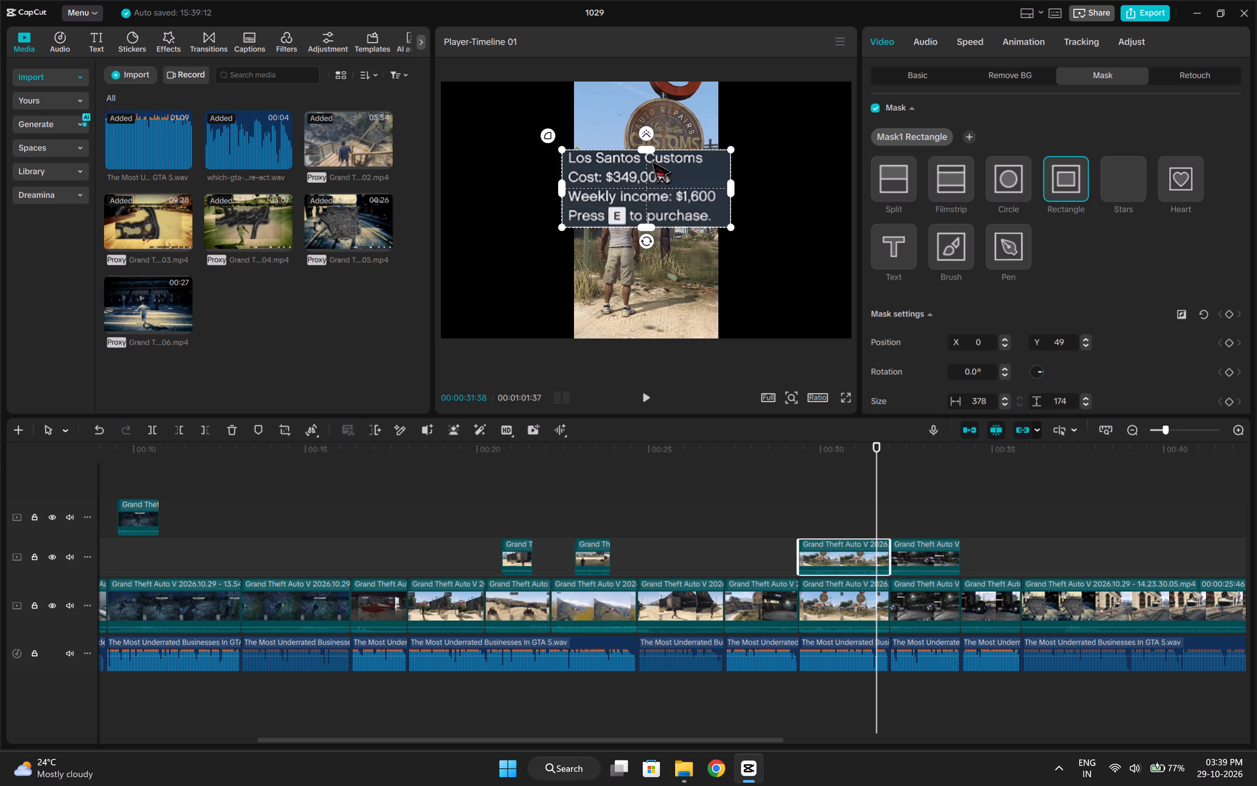
drag(650, 149, 656, 195)
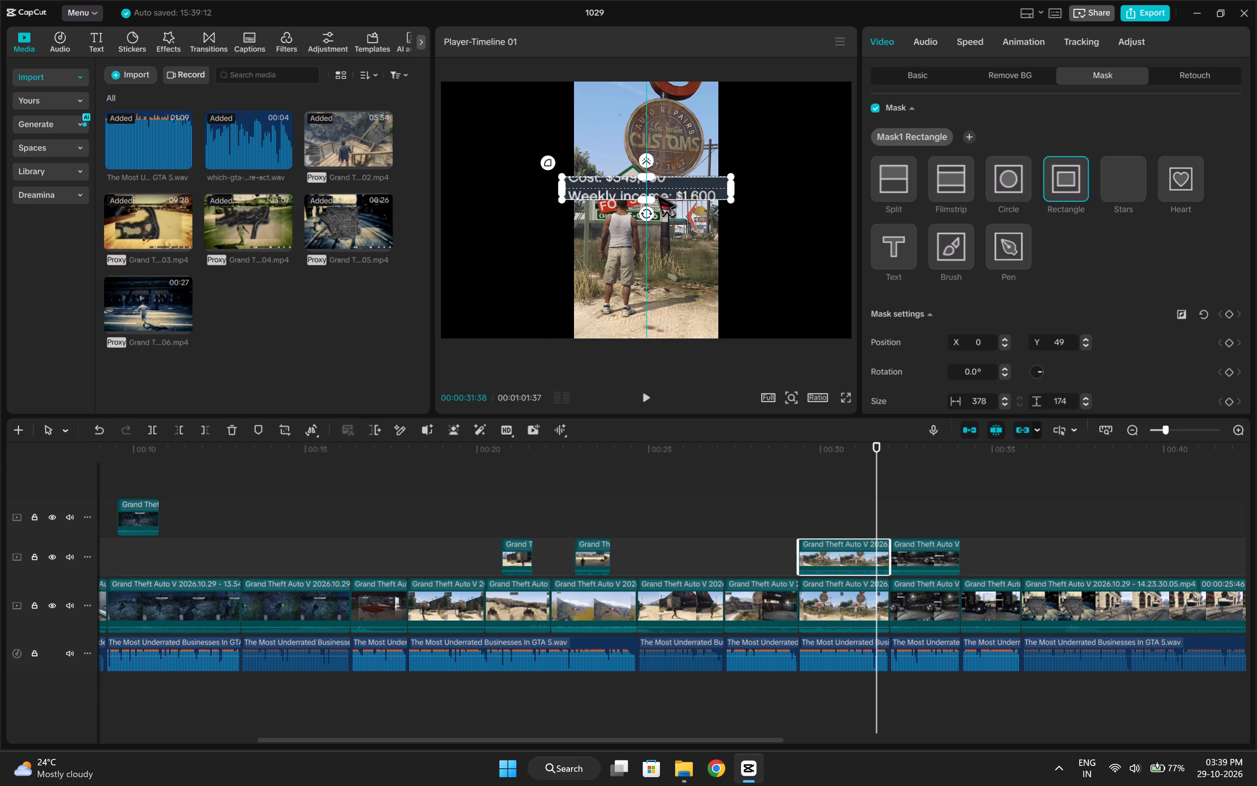
drag(656, 195, 658, 199)
drag(668, 185, 669, 193)
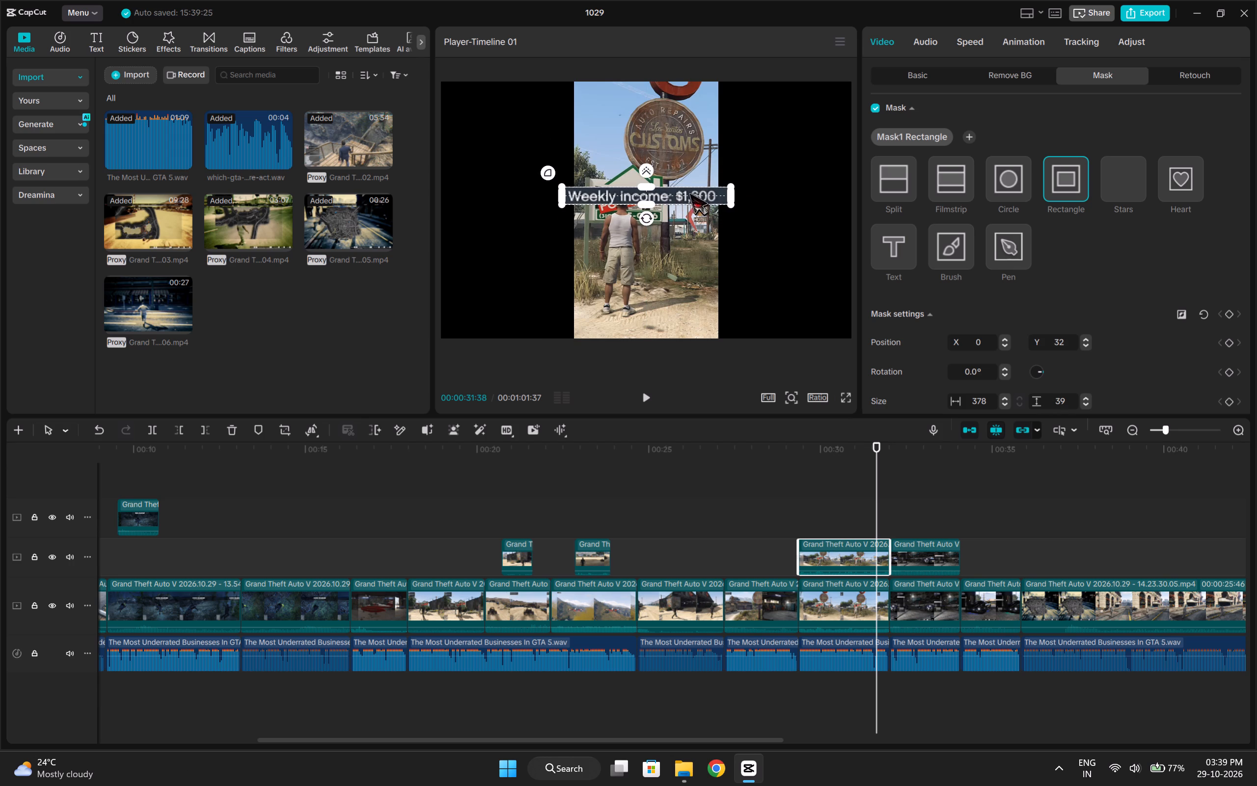
Narrow the weekly income mask to a width of 359 and reposition it at X -10, Y 31.
click(829, 487)
drag(829, 487, 822, 487)
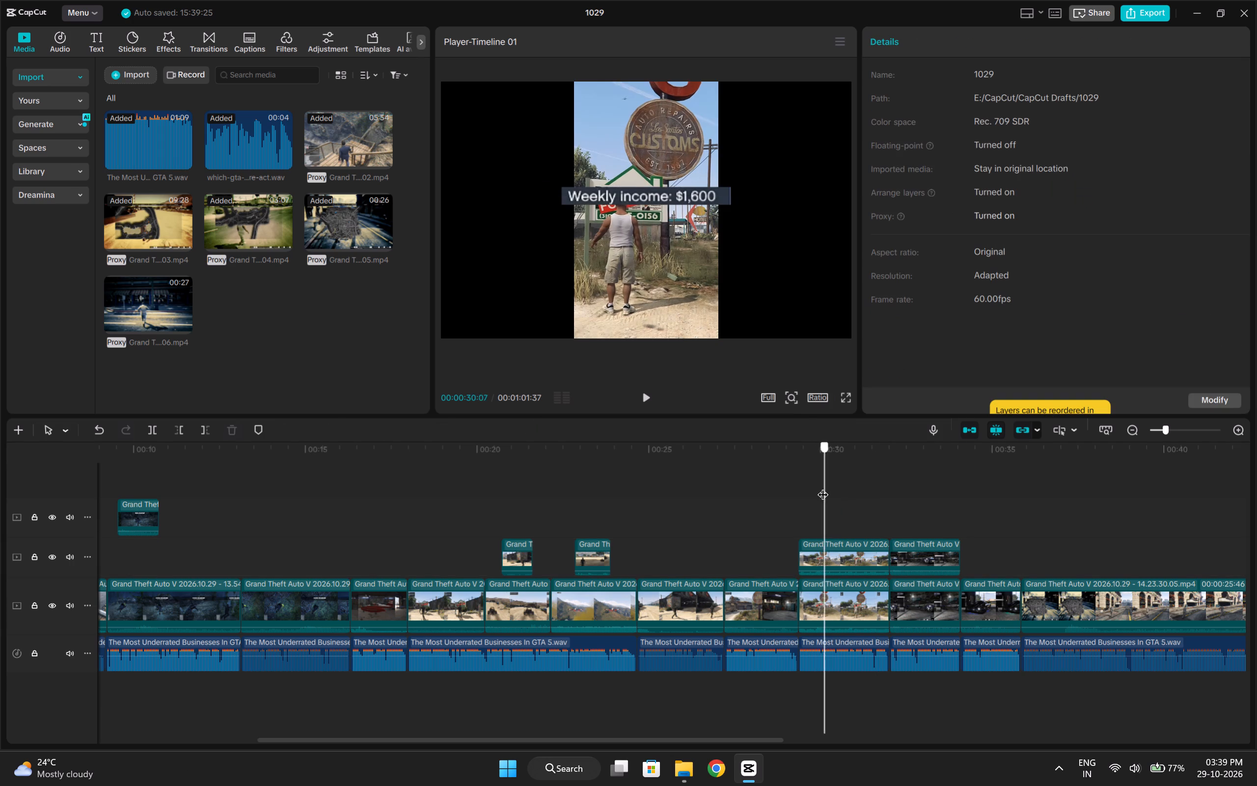
drag(822, 487, 804, 489)
drag(806, 493, 830, 497)
click(840, 556)
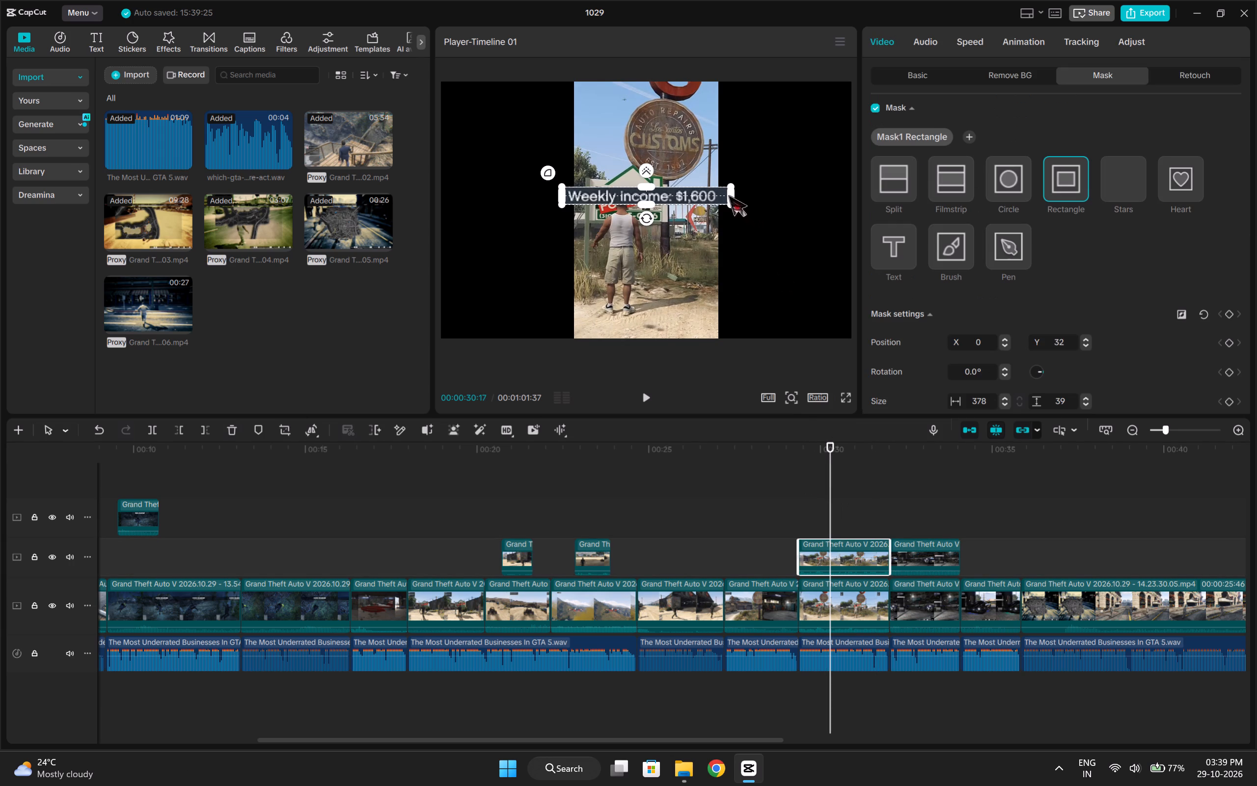
drag(728, 195, 721, 197)
click(694, 196)
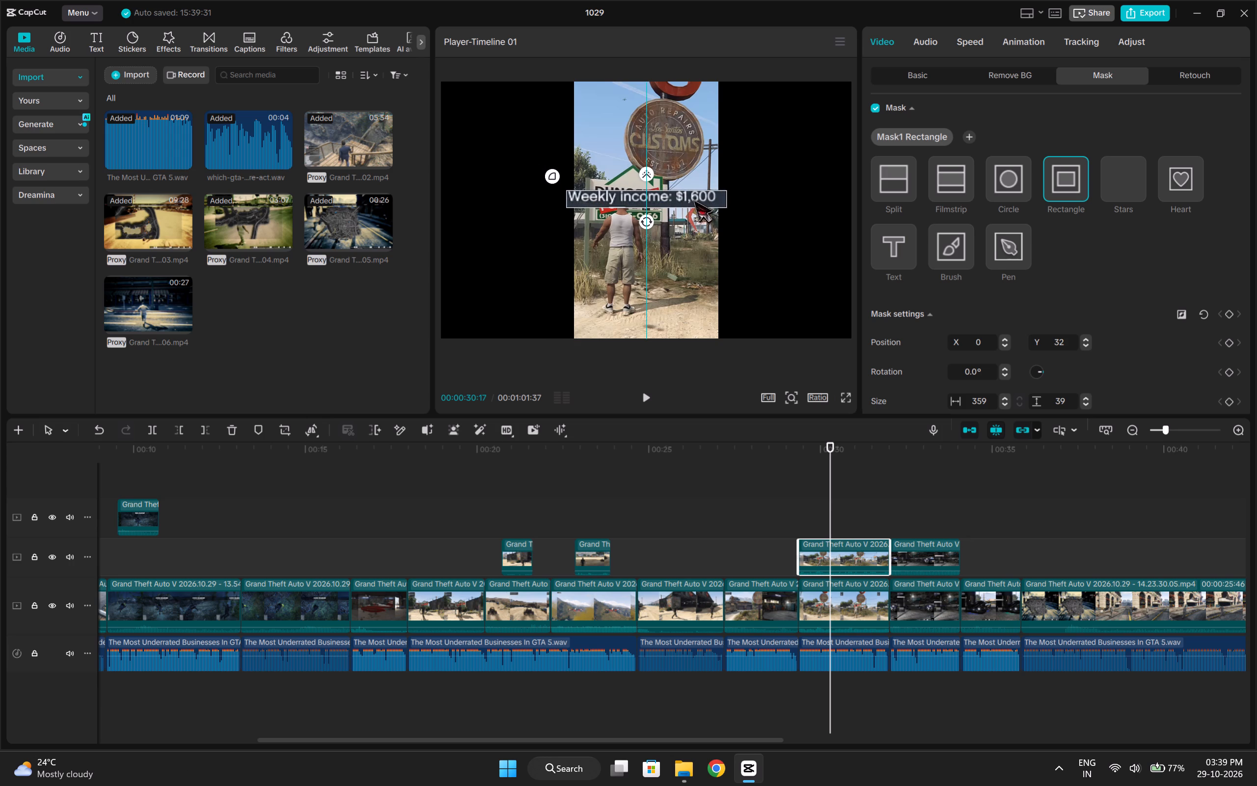
drag(692, 198, 683, 197)
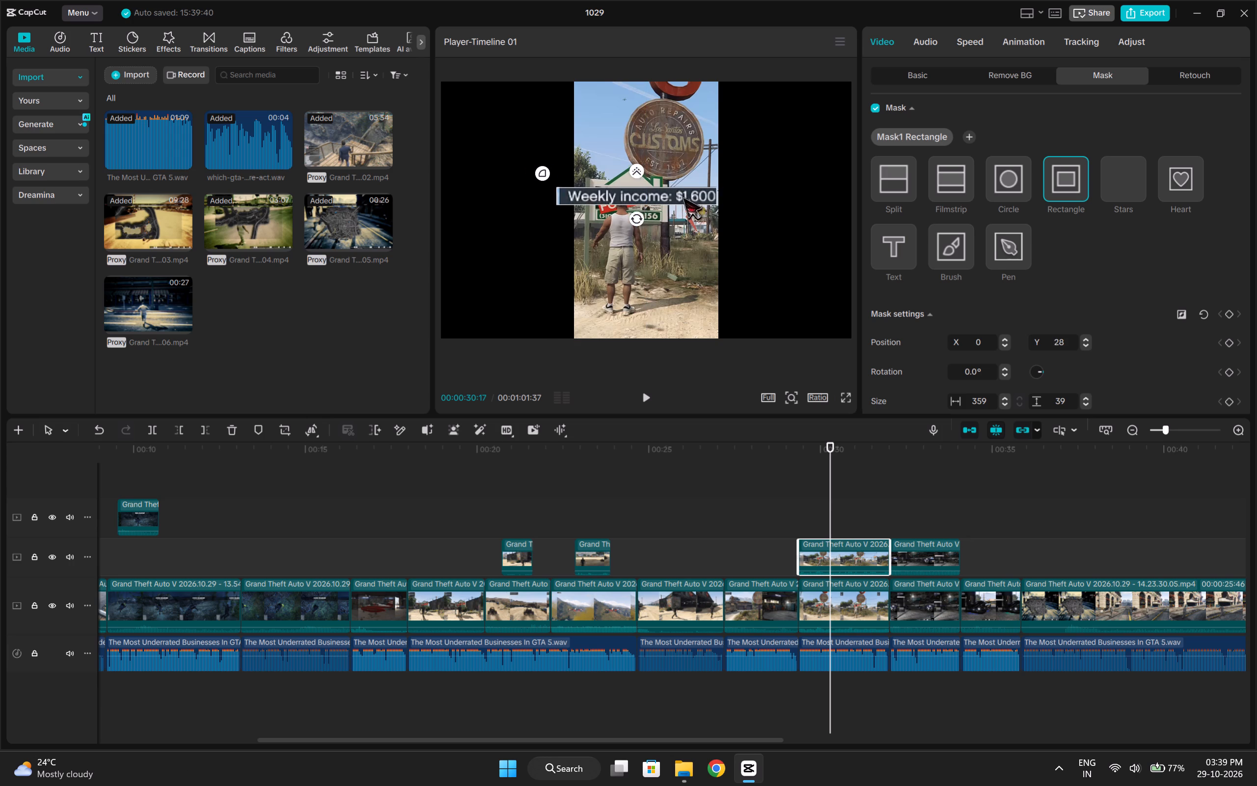
drag(683, 197, 687, 197)
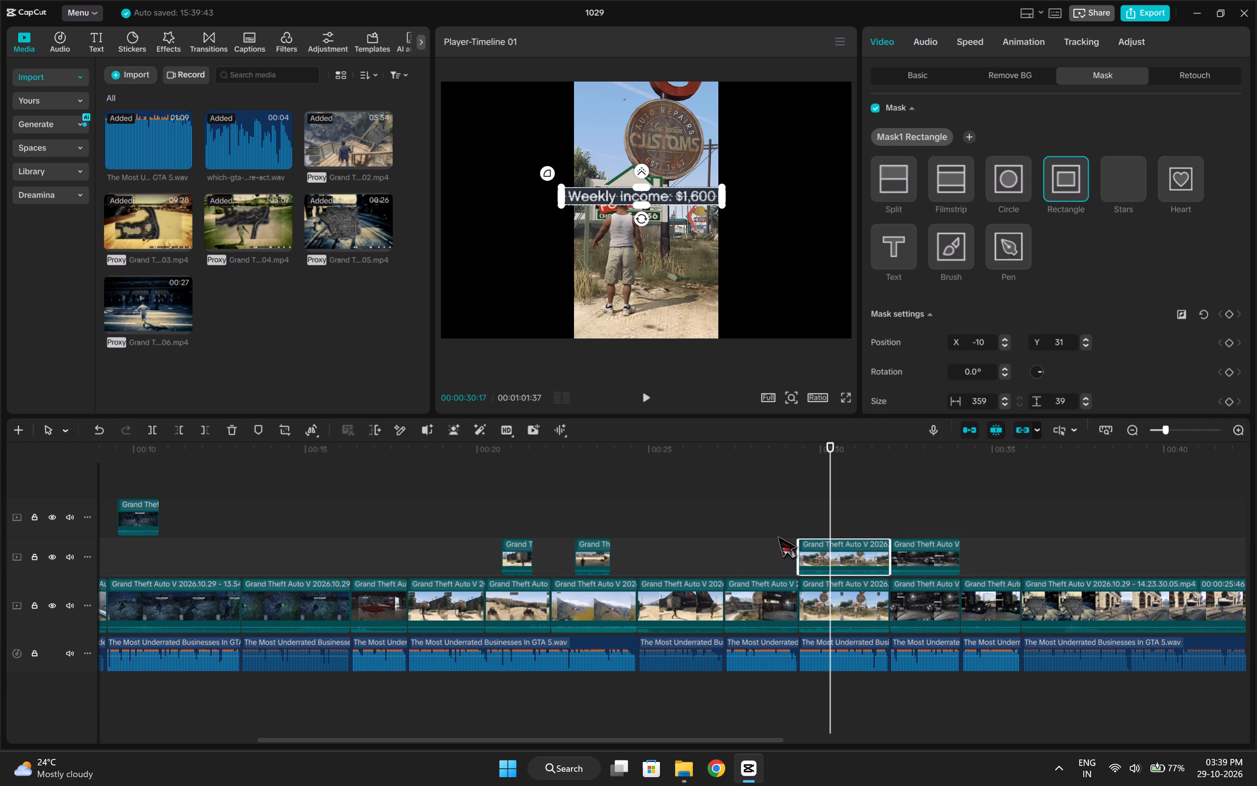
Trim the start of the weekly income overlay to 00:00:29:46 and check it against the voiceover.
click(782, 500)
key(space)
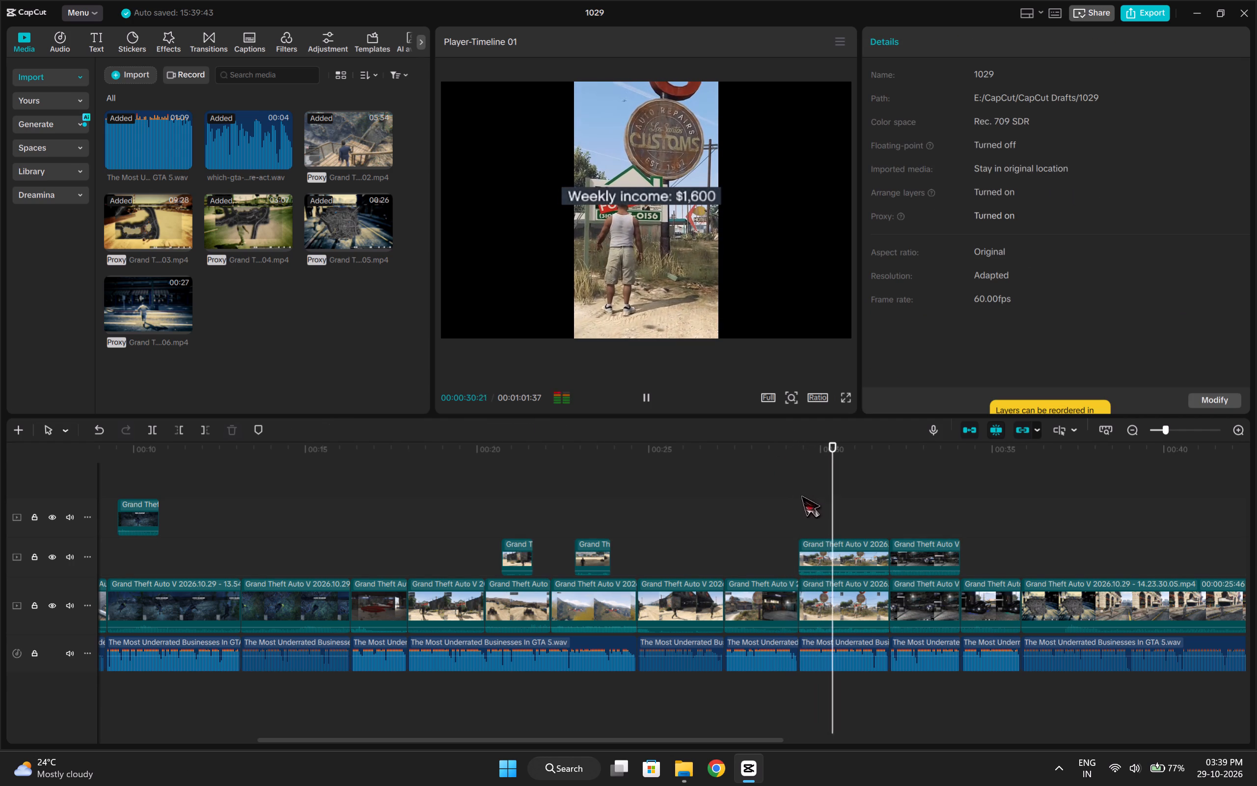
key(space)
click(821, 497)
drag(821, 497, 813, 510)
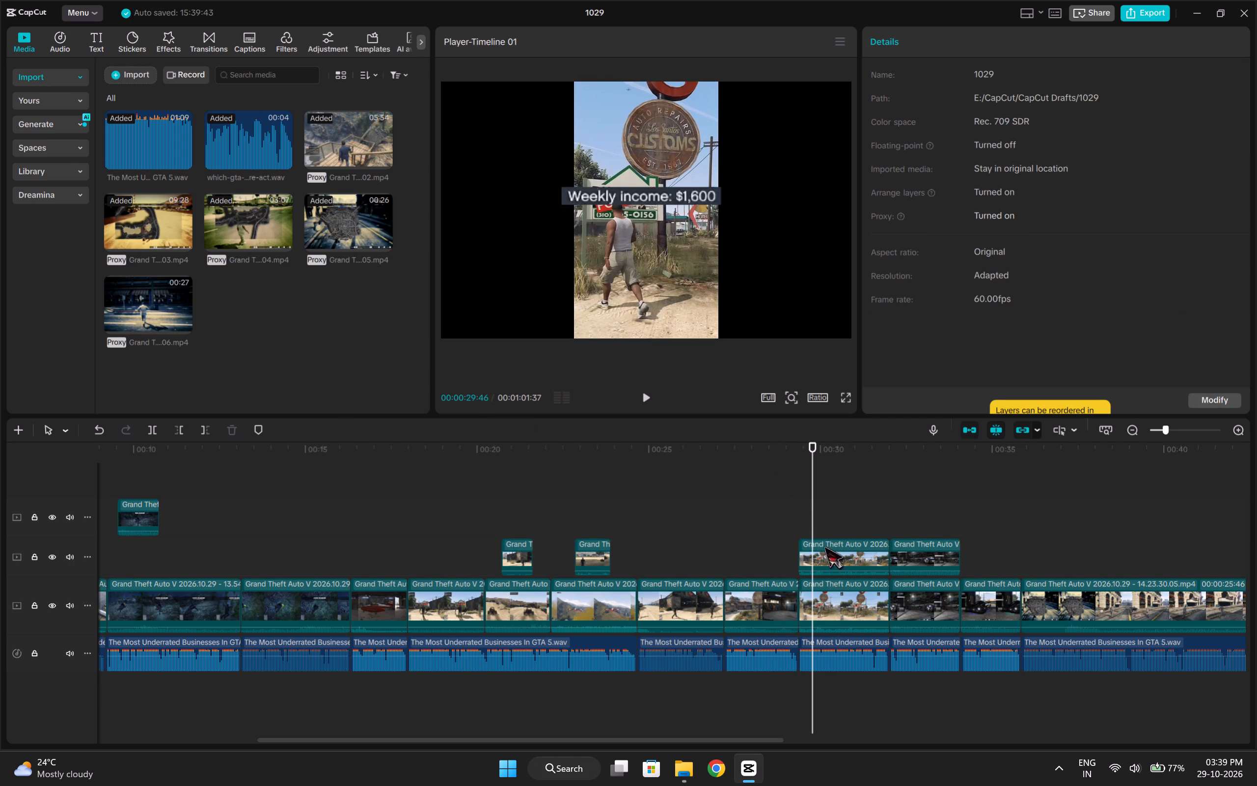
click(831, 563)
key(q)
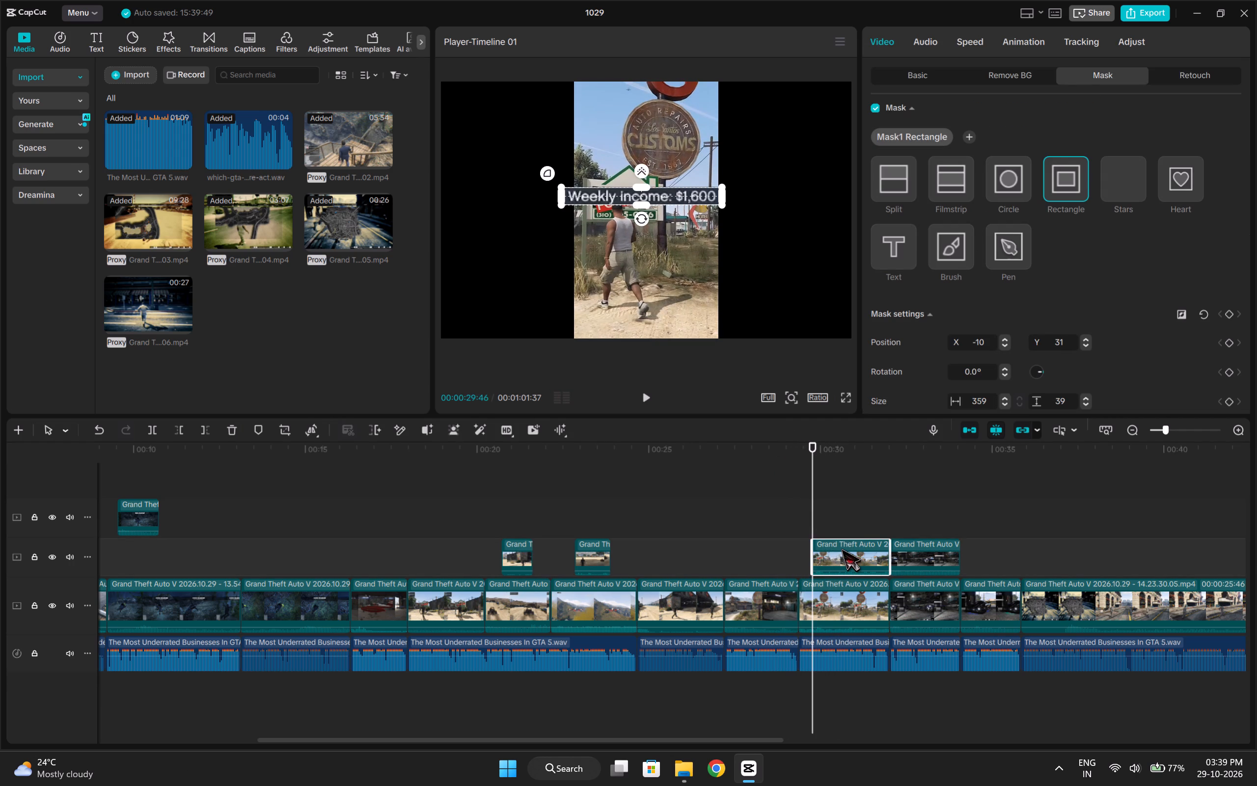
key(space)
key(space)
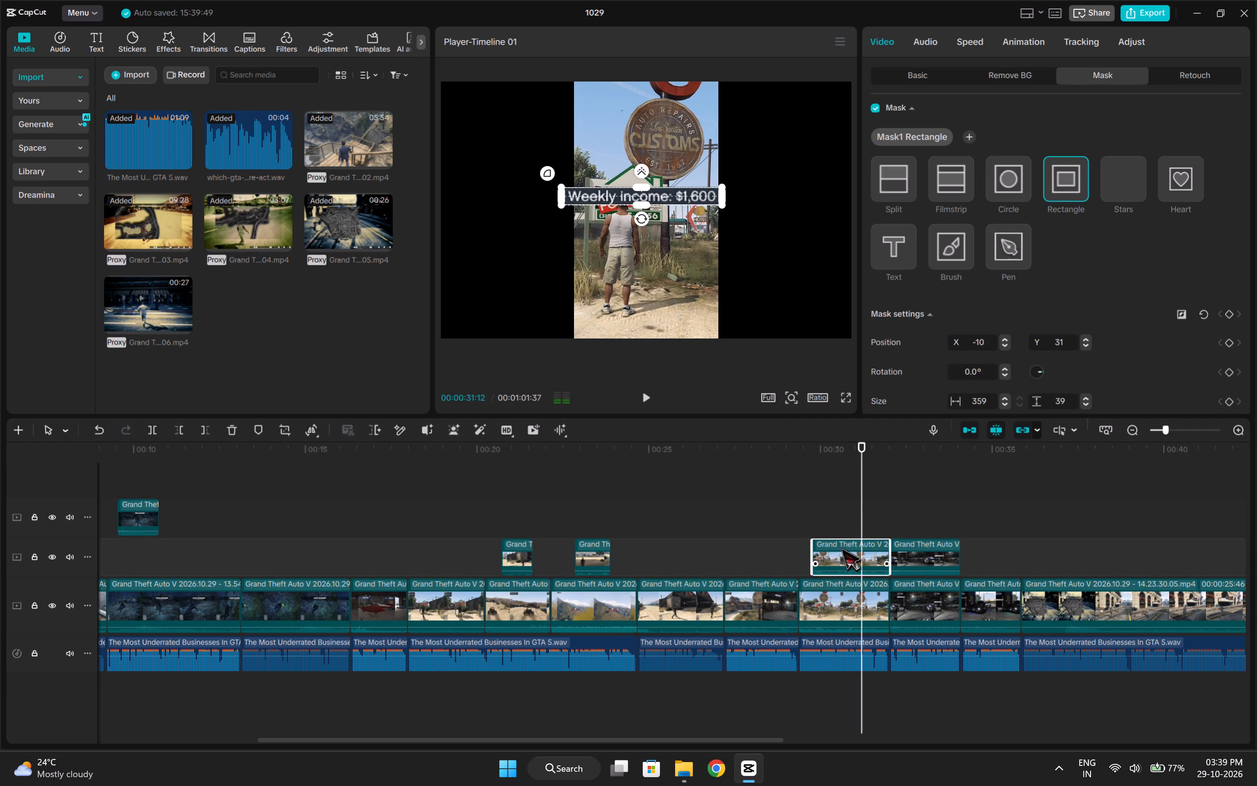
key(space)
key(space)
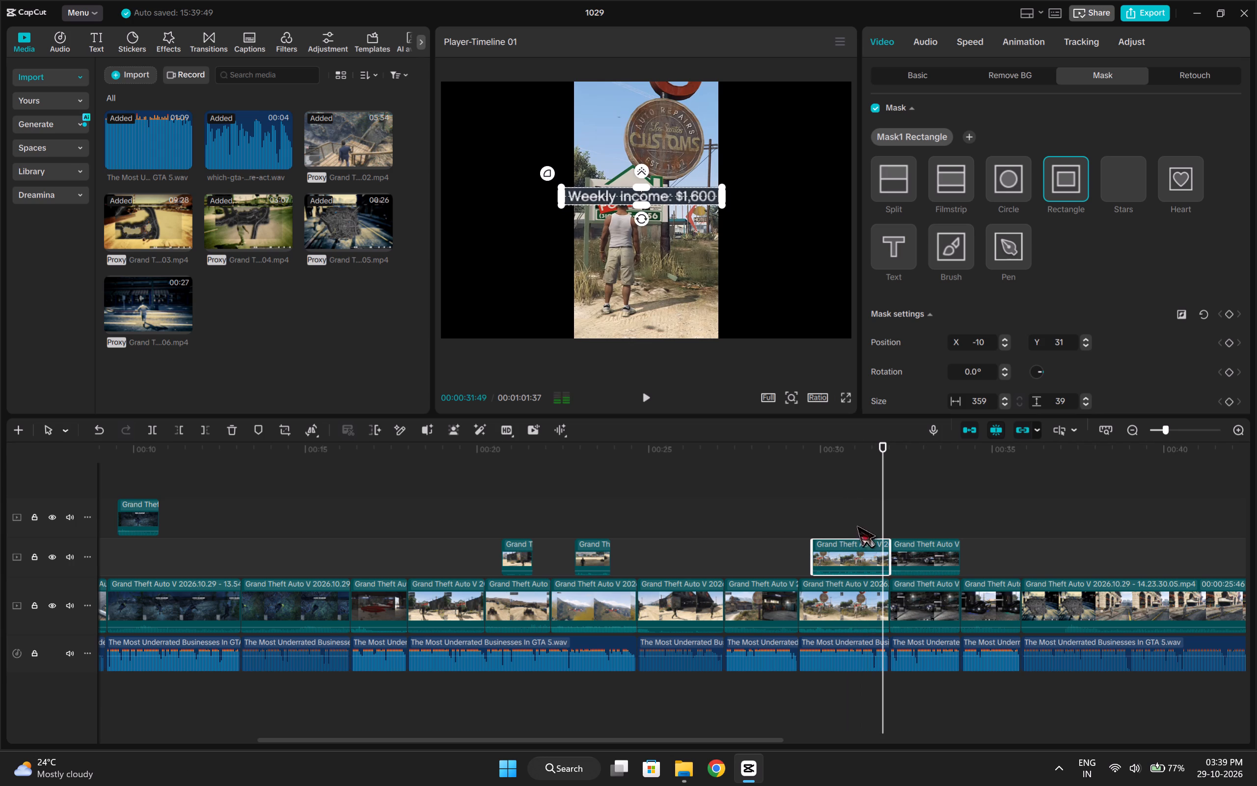
Trim the start of the weekly income overlay to 00:00:30:07 and play it back.
click(825, 514)
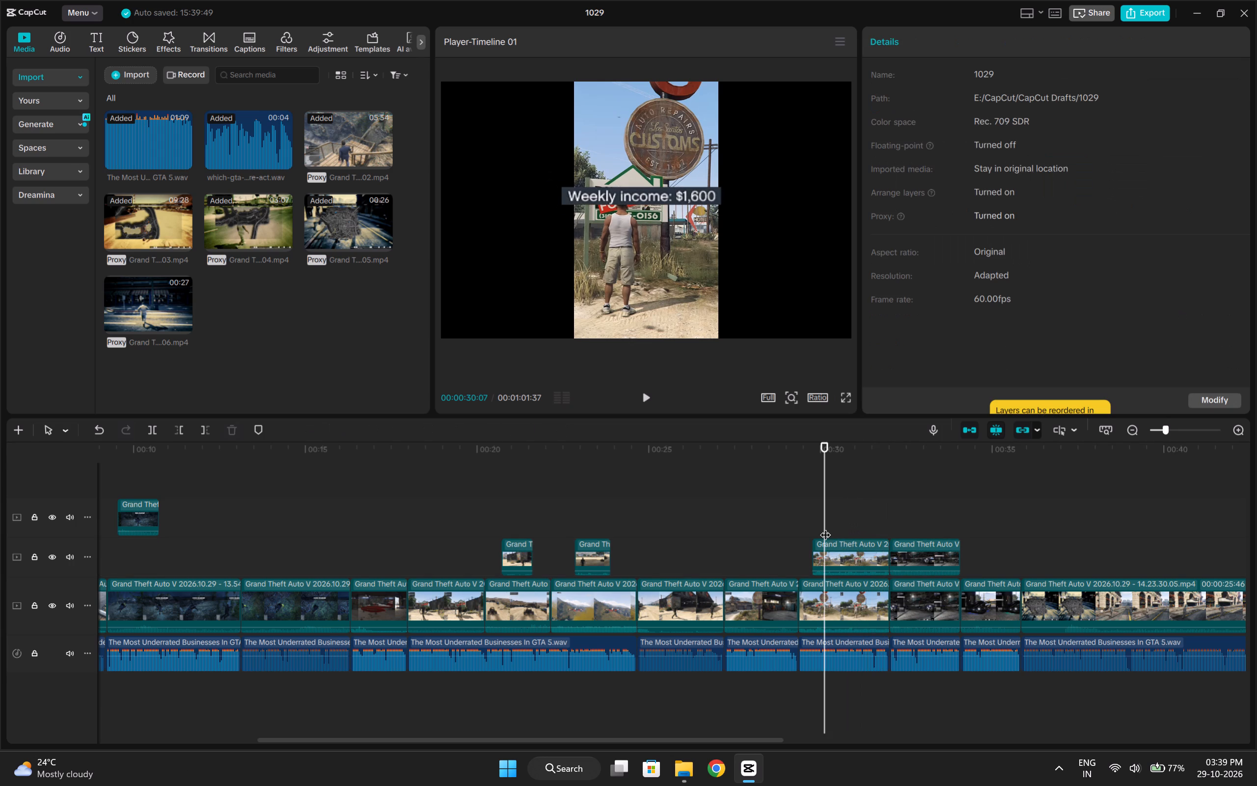
click(835, 566)
key(q)
click(786, 539)
key(space)
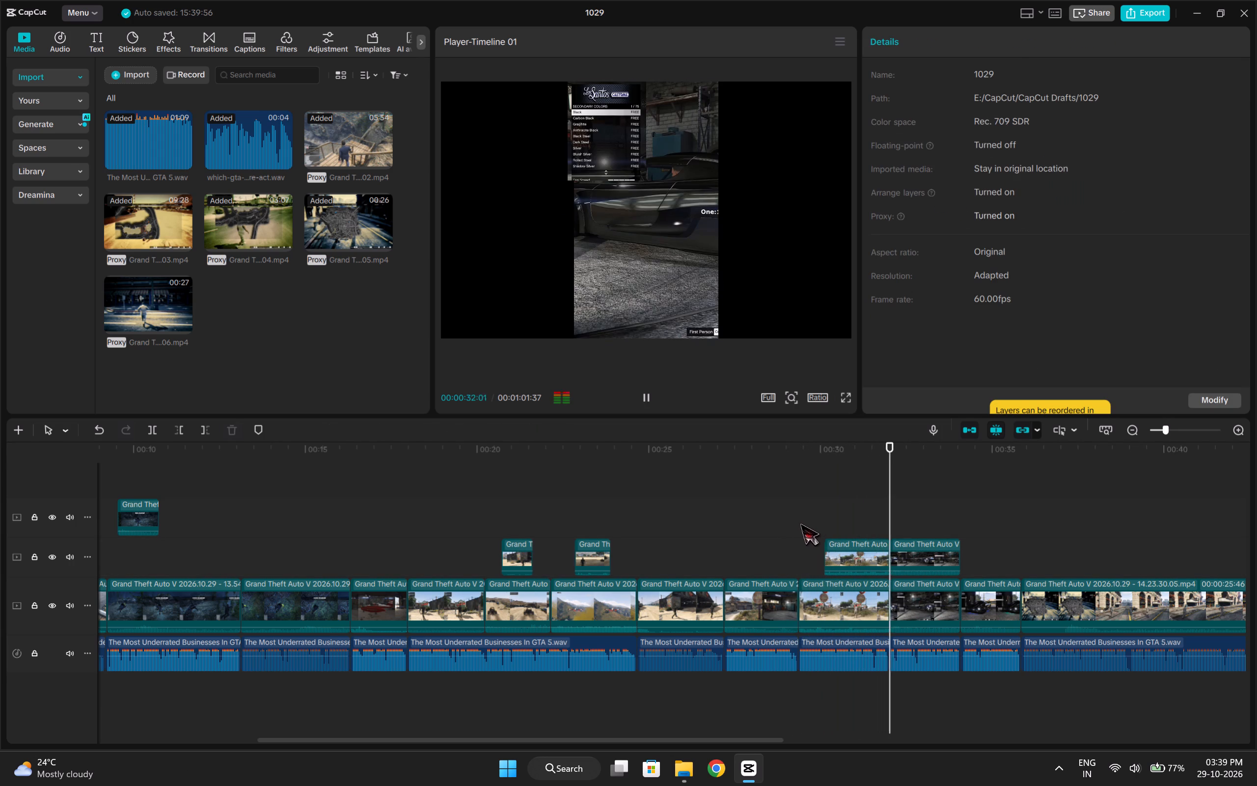
key(space)
Scale the weekly income overlay down to 37% and reposition it at X 0, Y 578 above the for-sale sign.
click(854, 552)
drag(894, 489, 868, 504)
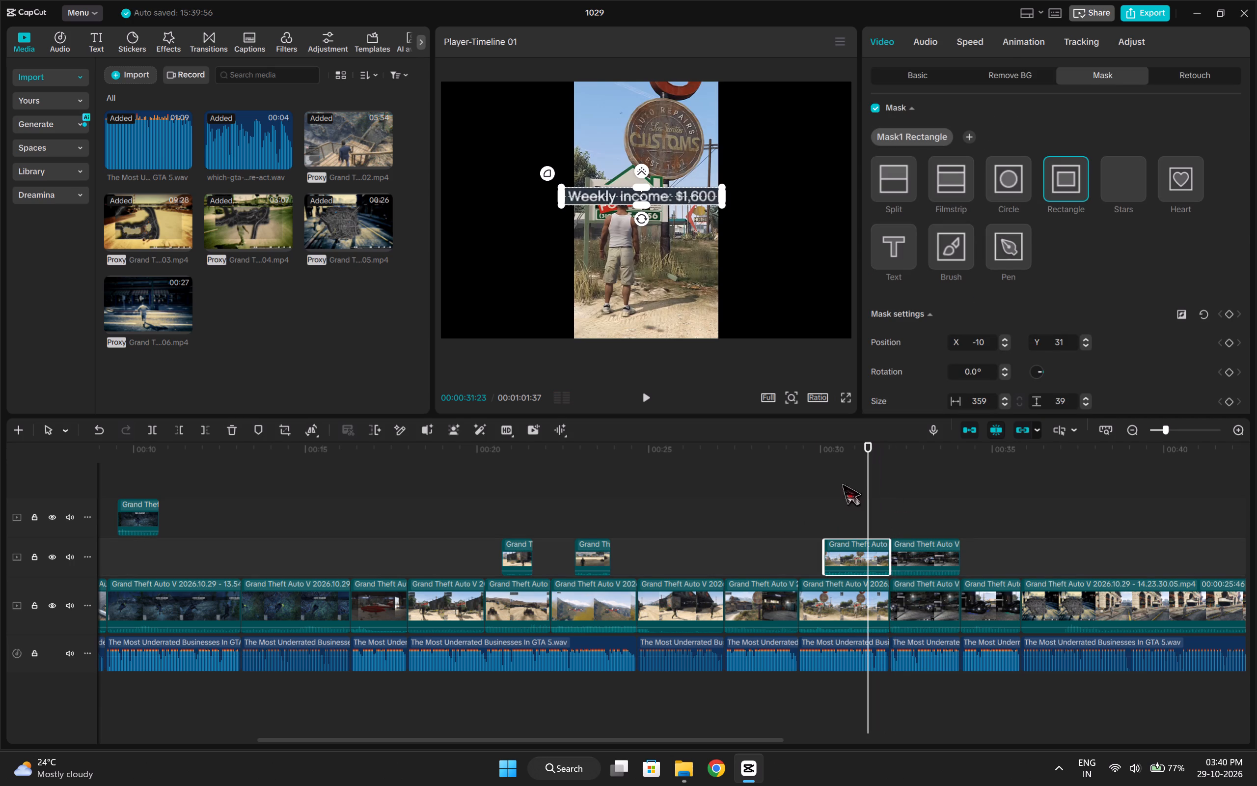
click(917, 84)
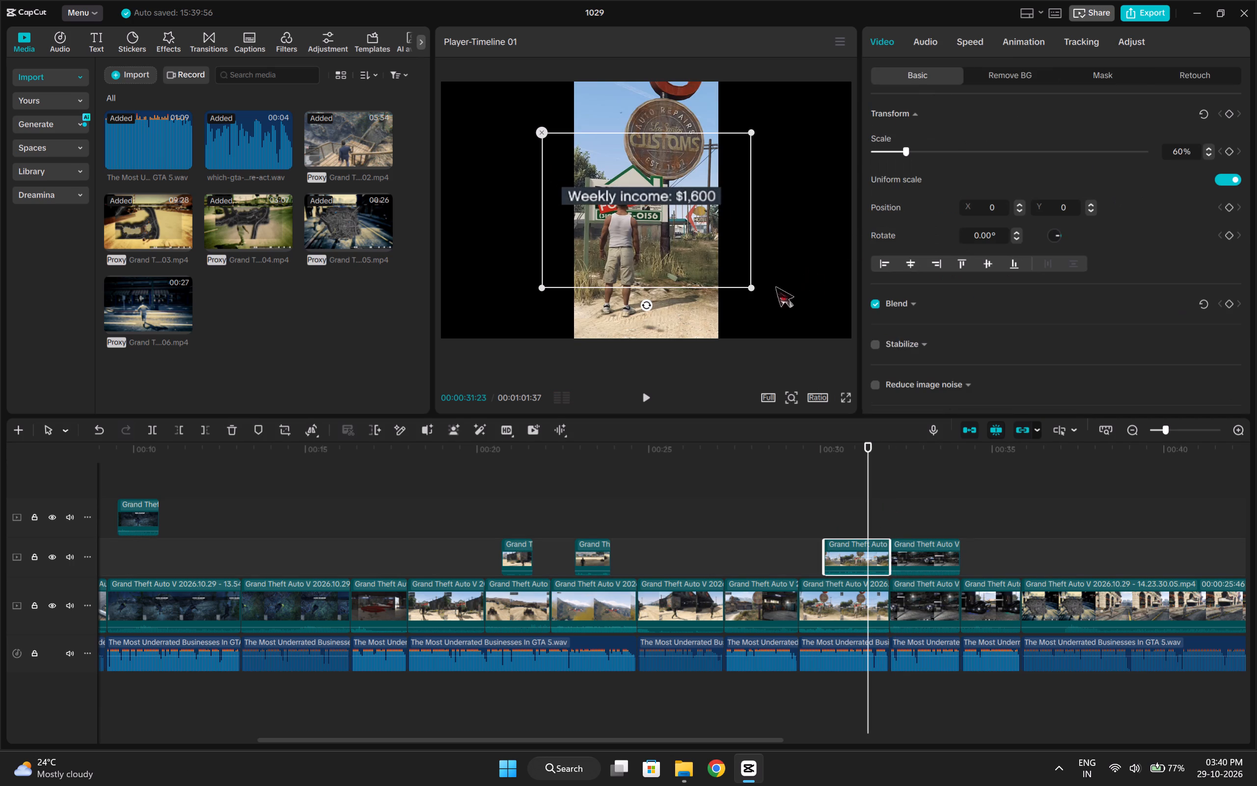
drag(745, 284, 719, 259)
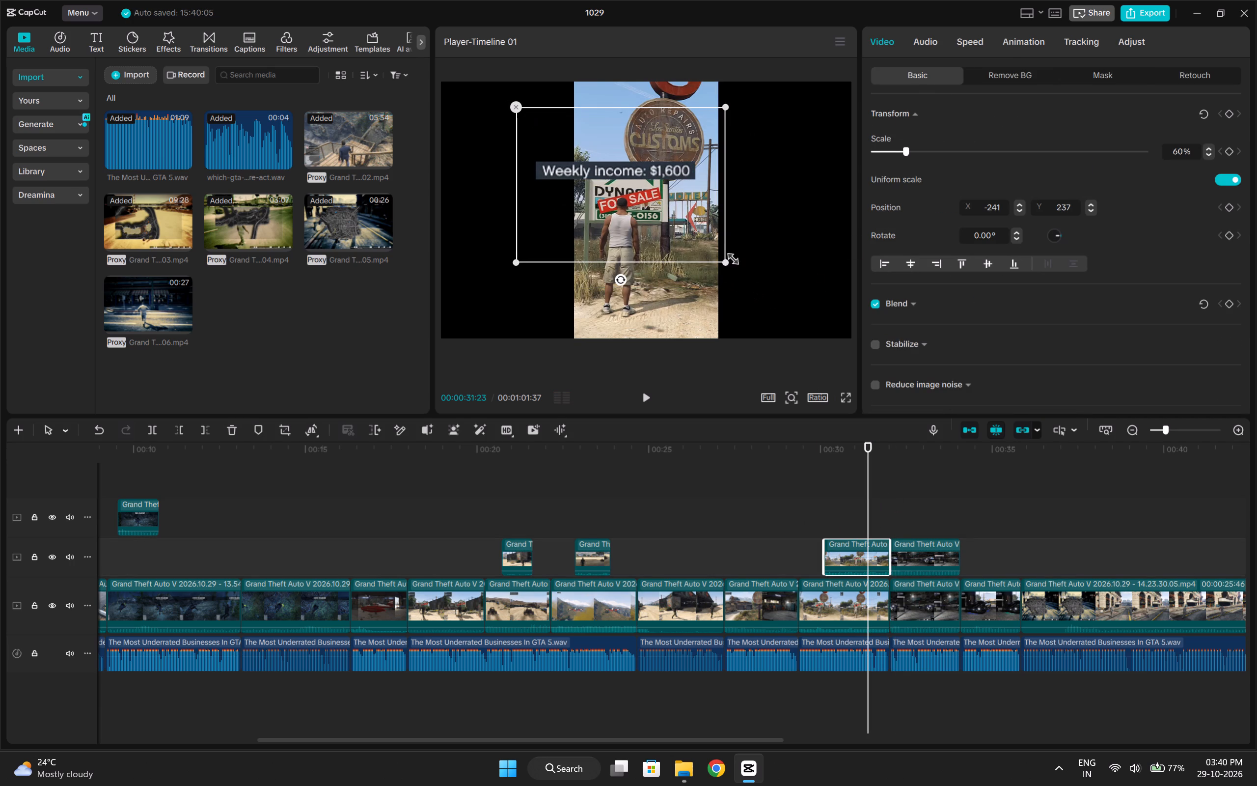
drag(724, 262, 660, 232)
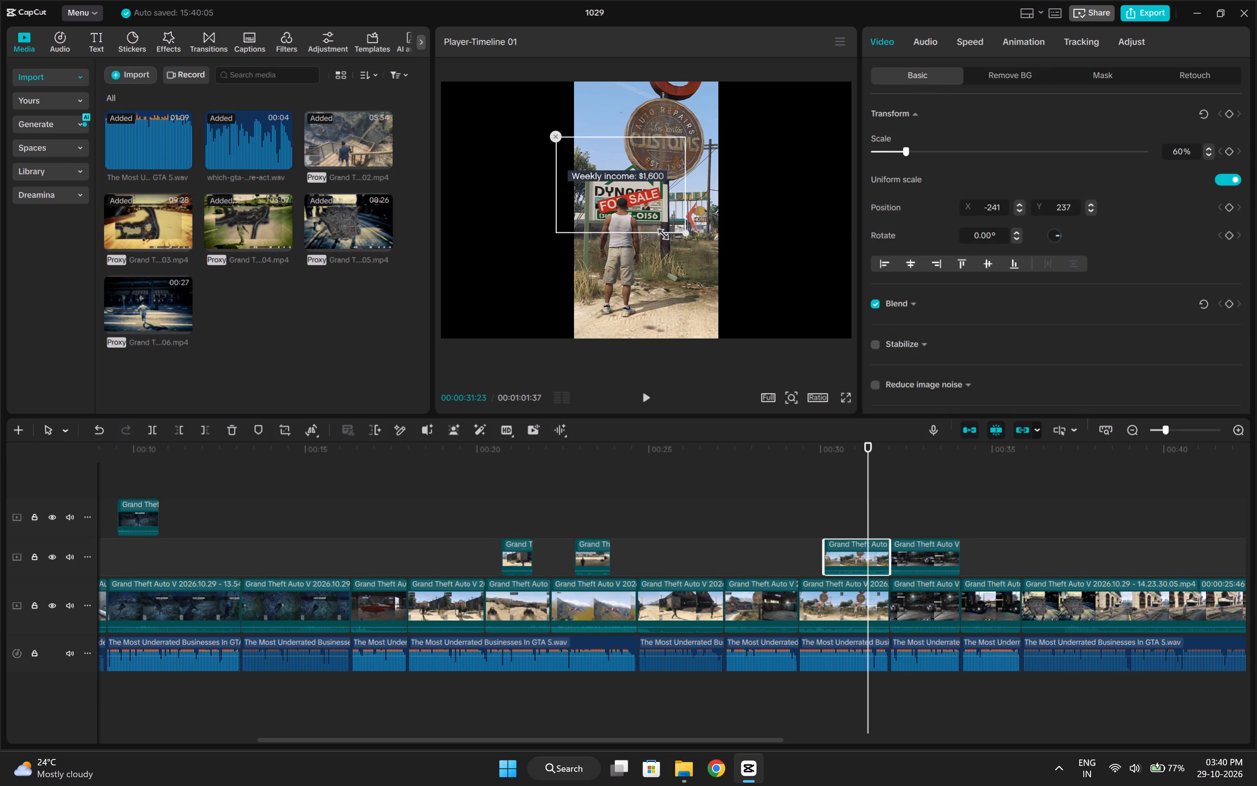
drag(660, 232, 660, 232)
drag(625, 211, 650, 175)
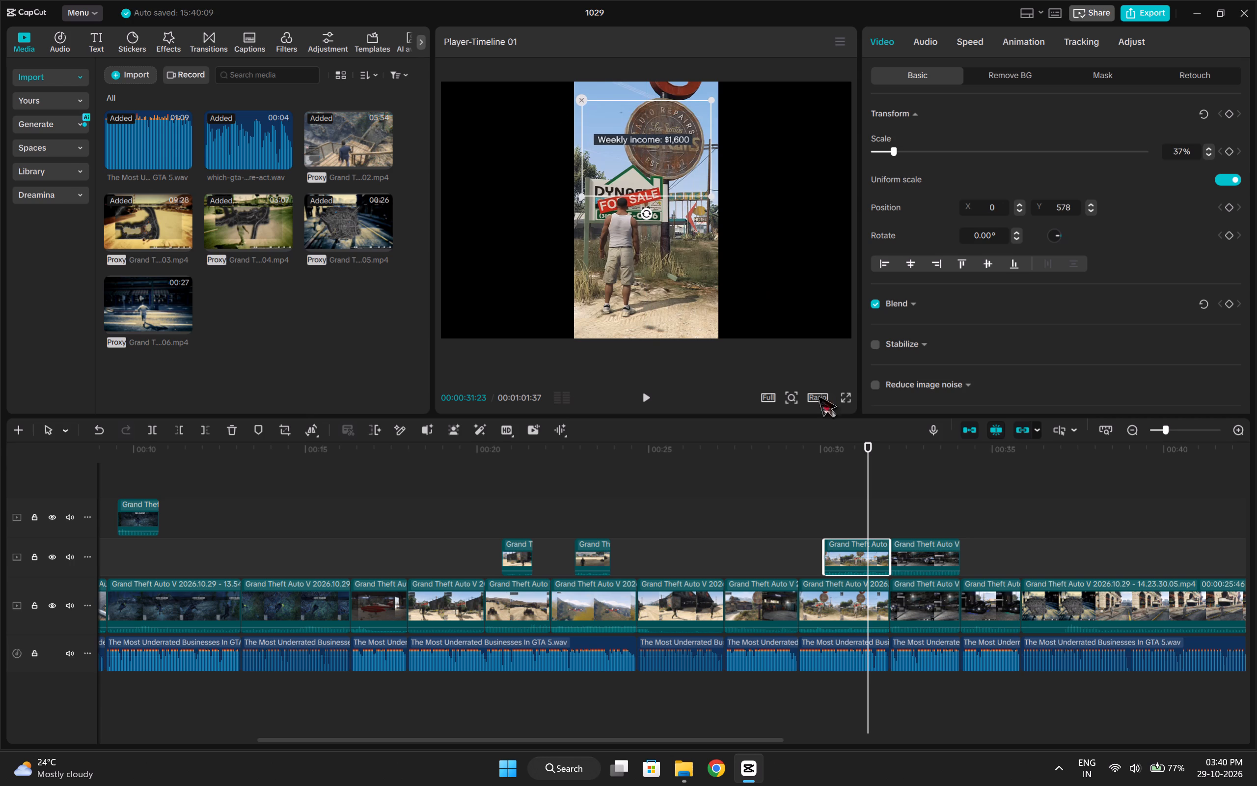
click(813, 522)
key(space)
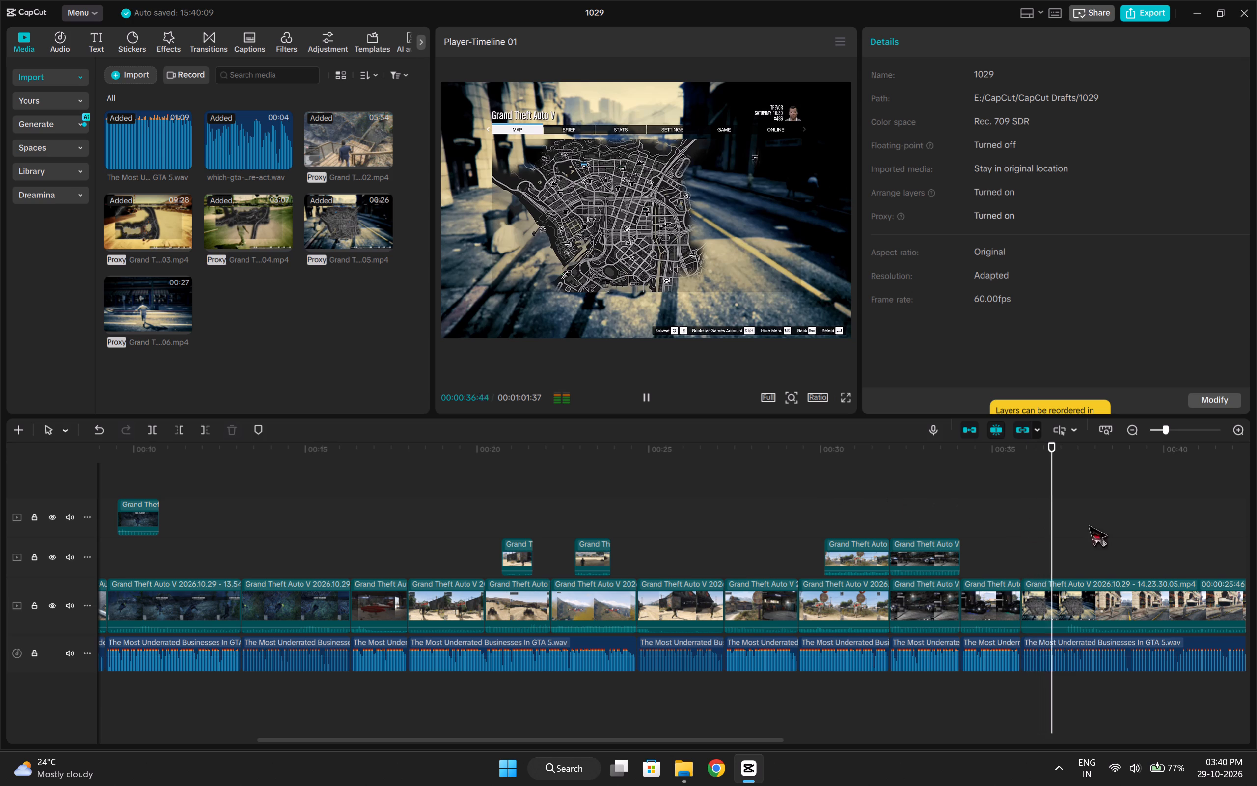
Crop the long 05.mp4 clip at the end of the main track to 9:16.
click(1081, 607)
key(space)
click(283, 424)
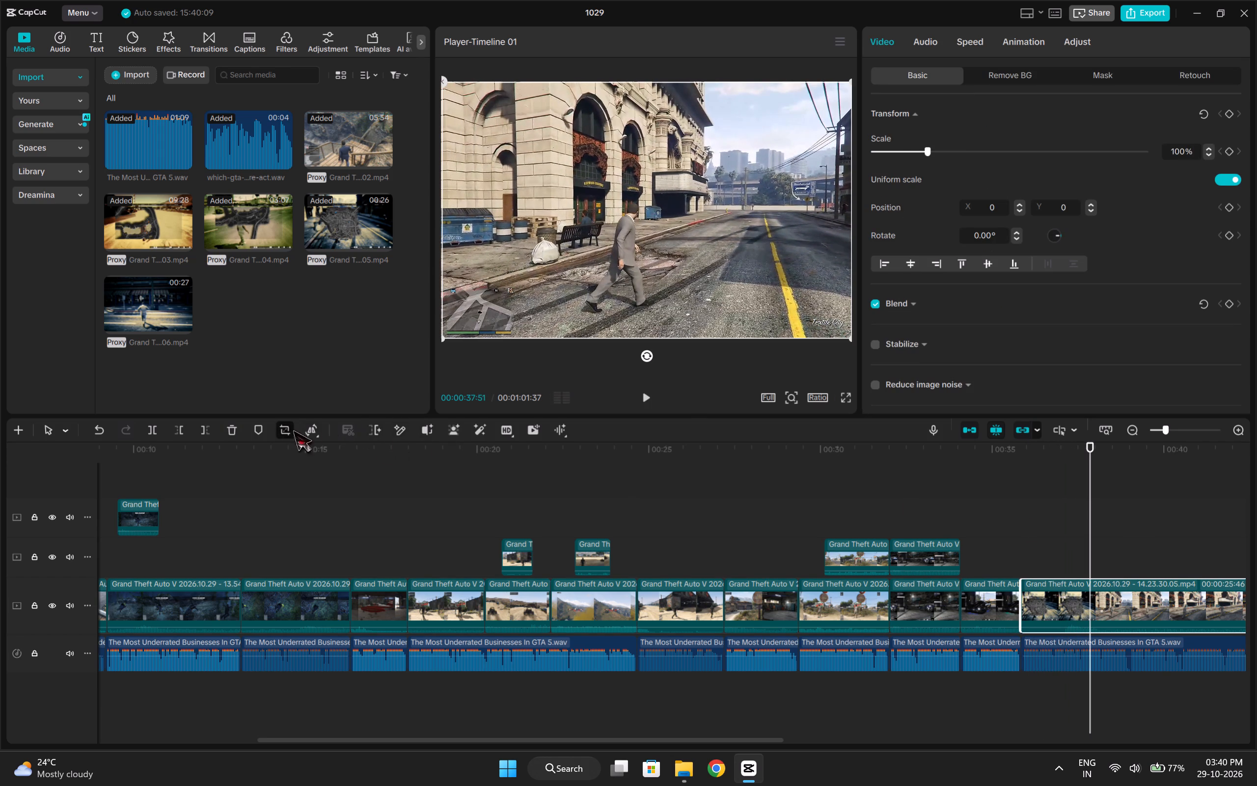
click(605, 600)
click(602, 566)
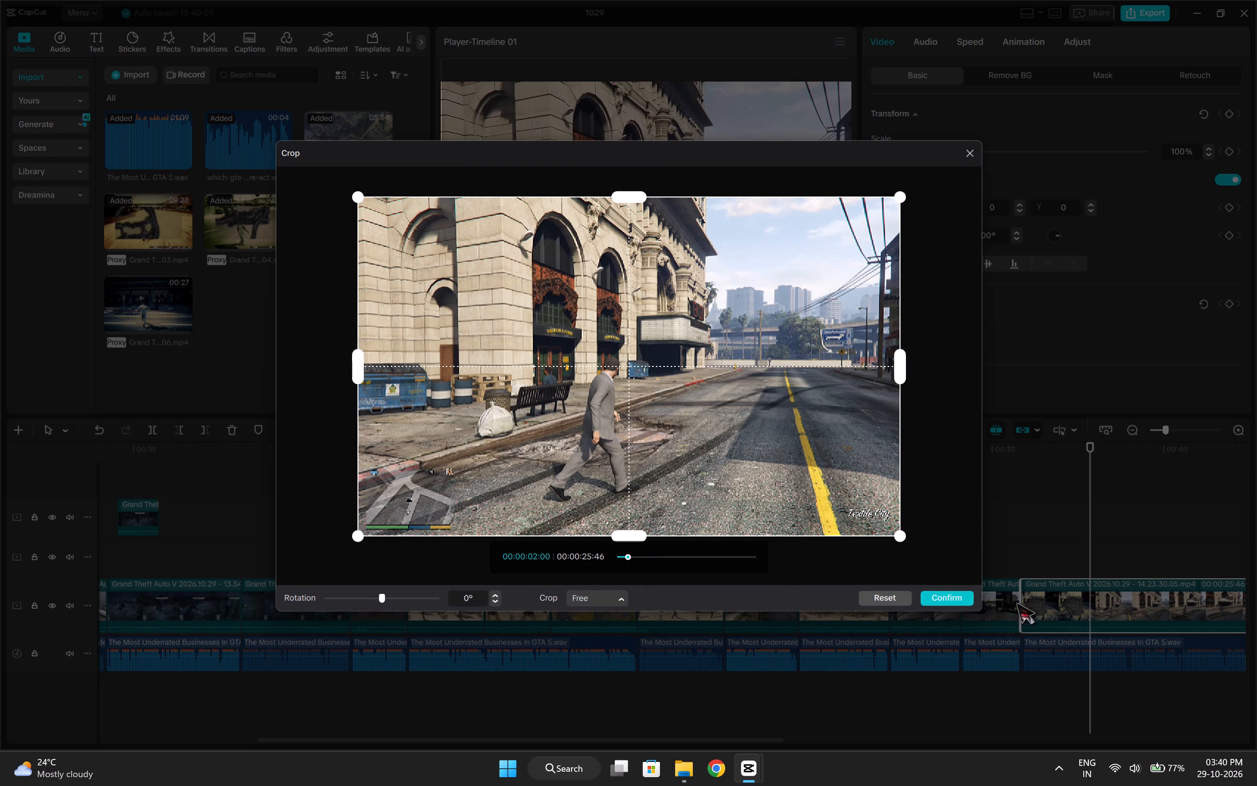
click(928, 588)
click(960, 594)
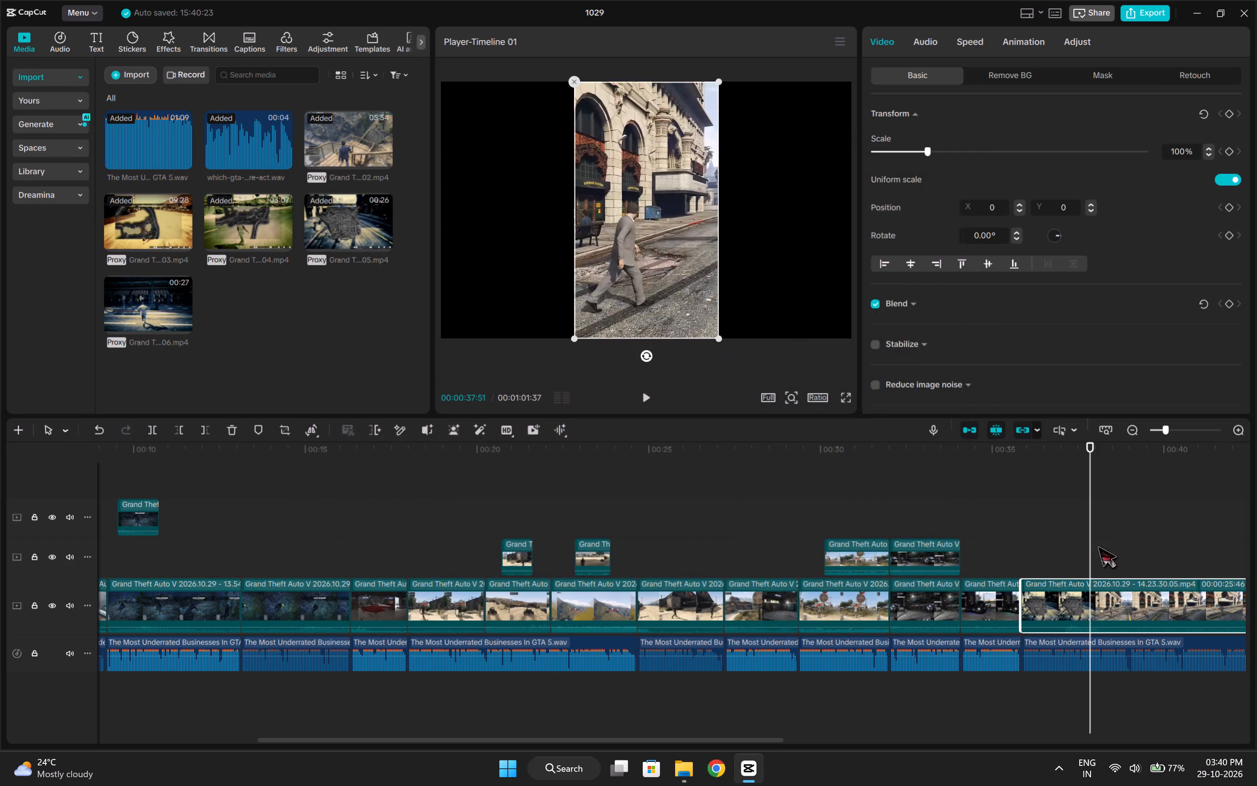
Trim the map-screen footage off the start of the cropped 05.mp4 clip so it opens on the street.
drag(1097, 545, 1053, 549)
click(1091, 539)
drag(1091, 539, 1078, 545)
key(q)
Split the street clip at 00:00:37:11 and insert the 06.mp4 clip at the cut.
key(space)
key(space)
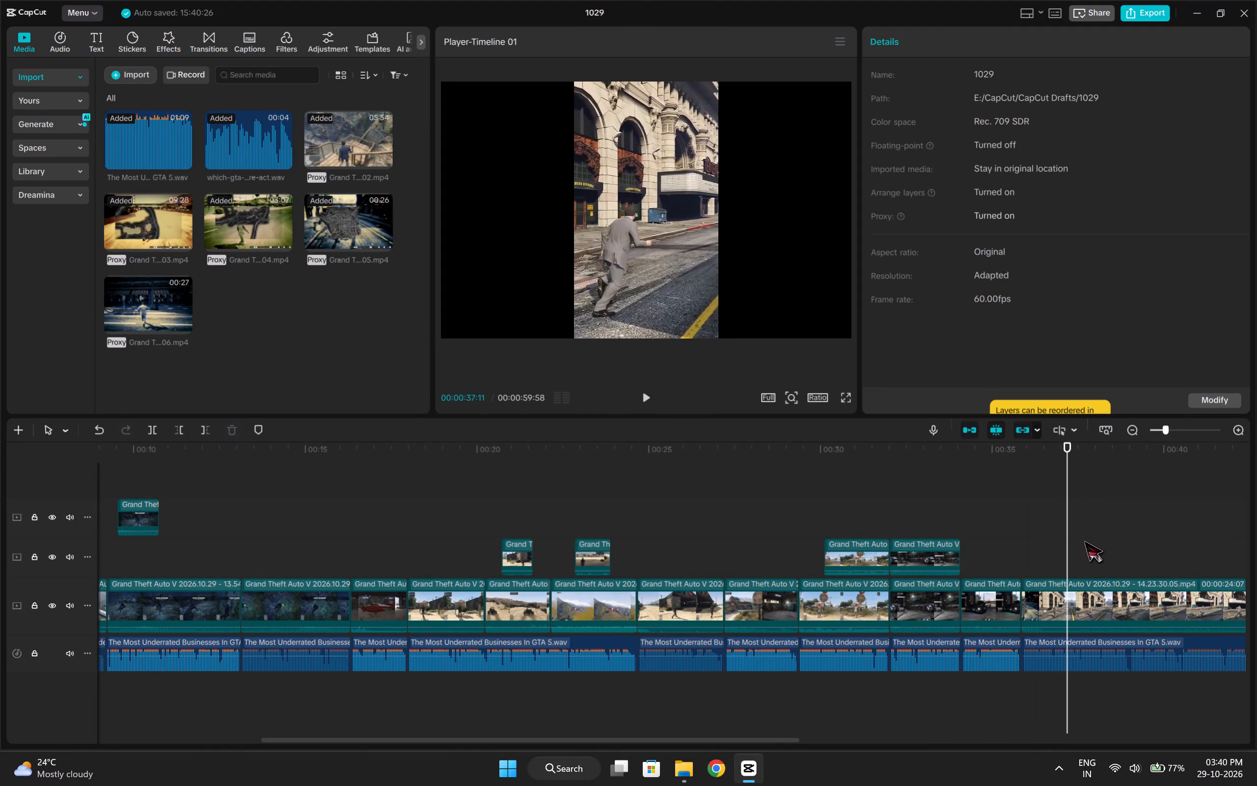
key(ctrl+b)
click(181, 324)
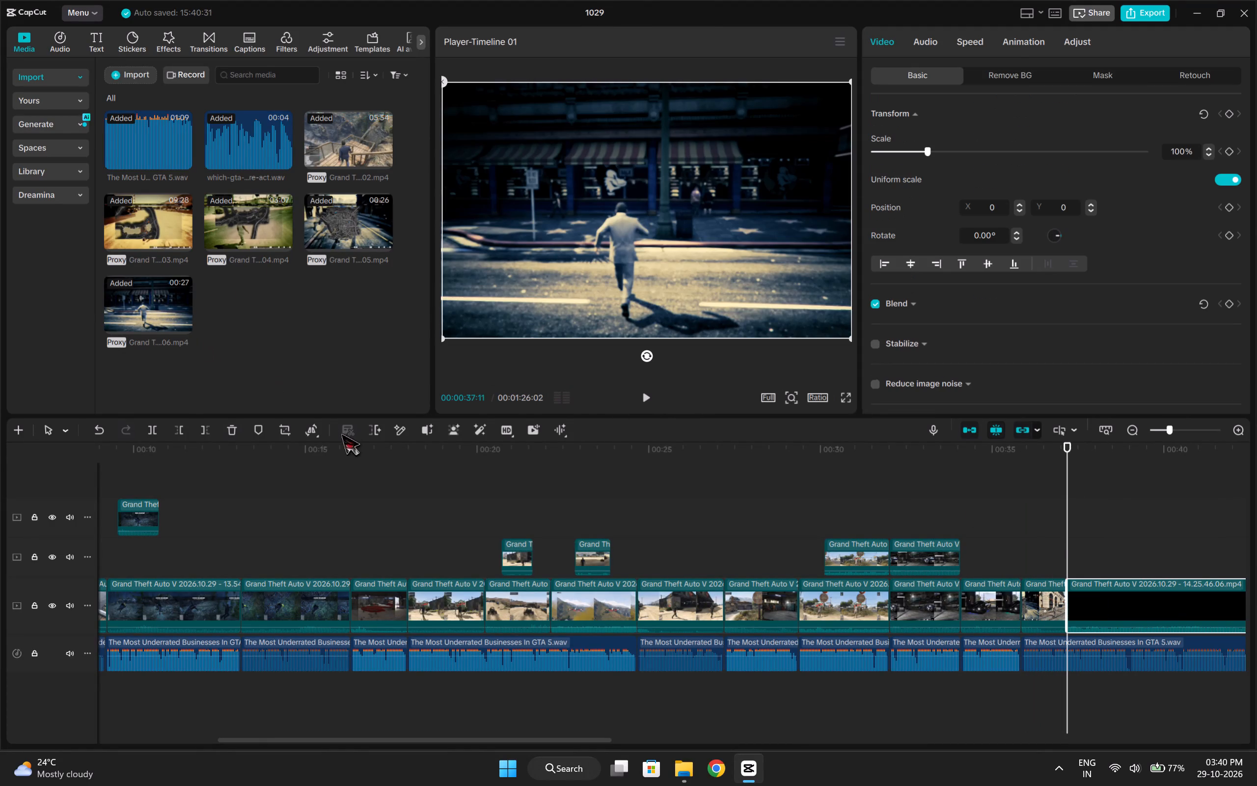
Crop the inserted 06.mp4 clip to 9:16.
click(278, 431)
click(619, 599)
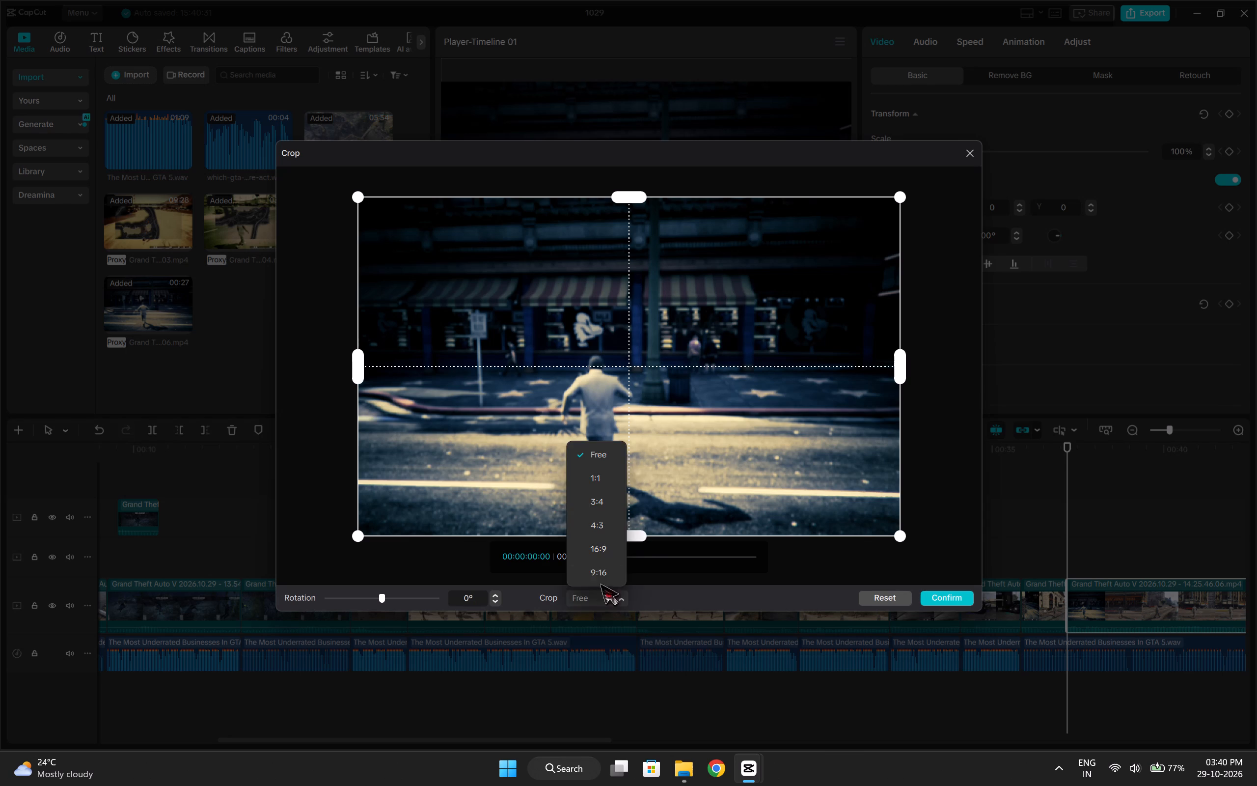
click(593, 574)
click(930, 596)
Trim about 4 seconds off the start of the 06.mp4 theater clip and cut its end at 00:00:39:01.
drag(1072, 538, 1191, 534)
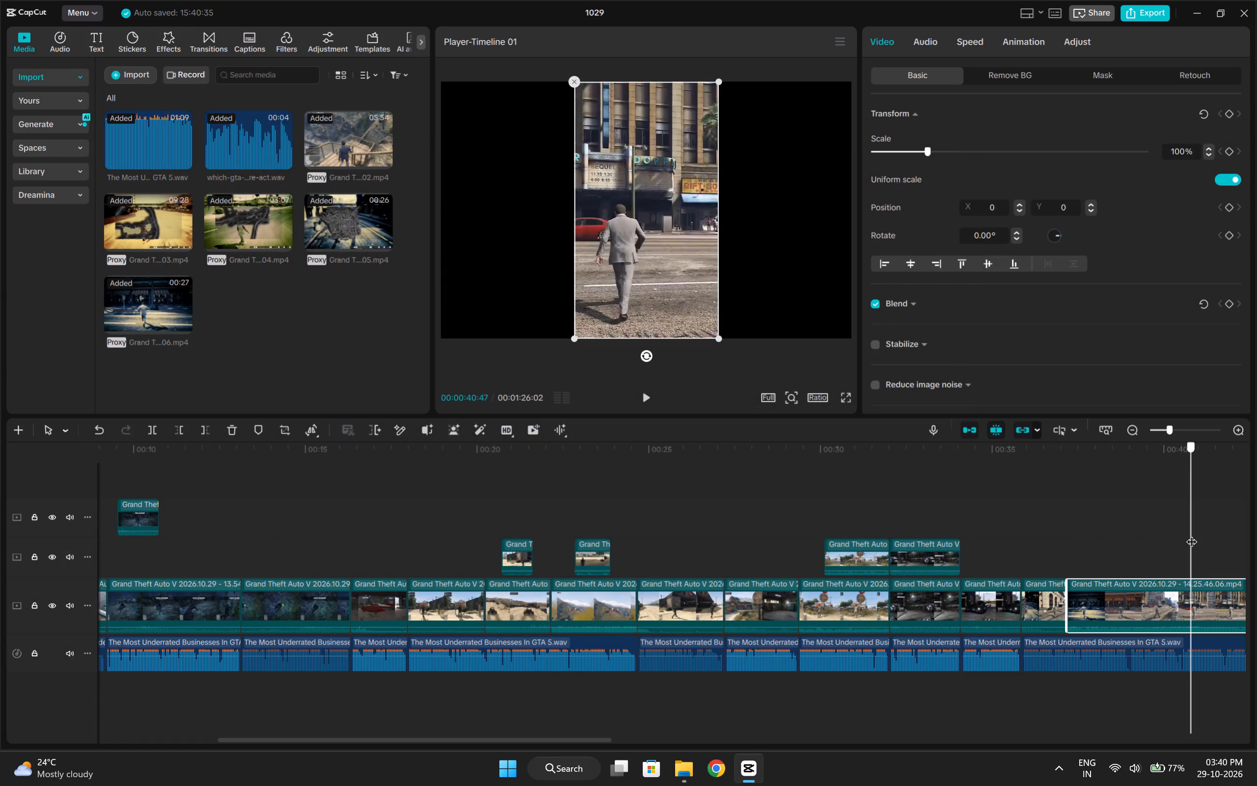
drag(1191, 534, 1198, 534)
text(q)
key(space)
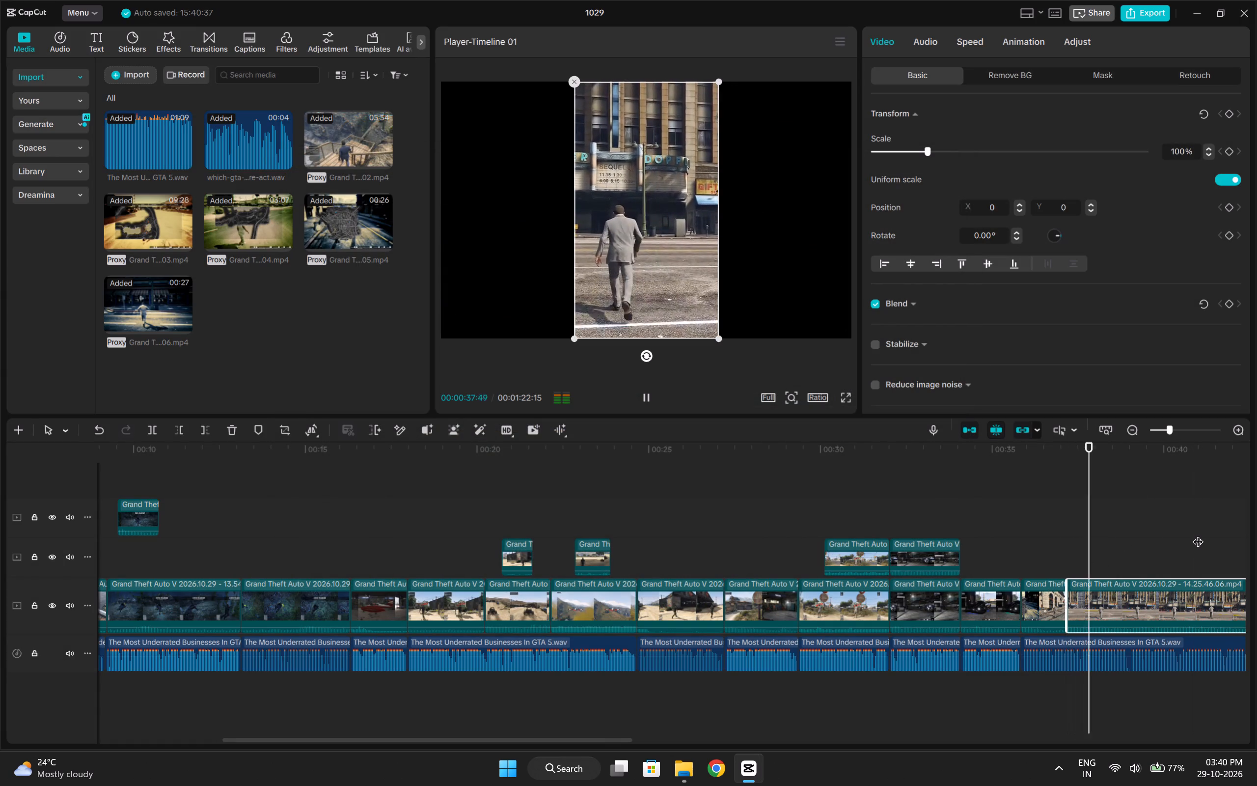
key(space)
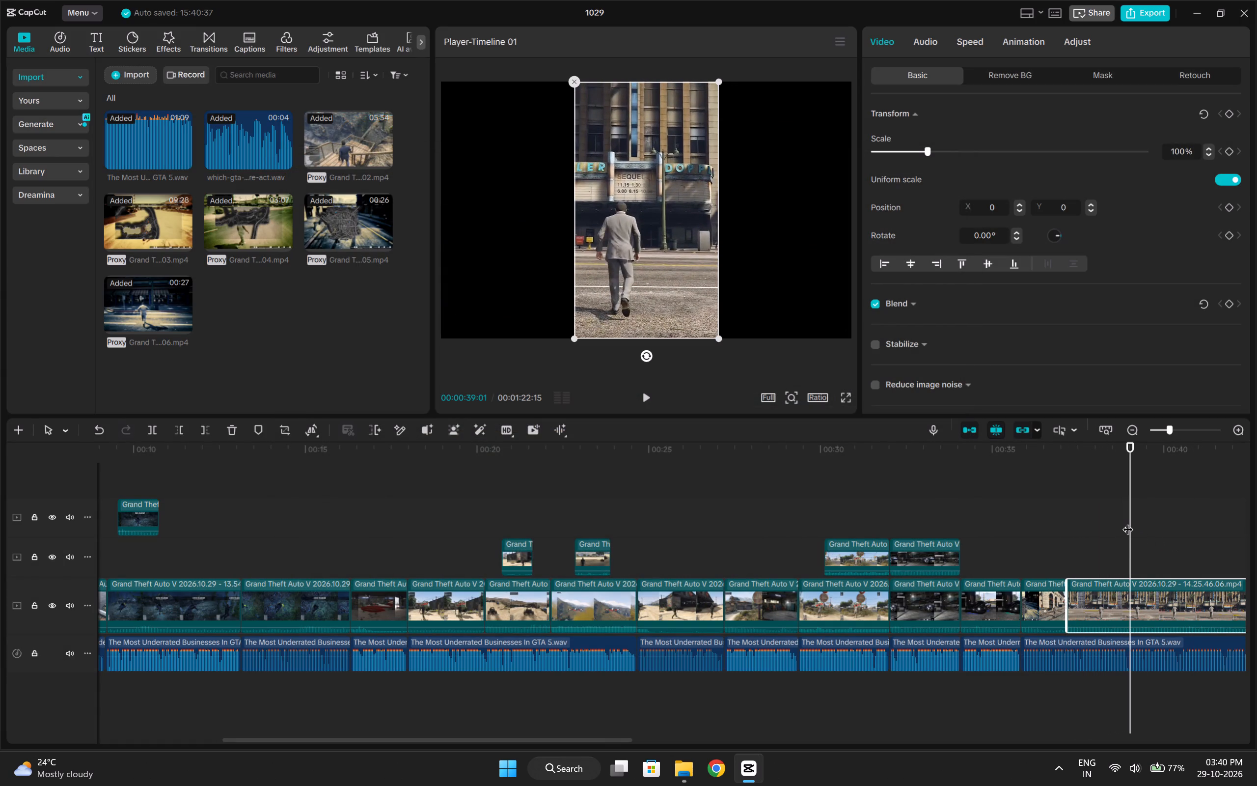
text(w)
key(space)
key(space)
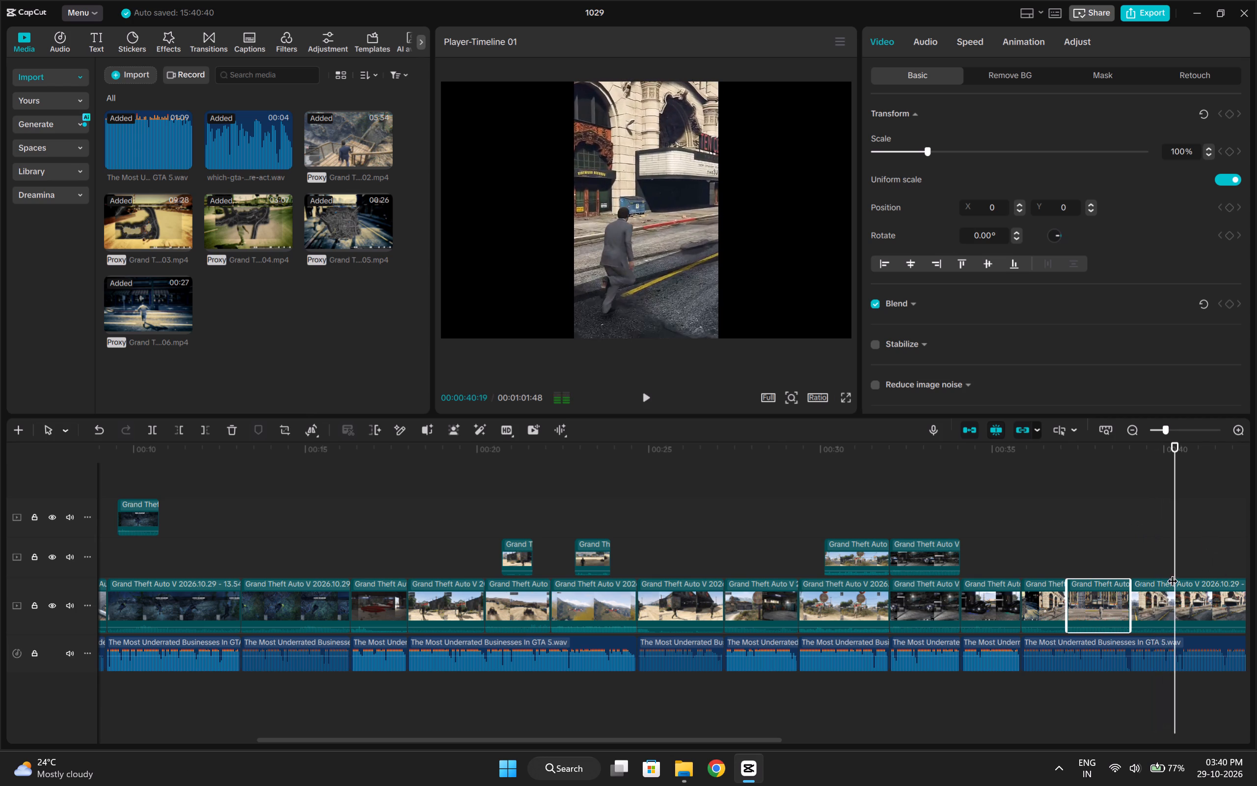
Move the short street clip behind the 06.mp4 theater clip, directly before the long remaining street clip.
drag(714, 742, 871, 761)
click(890, 544)
drag(890, 544, 960, 531)
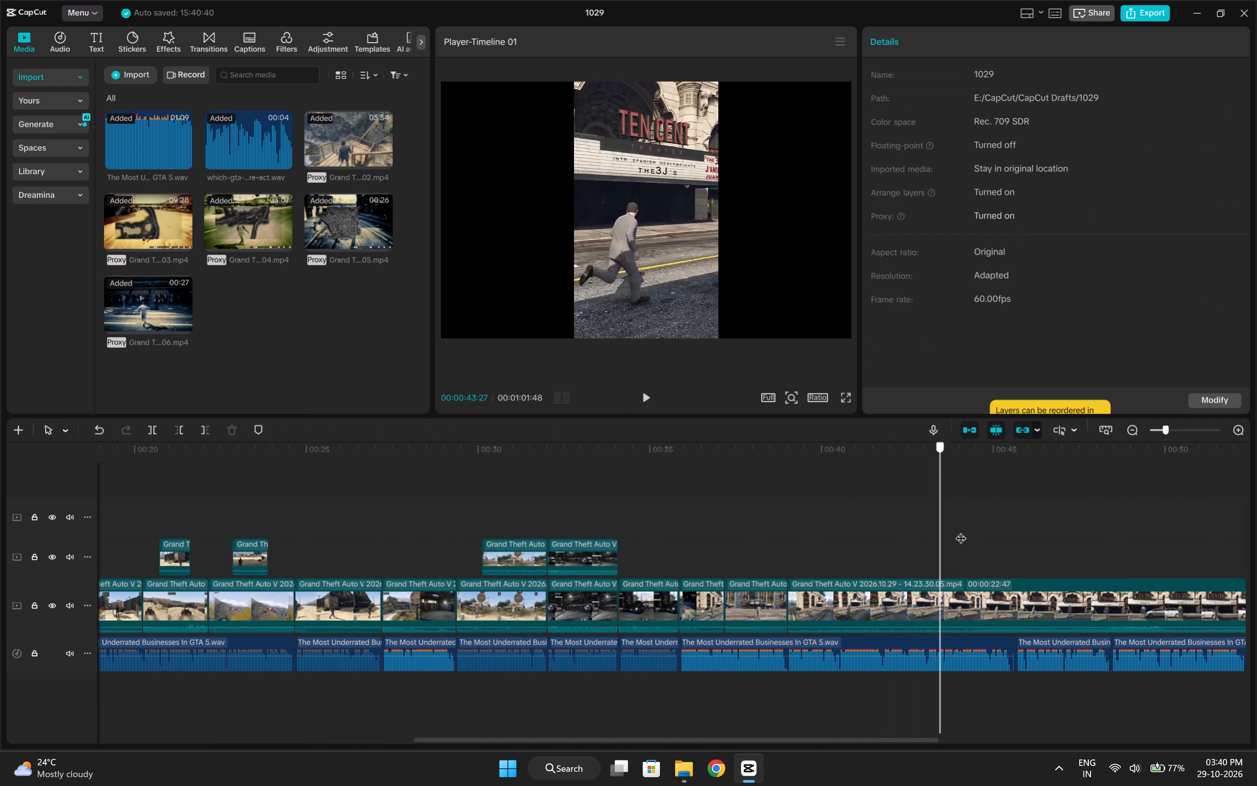
drag(960, 531, 985, 530)
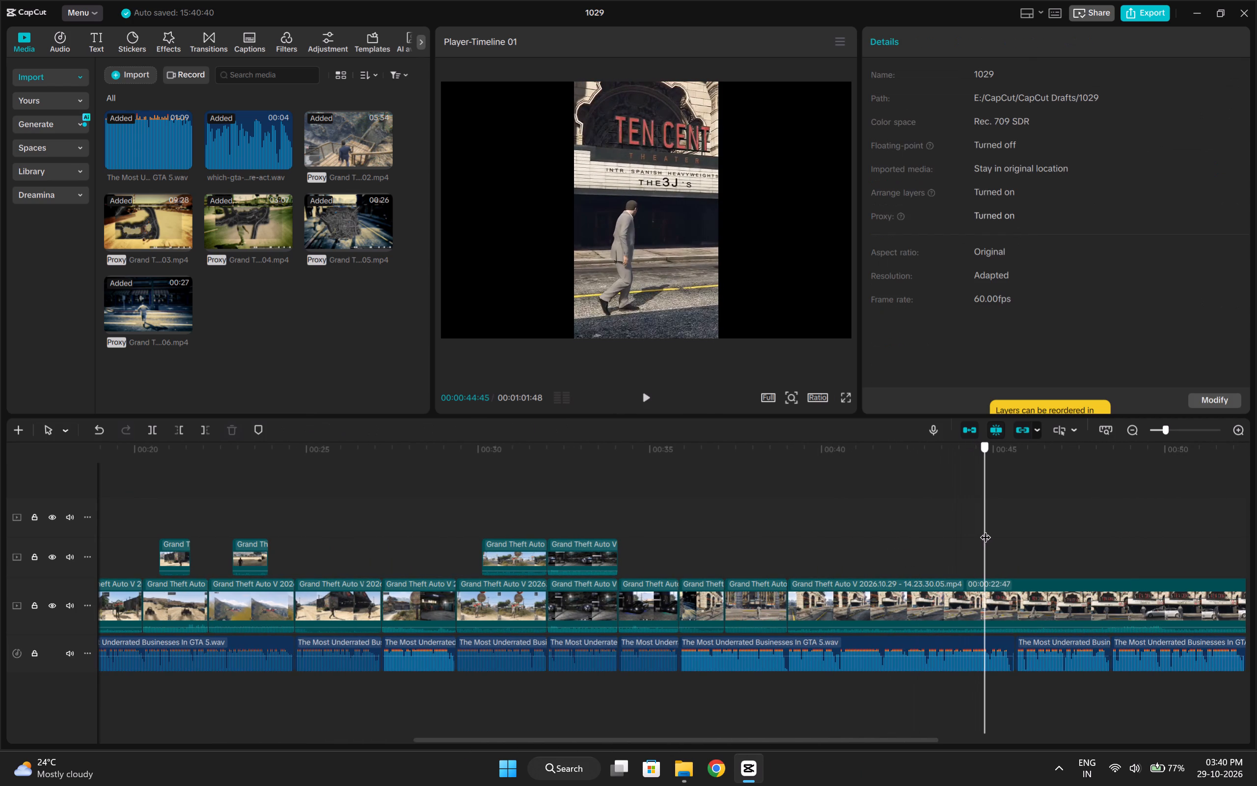
drag(985, 530, 787, 561)
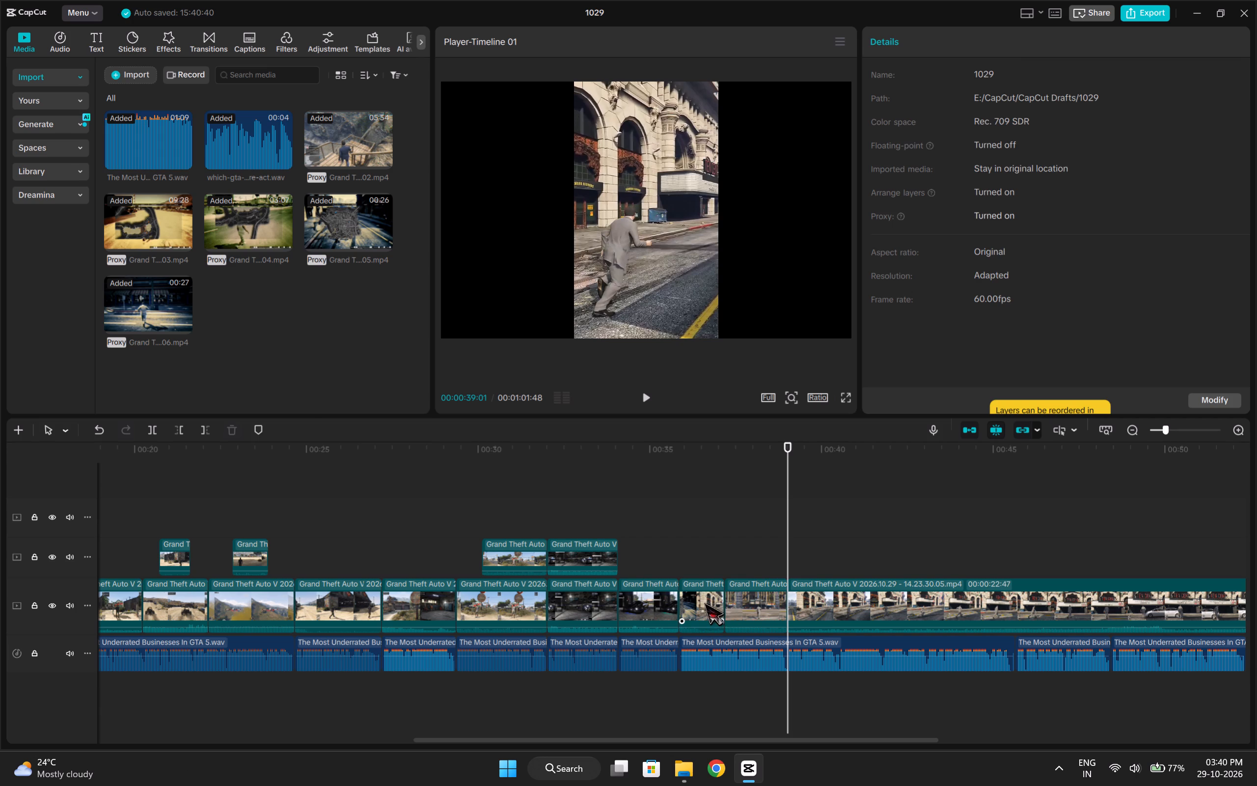
drag(704, 603, 773, 599)
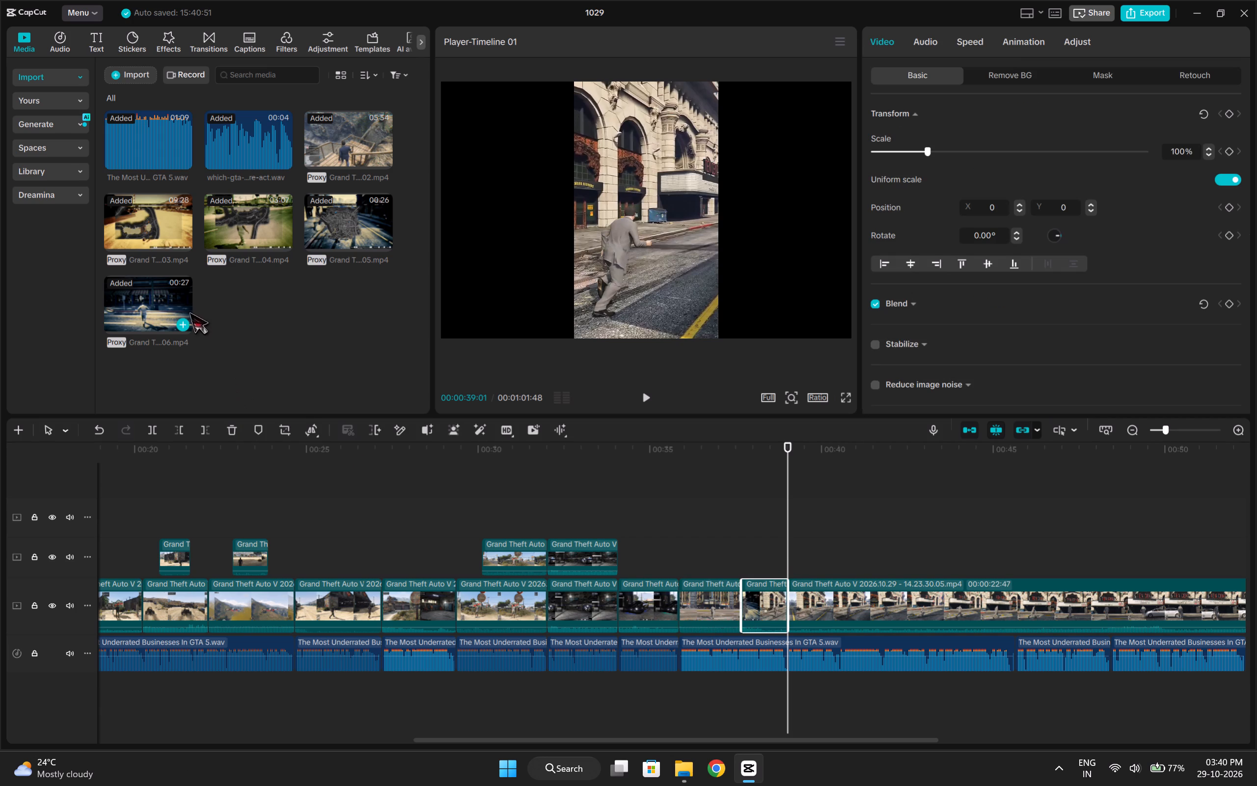
Trim the end of the 06.mp4 theater clip to 00:00:37:25 in time with the voiceover.
click(755, 551)
click(662, 529)
key(space)
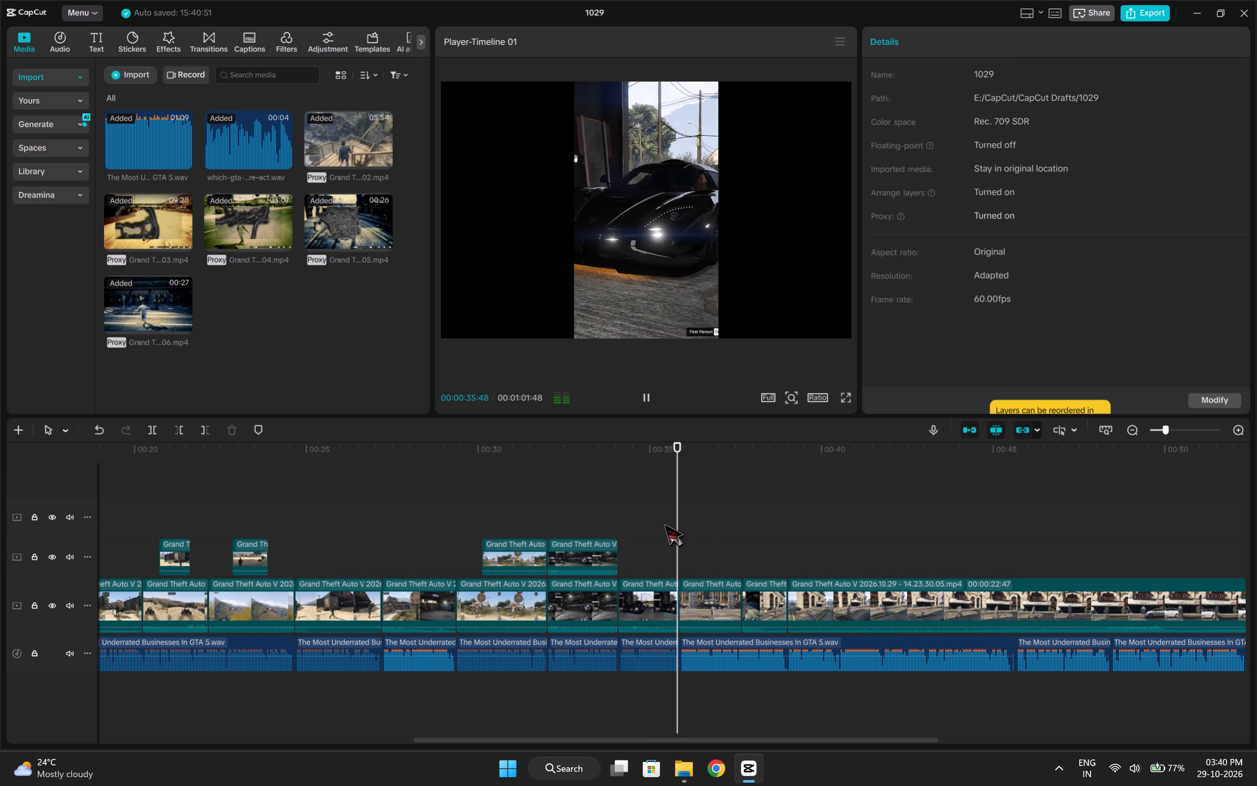
key(space)
key(w)
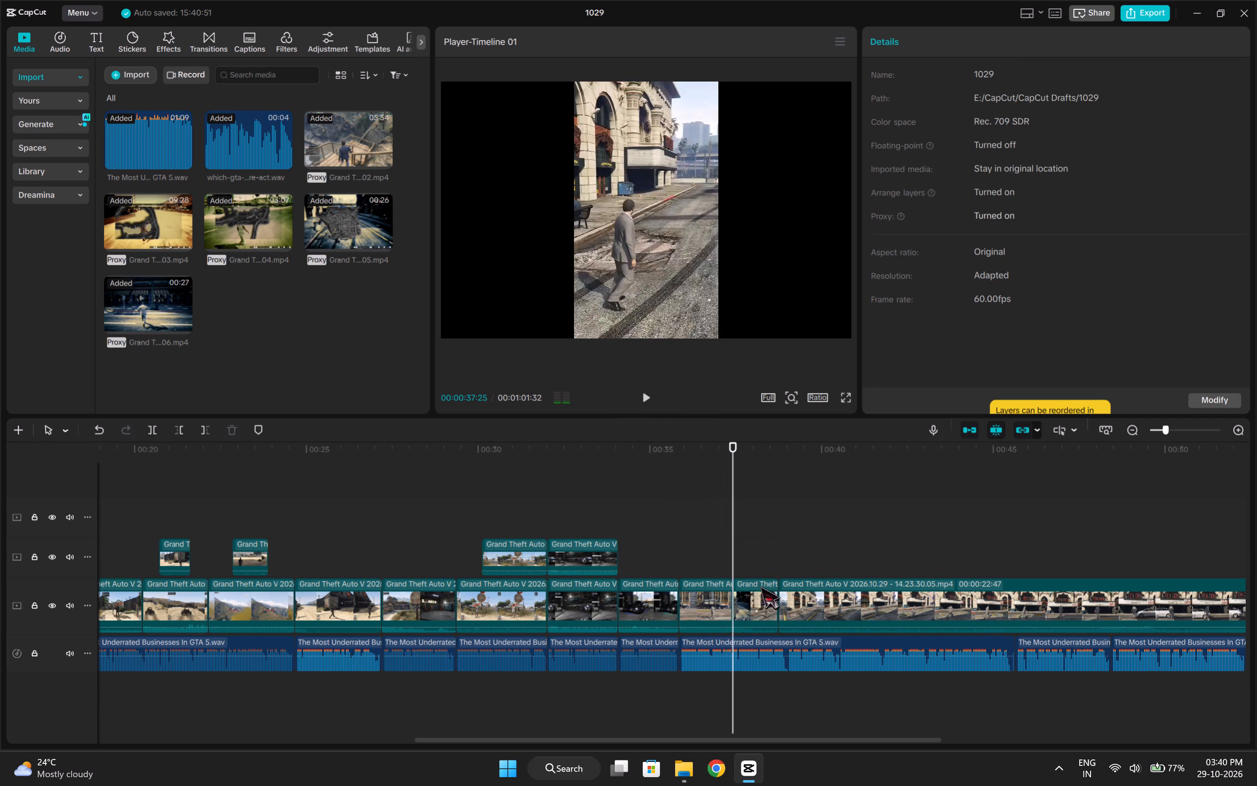
Extend the end of the short street clip to about 00:00:38:58 and play back the cut.
click(757, 605)
drag(777, 598, 787, 606)
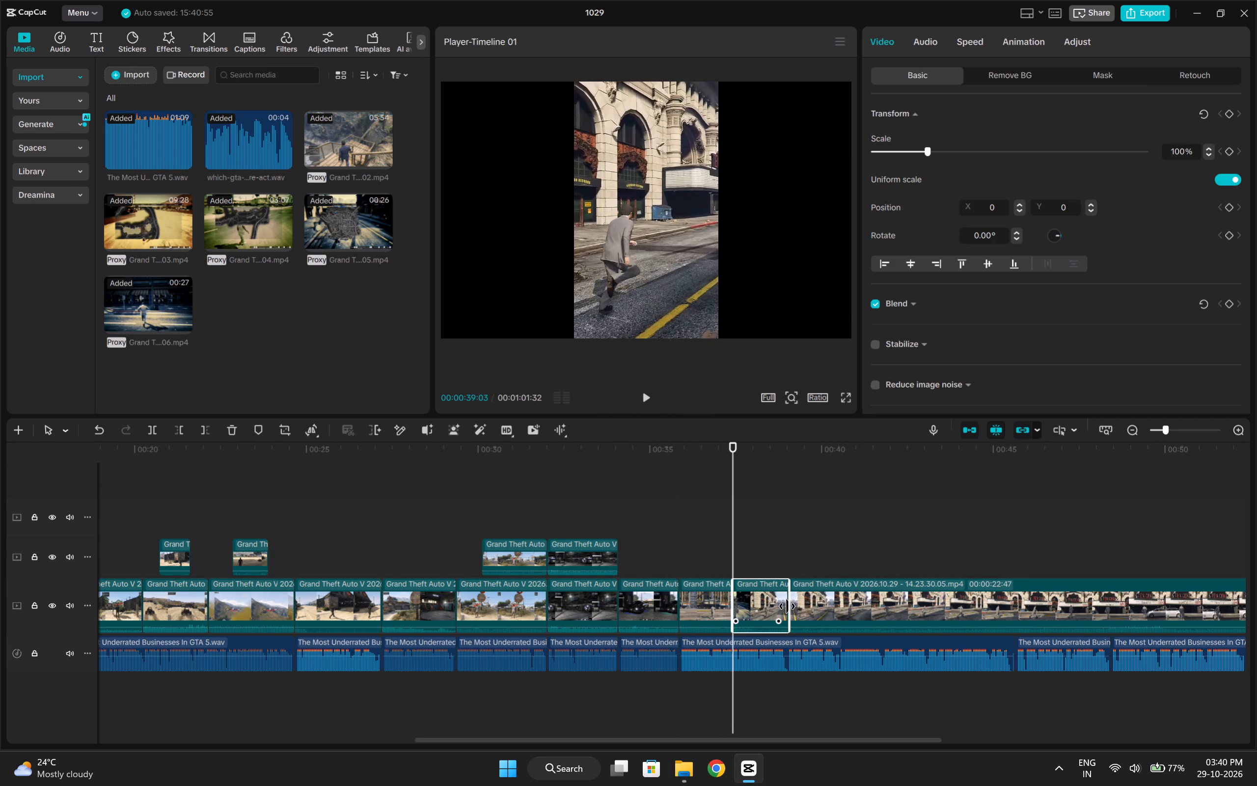
drag(787, 606, 784, 611)
key(space)
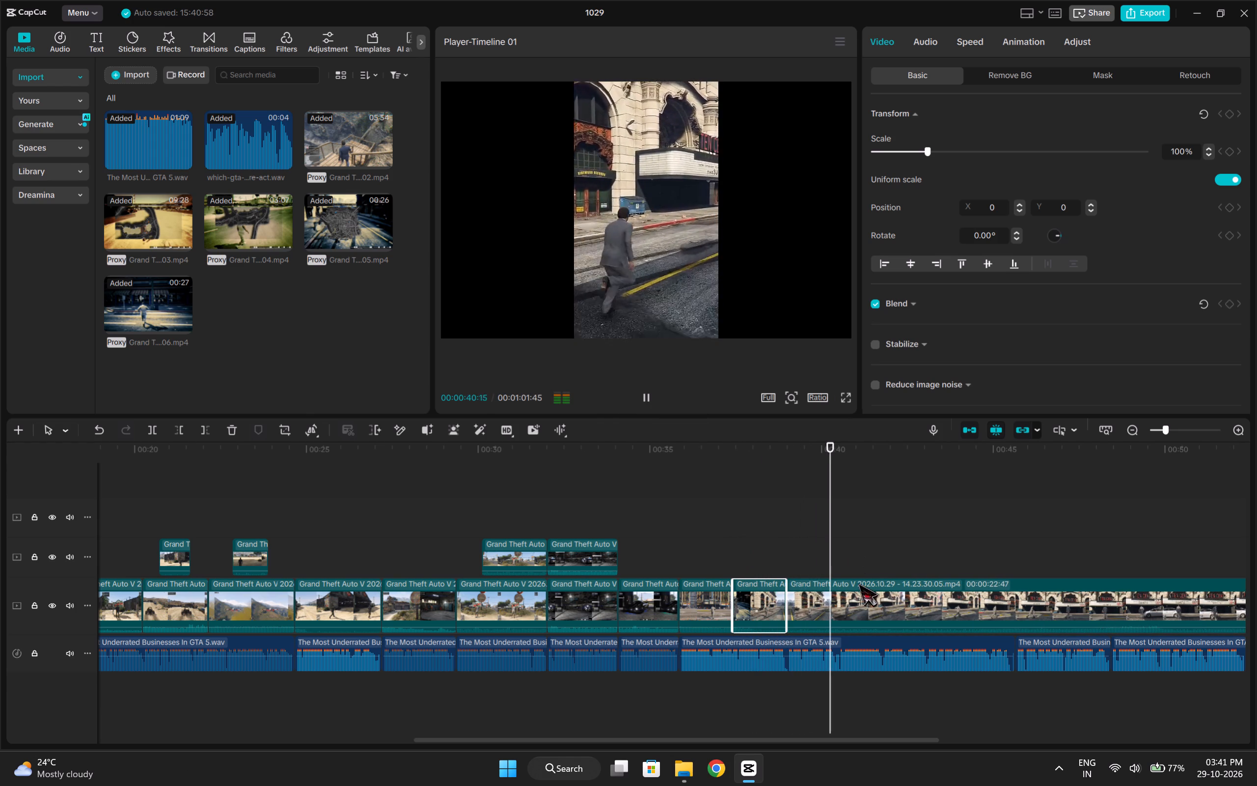
key(space)
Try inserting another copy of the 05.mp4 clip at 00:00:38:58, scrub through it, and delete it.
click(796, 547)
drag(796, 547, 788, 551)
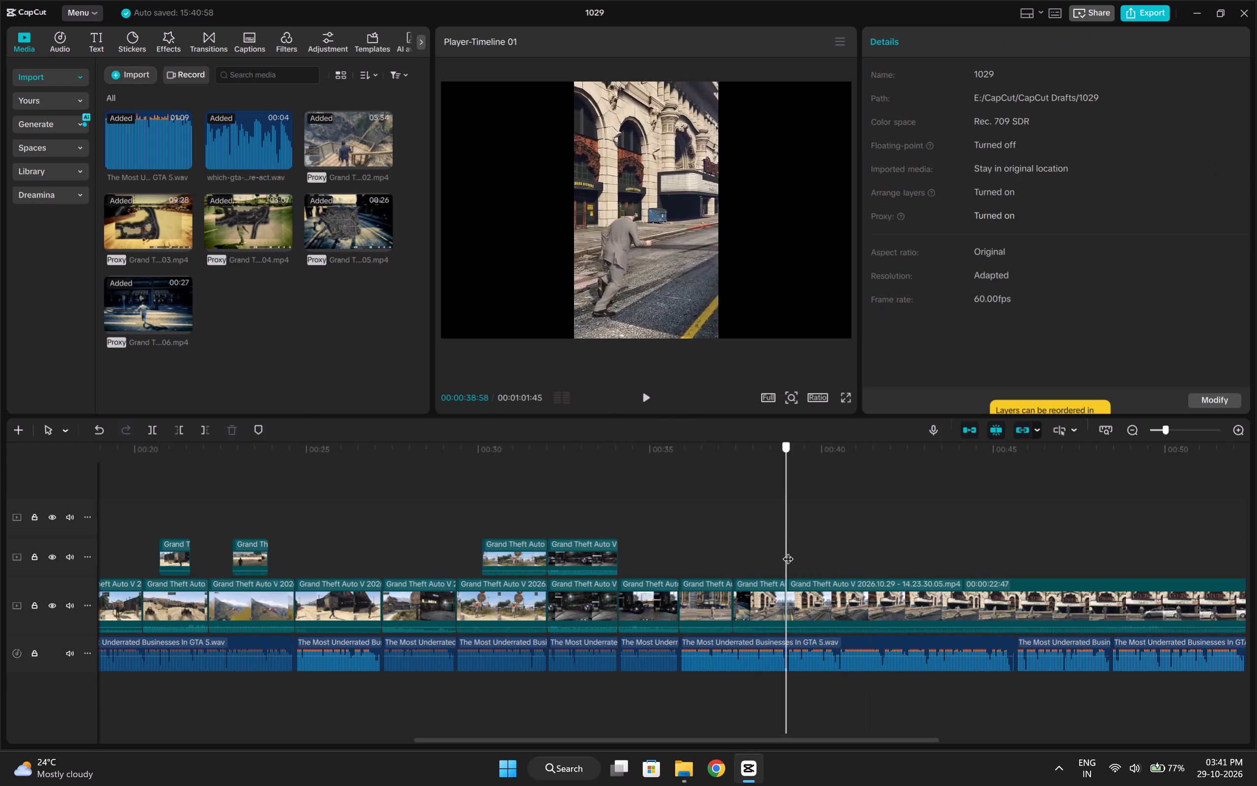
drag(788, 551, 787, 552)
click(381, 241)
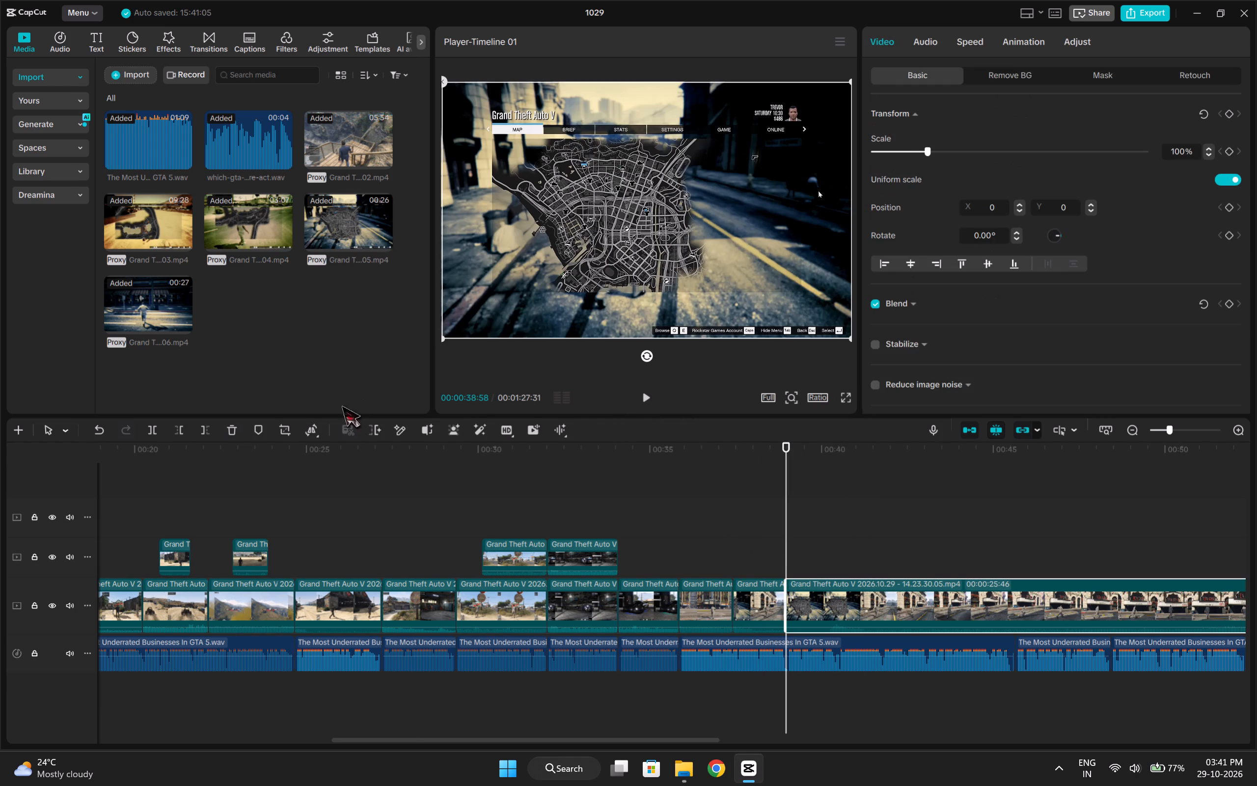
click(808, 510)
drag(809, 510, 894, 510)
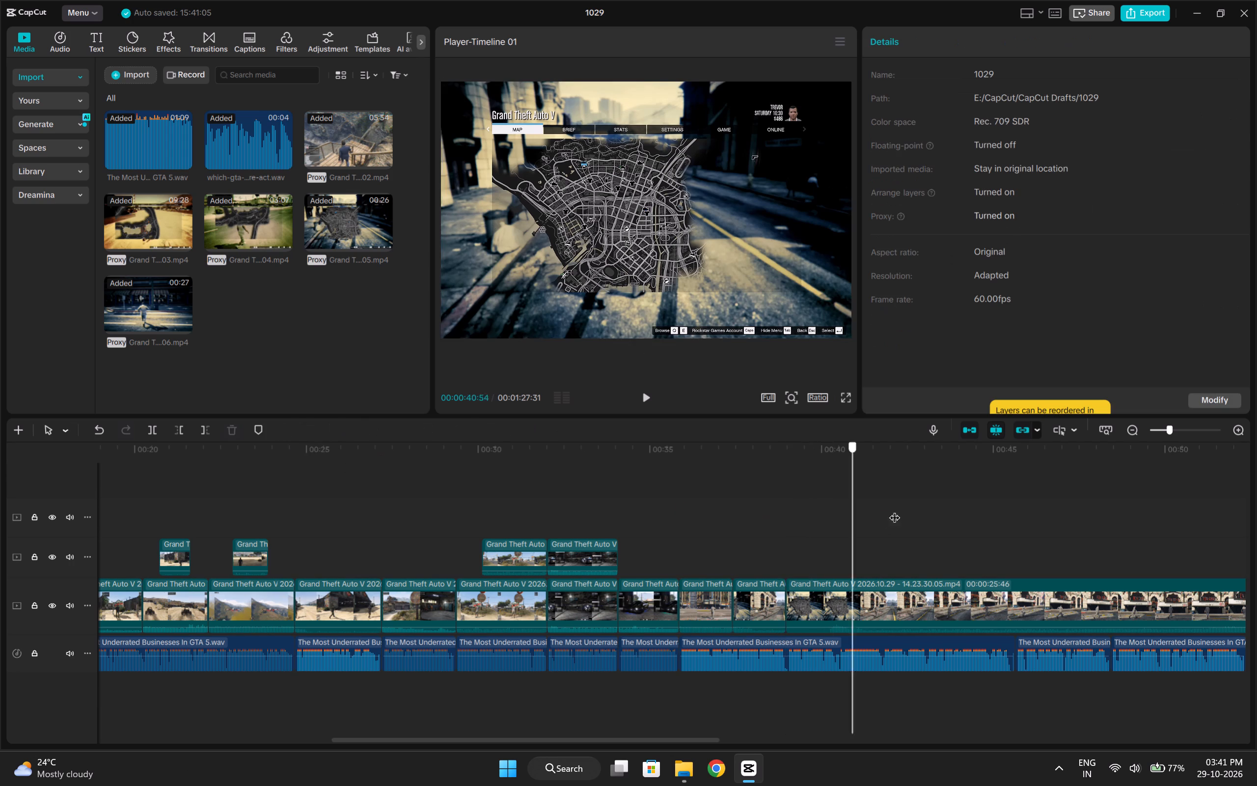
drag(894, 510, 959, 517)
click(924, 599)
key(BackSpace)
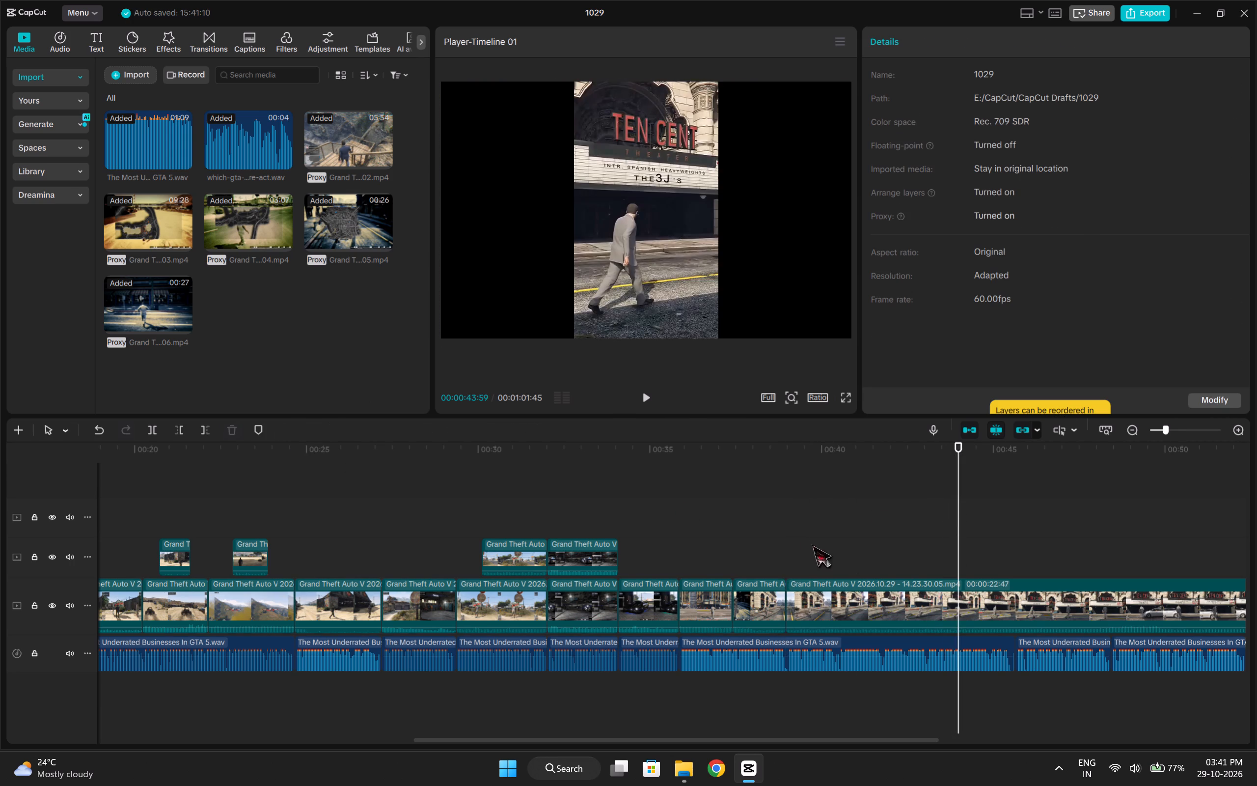
Insert another copy of the 06.mp4 clip at 00:00:38:58 and crop it to 9:16.
click(797, 547)
drag(797, 547, 790, 567)
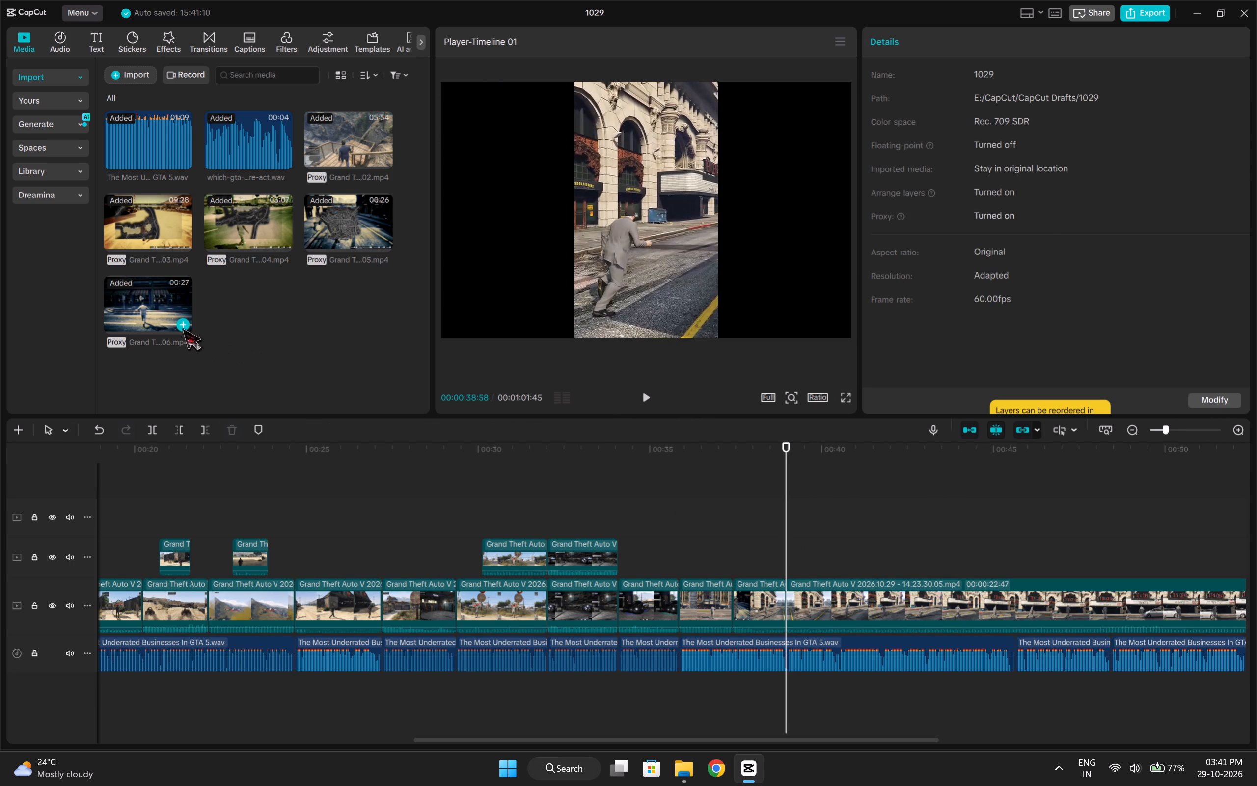
click(182, 326)
click(287, 425)
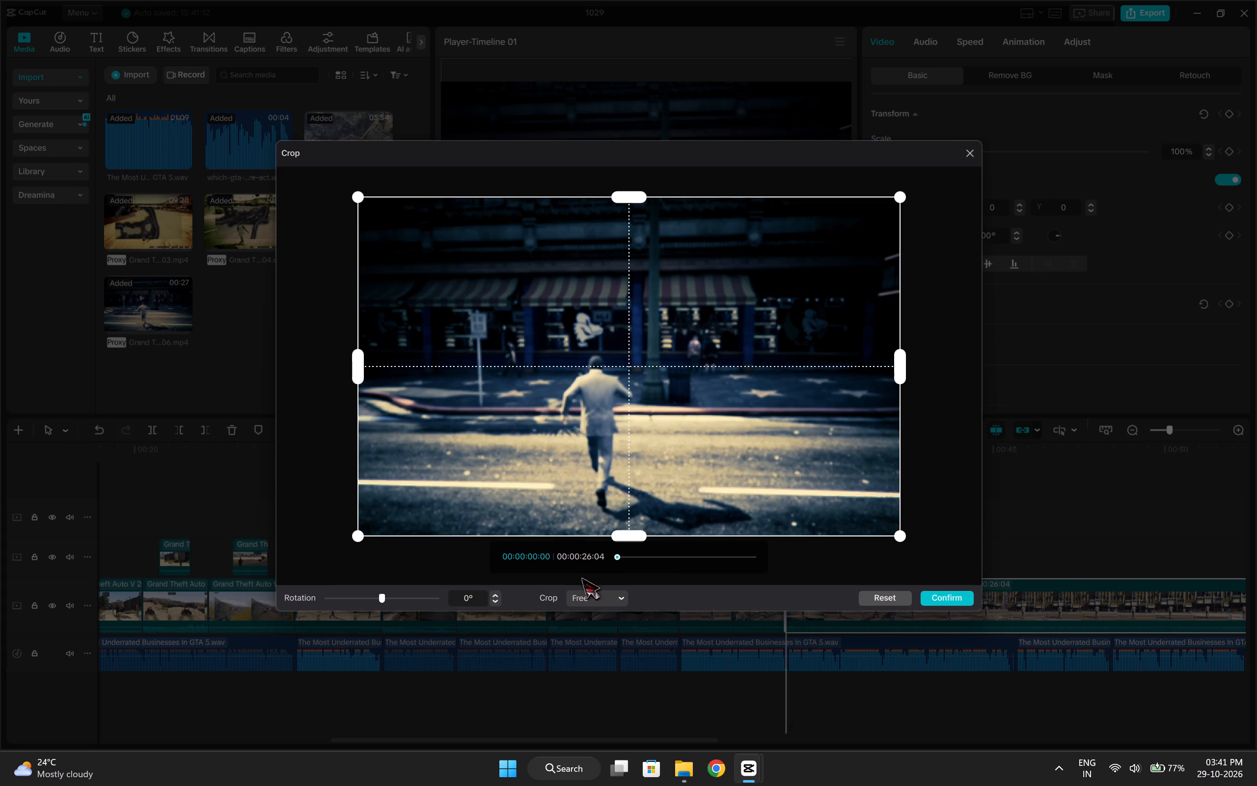
click(599, 594)
click(596, 582)
click(943, 595)
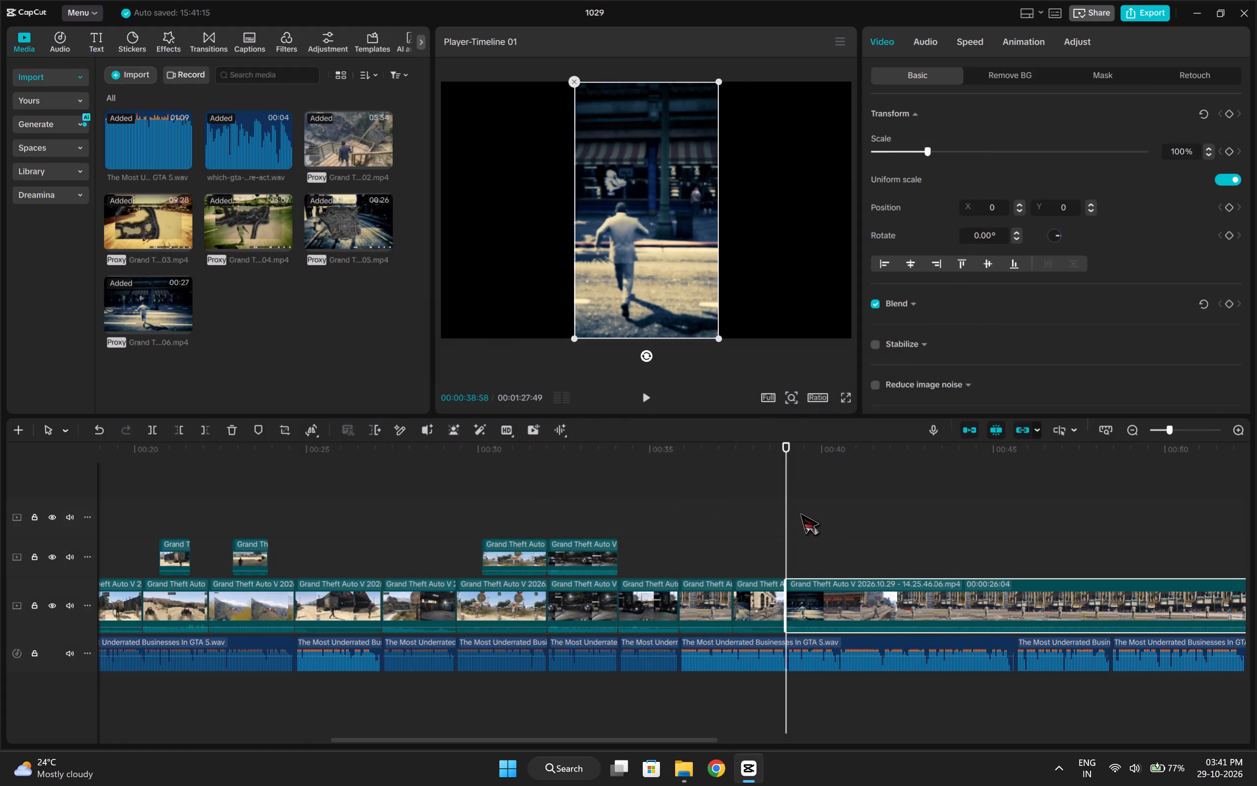
Reposition the new 06.mp4 clip's 9:16 crop to center on the running character.
click(792, 517)
click(813, 591)
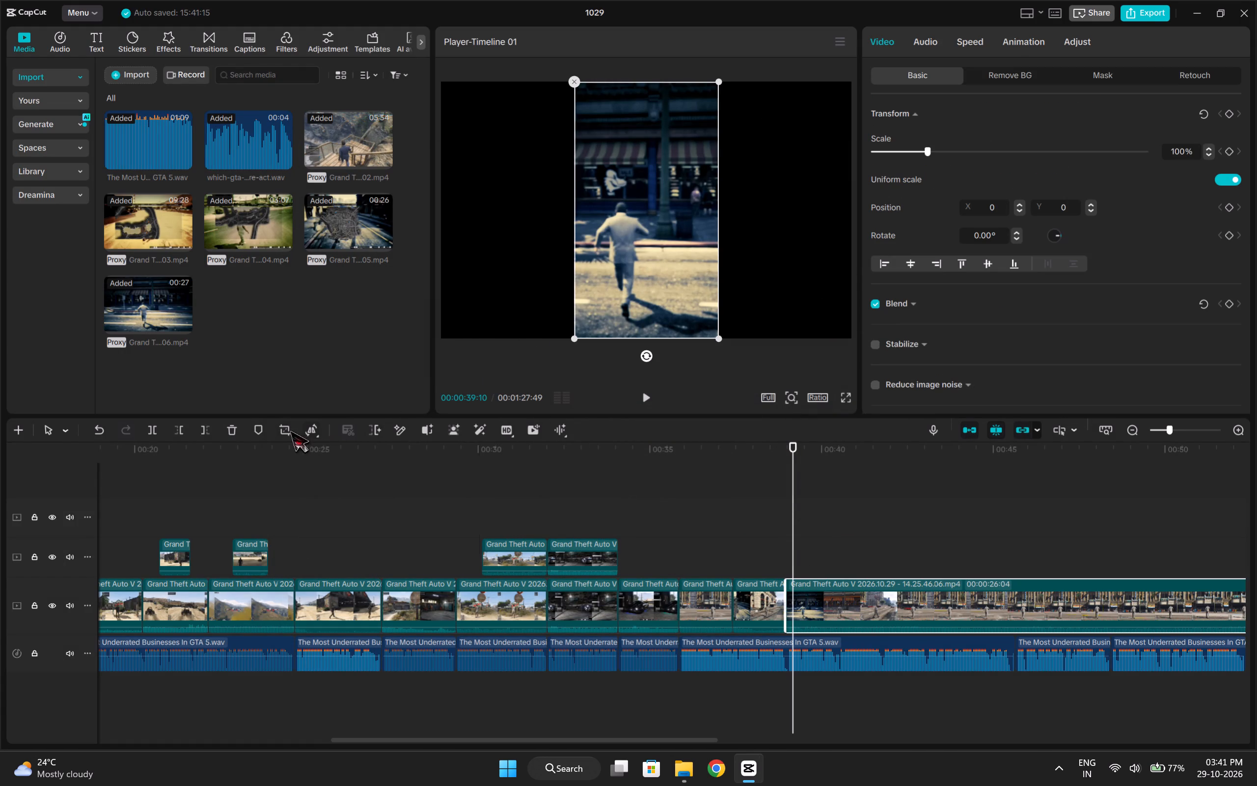
click(289, 430)
drag(600, 418, 580, 432)
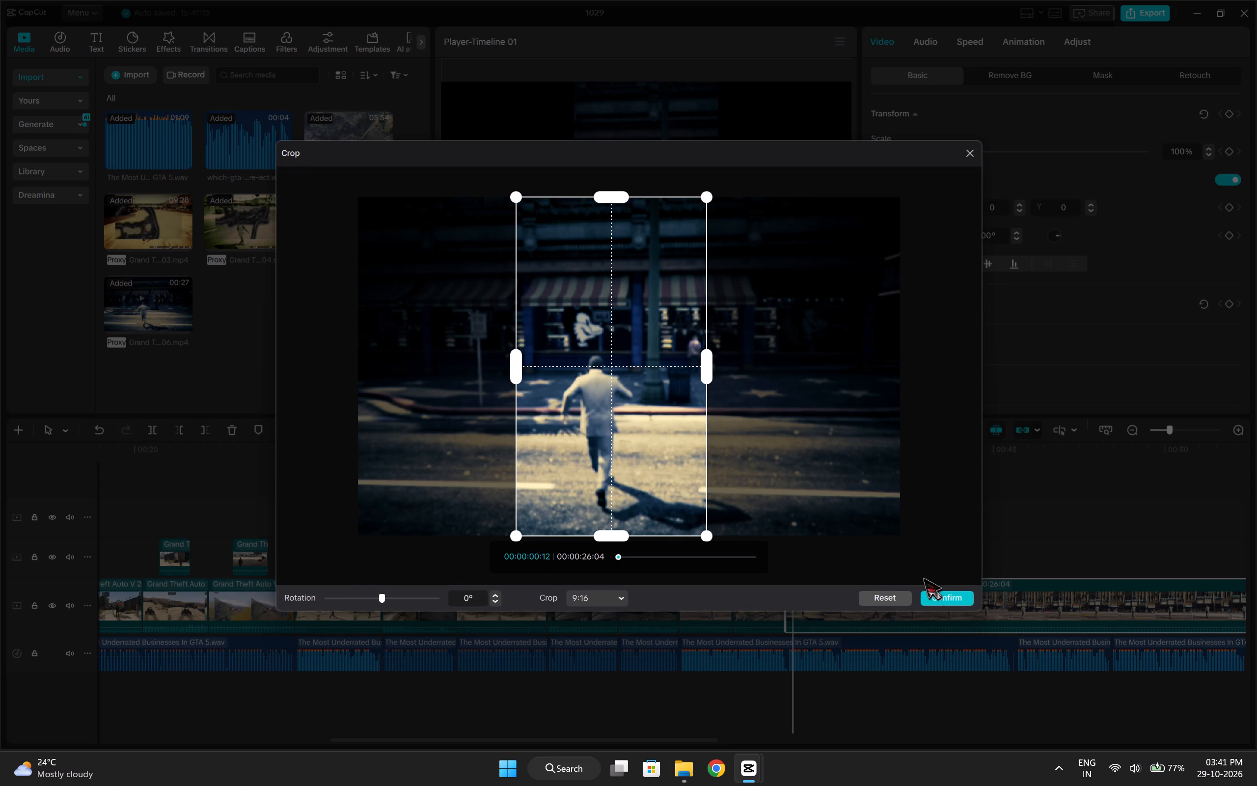
click(928, 603)
Trim the start of the new 06.mp4 clip to the shot of the character approaching the theater, and play it back.
click(888, 554)
drag(888, 553, 1024, 529)
text(q)
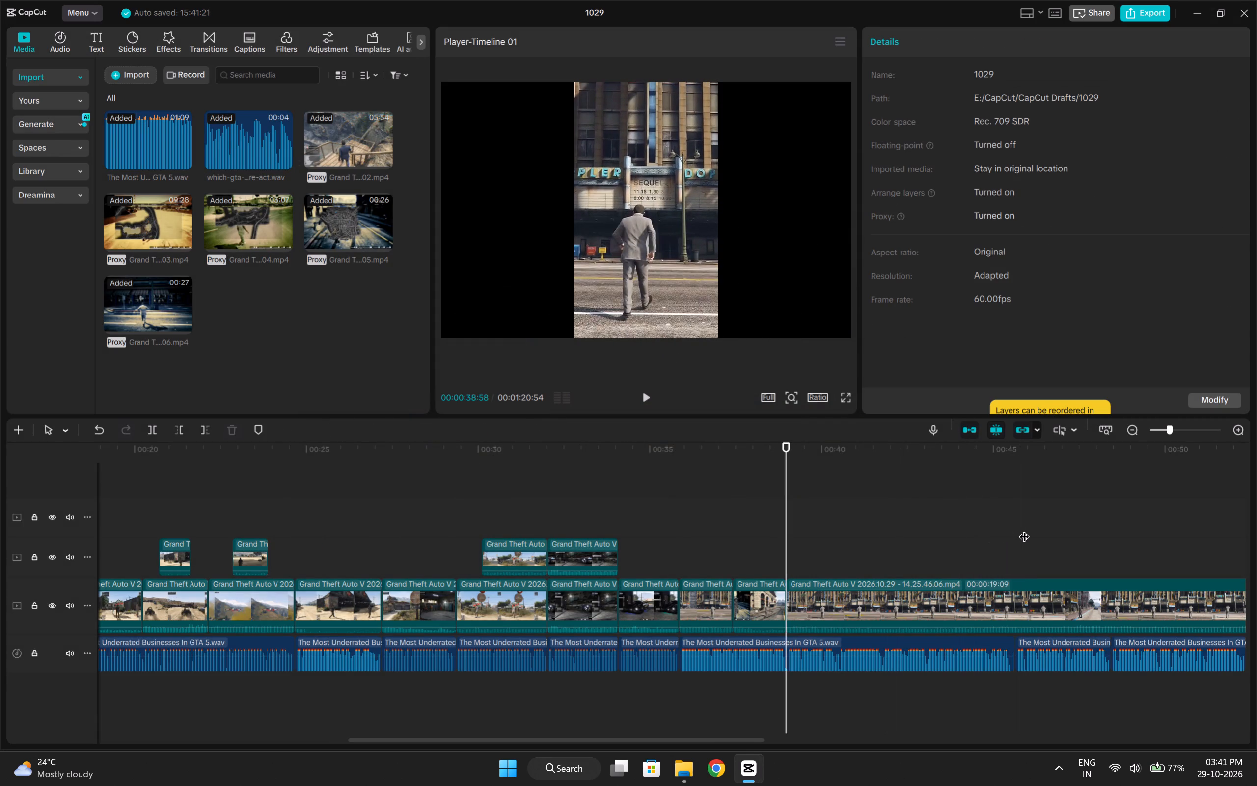
key(space)
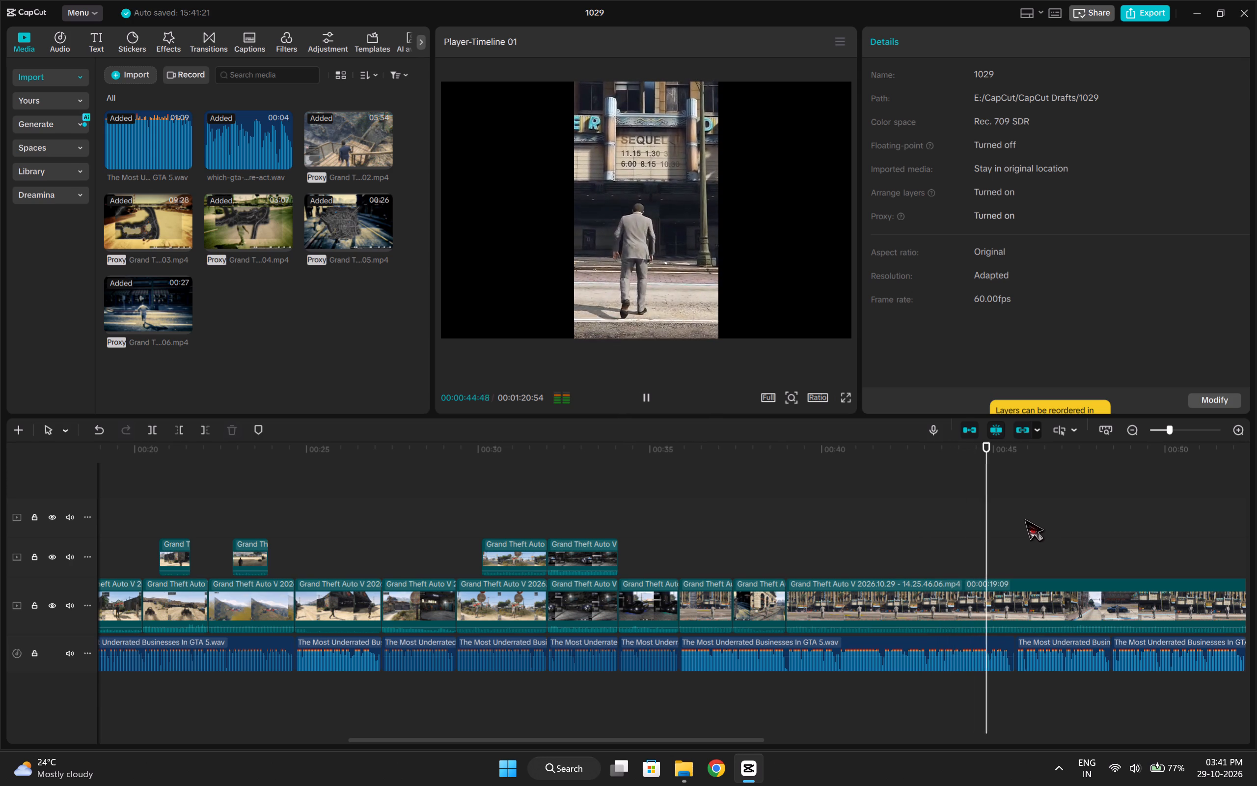
key(space)
Find the end of the spoken line under the new 06.mp4 clip and trim that voiceover segment's end to 00:00:45:32.
drag(1017, 528, 1015, 538)
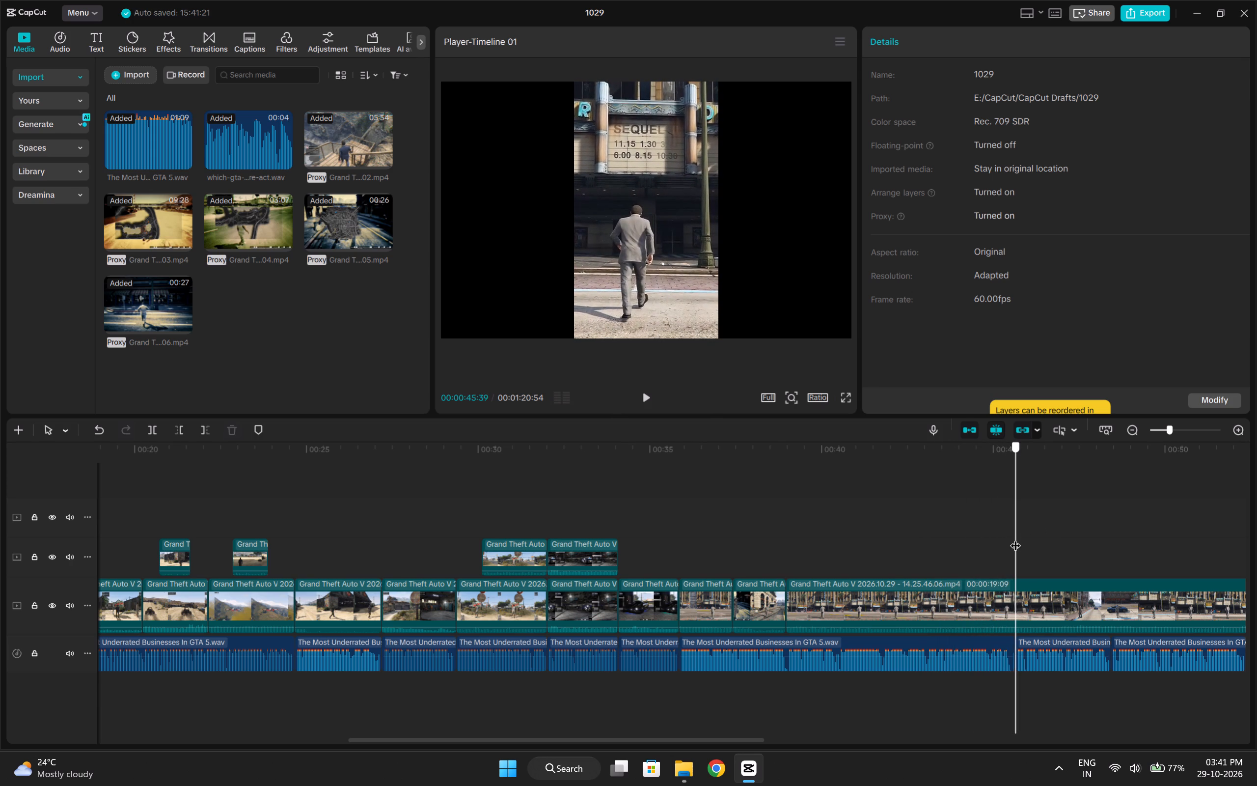
drag(1015, 538, 990, 554)
key(space)
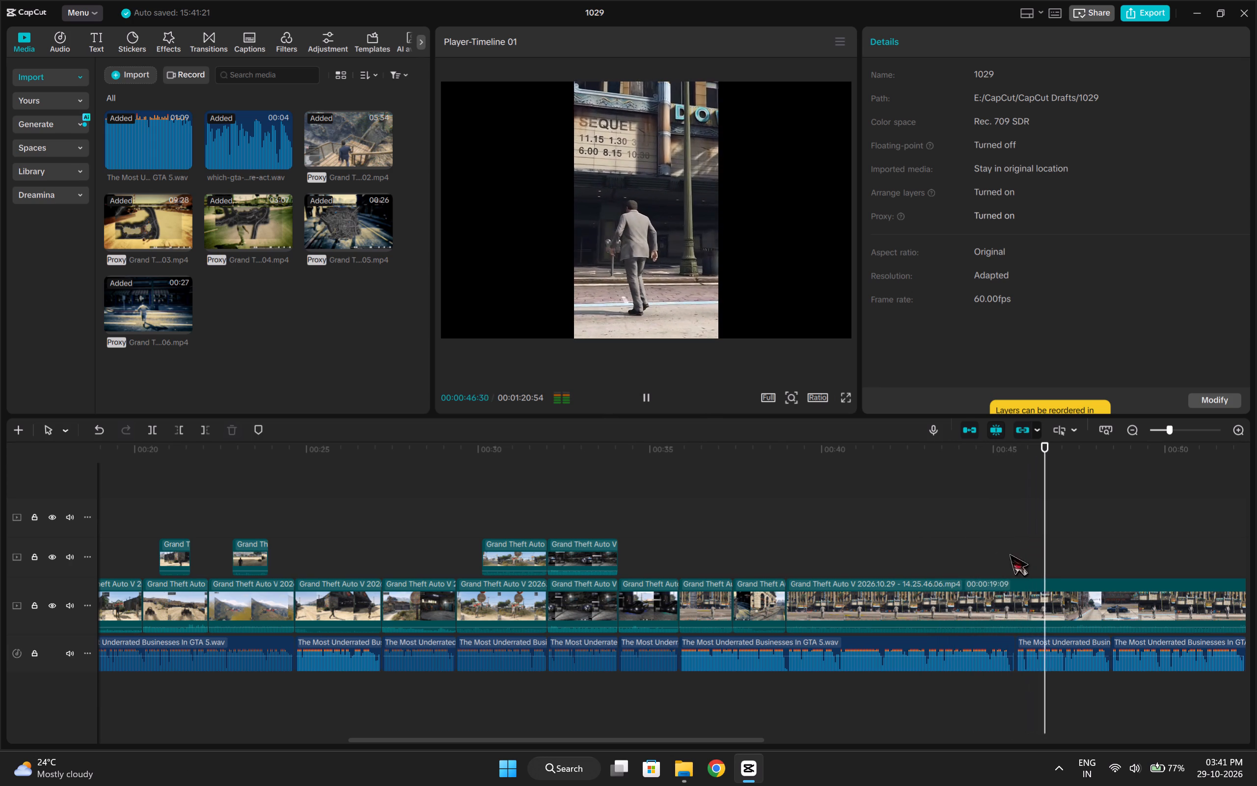
key(space)
click(1005, 674)
click(1001, 661)
click(1038, 665)
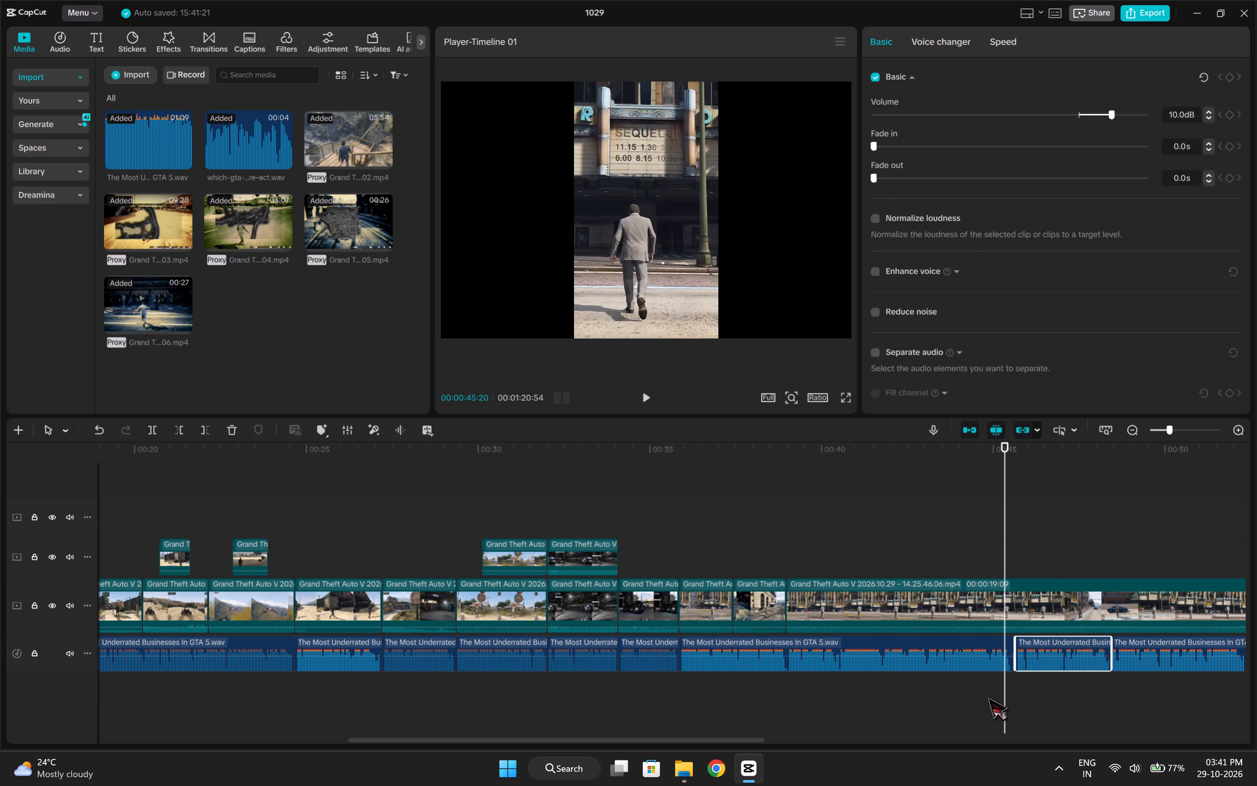
click(988, 698)
drag(988, 698, 992, 707)
key(space)
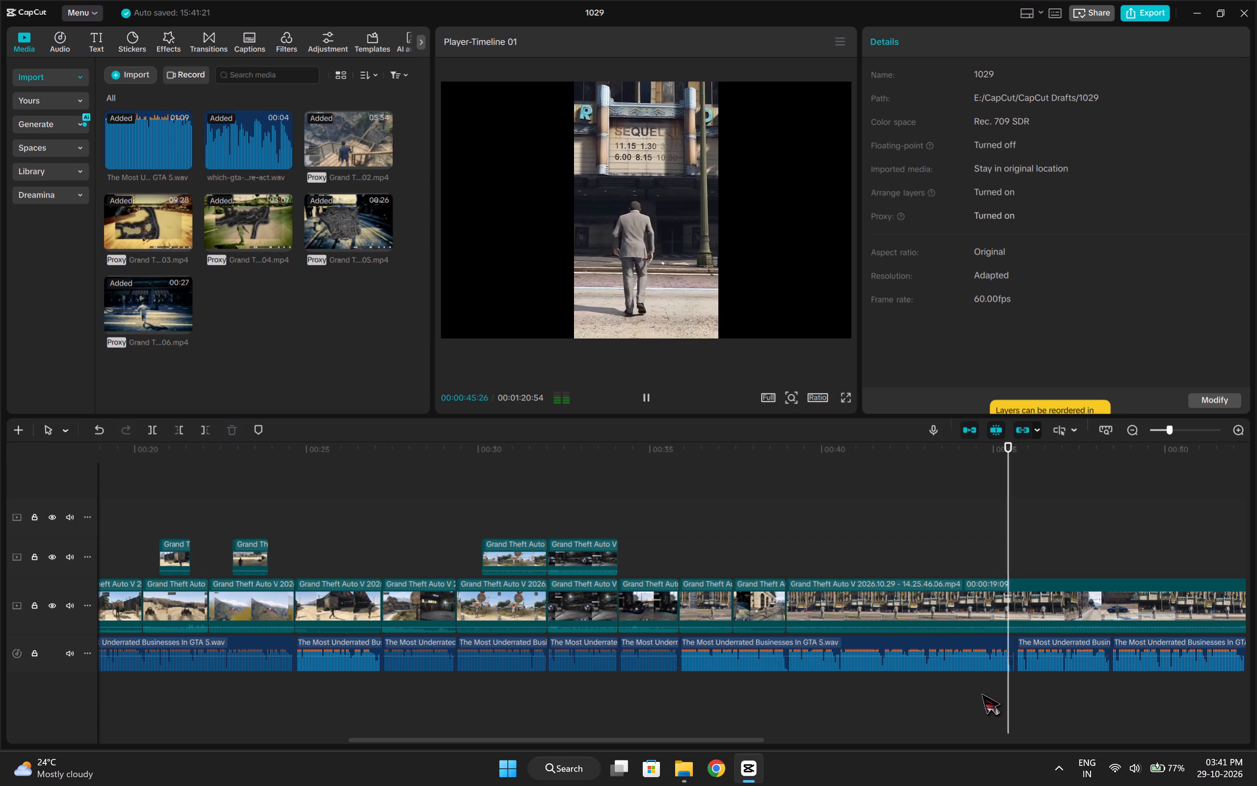
key(space)
click(977, 669)
key(w)
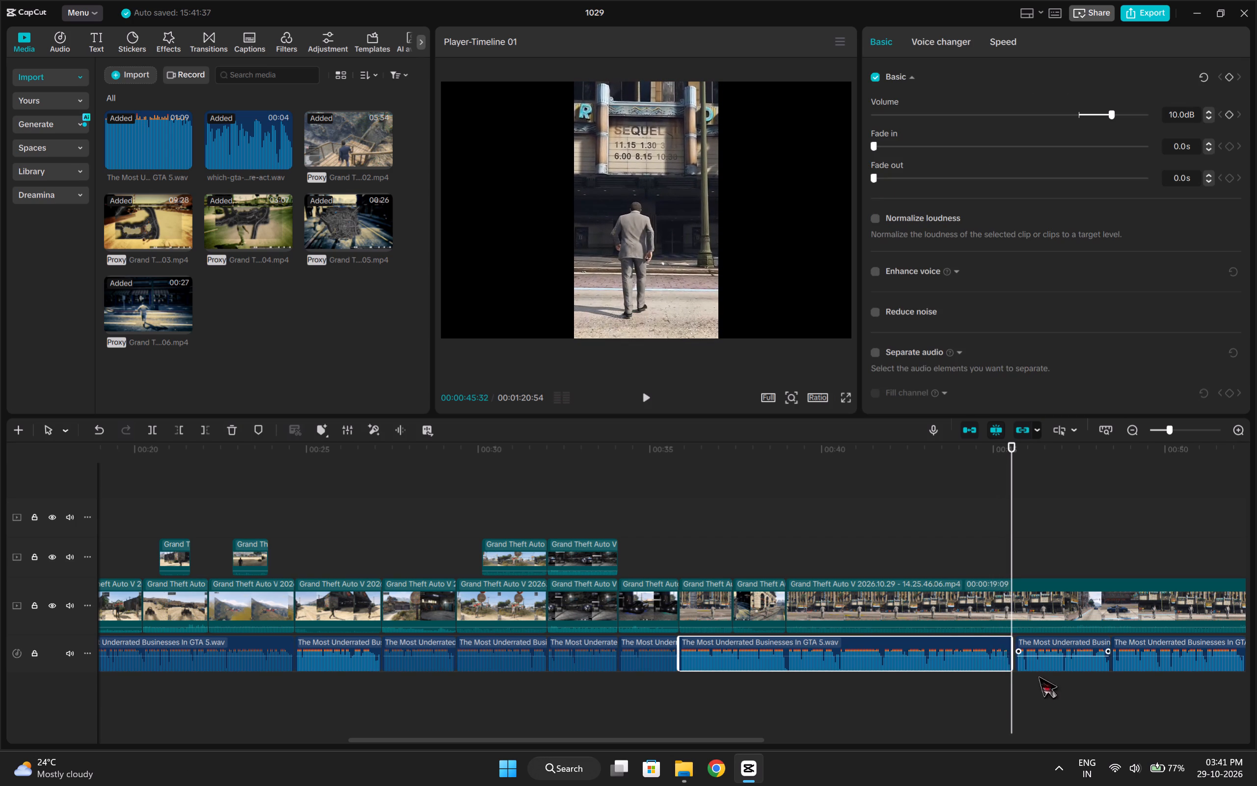
Move the two voiceover segments after 00:00:45:32 earlier to close the gaps between them.
key(space)
key(space)
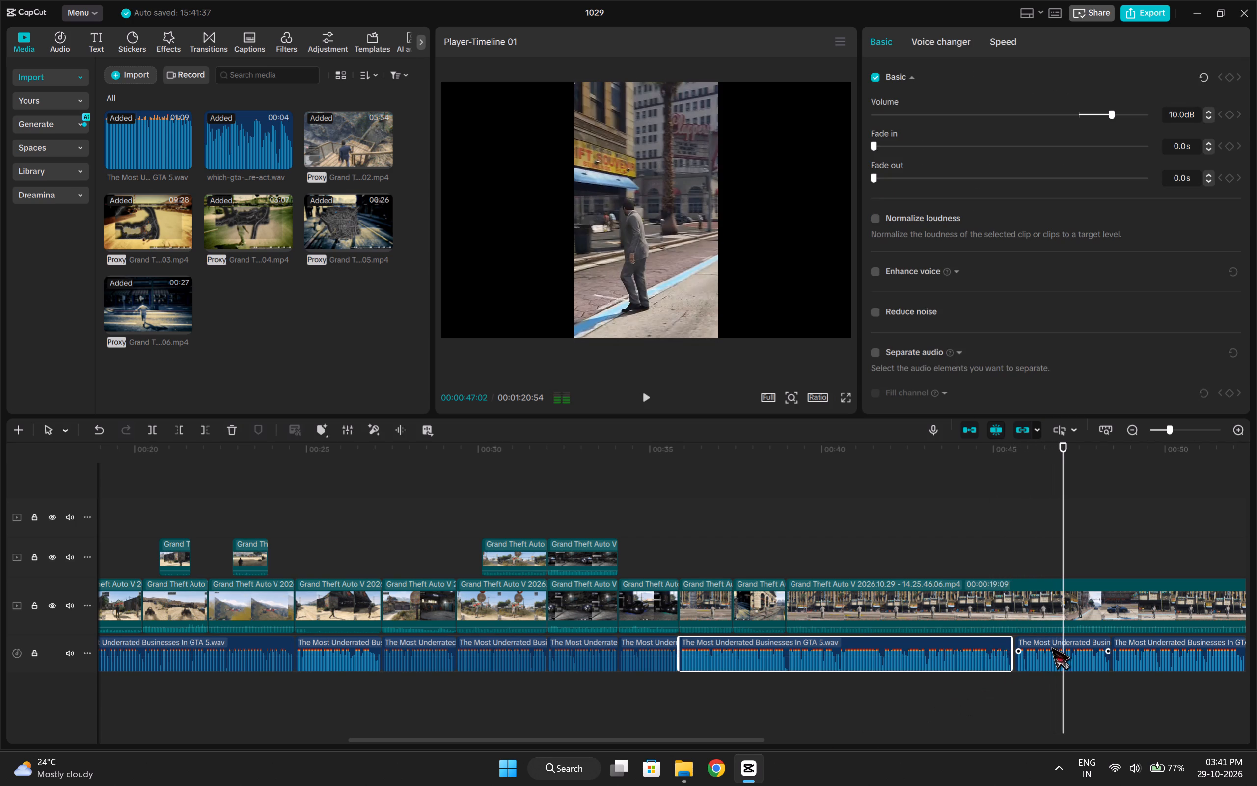
drag(1053, 643, 1045, 647)
drag(1143, 640, 1132, 646)
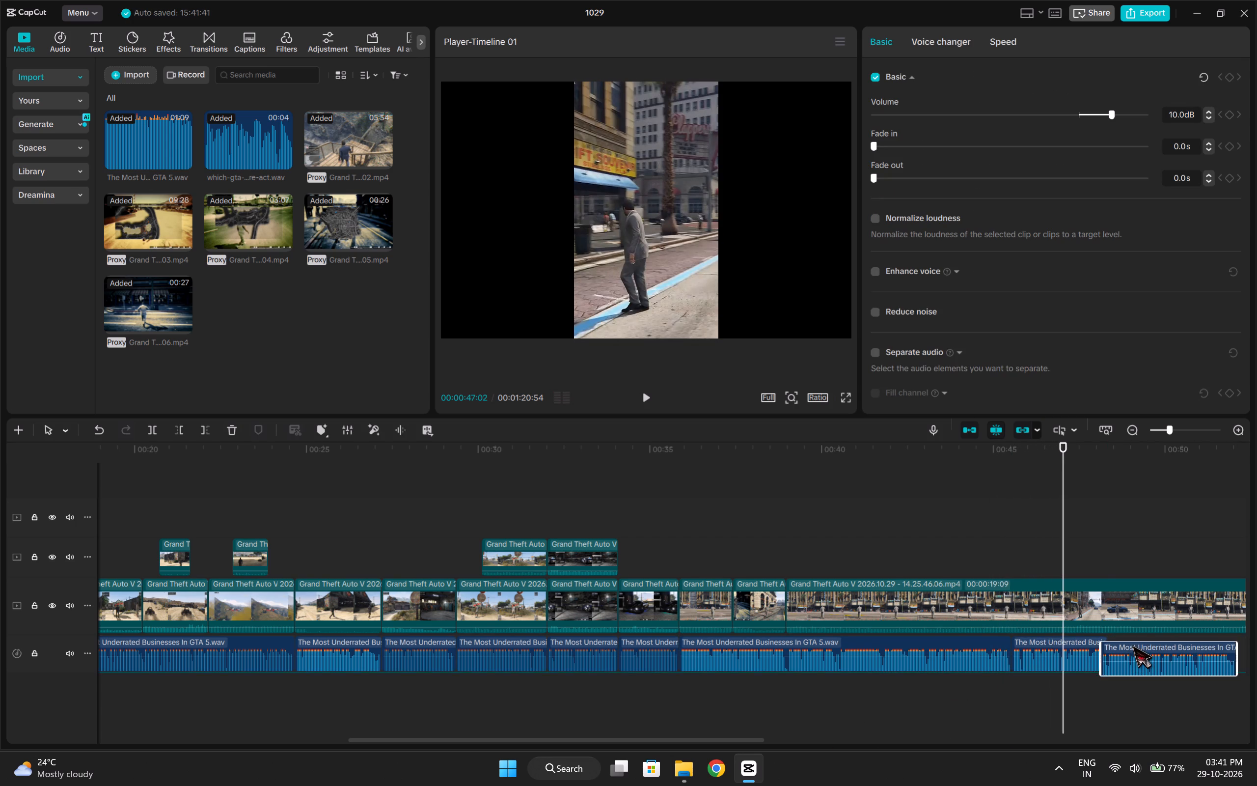
drag(1132, 646, 1138, 644)
Trim the end of the new 06.mp4 clip to 00:00:45:32, in line with the voiceover segment.
click(1002, 560)
key(space)
double_click(1016, 543)
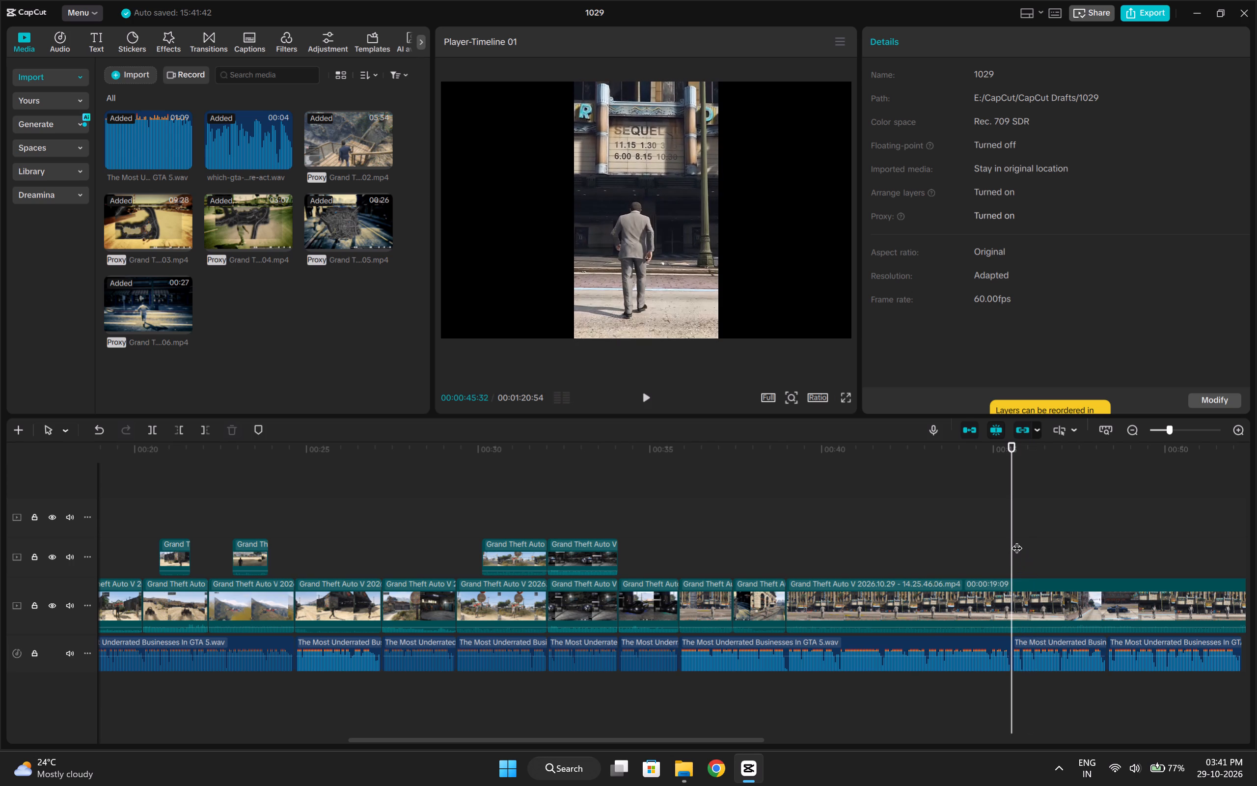
text(w)
Trim the start of the following 05.mp4 clip past the Ten Cent theater approach, leaving about 00:00:04:21.
key(space)
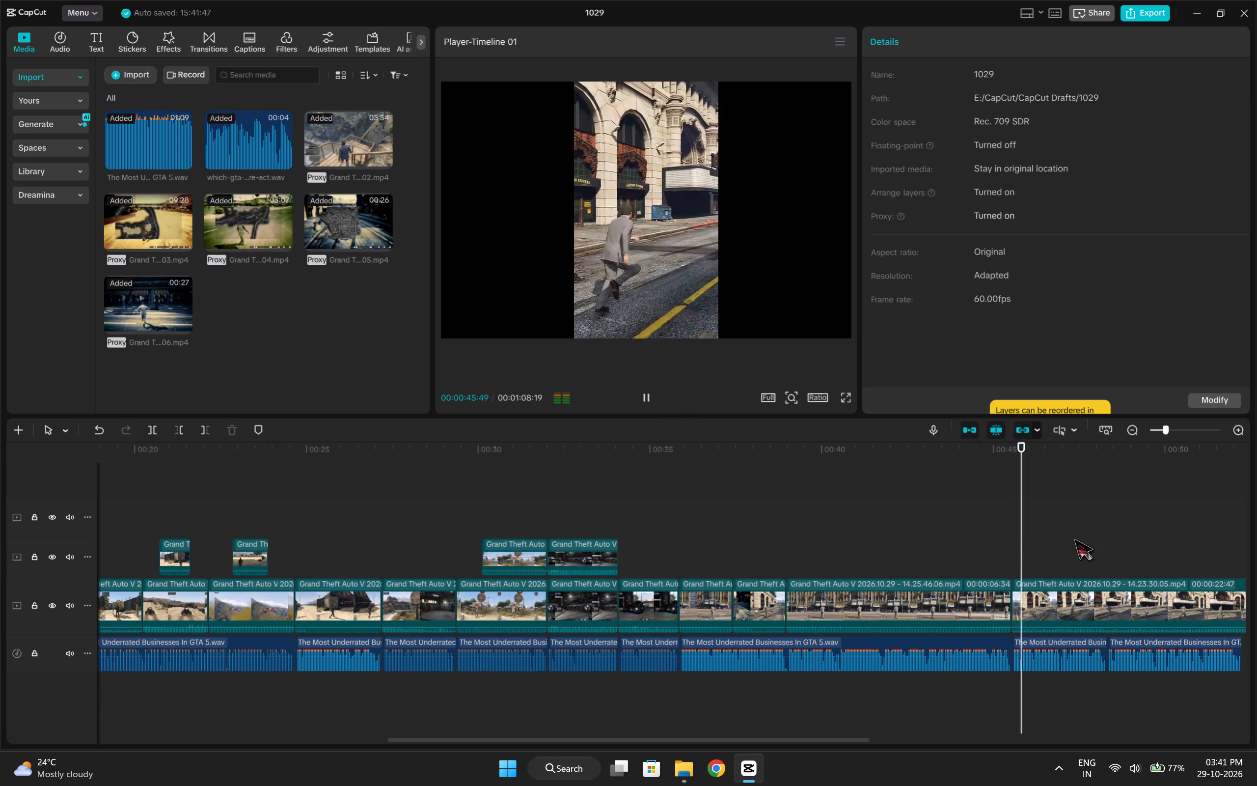
click(1074, 538)
drag(1074, 538, 1155, 522)
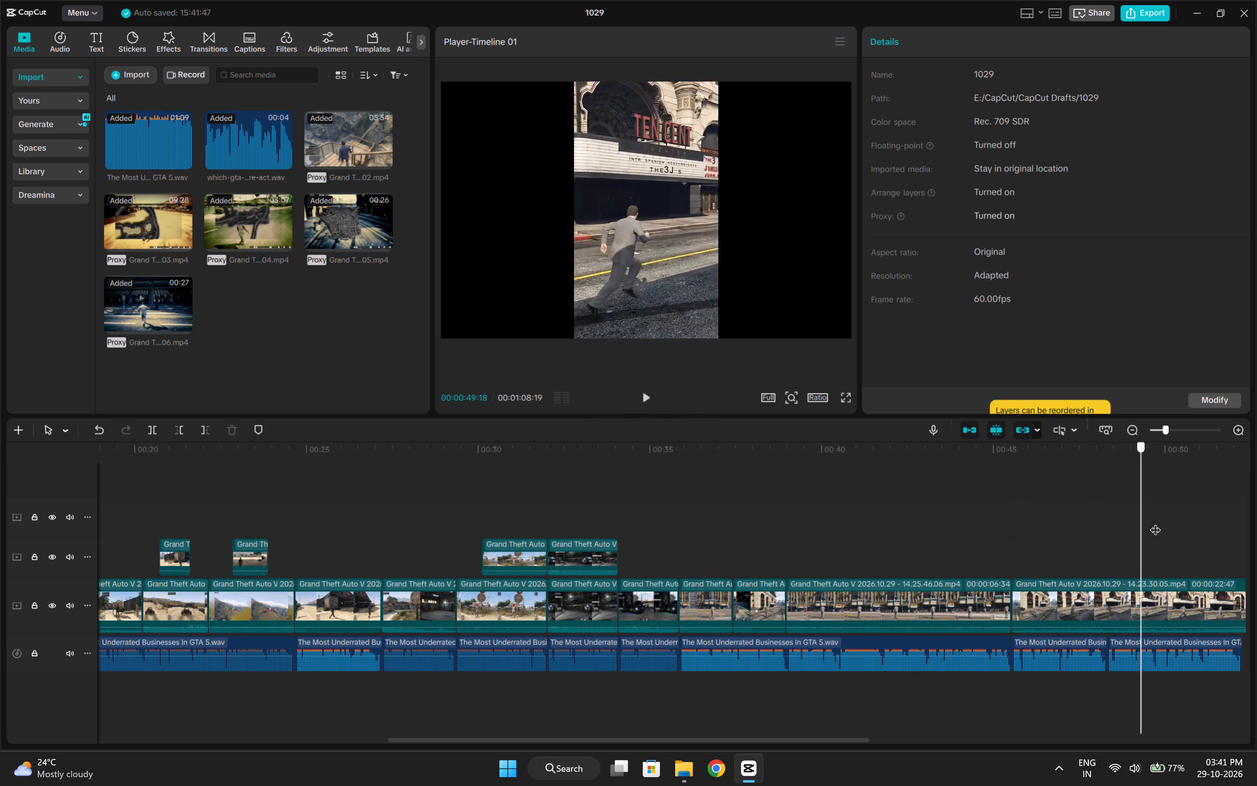
drag(1155, 522, 1182, 513)
key(q)
click(1055, 520)
drag(1055, 520, 1163, 512)
key(q)
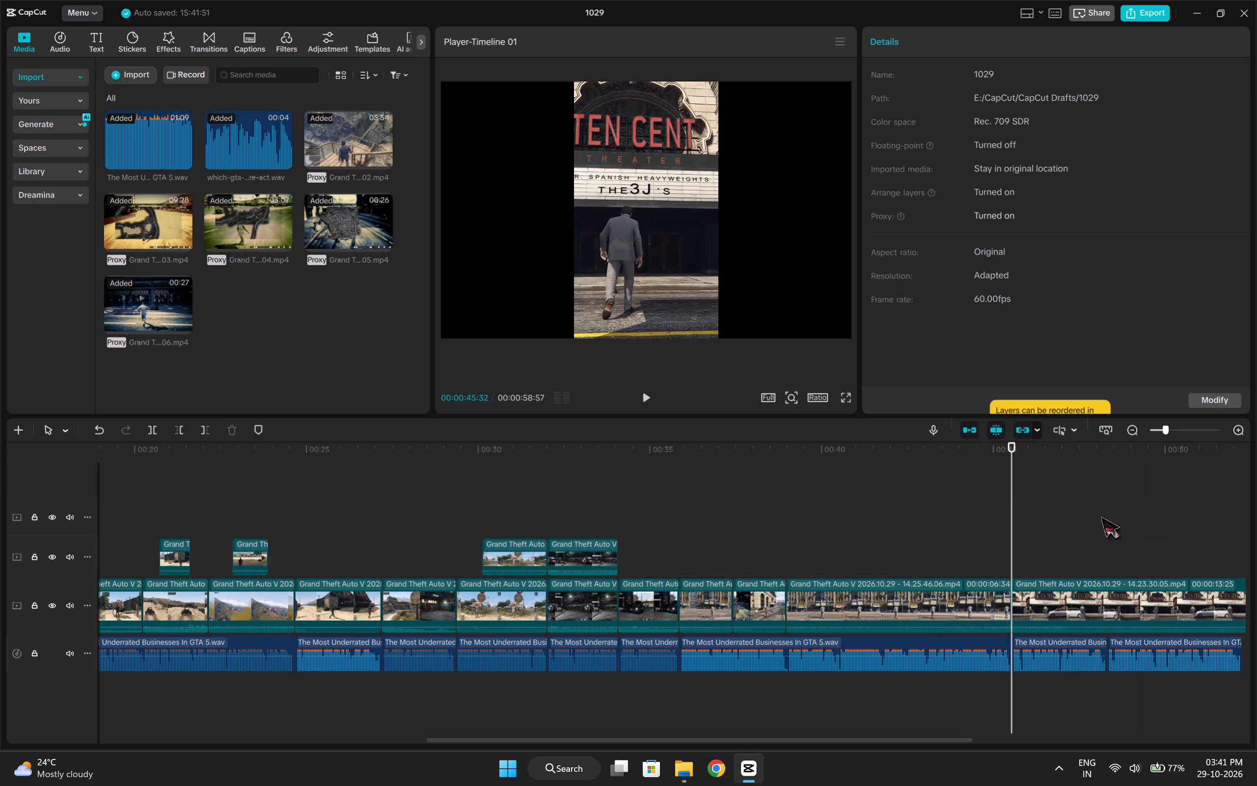
click(1077, 517)
drag(1077, 517, 1178, 513)
key(q)
click(1076, 515)
drag(1076, 515, 1157, 504)
text(q)
key(space)
key(space)
Reposition the trimmed 05.mp4 clip's 9:16 crop to center on the character in front of the Ten Cent theater.
click(1050, 602)
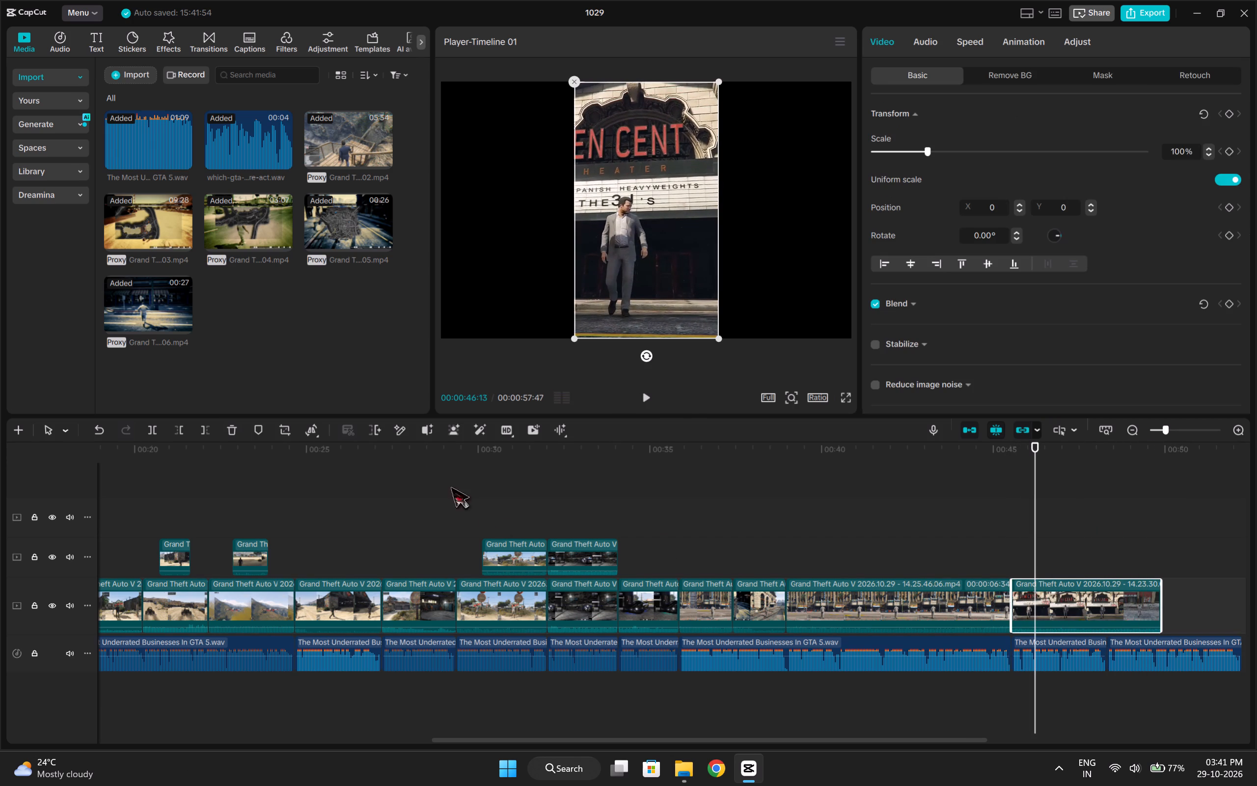
click(287, 427)
drag(623, 326, 604, 339)
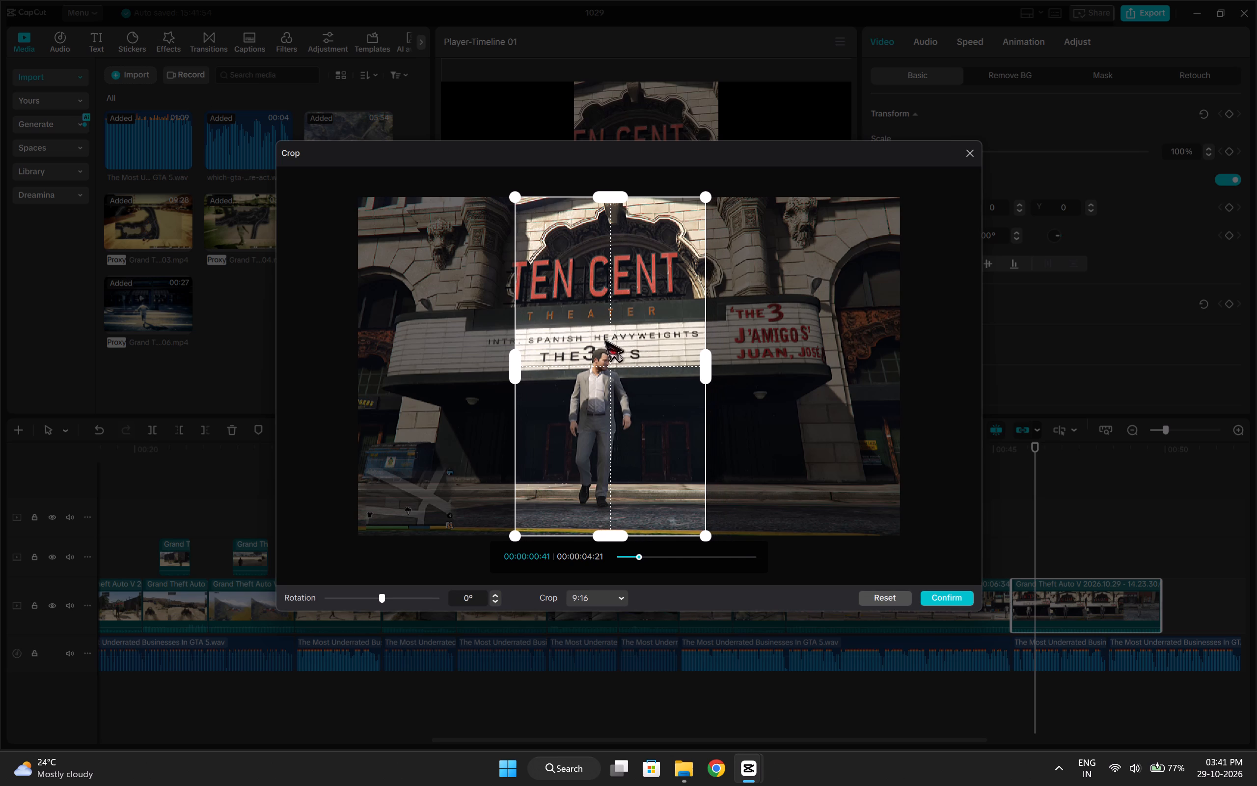
drag(604, 339, 595, 353)
click(940, 597)
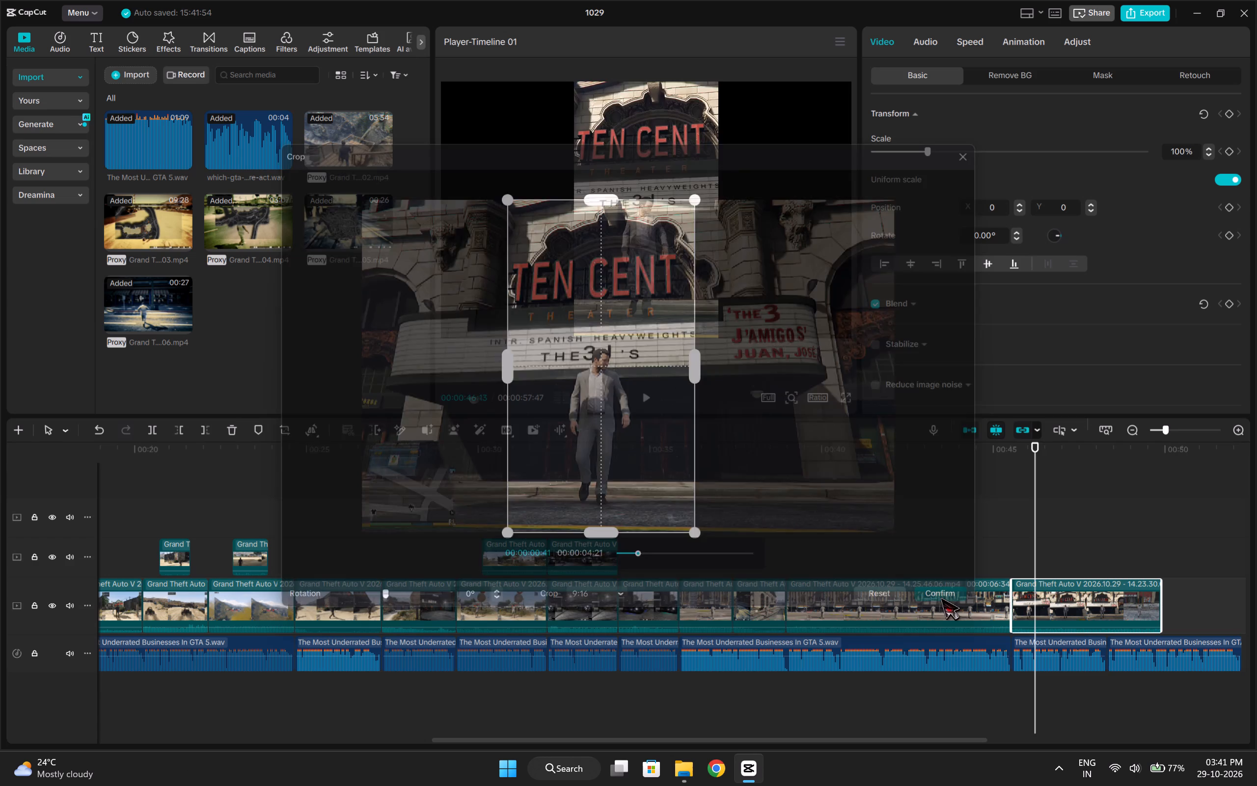
Play back the theater section to check the cuts against the voiceover.
key(space)
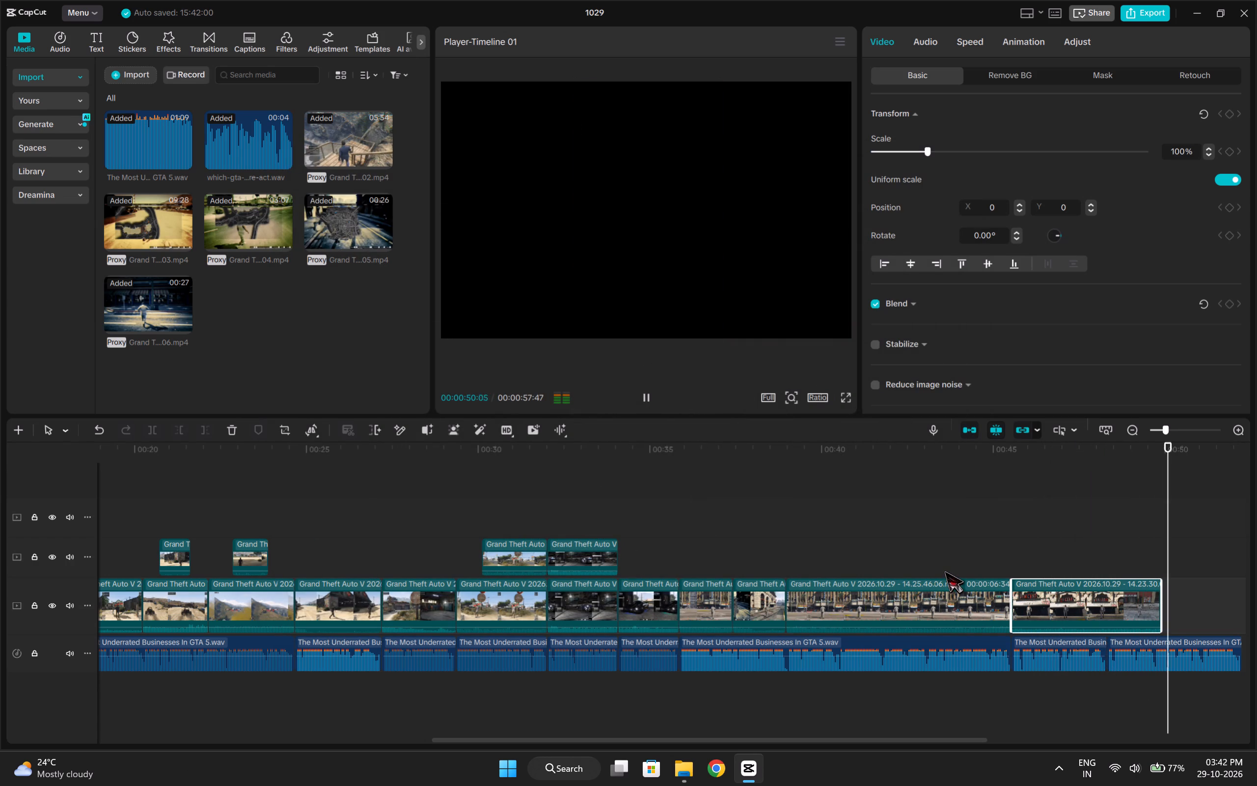
key(space)
click(1008, 539)
drag(1008, 539, 749, 555)
key(space)
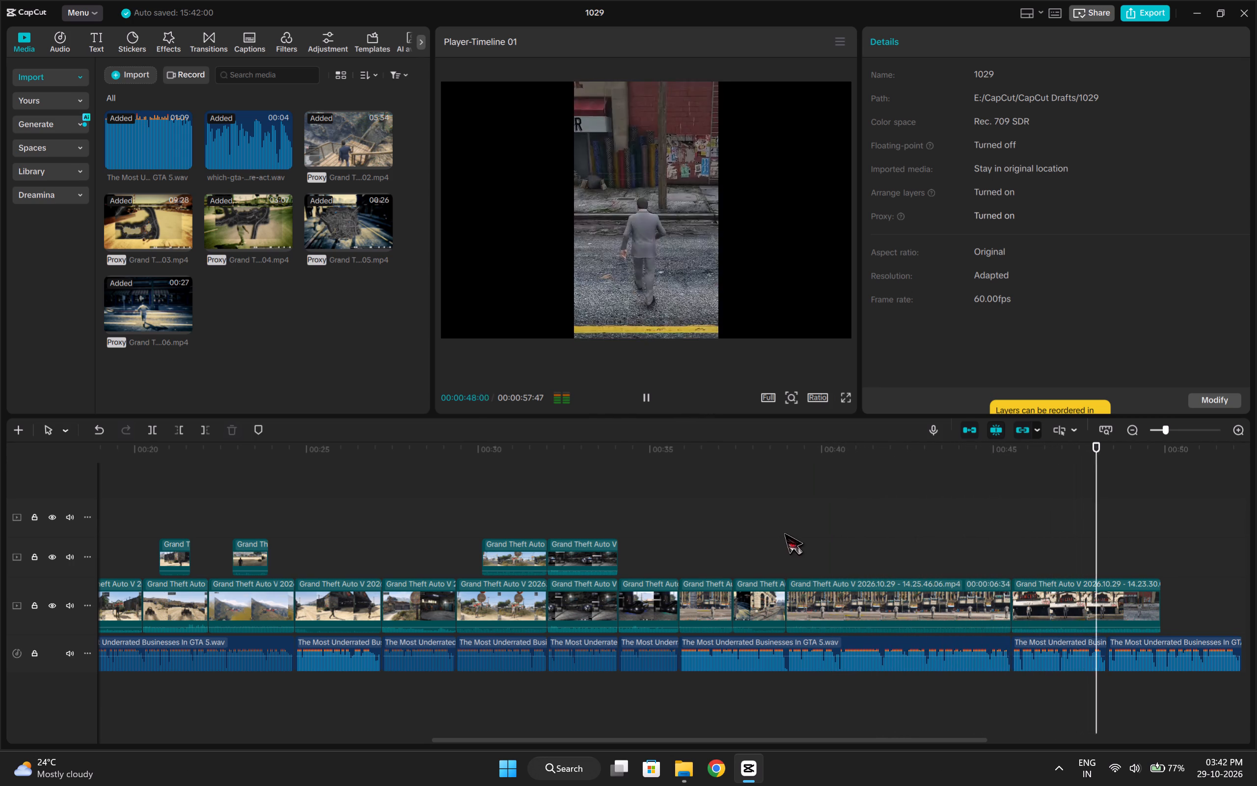
key(space)
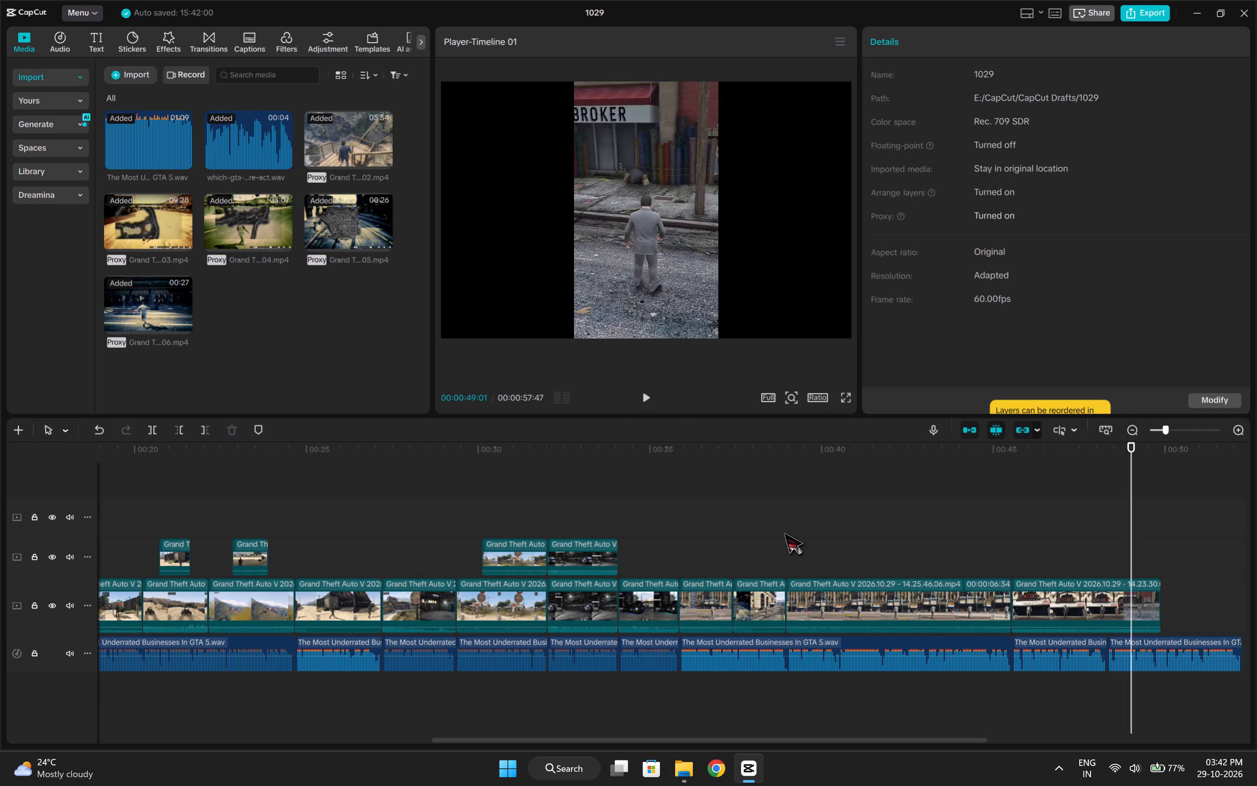
Duplicate the 00:00:06:34 long 06.mp4 clip and place the copy on the main track at 00:00:45:32, before the 05.mp4 clip.
click(900, 593)
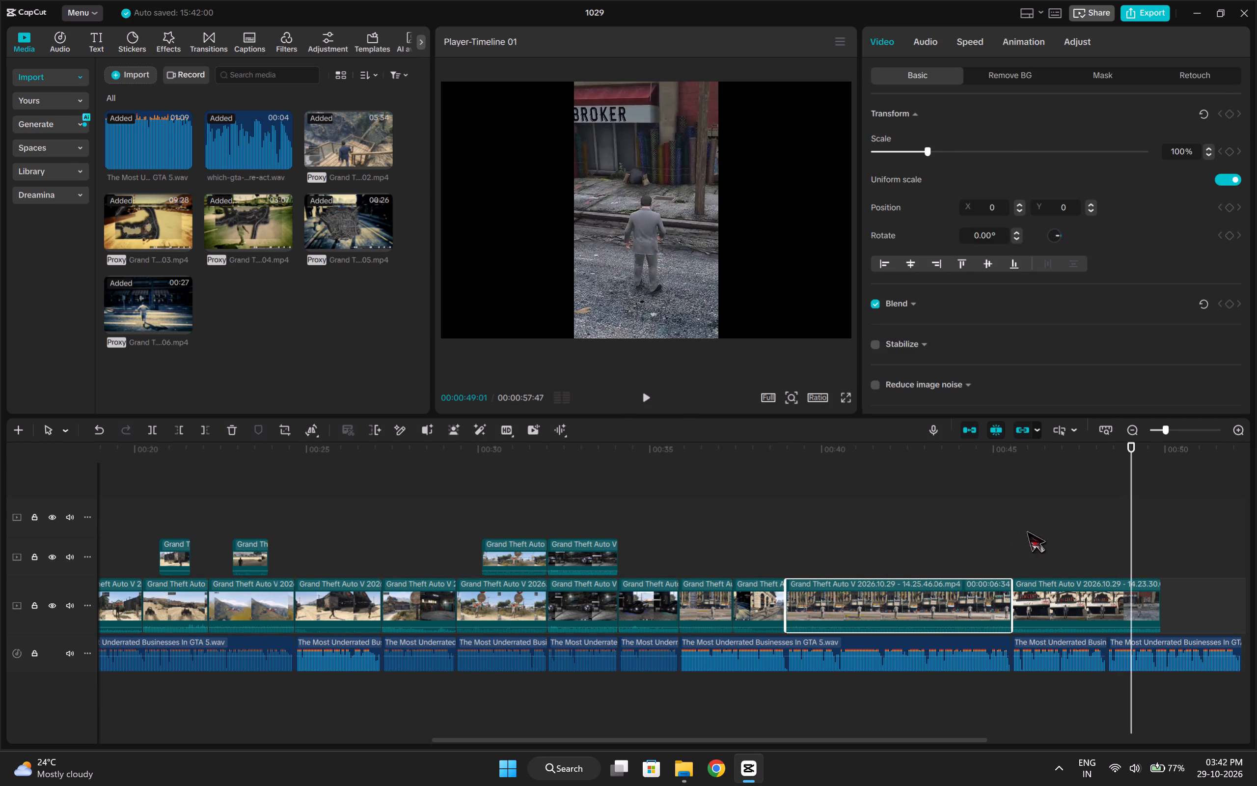
click(1026, 531)
drag(1027, 531, 1007, 547)
click(950, 585)
key(ctrl+c)
key(ctrl+v)
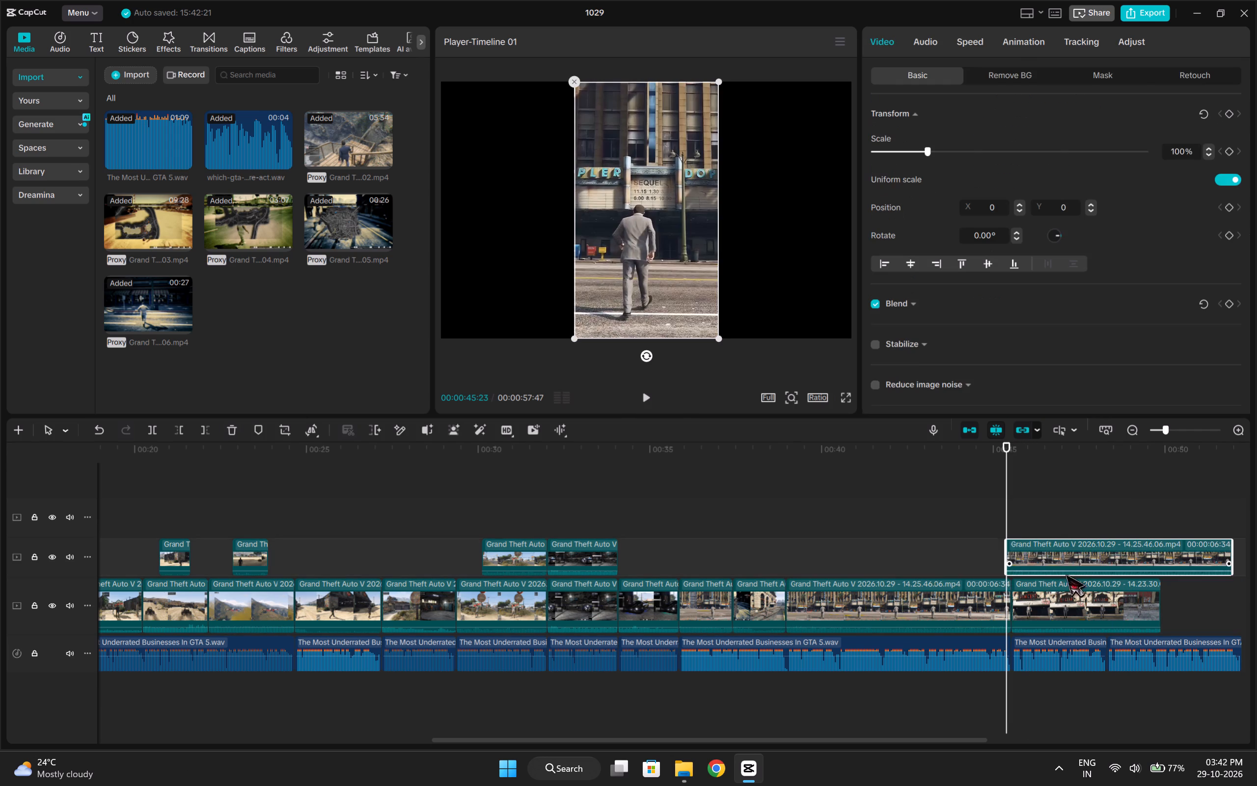
drag(1058, 559, 1072, 604)
Trim away the opening approach shot from the start of the duplicated 06.mp4 clip.
click(1038, 543)
click(1037, 591)
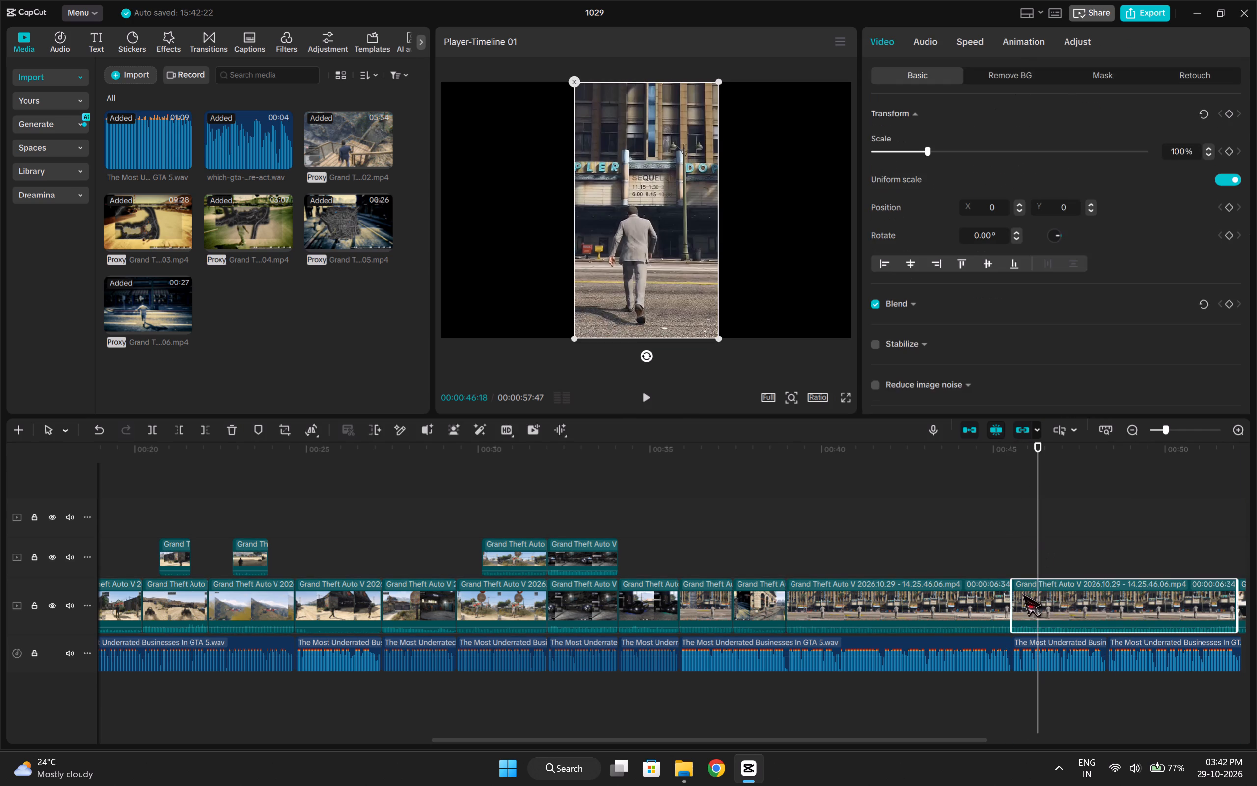
click(1070, 541)
drag(1070, 541, 1126, 540)
key(q)
click(1031, 551)
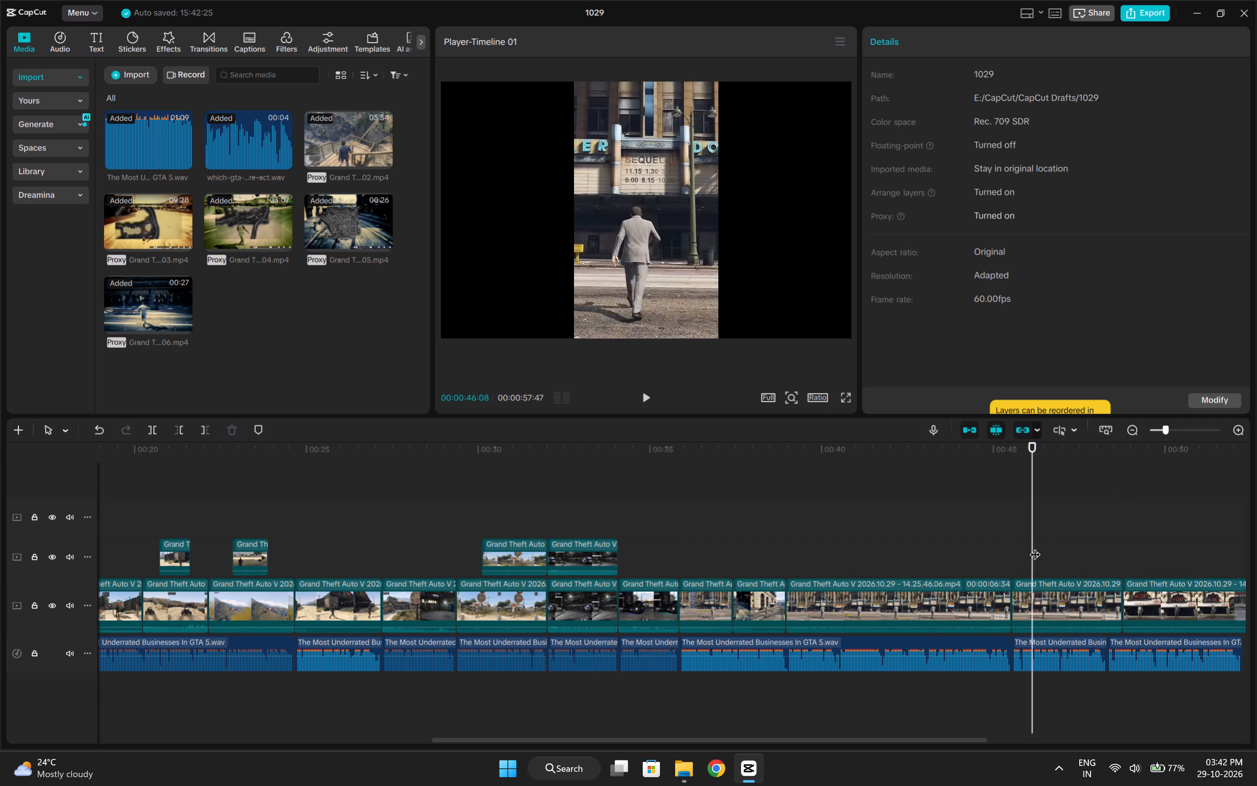
drag(1035, 547, 1071, 544)
key(q)
Extend the end of the duplicated 06.mp4 clip and trim its start to the character facing the camera outside the theater.
click(1051, 614)
drag(1064, 599, 1248, 578)
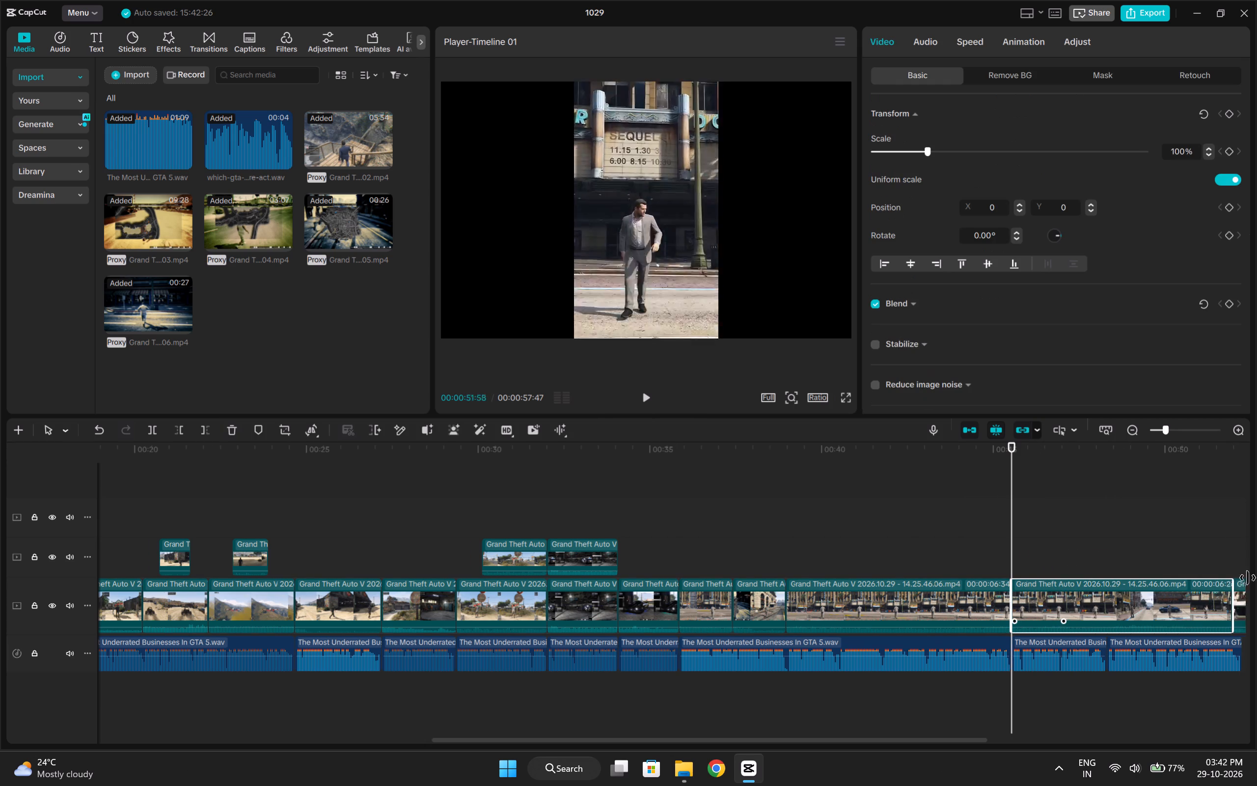
drag(1248, 578, 1255, 577)
click(1020, 550)
drag(1020, 550, 1087, 543)
key(q)
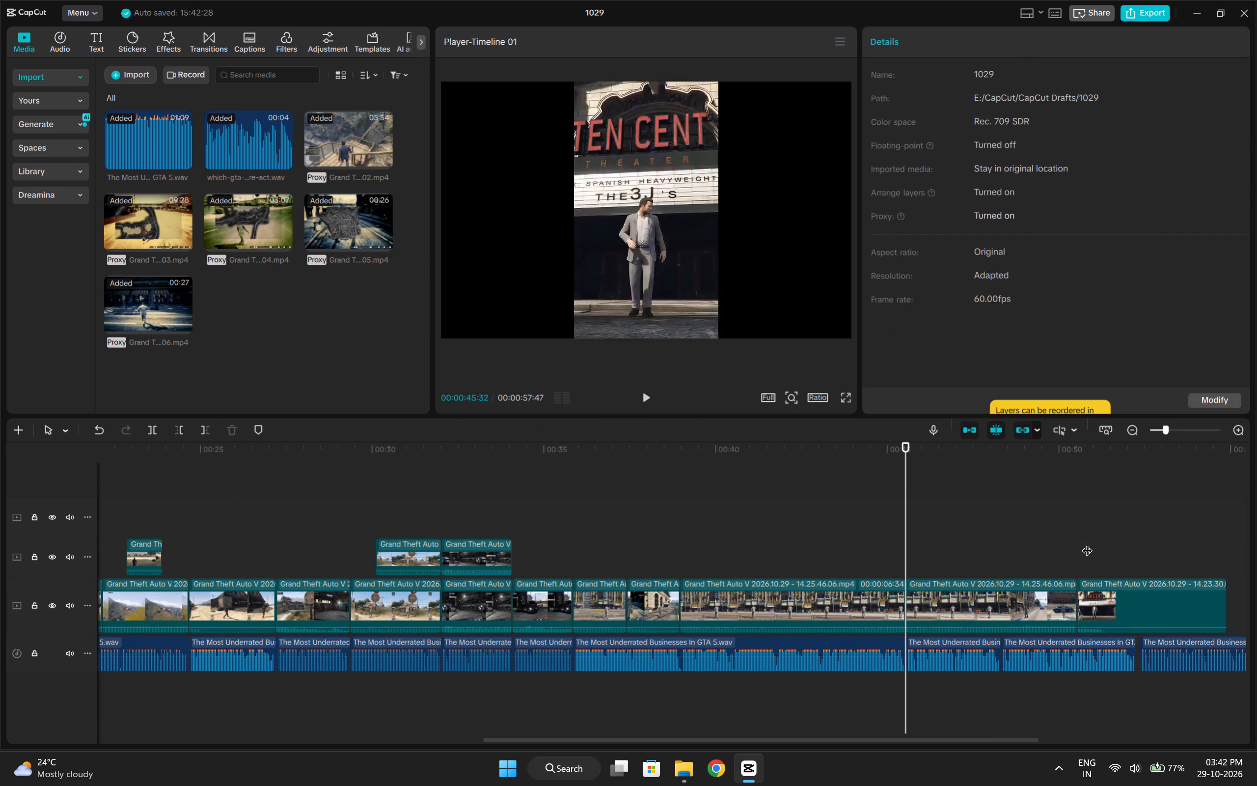
Play the duplicated 06.mp4 clip with the voiceover and trim its end to 00:00:48:20.
key(space)
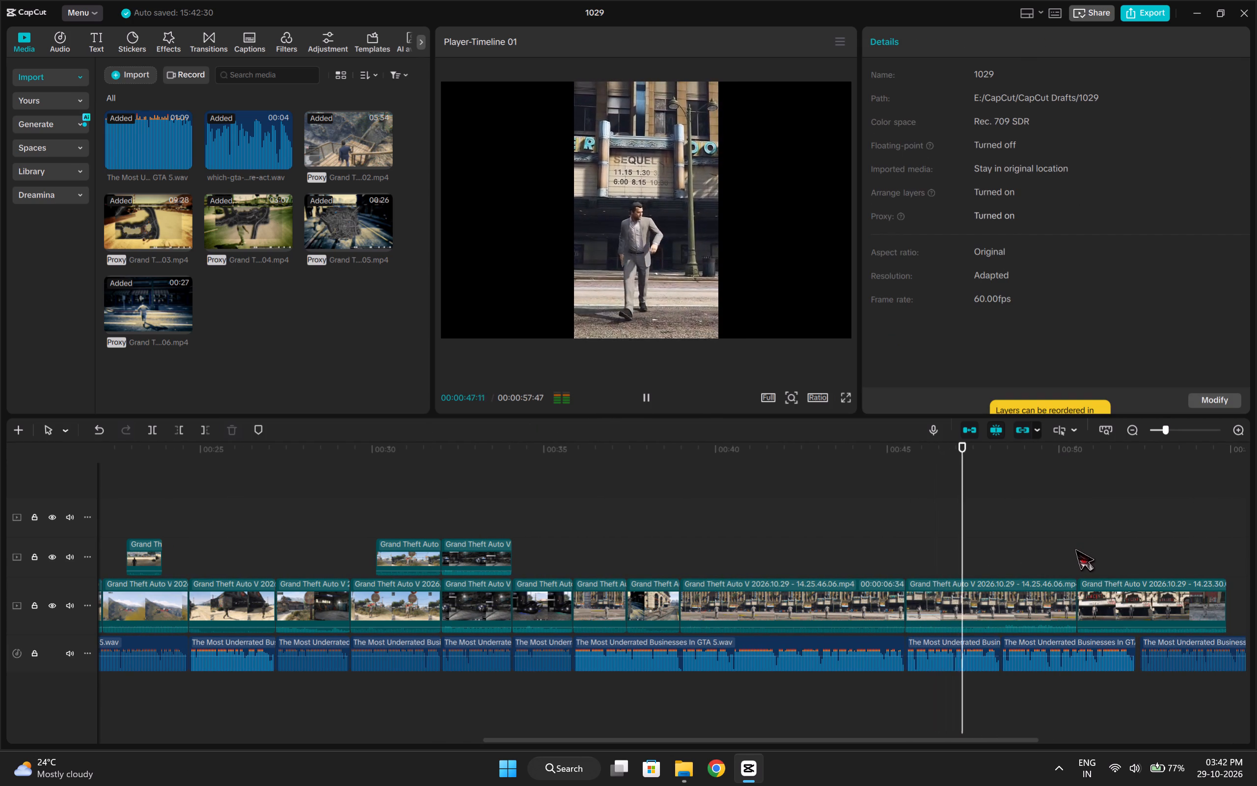
key(space)
text(w)
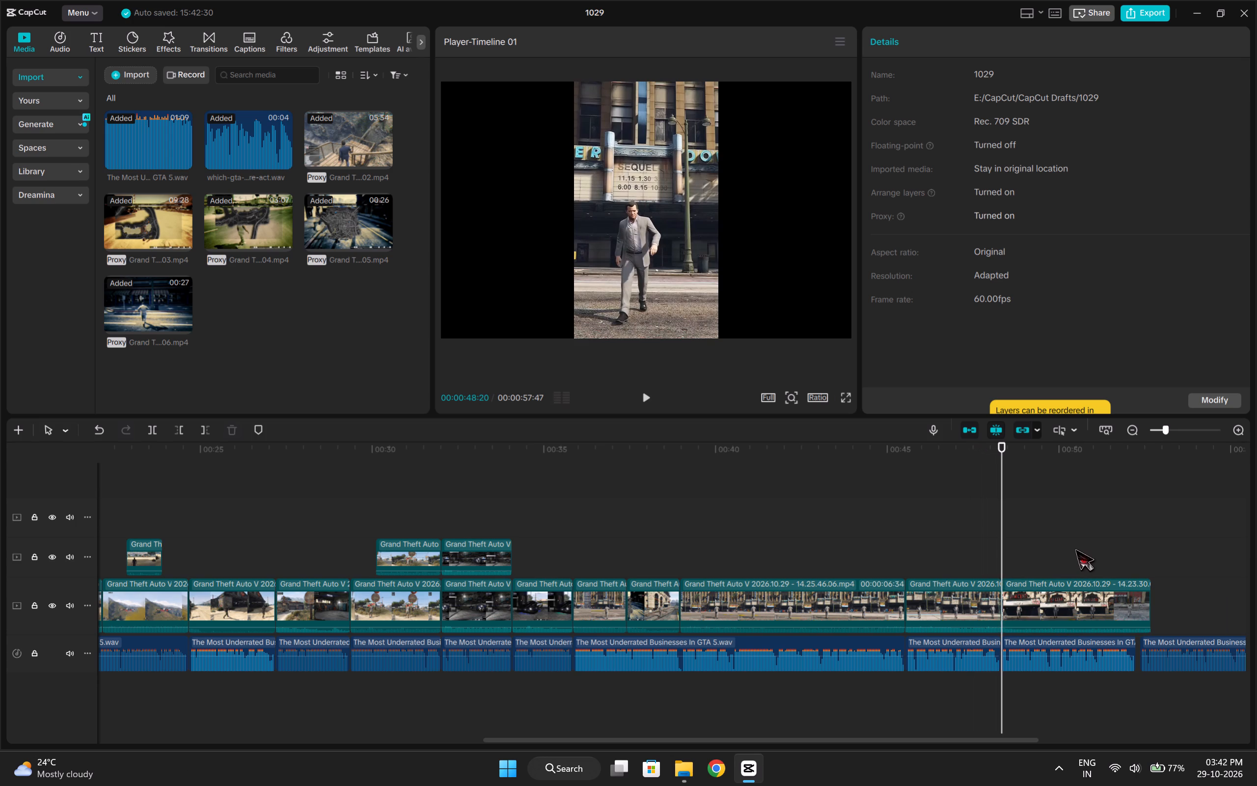
Play through the 05.mp4 theater clip and move the next voiceover segment earlier to close the gap before it.
key(space)
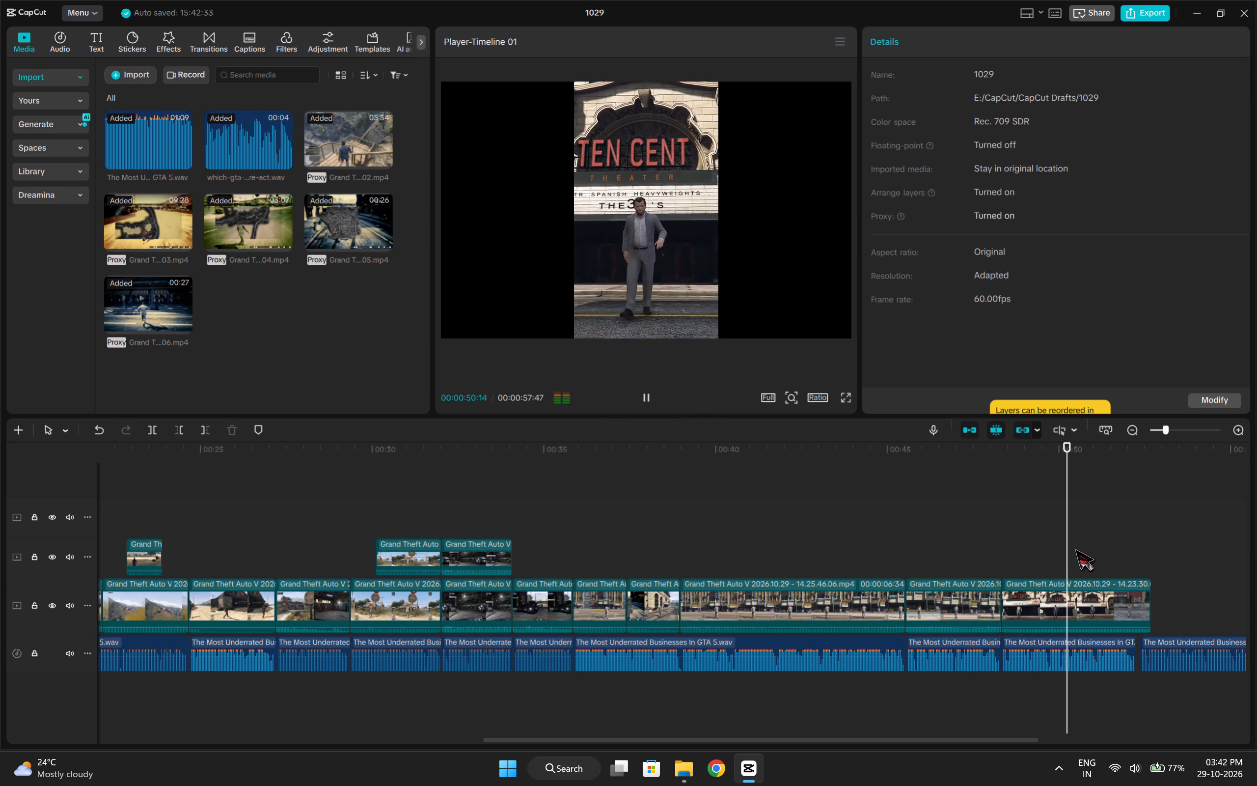
key(space)
click(1183, 638)
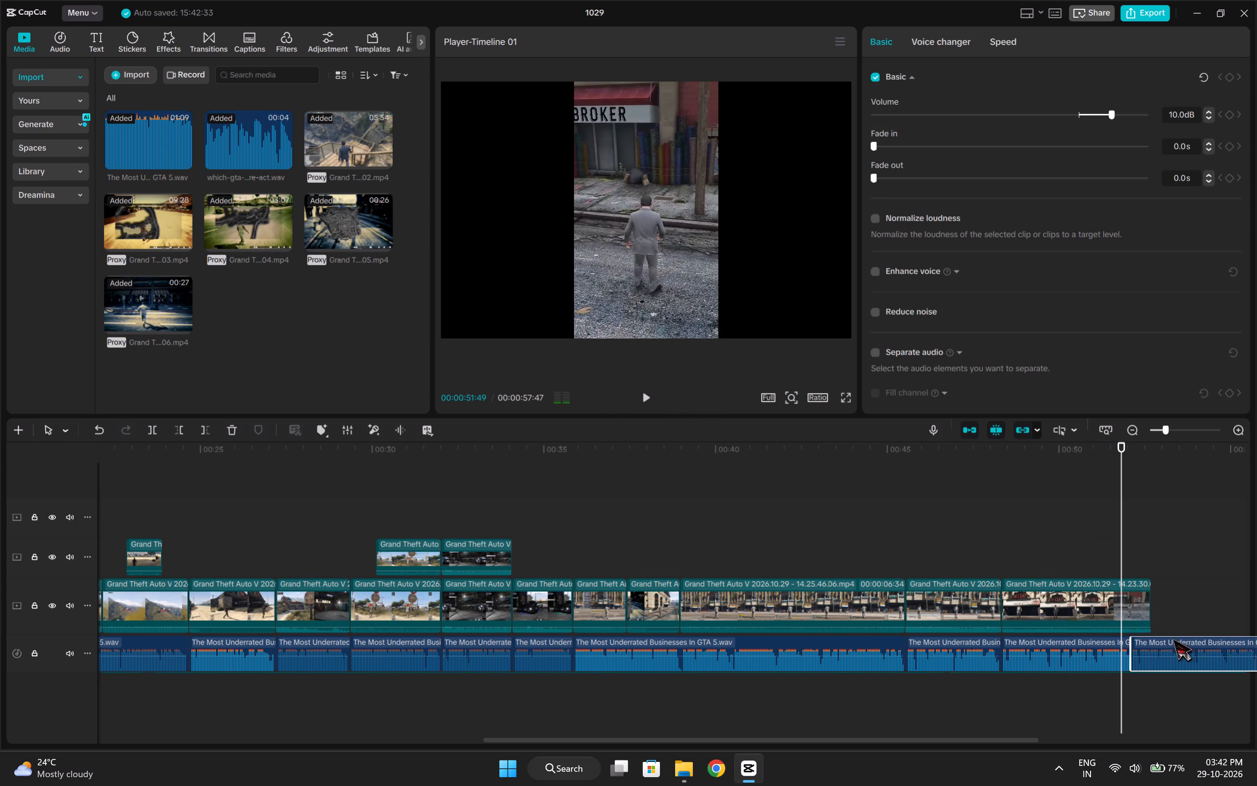
key(space)
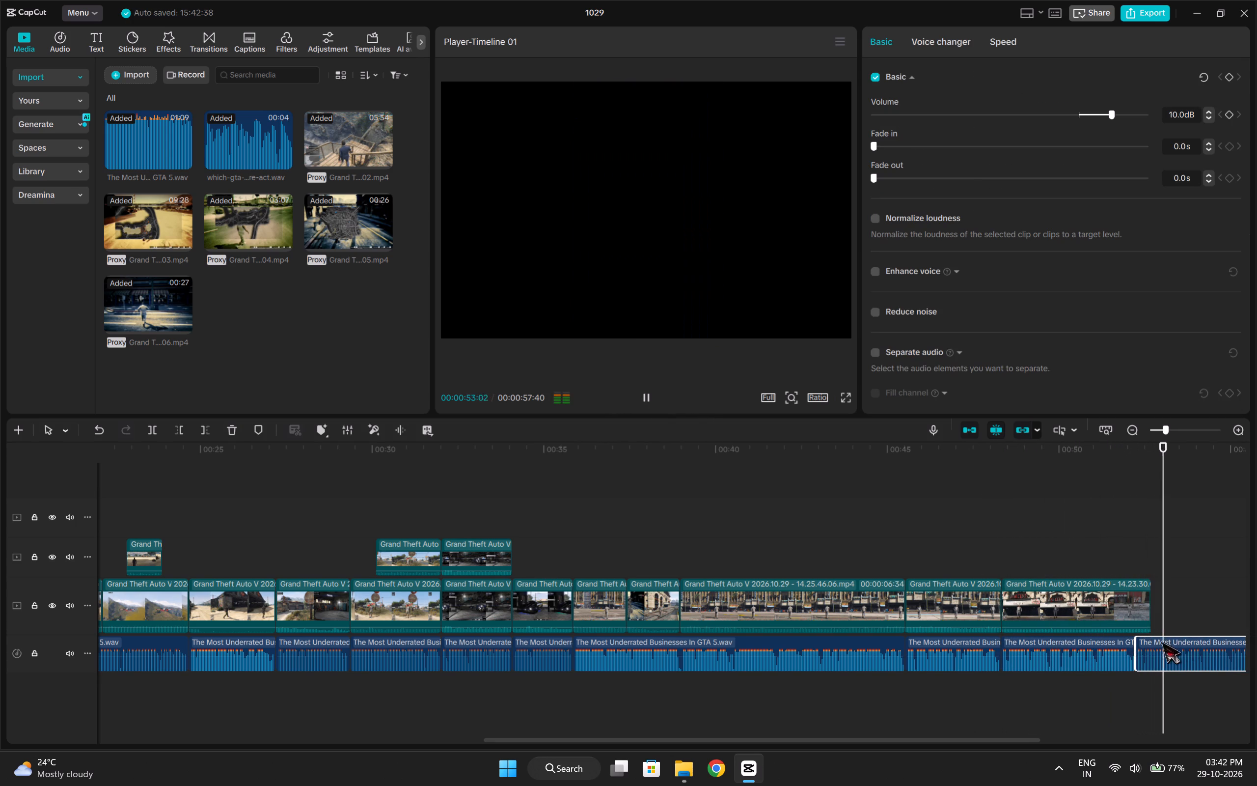
Extend the last 05.mp4 clip's start back to a clip length of 00:00:17:57 and play it with the voiceover.
drag(926, 742, 1027, 744)
click(902, 592)
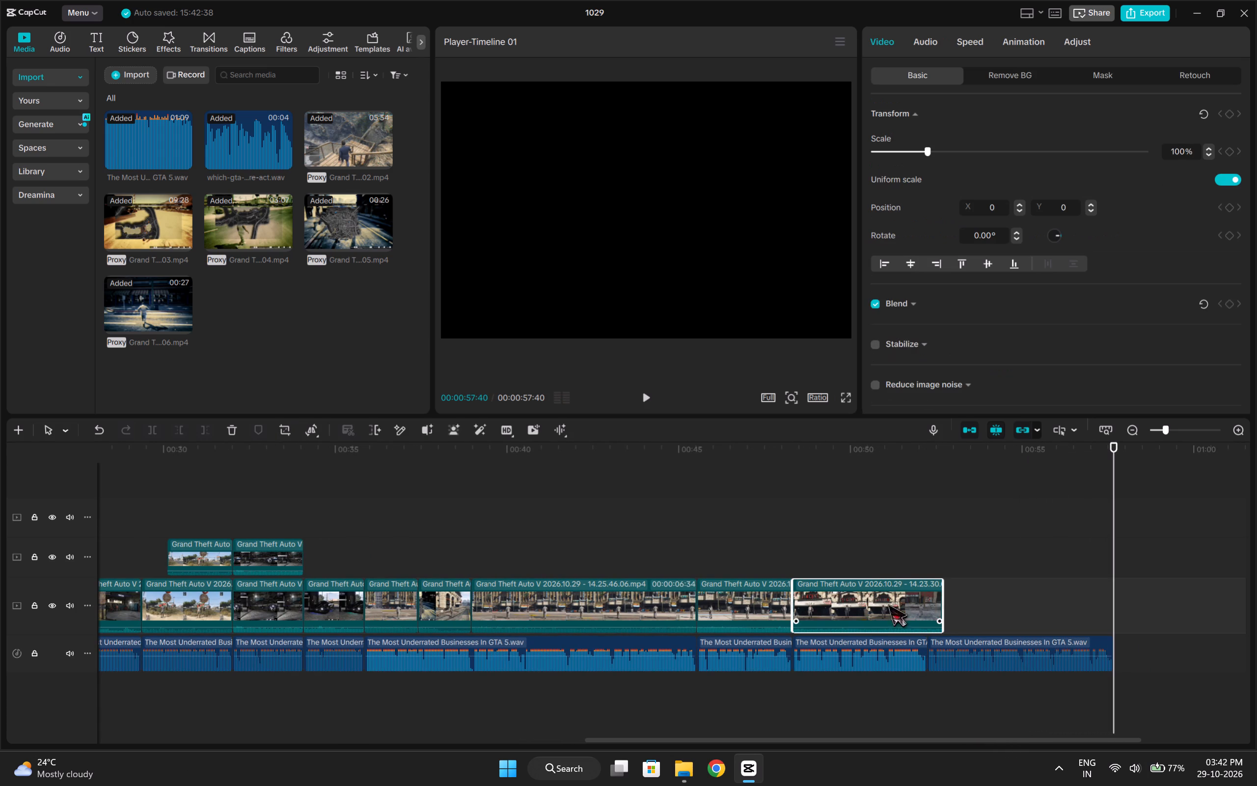
drag(830, 597, 1004, 604)
drag(792, 599, 546, 623)
click(813, 540)
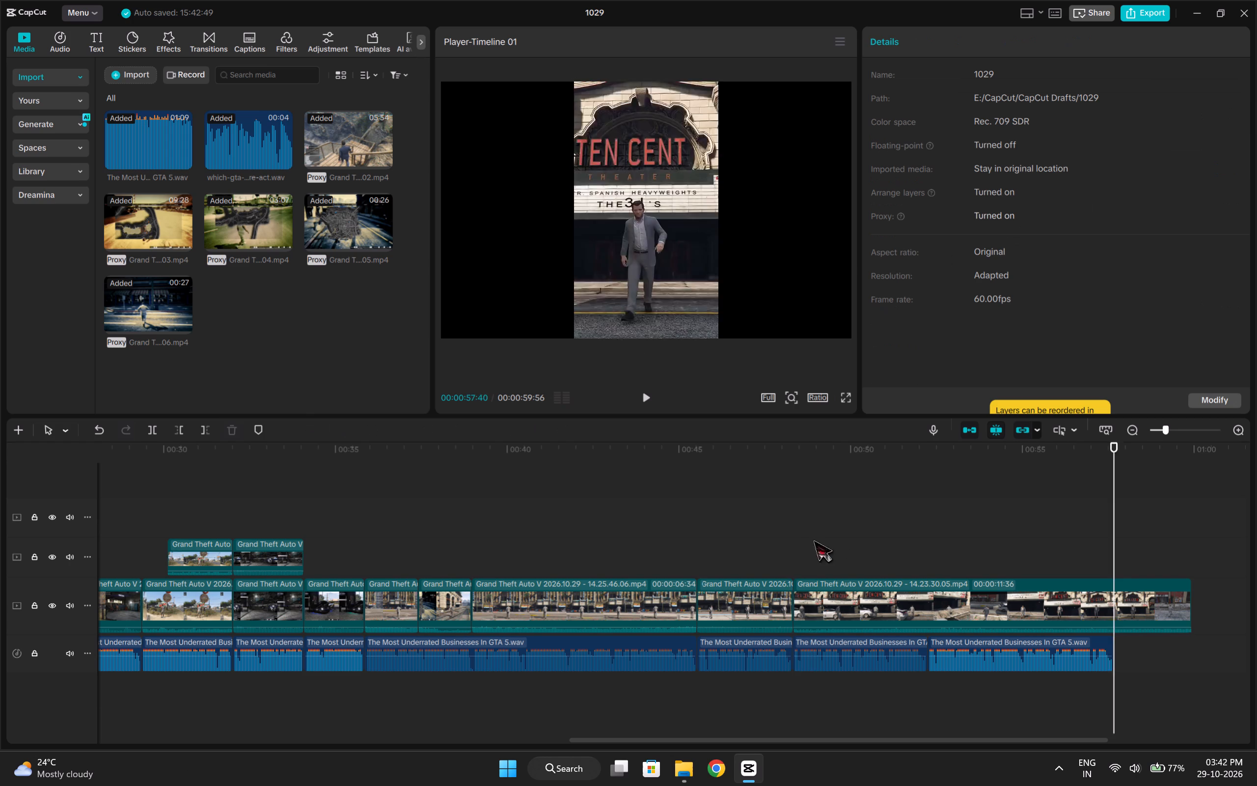
drag(811, 540, 792, 548)
key(space)
click(832, 615)
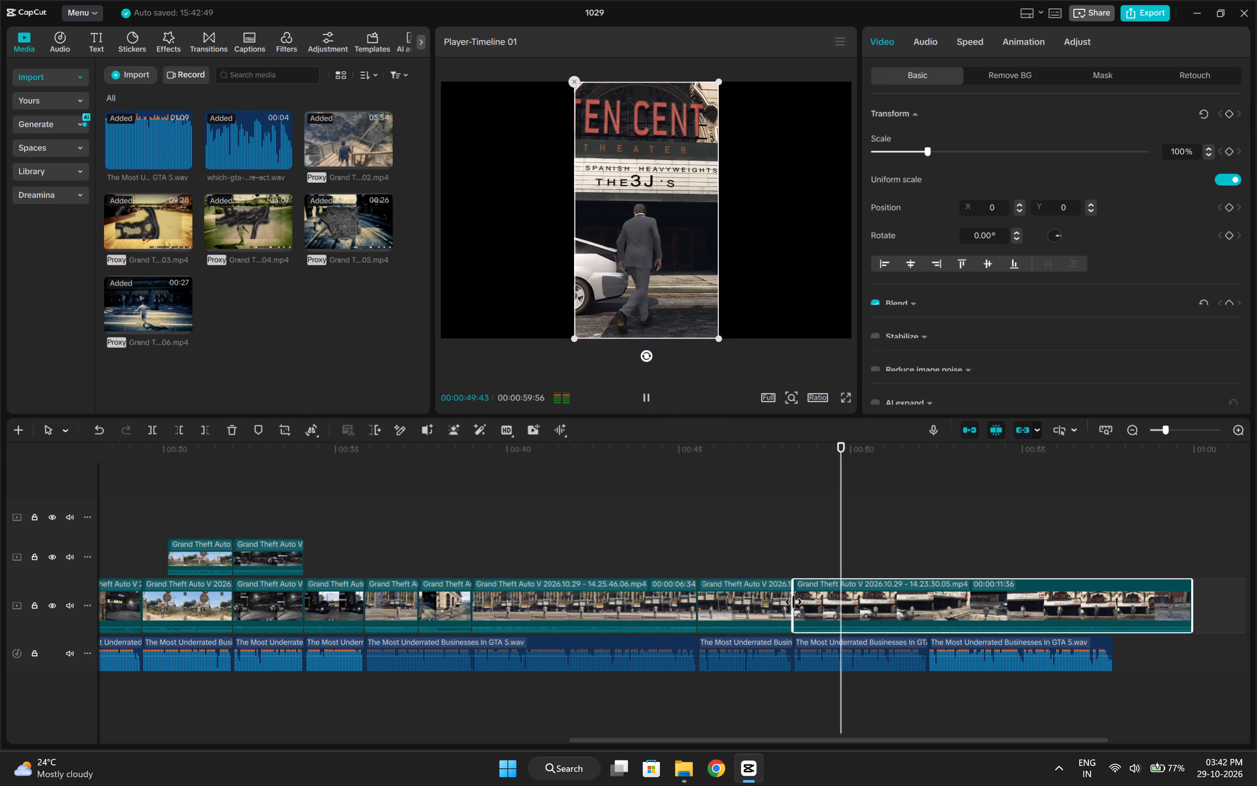
key(space)
drag(793, 588, 624, 603)
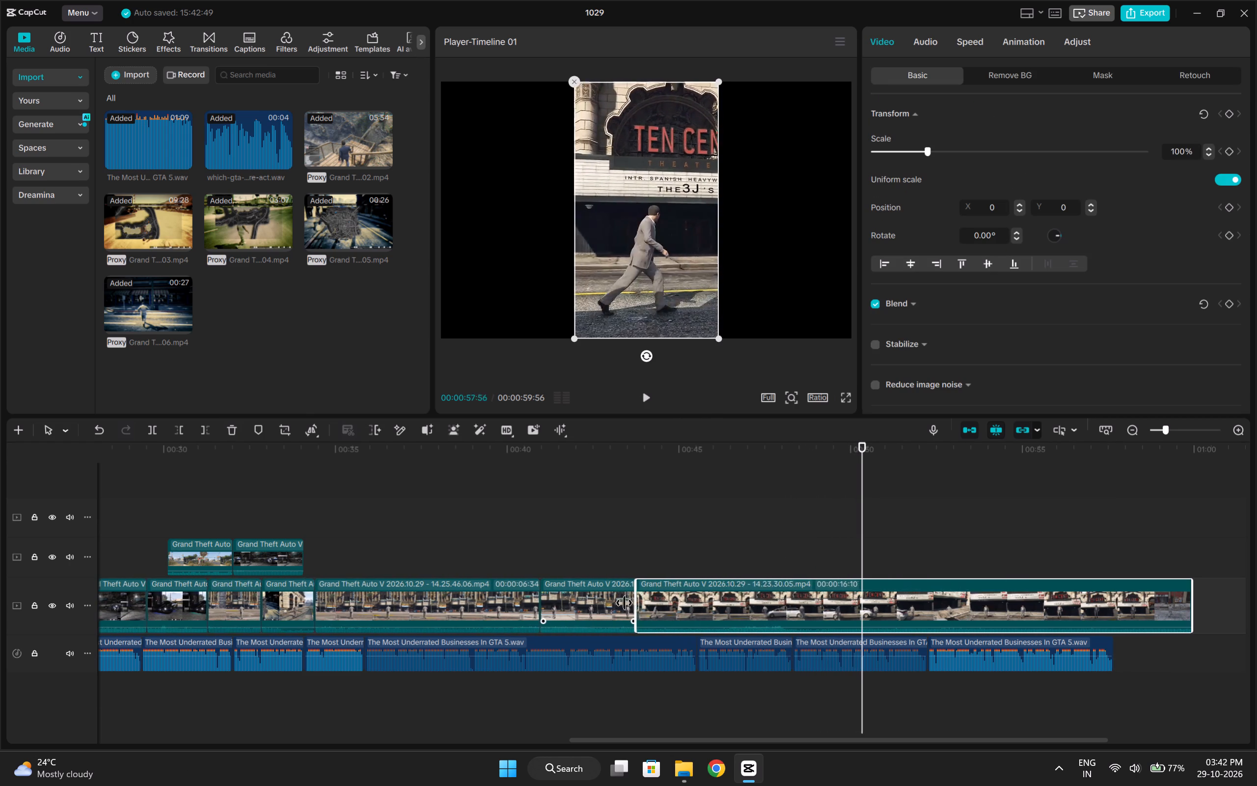
drag(624, 603, 577, 605)
click(790, 520)
key(space)
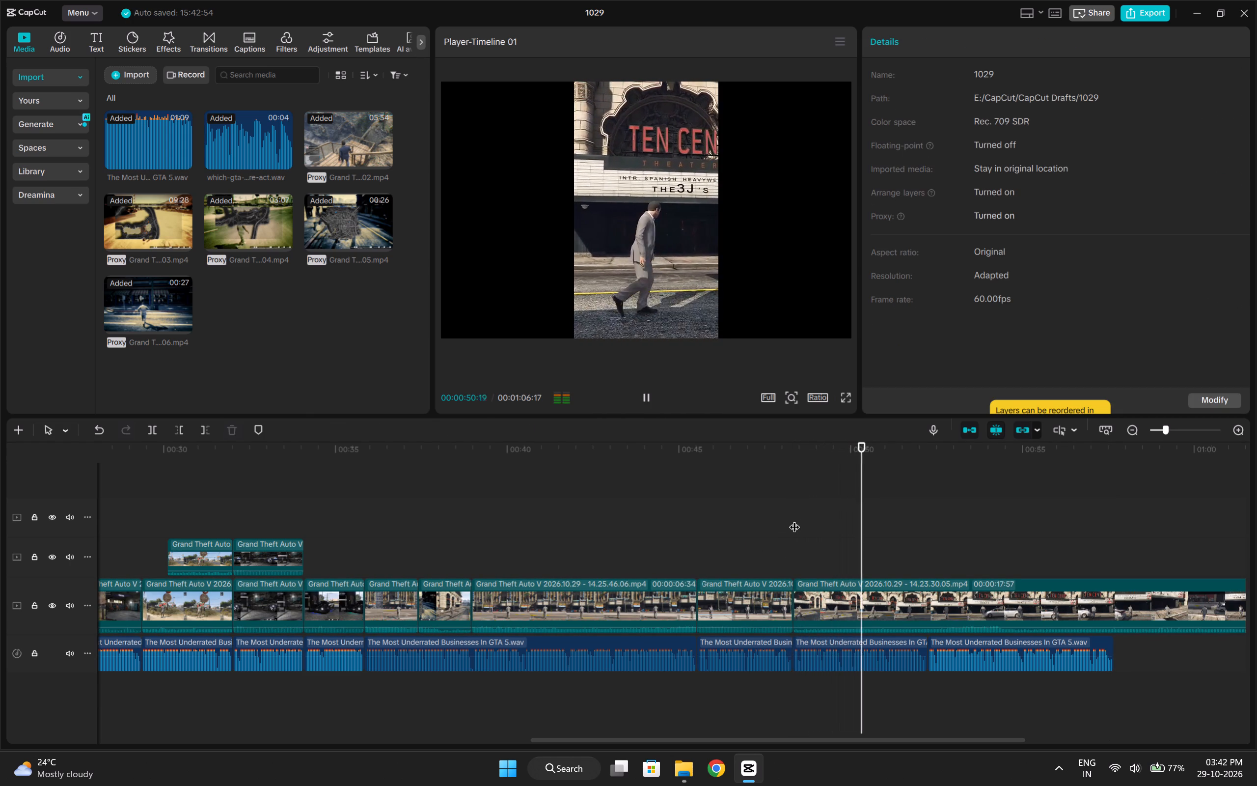
key(space)
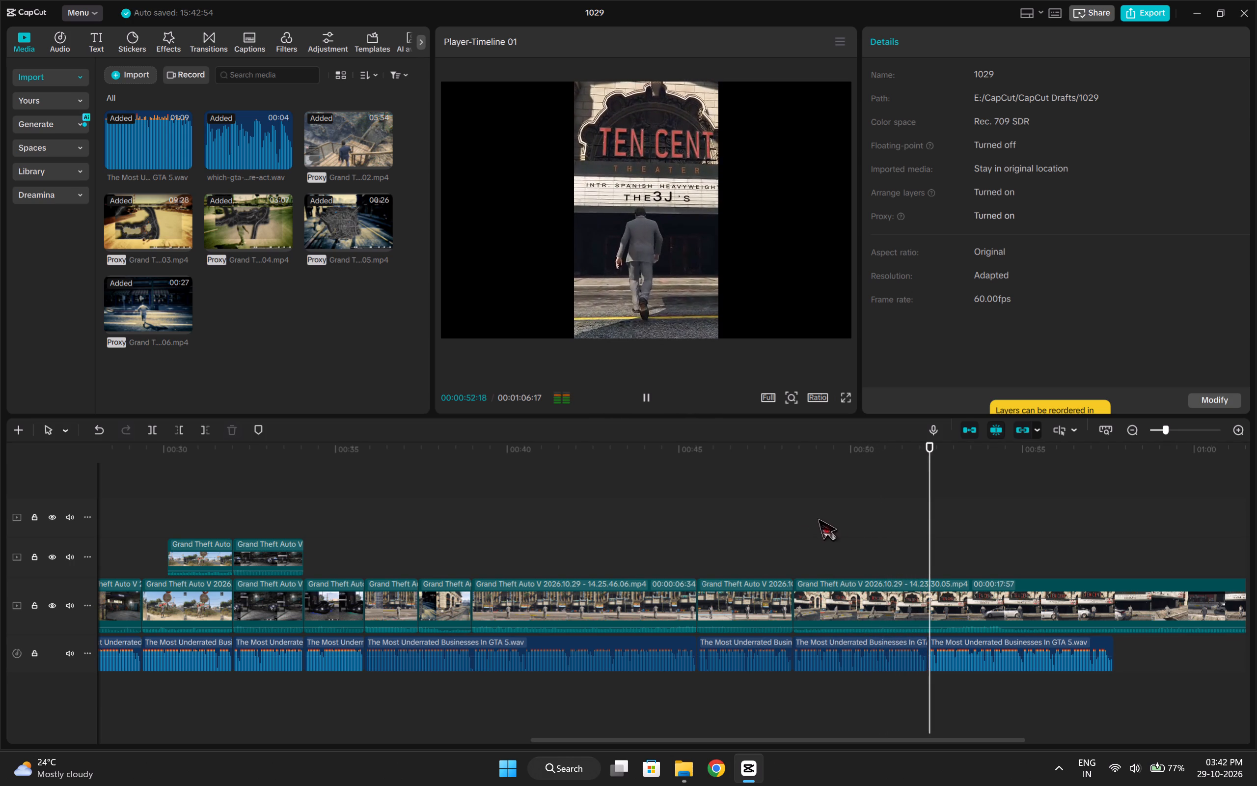
Trim the start of the last 05.mp4 clip in two passes to a clip length of 00:00:15:29.
click(827, 516)
text(q)
key(space)
click(851, 521)
drag(852, 521, 901, 527)
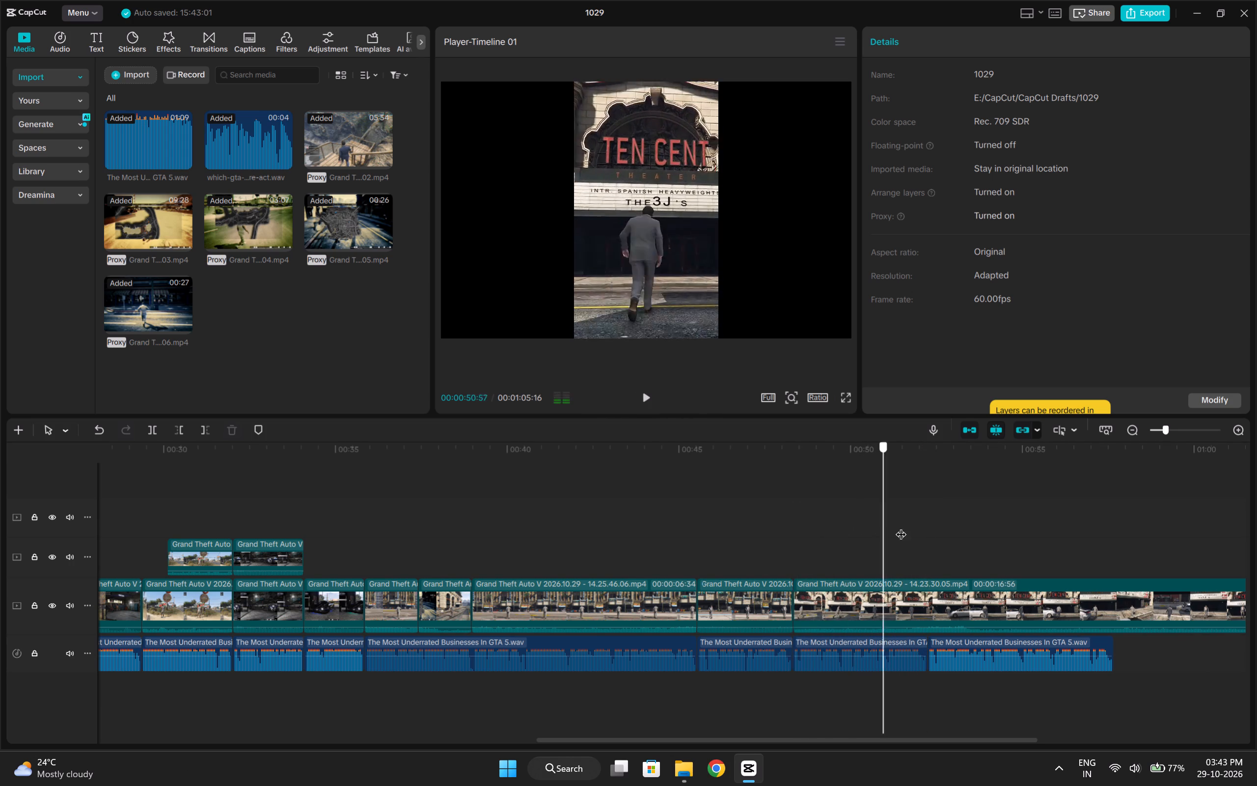
drag(901, 527, 844, 539)
key(q)
Play the last 05.mp4 clip with the voiceover and split it at 00:00:52:17.
drag(844, 539, 849, 539)
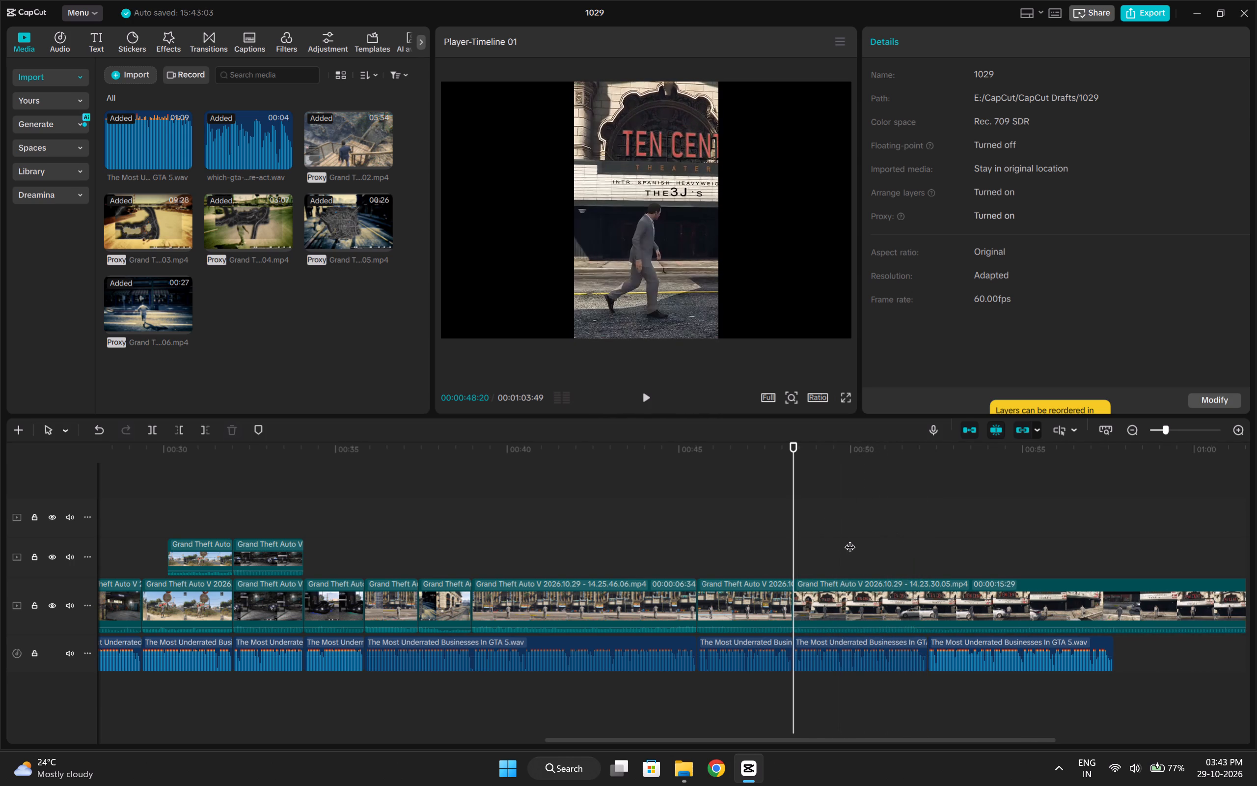
drag(849, 539, 865, 539)
drag(854, 539, 890, 537)
drag(890, 537, 804, 550)
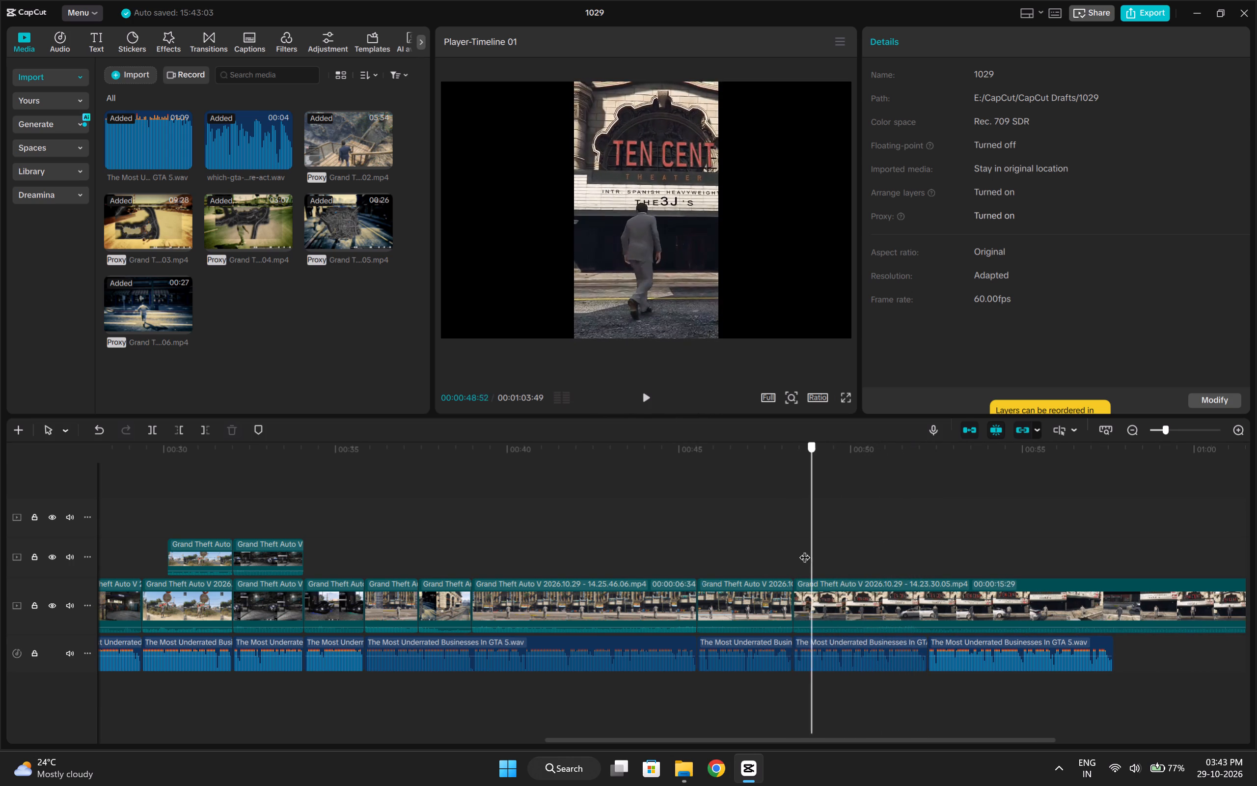
drag(804, 550, 798, 551)
key(space)
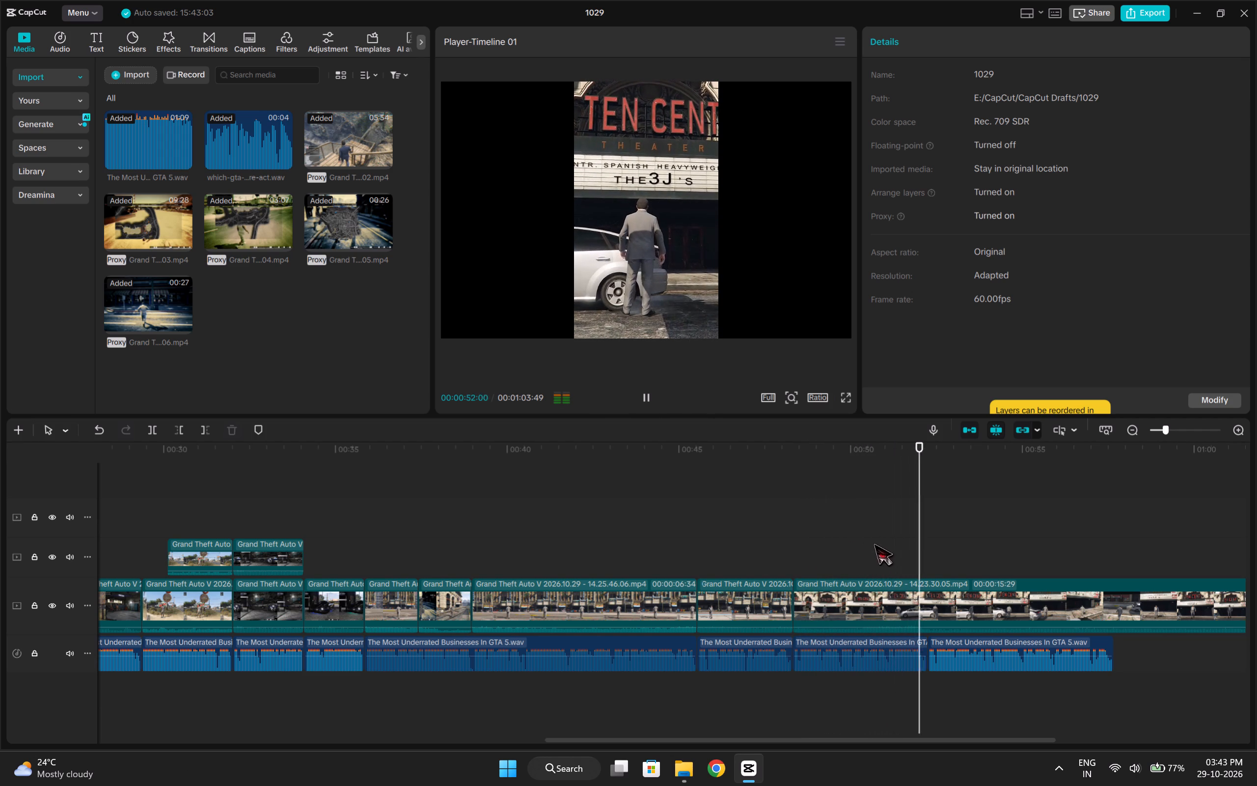
key(space)
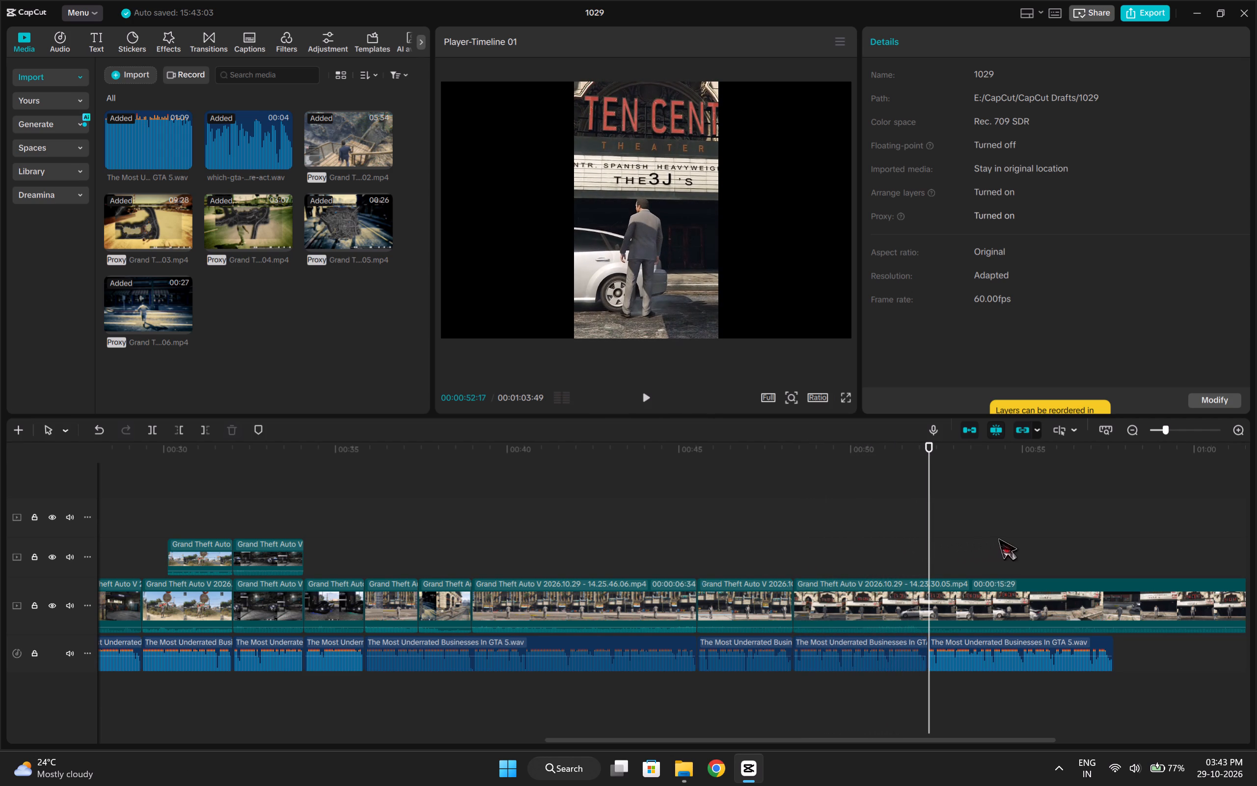
key(ctrl+b)
Trim about 6 seconds from the start of the 05.mp4 piece after the split and play the result.
click(976, 539)
drag(976, 539, 1134, 539)
text(q)
key(space)
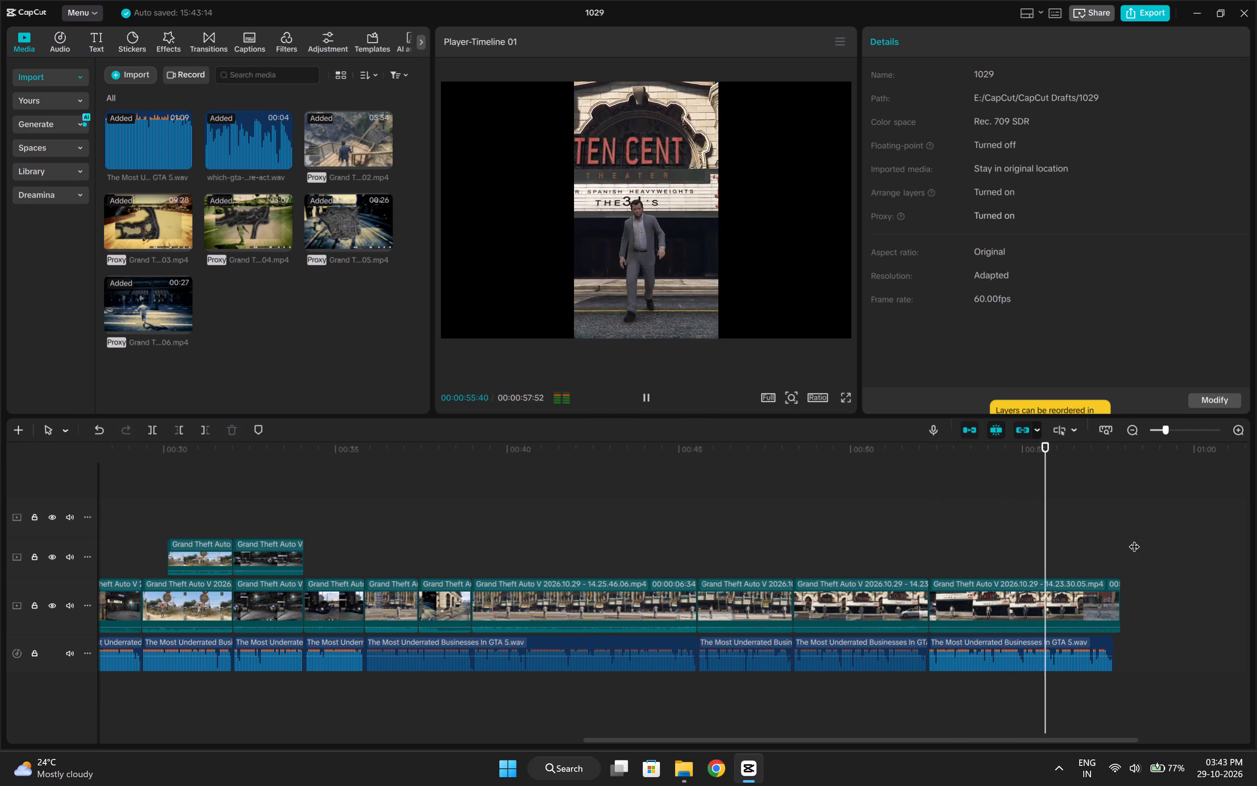
key(space)
Extend the start of the final 05.mp4 piece to a length of 00:00:07:22 and play it against the last voiceover segment.
click(983, 596)
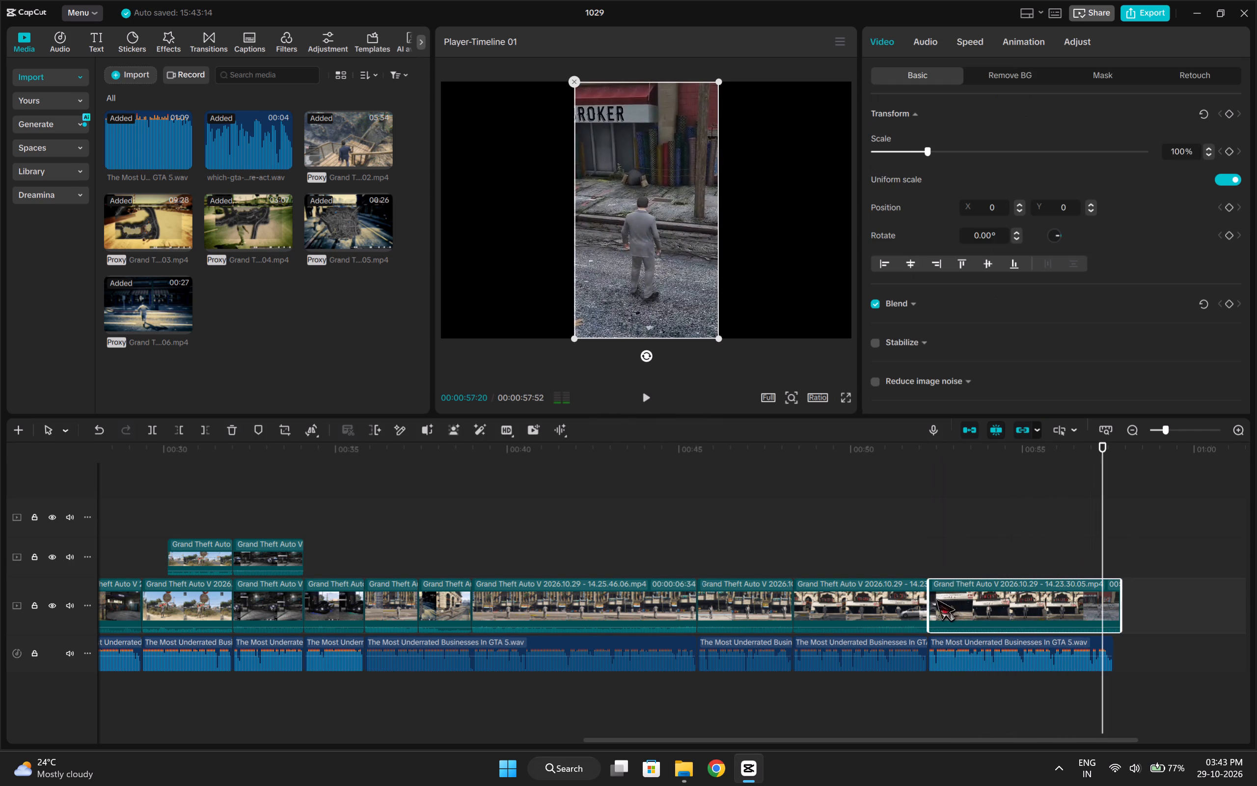
drag(928, 597, 880, 610)
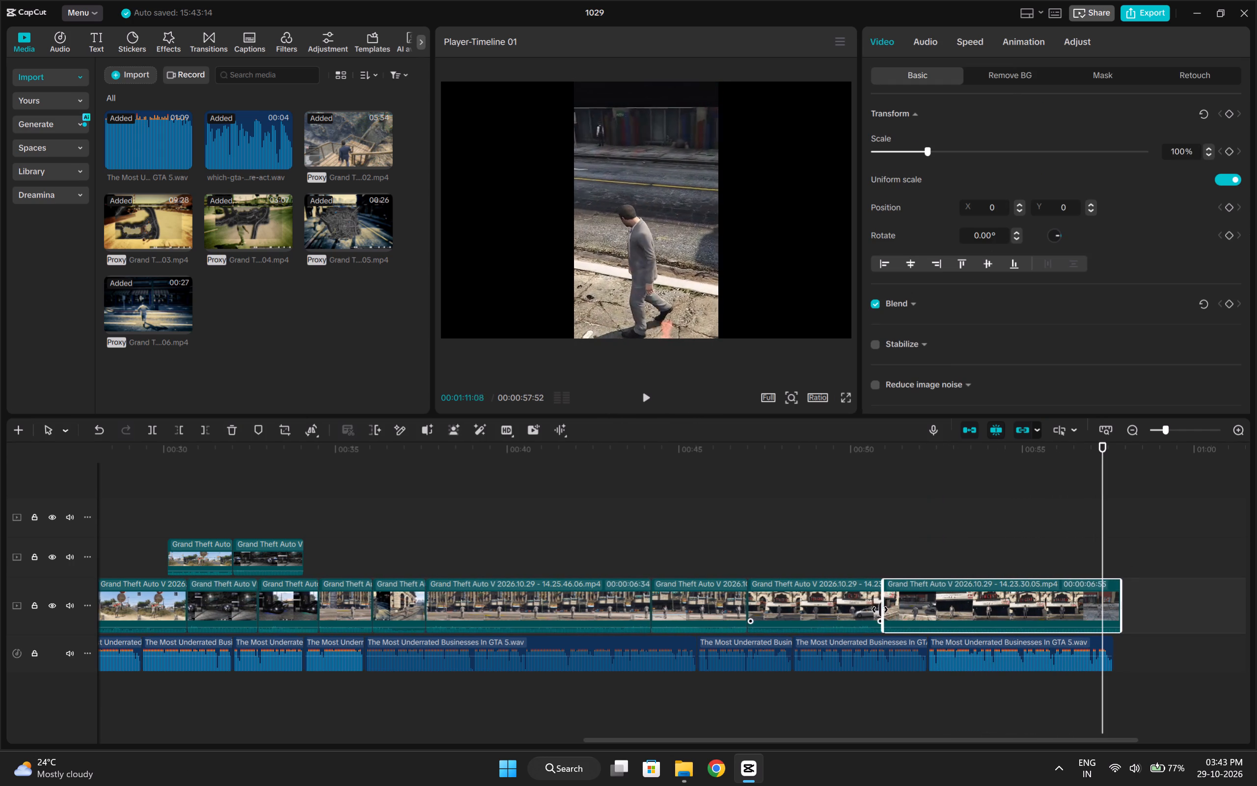
drag(880, 610, 869, 614)
click(917, 551)
key(space)
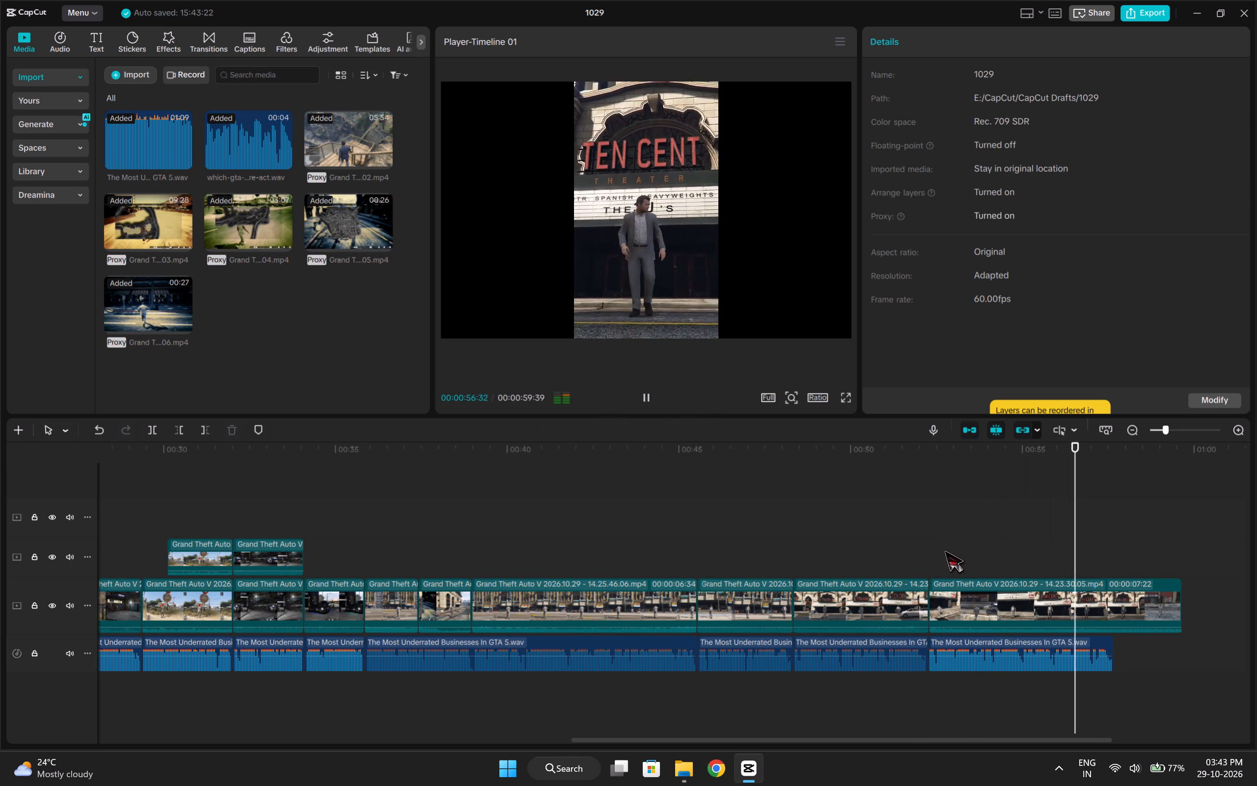
key(space)
key(space)
key(space)
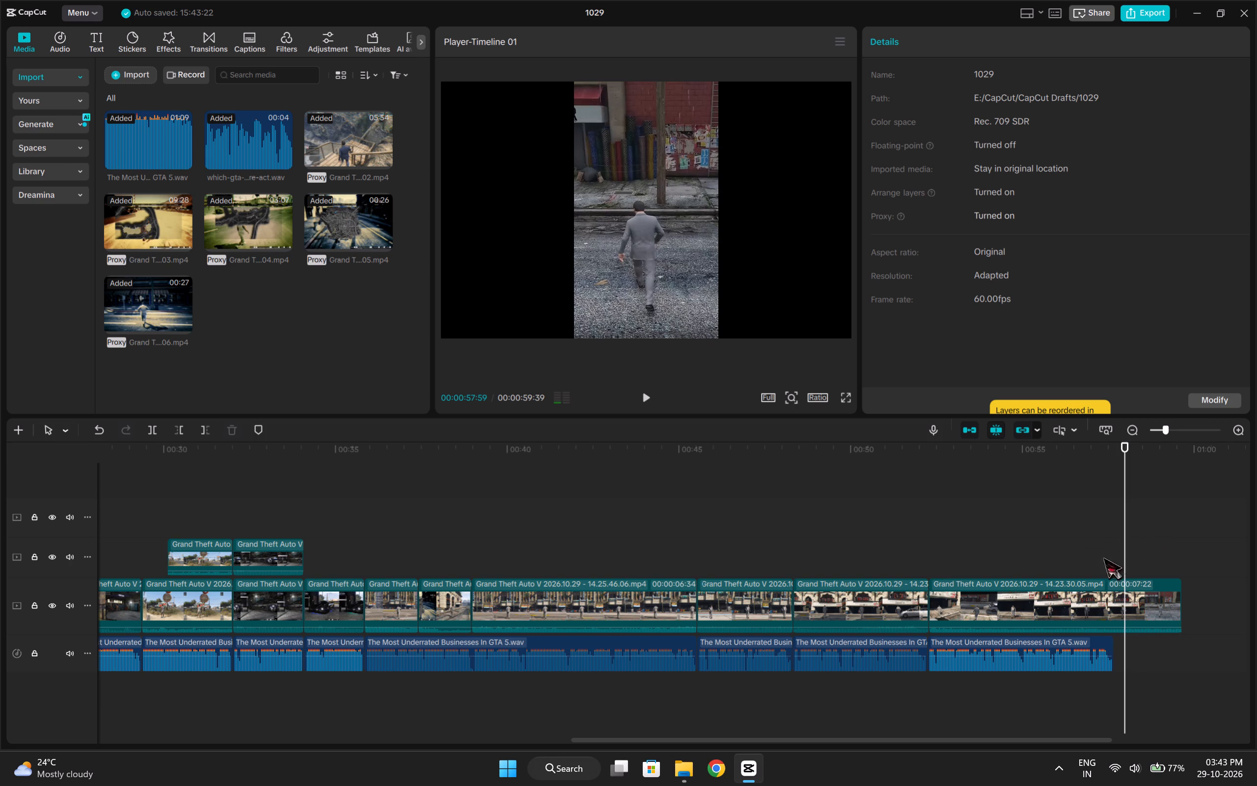
Trim the final 05.mp4 piece's end to 00:00:57:59, cut its start up to 00:00:52:39, and play it through.
key(w)
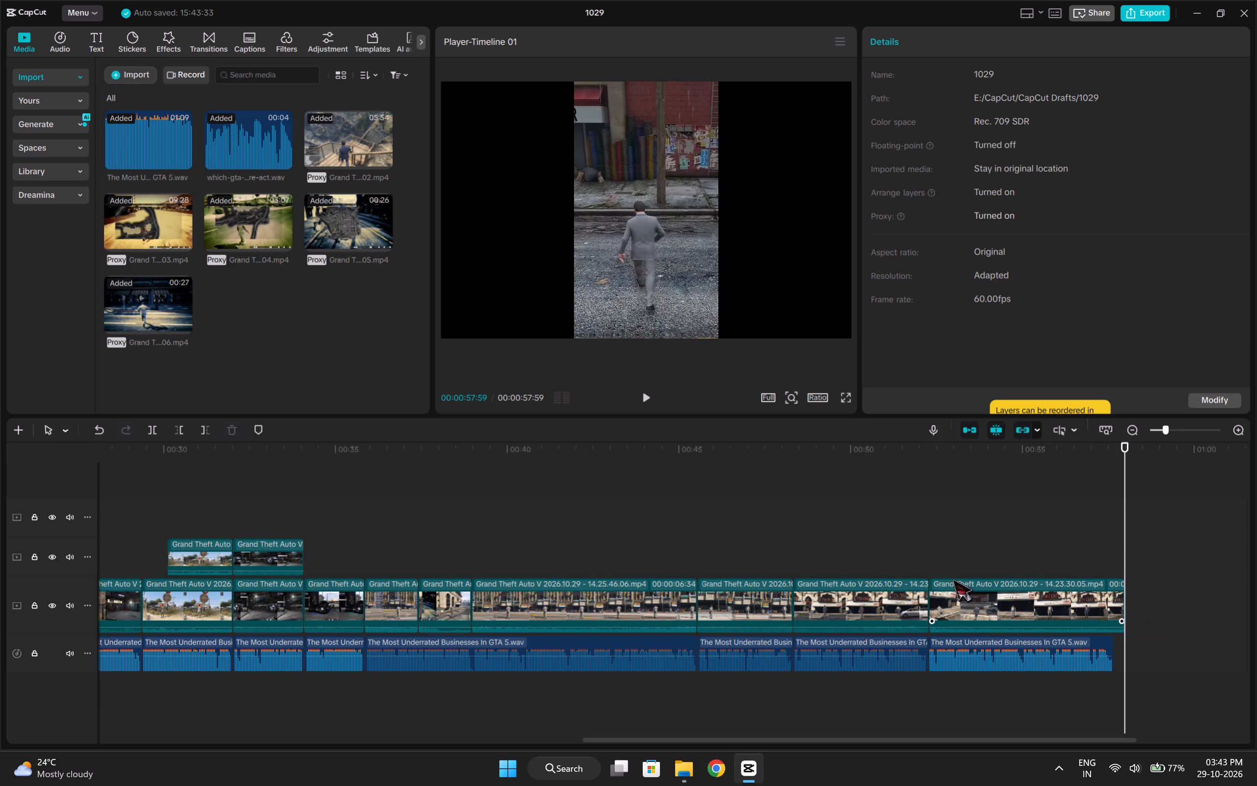
click(950, 582)
click(947, 562)
drag(947, 562, 942, 573)
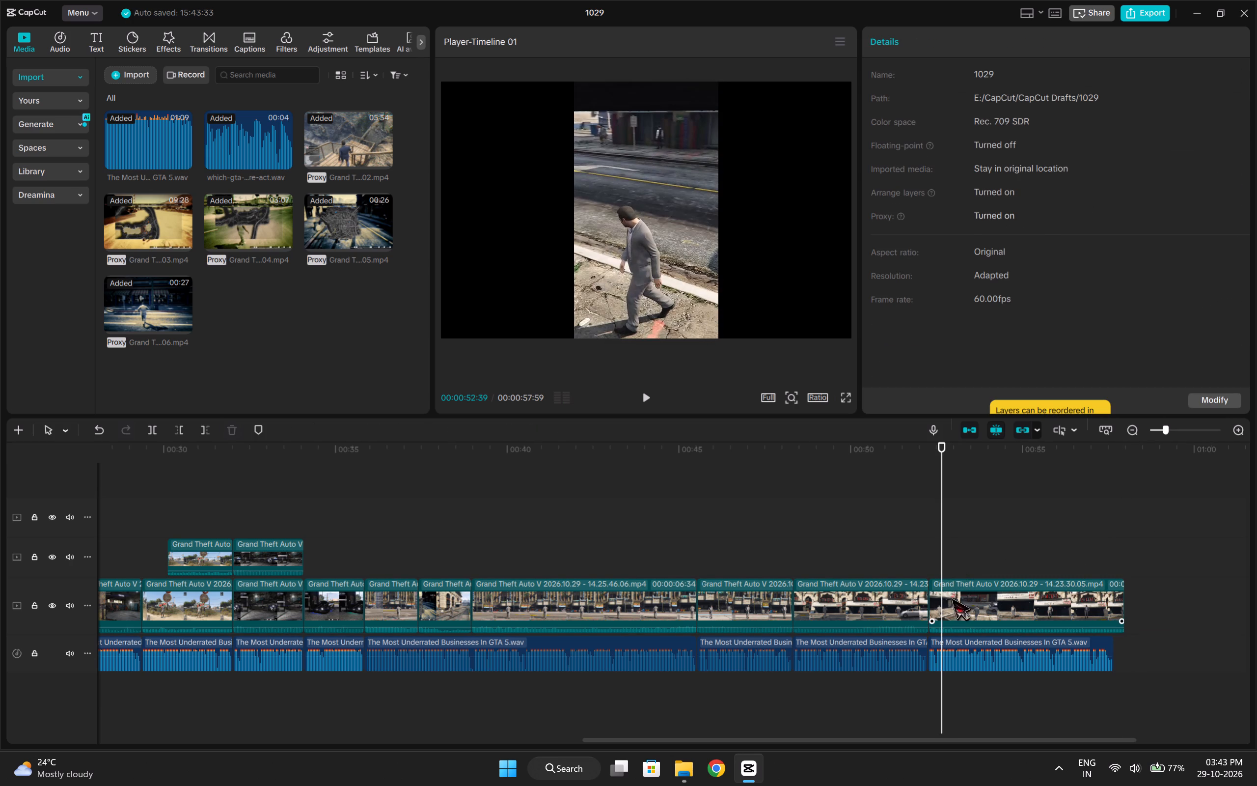
click(951, 598)
key(q)
click(1014, 555)
click(938, 596)
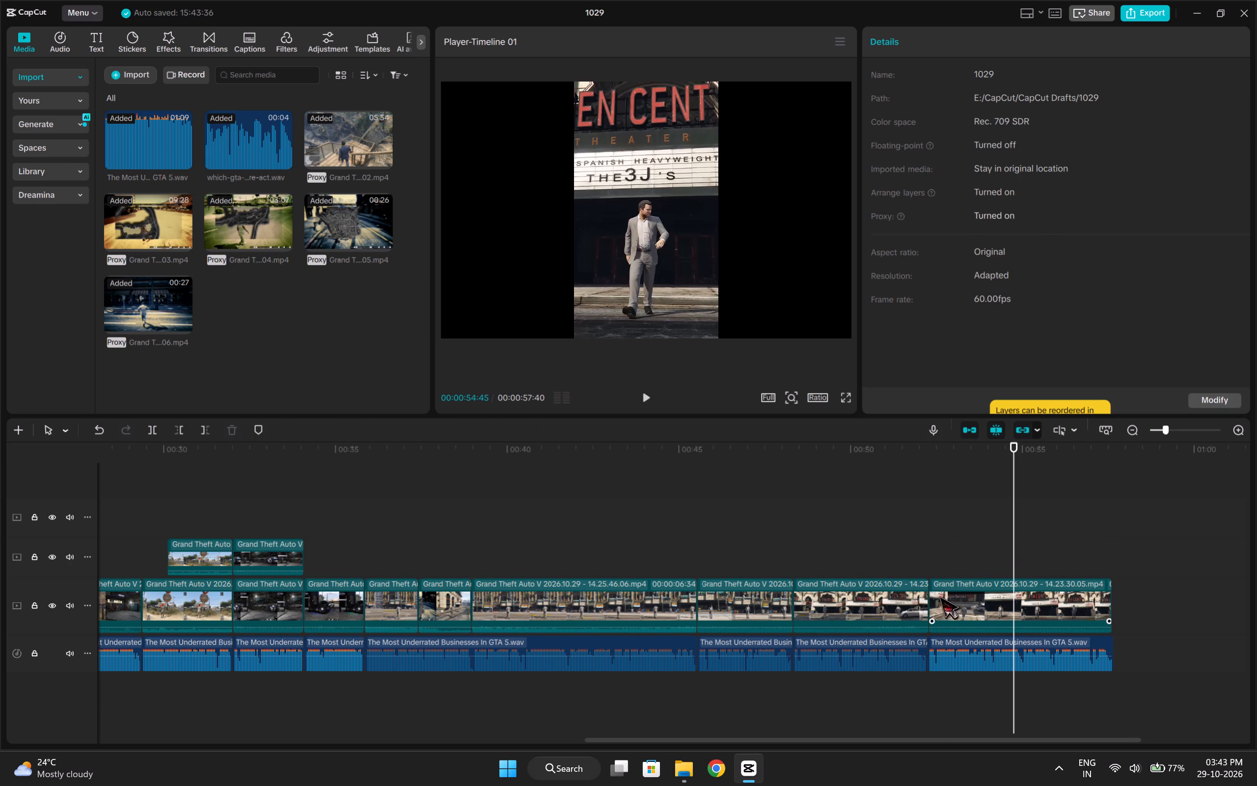
click(928, 596)
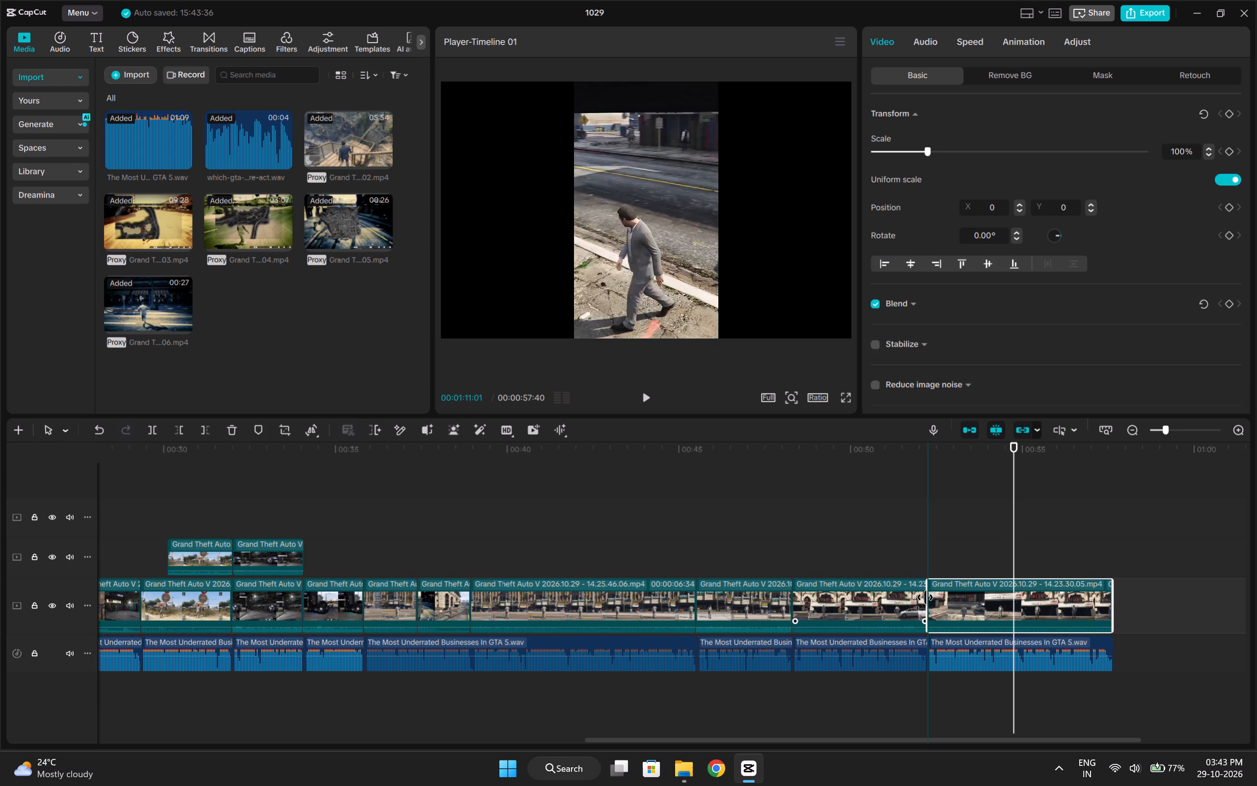
click(928, 563)
key(space)
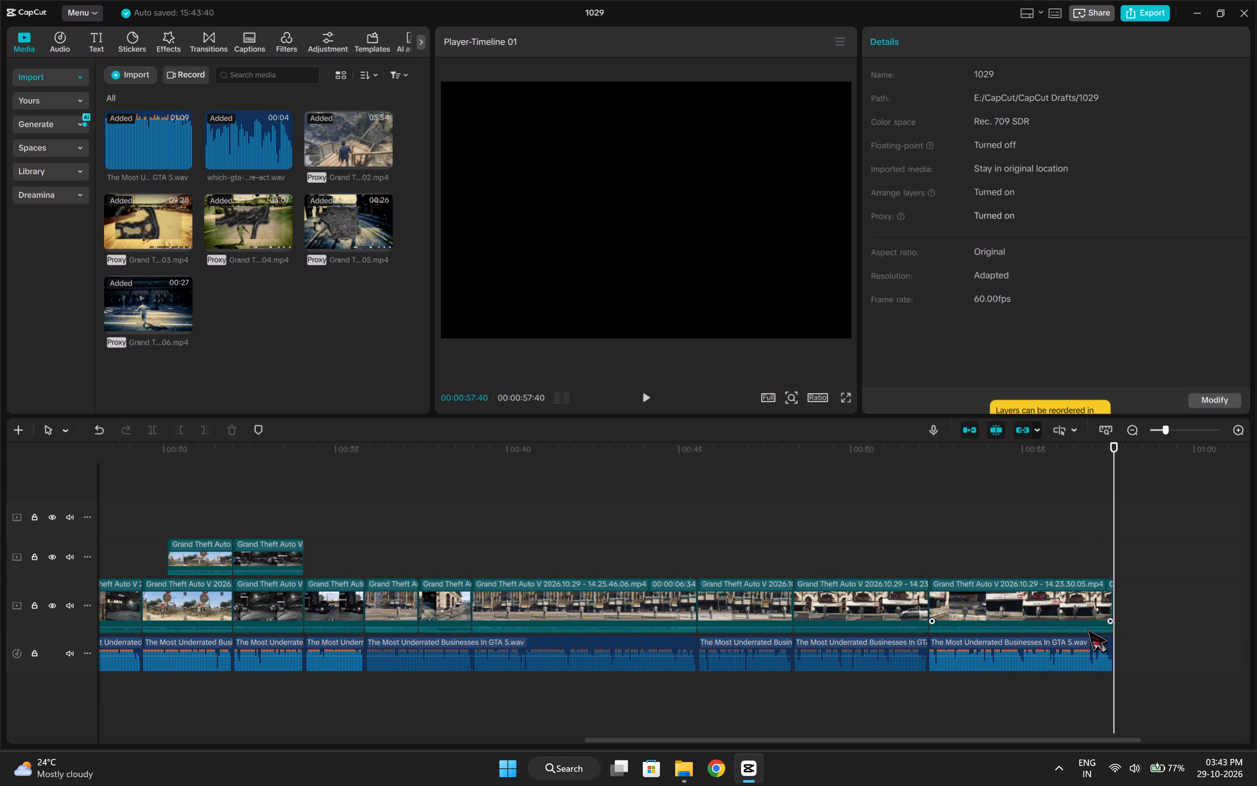
Line up the ends of the last voiceover segment and the final 05.mp4 clip at 00:00:57:40.
click(1081, 655)
click(1064, 564)
click(1094, 655)
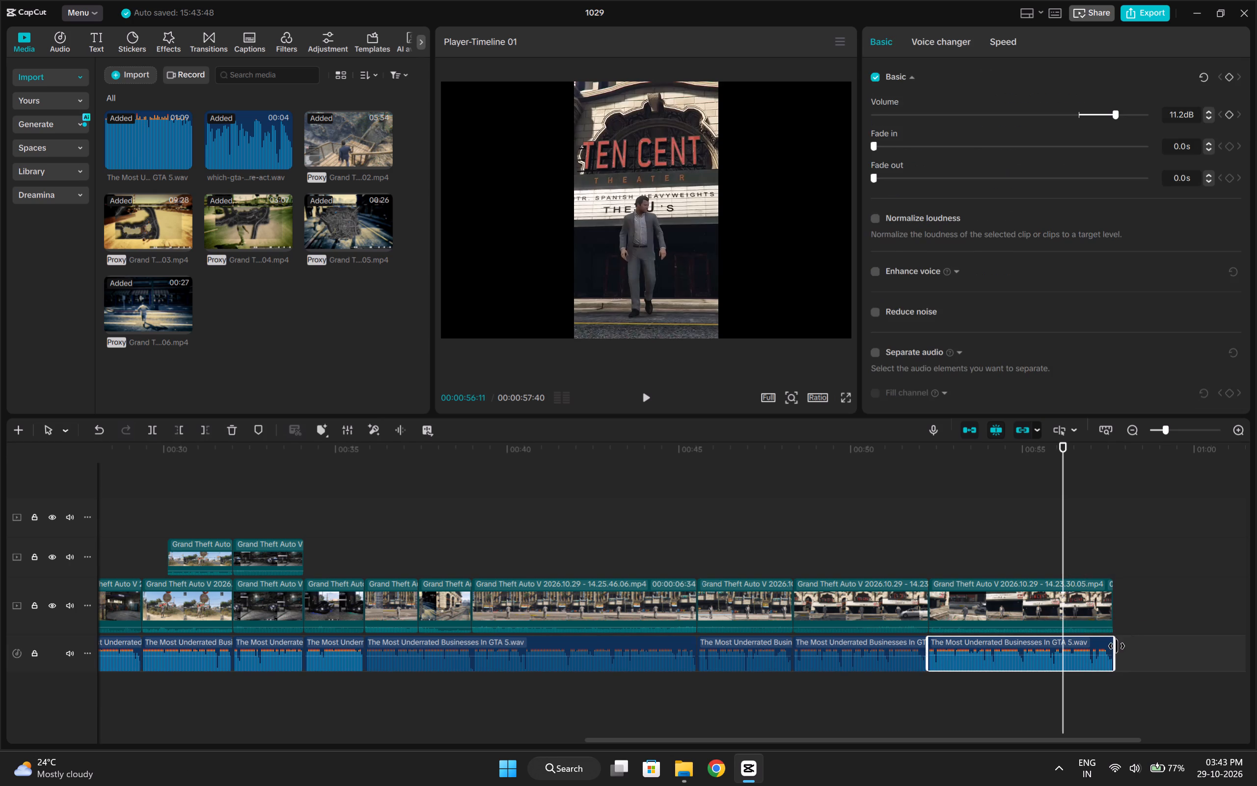
drag(1117, 646, 1111, 652)
drag(1116, 649, 1111, 650)
click(1085, 564)
drag(1085, 563, 1098, 569)
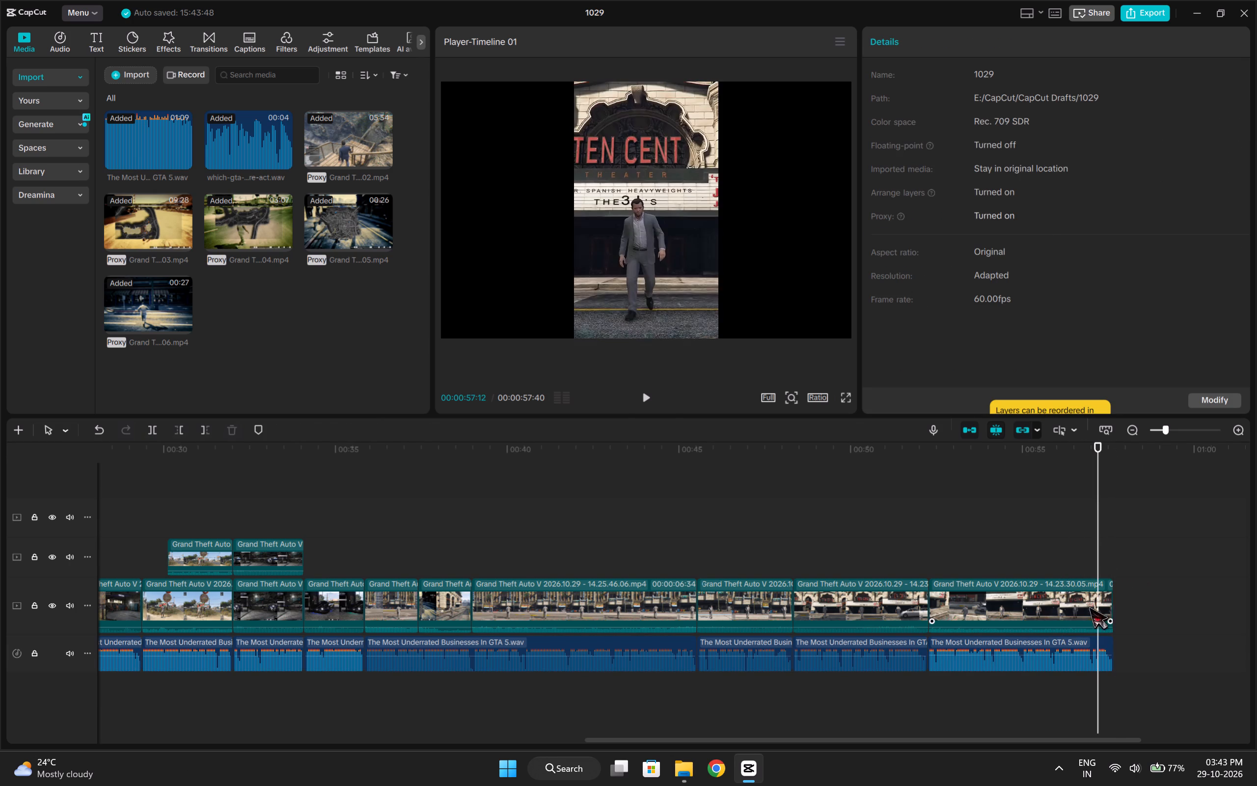
click(1093, 599)
drag(1114, 588, 1111, 593)
key(space)
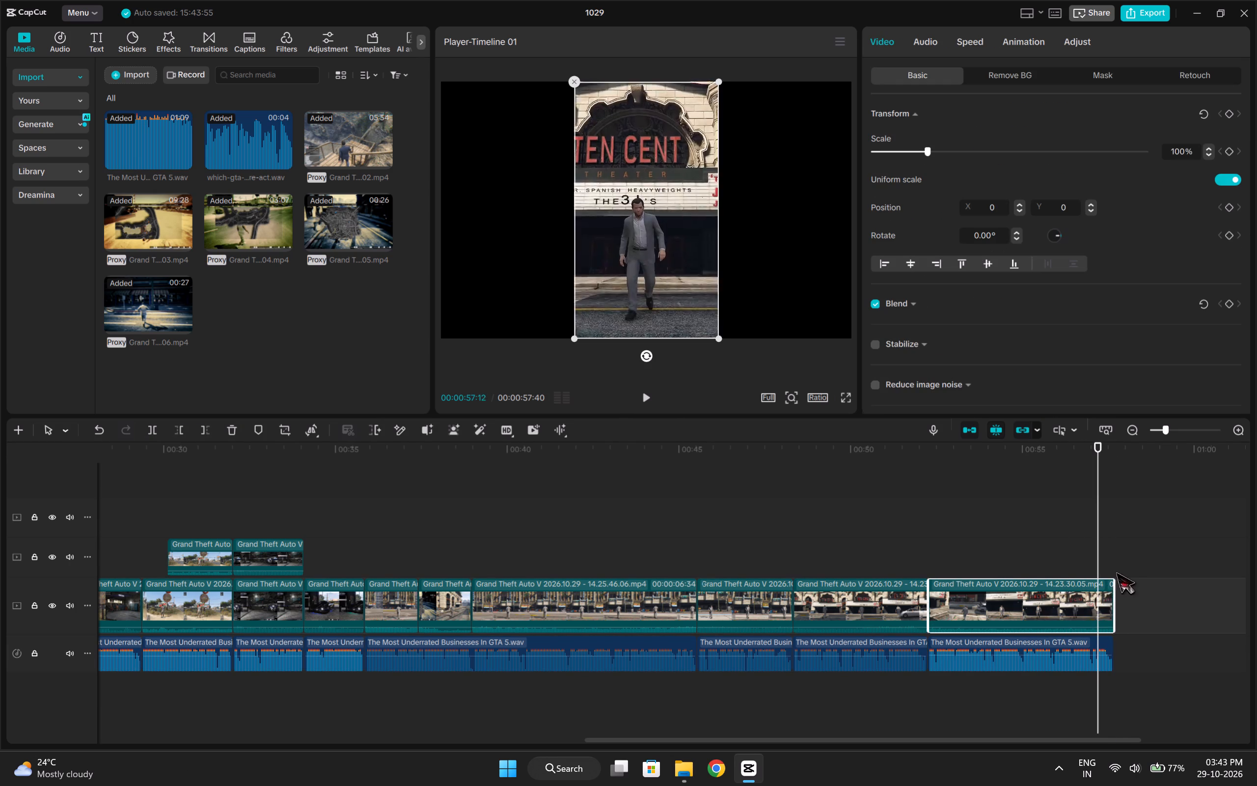
Return to the timeline start and move both clips on the top overlay track down to the lower overlay track.
click(1108, 524)
drag(1108, 524, 27, 548)
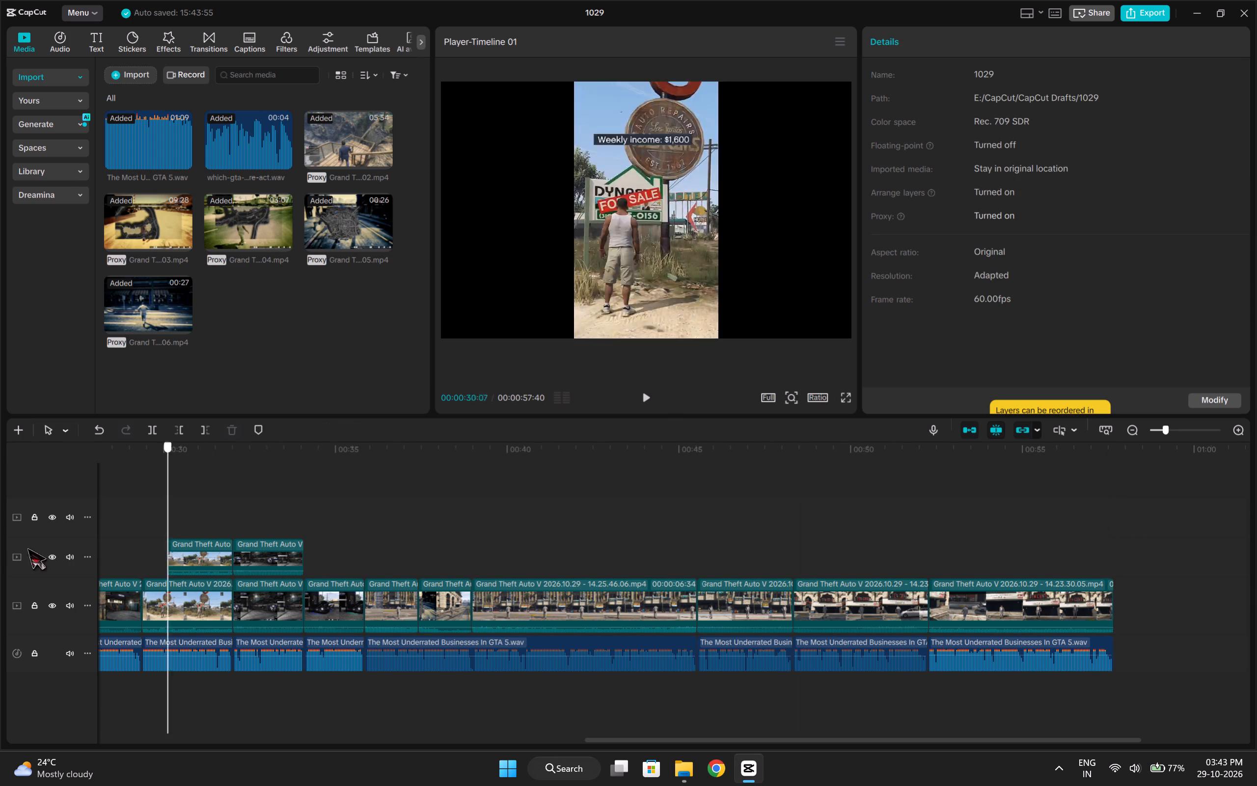
drag(27, 548, 0, 545)
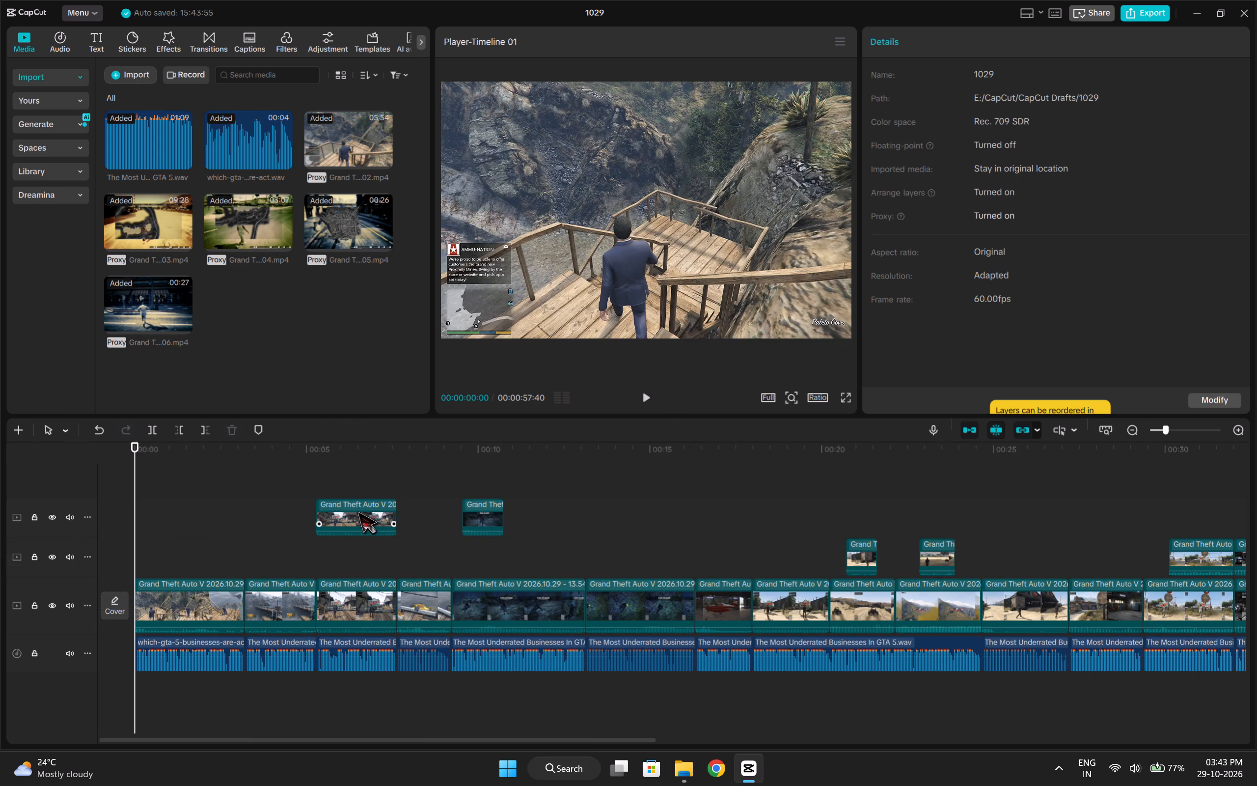
drag(357, 511, 354, 537)
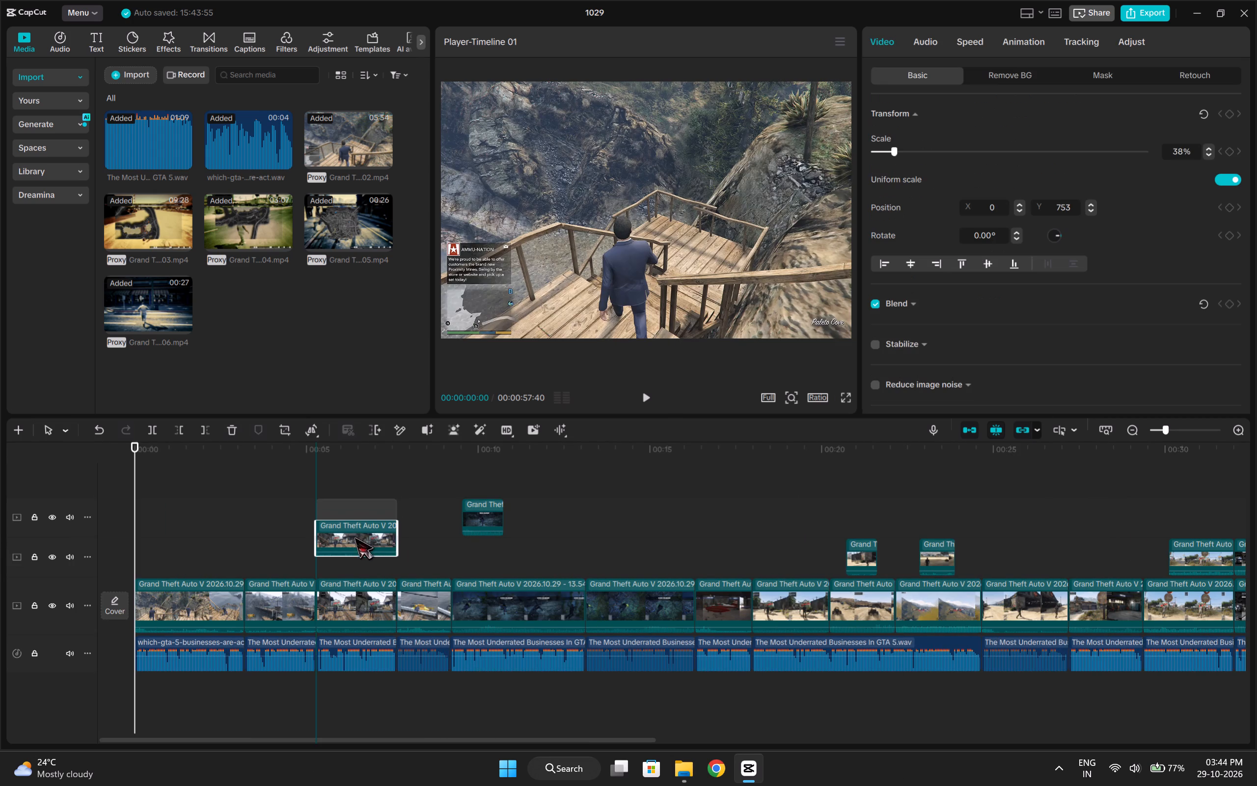
drag(354, 537, 361, 554)
drag(478, 508, 481, 512)
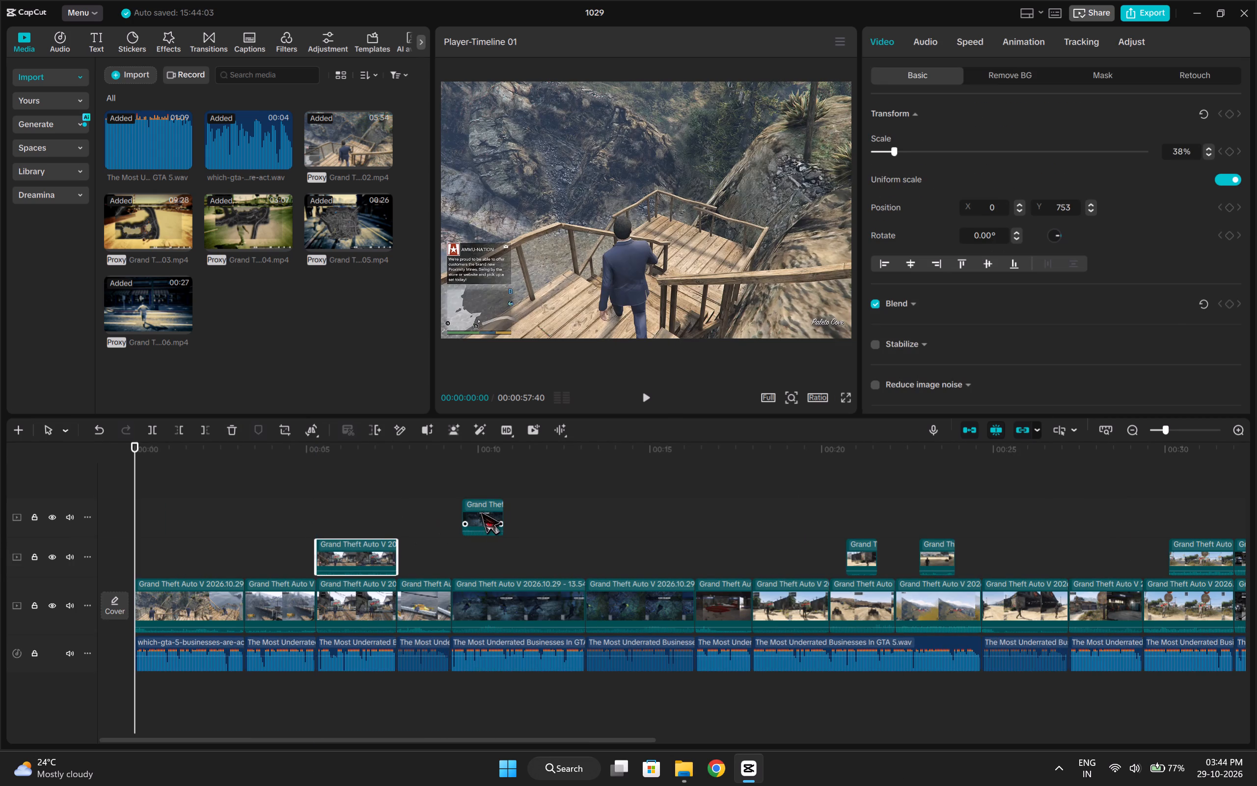
drag(481, 512, 478, 552)
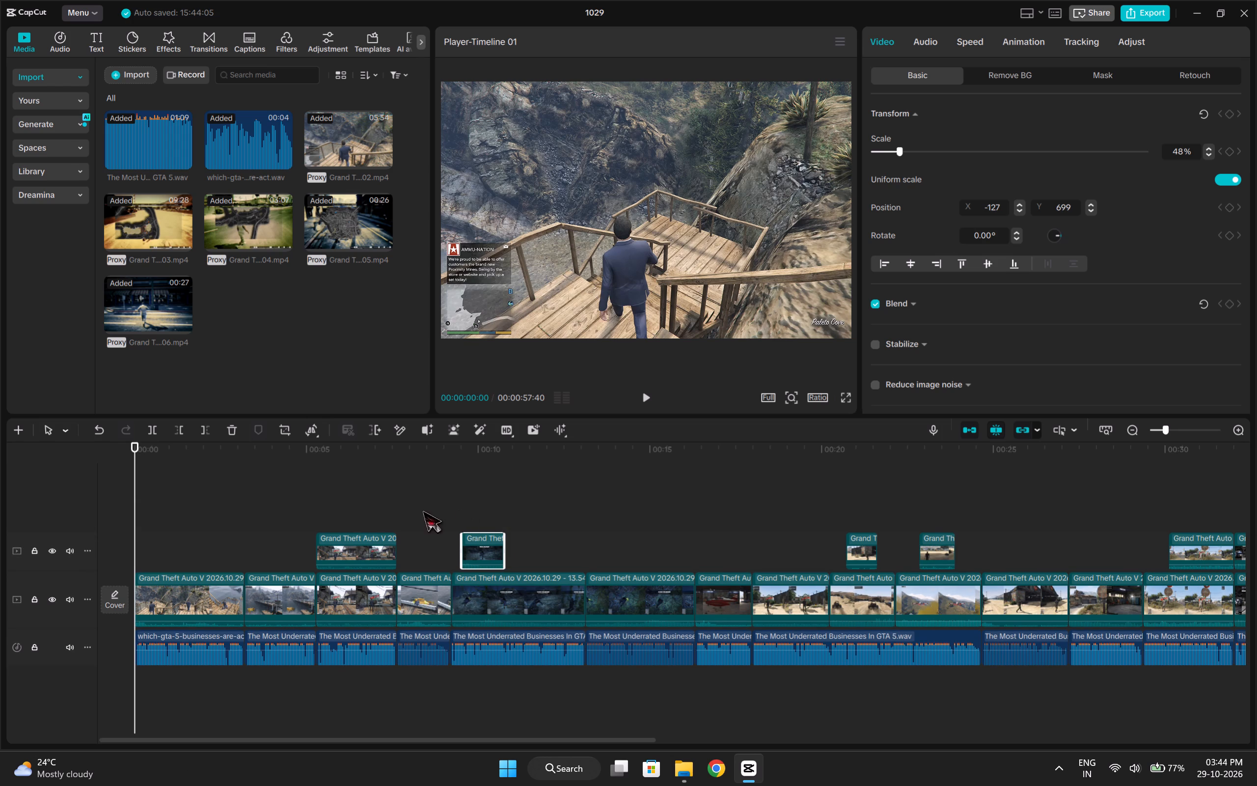
Replace the opening uncropped clip on the main track with a copy of the main-track for-sale sign clip from about 00:00:05.
key(space)
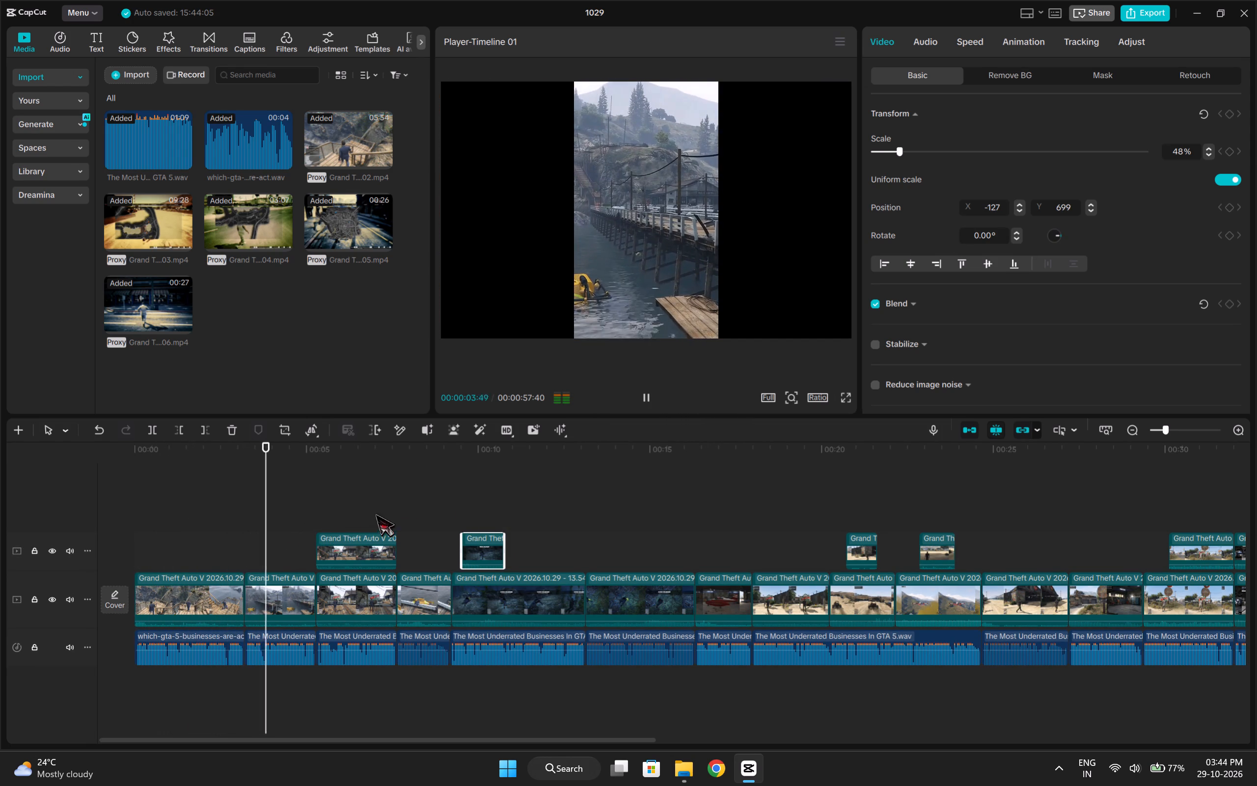
key(space)
click(492, 501)
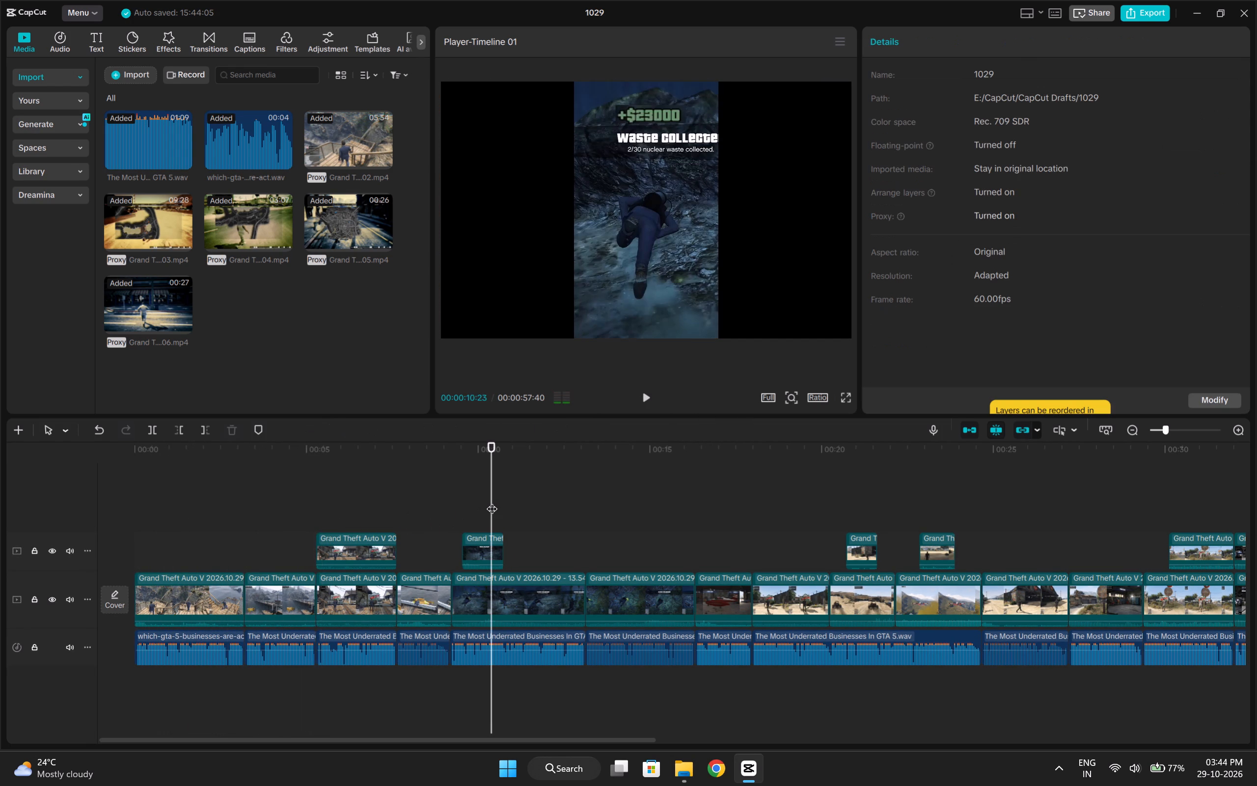
drag(492, 501, 363, 522)
click(343, 590)
key(ctrl+c)
click(176, 521)
drag(176, 521, 127, 532)
key(ctrl+v)
click(184, 588)
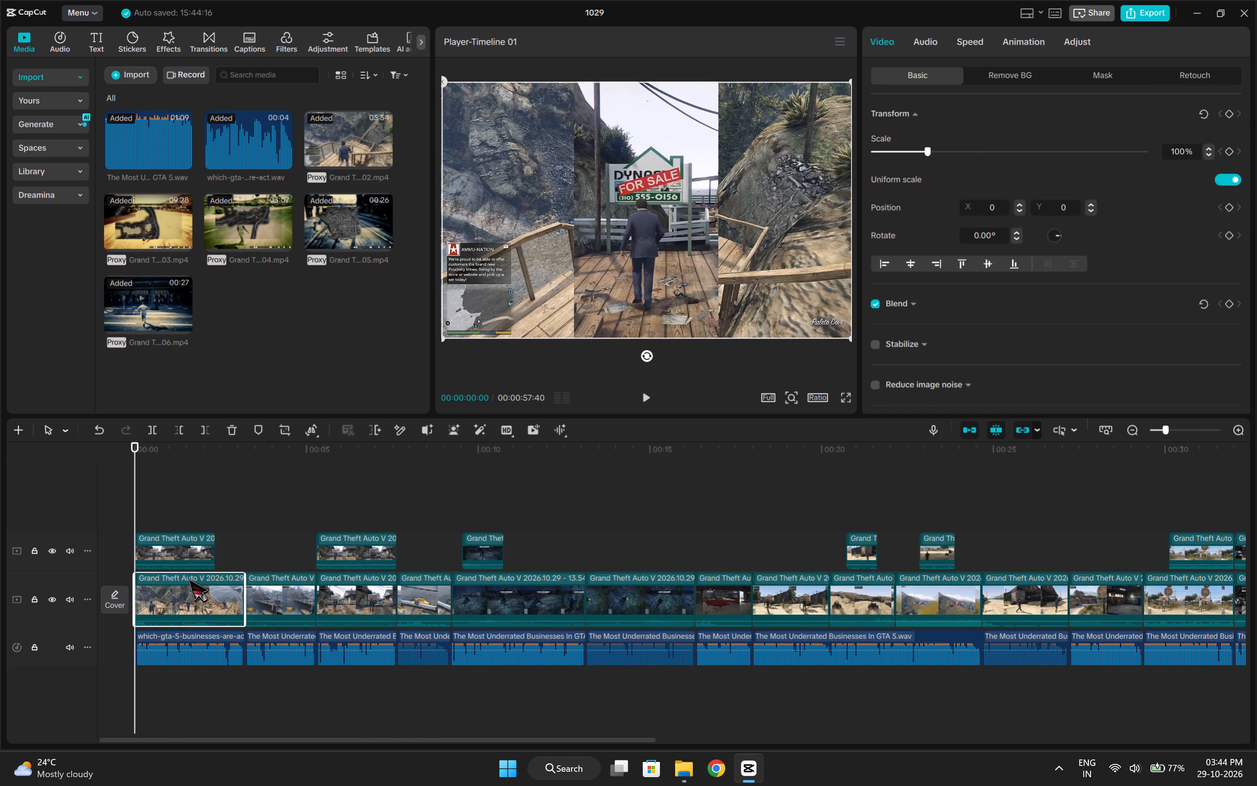
key(BackSpace)
drag(176, 542, 165, 590)
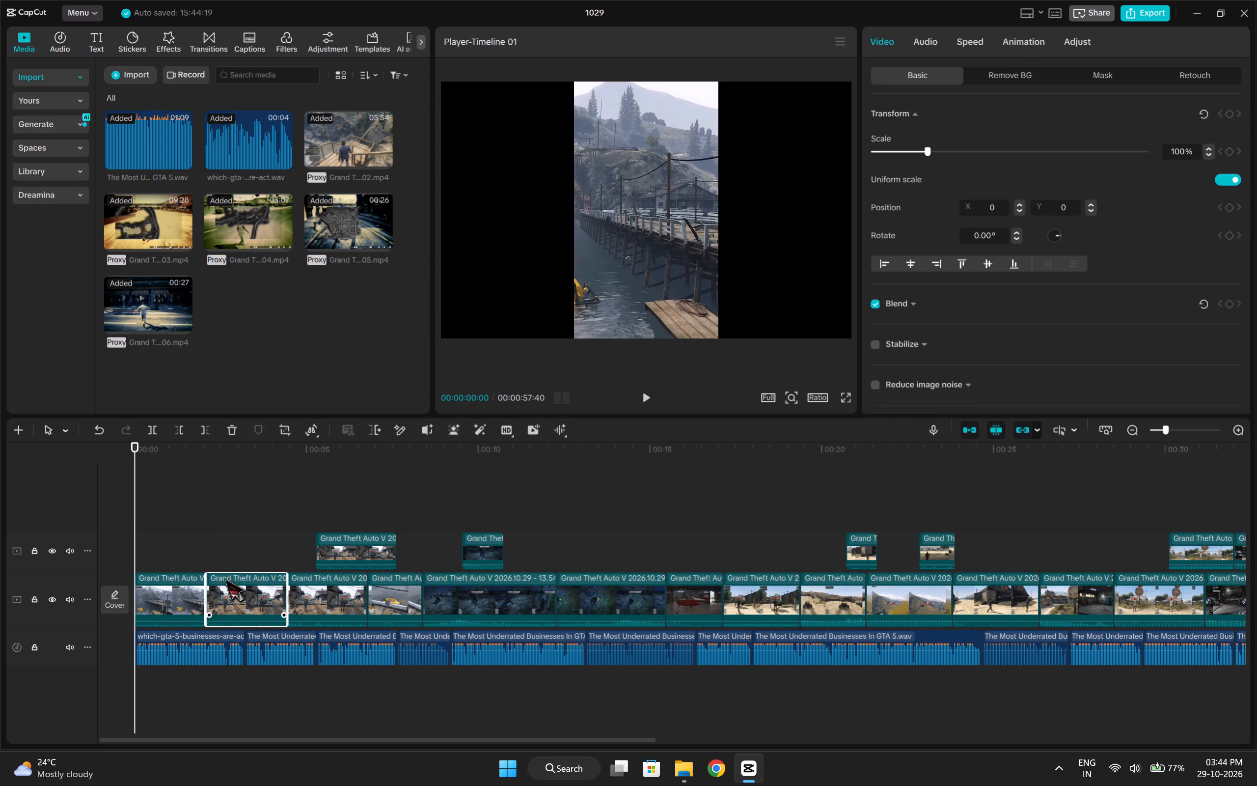
drag(235, 576, 152, 583)
key(space)
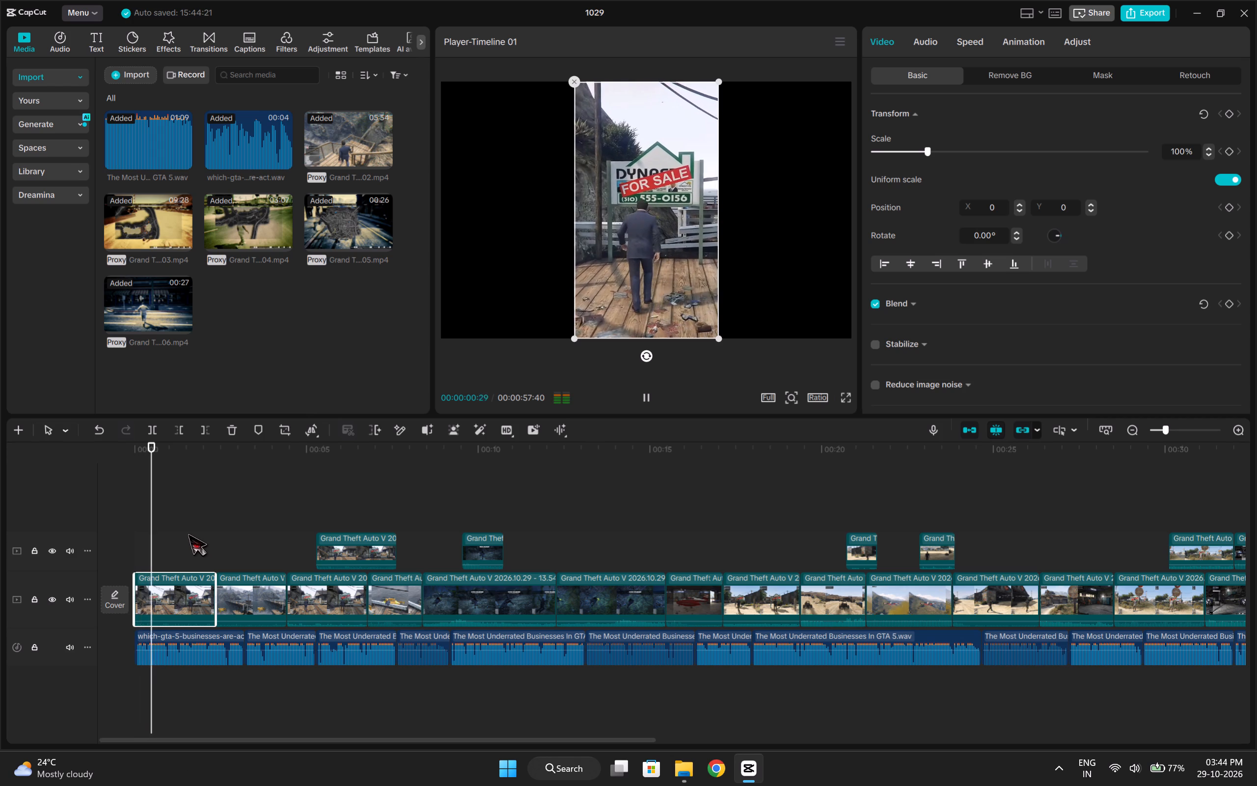
Cut the end of the opening for-sale sign clip back to 00:00:00:50.
key(space)
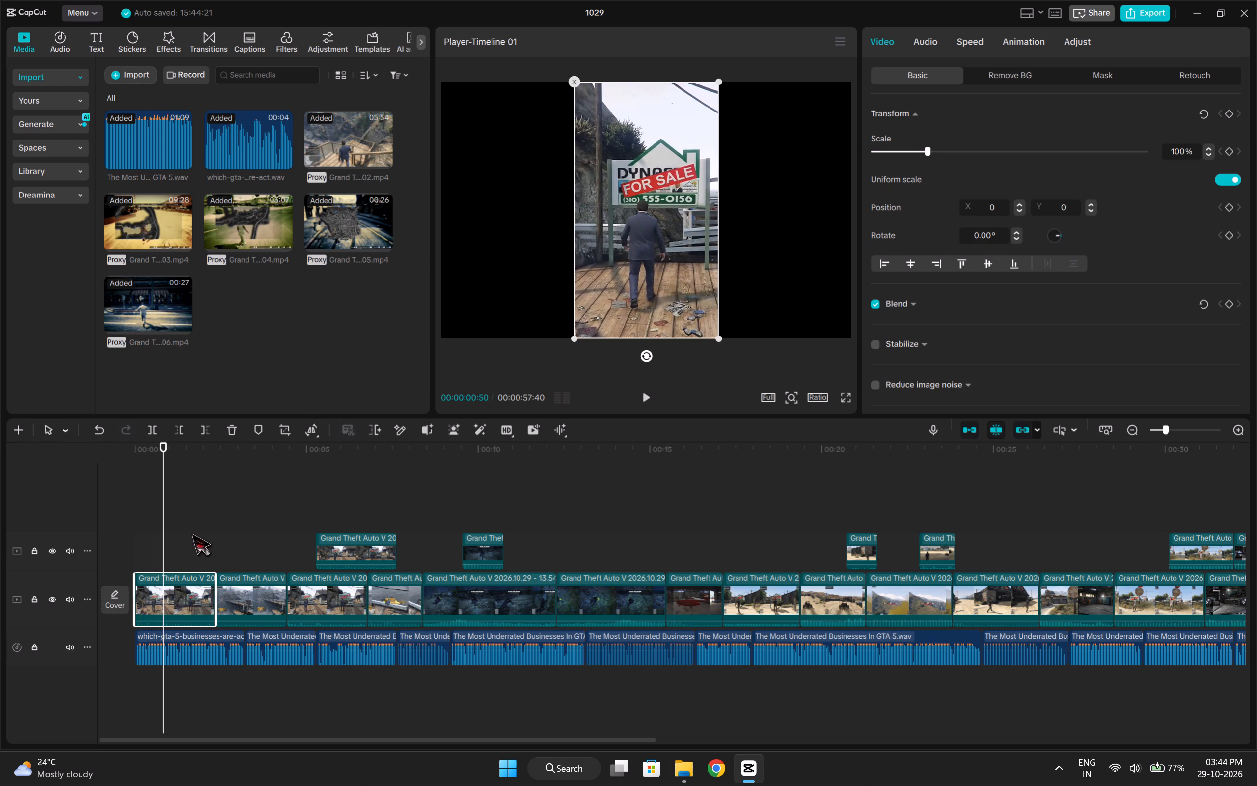
key(w)
Insert a copy of the McKenzie Field Hangar for-sale clip from about 00:00:16 as the second clip on the main track.
click(663, 515)
drag(664, 515, 714, 515)
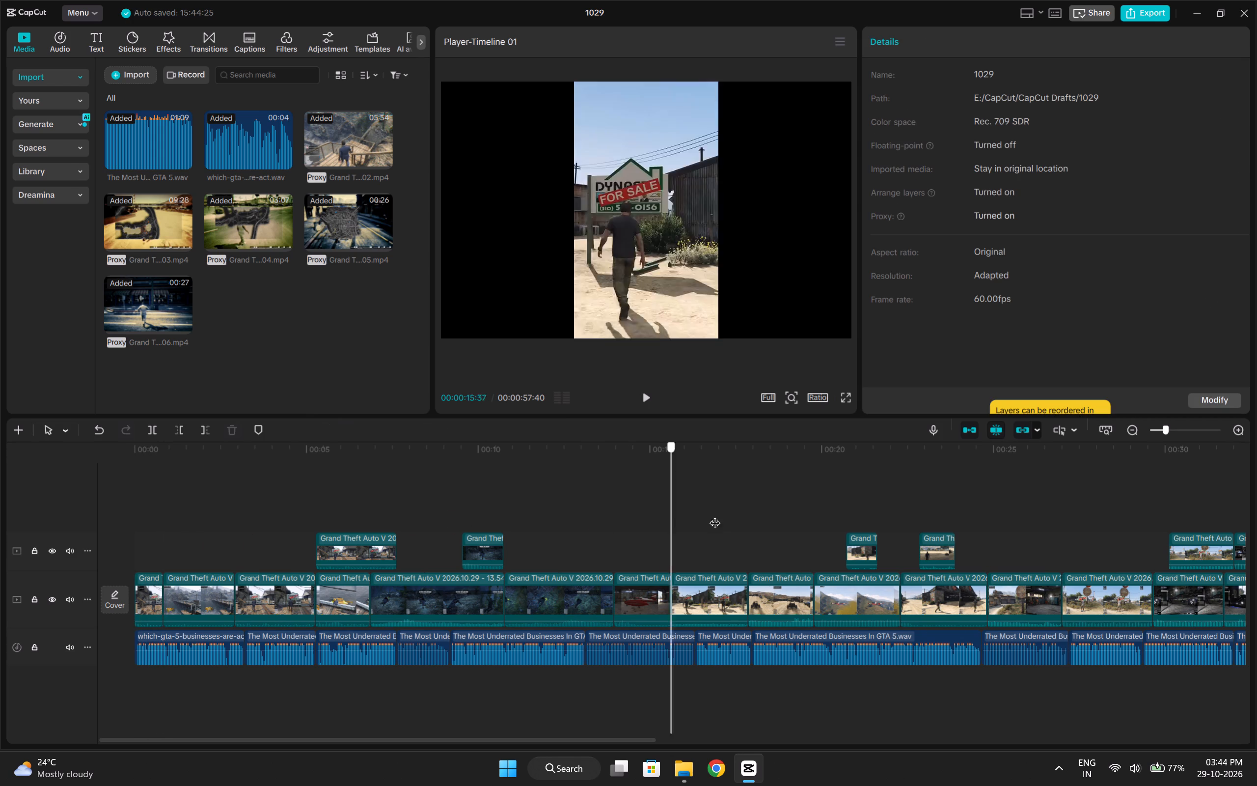
drag(714, 515, 698, 526)
click(700, 596)
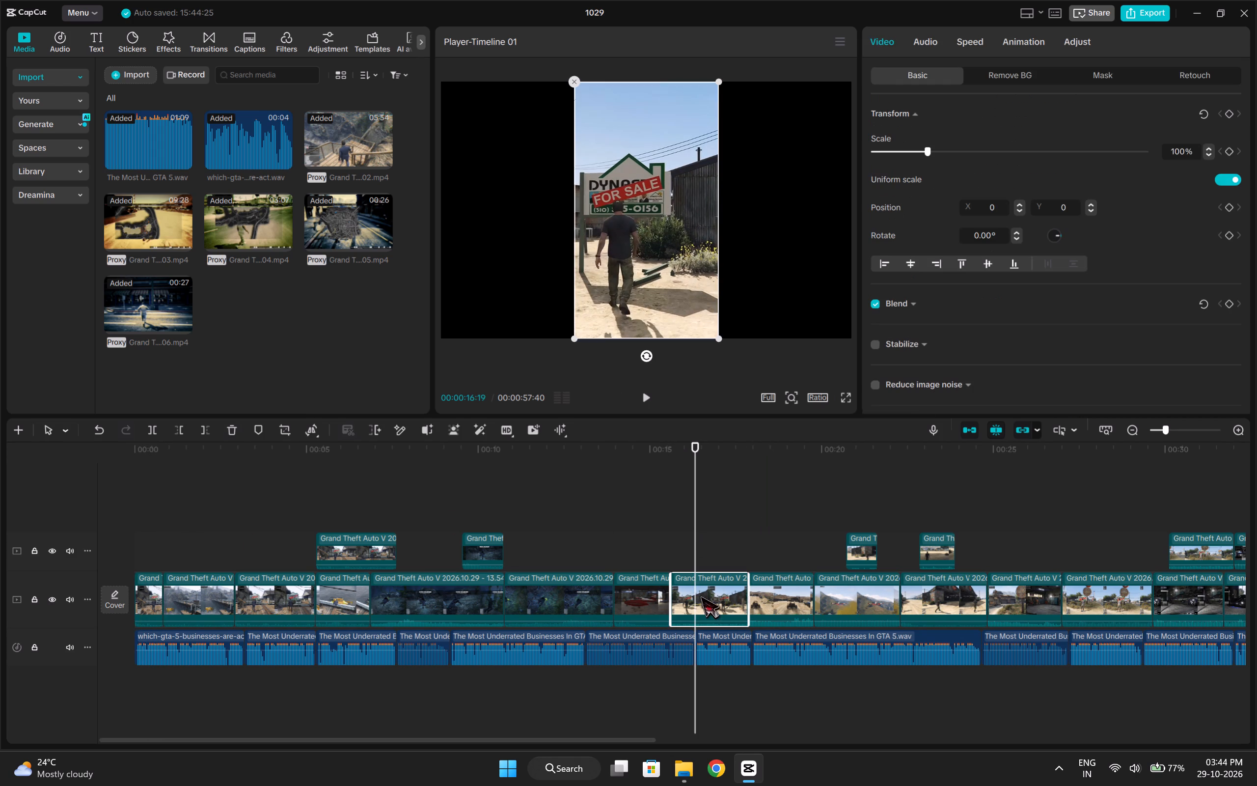
key(ctrl+c)
key(ctrl+v)
key(ctrl+z)
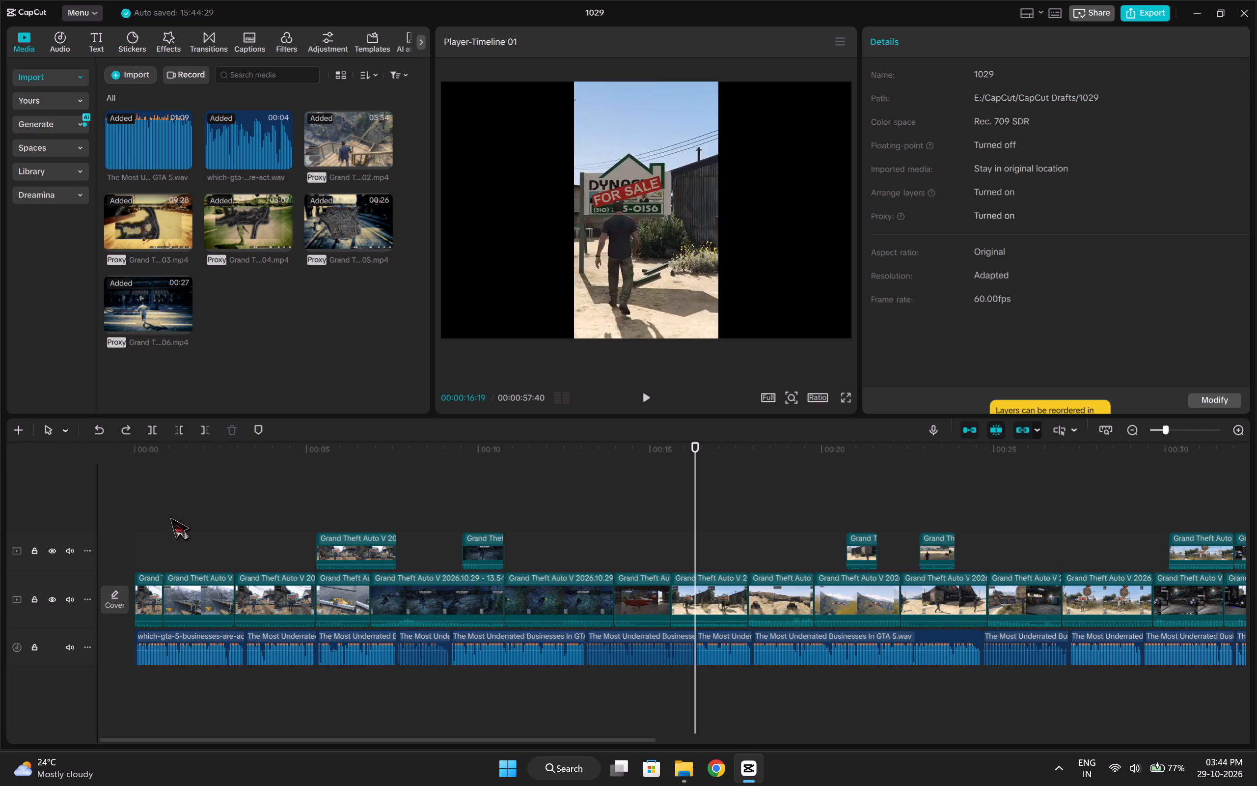
click(170, 517)
drag(170, 517, 166, 524)
key(ctrl+v)
drag(203, 539, 198, 587)
key(space)
key(space)
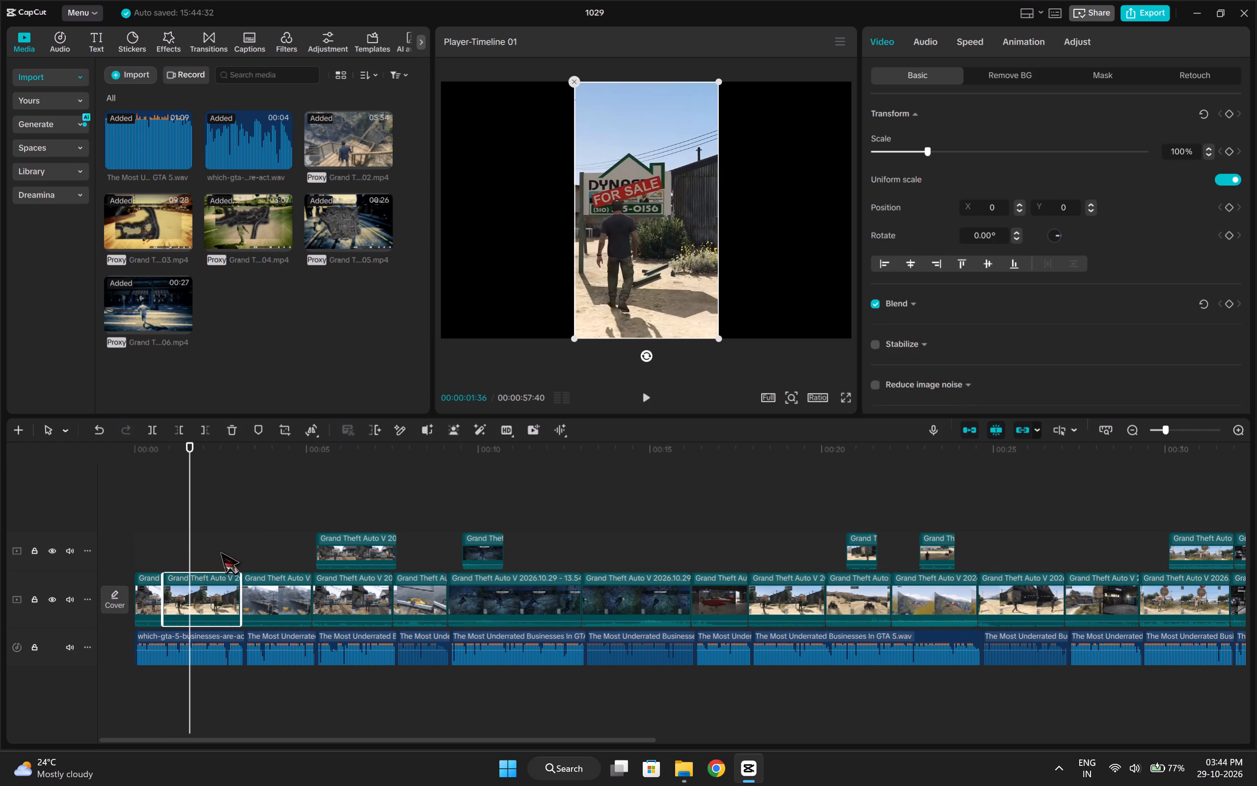
Shift the 9:16 crop frame of the copied hangar clip to centre it on the for-sale sign and character.
click(289, 437)
drag(607, 417, 601, 421)
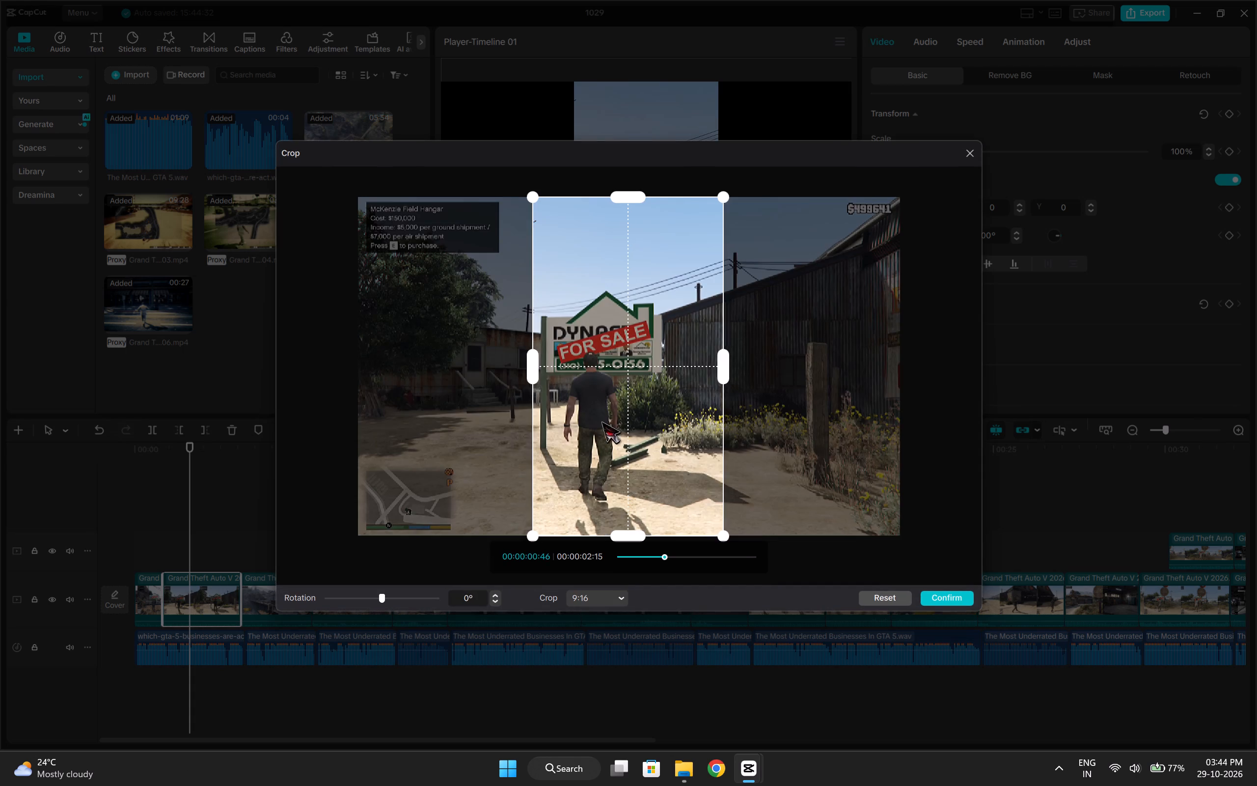
drag(601, 421, 580, 432)
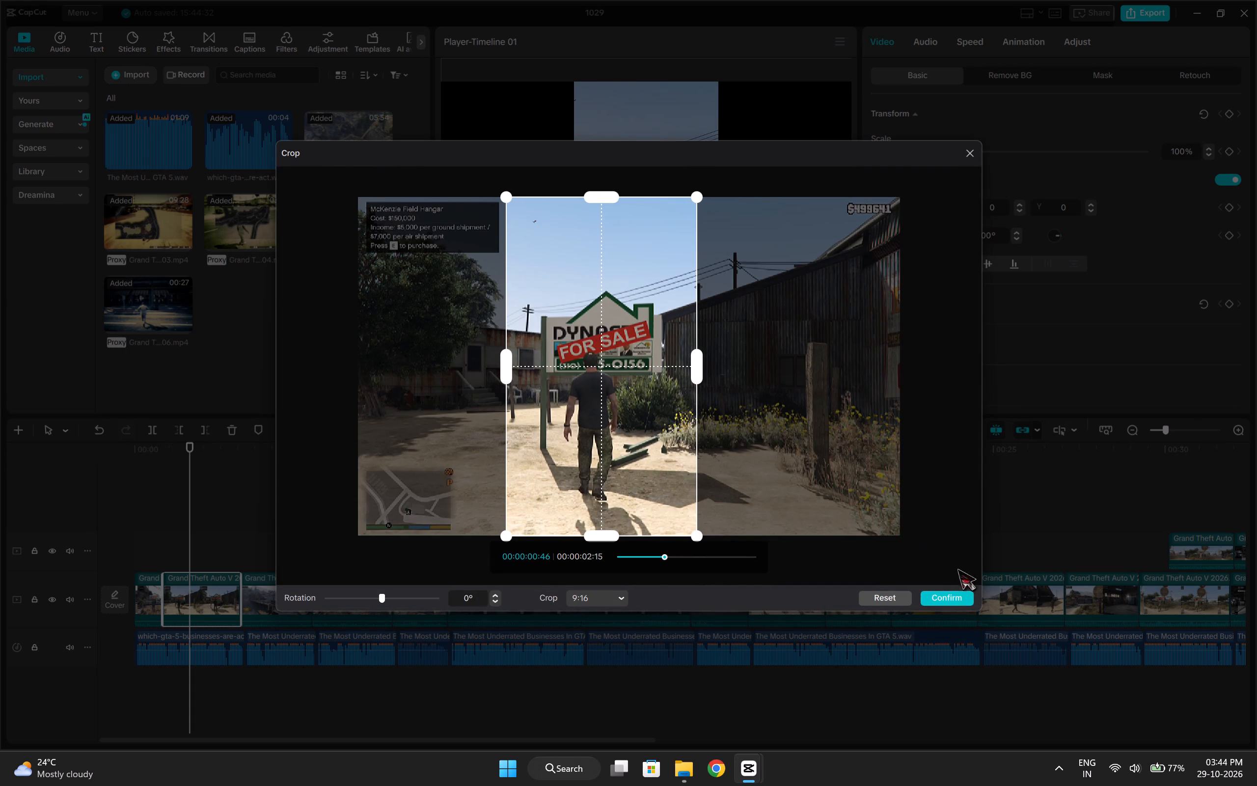
click(949, 591)
Cut the end of the copied hangar clip back to 00:00:01:43.
key(space)
key(space)
key(w)
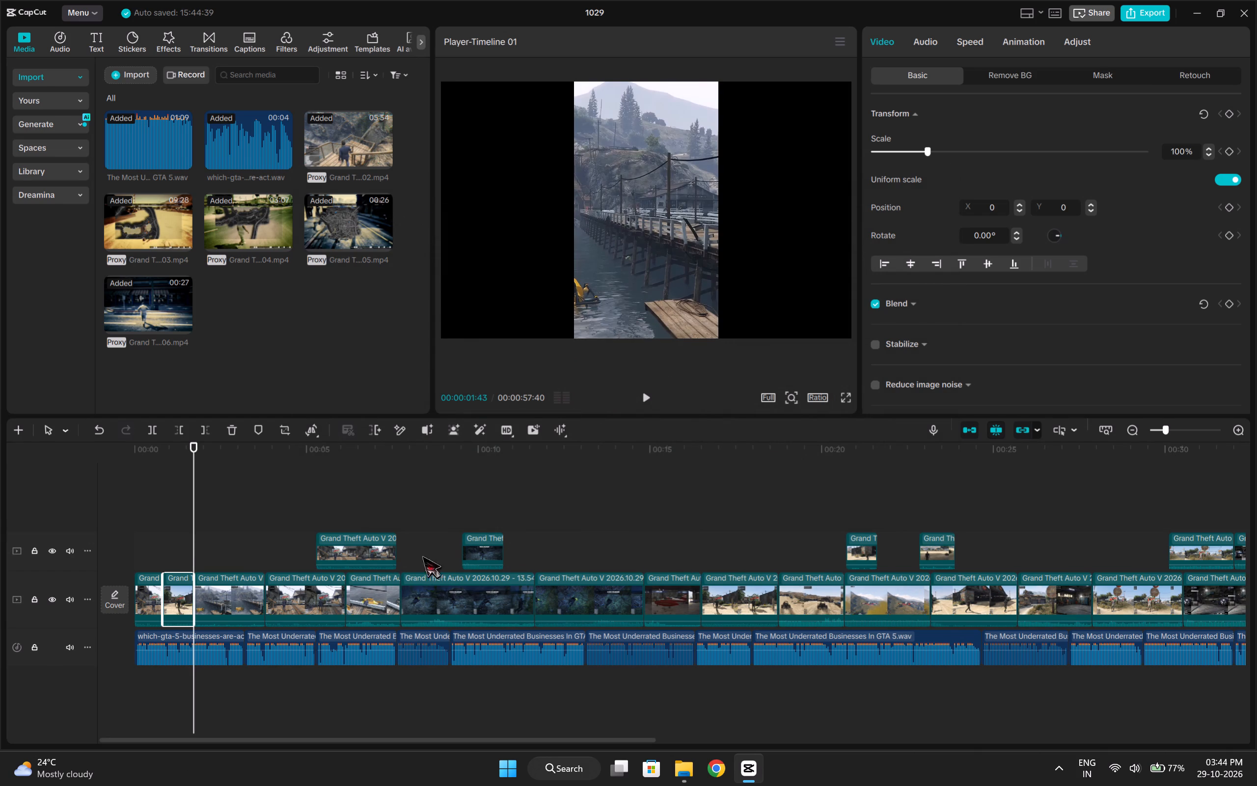
Recrop the Los Santos Customs for-sale clip at about 00:00:29, centring the 9:16 frame closer to the character and sign.
click(158, 547)
drag(158, 547, 292, 561)
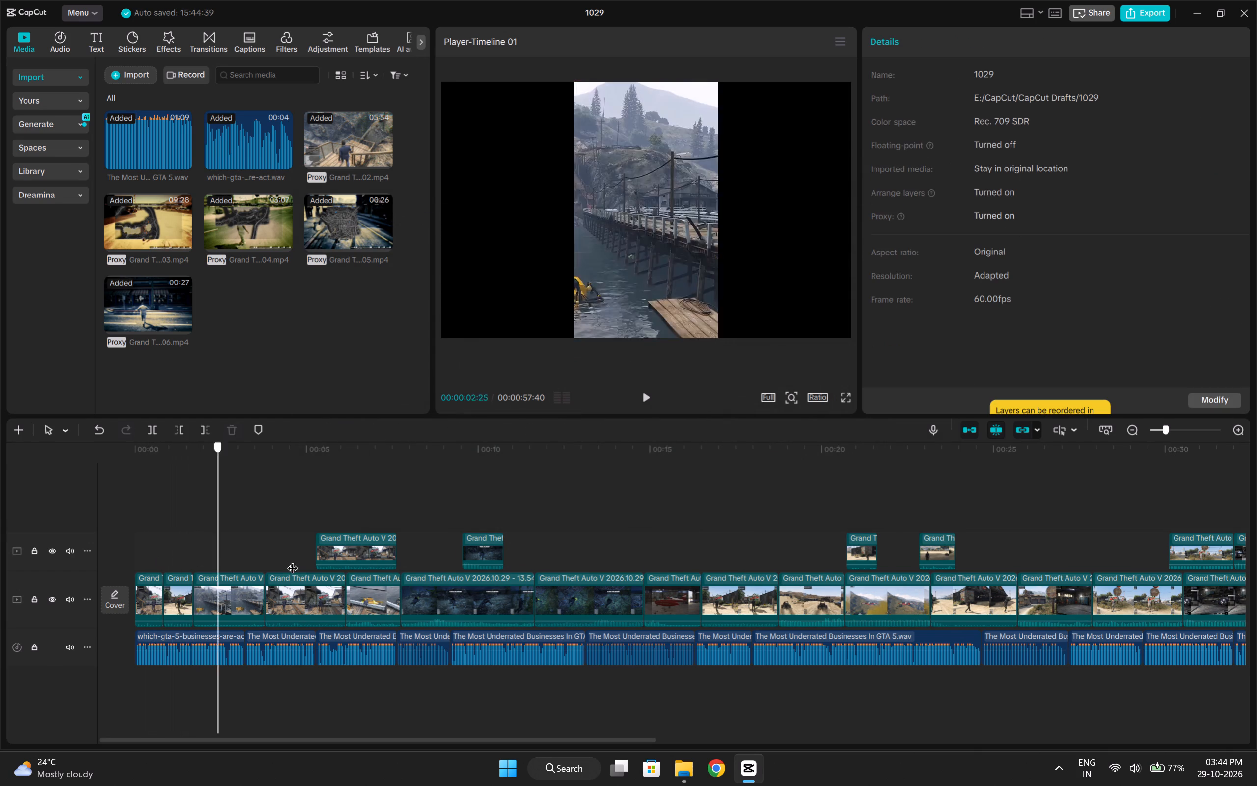
drag(292, 561, 1094, 547)
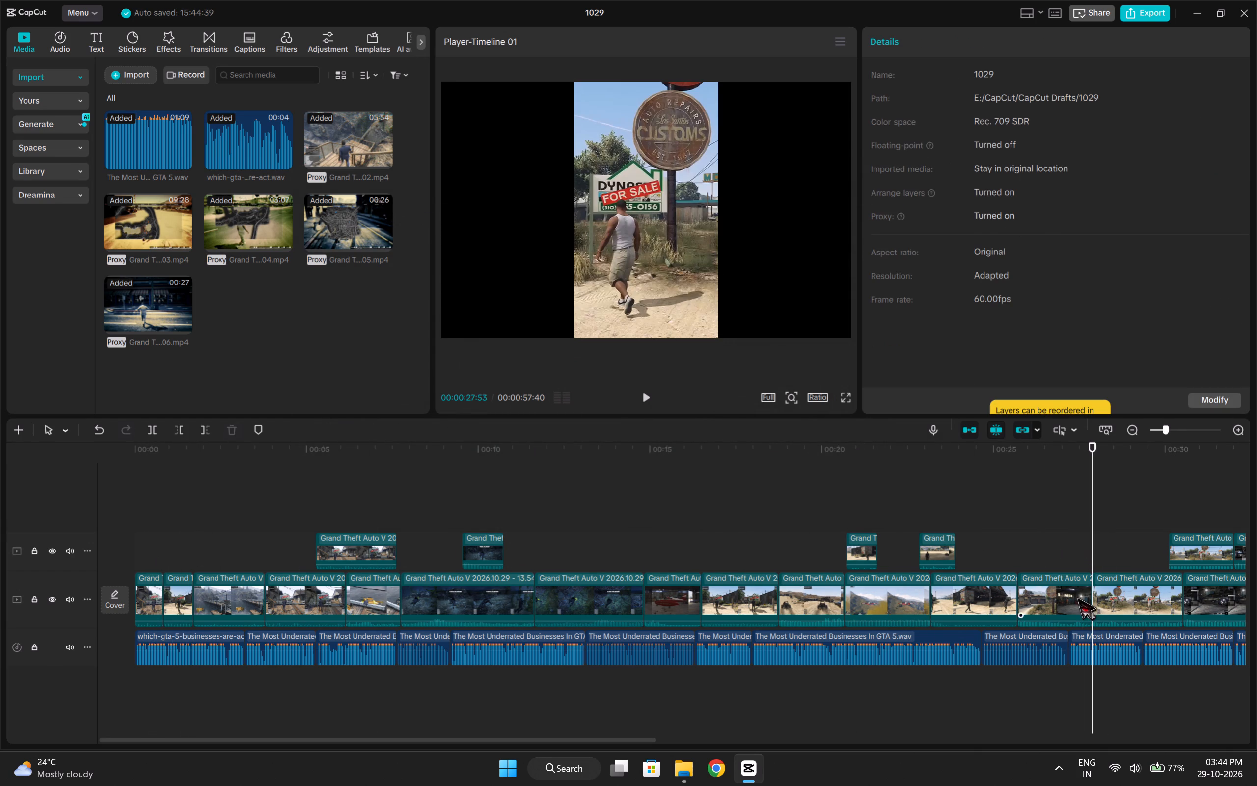
click(1077, 597)
click(1069, 549)
drag(1069, 549, 1139, 555)
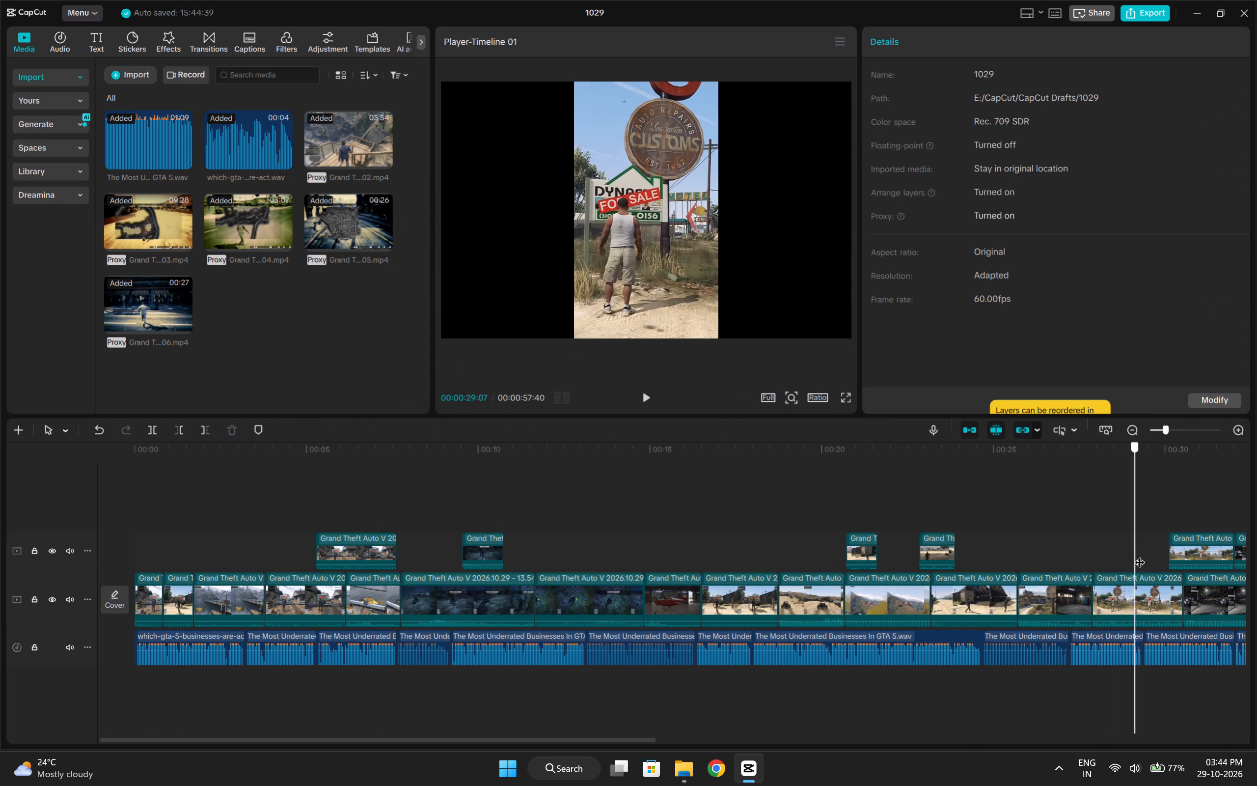
drag(1139, 555, 1140, 555)
click(1133, 594)
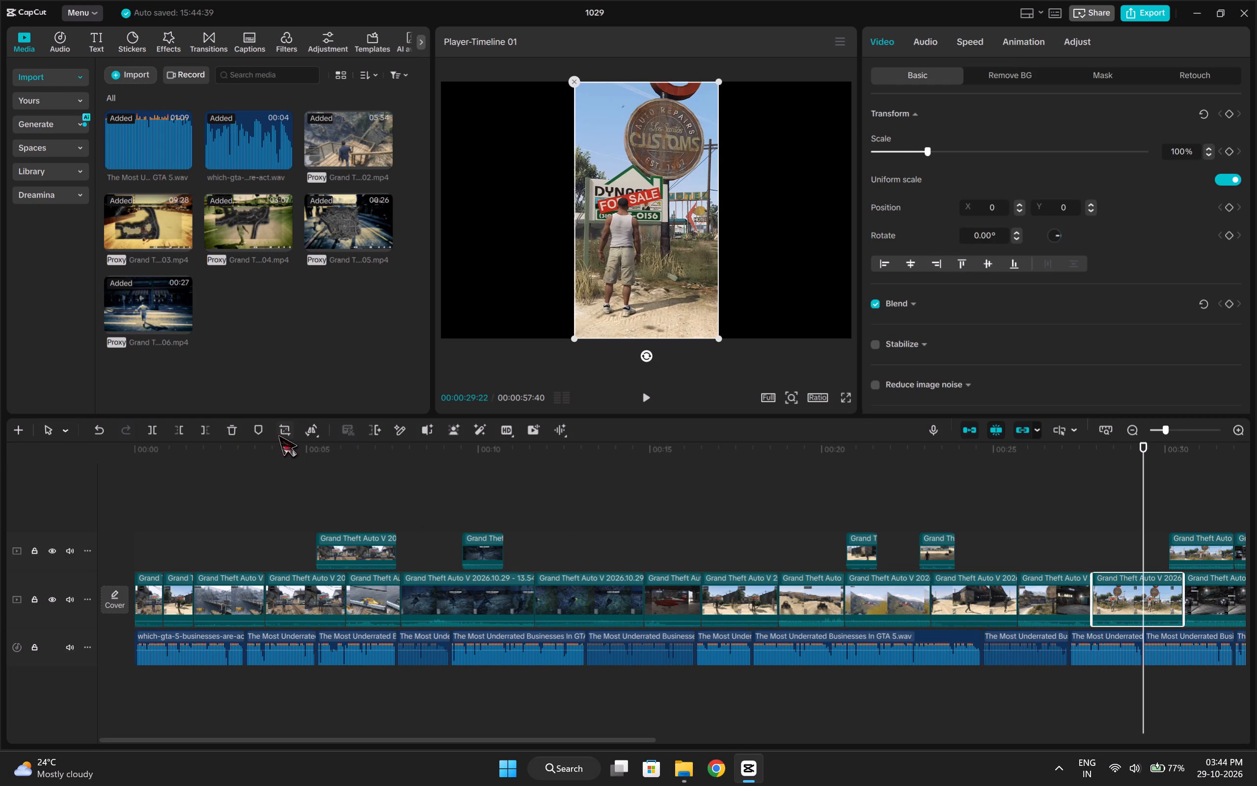
click(281, 432)
drag(626, 424, 608, 440)
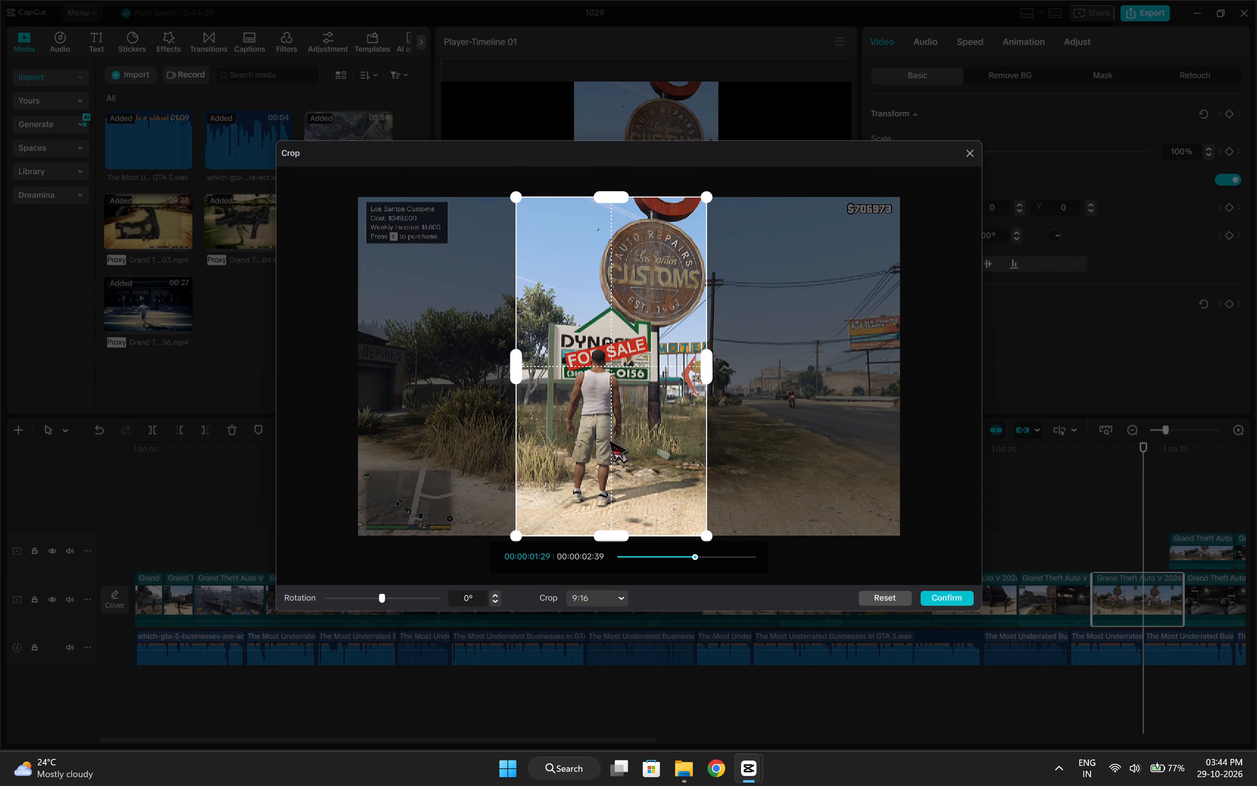
drag(608, 440, 610, 448)
click(957, 596)
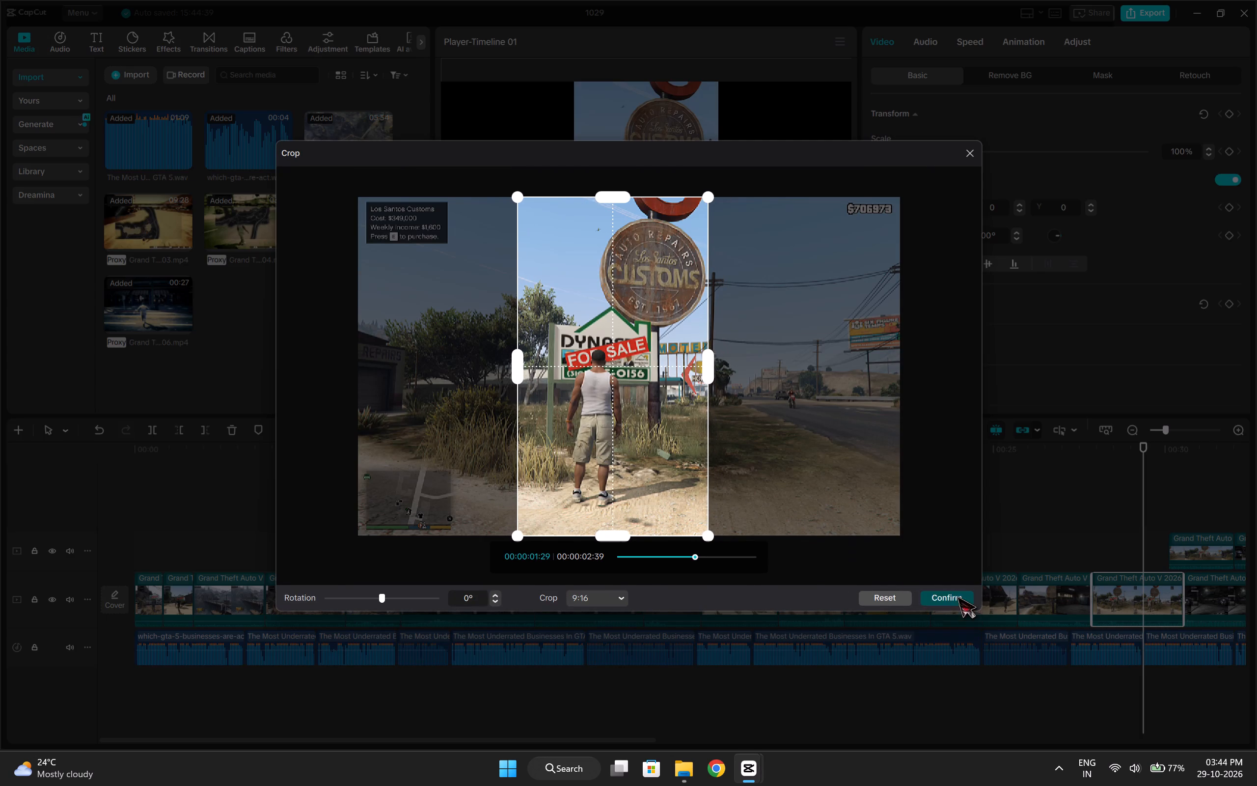
Insert a copy of the recropped Los Santos Customs clip as the third clip on the main track.
key(ctrl+c)
click(188, 521)
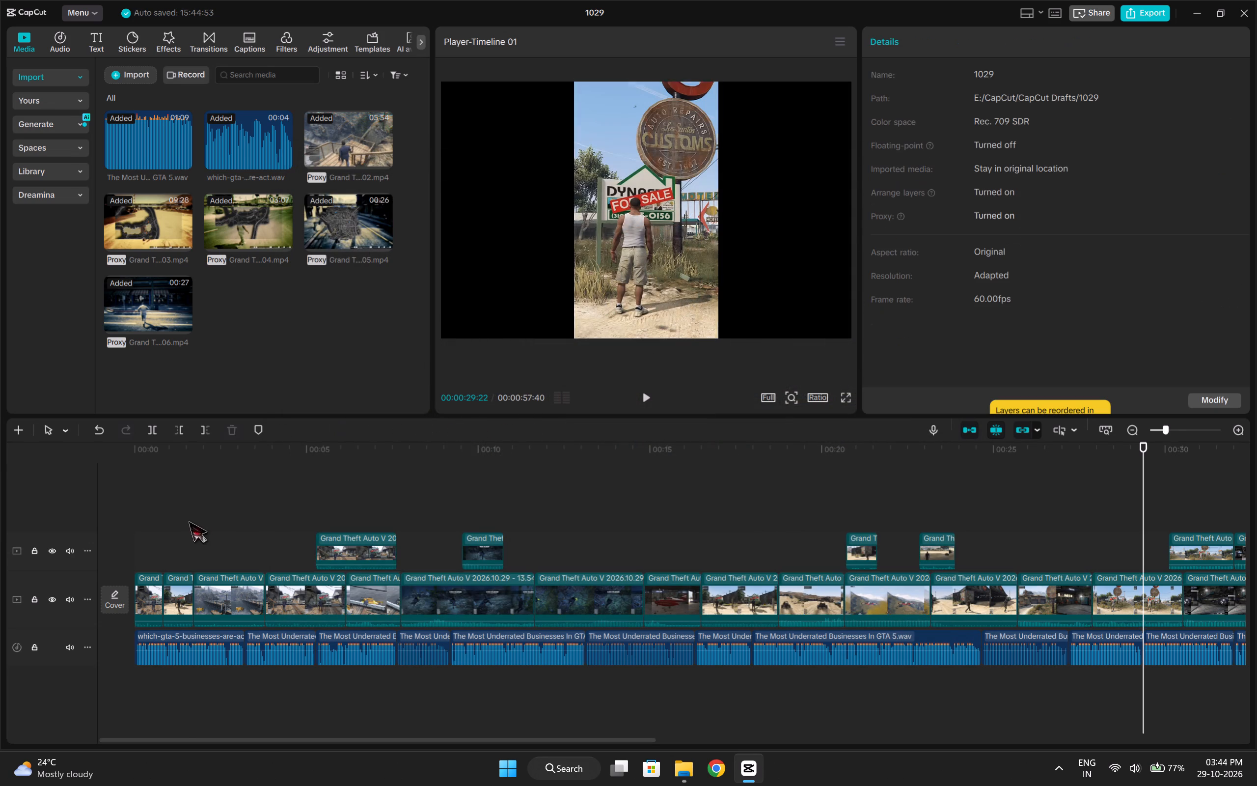
key(ctrl+v)
drag(225, 541, 221, 590)
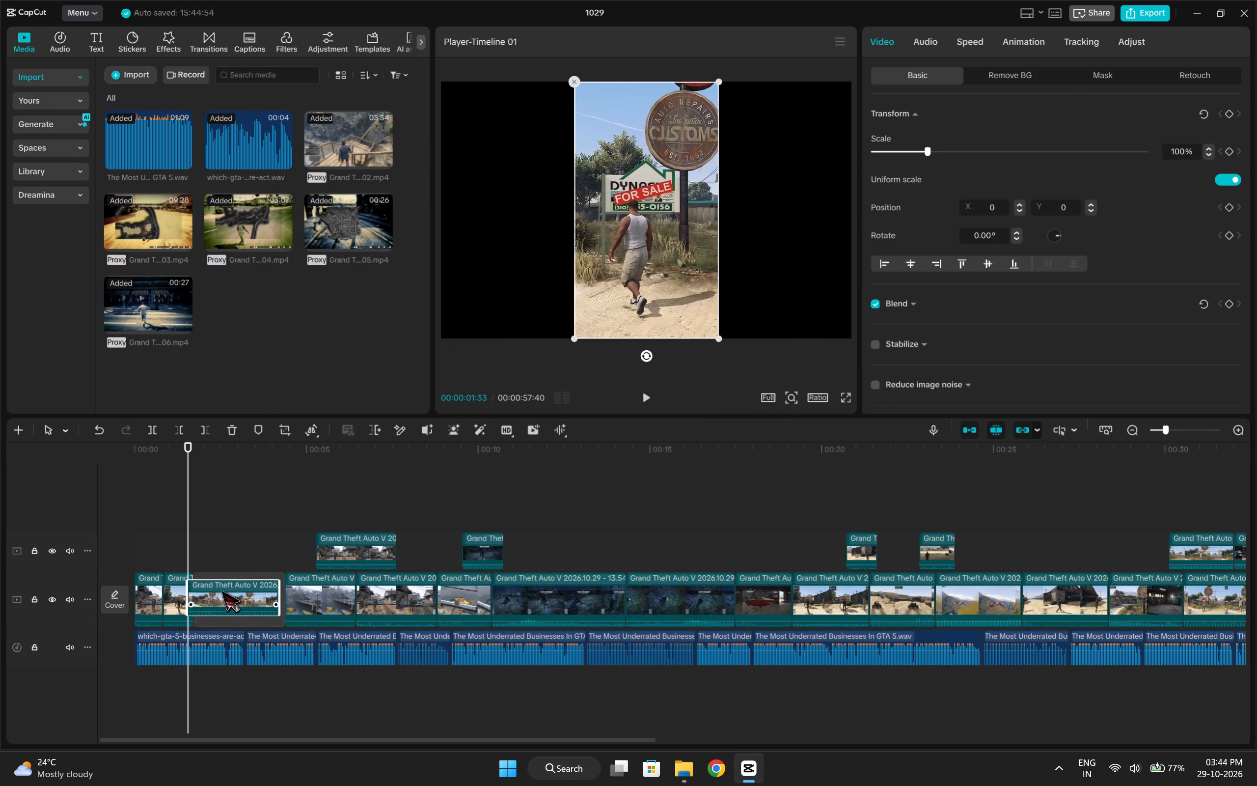
drag(221, 590, 220, 590)
Play the copied Los Santos Customs clip and cut its end back to the start of the second voiceover segment.
key(space)
key(space)
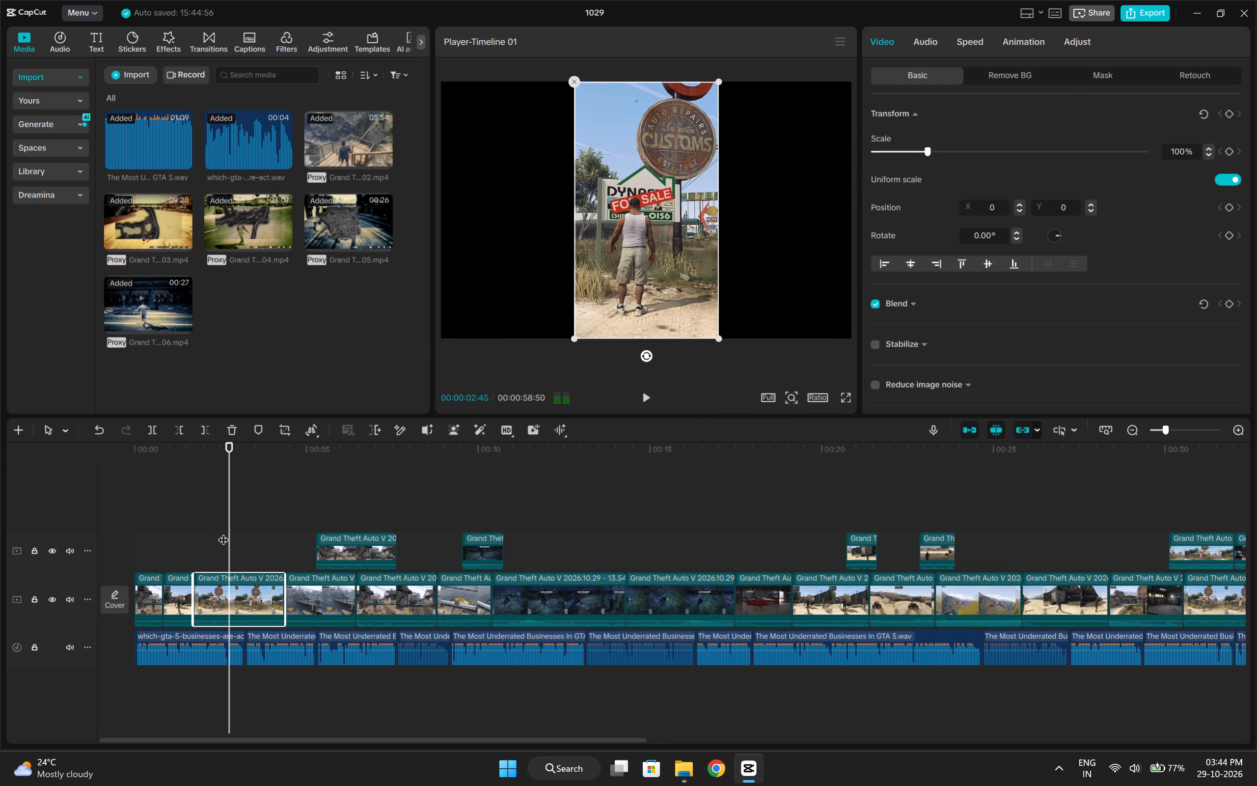
key(space)
key(space)
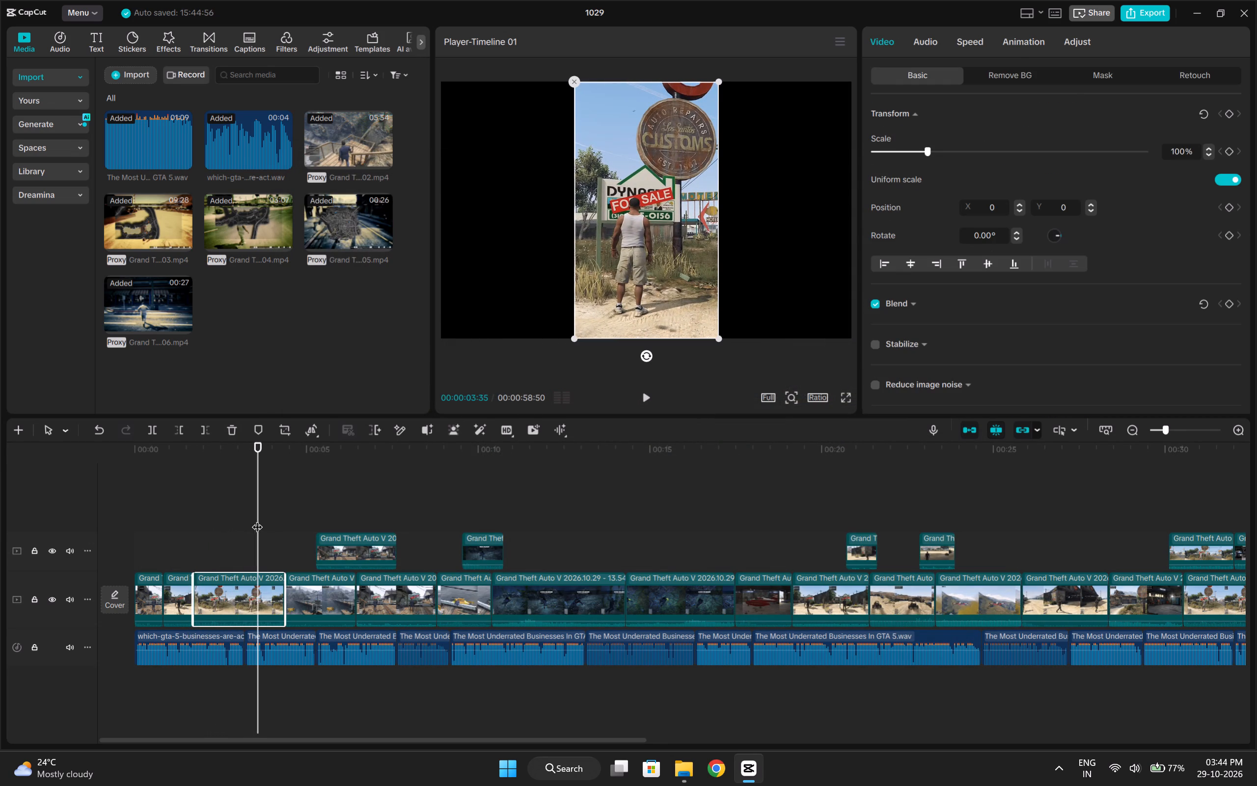
drag(257, 519, 246, 529)
key(w)
Extend the starts of the first two main-track clips slightly to show more of each for-sale shot.
click(167, 510)
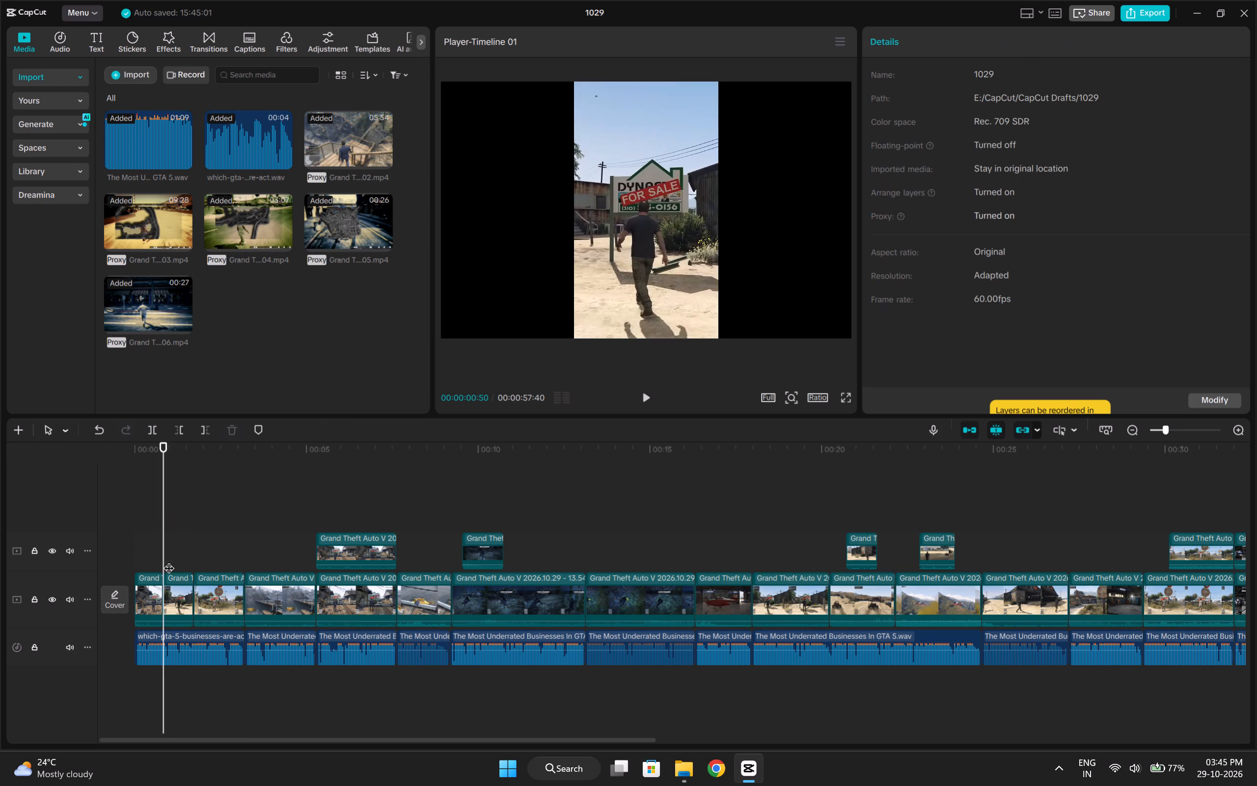
click(152, 586)
drag(132, 588, 123, 591)
click(866, 604)
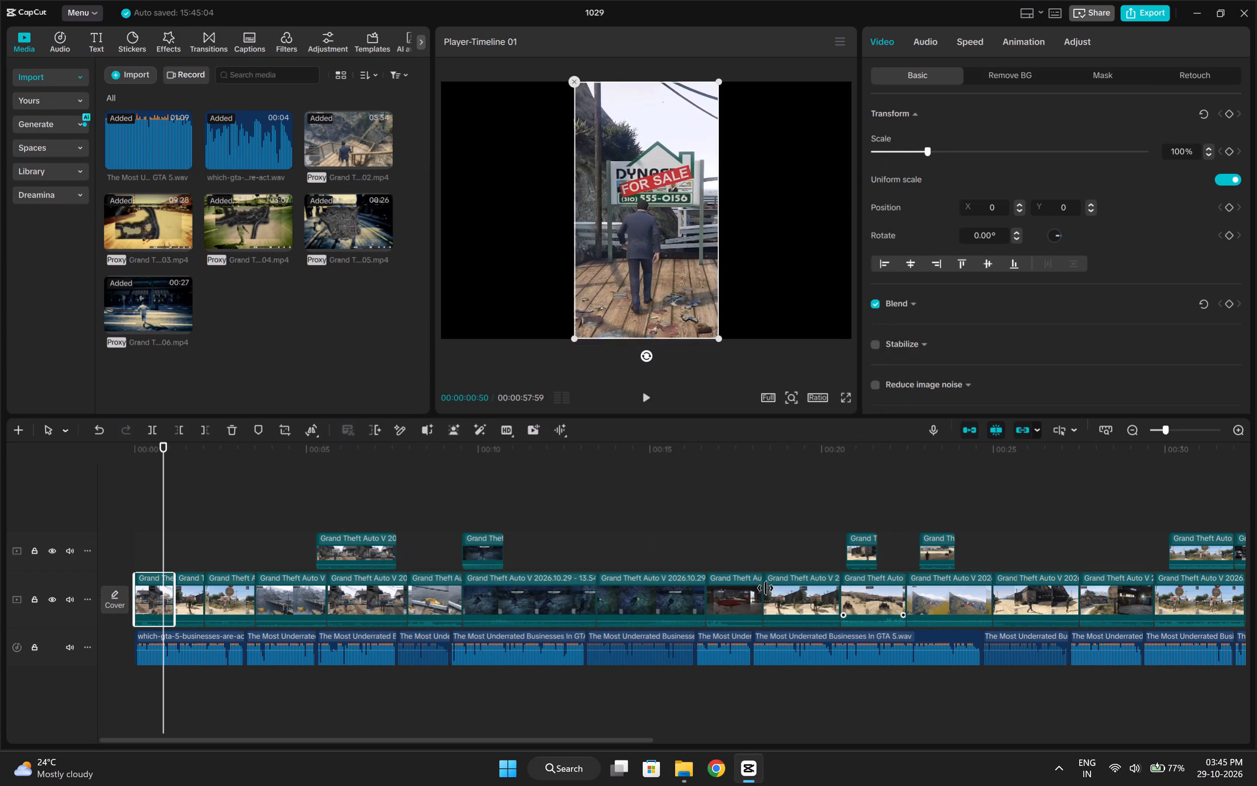
click(188, 516)
click(180, 595)
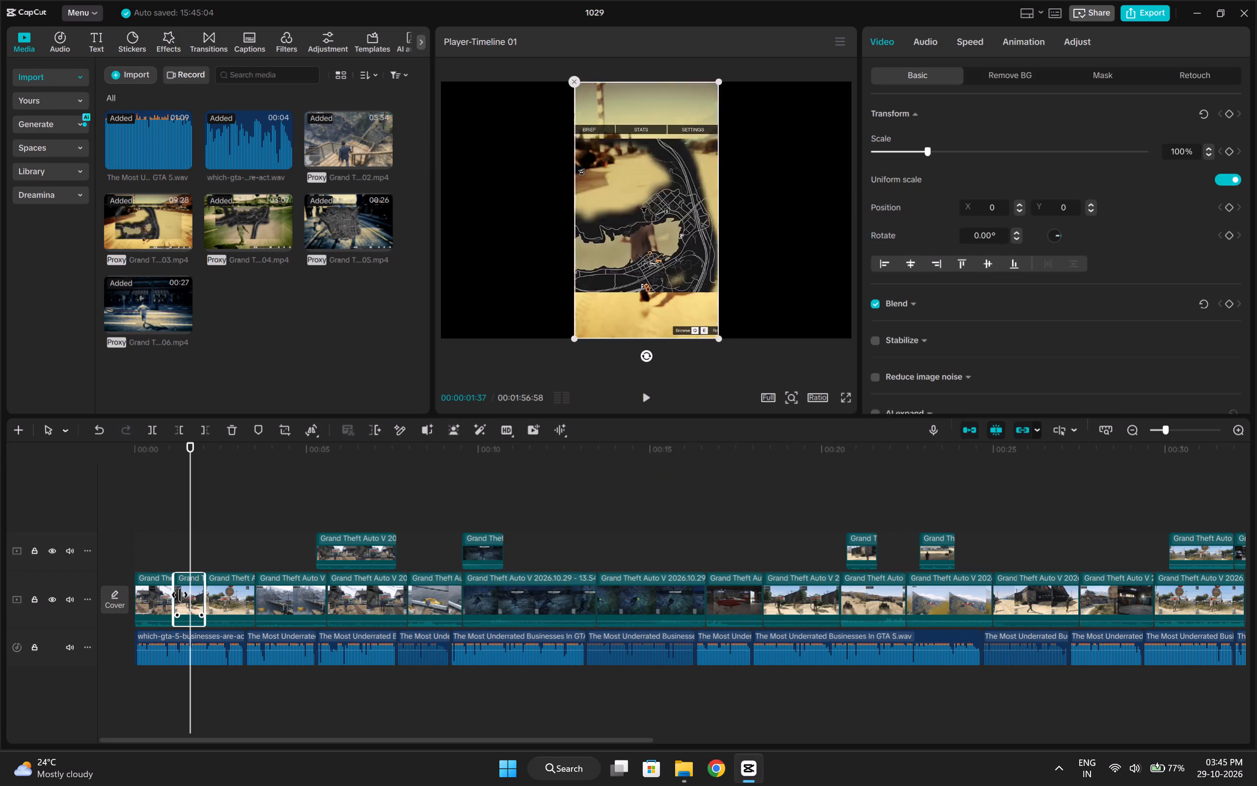
drag(173, 592, 168, 595)
Play the opening and cut the third clip's end back to the second voiceover segment's start, then check the playback.
click(151, 555)
drag(151, 555, 127, 563)
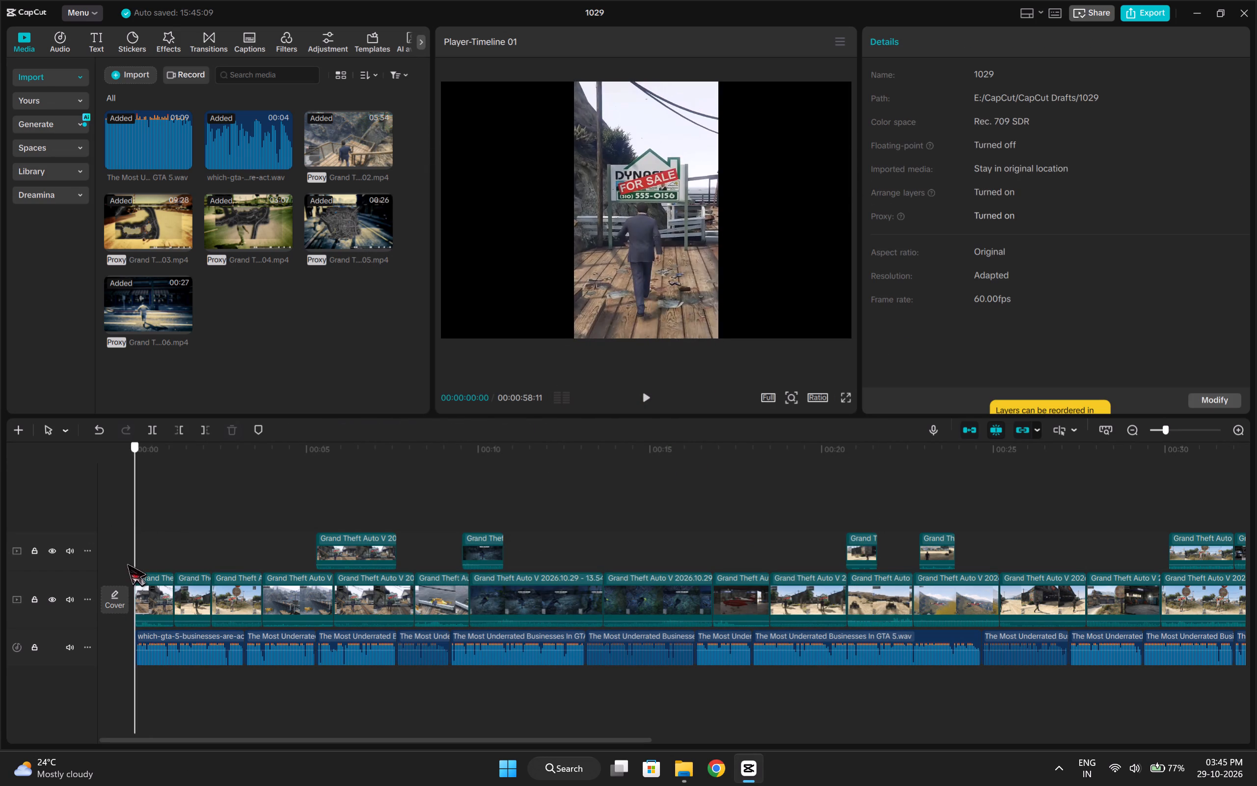
drag(127, 563, 126, 563)
key(space)
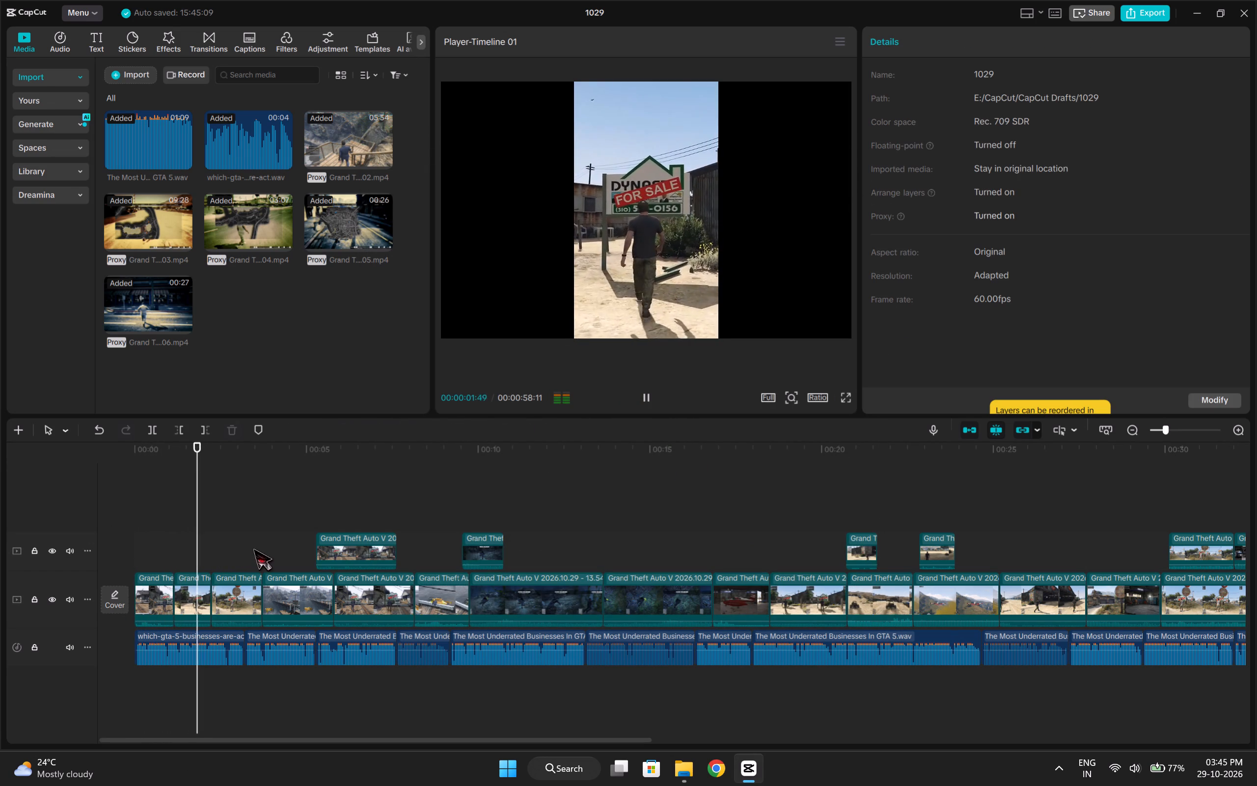
key(space)
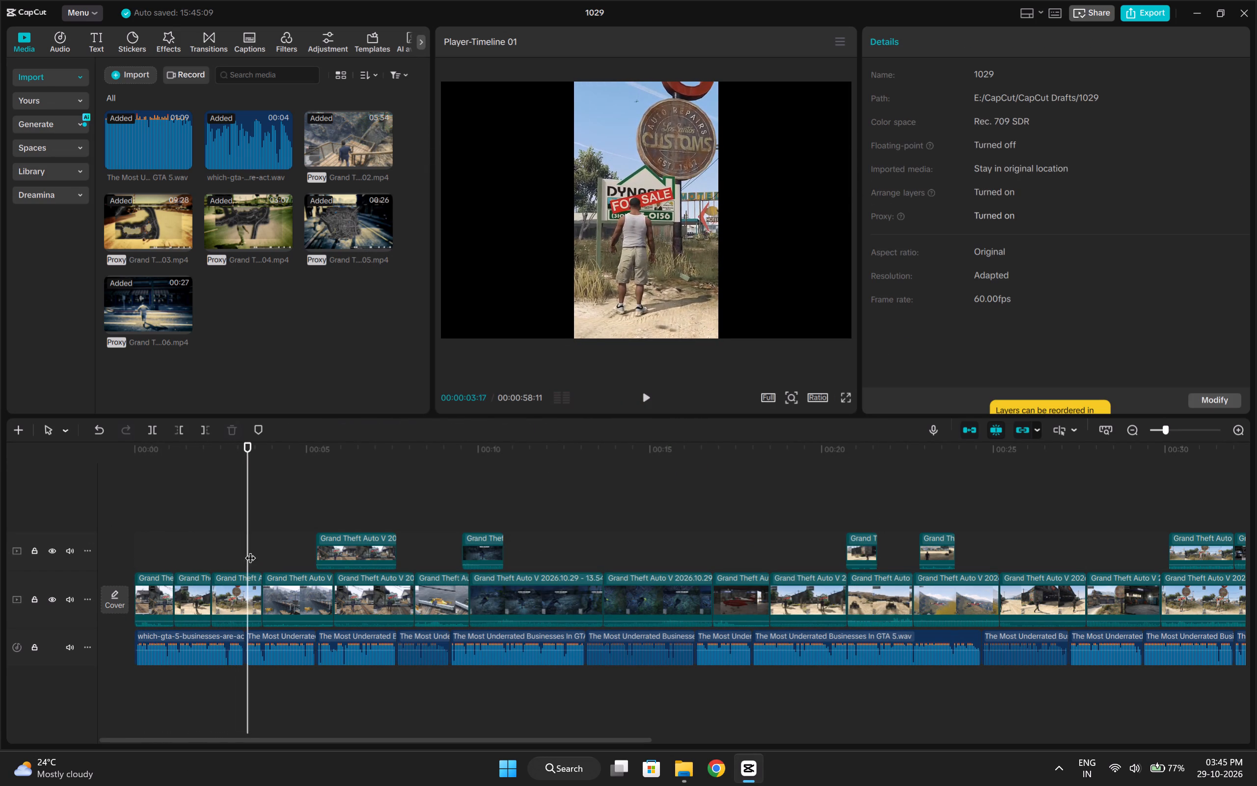
drag(250, 550, 245, 555)
key(w)
click(219, 543)
key(space)
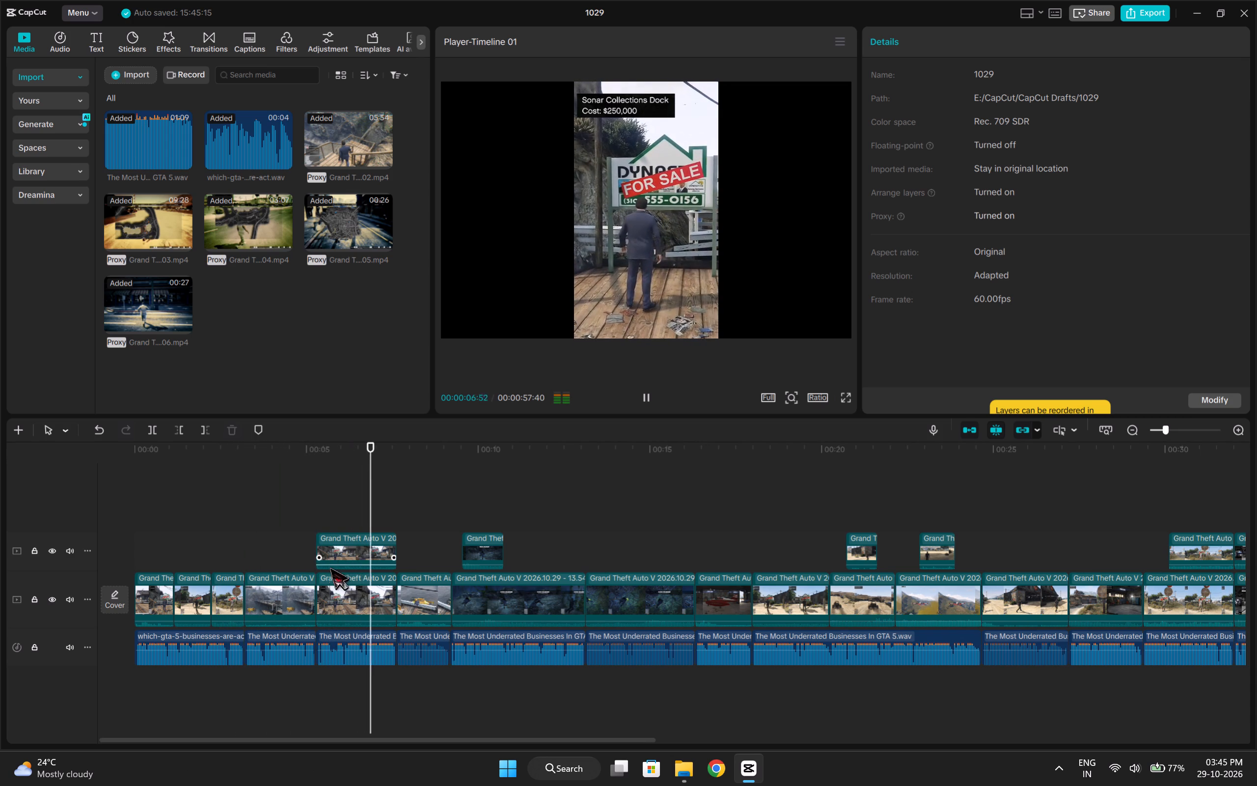
key(space)
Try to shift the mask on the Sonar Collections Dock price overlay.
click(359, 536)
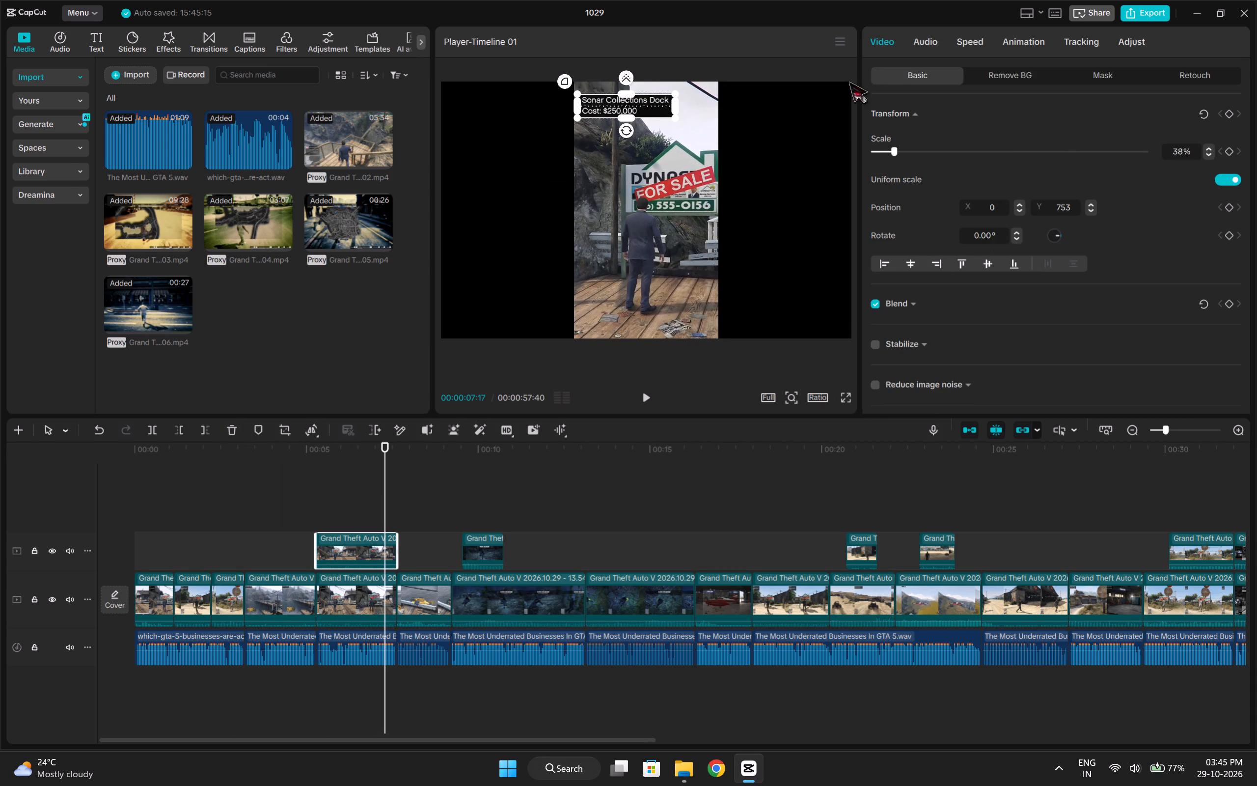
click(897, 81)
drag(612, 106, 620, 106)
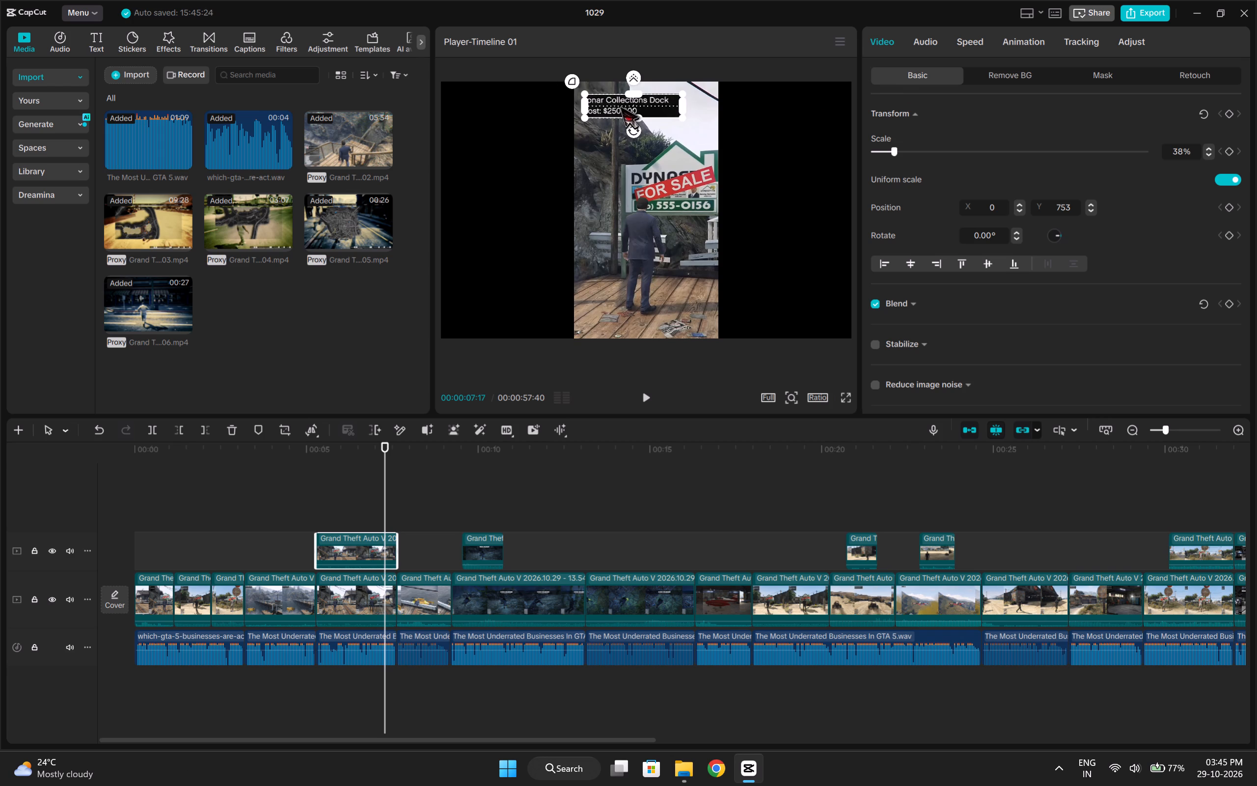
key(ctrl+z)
Move the Sonar Collections Dock price overlay slightly inward toward the centre of the frame.
click(381, 494)
click(365, 499)
click(363, 540)
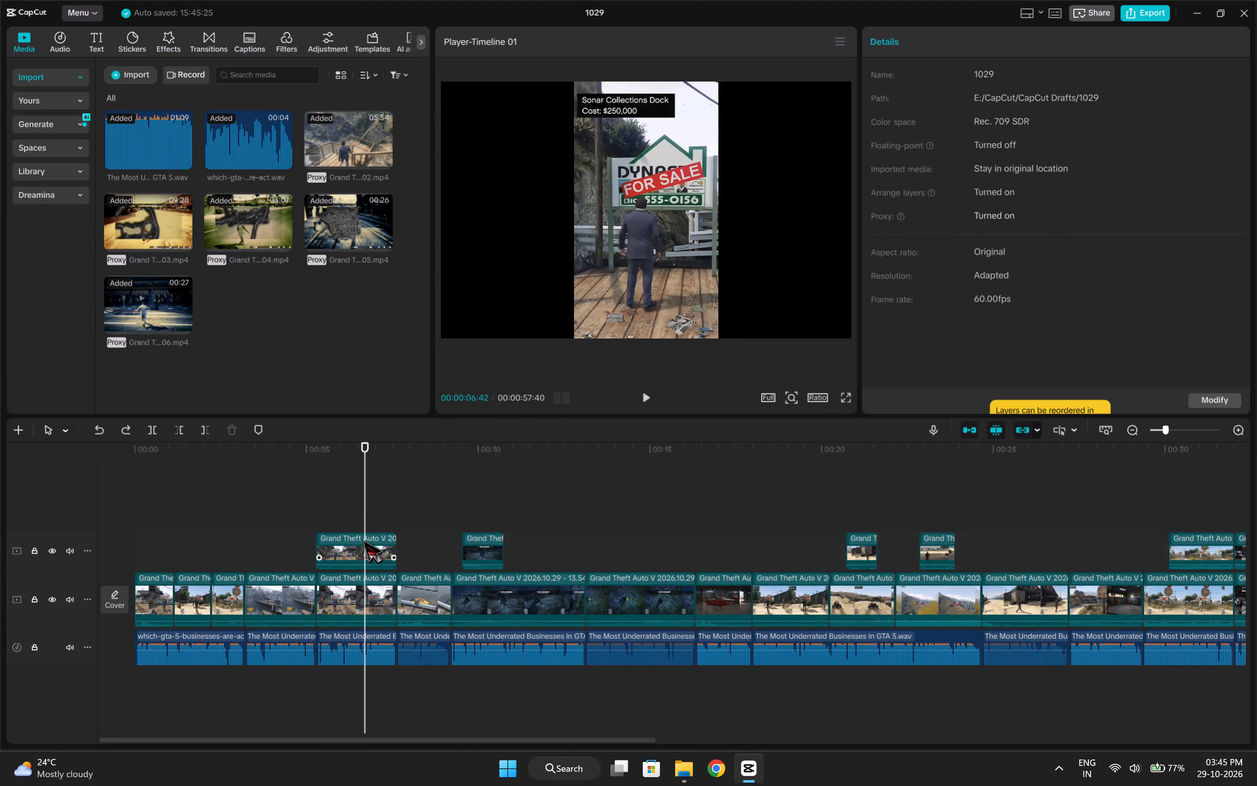
click(1076, 74)
click(929, 77)
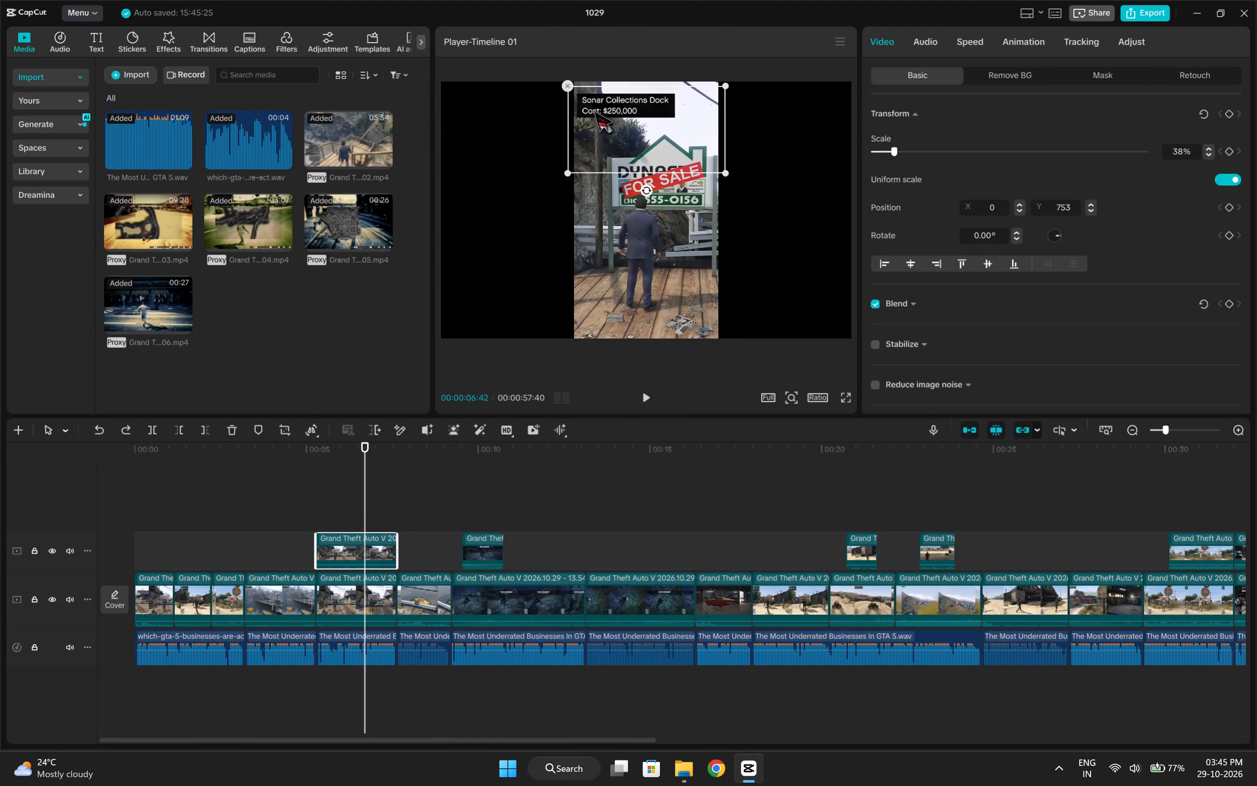
drag(599, 113, 617, 120)
Play on from about 00:00:08 and recrop the original hangar for-sale clip, centring the 9:16 frame on the character.
click(413, 494)
drag(413, 494, 433, 499)
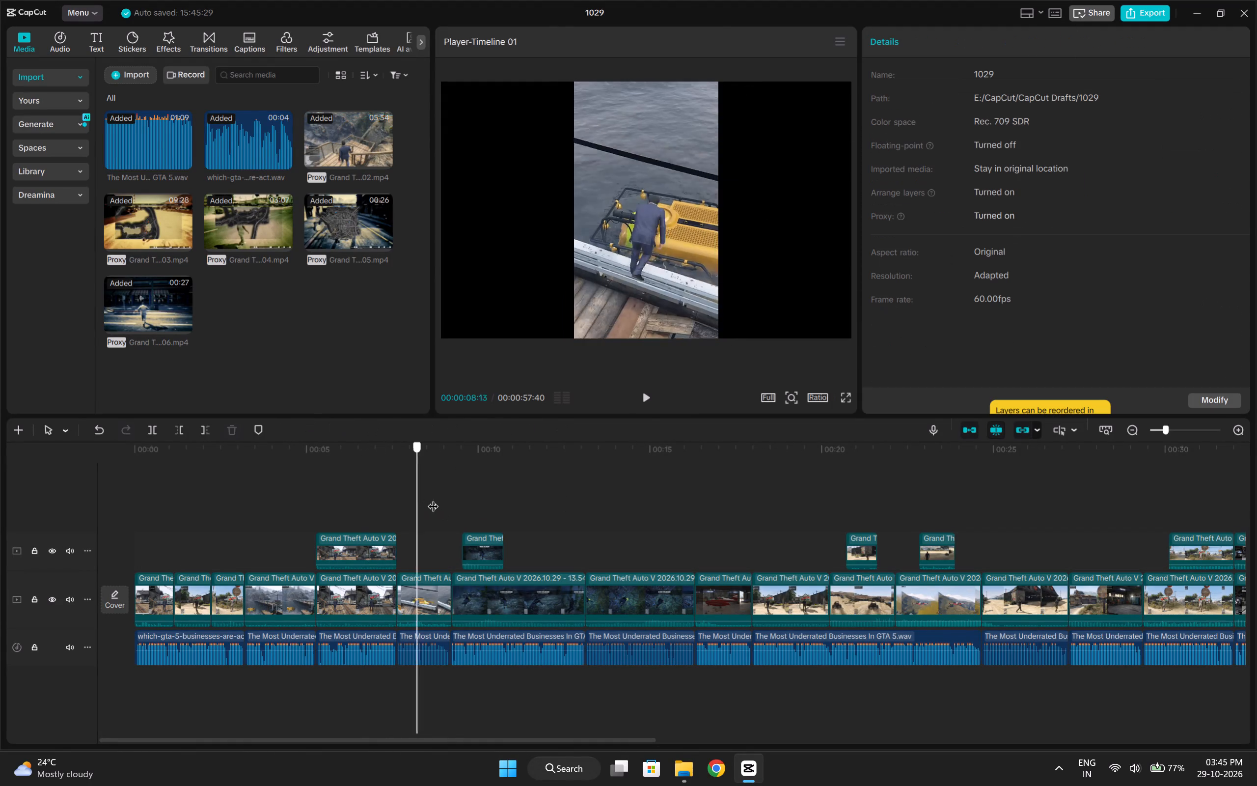
drag(433, 499, 436, 499)
key(space)
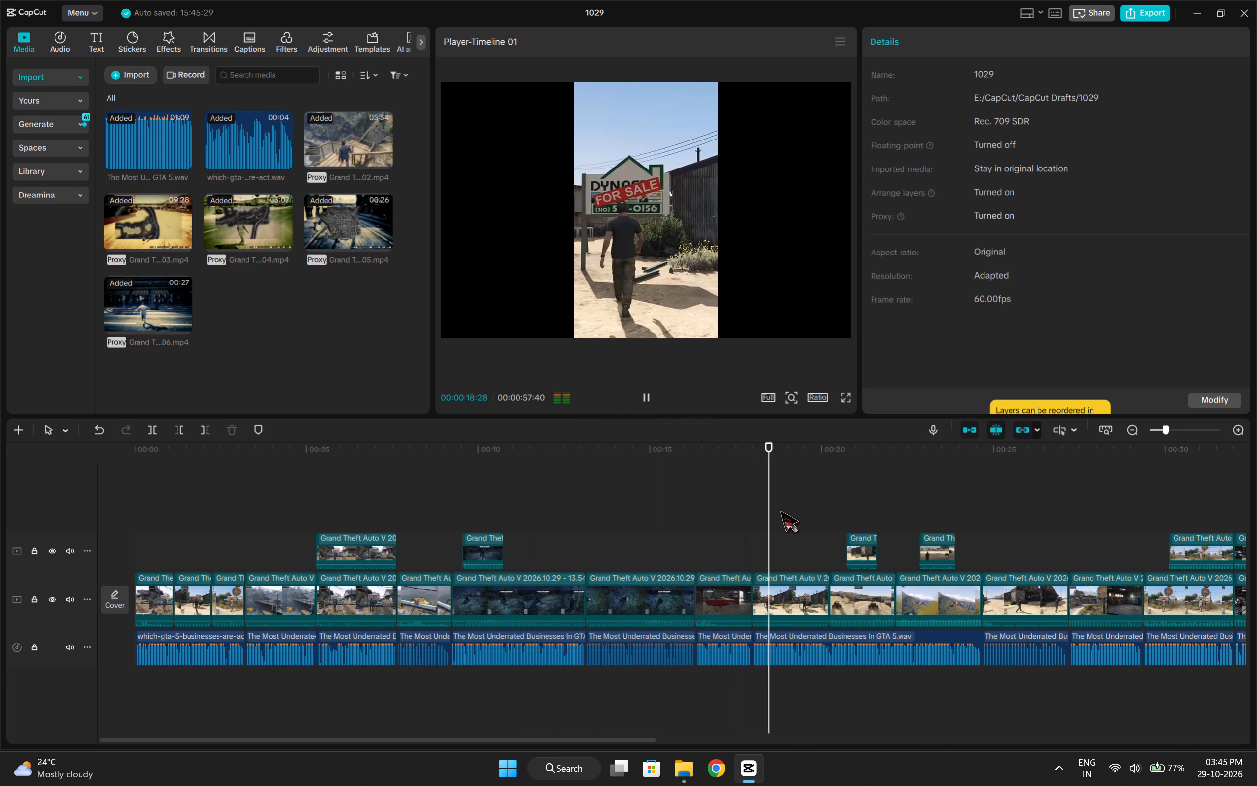
key(space)
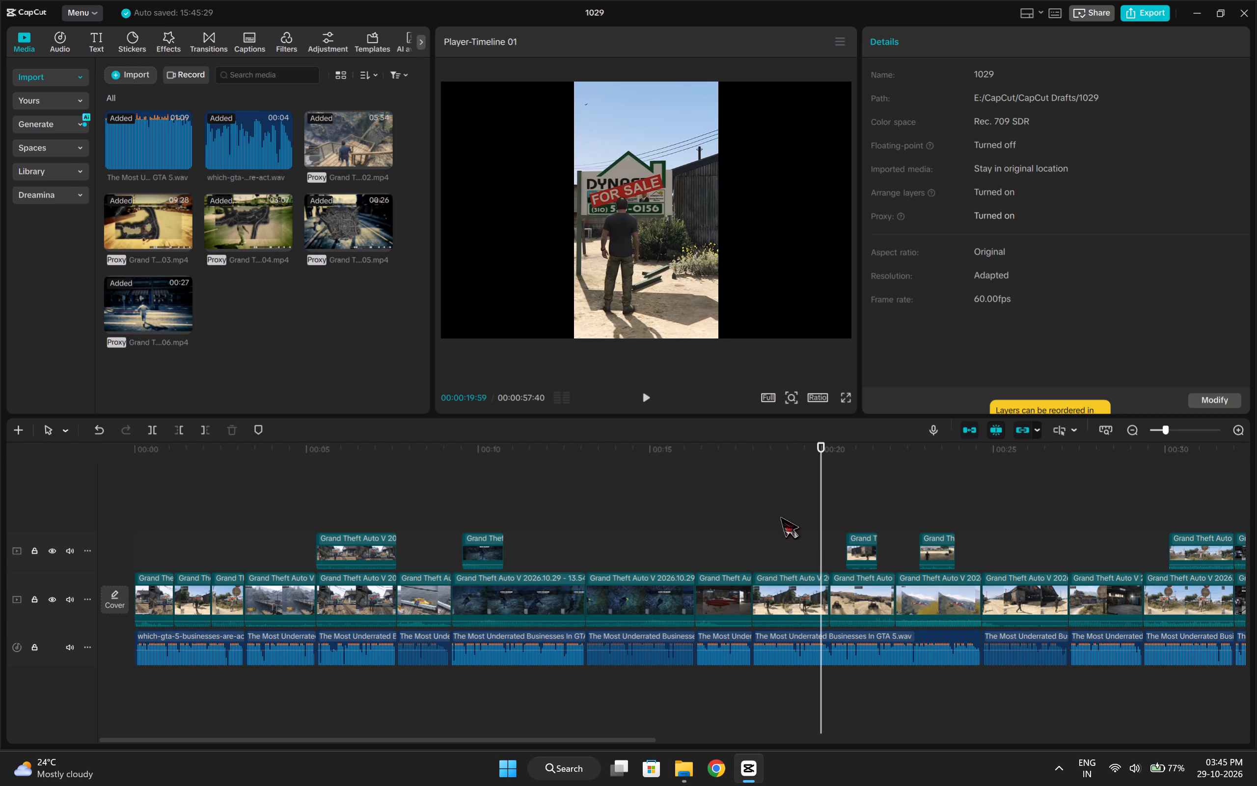
click(784, 603)
click(281, 427)
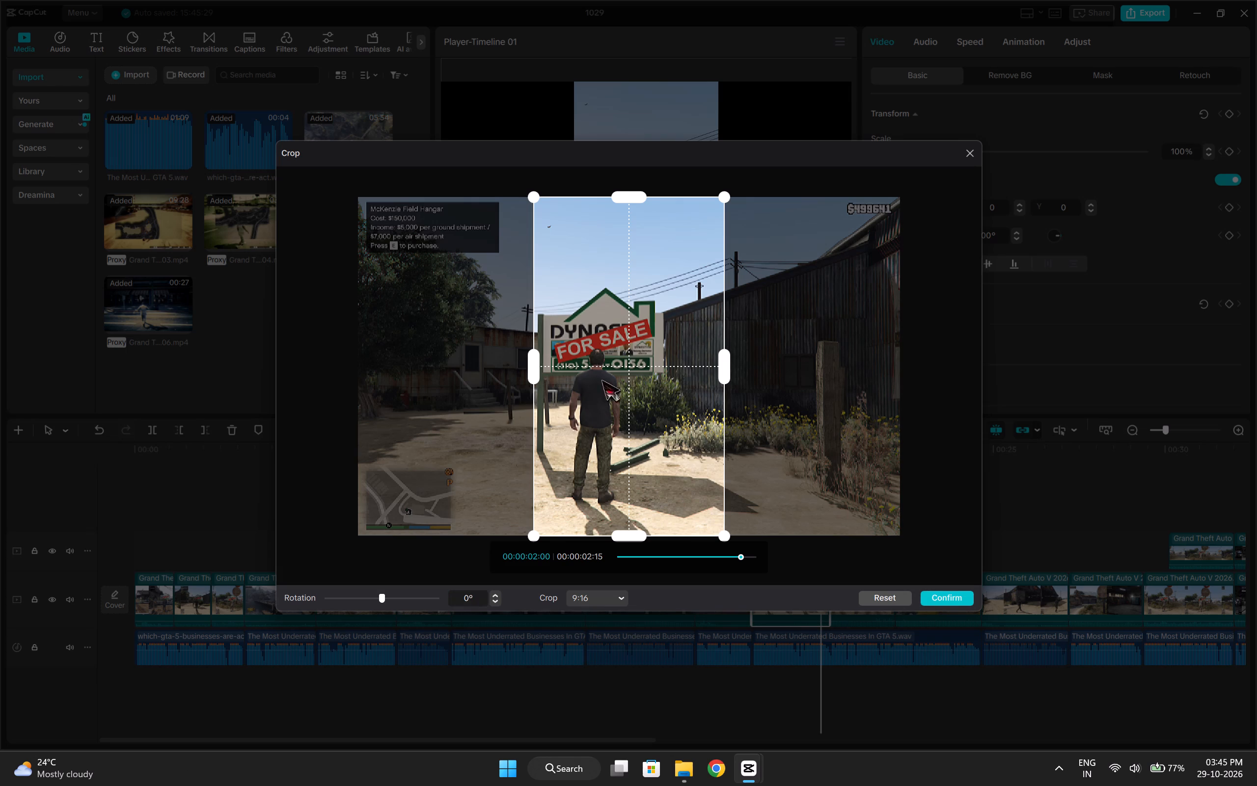
drag(620, 376, 602, 391)
drag(600, 393, 599, 399)
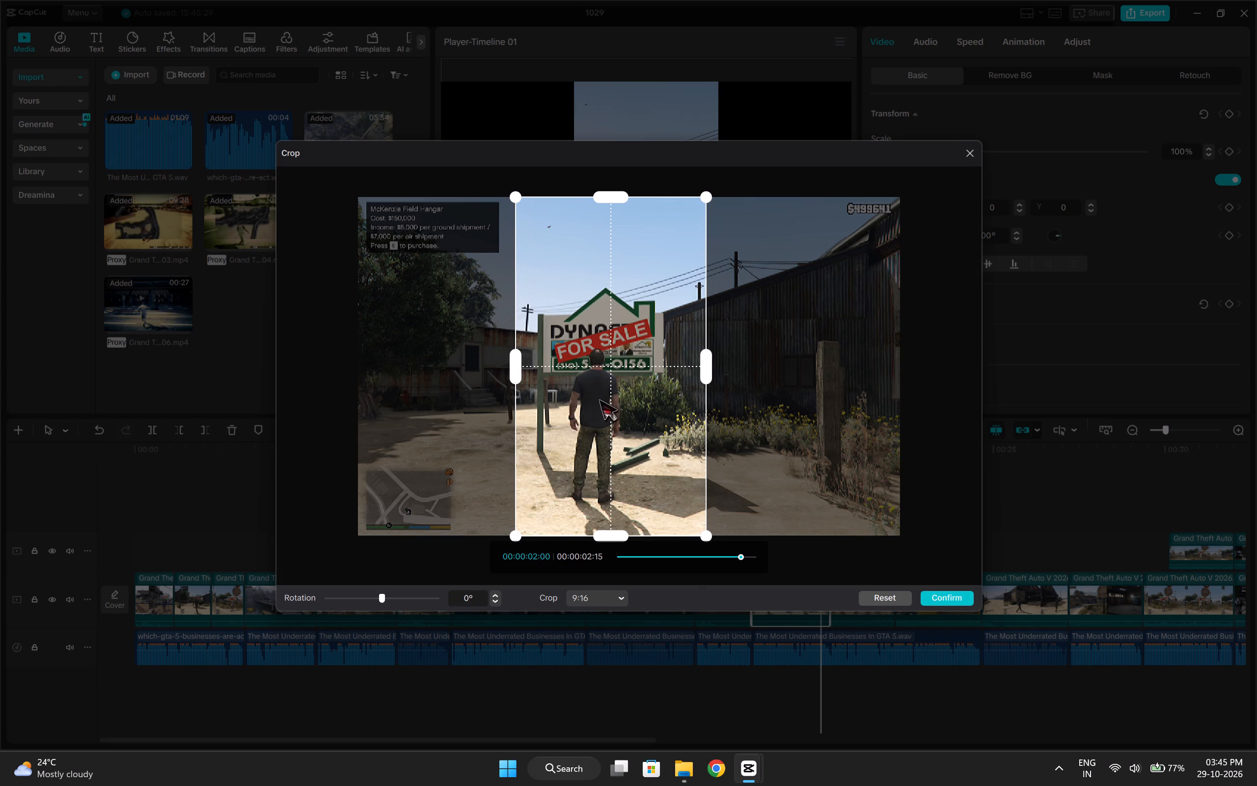
drag(599, 399, 597, 403)
click(936, 600)
Play on from about 00:00:17 and duplicate the recropped hangar for-sale clip onto the overlay track, starting at 00:00:17:59.
click(736, 527)
key(space)
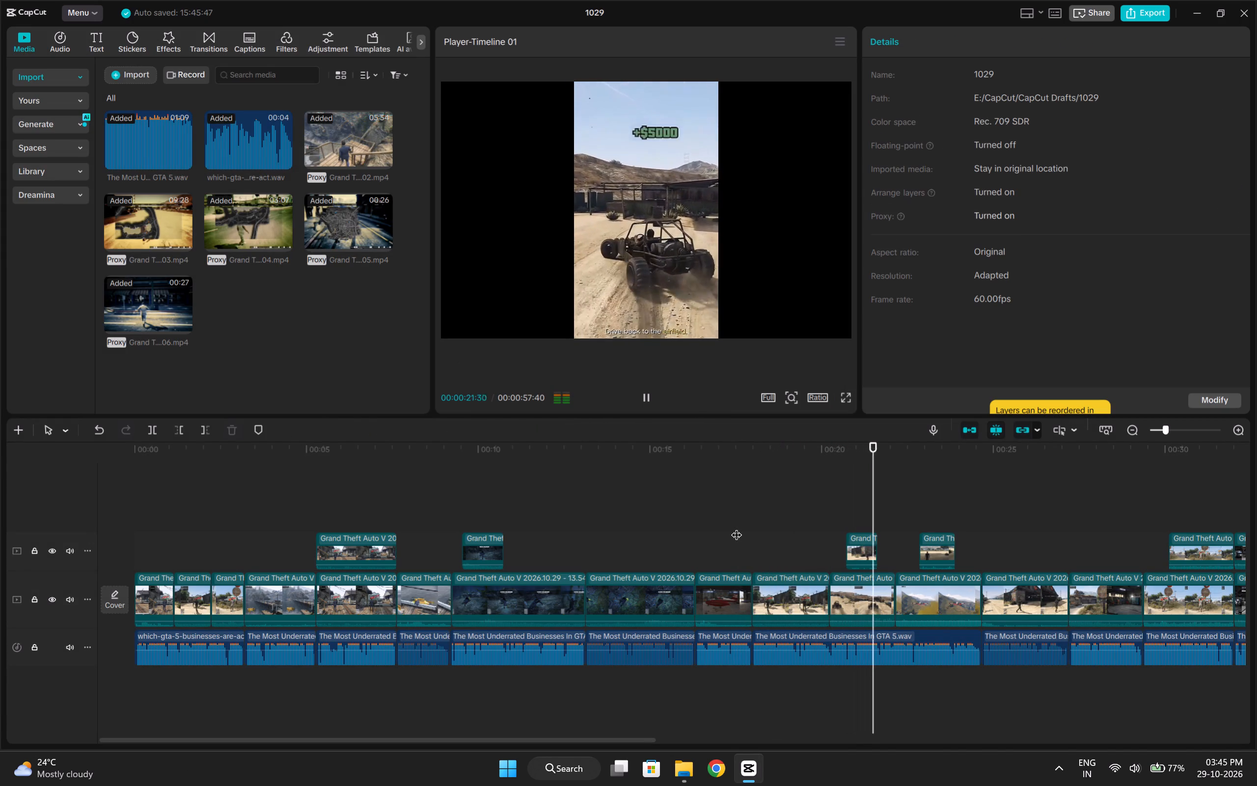
key(space)
key(space)
click(769, 505)
drag(769, 505, 777, 510)
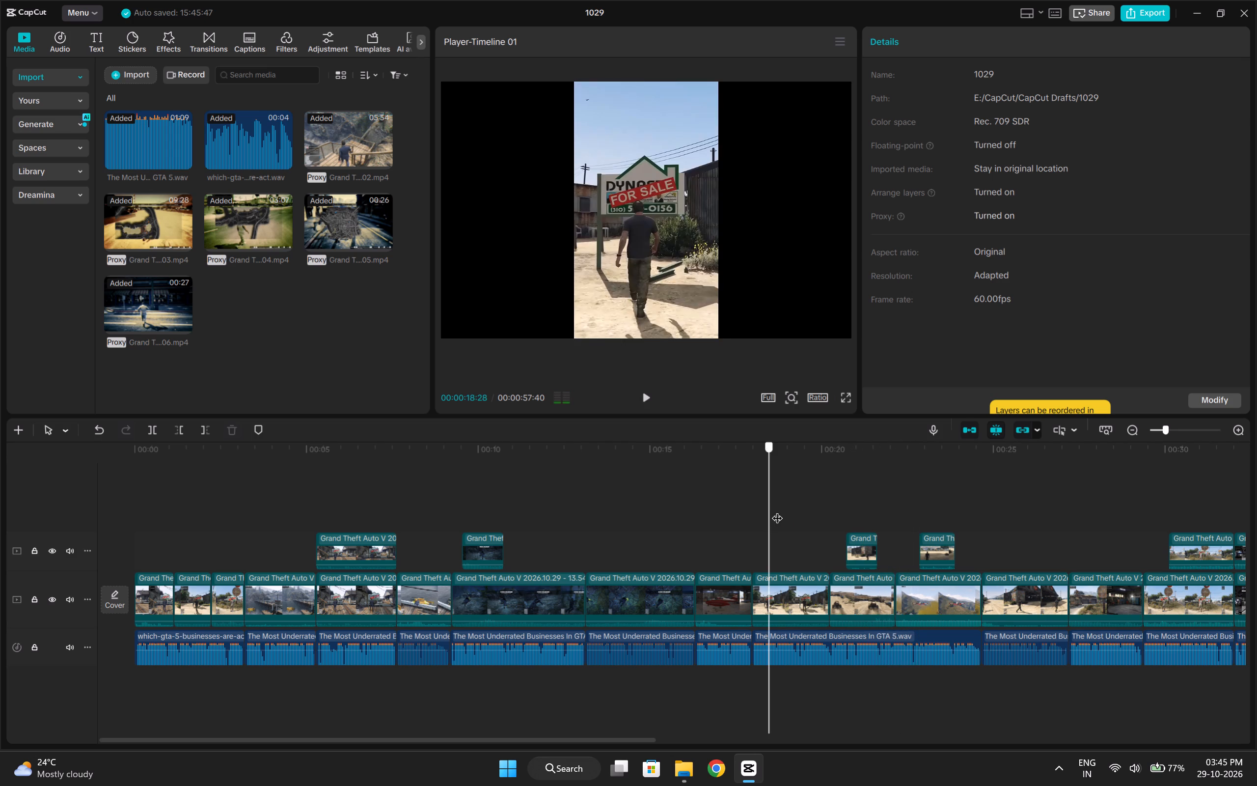
drag(777, 510, 777, 511)
click(768, 587)
key(ctrl+c)
drag(779, 527, 763, 535)
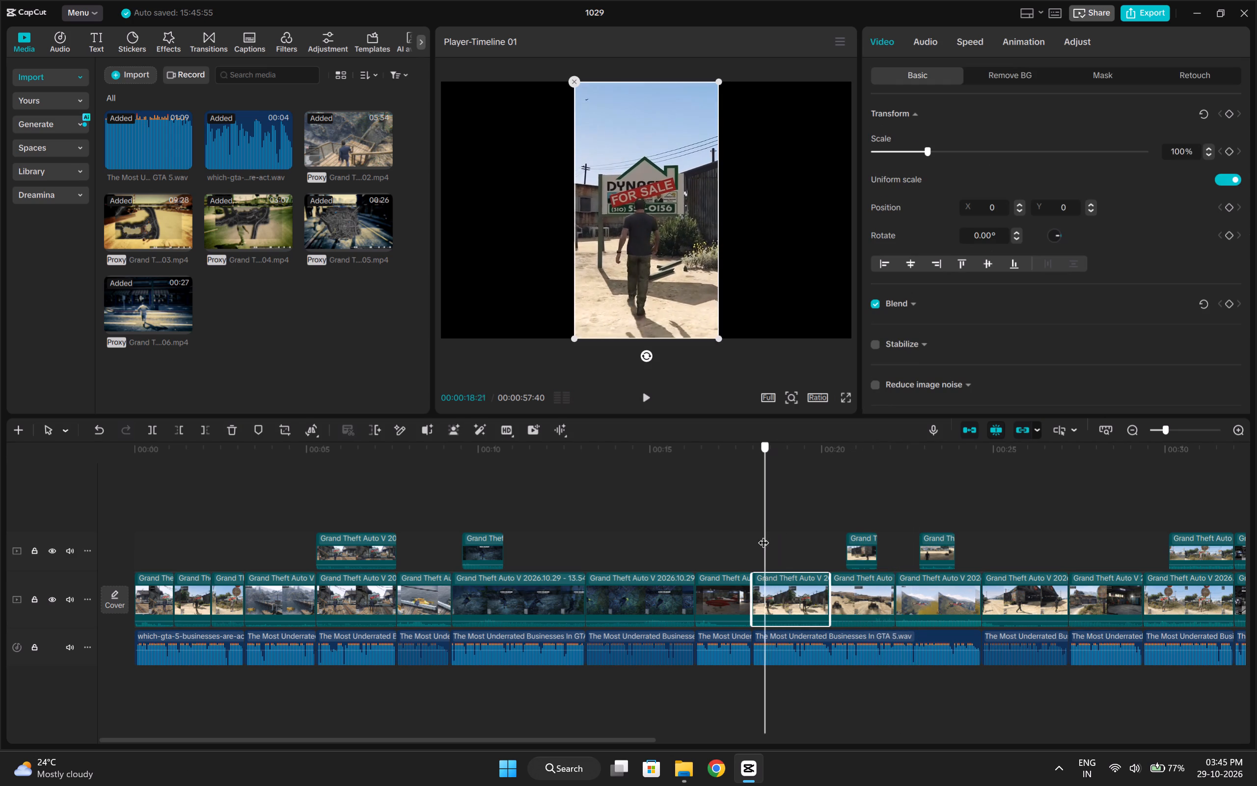
drag(763, 535, 754, 540)
key(ctrl+v)
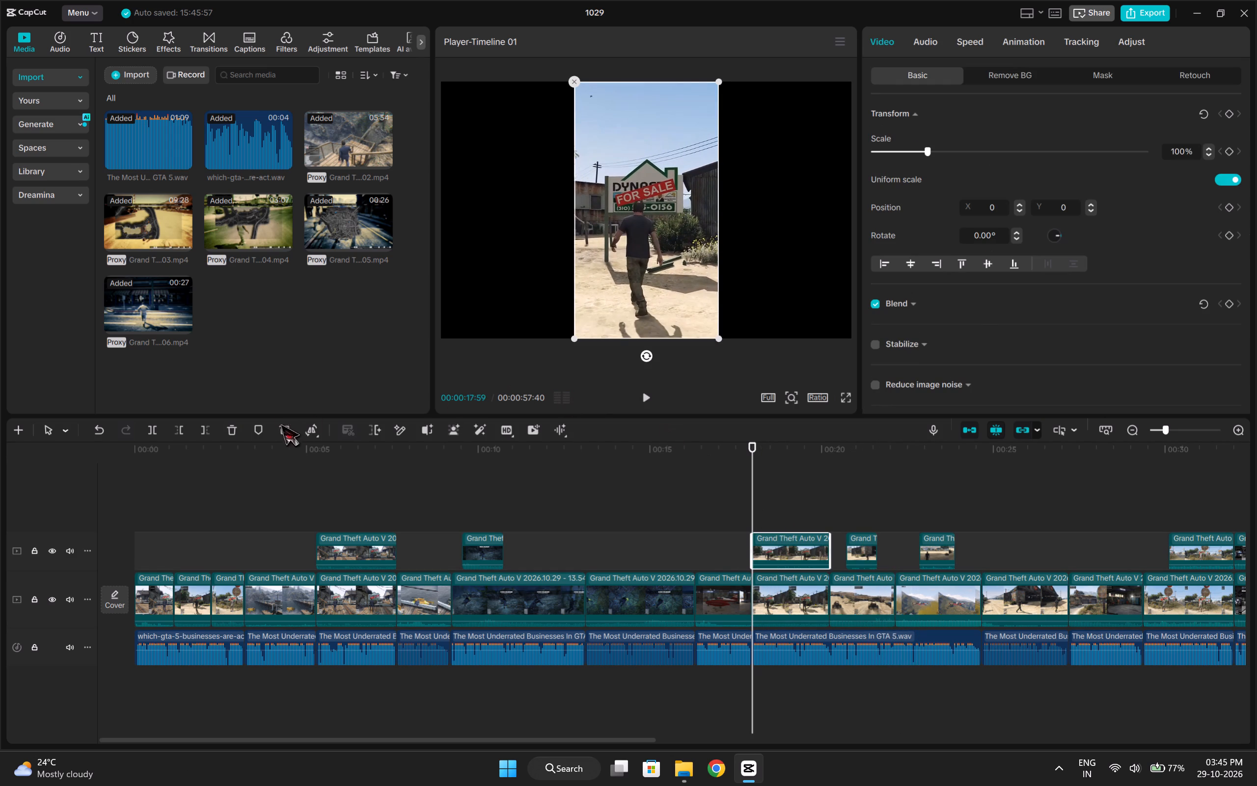
Reset the duplicate's crop and crop it freely to the McKenzie Field Hangar information box.
click(284, 433)
click(873, 591)
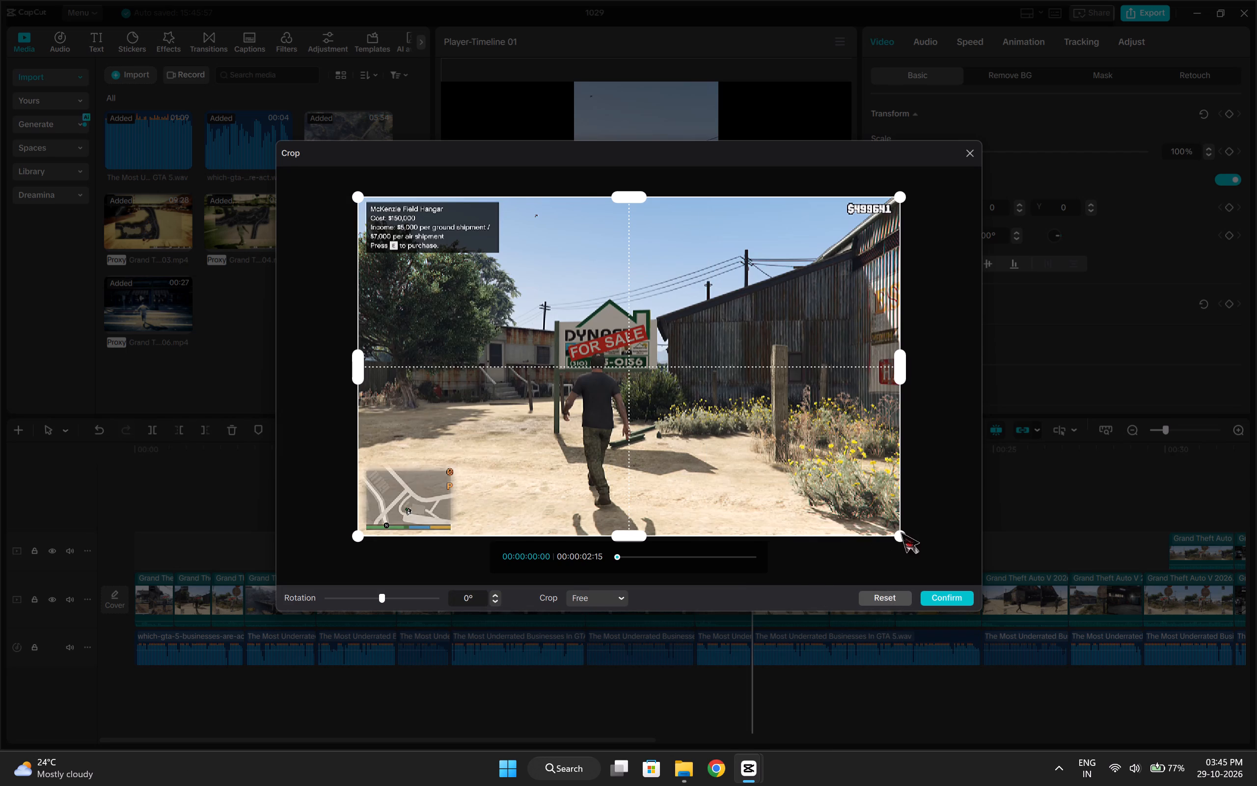
drag(900, 541, 506, 265)
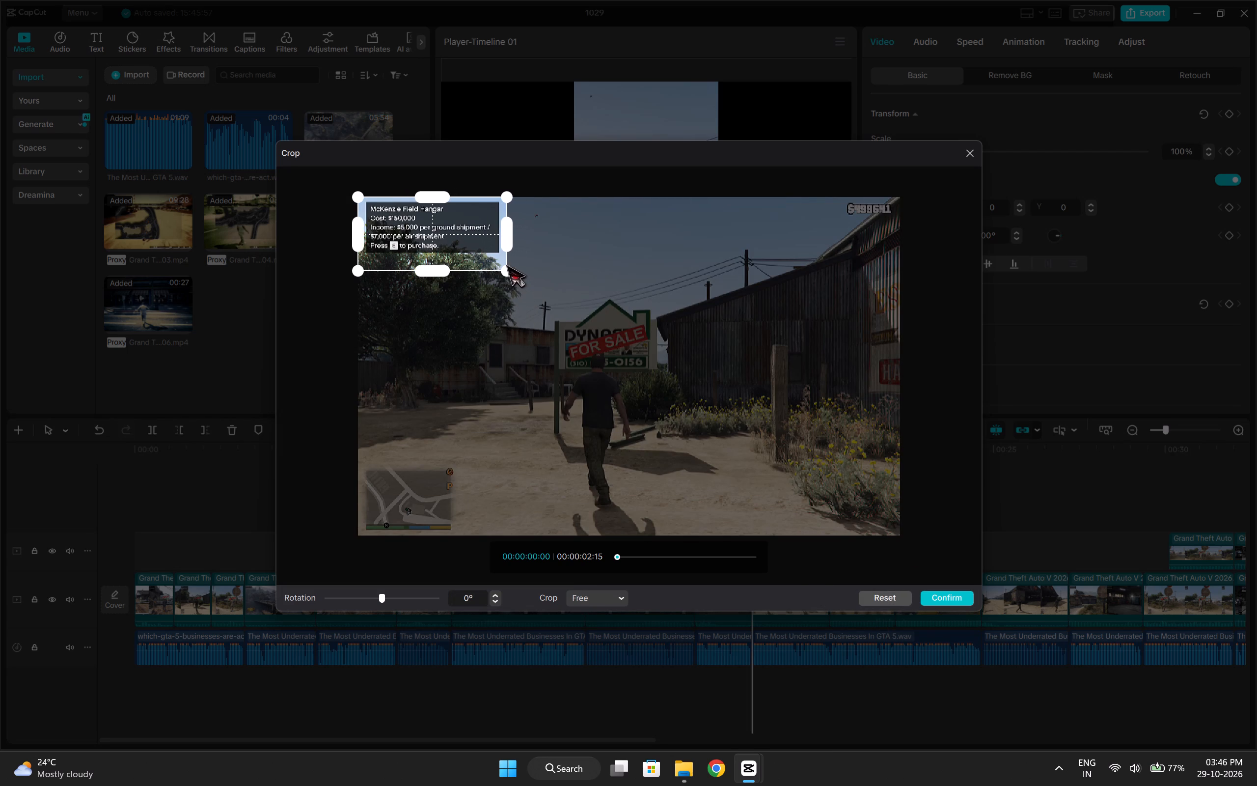
drag(506, 265, 510, 261)
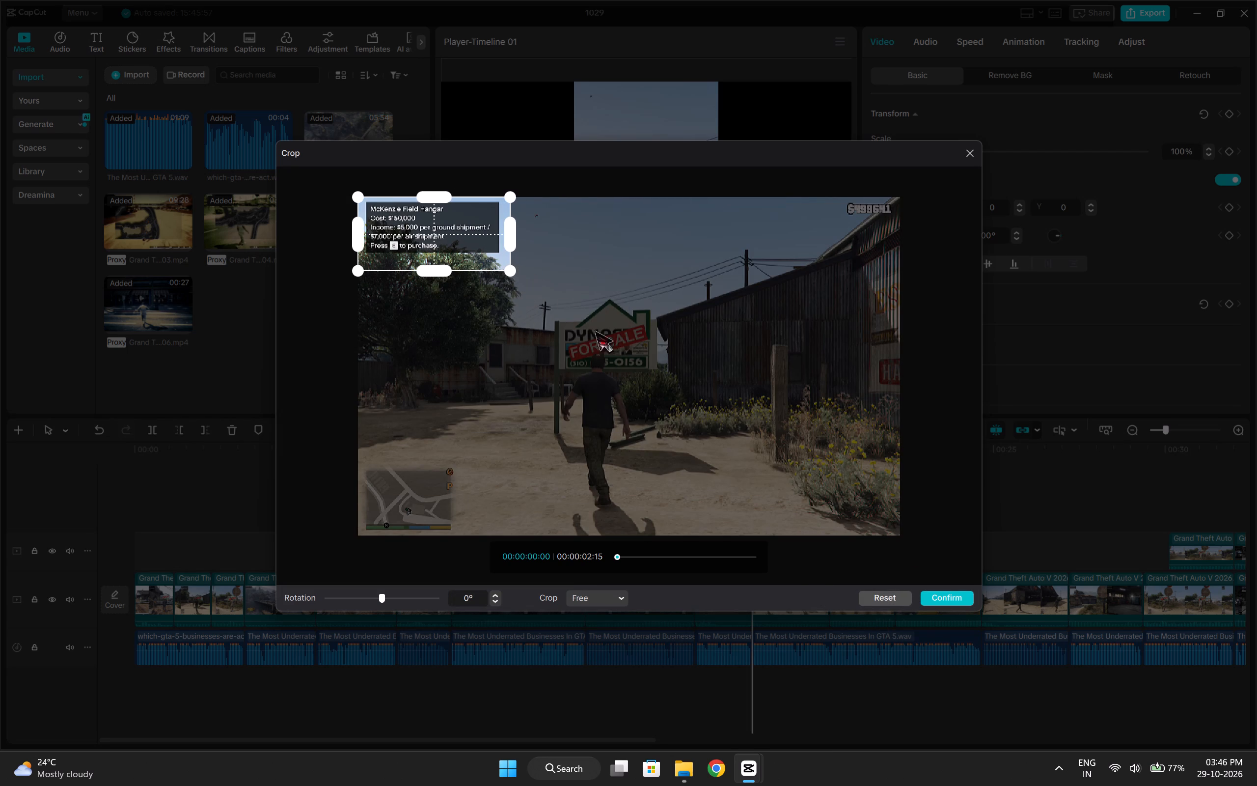
click(938, 597)
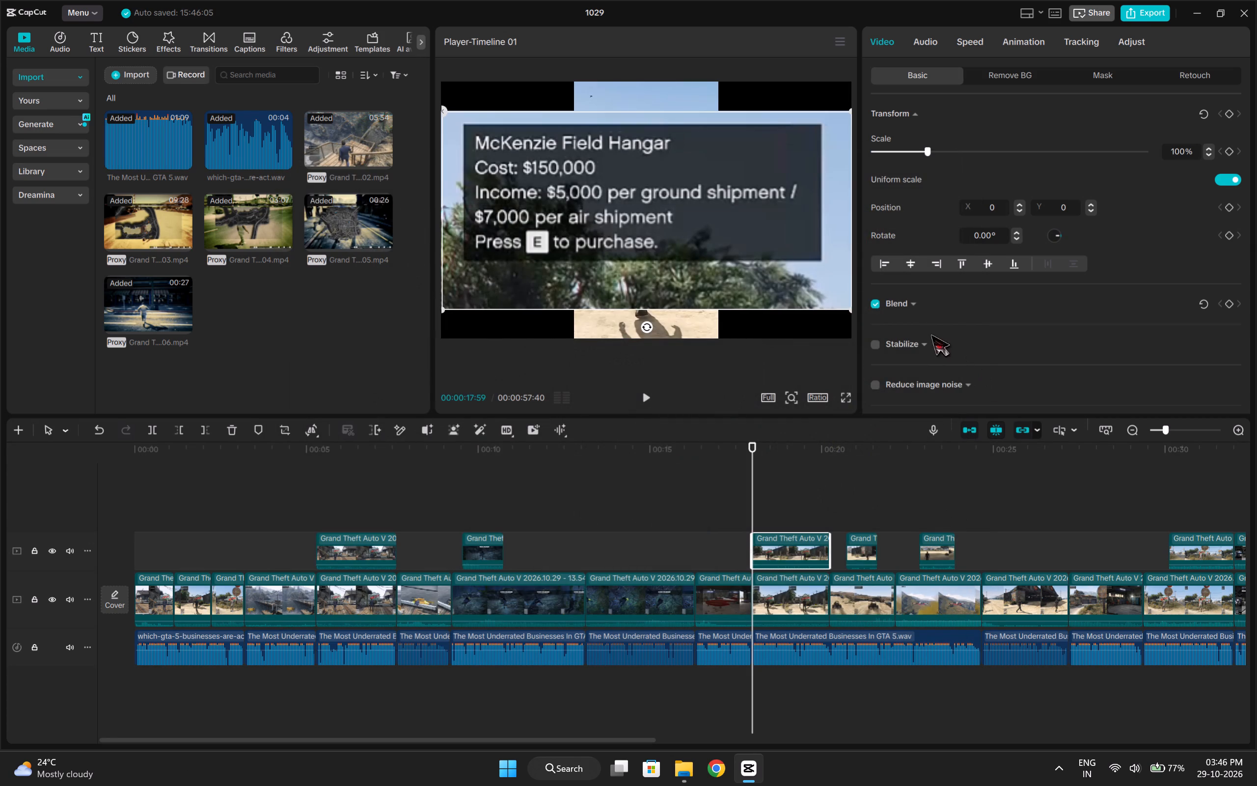
Add a rectangle mask about 244 by 43 to the overlay, fitted around the "Cost: $150,000" line only.
click(1092, 77)
click(902, 133)
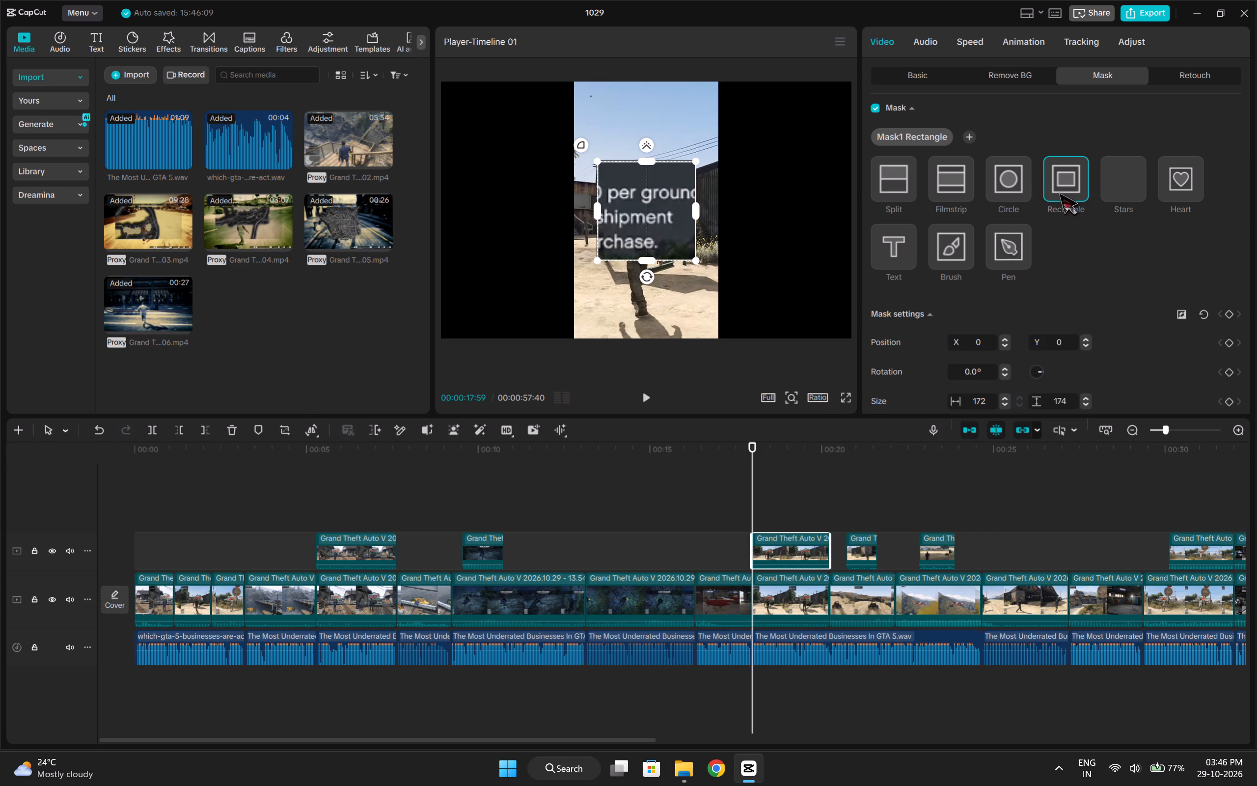
drag(694, 212, 704, 209)
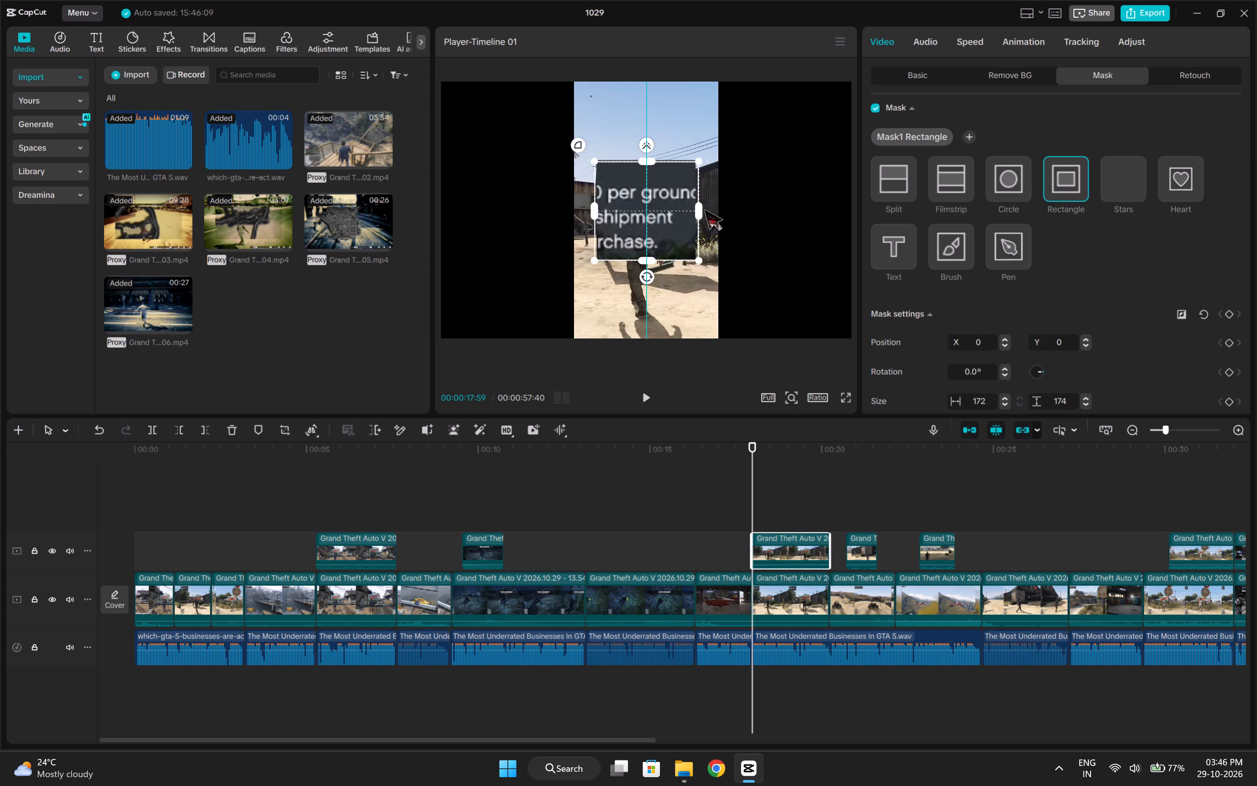
drag(704, 209, 822, 218)
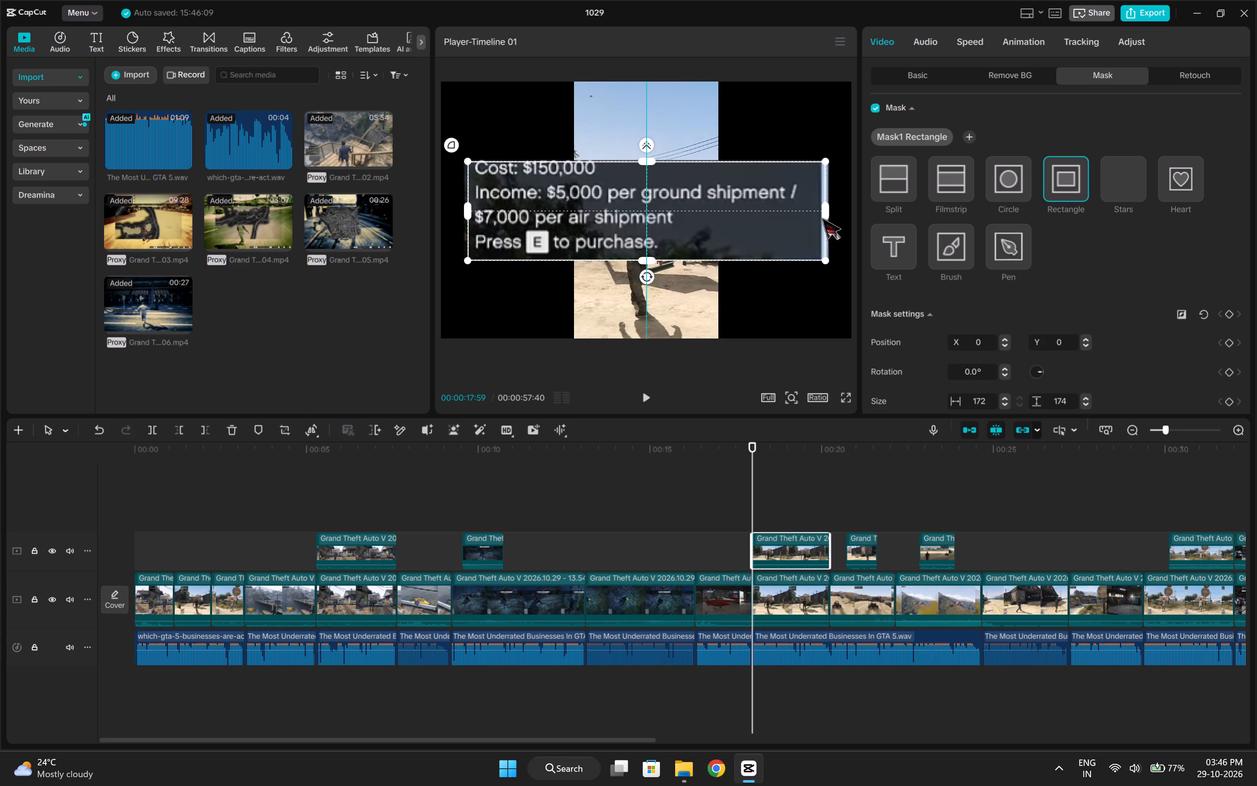
drag(822, 218, 819, 219)
drag(758, 222, 747, 221)
drag(627, 260, 629, 246)
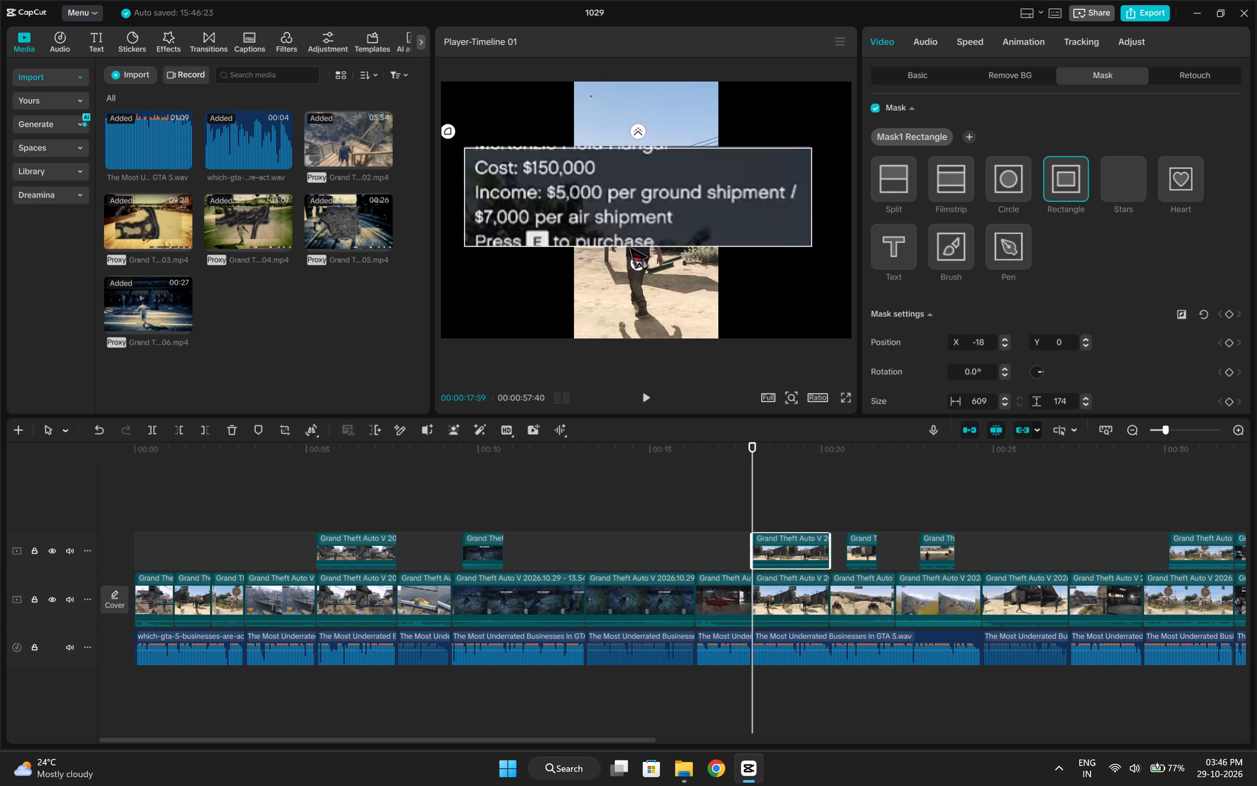
drag(629, 246, 628, 221)
drag(634, 220, 636, 191)
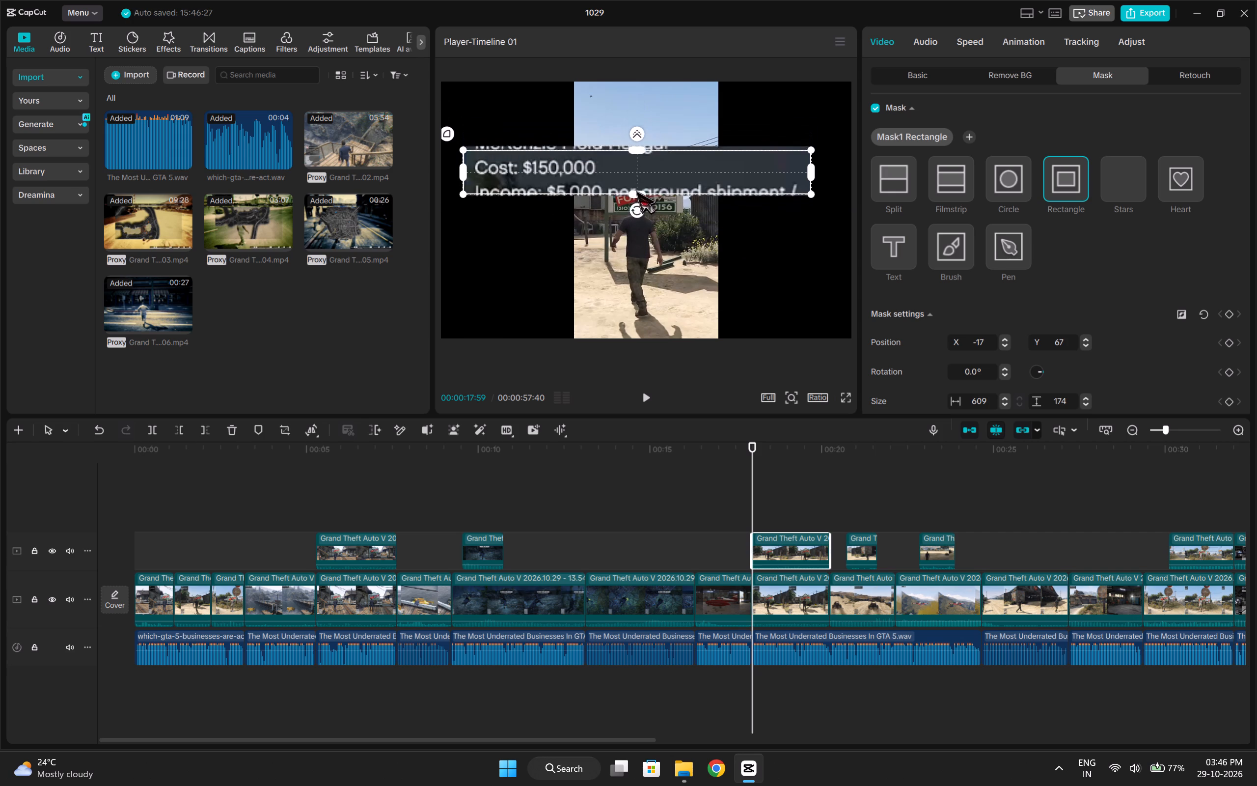
drag(636, 191, 636, 190)
drag(665, 174, 620, 170)
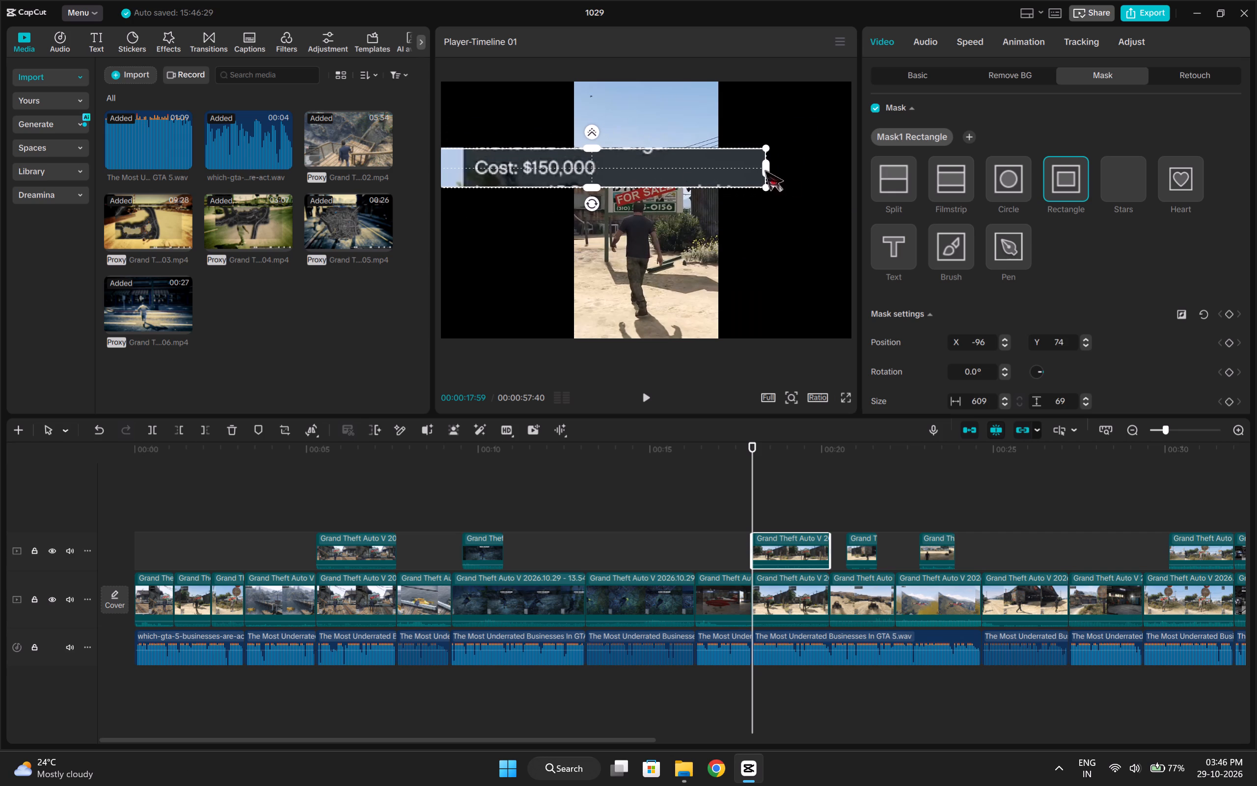
drag(768, 169, 664, 175)
drag(600, 172, 569, 172)
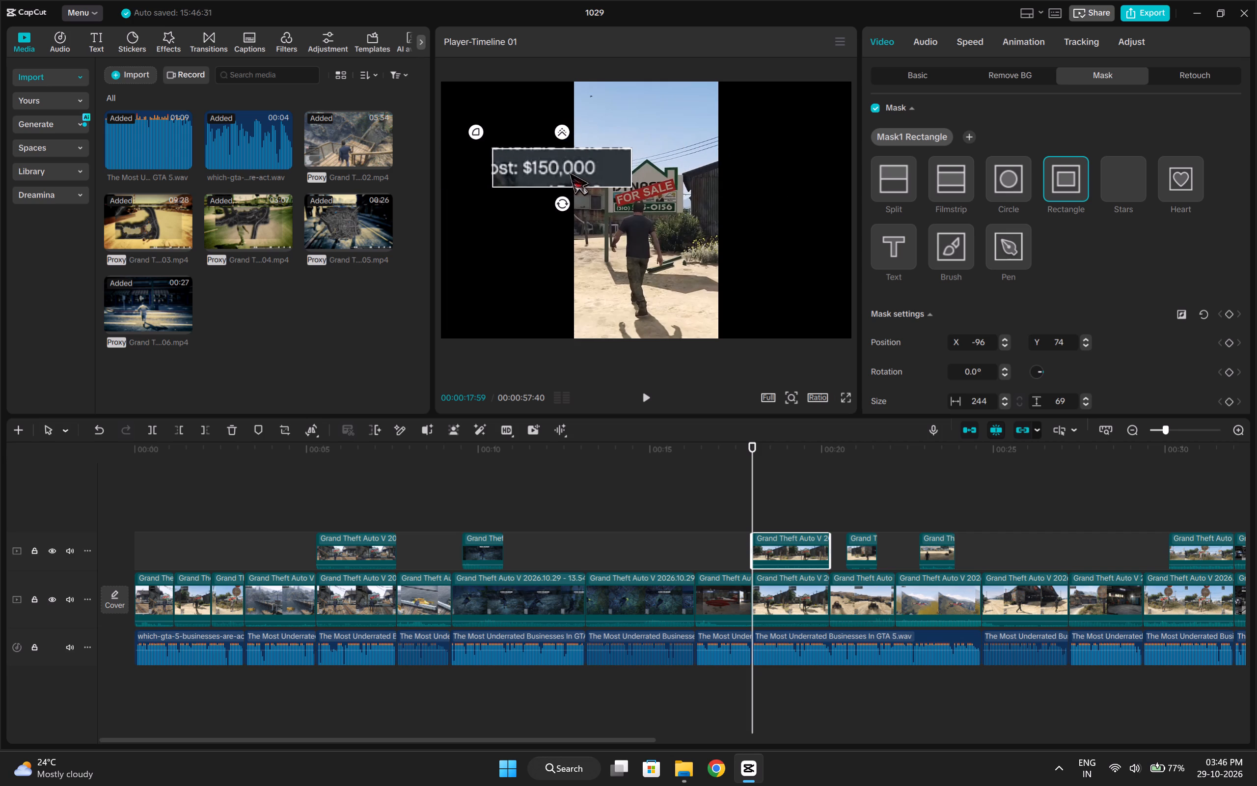
drag(569, 172, 544, 170)
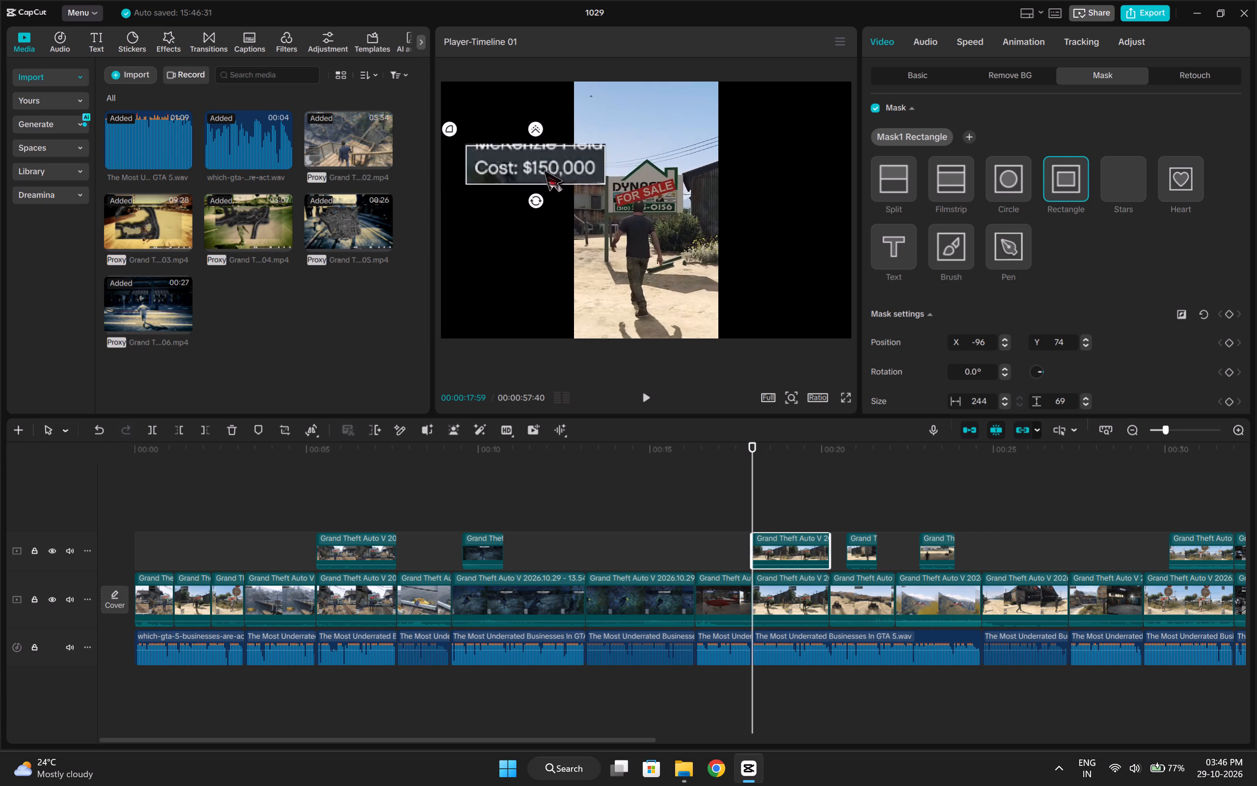
drag(544, 170, 547, 173)
drag(547, 186, 547, 178)
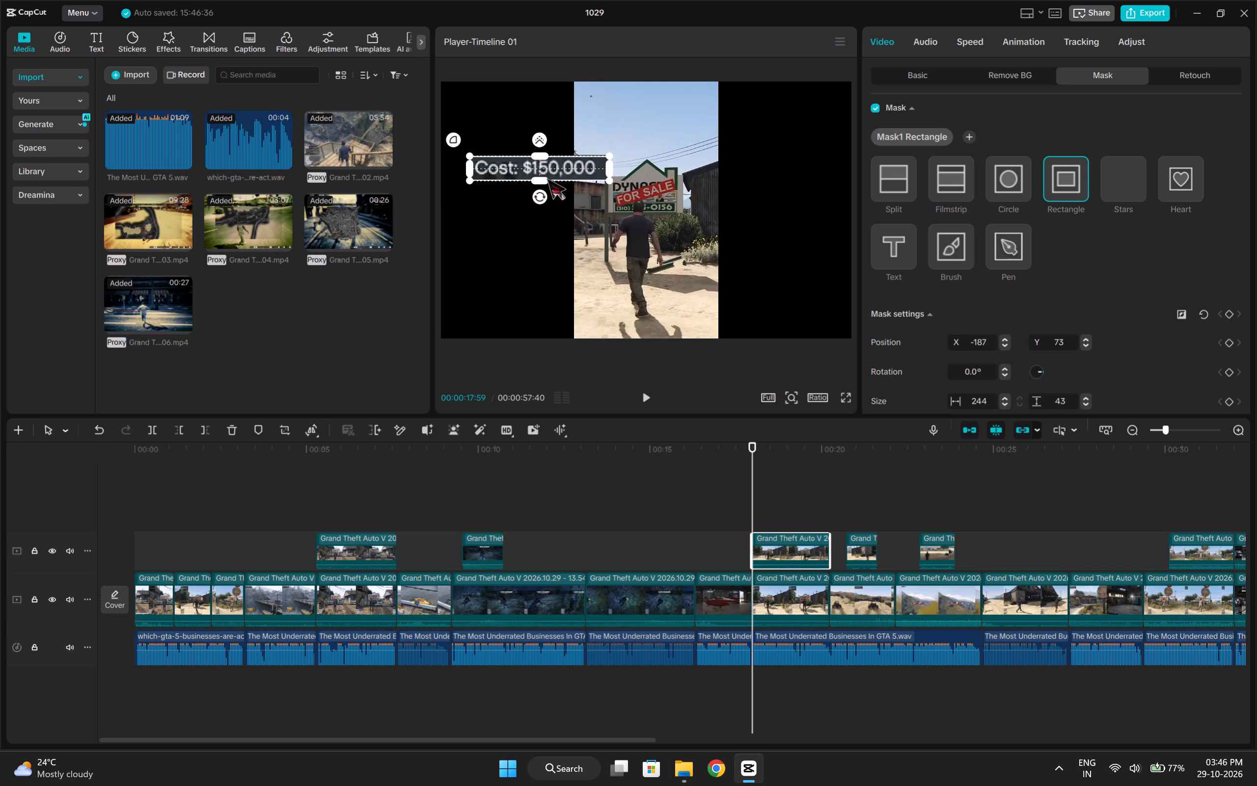
Scale the "Cost: $150,000" overlay to 65% and place it above the for-sale sign at about X 664, Y 540.
click(907, 73)
drag(626, 172, 709, 142)
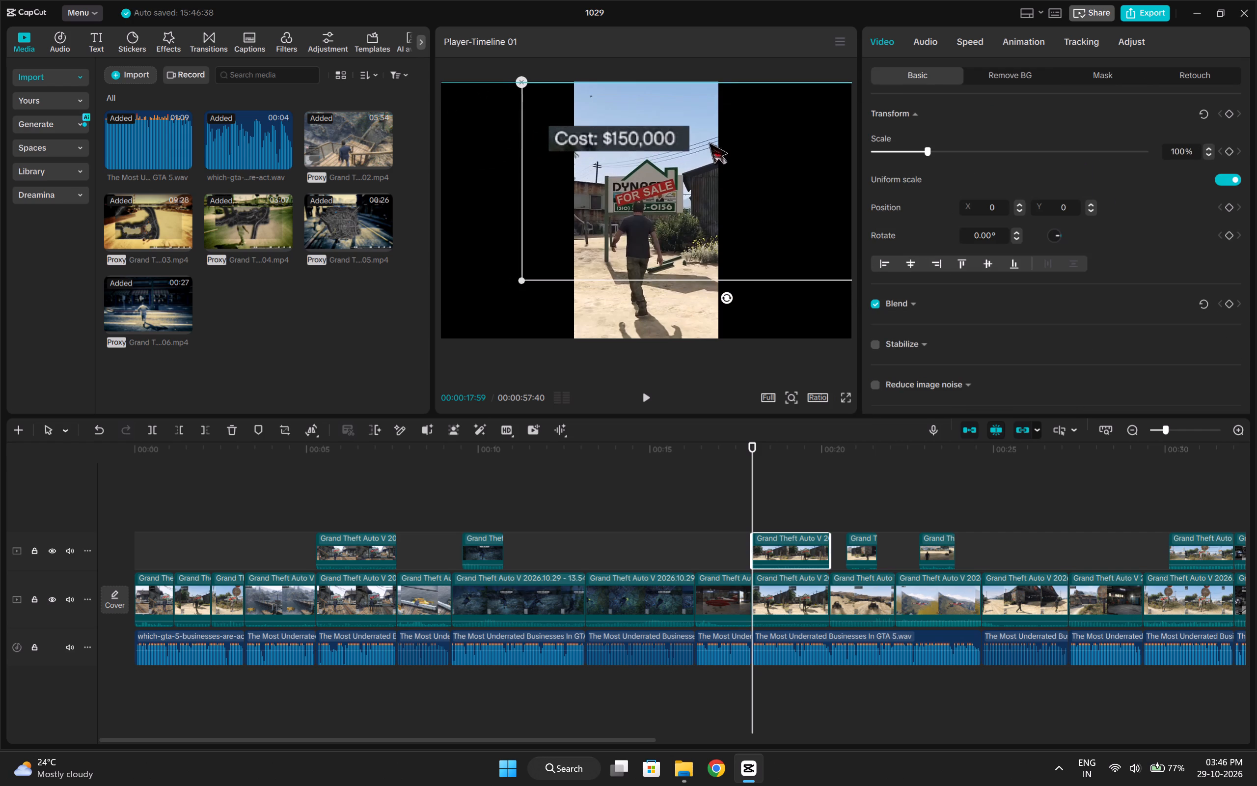
drag(709, 142, 615, 155)
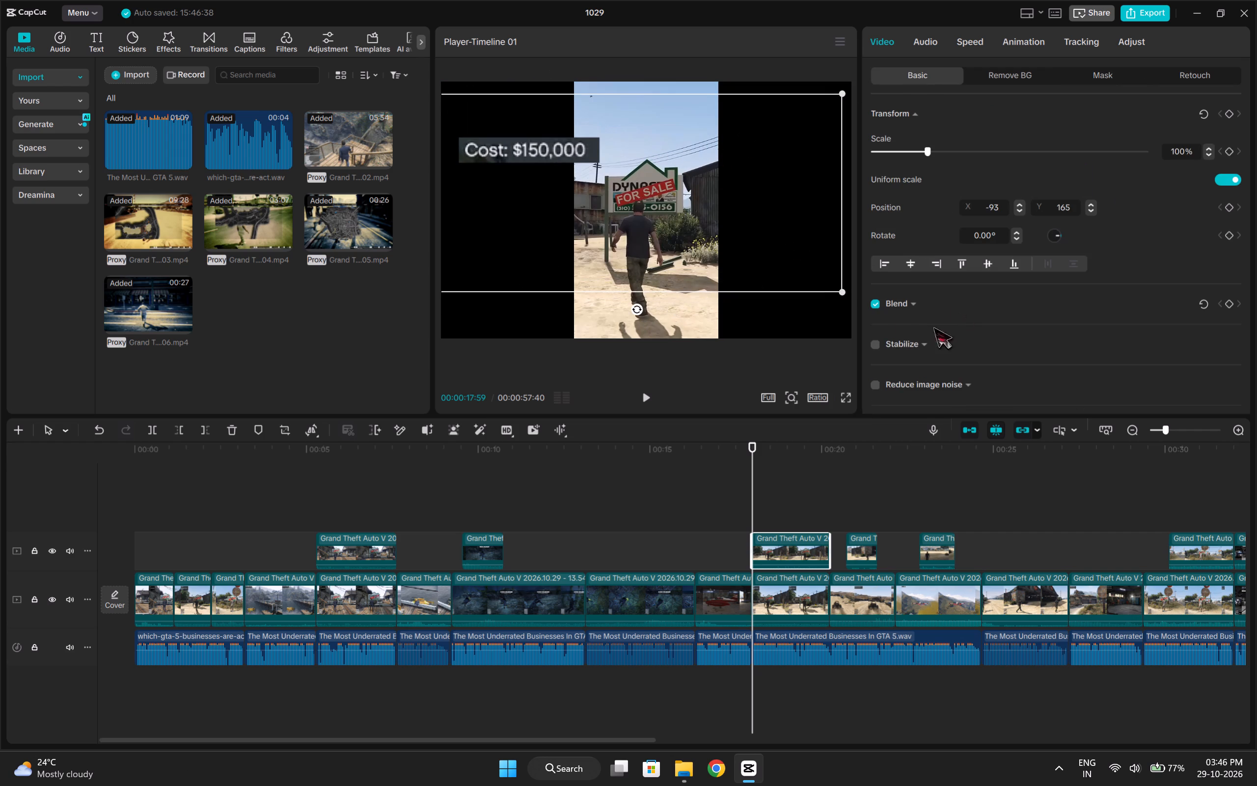
drag(838, 288, 724, 249)
drag(622, 216, 694, 190)
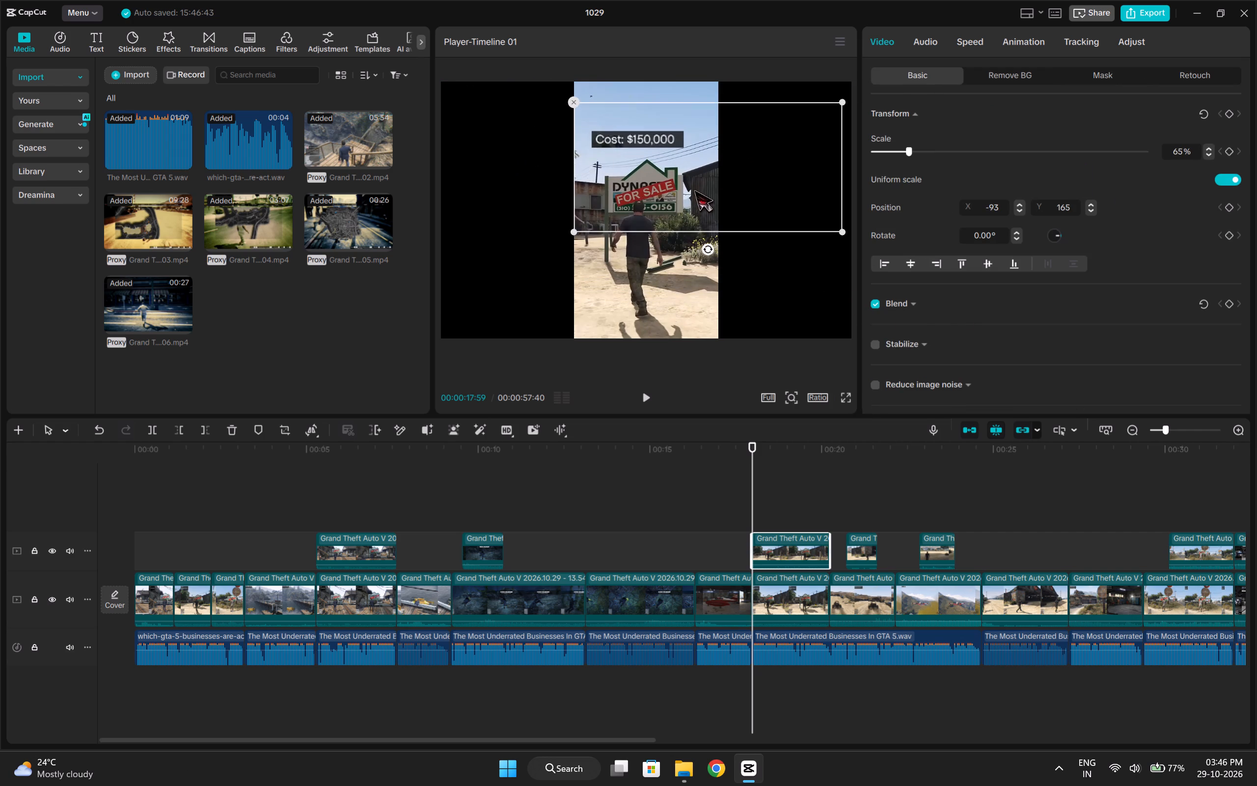
drag(694, 190, 700, 176)
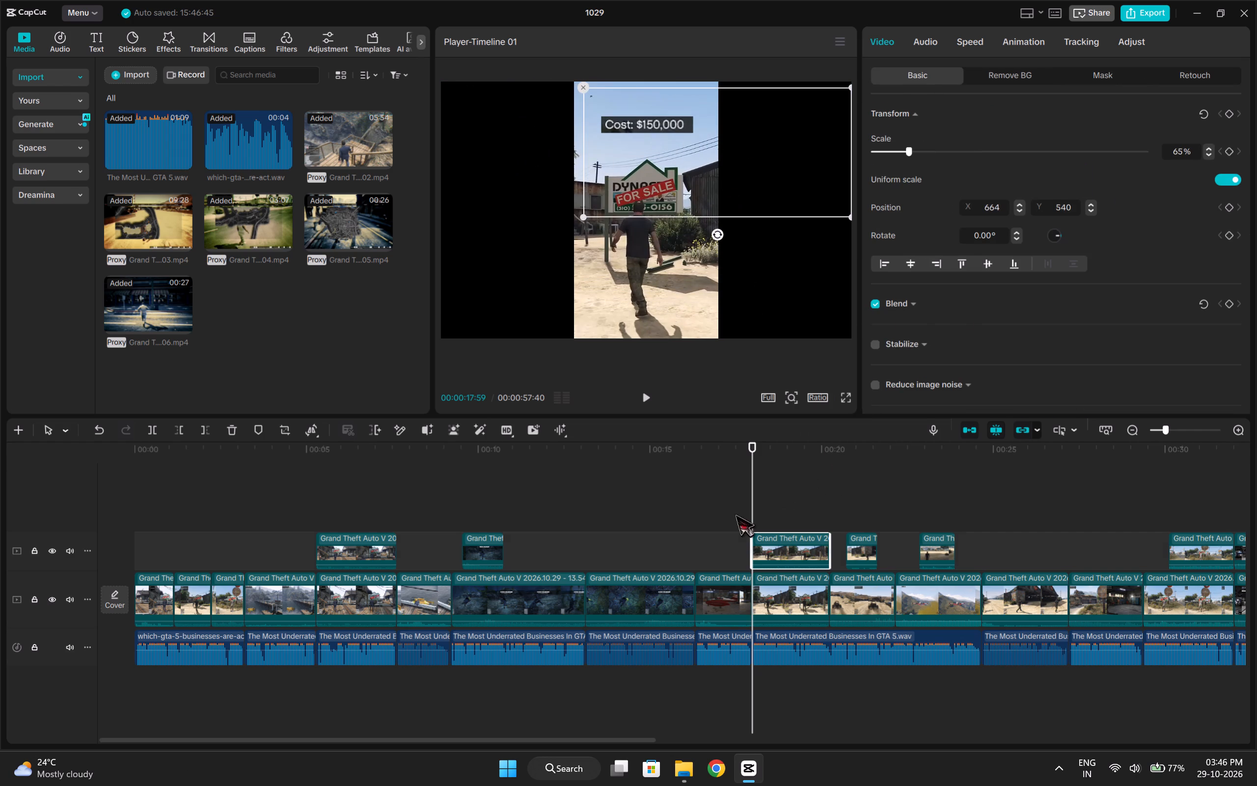
Play on from about 00:00:17 and insert the 14.07.31.03 recording on the main track at 00:00:24:40, before the hangar walking clip.
click(735, 514)
key(space)
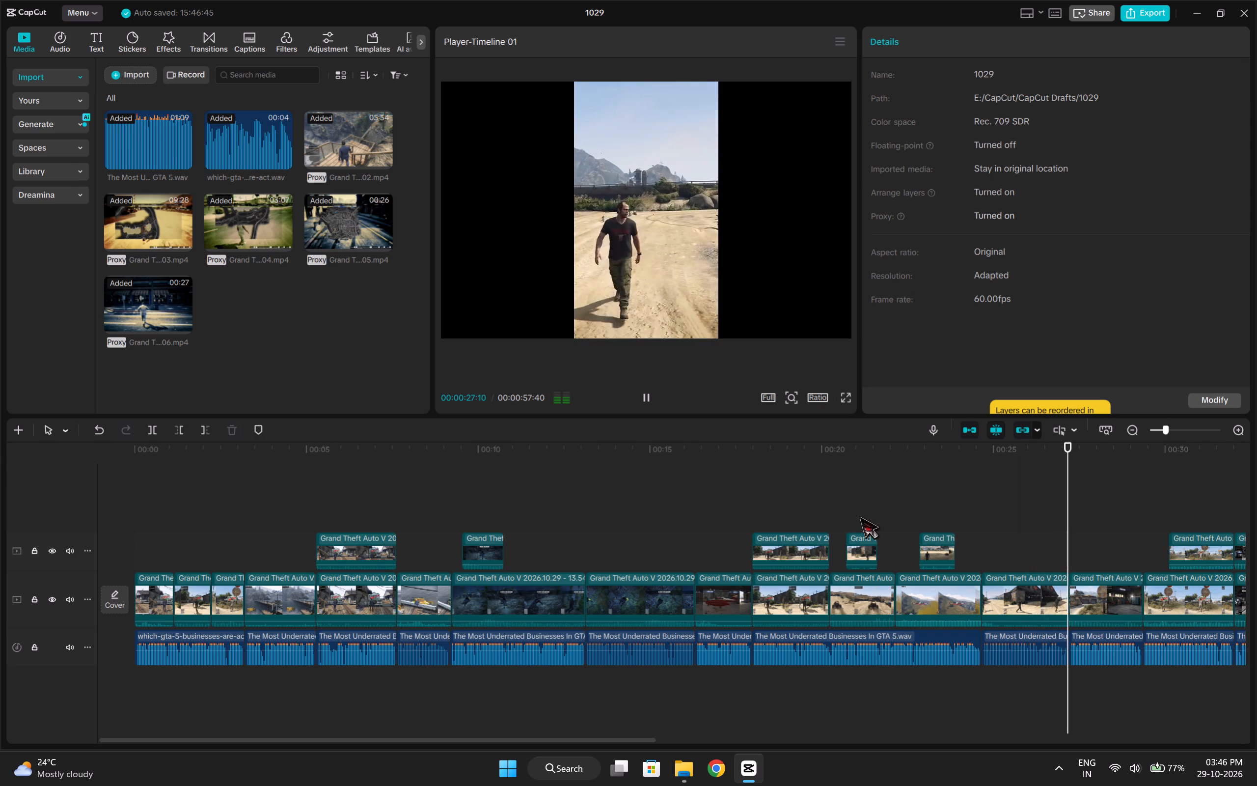
key(space)
click(1054, 528)
drag(1055, 529, 1025, 542)
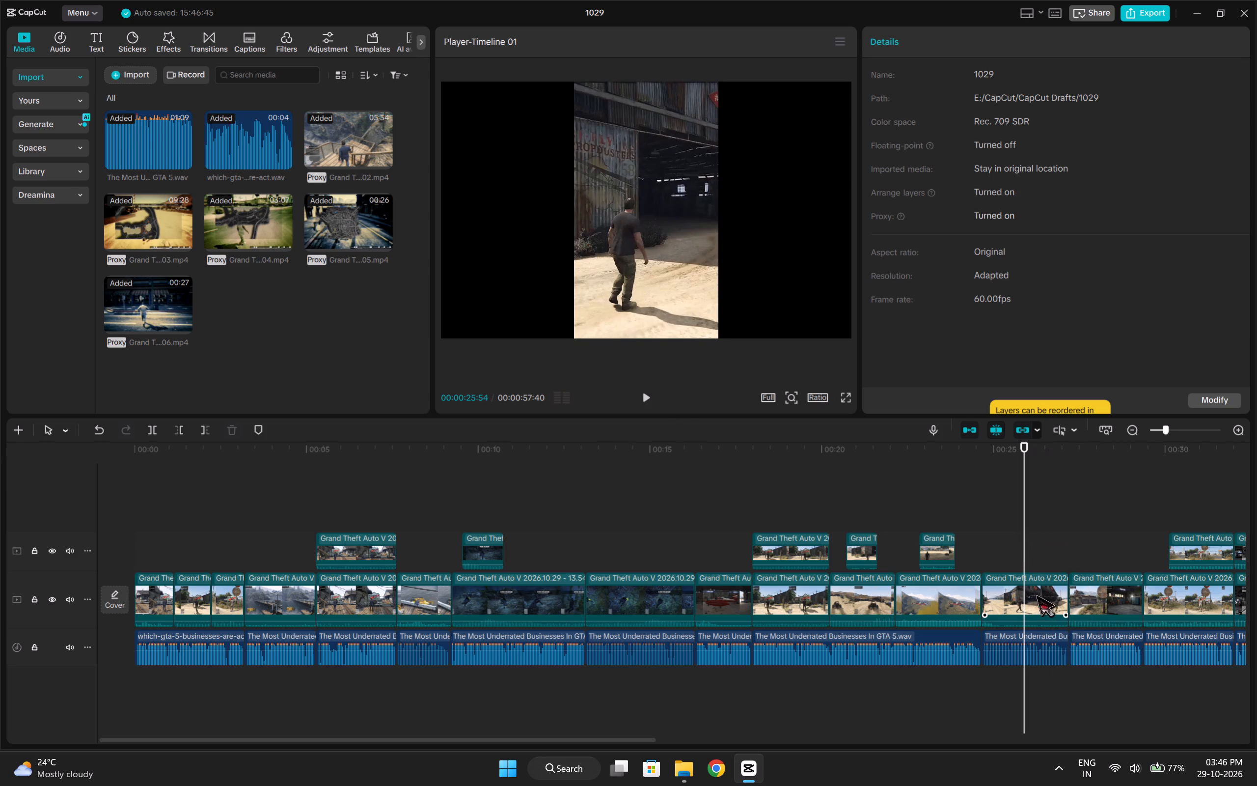
click(1036, 594)
click(991, 548)
drag(991, 548, 983, 551)
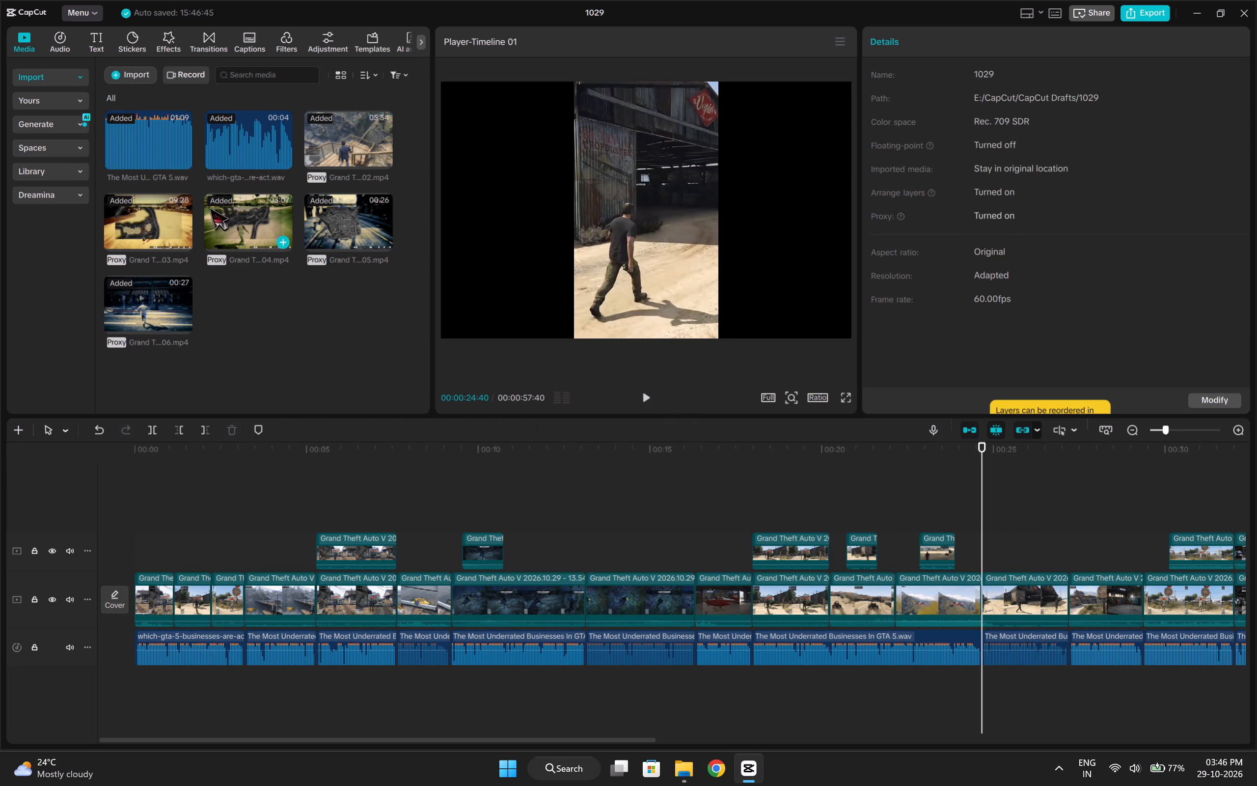
double_click(218, 204)
click(249, 202)
click(262, 201)
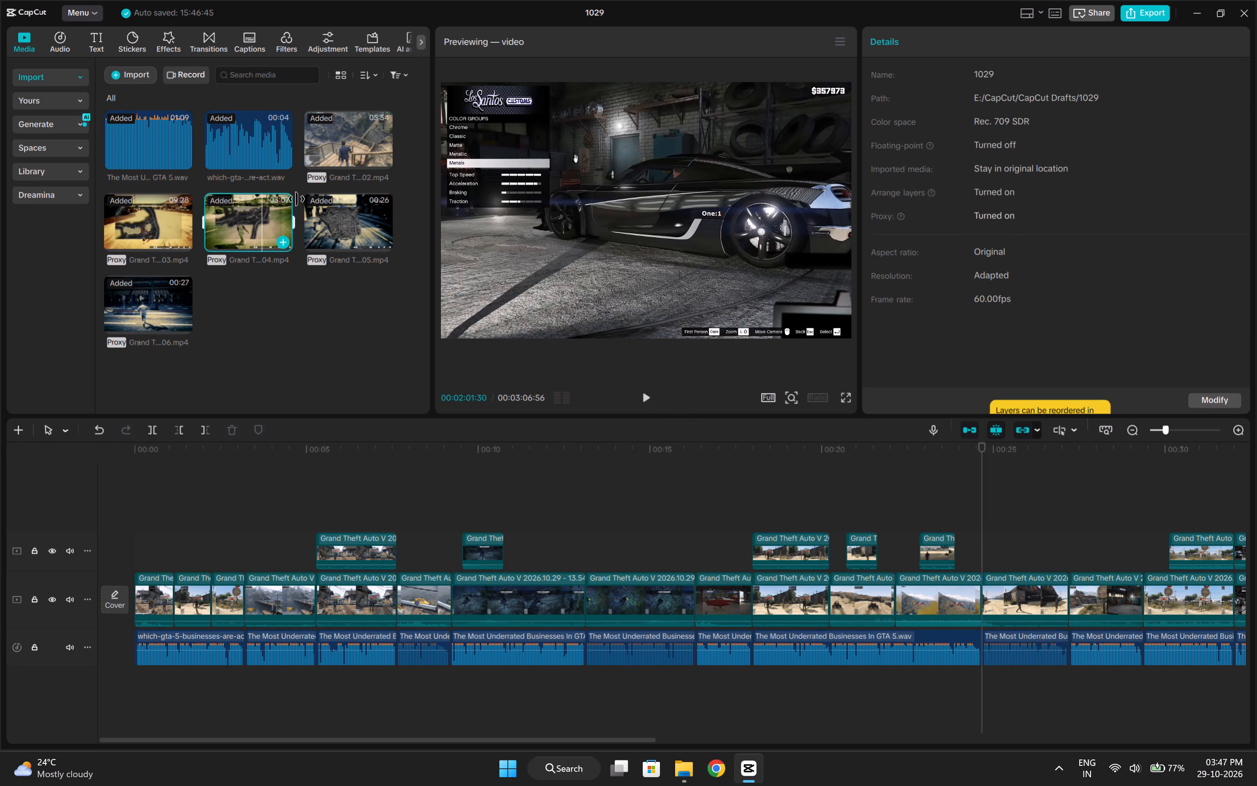
click(316, 207)
click(336, 148)
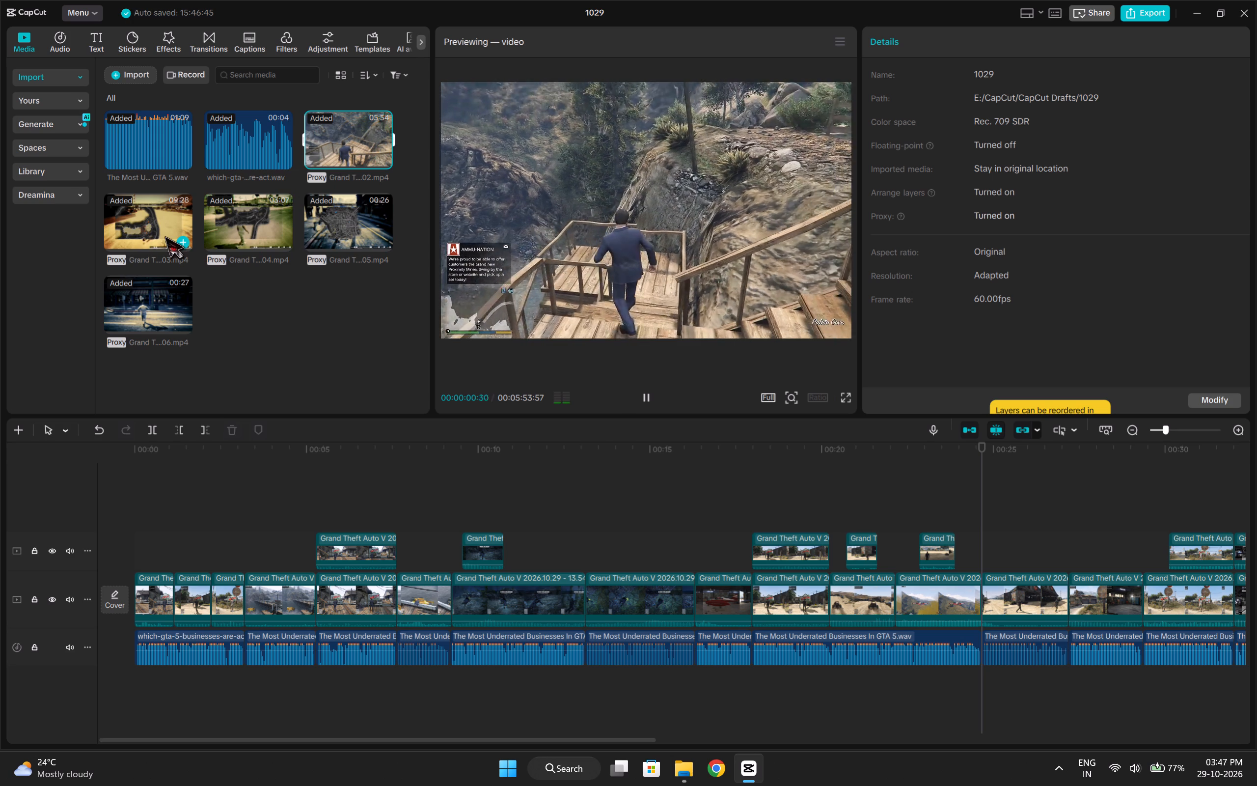
click(185, 238)
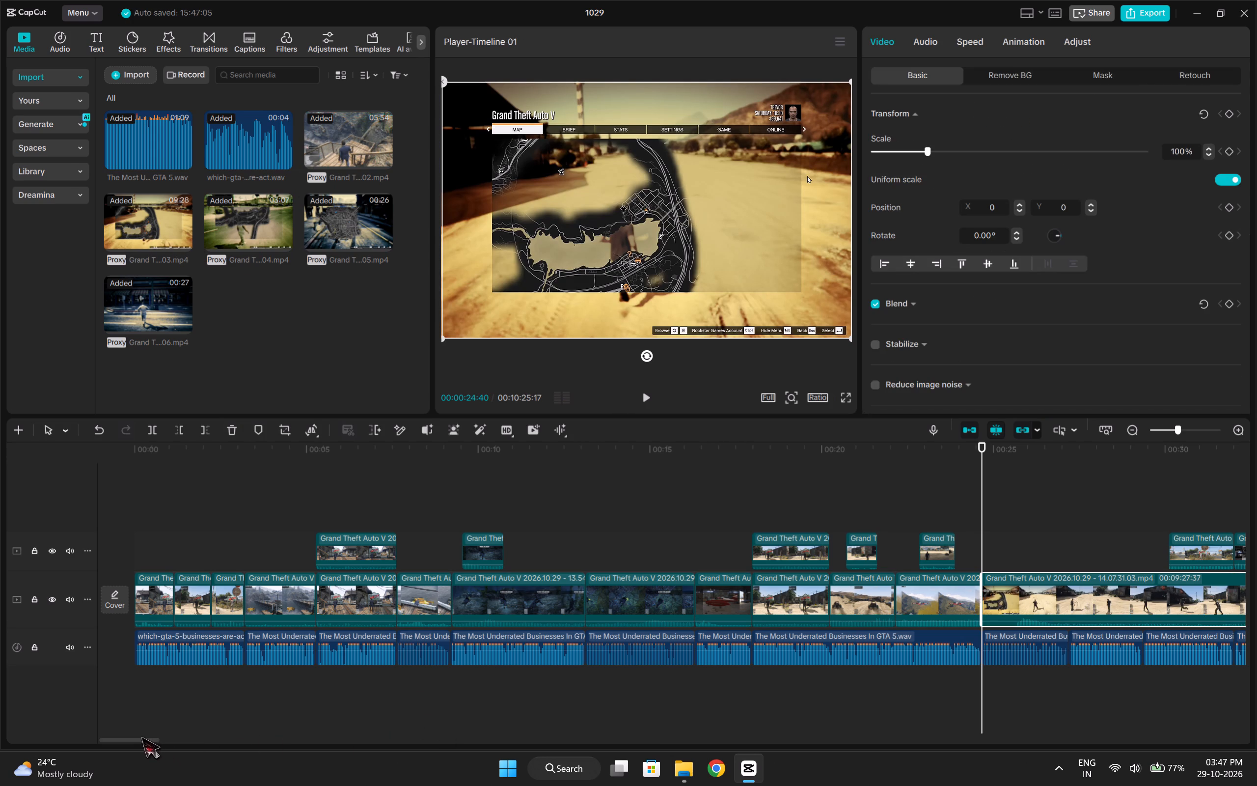
Trim about the first 3 minutes 10 seconds off the inserted 14.07.31.03 recording, in three passes of roughly a minute each.
drag(136, 738, 168, 744)
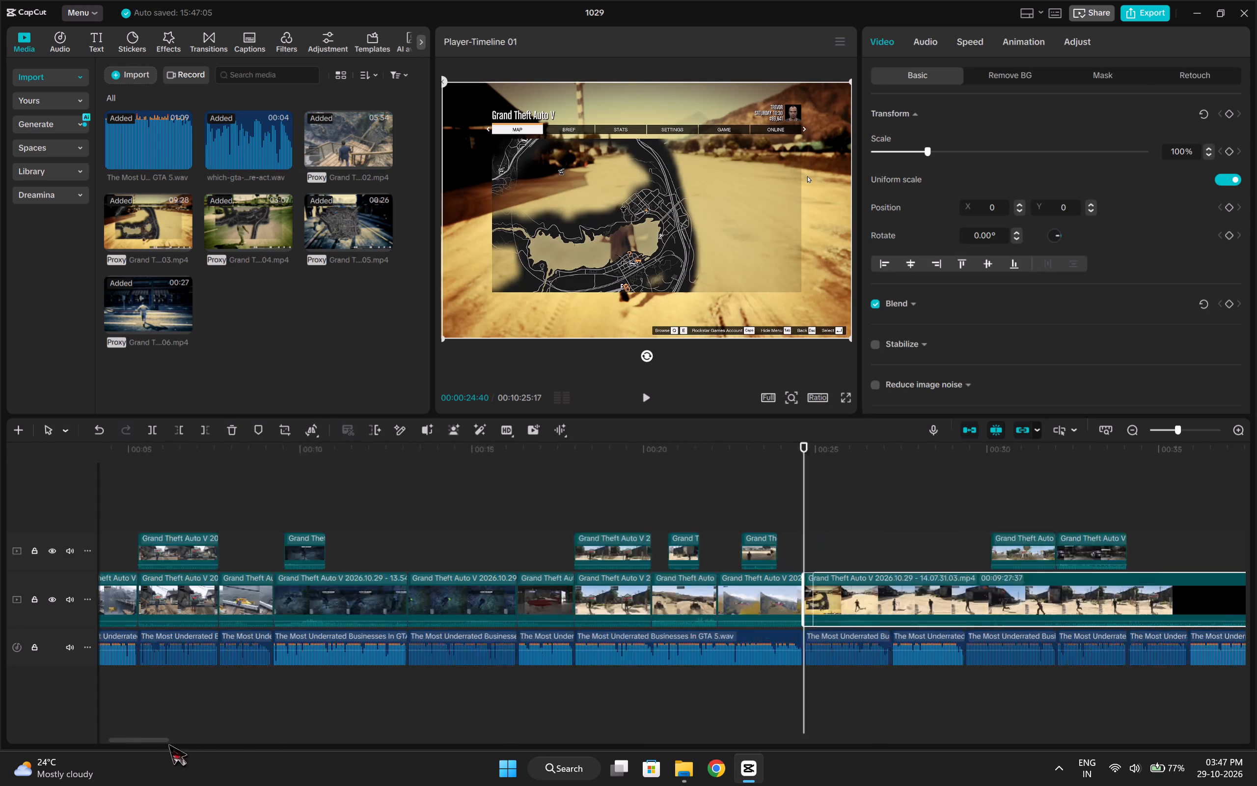
drag(168, 744, 253, 743)
click(423, 516)
drag(424, 515, 869, 488)
key(q)
click(504, 499)
drag(507, 498, 1011, 485)
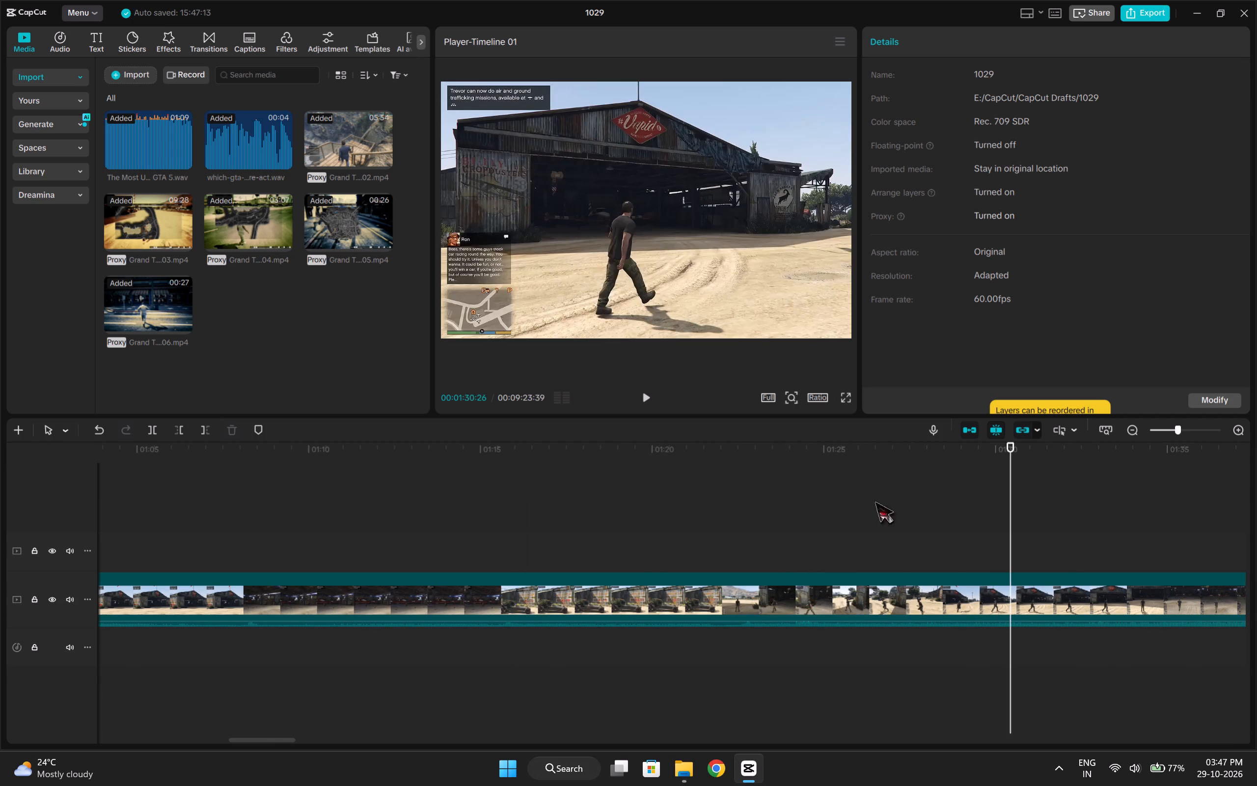
key(q)
click(511, 496)
drag(511, 496, 943, 483)
key(q)
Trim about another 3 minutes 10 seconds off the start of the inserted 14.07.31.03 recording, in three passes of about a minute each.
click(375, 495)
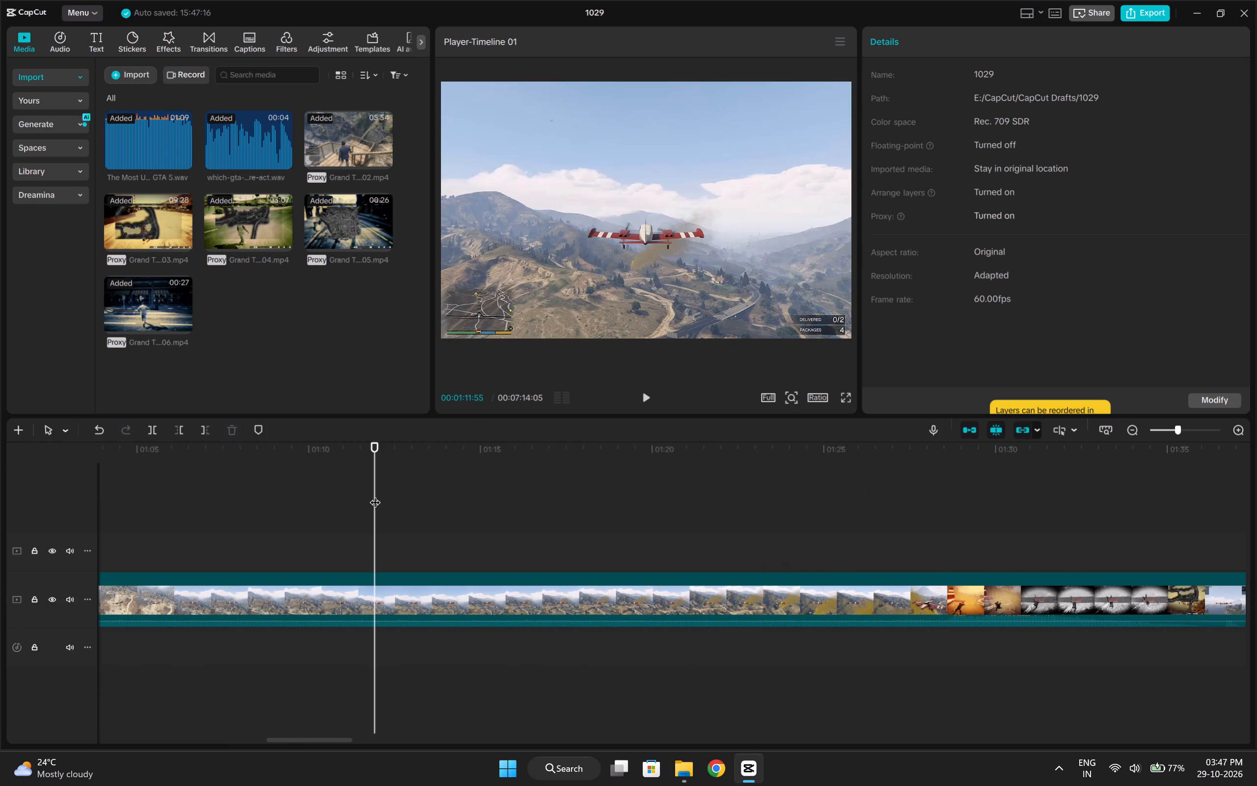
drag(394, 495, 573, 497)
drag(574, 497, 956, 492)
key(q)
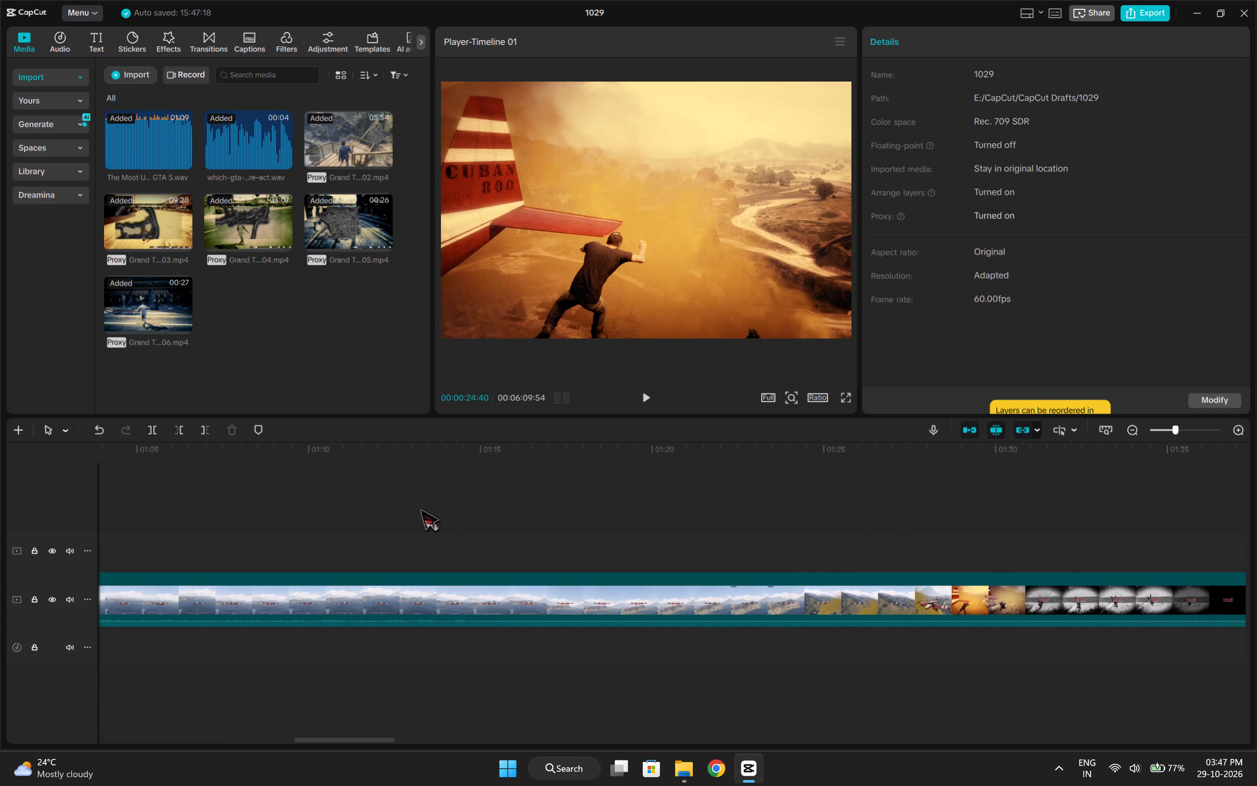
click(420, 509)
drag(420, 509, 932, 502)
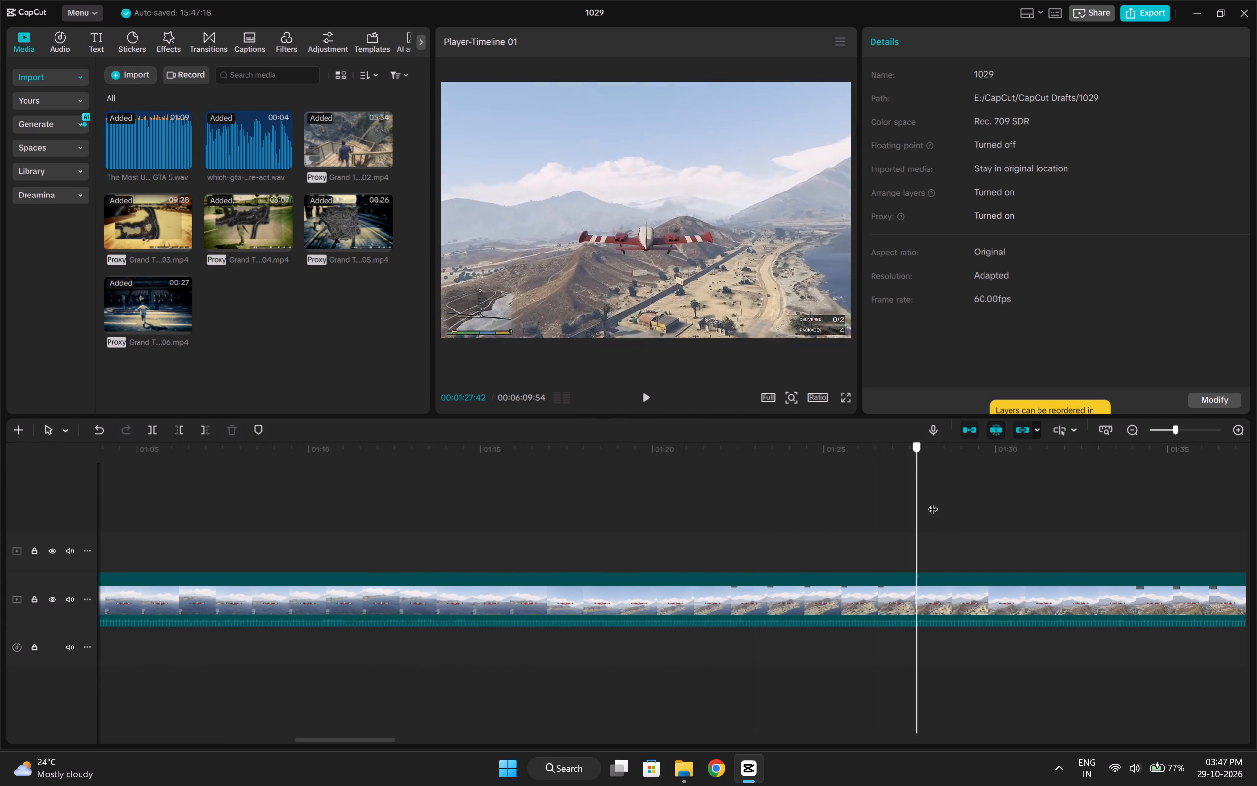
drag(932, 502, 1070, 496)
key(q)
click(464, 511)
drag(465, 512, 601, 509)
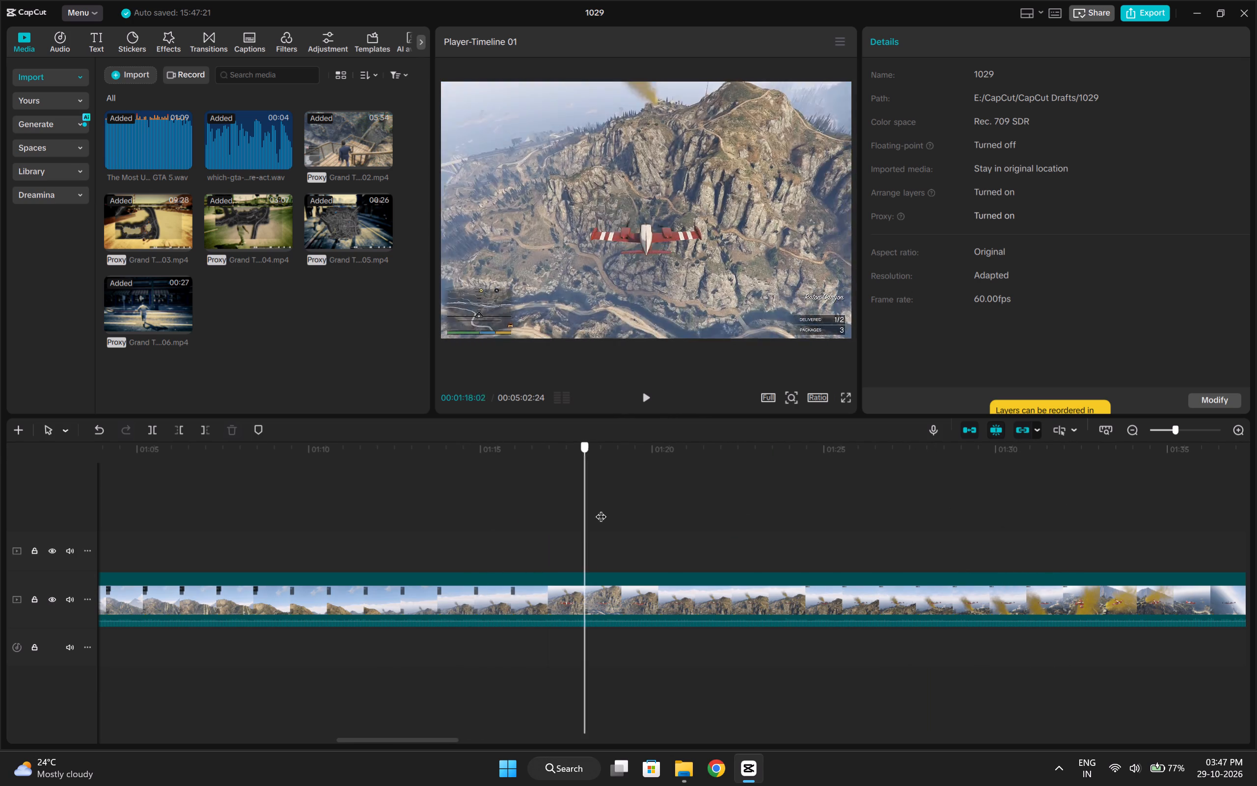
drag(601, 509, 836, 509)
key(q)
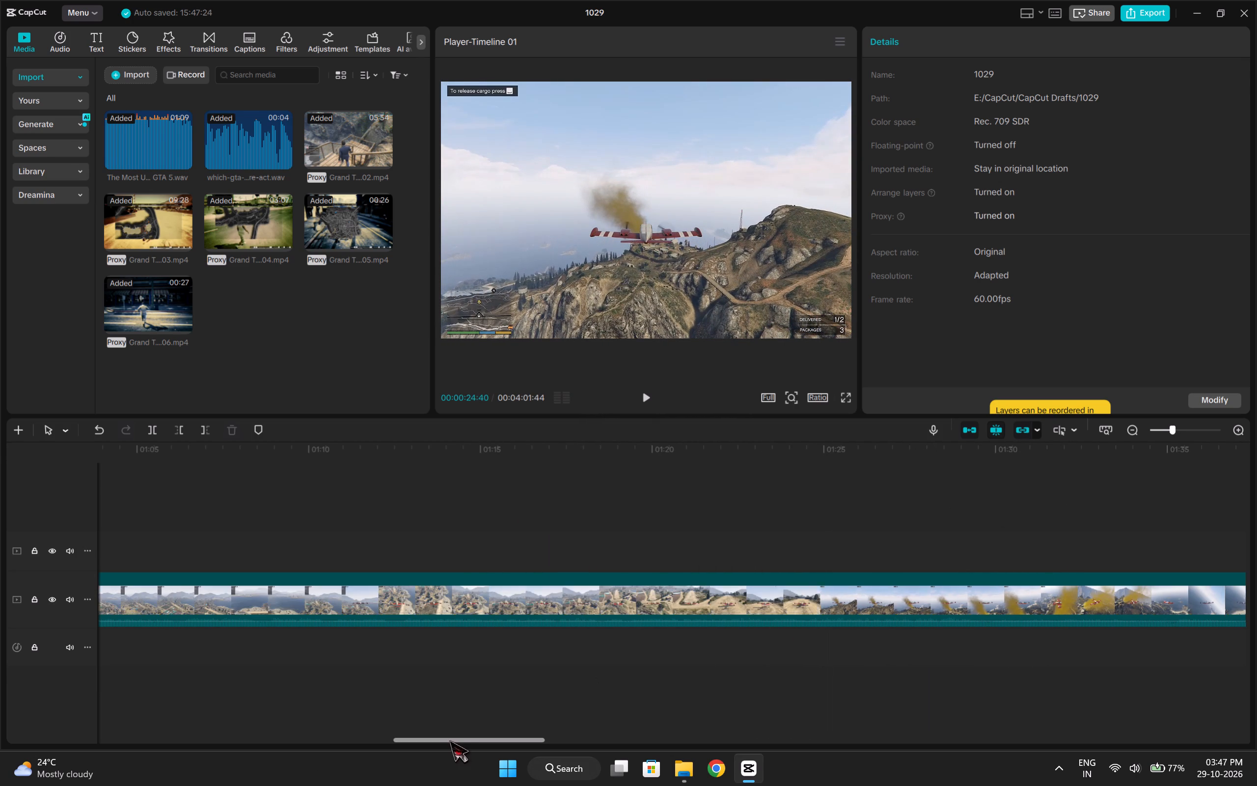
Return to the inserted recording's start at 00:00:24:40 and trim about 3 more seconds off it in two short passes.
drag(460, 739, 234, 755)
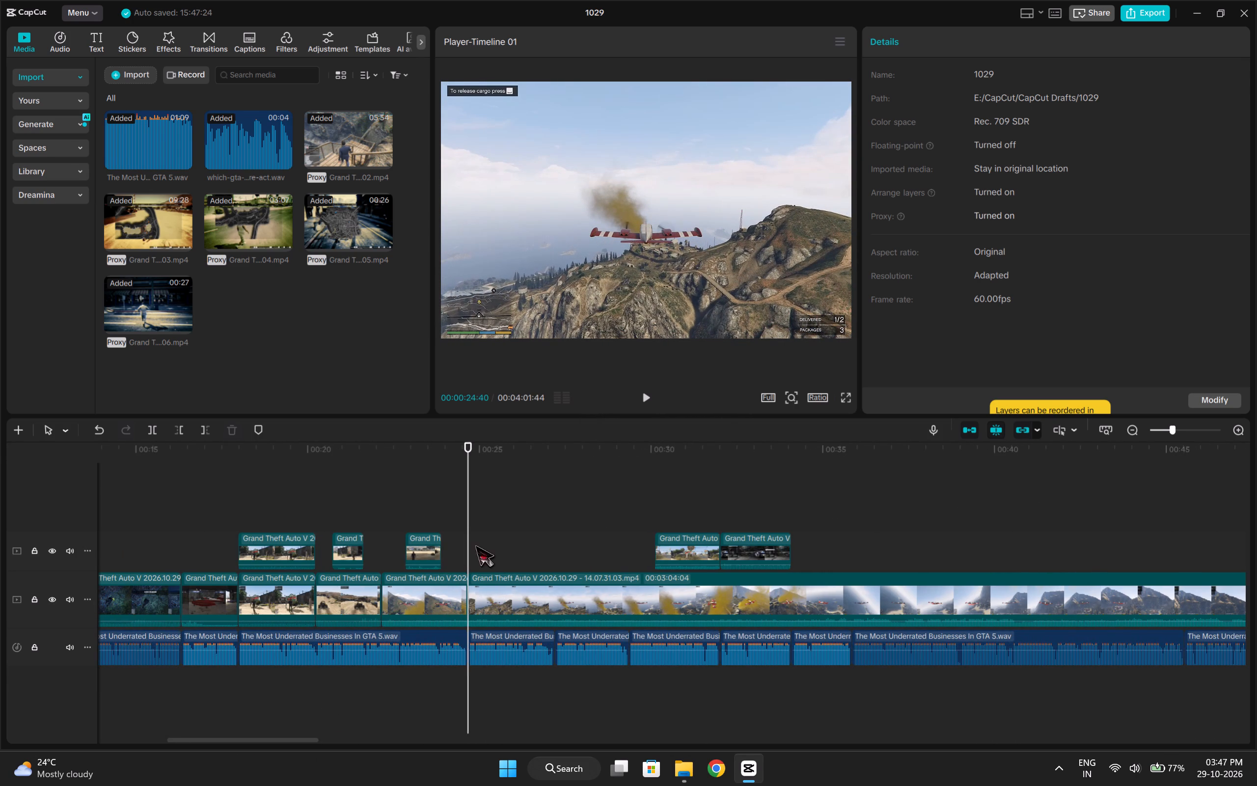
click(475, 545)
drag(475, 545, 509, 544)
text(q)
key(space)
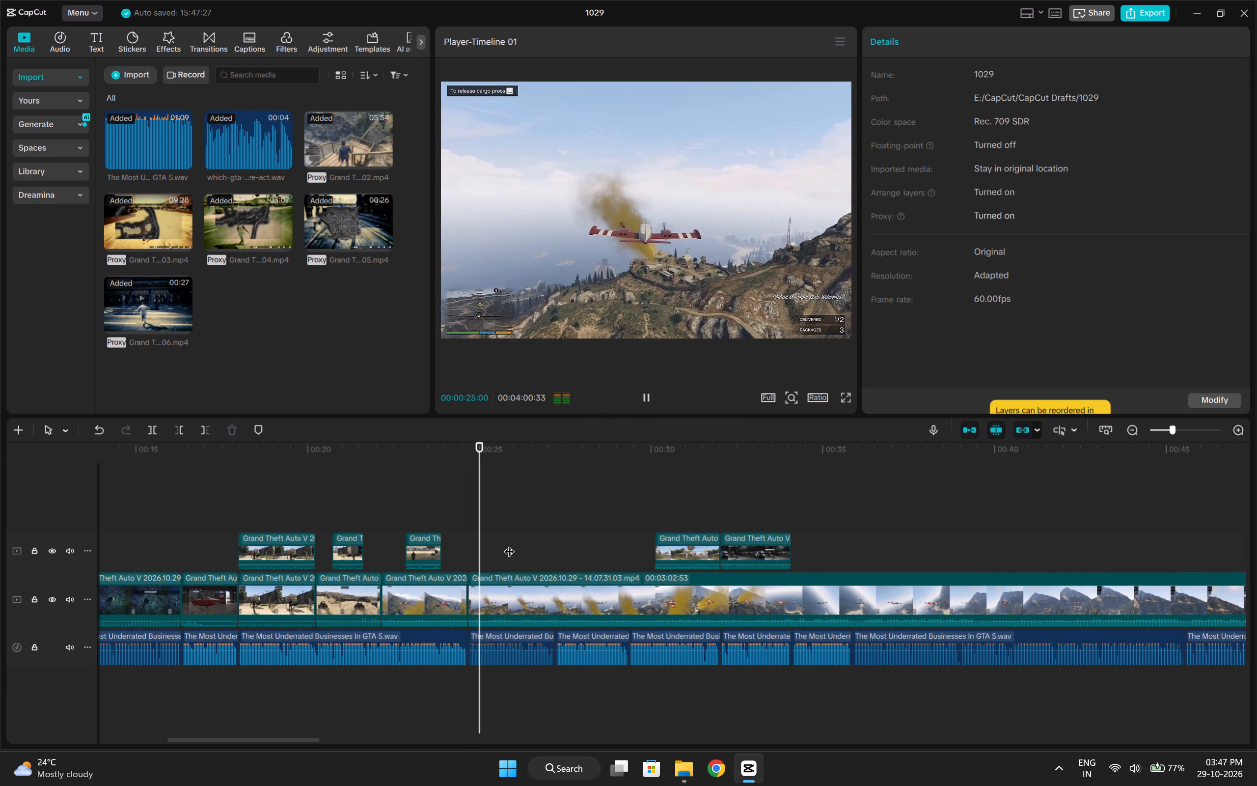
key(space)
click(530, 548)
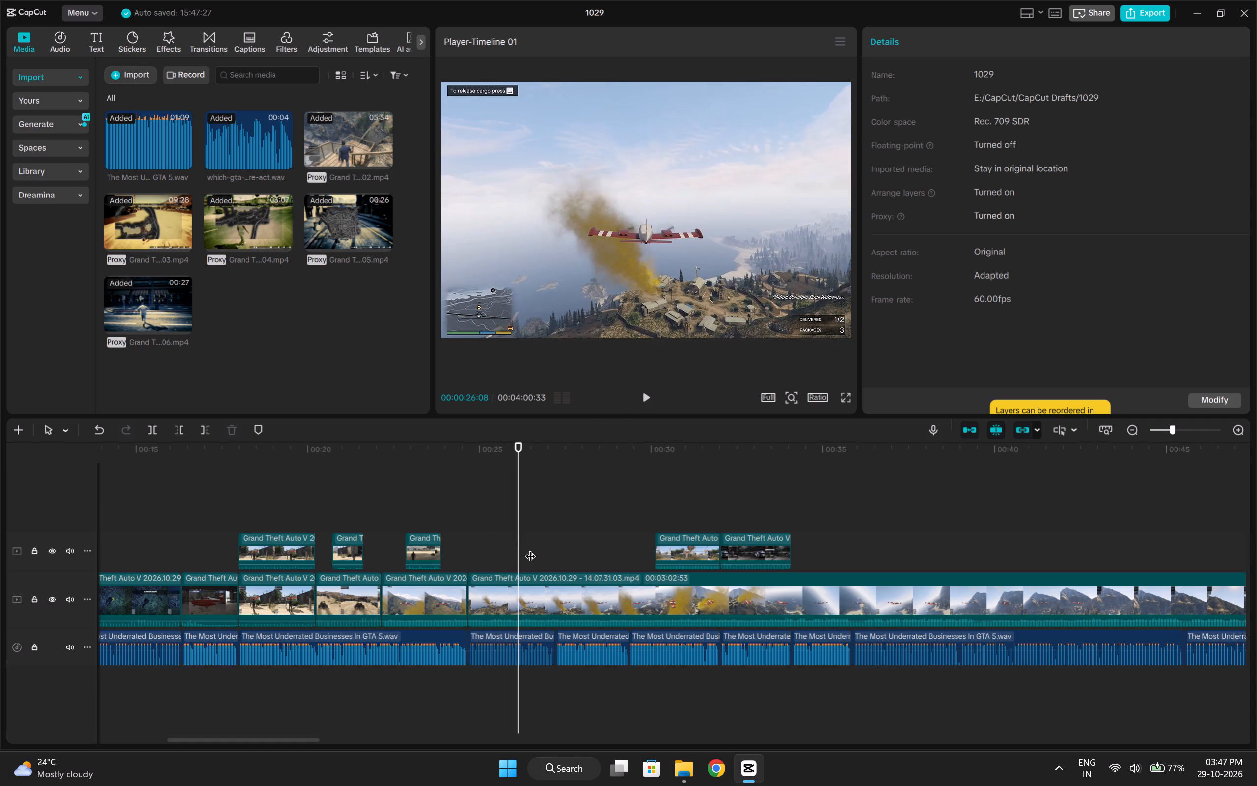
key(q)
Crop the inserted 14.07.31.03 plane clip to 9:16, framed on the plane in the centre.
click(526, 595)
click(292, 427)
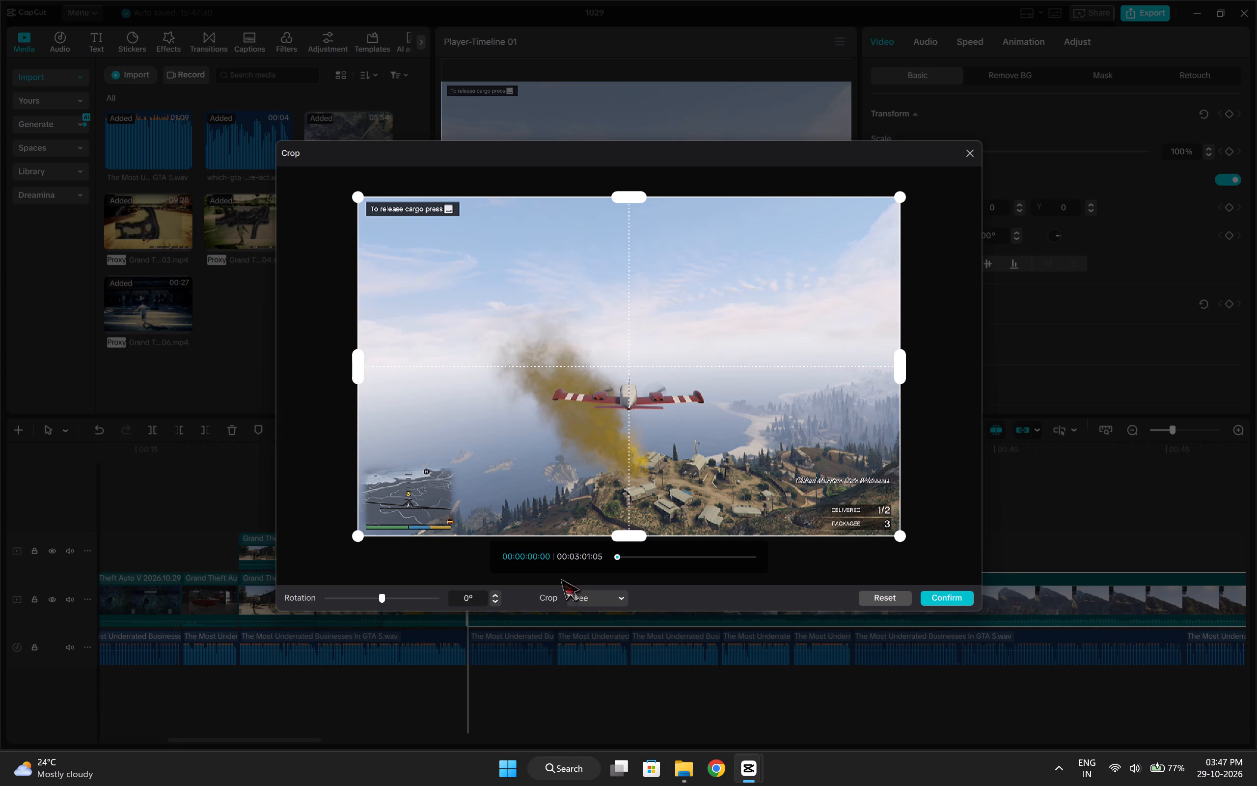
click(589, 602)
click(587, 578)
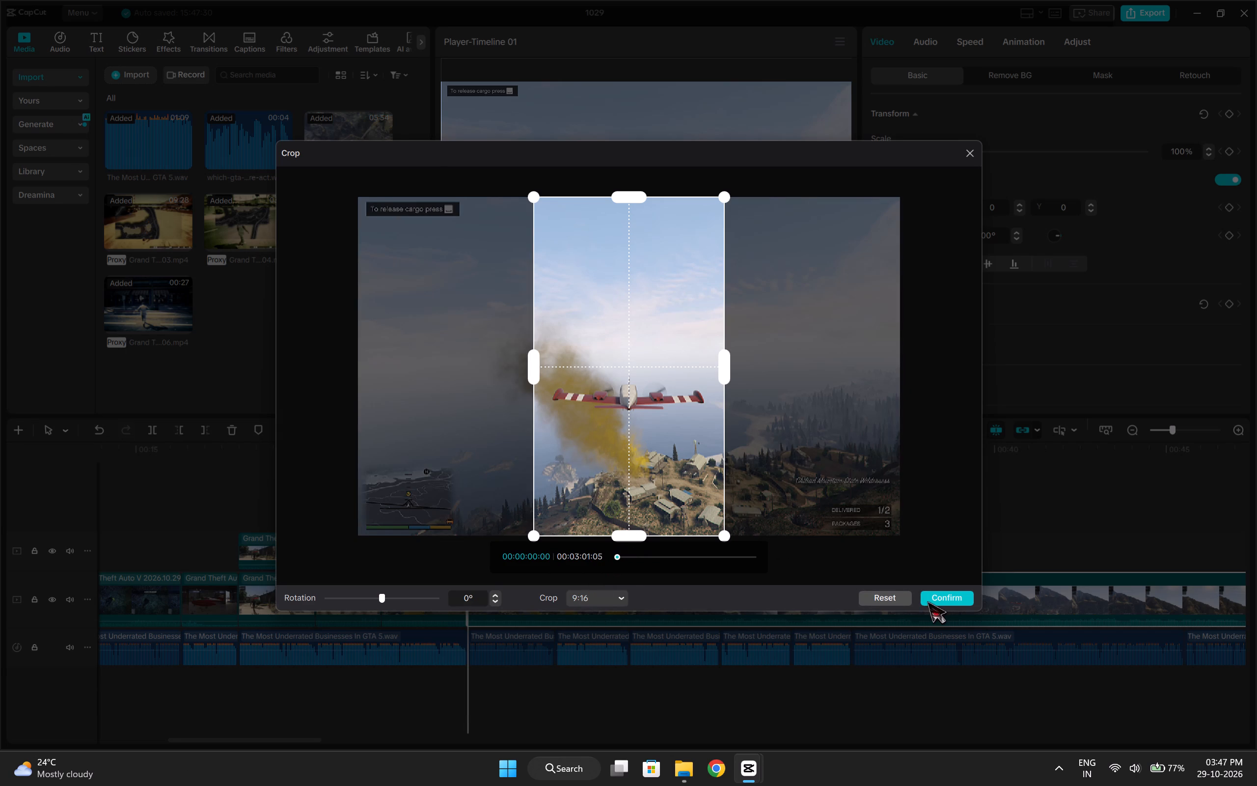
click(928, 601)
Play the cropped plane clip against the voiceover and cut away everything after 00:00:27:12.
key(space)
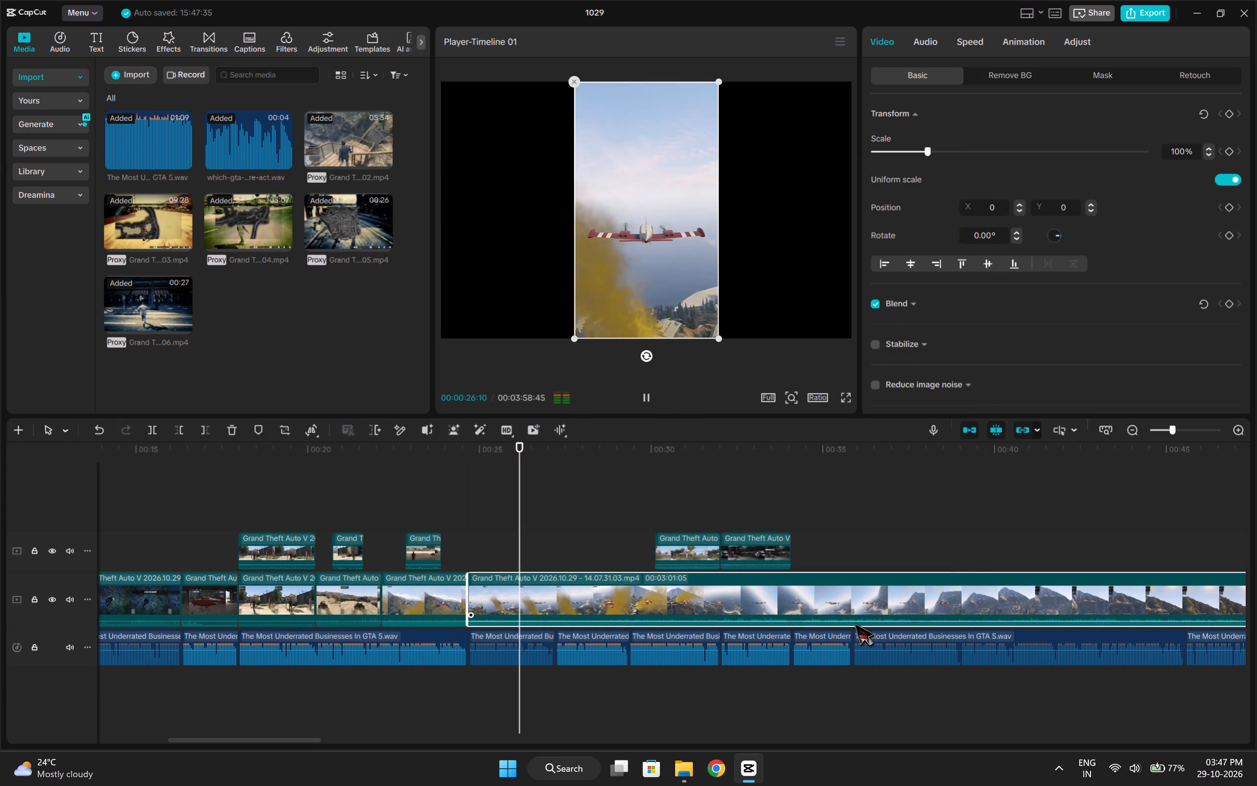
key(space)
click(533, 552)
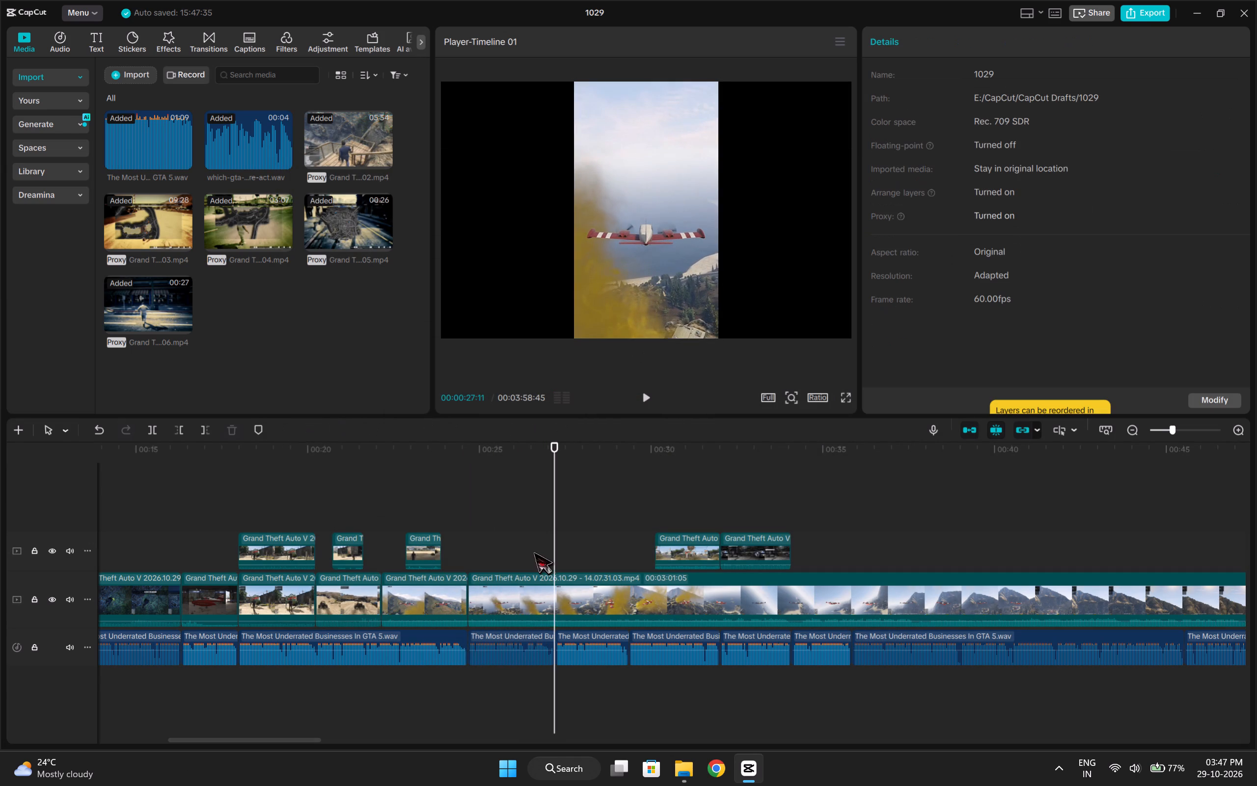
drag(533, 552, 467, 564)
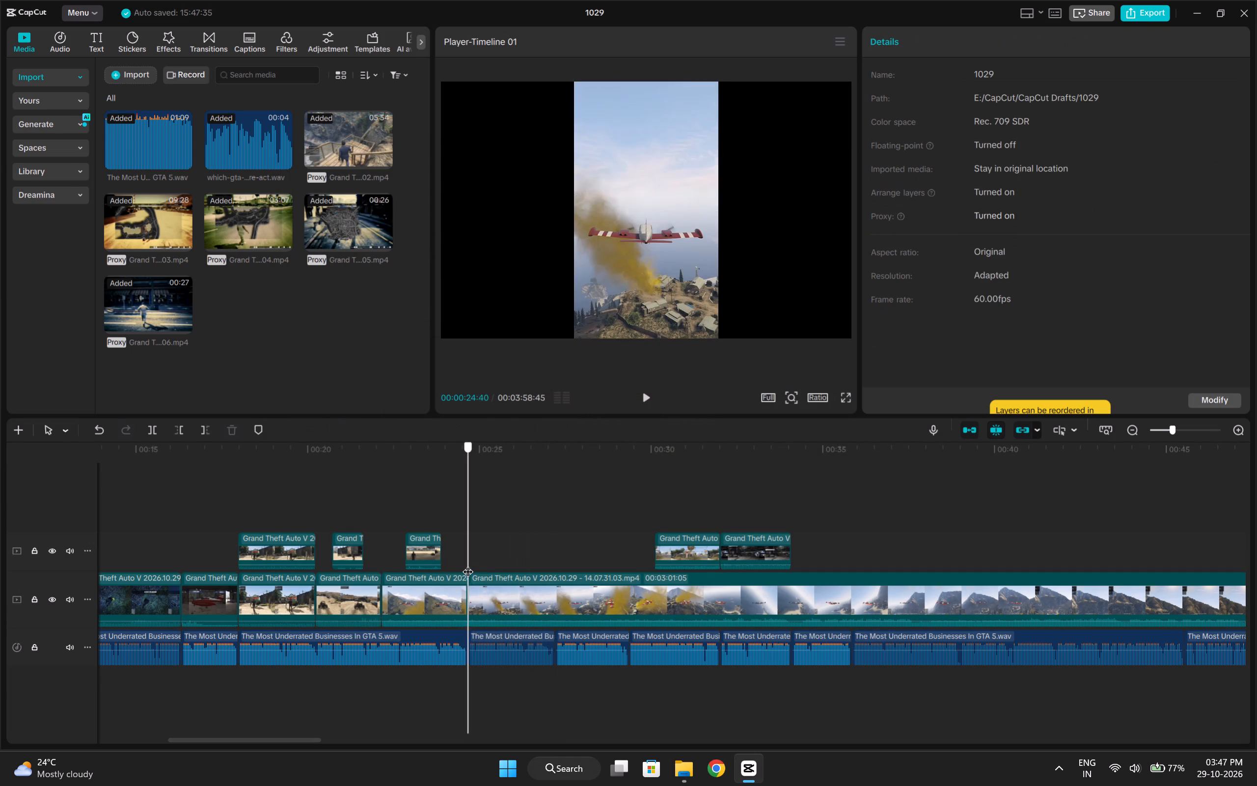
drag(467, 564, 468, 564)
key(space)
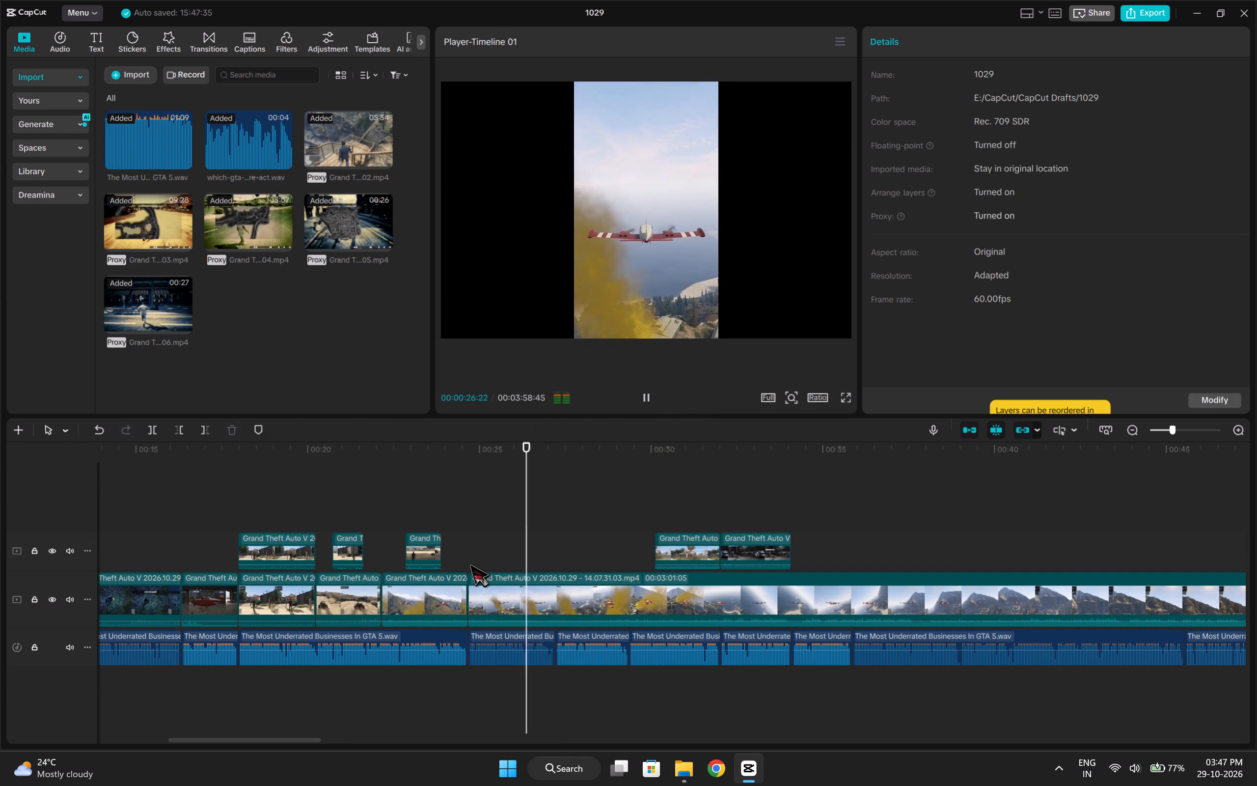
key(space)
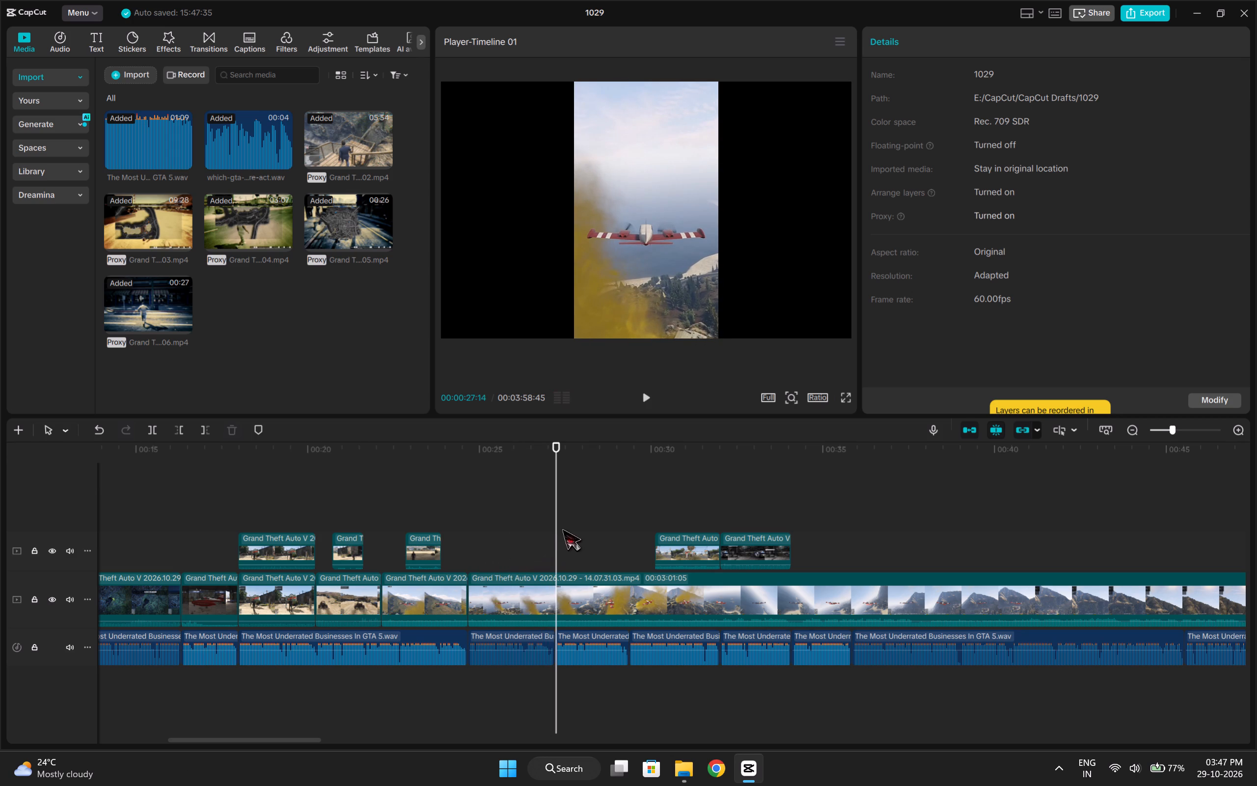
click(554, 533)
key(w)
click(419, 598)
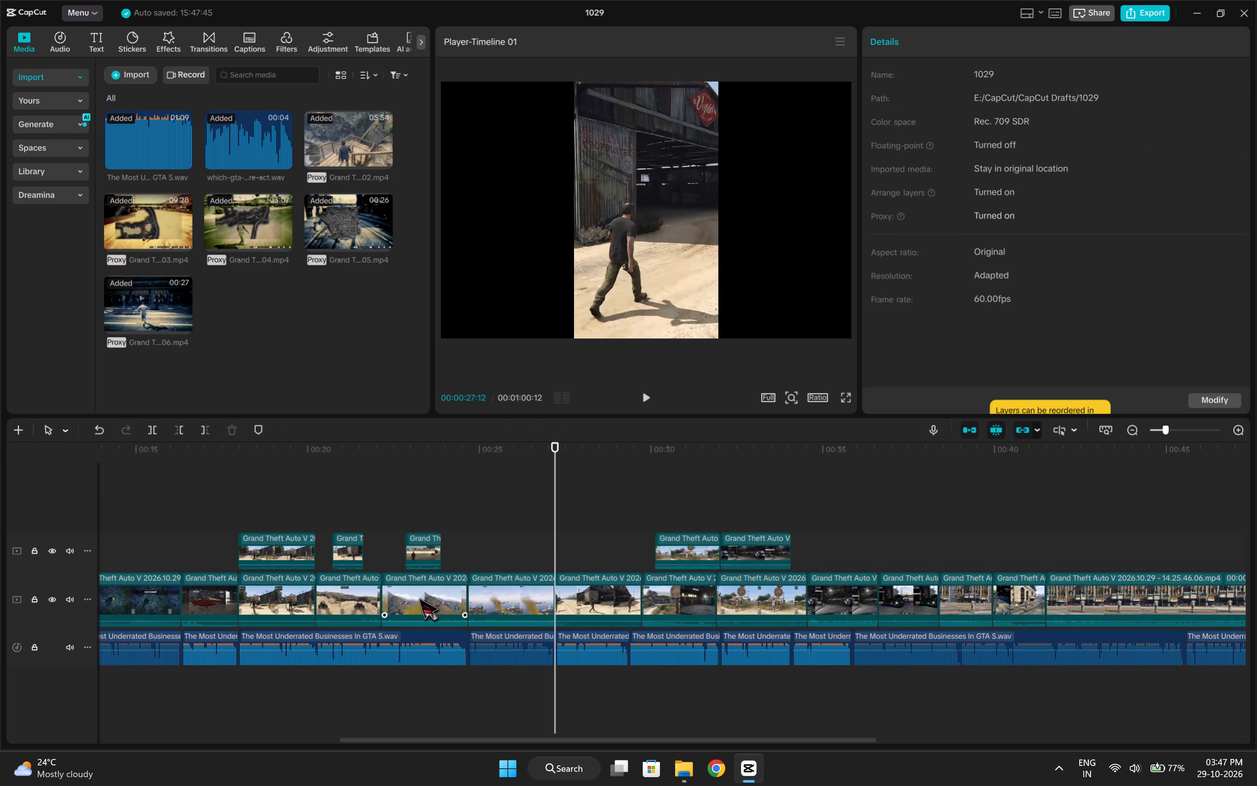
Delete the old hangar walking clip that follows the plane clip on the main track.
click(465, 541)
drag(465, 541, 440, 564)
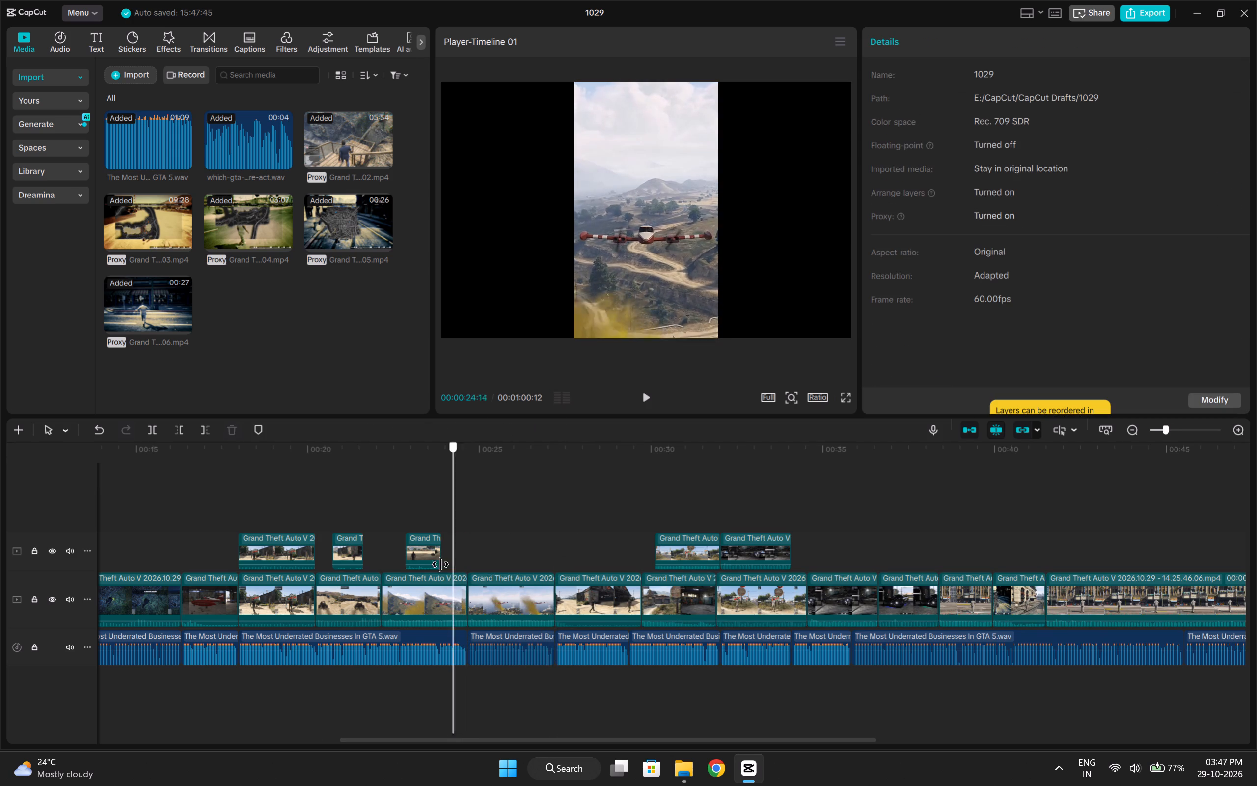
drag(440, 564, 601, 555)
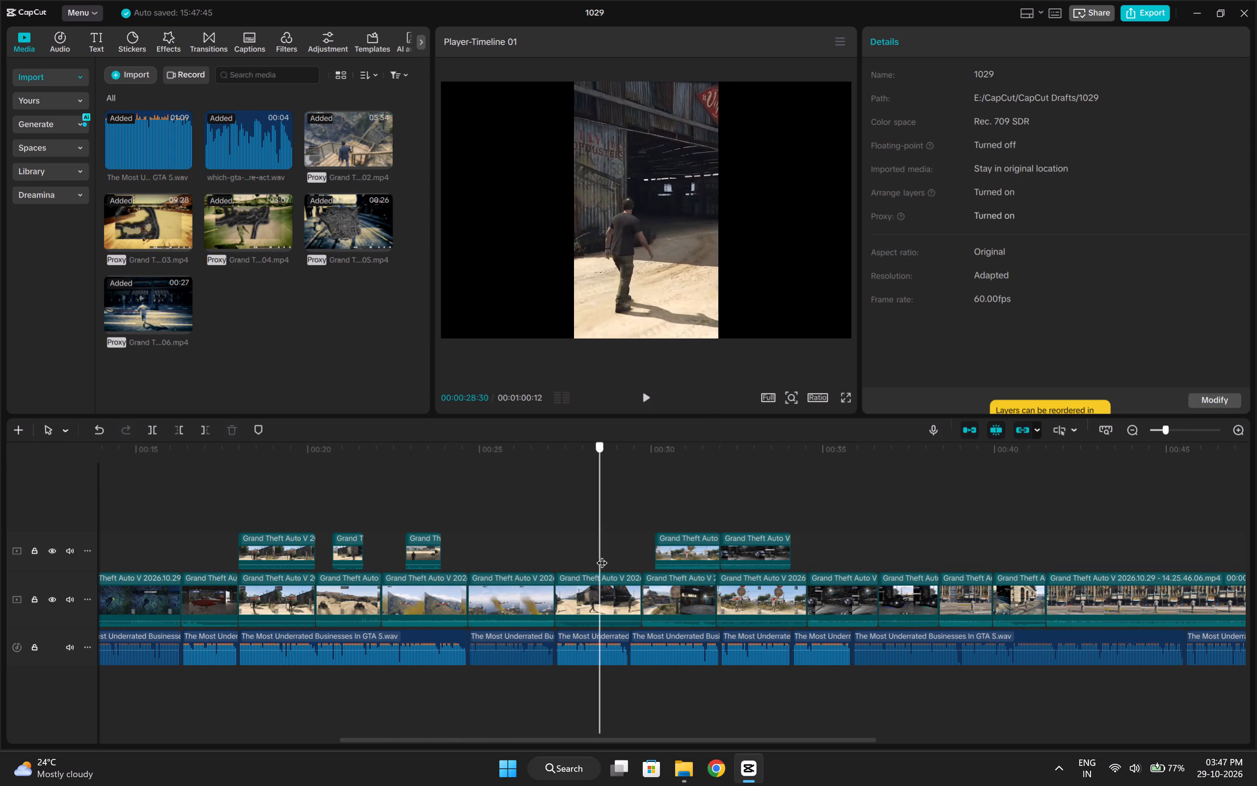
drag(601, 555, 602, 555)
click(602, 587)
key(BackSpace)
Review playback to about 00:00:27, copy the dune buggy clip from about 00:00:20, and put it in place of the plane clip at 00:00:24:40.
click(546, 538)
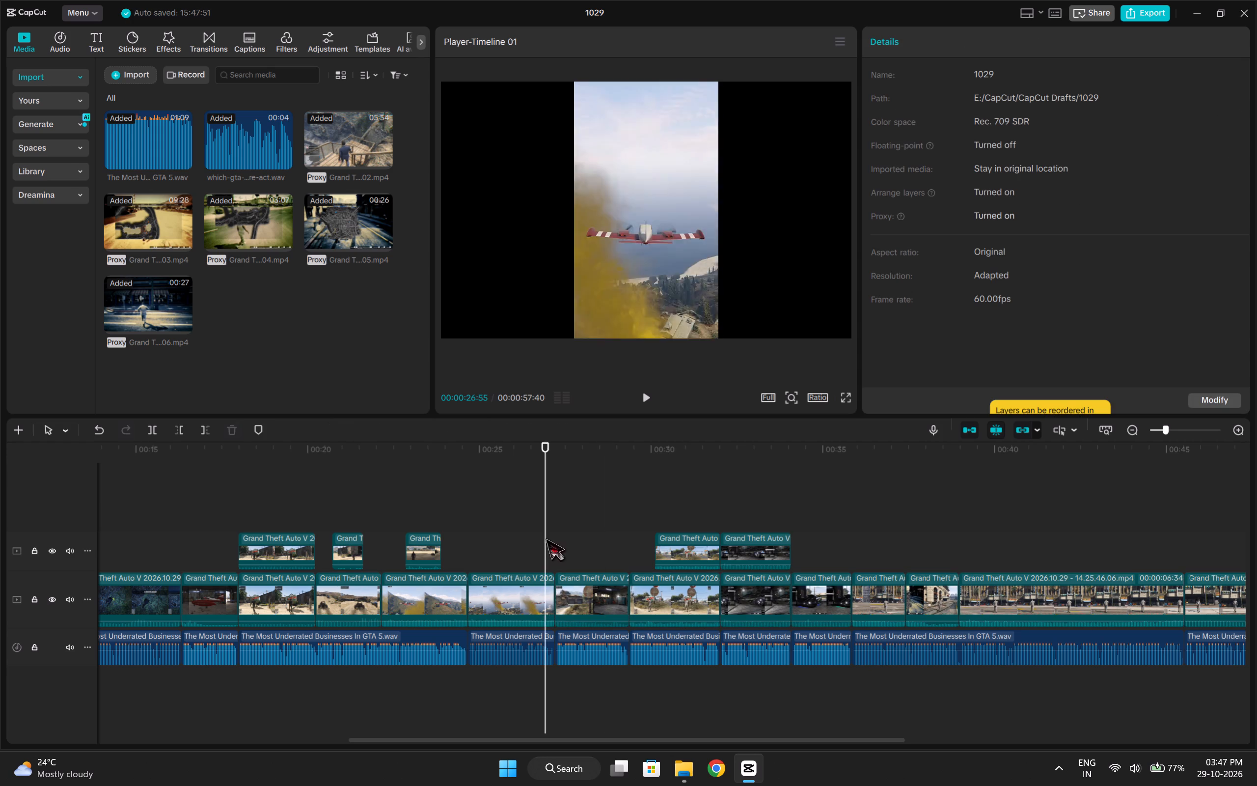
drag(544, 538, 391, 546)
key(space)
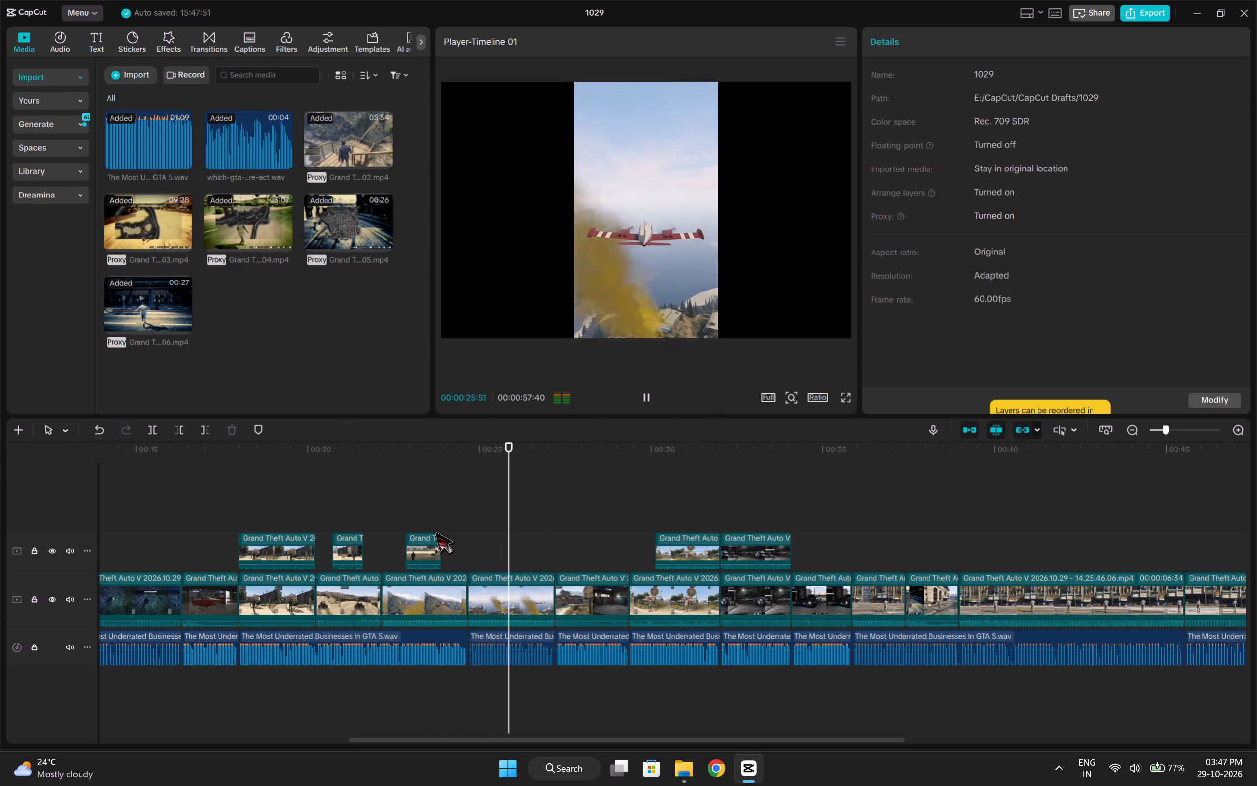
key(space)
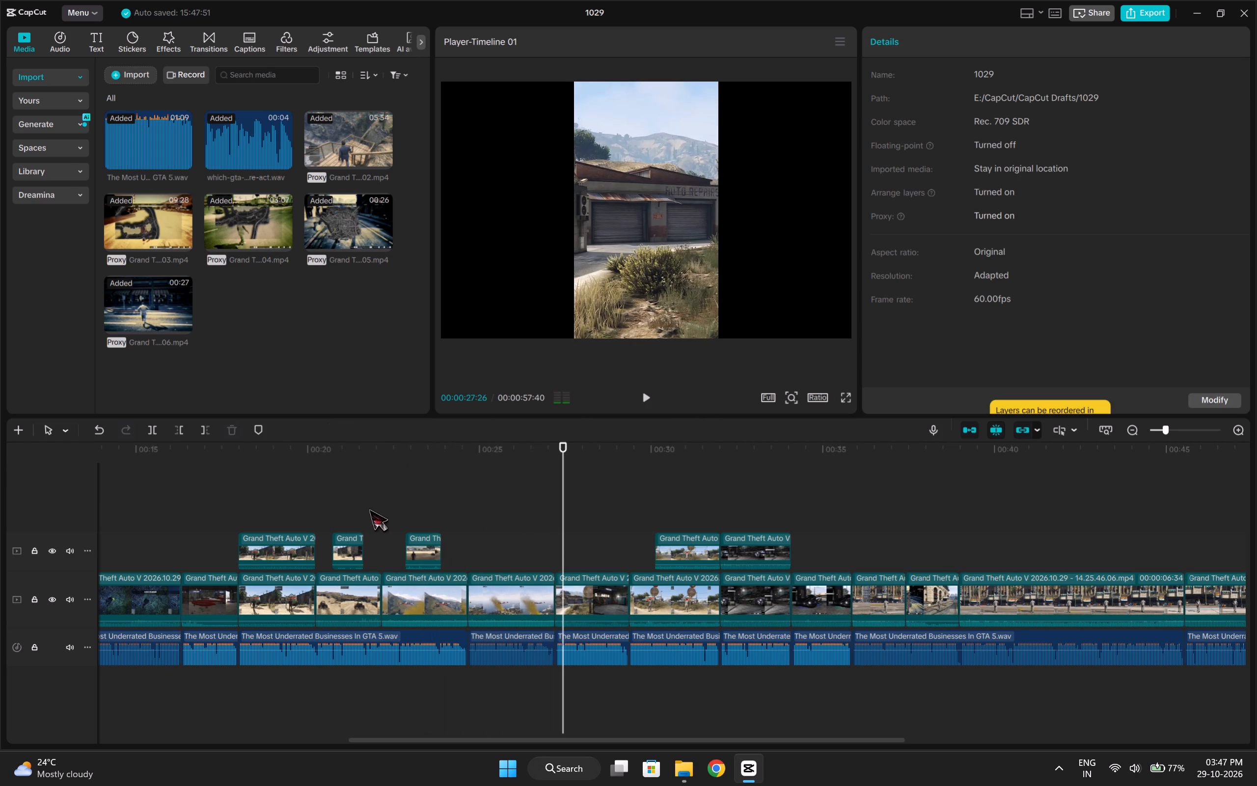
click(376, 506)
drag(376, 506, 325, 523)
click(374, 587)
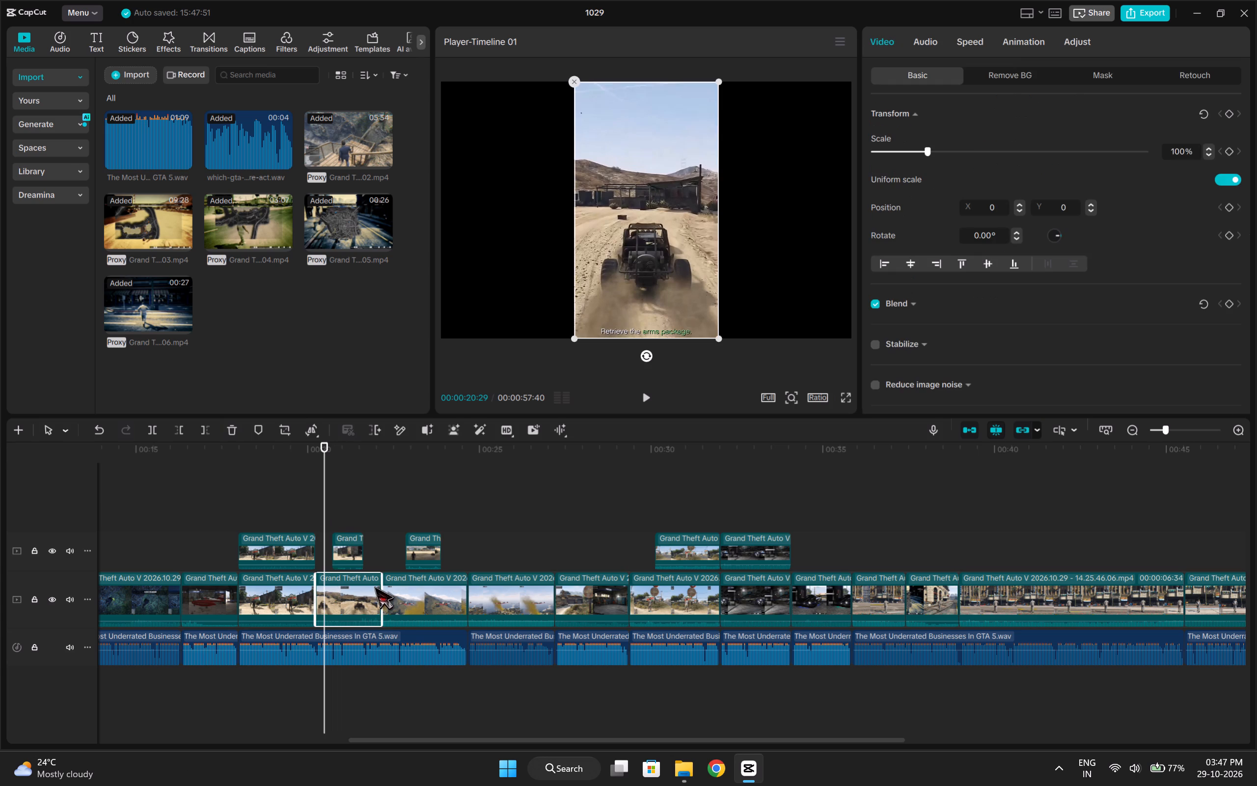
key(ctrl+c)
click(506, 533)
key(ctrl+v)
drag(514, 540, 480, 601)
click(553, 577)
key(BackSpace)
Extend the copied buggy clip's start by about 4 seconds in two passes to reveal earlier footage, previewing between them.
click(510, 591)
drag(469, 595, 348, 628)
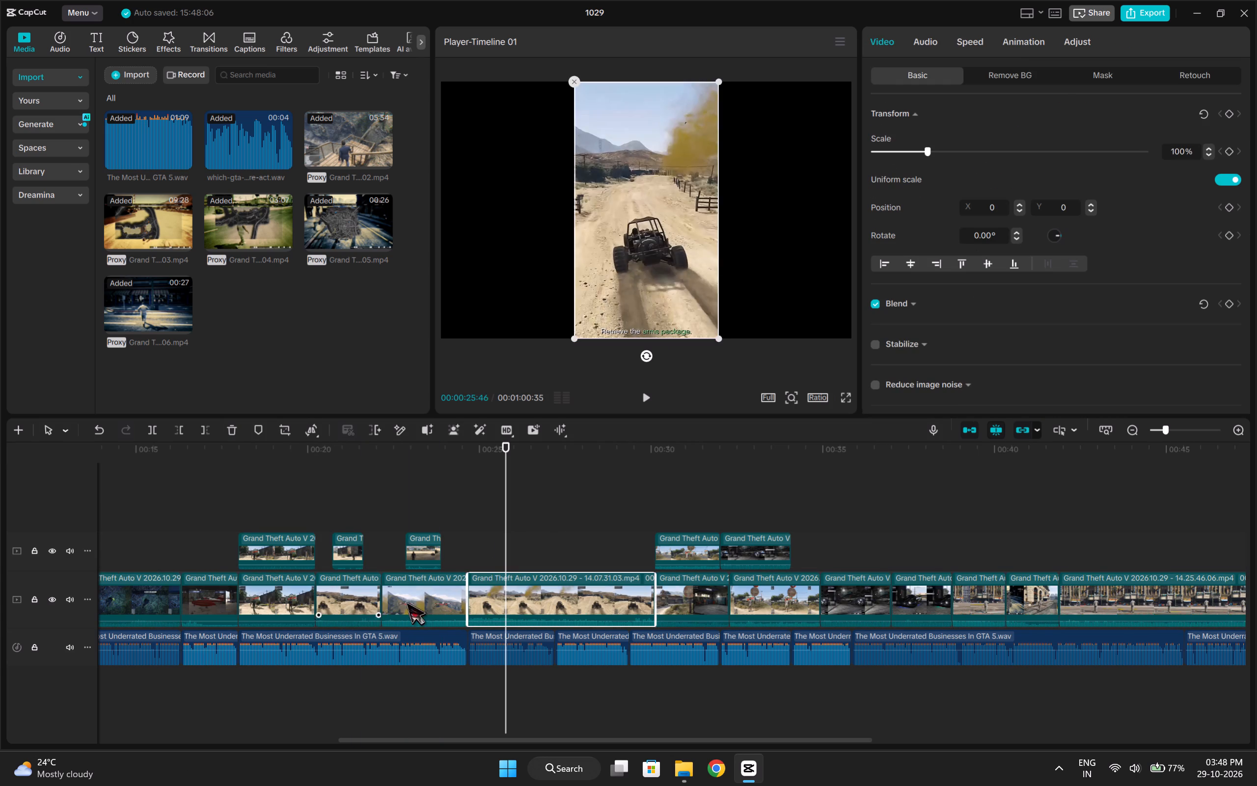
drag(487, 543, 482, 545)
drag(480, 546, 462, 560)
key(space)
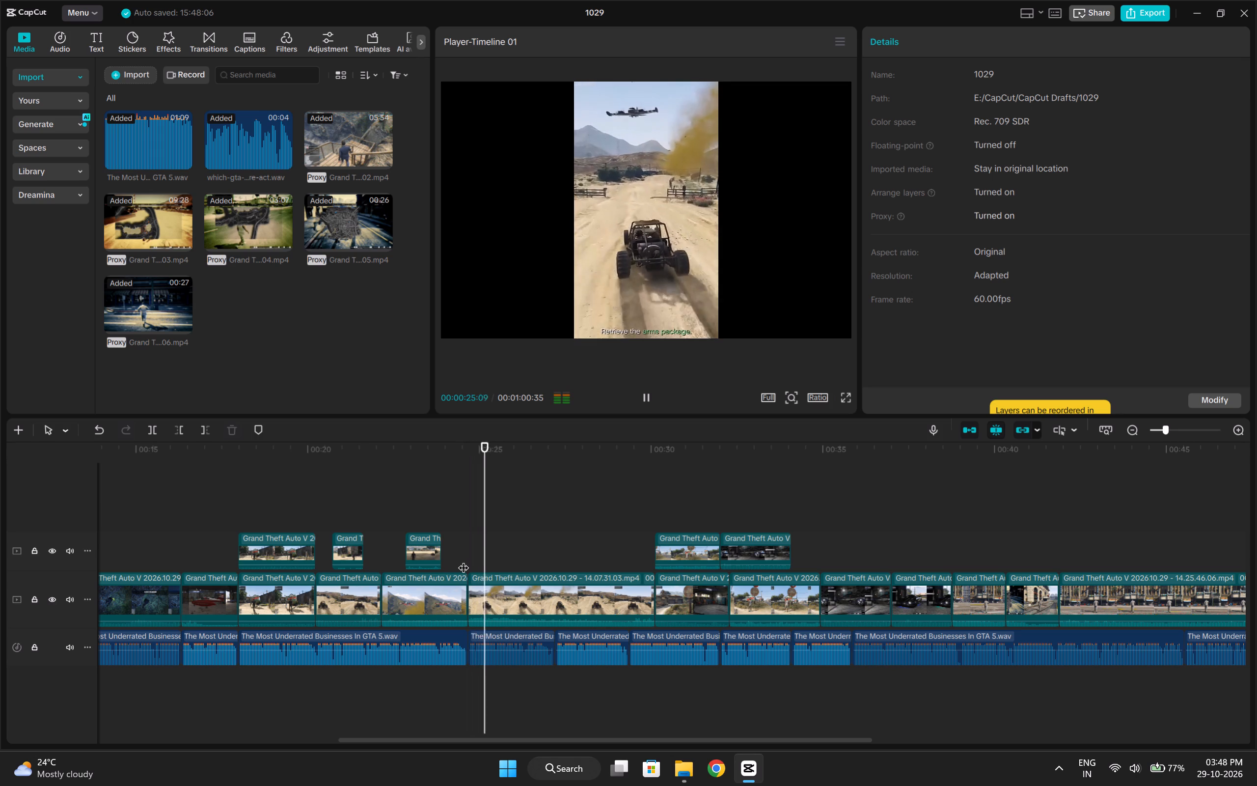
key(space)
click(492, 590)
drag(469, 596, 438, 609)
Play the extended buggy clip and trim its end to 00:00:27:12, matching the voiceover segment's end.
click(469, 546)
key(space)
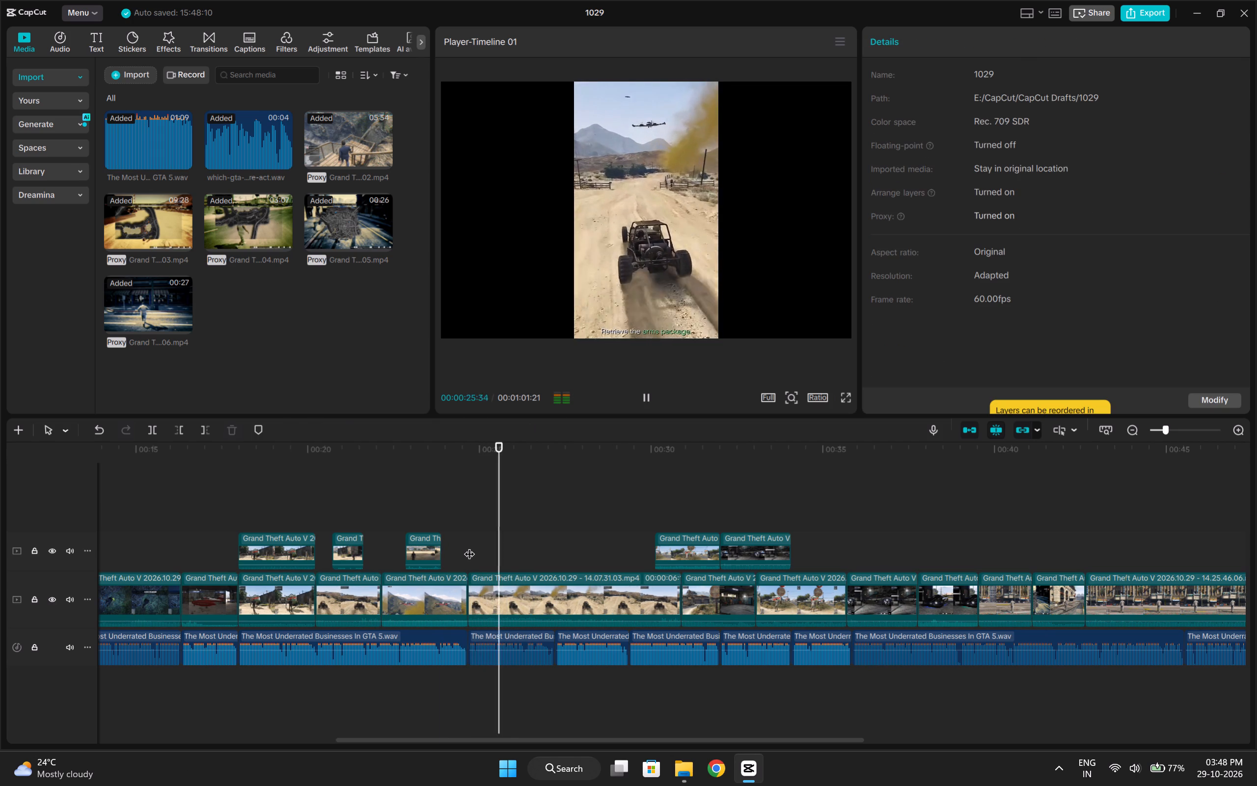
key(space)
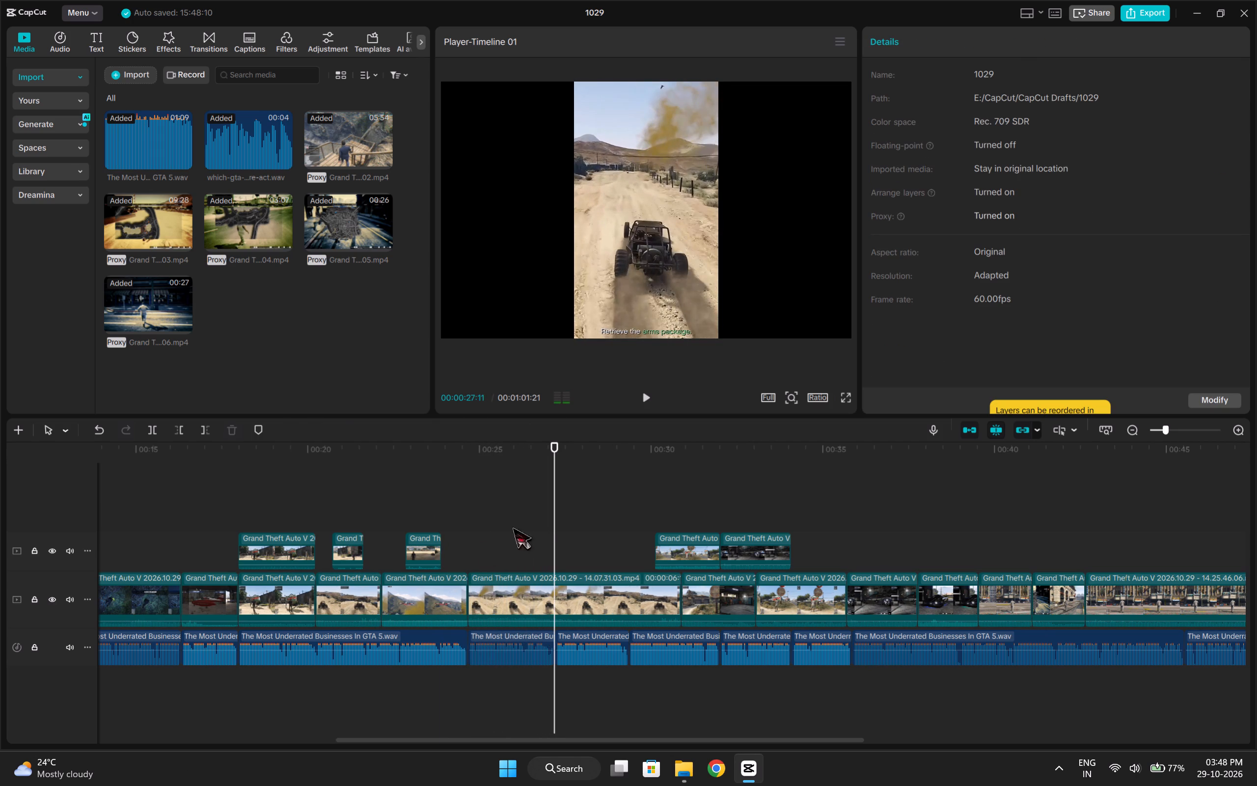
drag(558, 511, 553, 529)
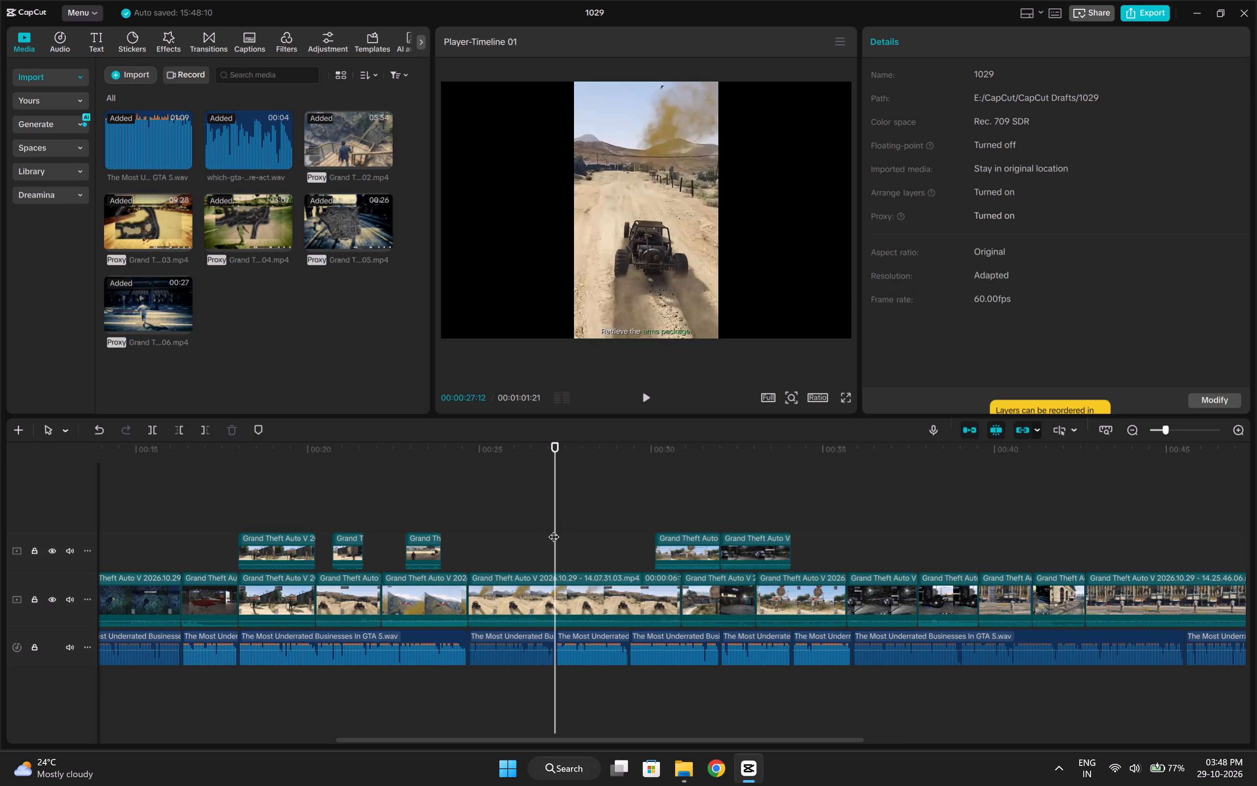
key(w)
Play on to about 00:00:36:33 and shift that street clip's 9:16 crop left to centre the walking man in the grey suit.
click(439, 502)
key(space)
click(439, 502)
key(space)
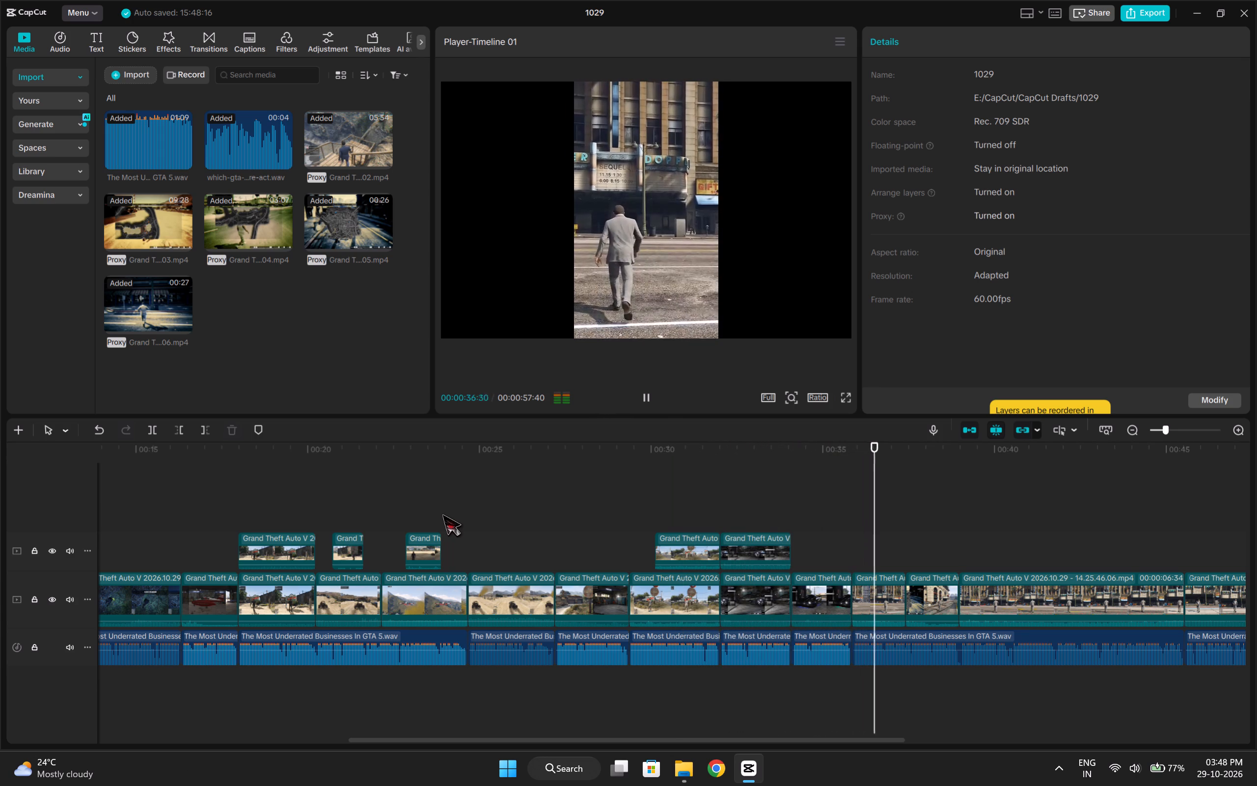
key(space)
click(876, 515)
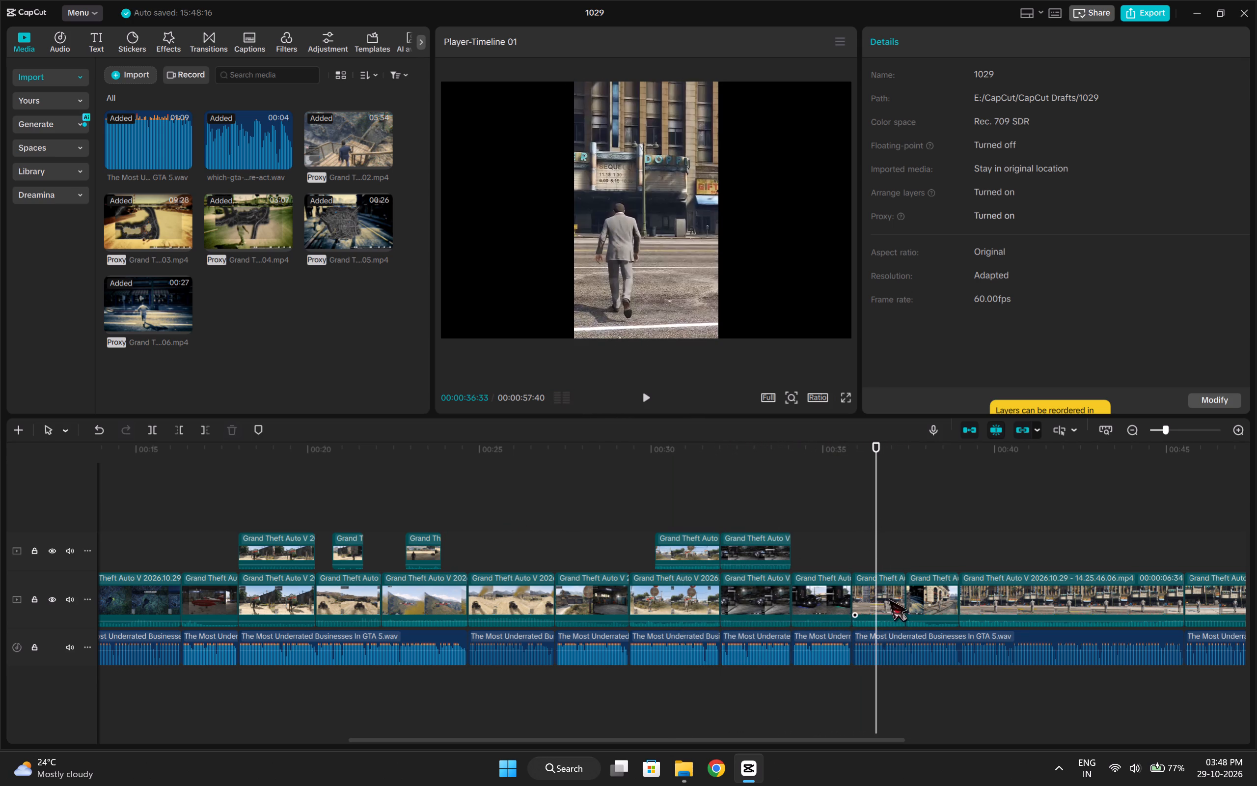
click(888, 599)
click(285, 426)
drag(599, 376, 582, 390)
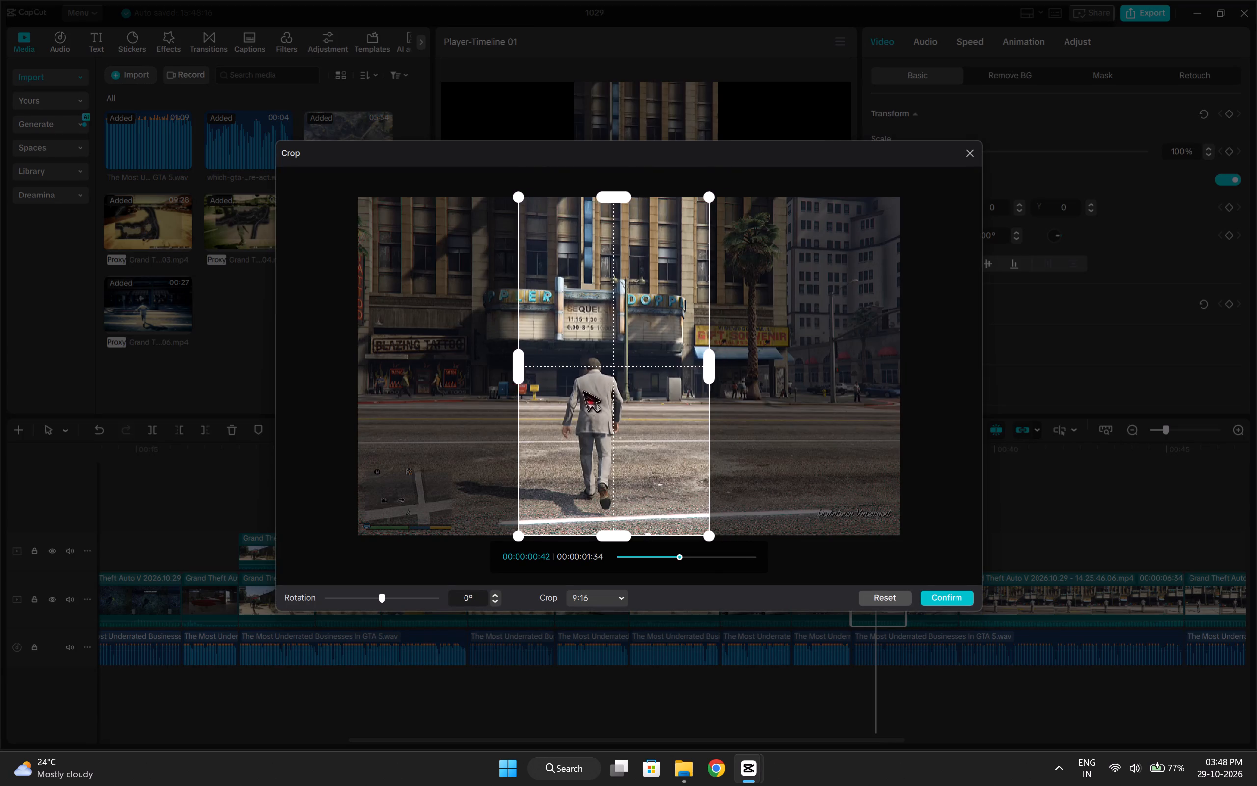
drag(582, 390, 571, 400)
click(930, 598)
Shift the 9:16 crop of the following street clip, at about 00:00:37:49, left to centre the walking man.
key(space)
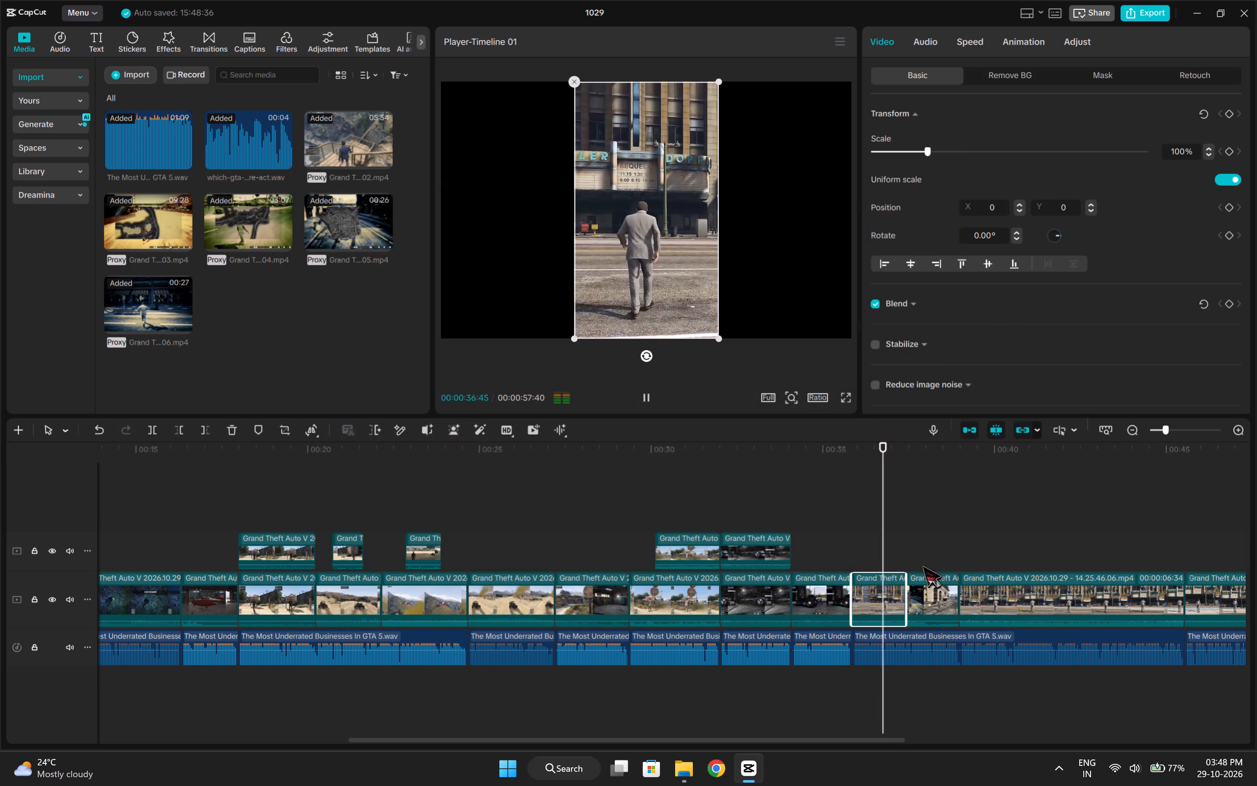
key(space)
click(928, 589)
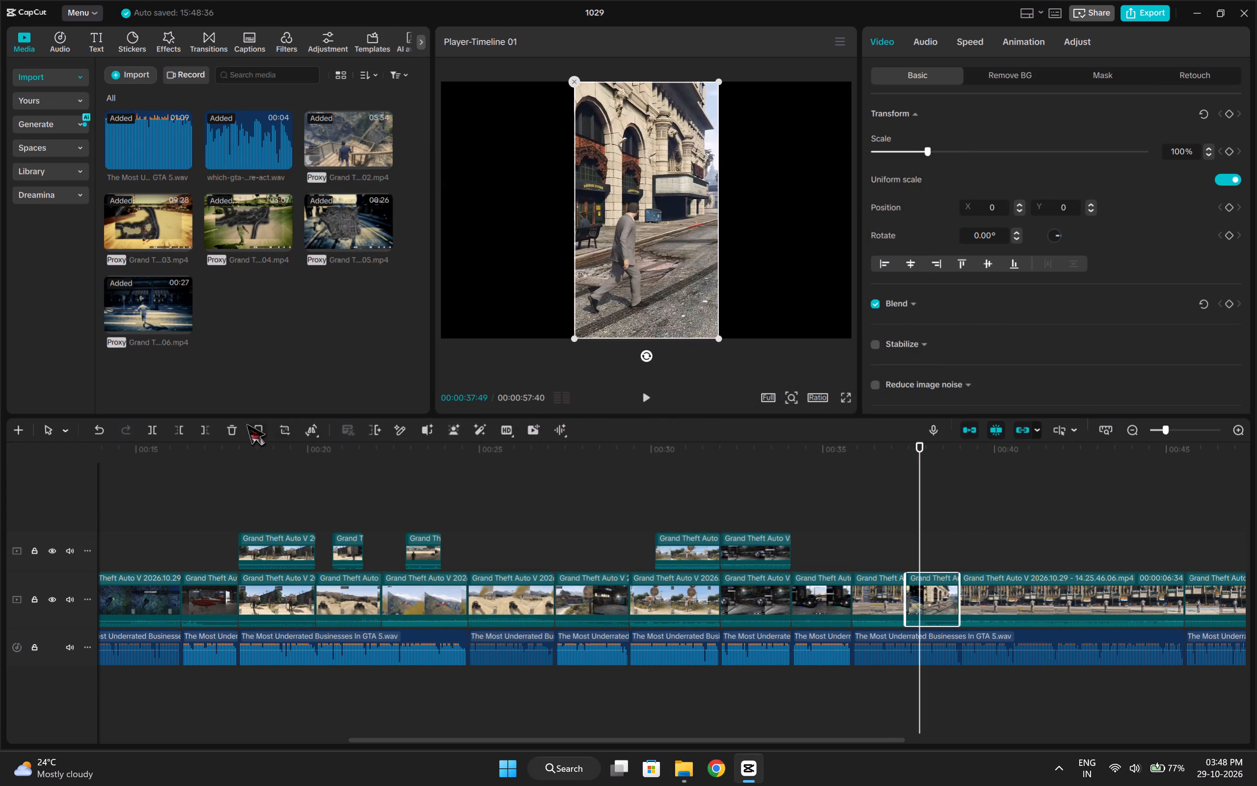
click(293, 427)
drag(614, 398, 601, 408)
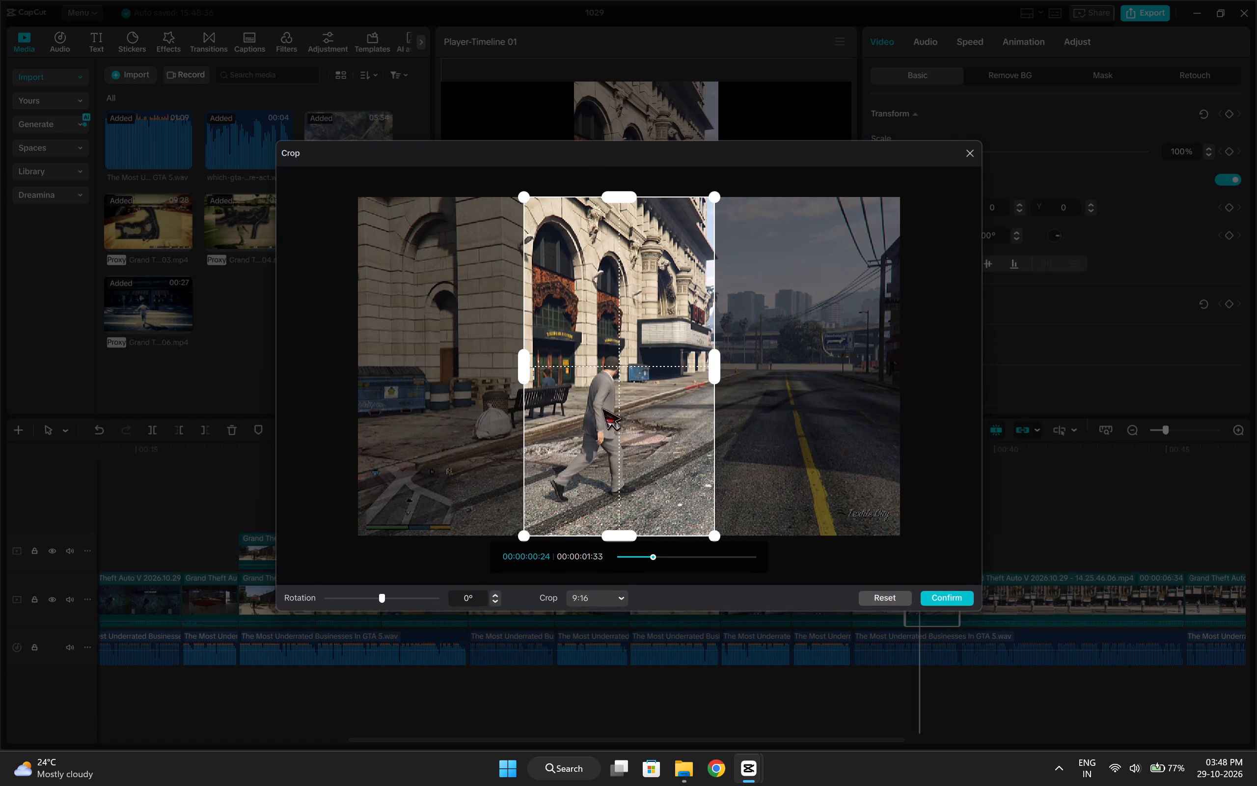
drag(601, 408, 591, 417)
click(948, 595)
Play on to 00:00:41:03 and check the 9:16 crop framing of that long cinema clip around the walking man.
key(space)
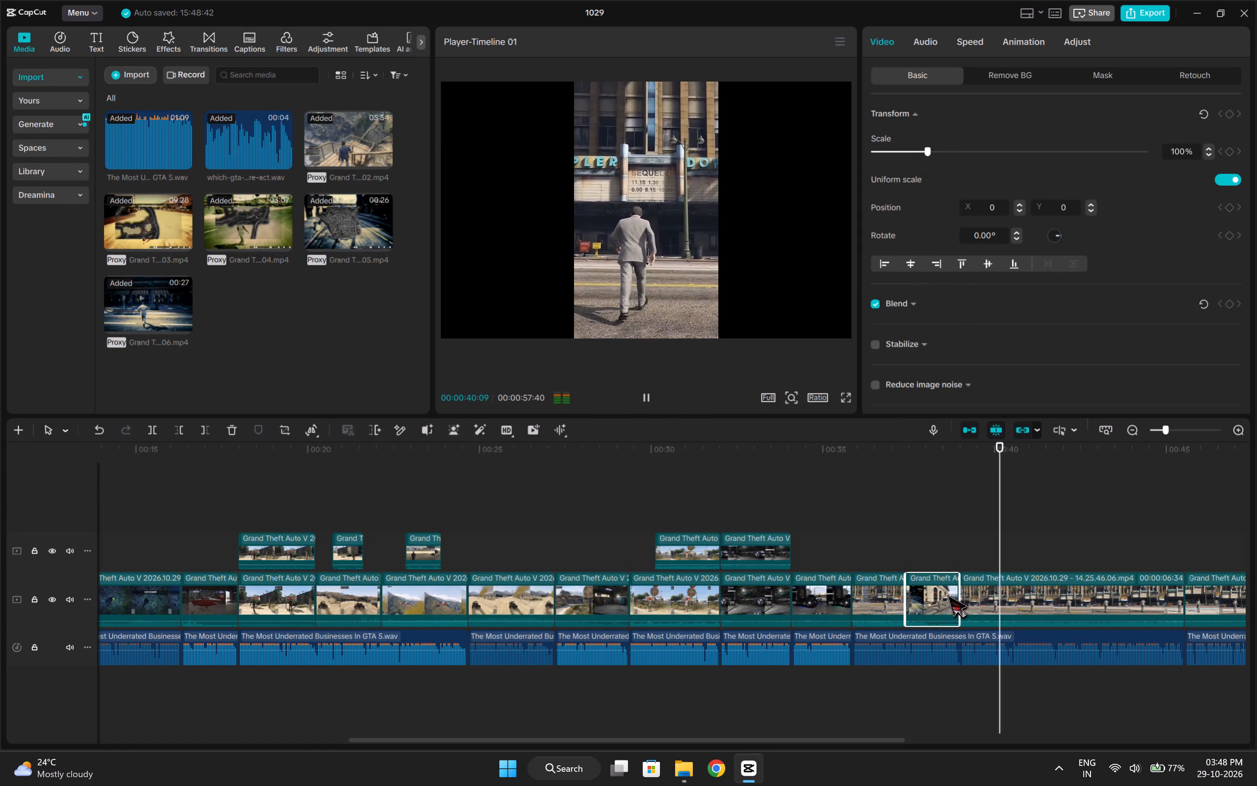
key(space)
click(1002, 601)
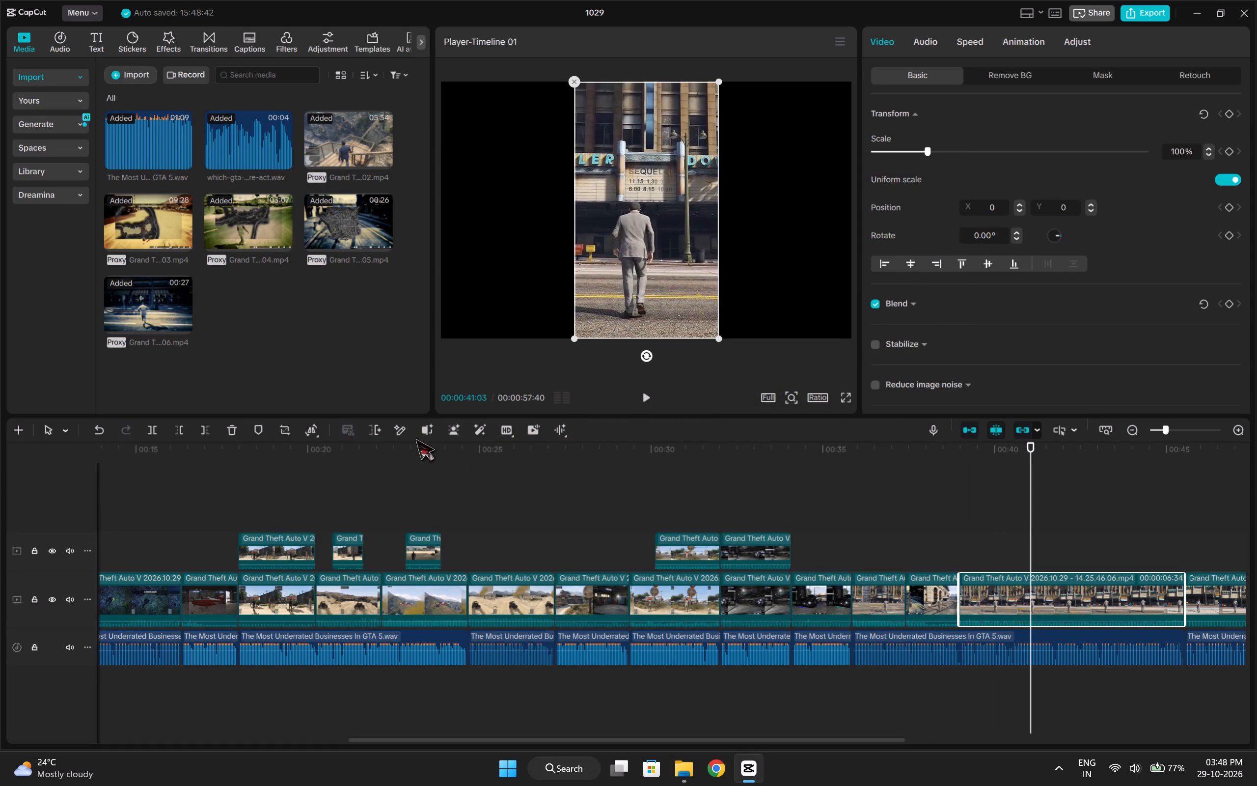
click(276, 425)
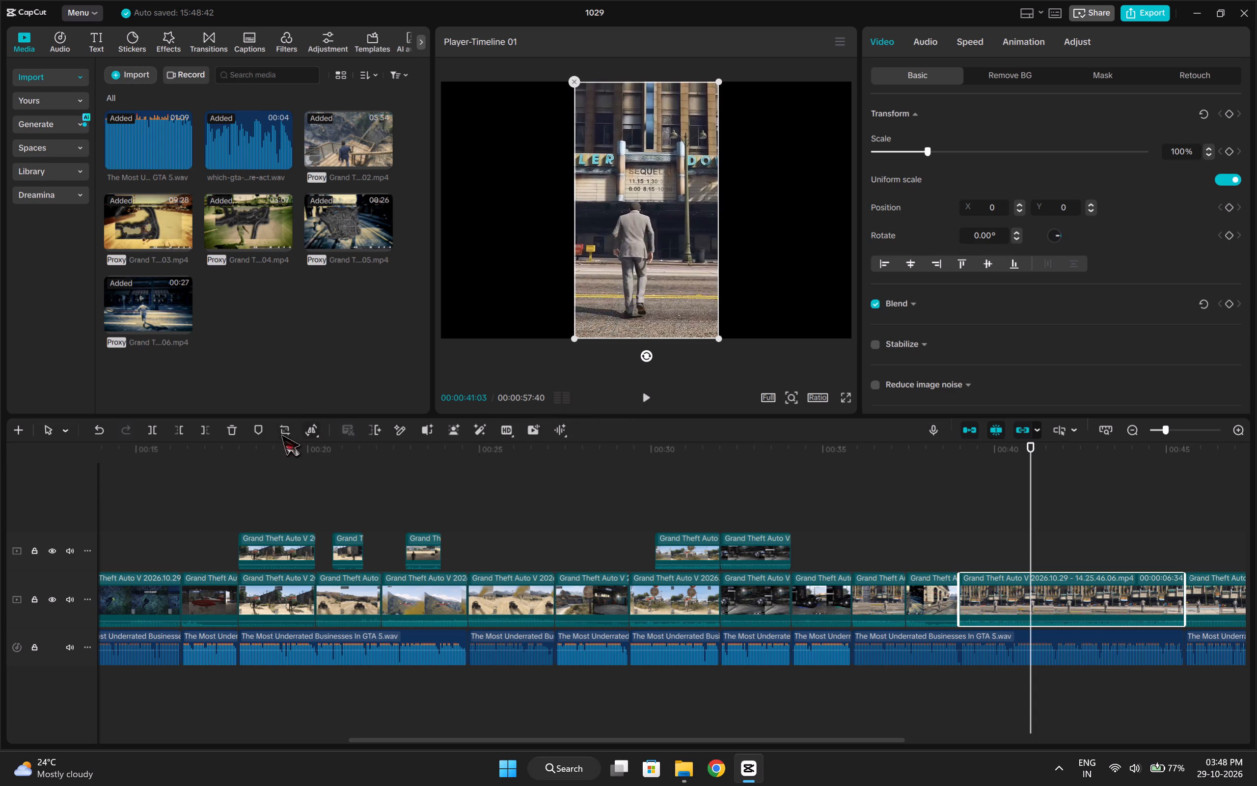
click(279, 432)
click(612, 430)
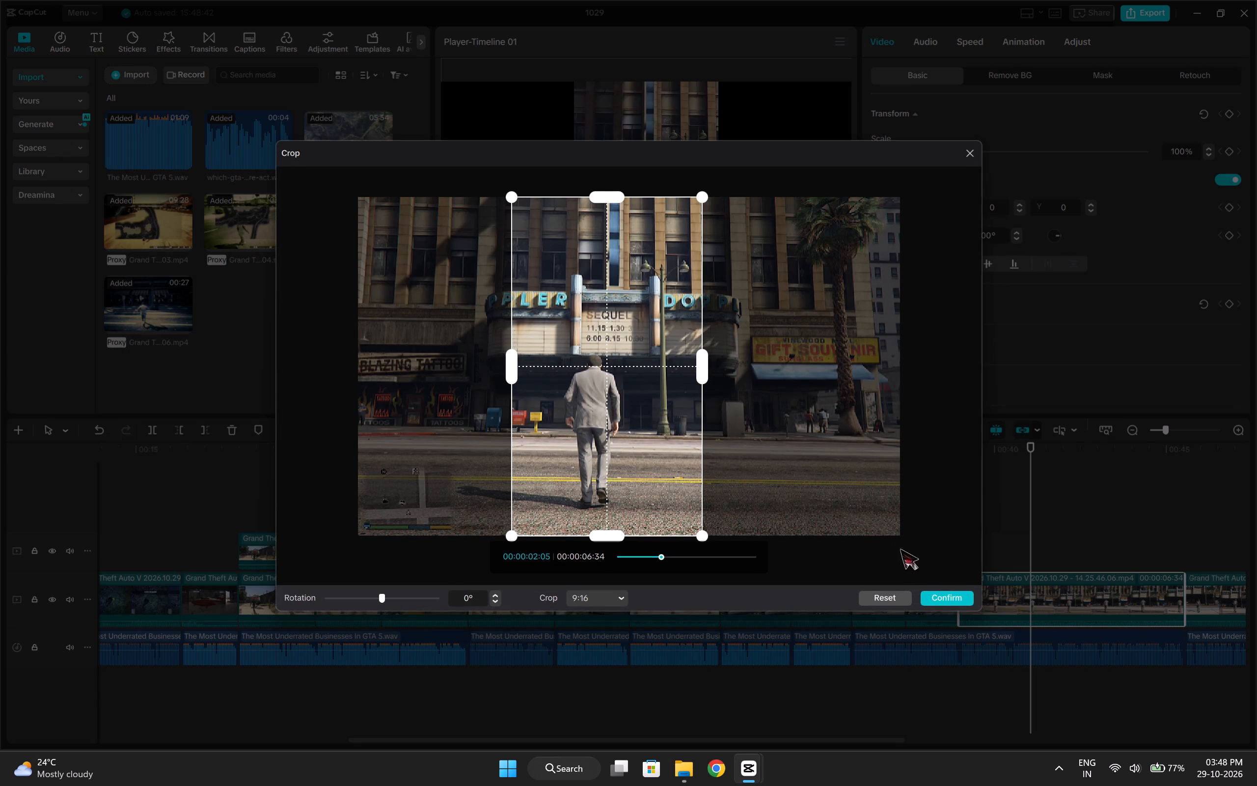
click(928, 596)
Play and scrub the remaining cinema clips up to the timeline's end, checking how the man is framed in each.
drag(1028, 544, 1060, 548)
key(space)
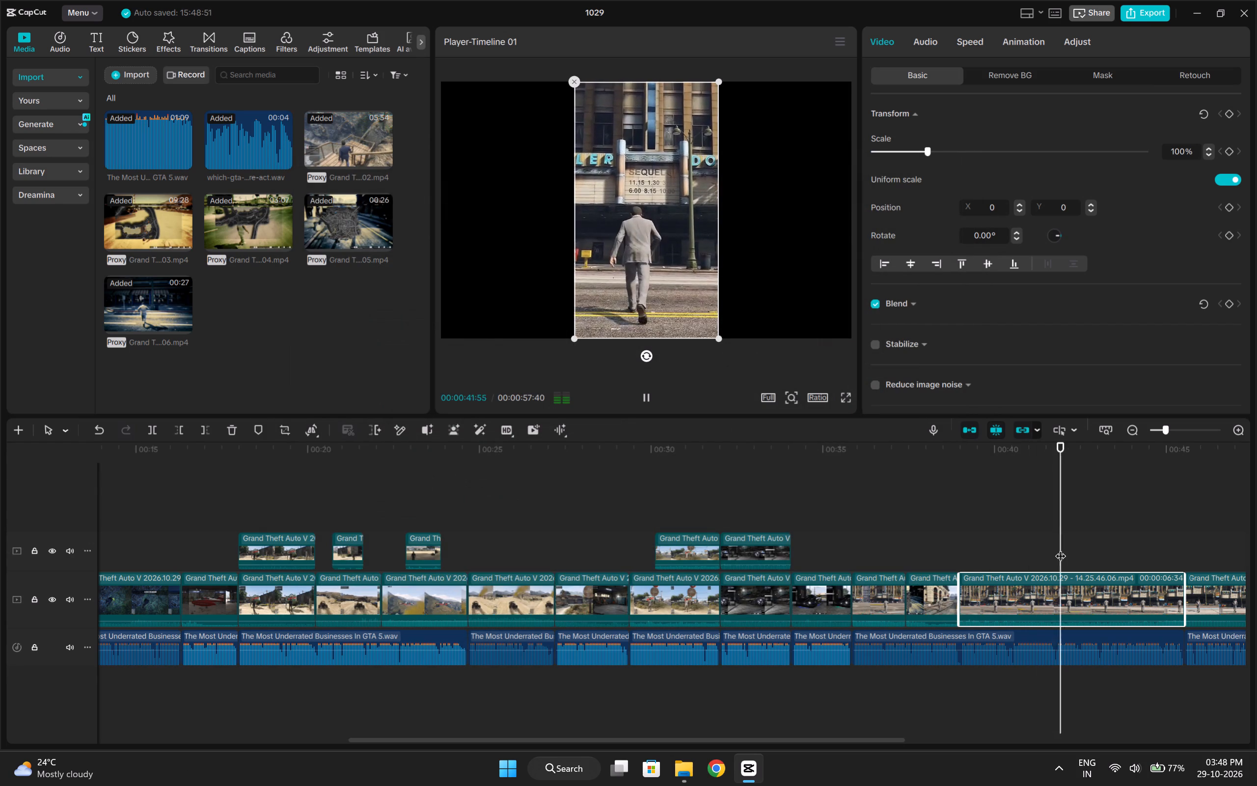
key(space)
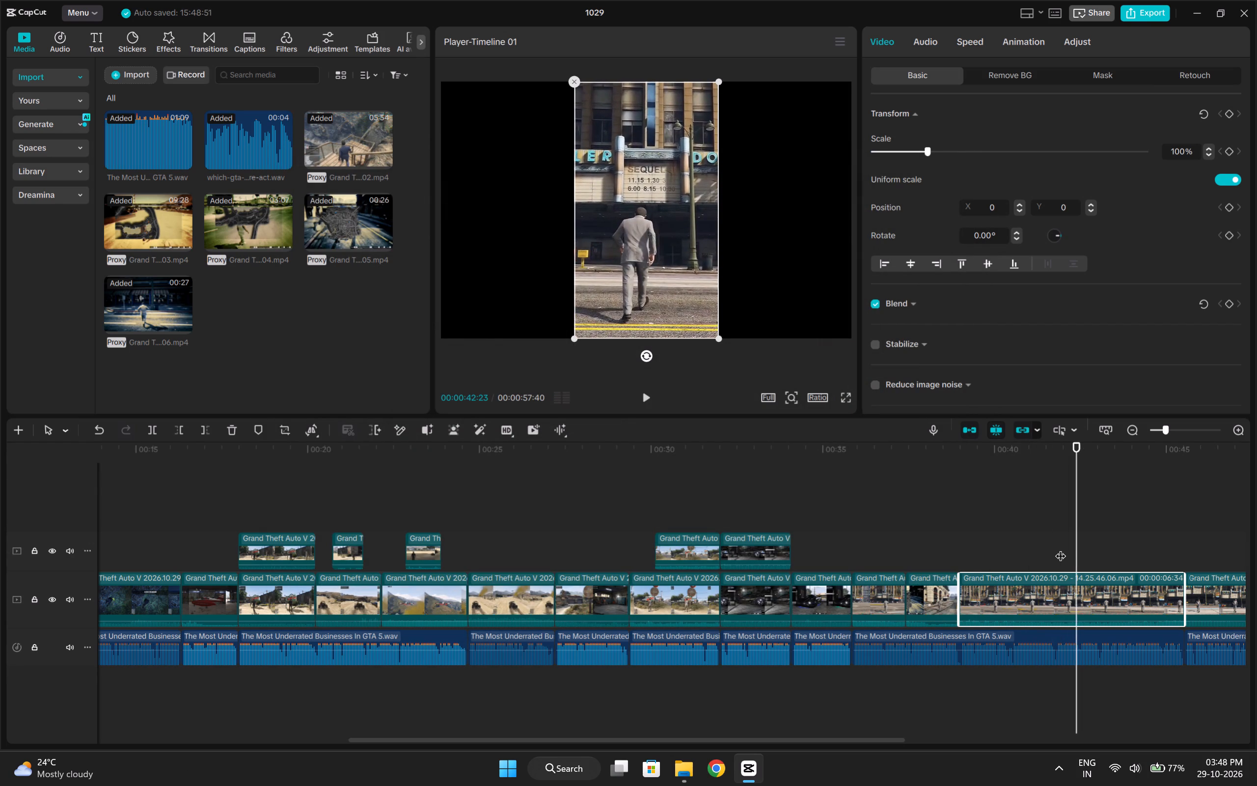
key(space)
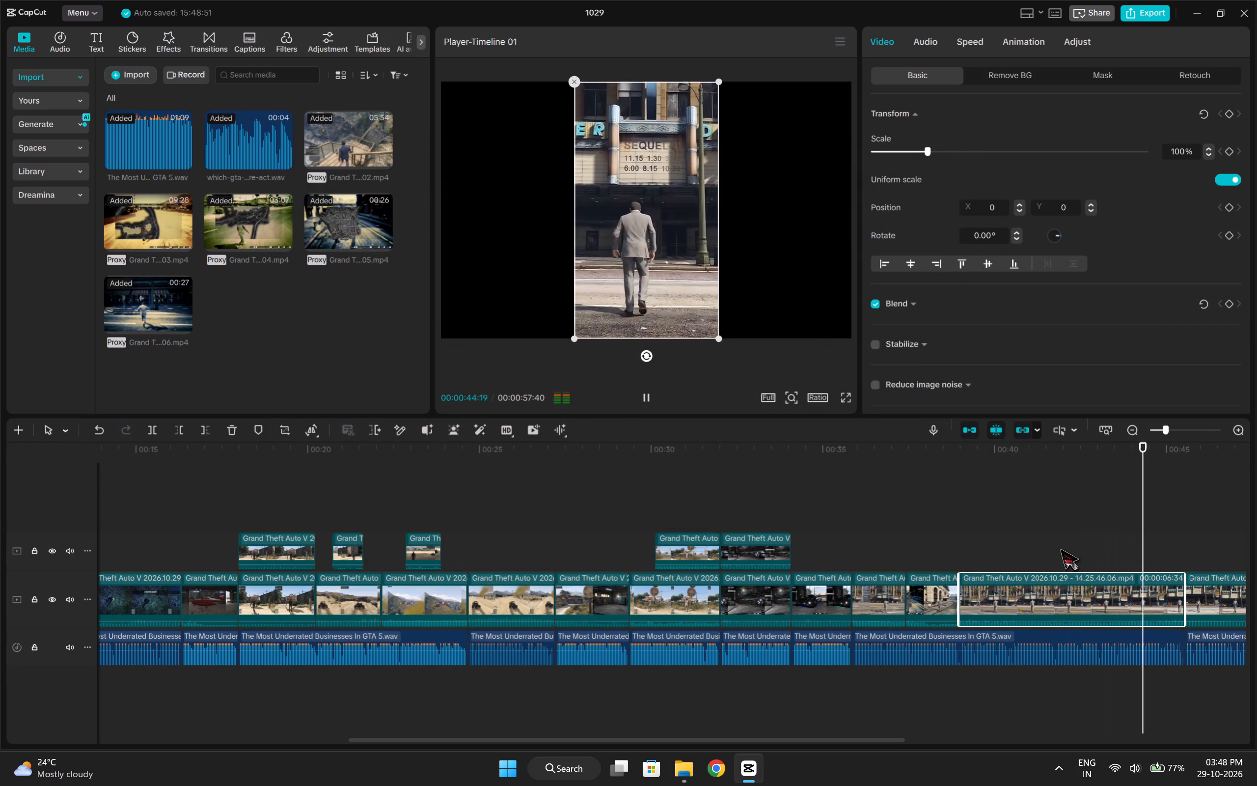
key(space)
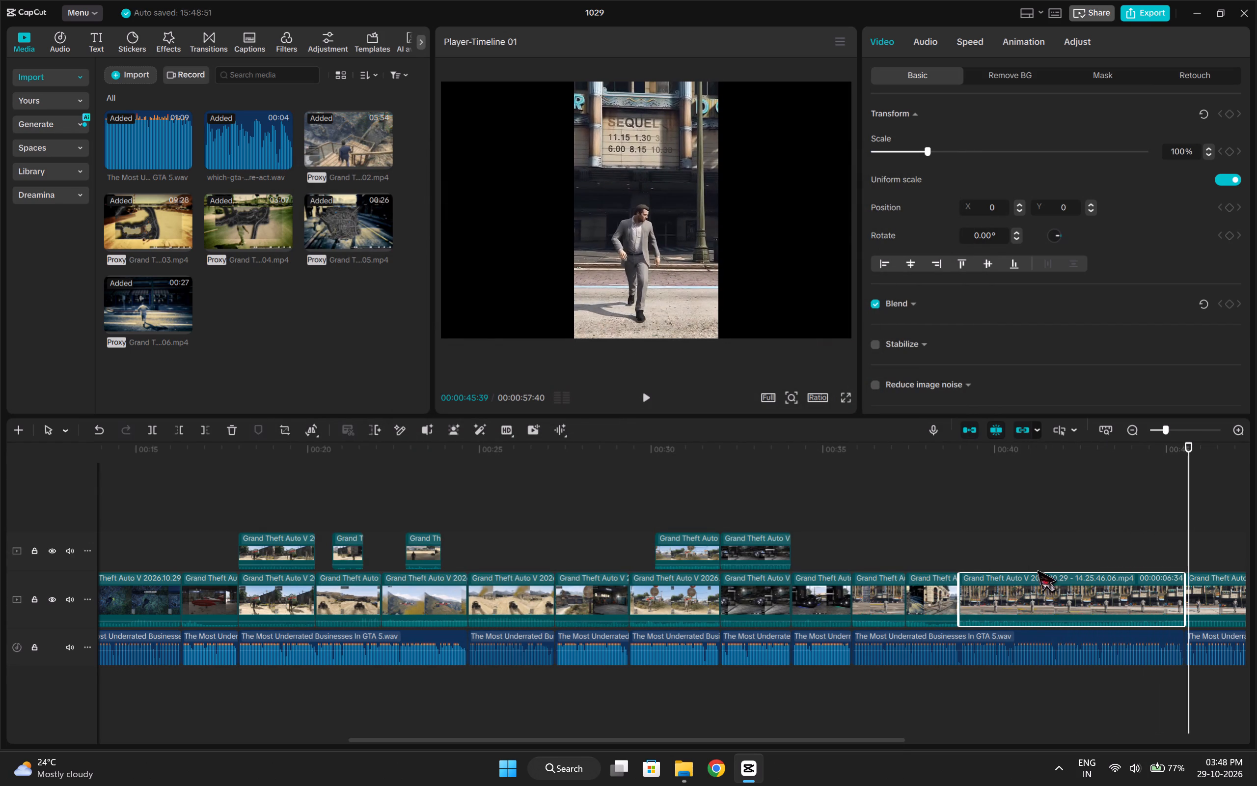
drag(890, 741, 929, 743)
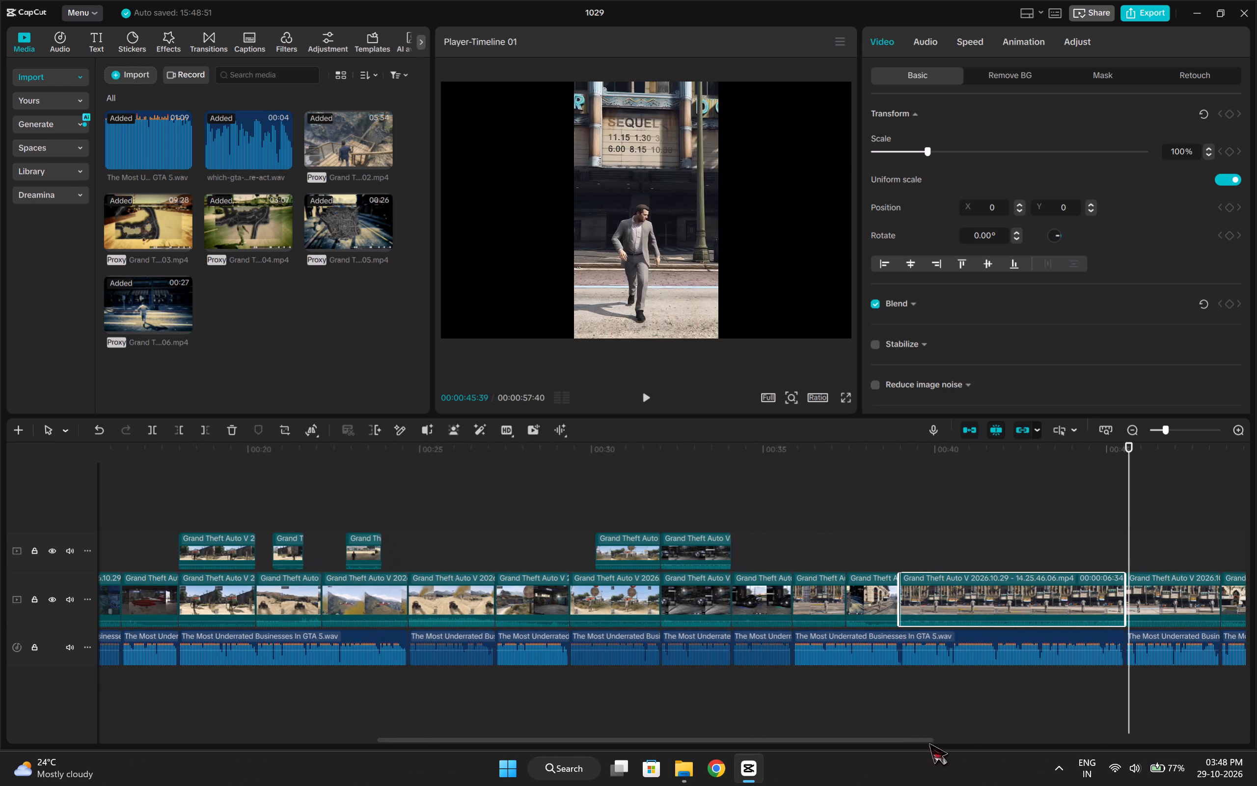
drag(929, 743, 989, 730)
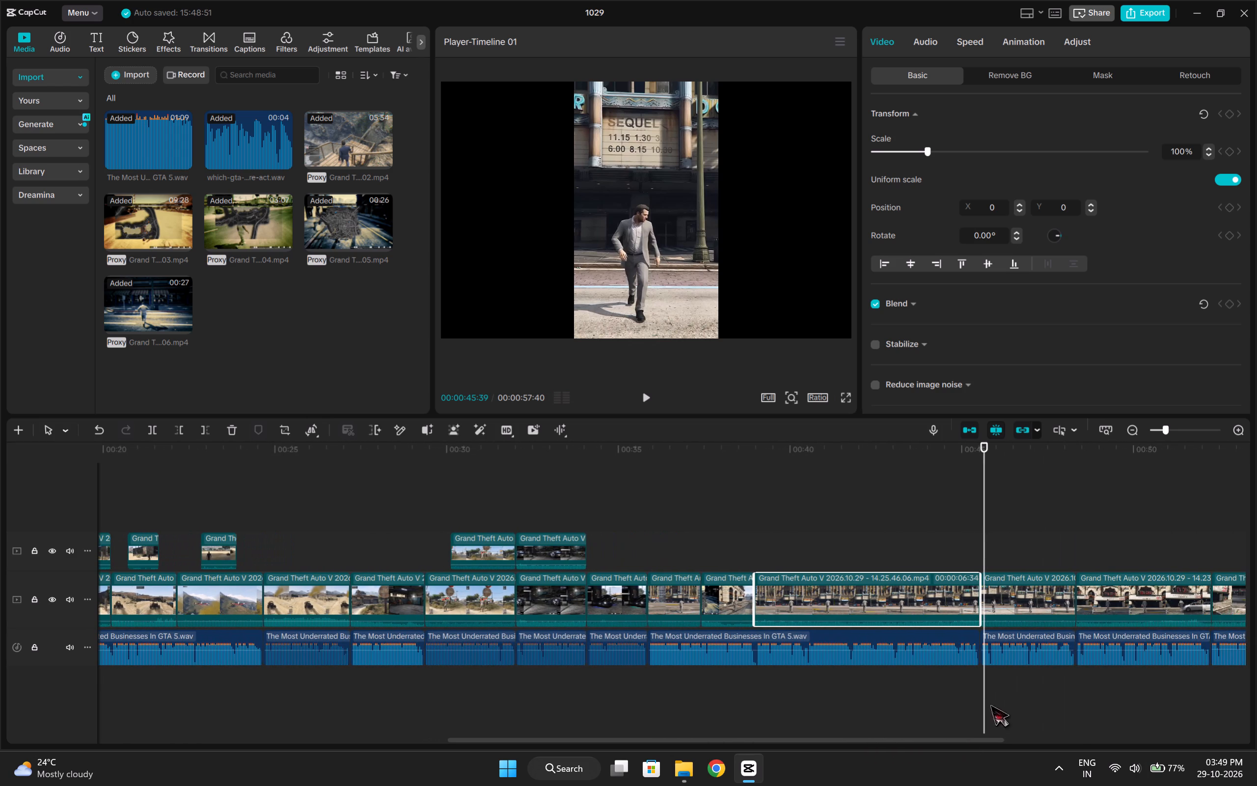
drag(987, 533, 990, 536)
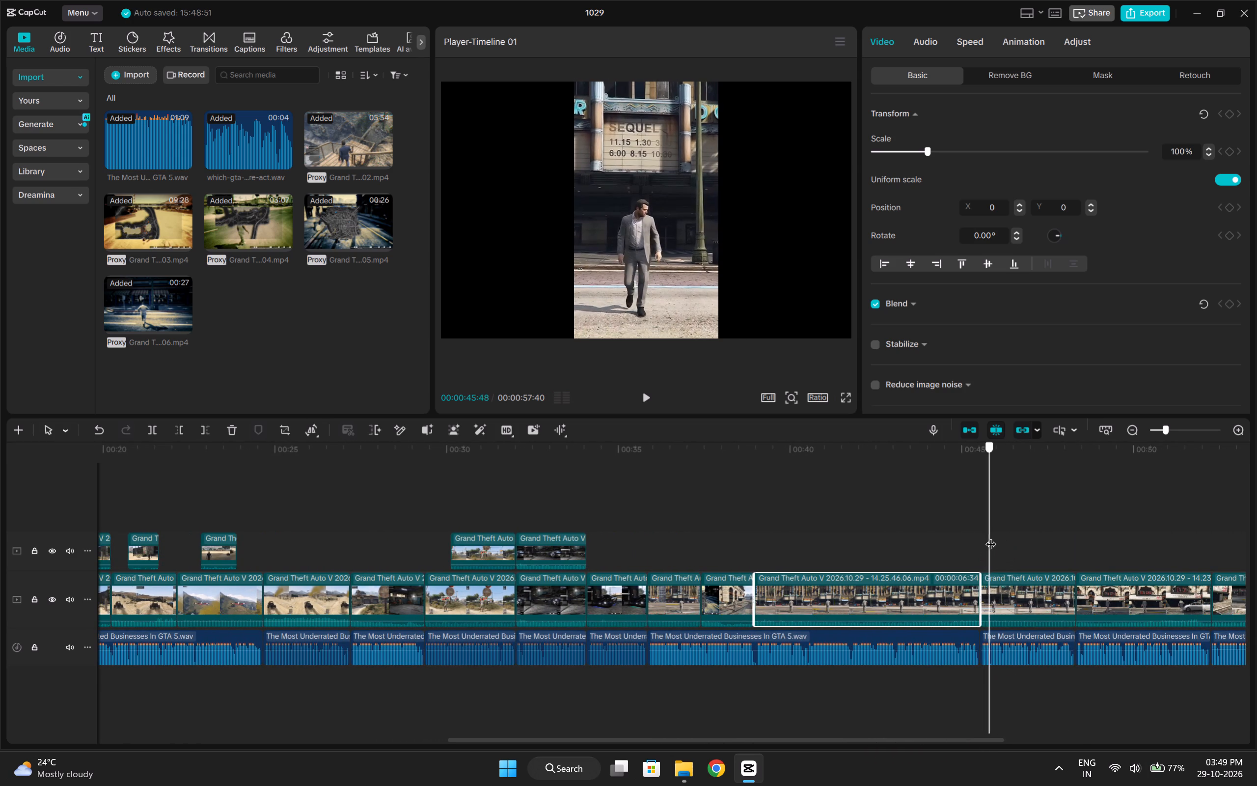
drag(990, 536, 1005, 545)
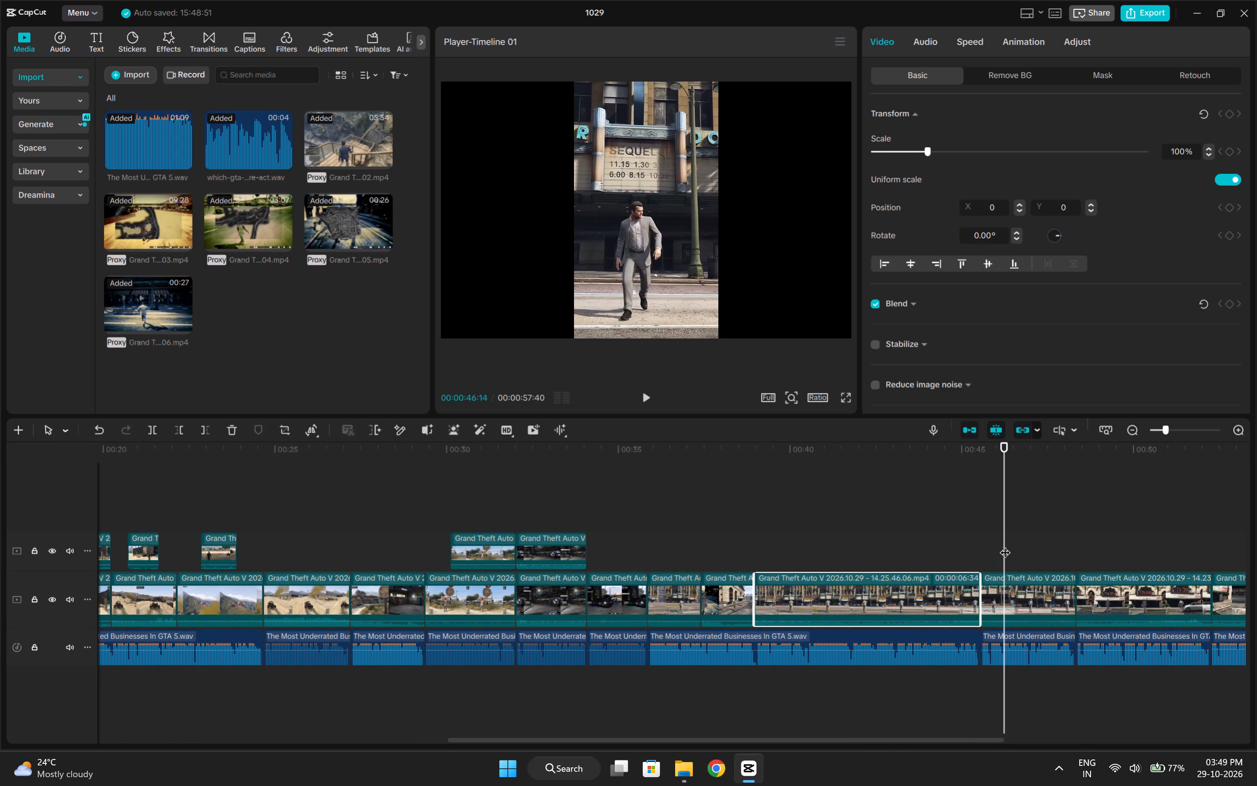
key(space)
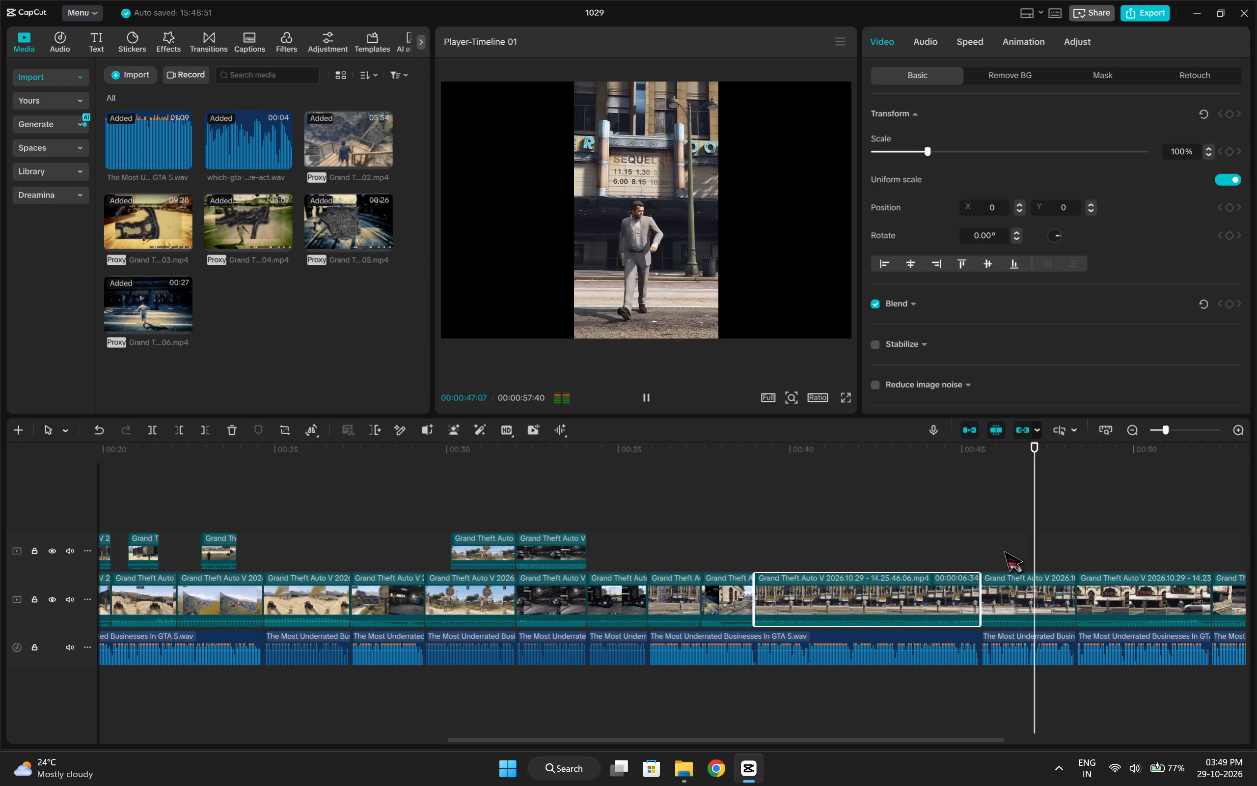
key(space)
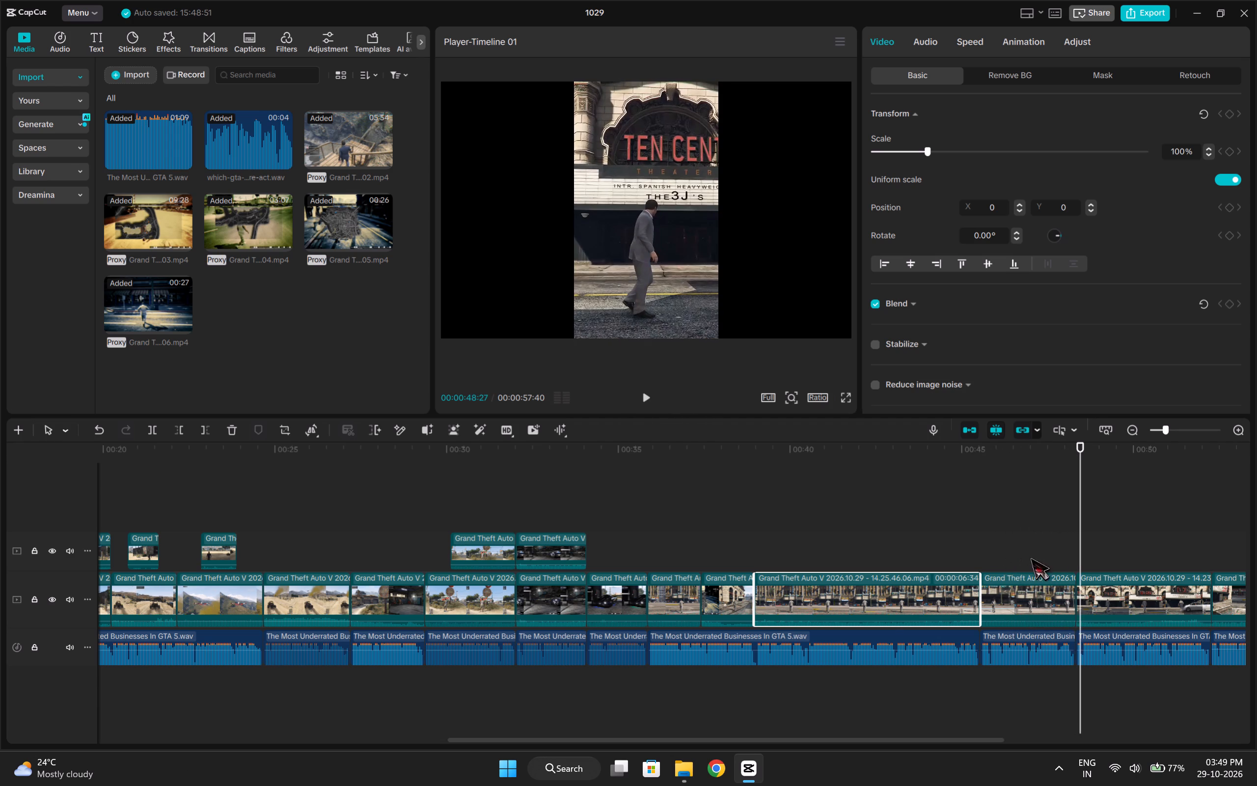
drag(1080, 545, 1097, 541)
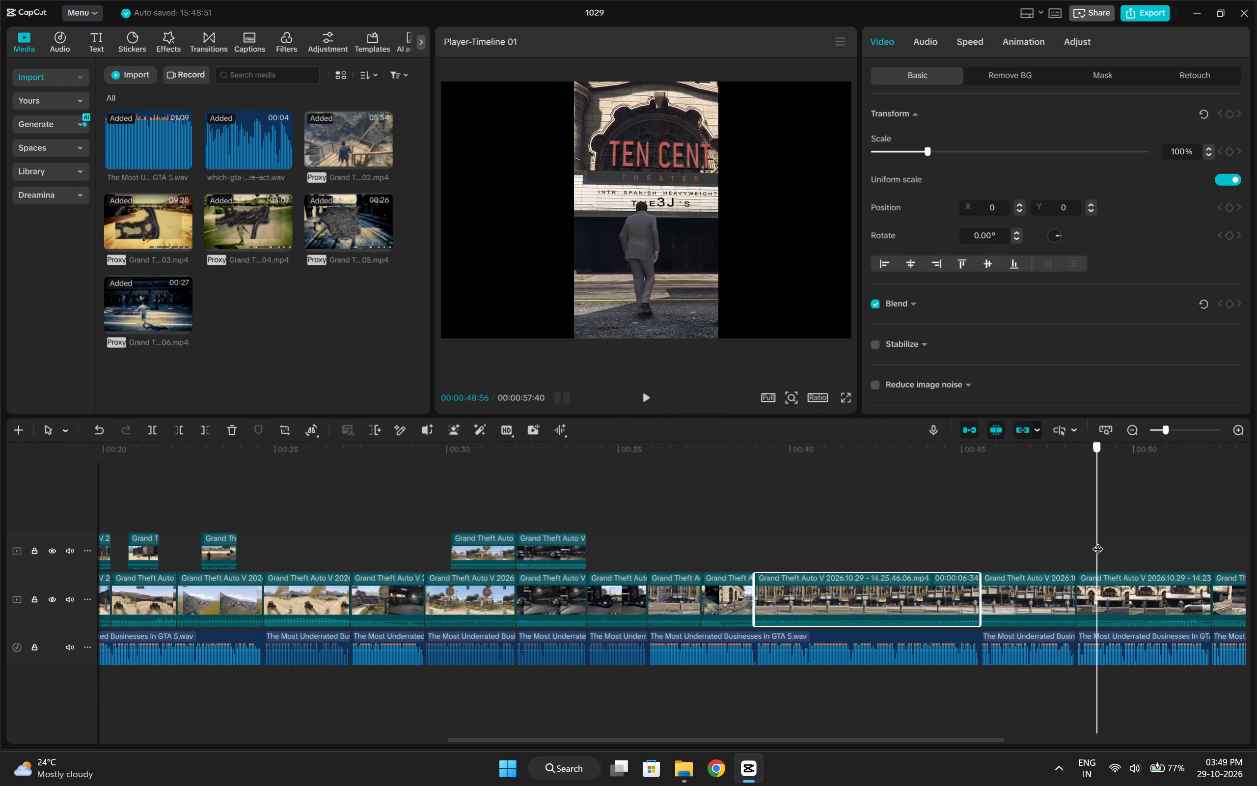
drag(1097, 541, 981, 569)
key(space)
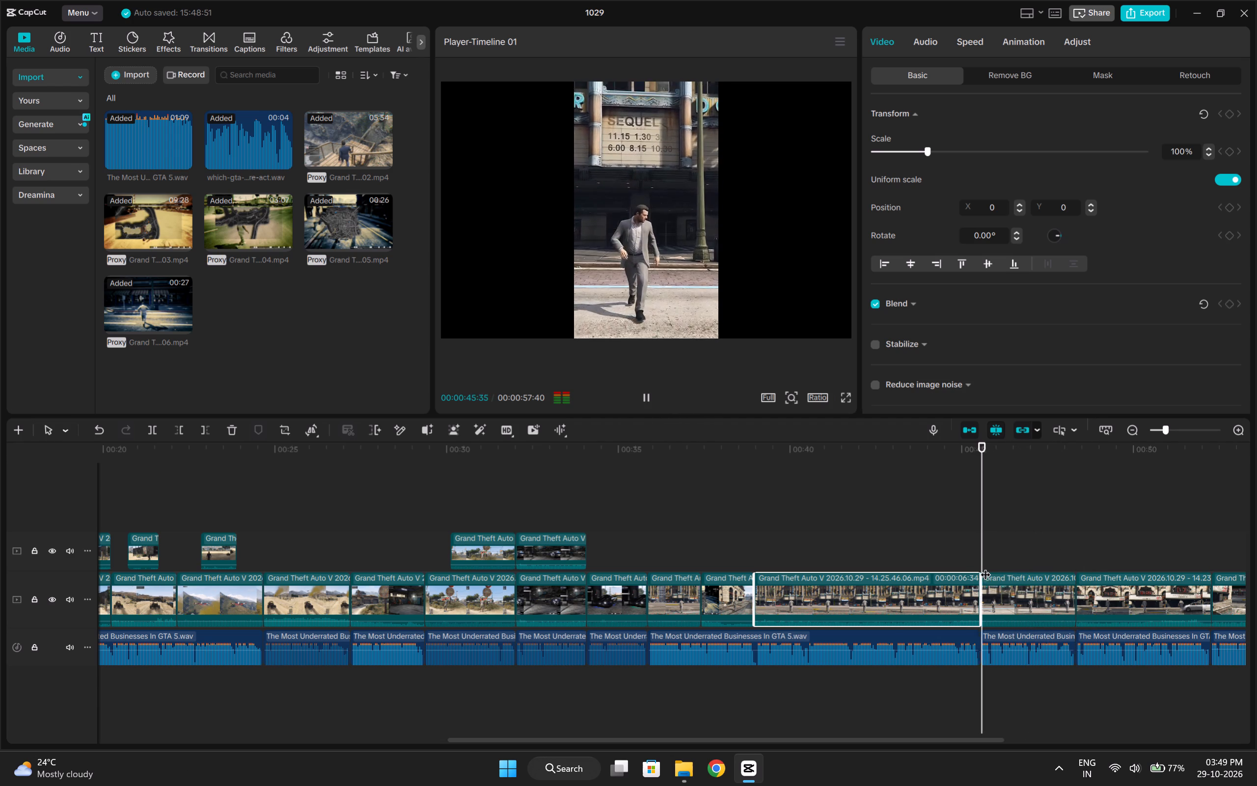
key(space)
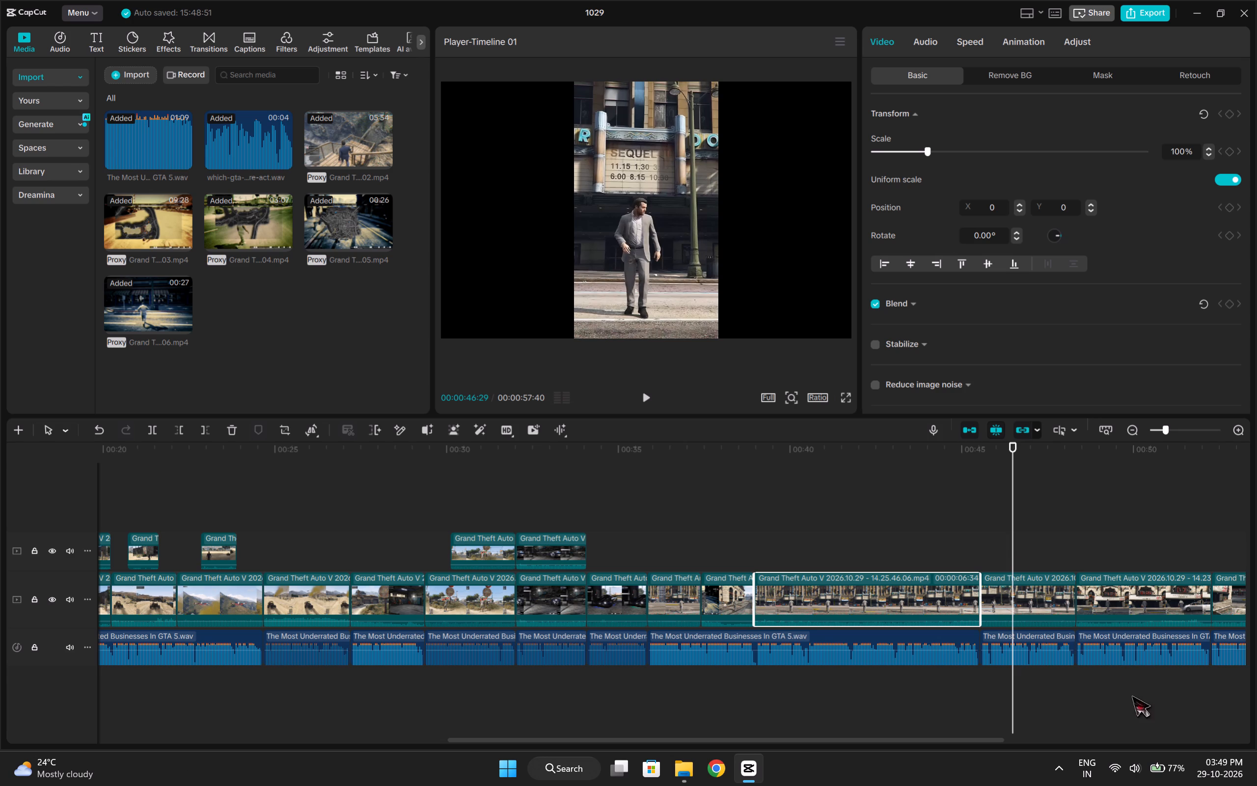
key(space)
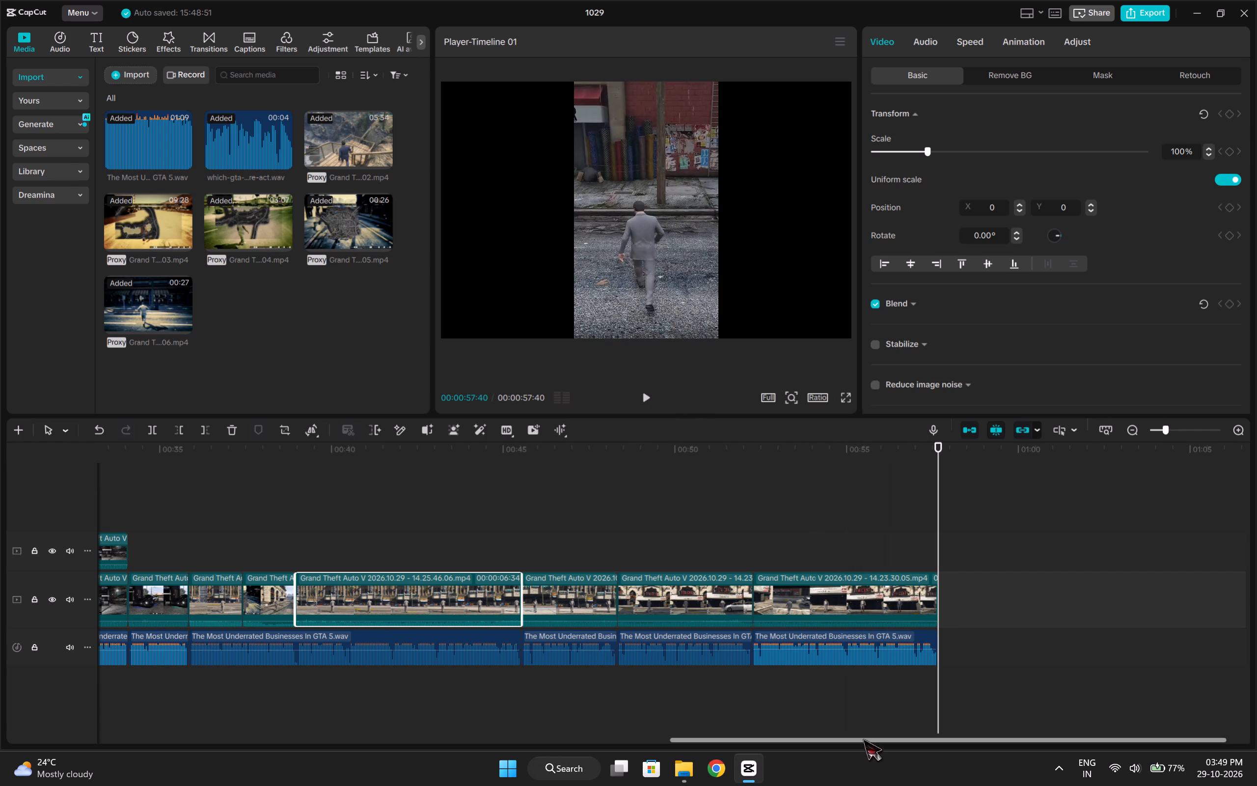
Review the opening clips from the beginning to about 00:00:05:14, and return the playhead to the timeline start.
drag(861, 741, 183, 741)
click(600, 517)
drag(600, 516, 562, 523)
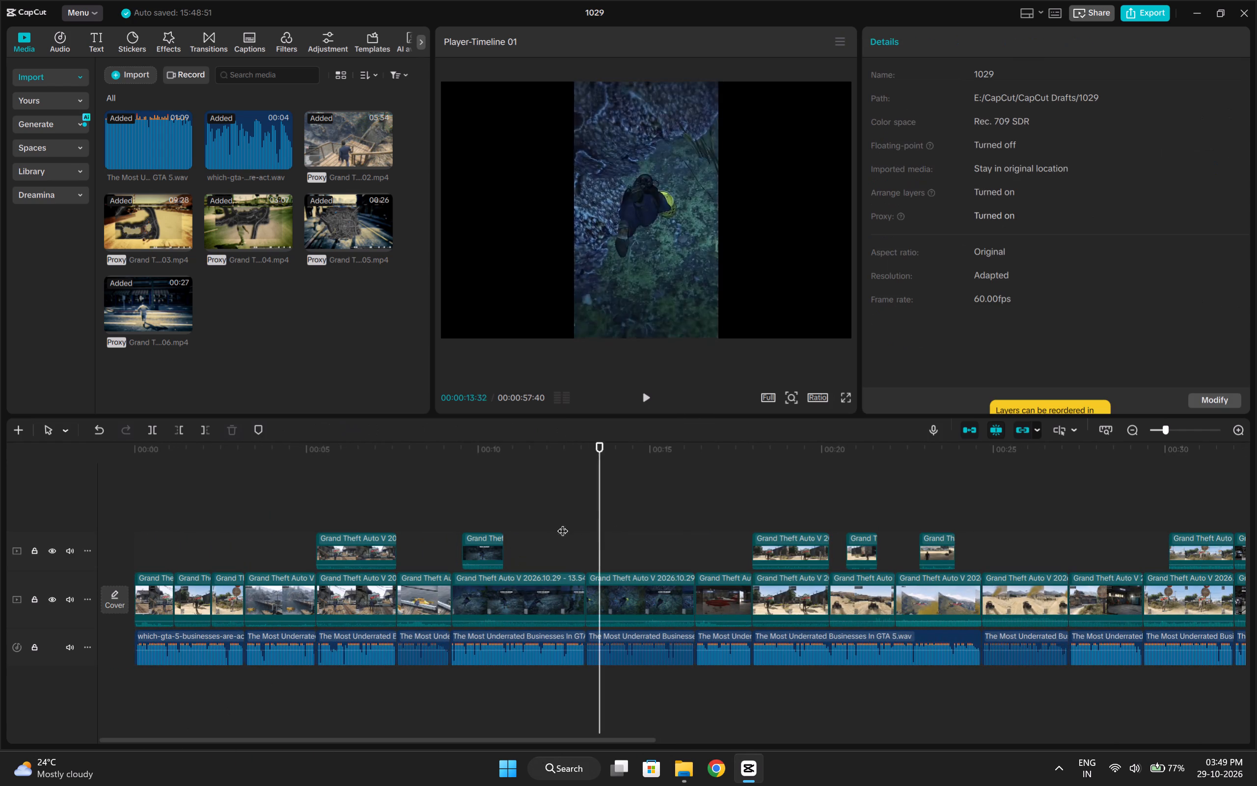
drag(562, 523, 55, 552)
key(space)
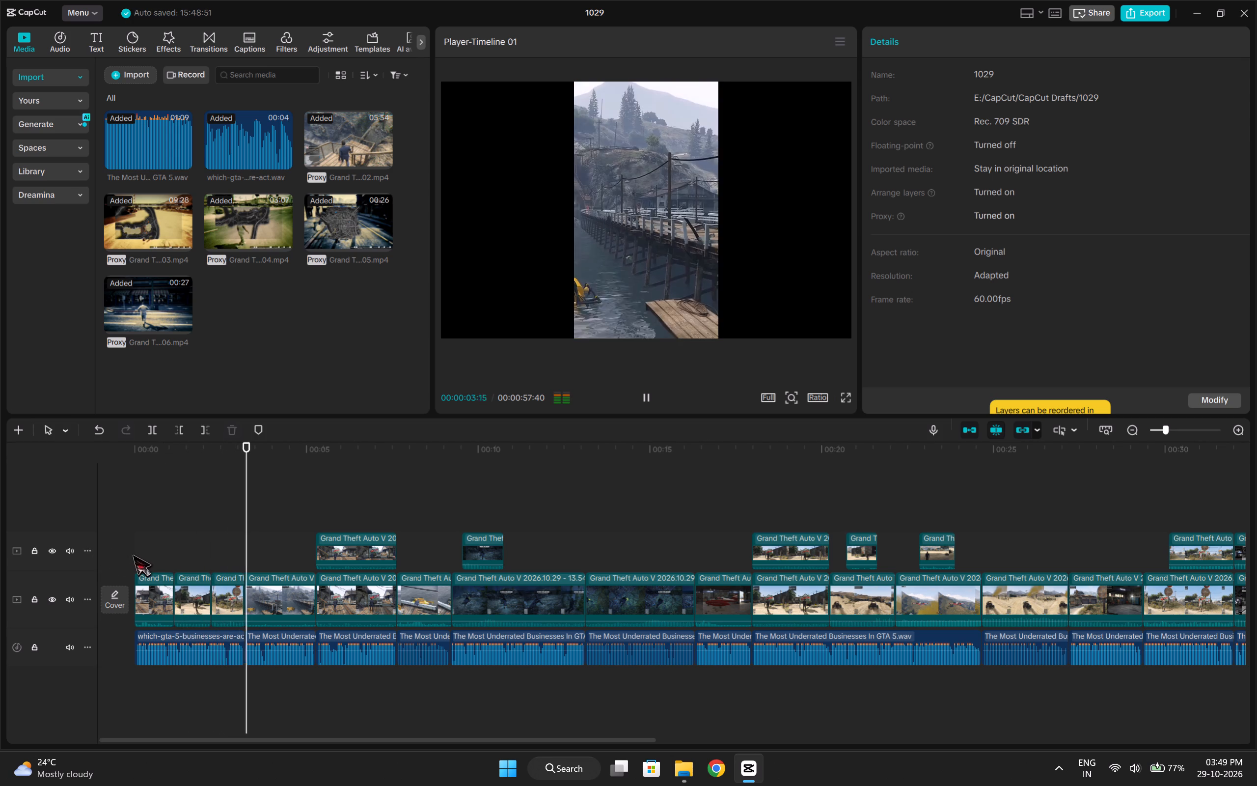
key(space)
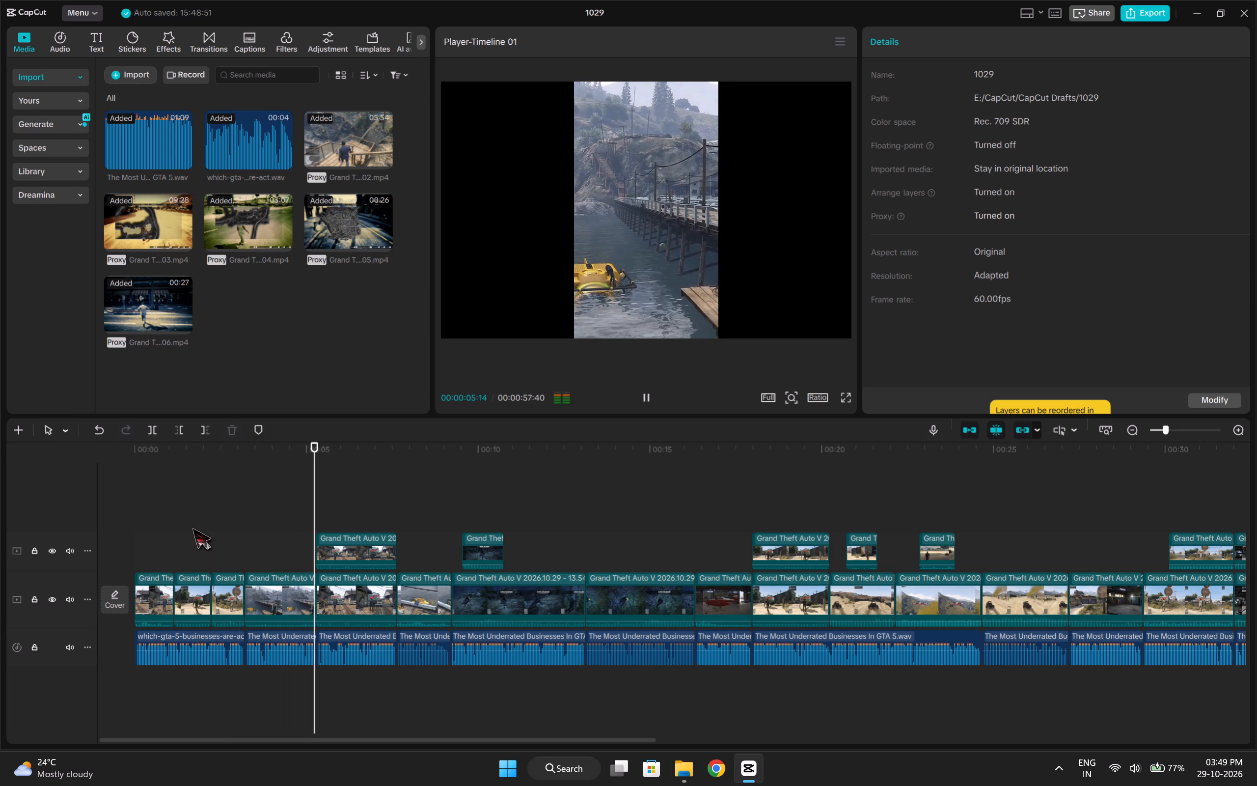
click(192, 528)
drag(192, 528, 58, 540)
Import ding-sound-effect_2, mouse-click-sound, pop-sound and whoosh sound from the Sound Effect folder on drive E.
click(121, 74)
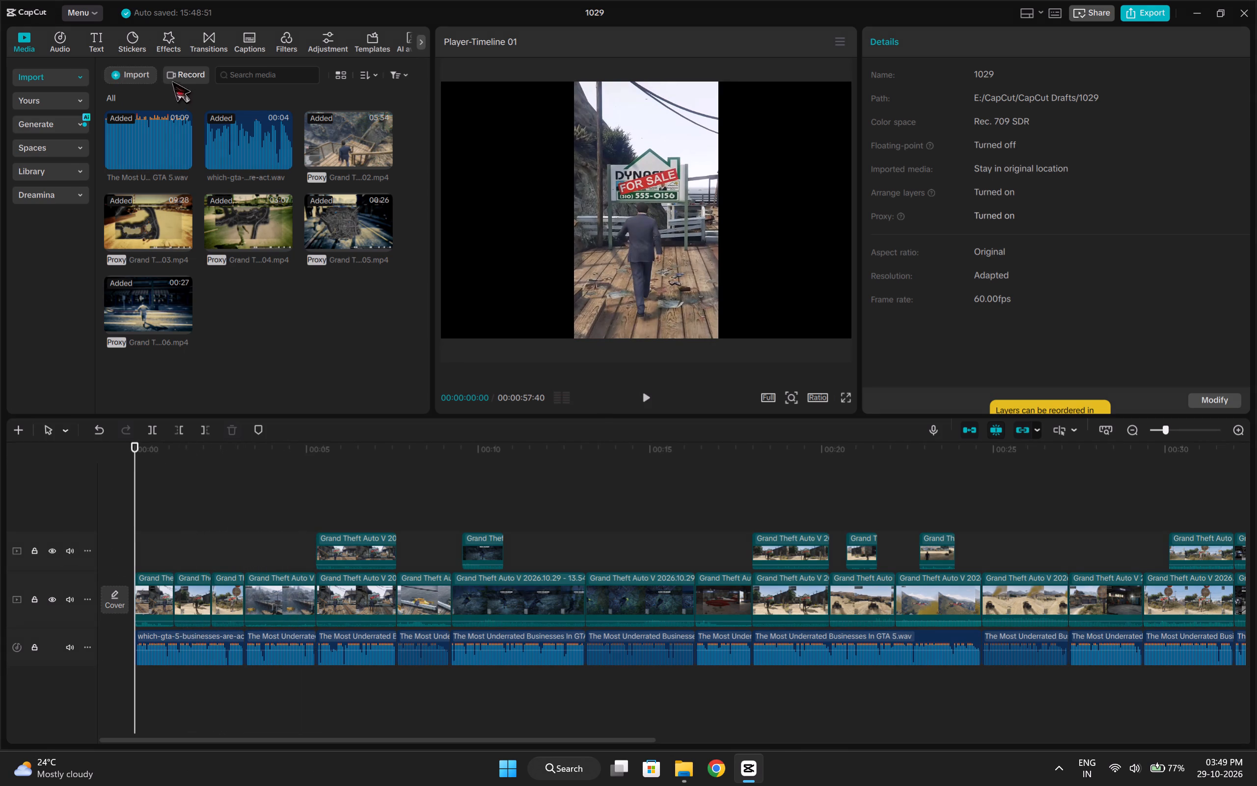
click(186, 99)
scroll(93, 166, down, 2)
click(94, 267)
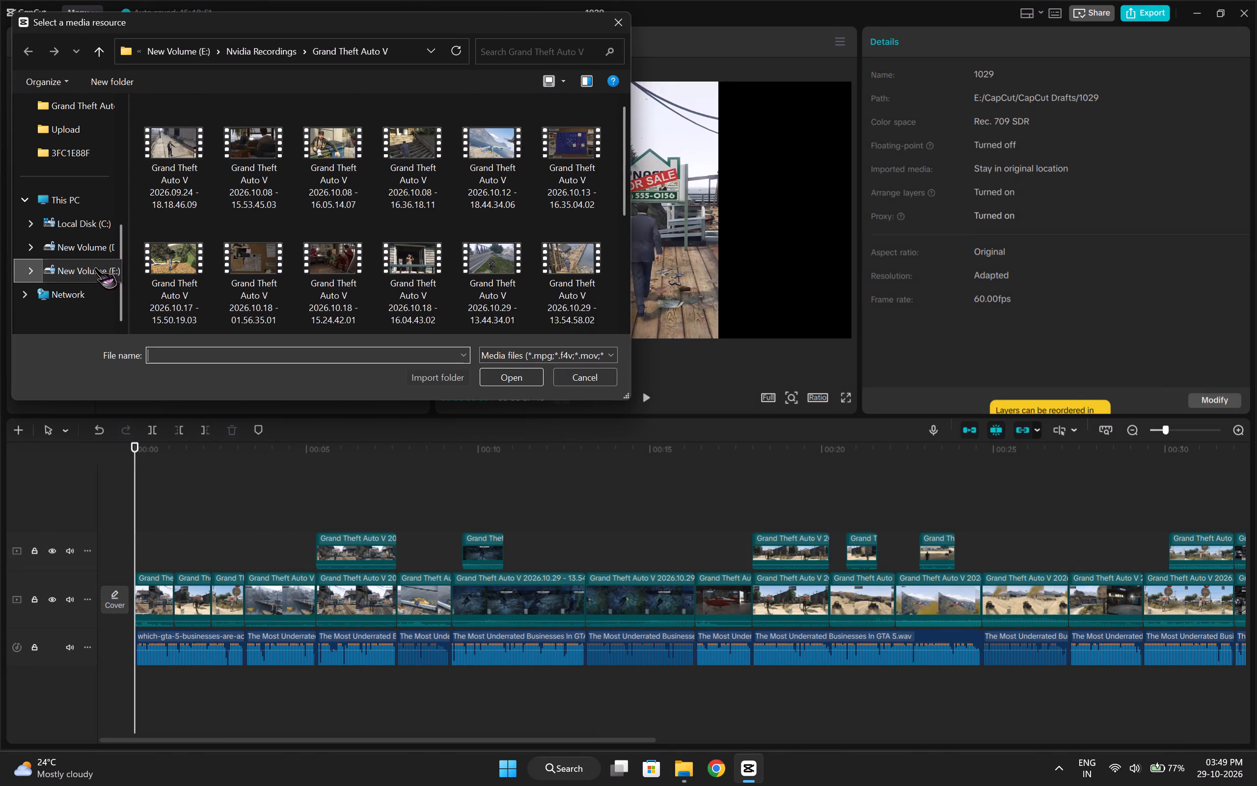
scroll(199, 207, down, 4)
double_click(228, 233)
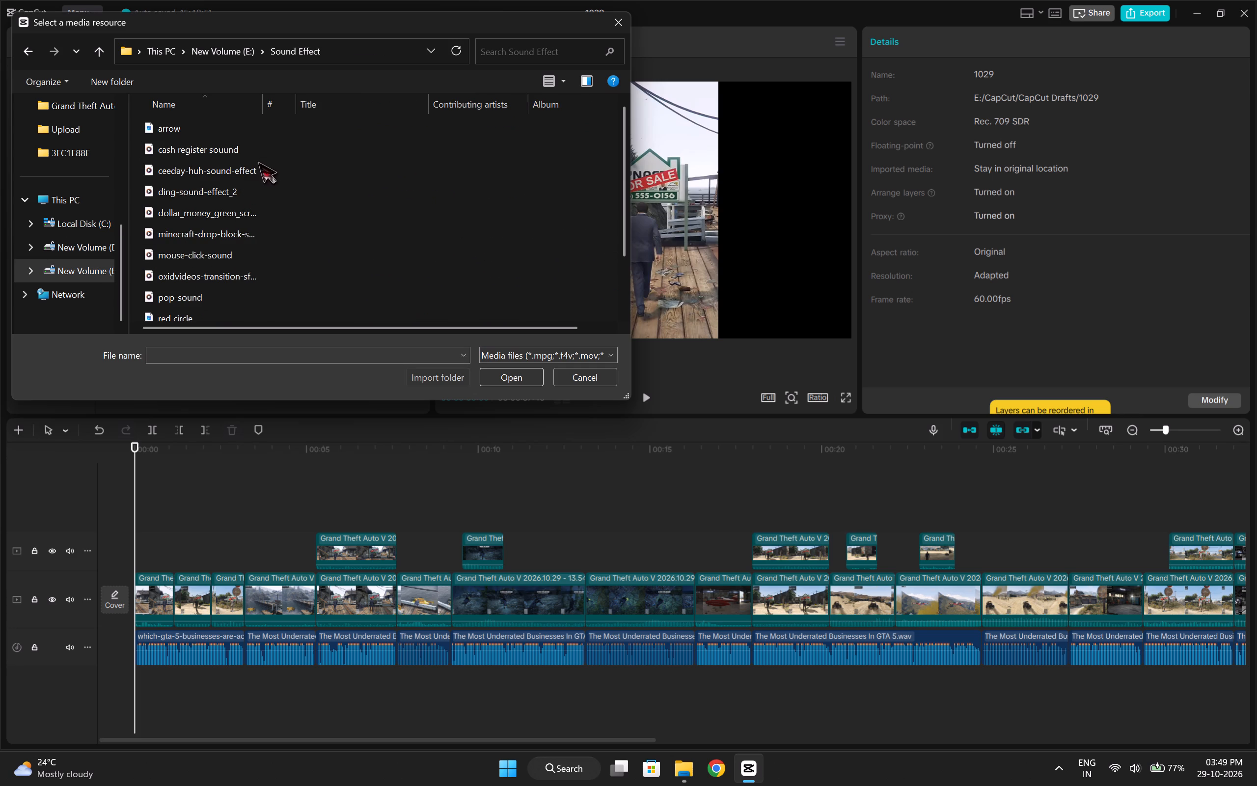
ctrl+click(248, 189)
ctrl+click(233, 245)
ctrl+click(219, 291)
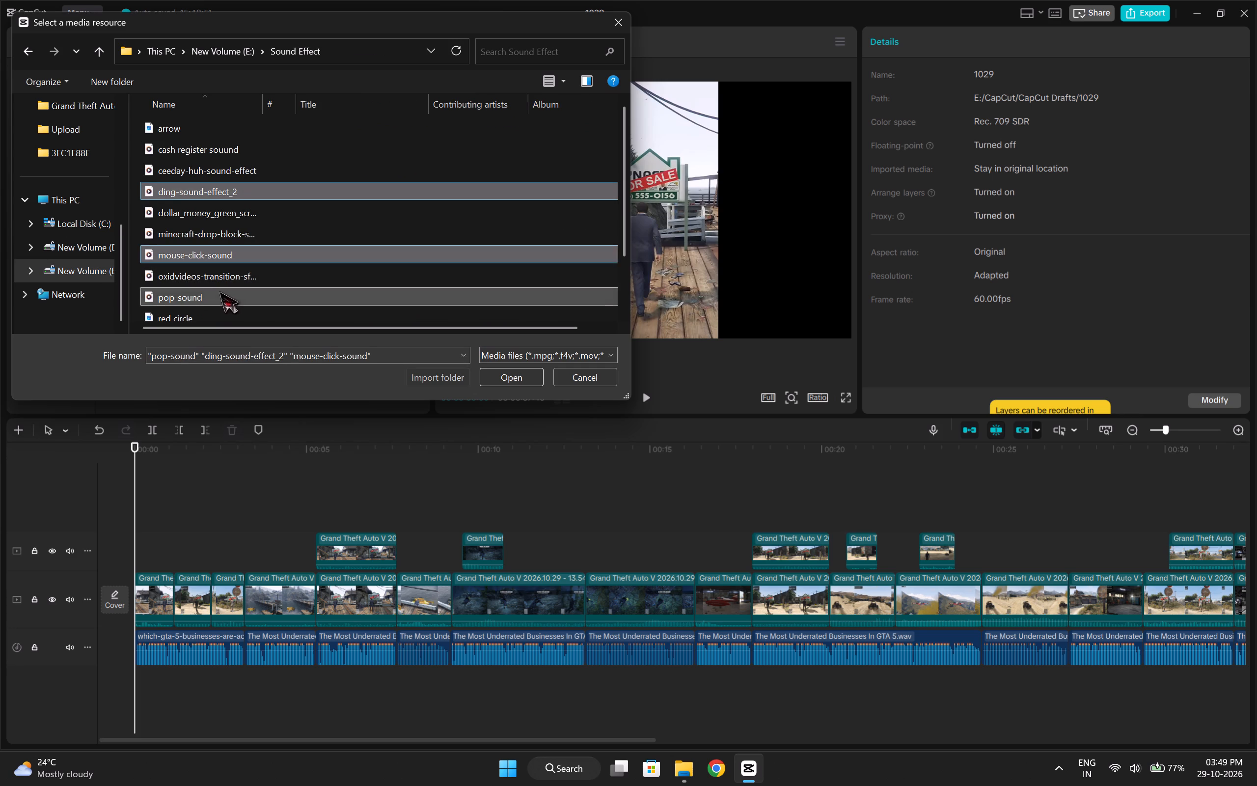
scroll(261, 253, down, 4)
ctrl+click(236, 297)
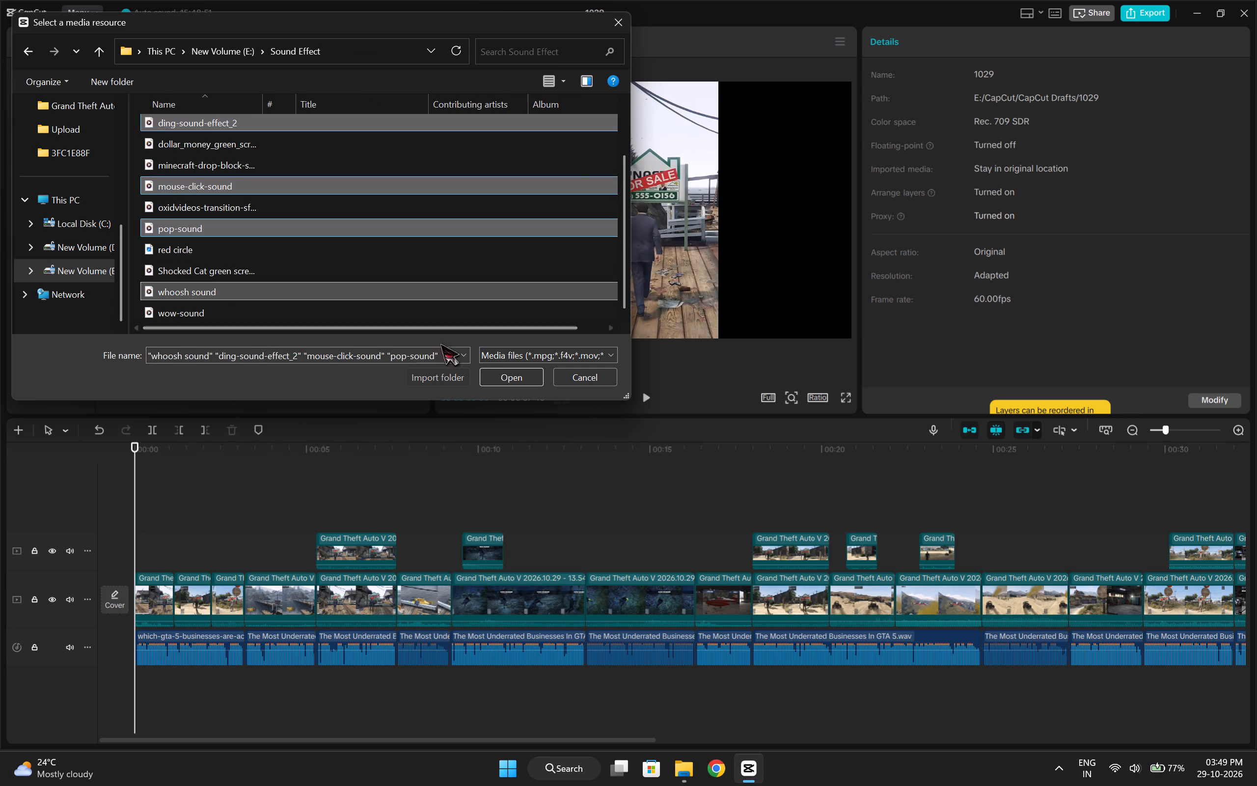
click(495, 381)
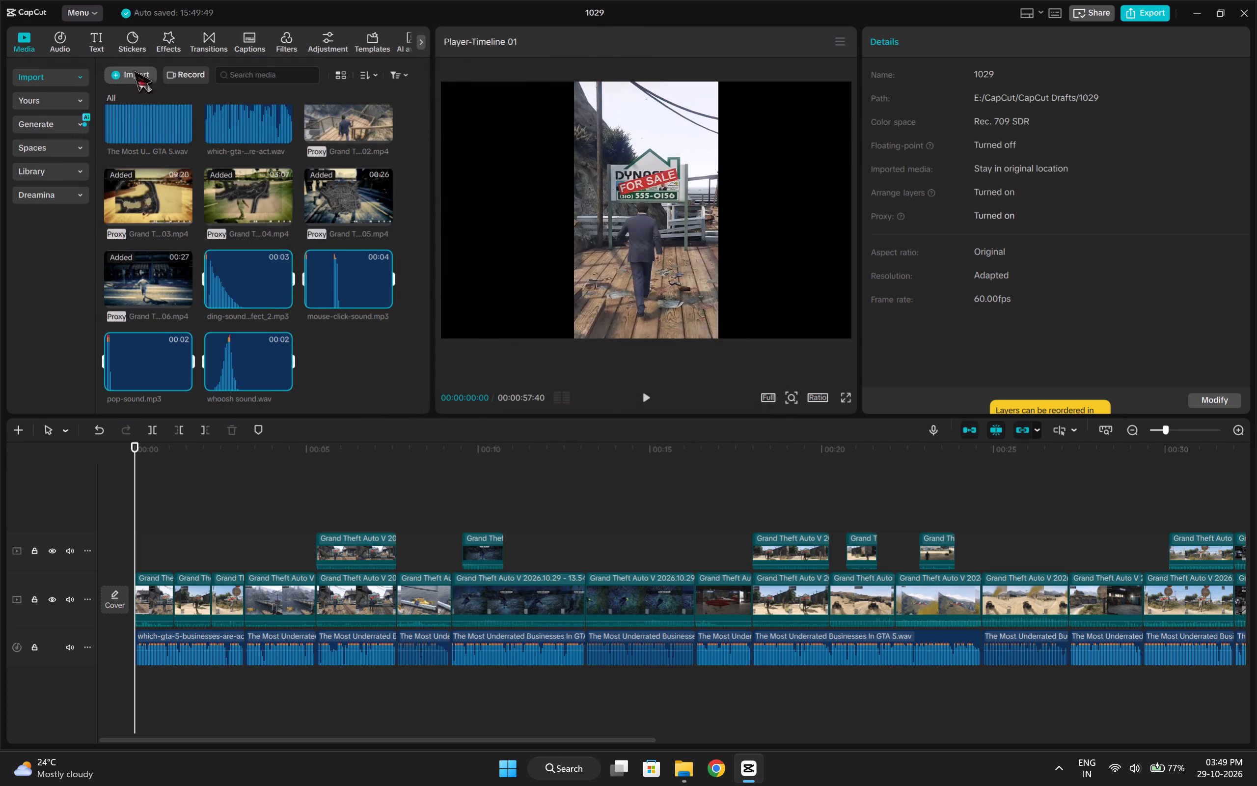
Import the cash register sound from the same Sound Effect folder.
click(133, 70)
click(158, 103)
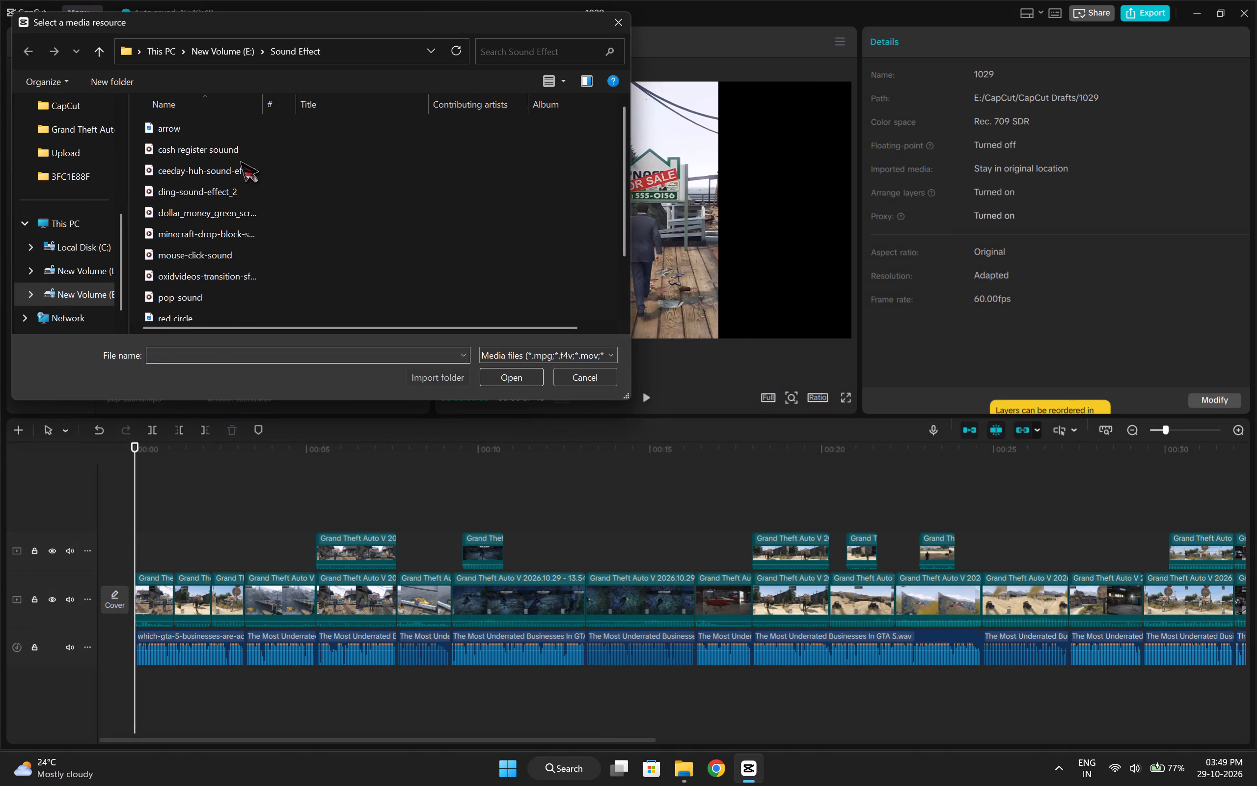
ctrl+click(240, 161)
ctrl+click(293, 149)
ctrl+click(281, 164)
click(506, 374)
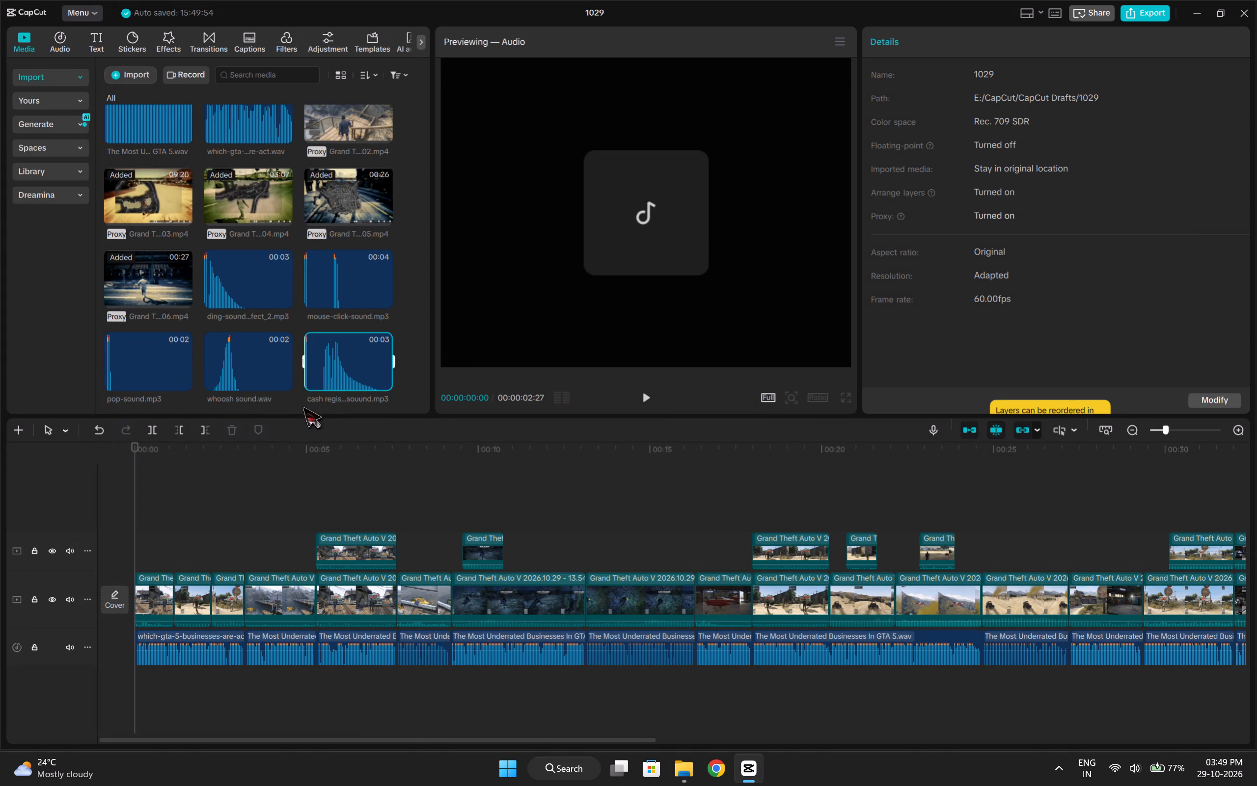
click(302, 406)
Add ding-sound-effect_2.mp3 at the timeline start on its own audio track and trim off its first 4 frames.
click(281, 298)
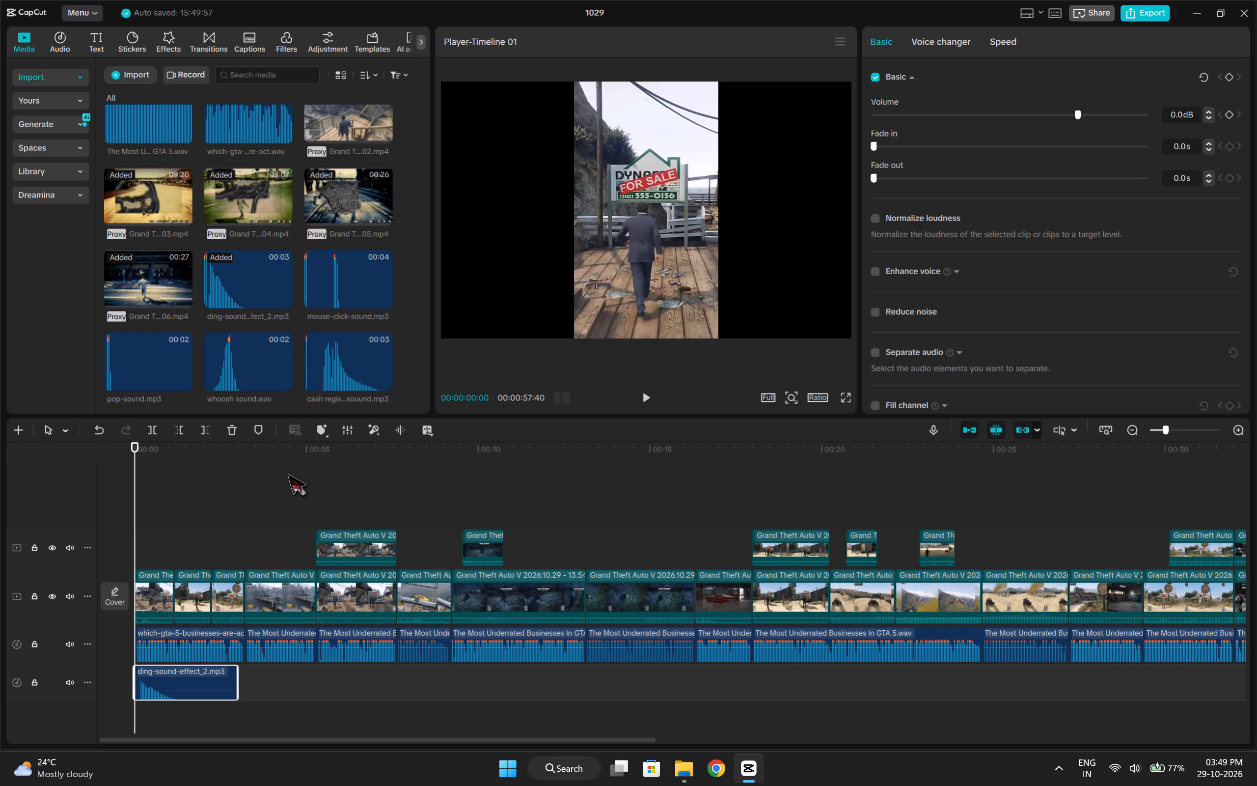
key(Right)
key(Right)
key(Right)
key(Right)
key(Right)
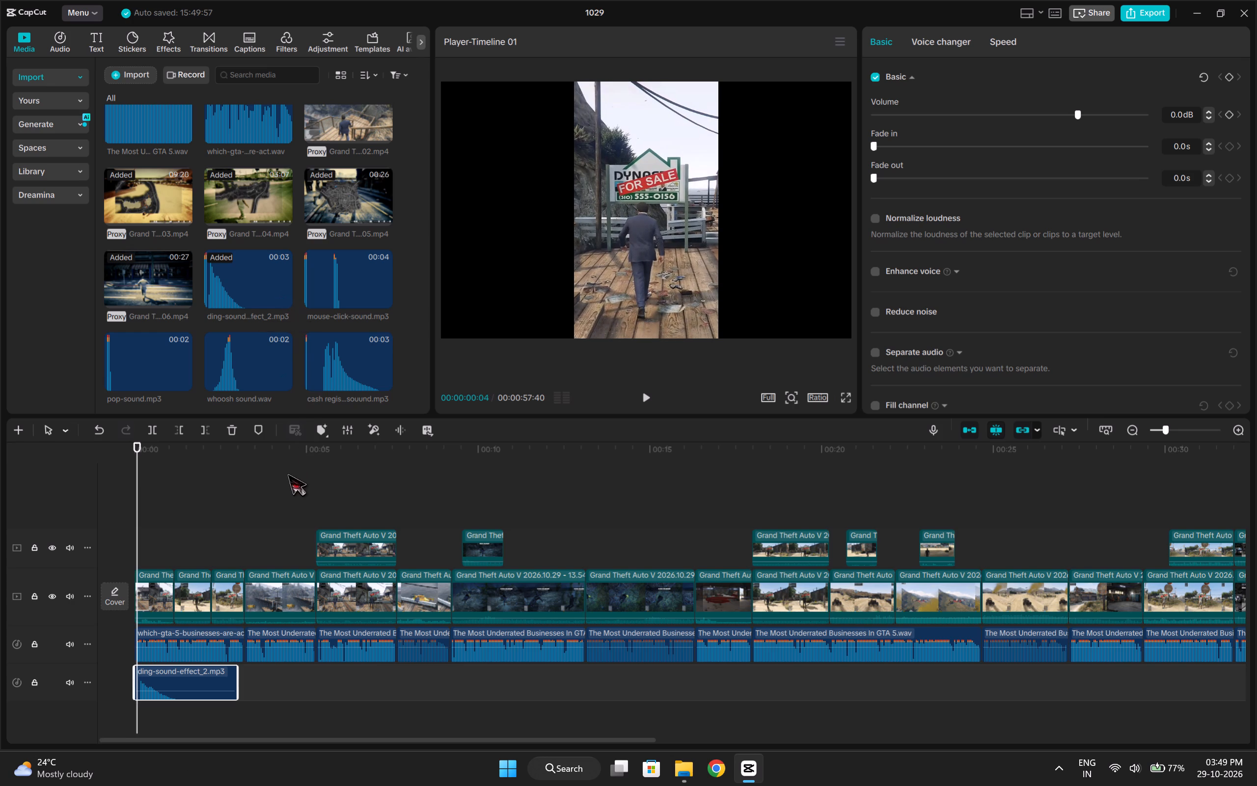
key(q)
drag(193, 678, 173, 679)
Trim the ding sound's end at 00:00:01:08, near the first clip's end, and replay the opening to about 00:00:01:04.
drag(136, 513, 109, 516)
key(space)
key(space)
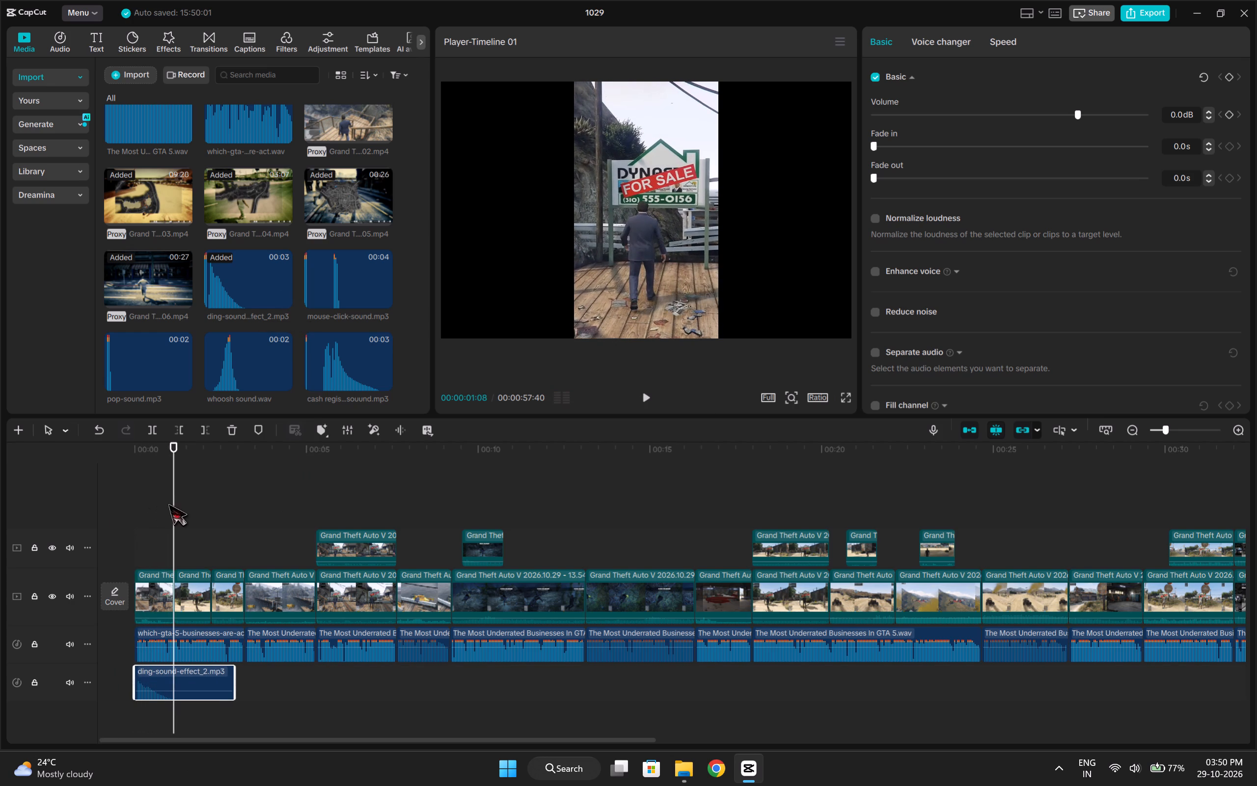
key(w)
key(space)
key(space)
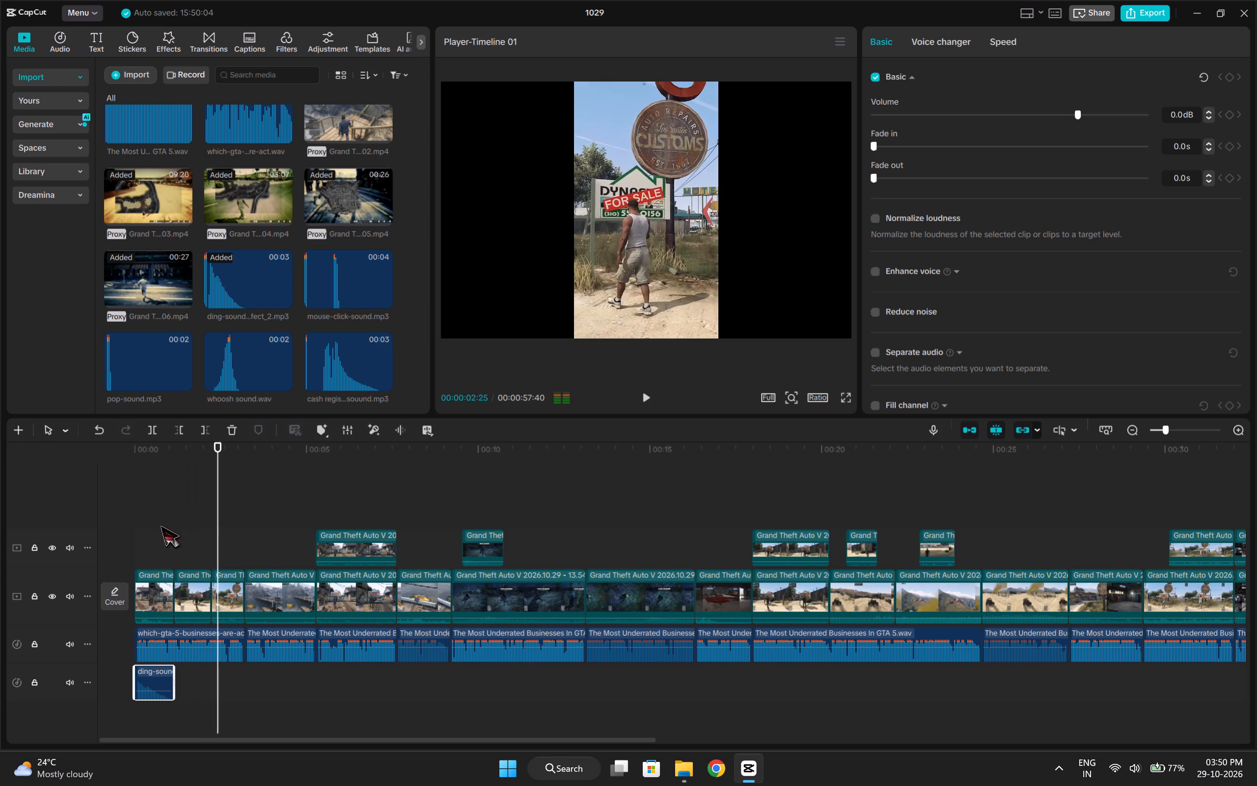
click(160, 525)
key(space)
key(space)
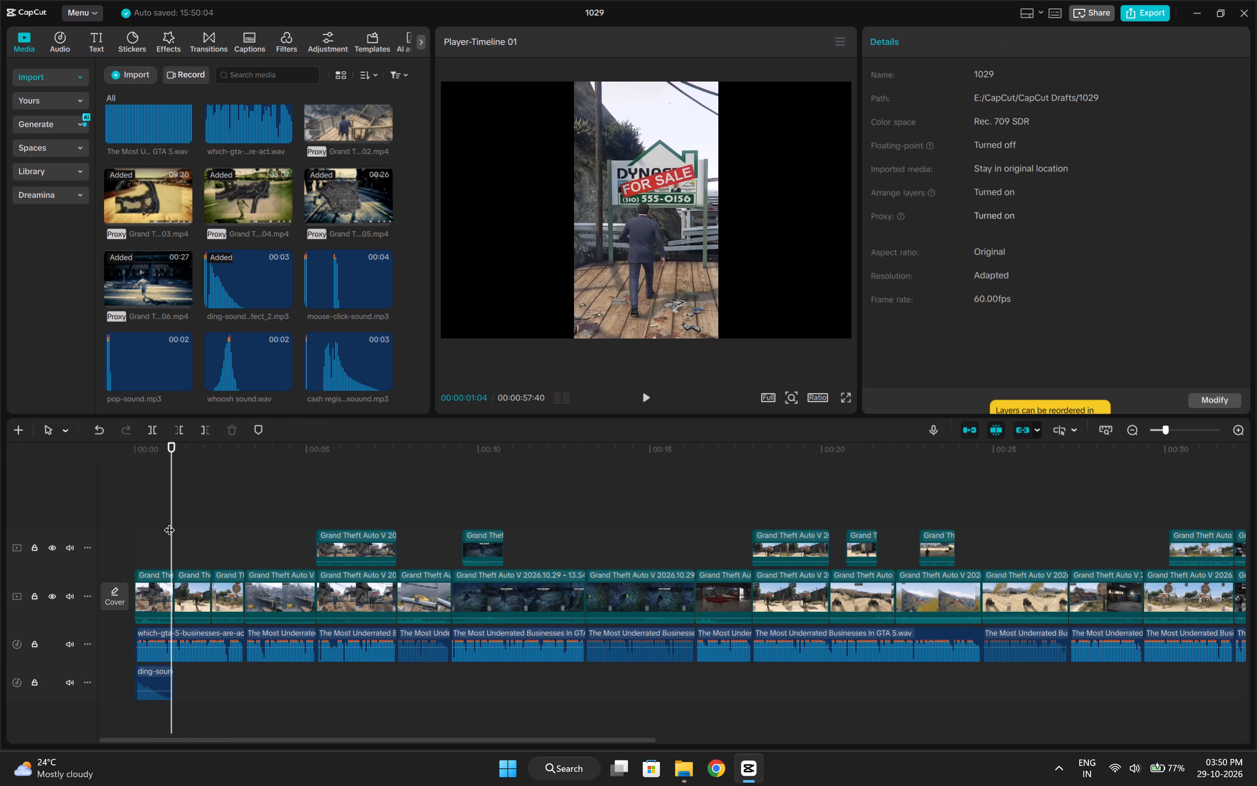
Preview mouse-click-sound.mp3 and add it at 00:00:01:04 on a new audio track below the ding sound.
click(328, 275)
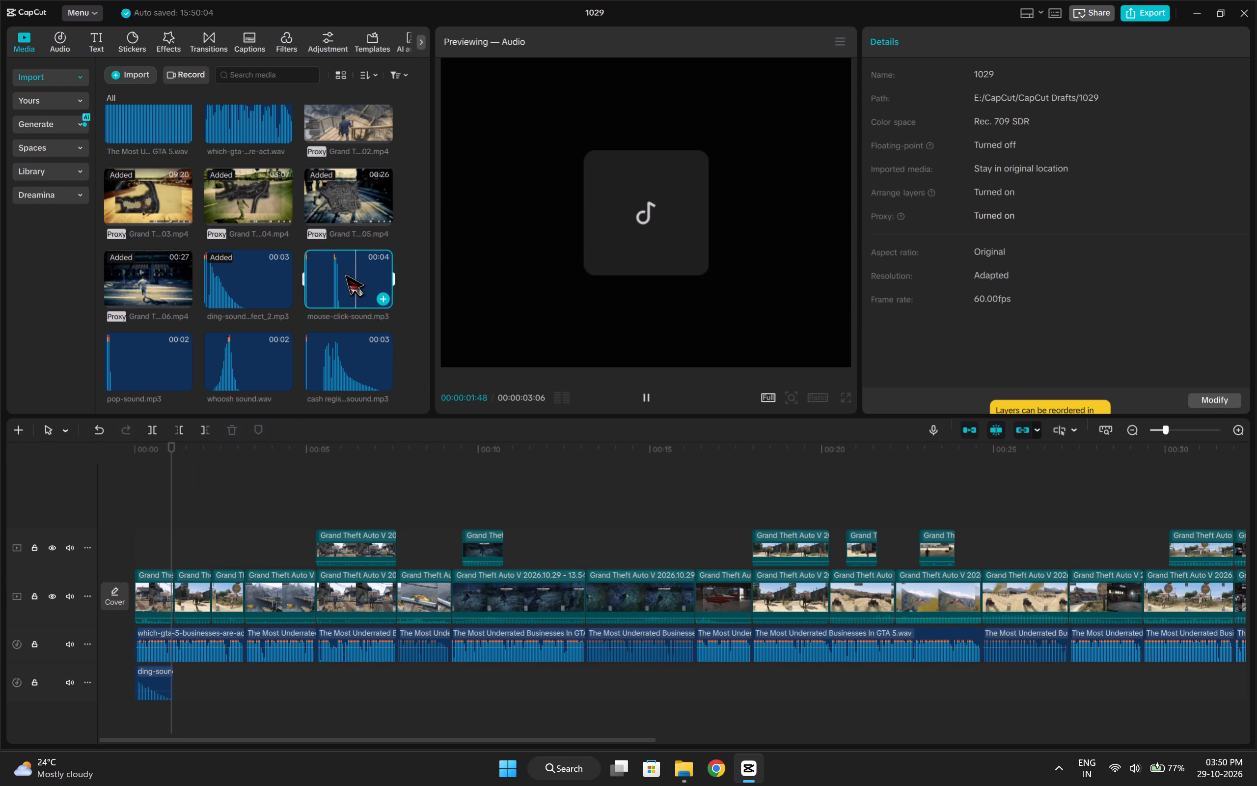
key(space)
click(384, 299)
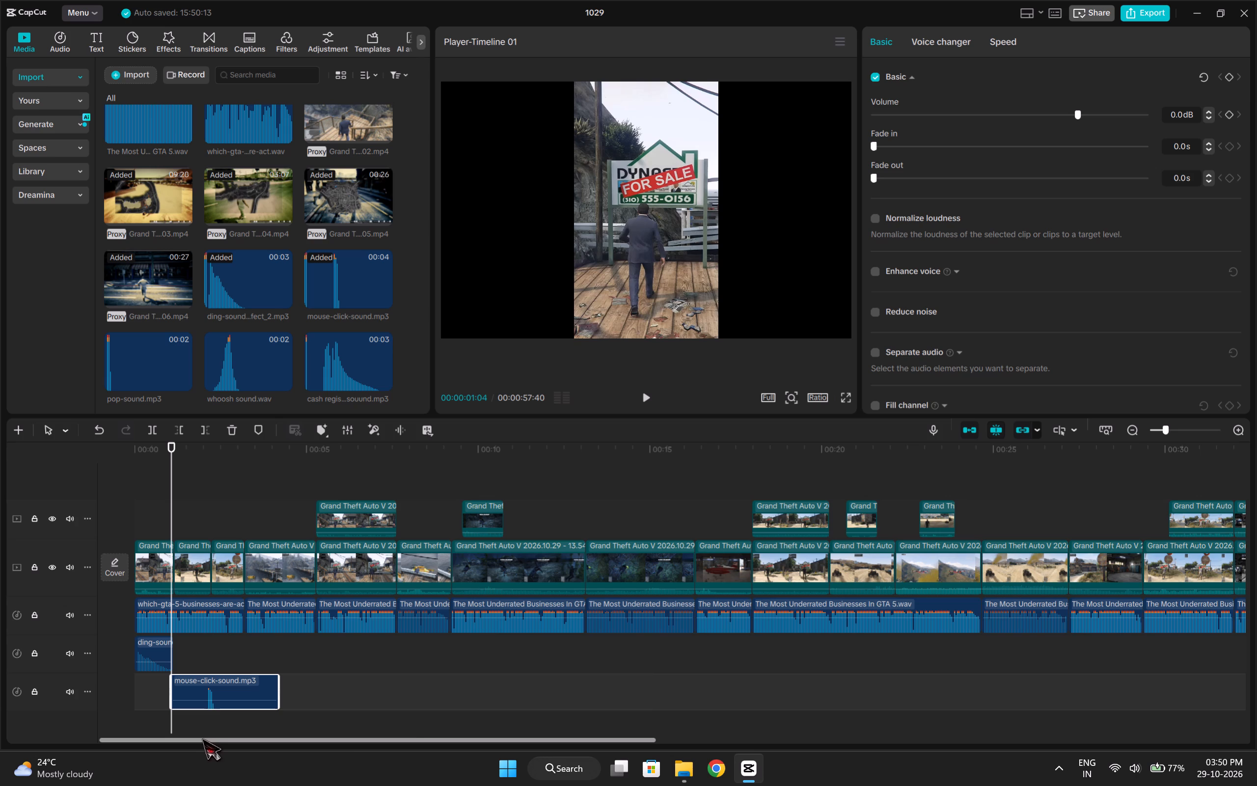
Trim the lead-in off the mouse-click clip so it starts at 00:00:02:04, where its waveform peak begins.
key(b)
click(206, 703)
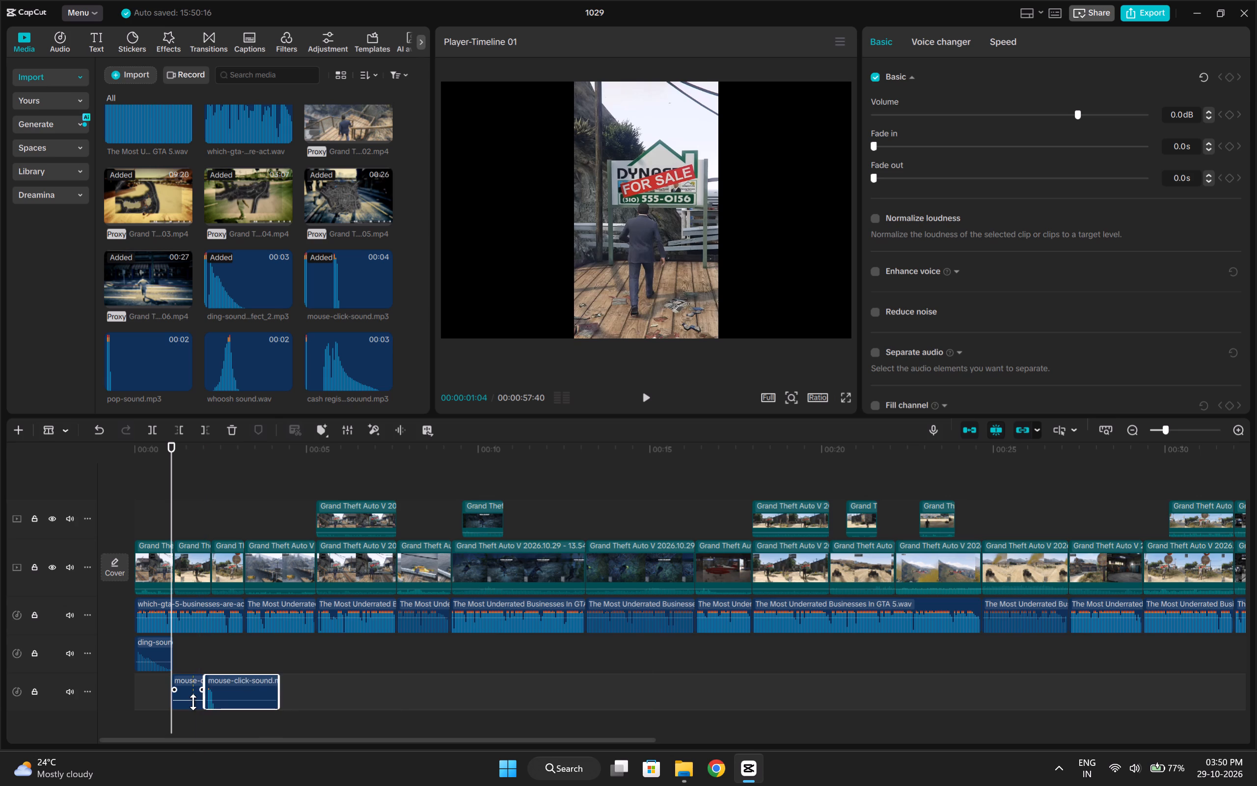
key(BackSpace)
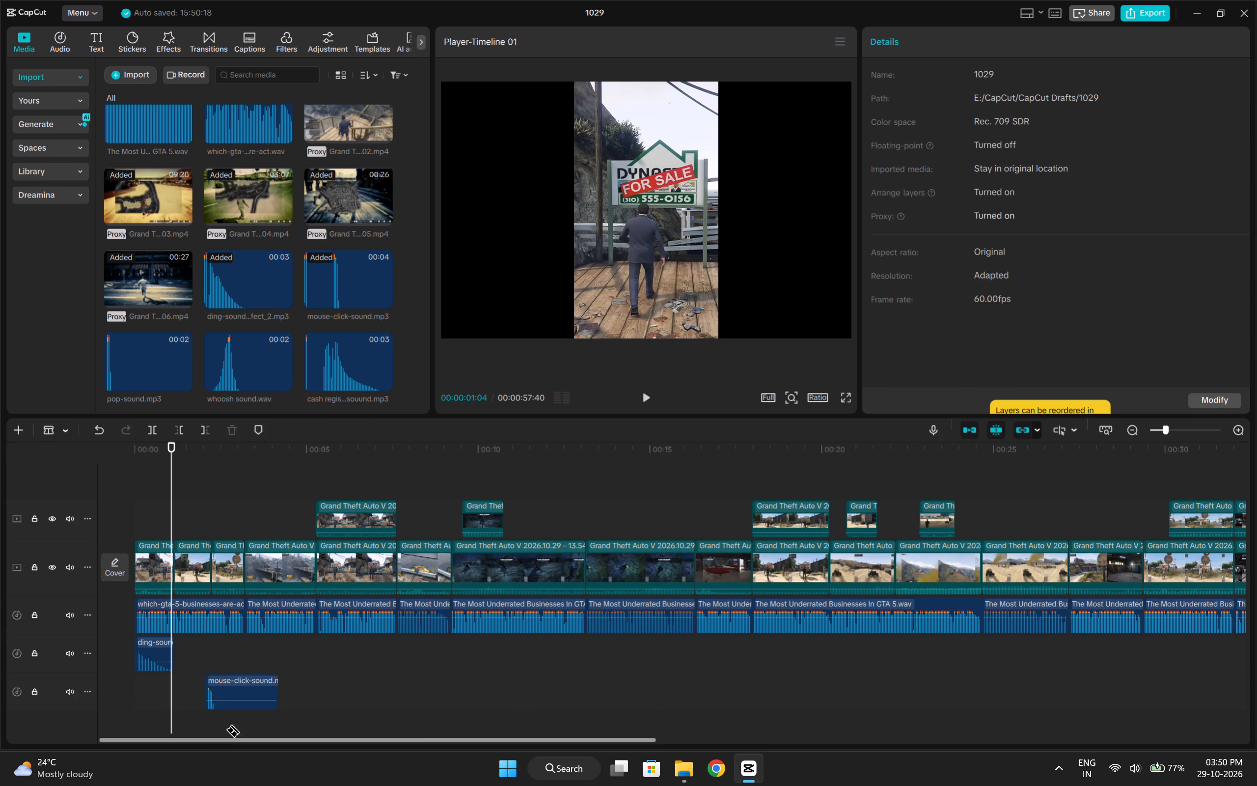
click(233, 712)
key(a)
click(246, 695)
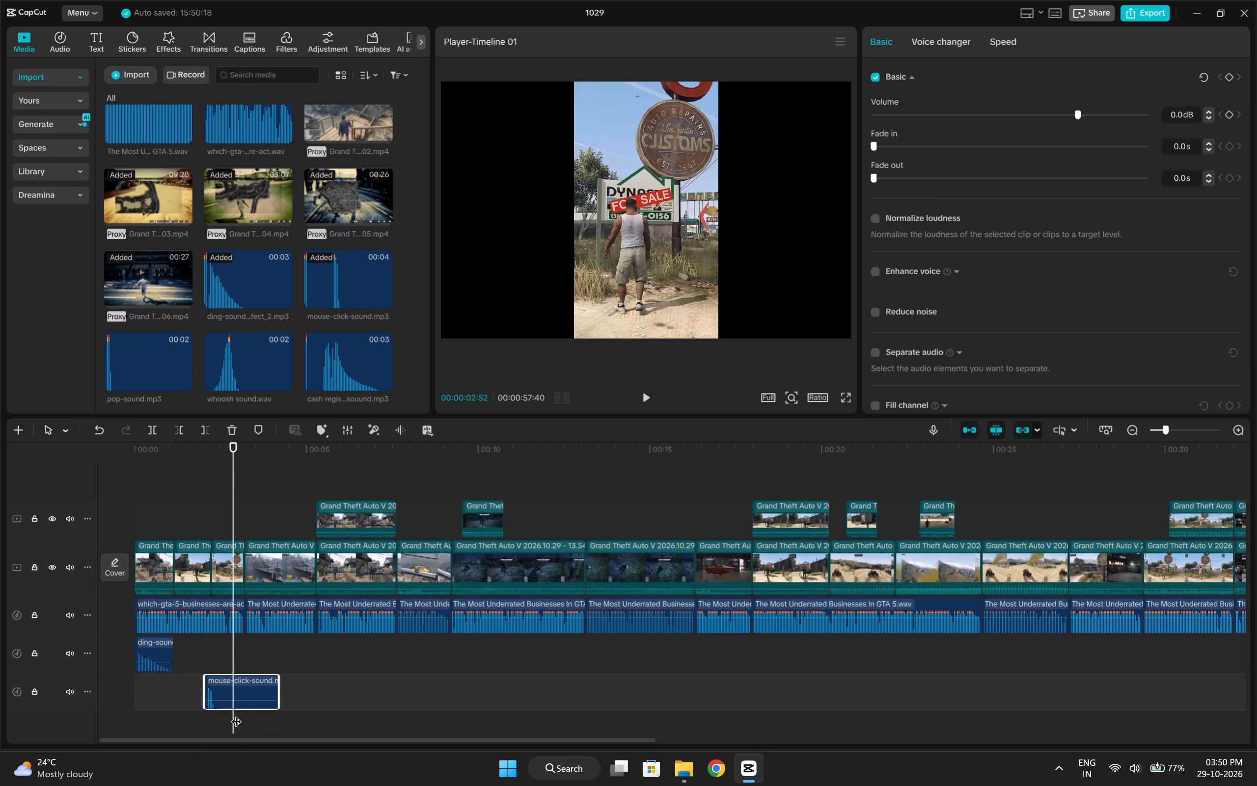
click(206, 702)
drag(200, 701, 187, 707)
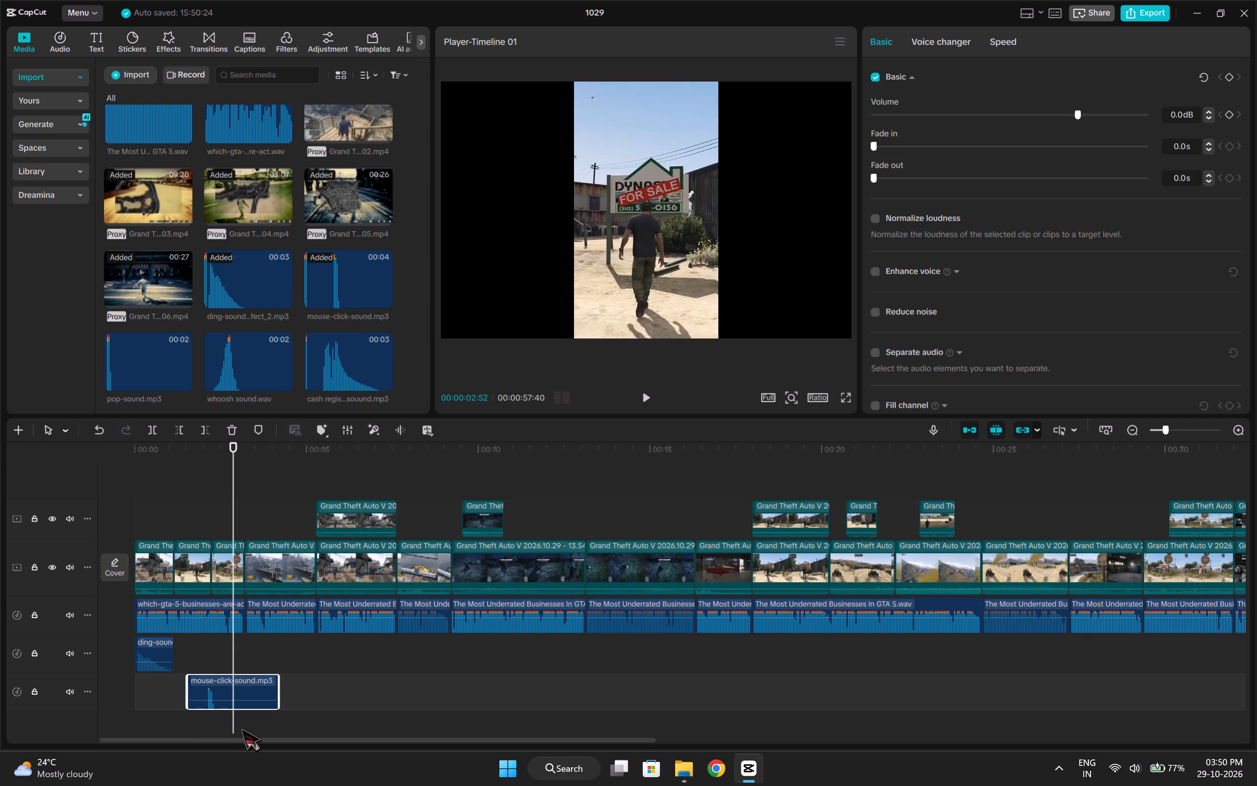
drag(232, 724, 206, 723)
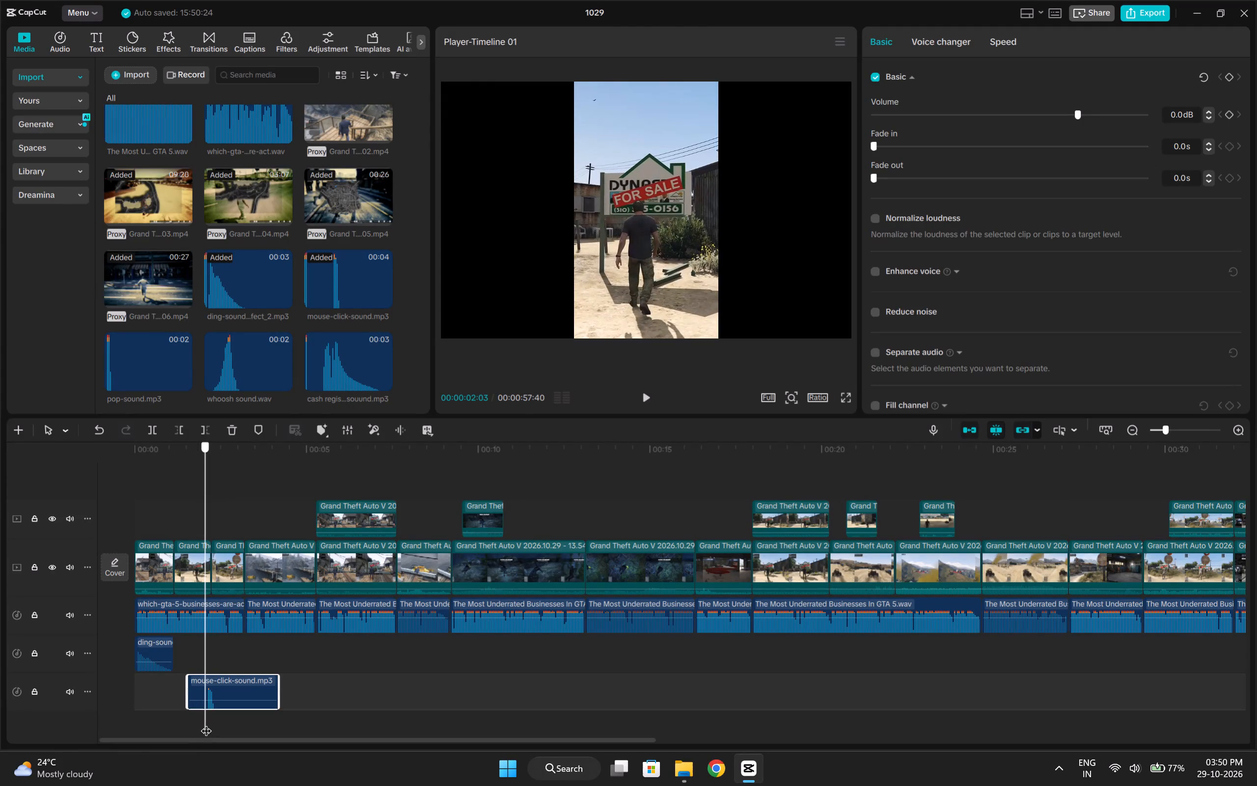
drag(206, 723, 206, 721)
key(q)
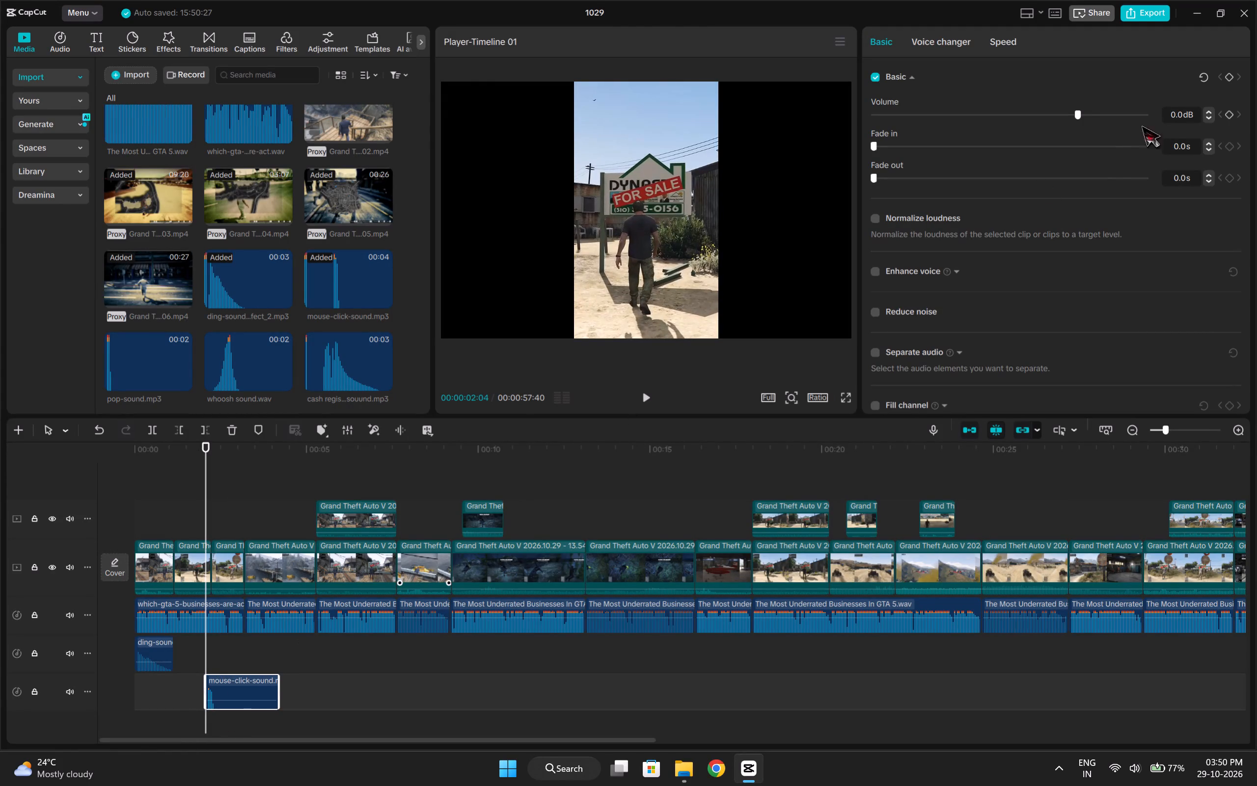
Raise the mouse-click clip's volume to 13.2 dB.
drag(237, 701, 244, 693)
Move the mouse-click clip to start at 00:00:01:02 on its own track, checking the timing by playback.
drag(243, 684, 204, 650)
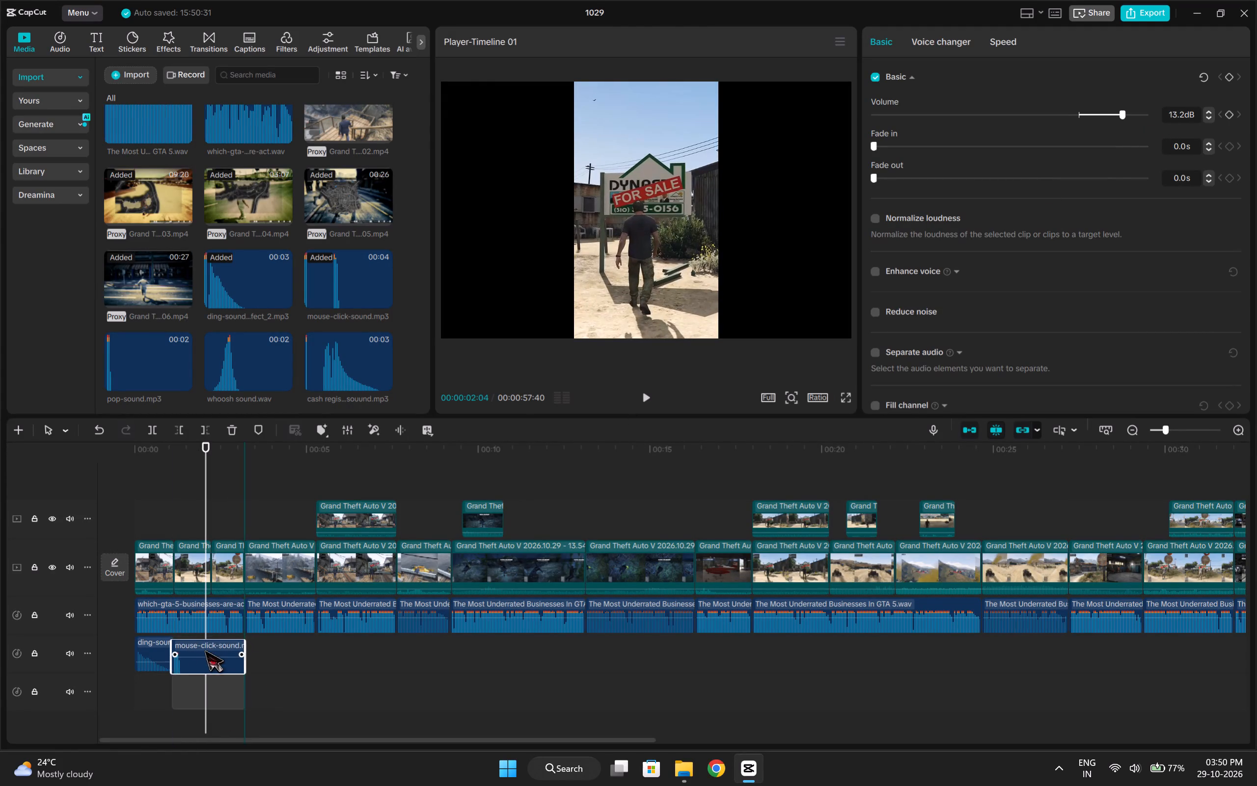
drag(204, 650, 202, 680)
click(155, 510)
key(space)
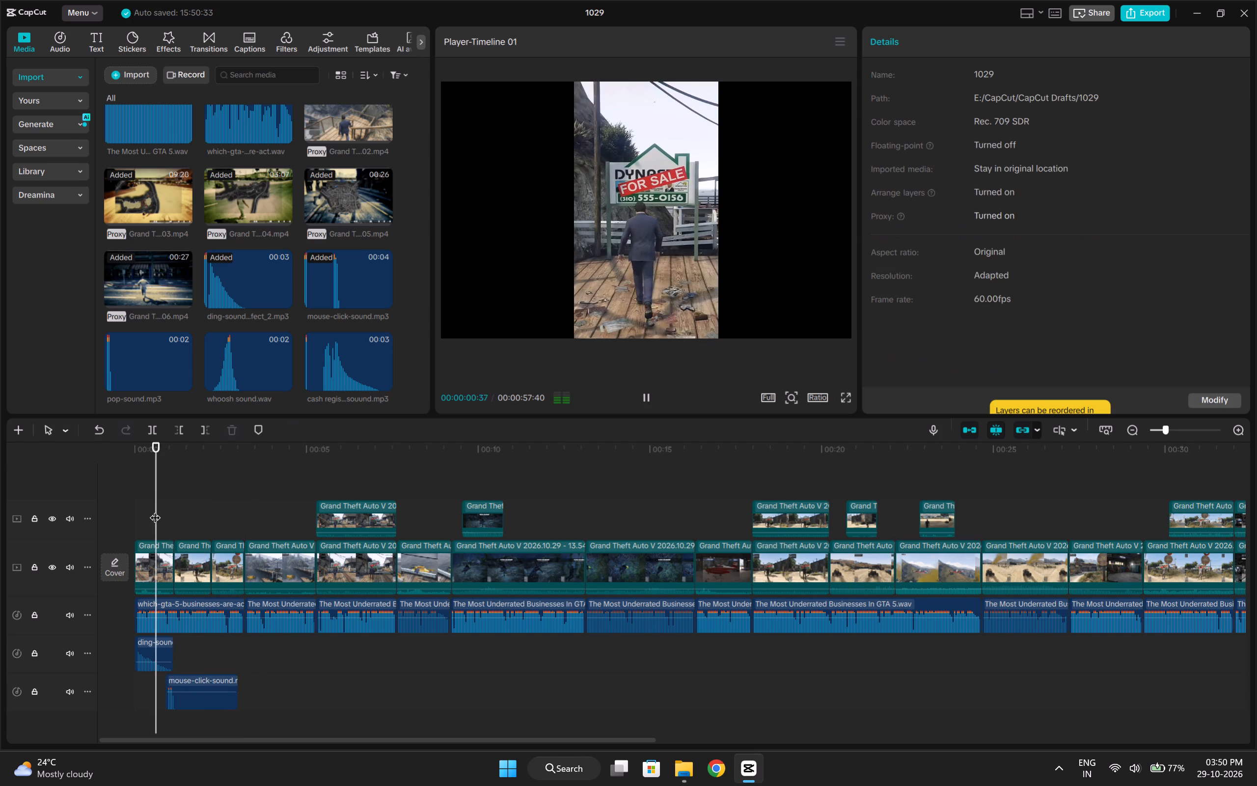
key(space)
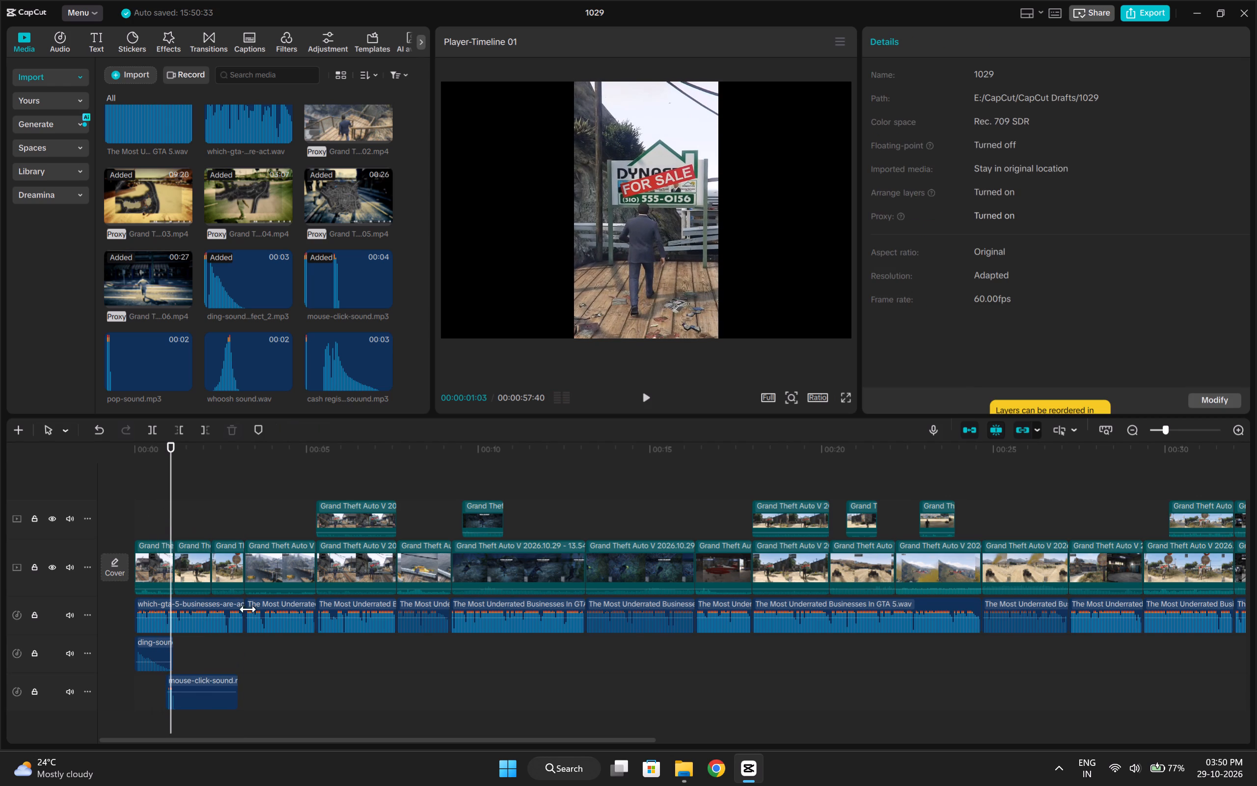
key(Left)
drag(194, 681, 199, 683)
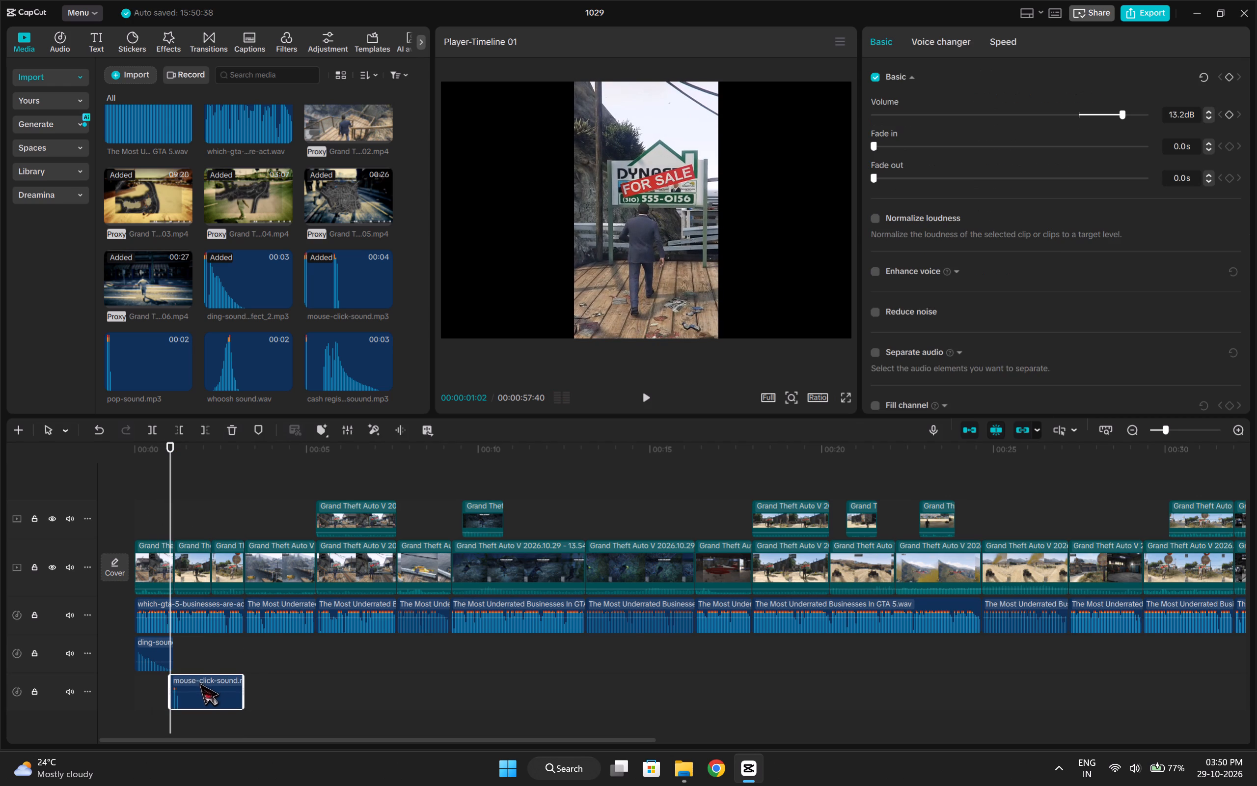
Trim the mouse-click clip's end at 00:00:01:30 and replay the opening to about 00:00:02:06.
key(space)
key(space)
key(w)
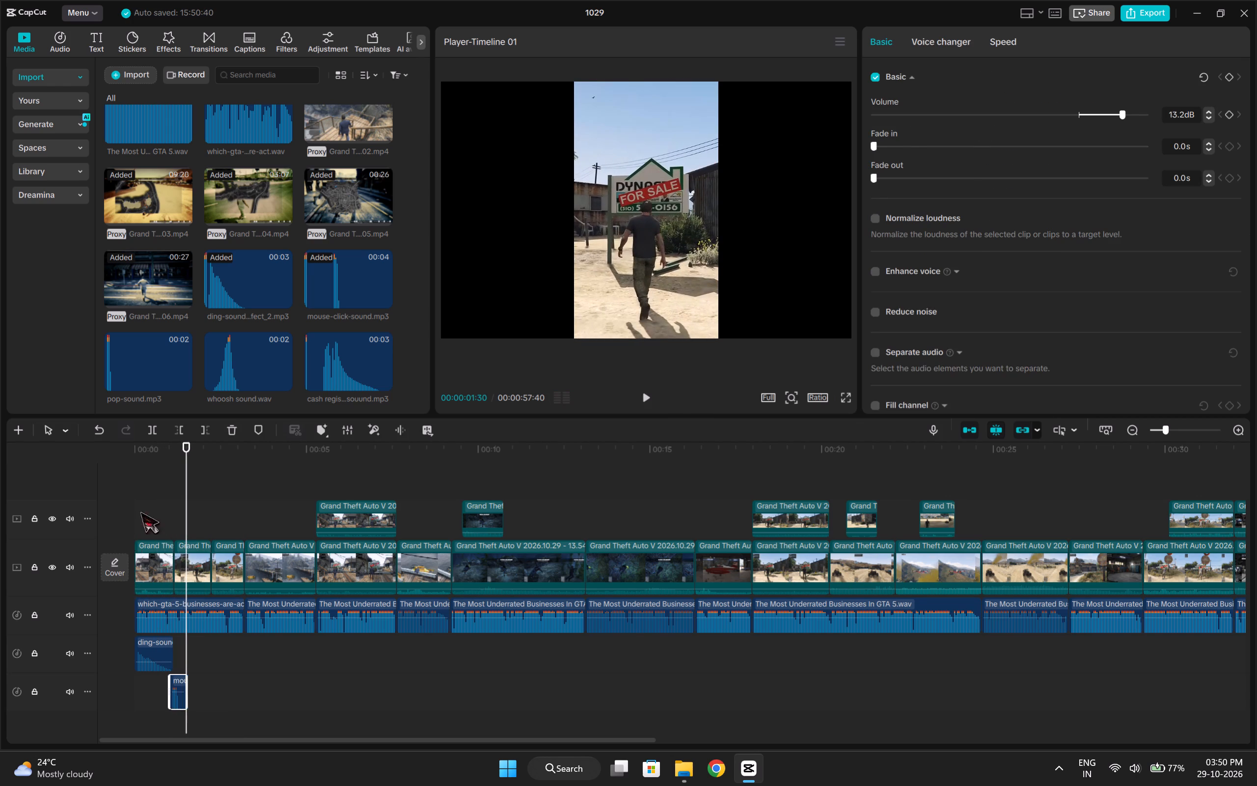
click(144, 506)
drag(145, 506, 121, 509)
key(space)
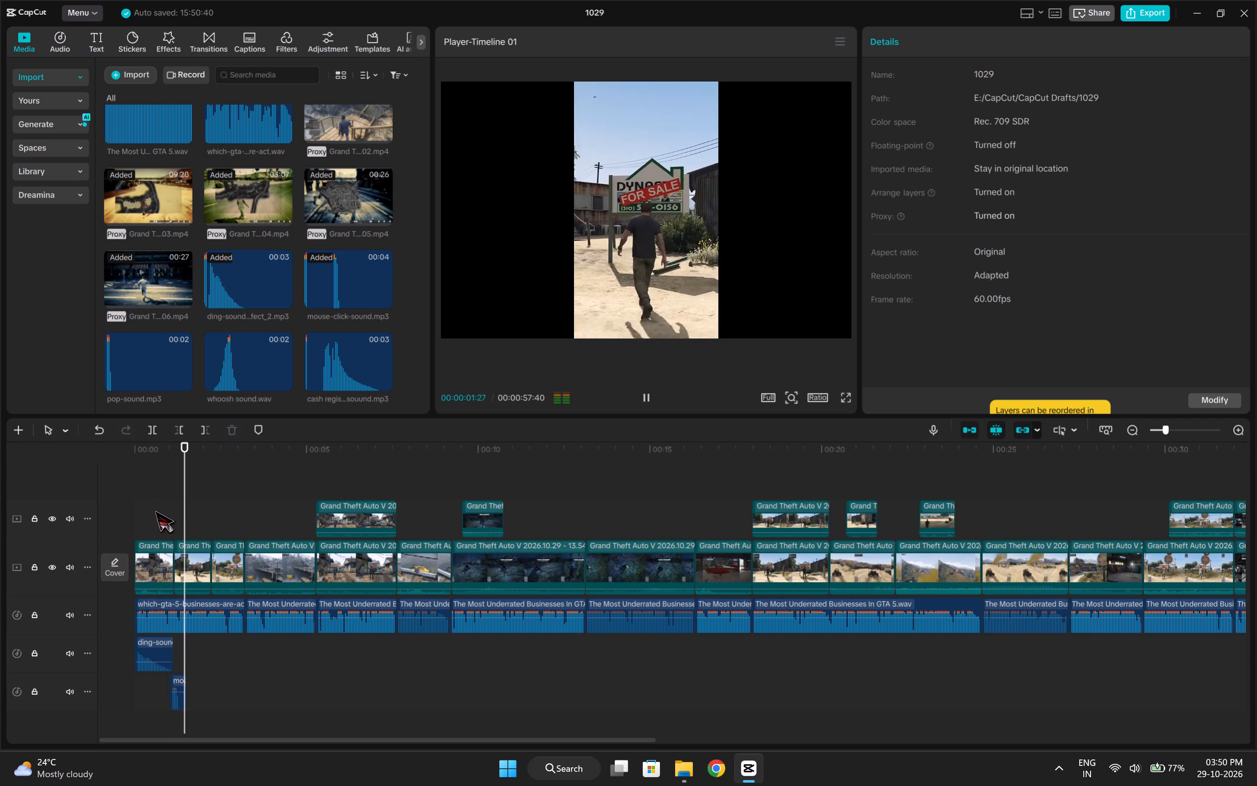
key(space)
Copy the trimmed mouse-click clip and paste the copy at 00:00:02:06, near the end of the second video clip.
click(174, 703)
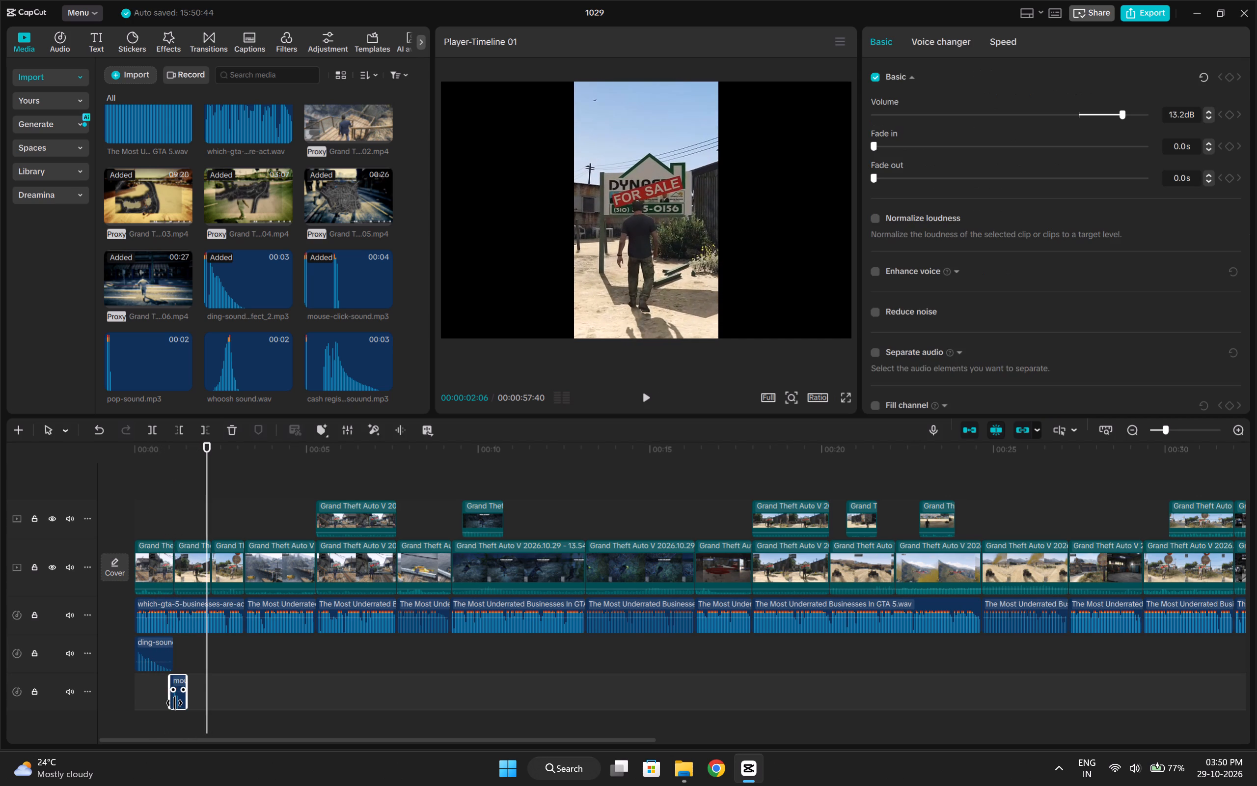
key(ctrl+c)
key(ctrl+v)
Paste another mouse-click copy at 00:00:03:06, just before the fourth video clip starts.
key(space)
key(space)
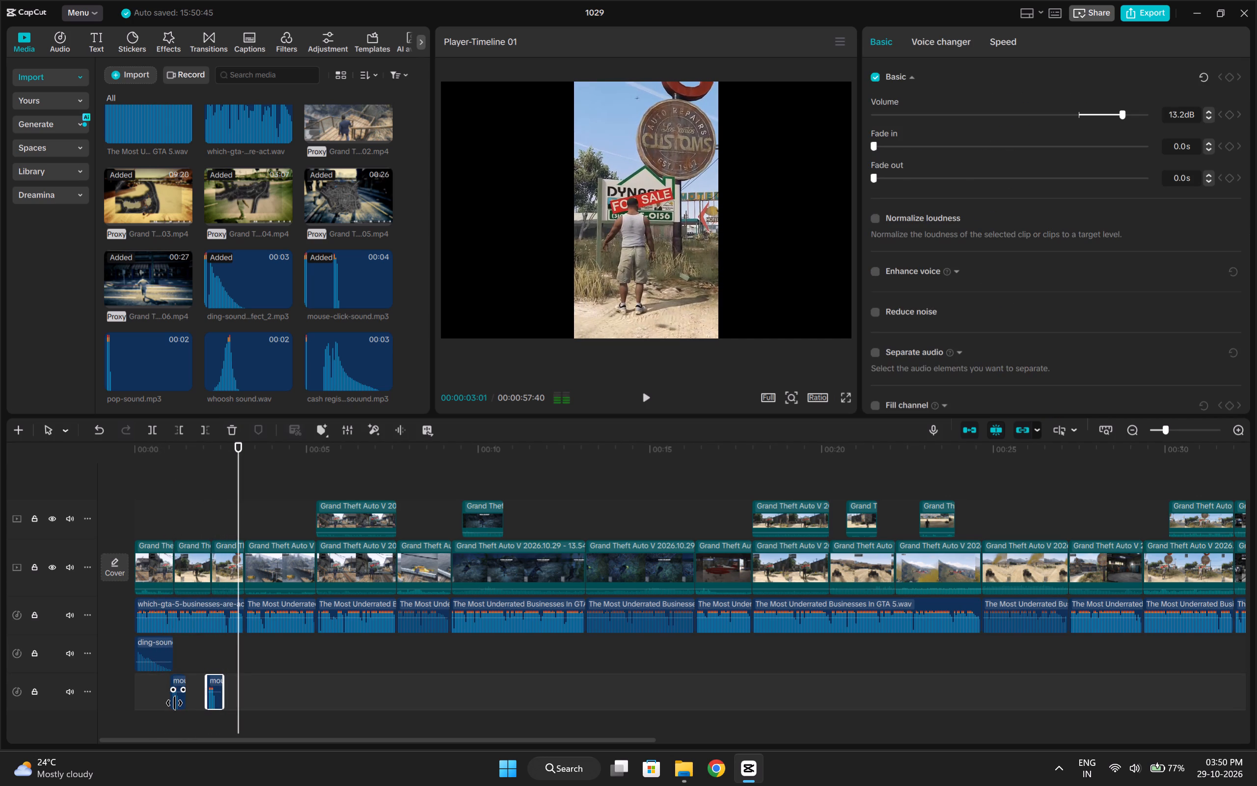
key(space)
key(space)
key(space)
key(space)
key(Left)
key(Left)
key(Left)
key(Left)
key(Left)
key(Left)
key(Left)
key(Left)
key(Left)
key(Left)
key(Left)
key(Left)
key(Left)
key(Left)
key(Left)
key(Left)
key(Left)
key(Left)
key(Left)
key(Left)
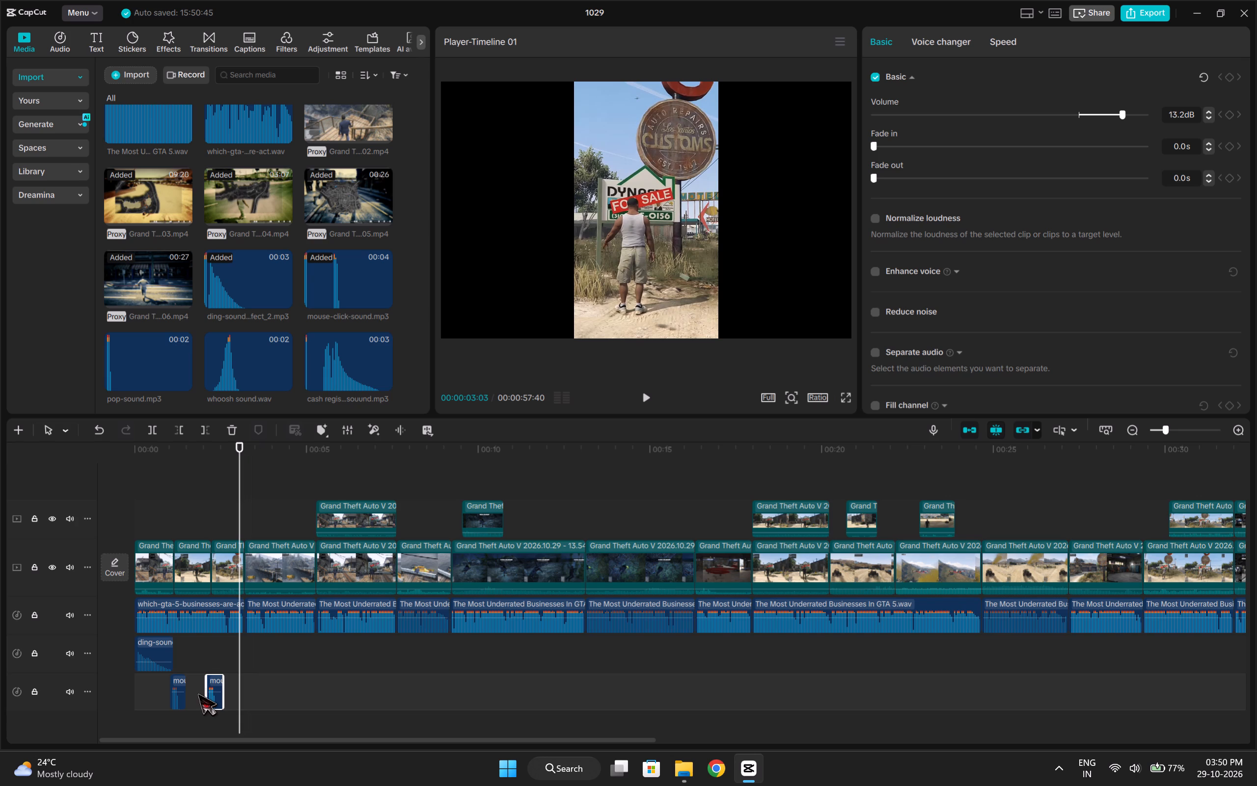
key(Right)
key(Right)
key(Right)
key(Right)
key(ctrl+v)
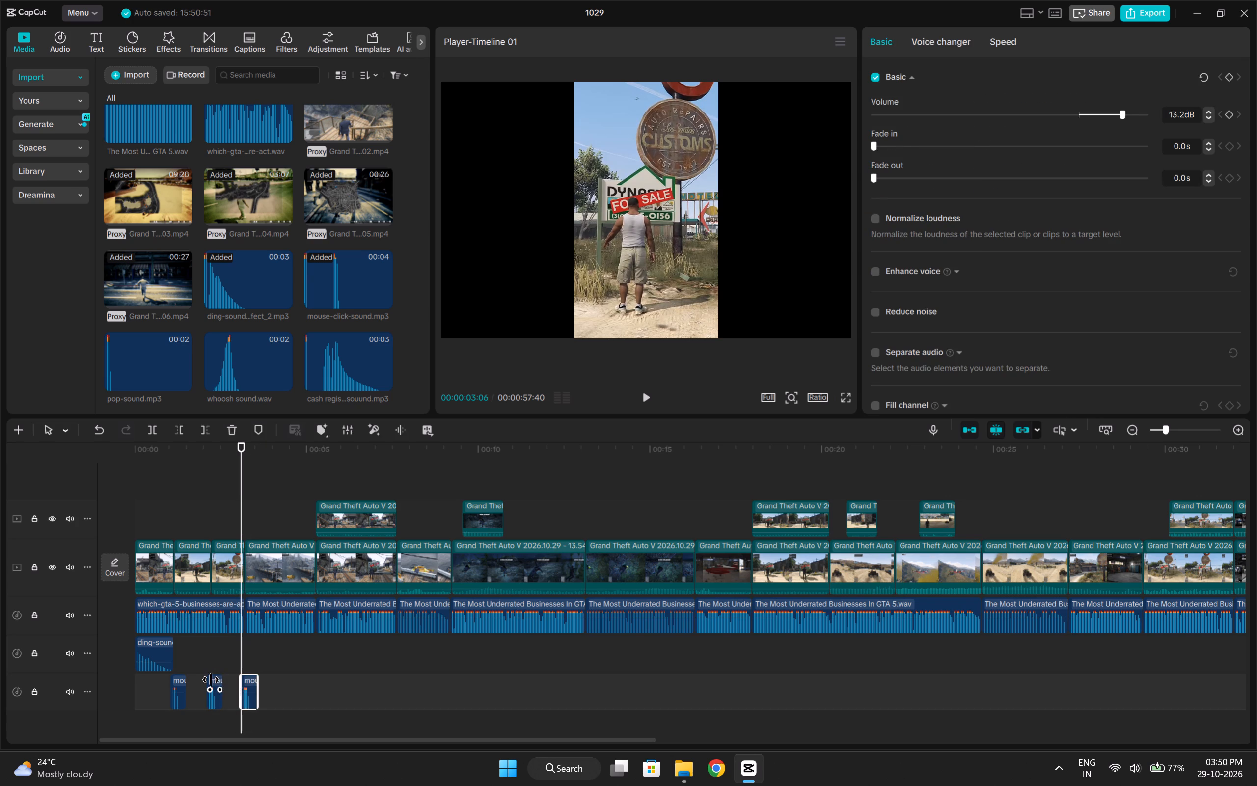
Move the two pasted mouse-click copies up onto the ding sound's track, keeping them at 00:00:02:06 and 00:00:03:06.
click(211, 669)
key(Up)
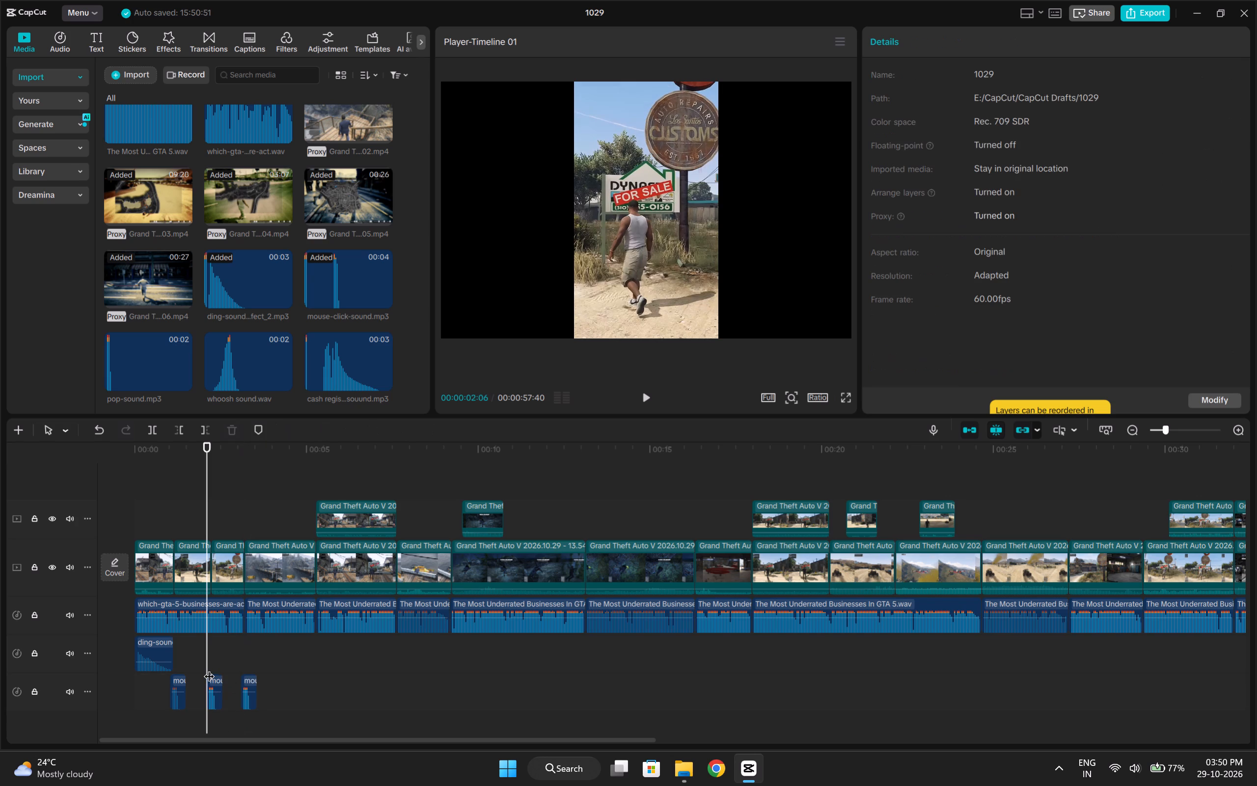
drag(213, 681, 211, 648)
click(240, 647)
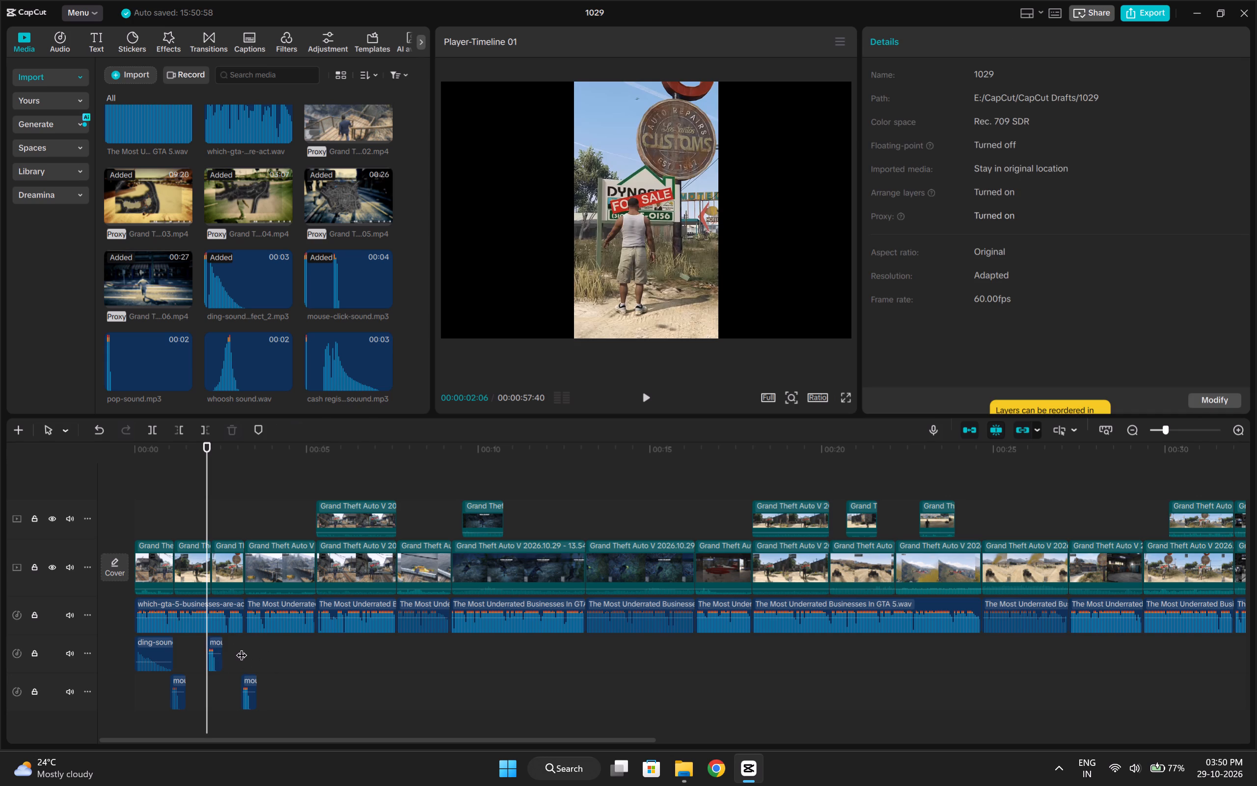
click(252, 681)
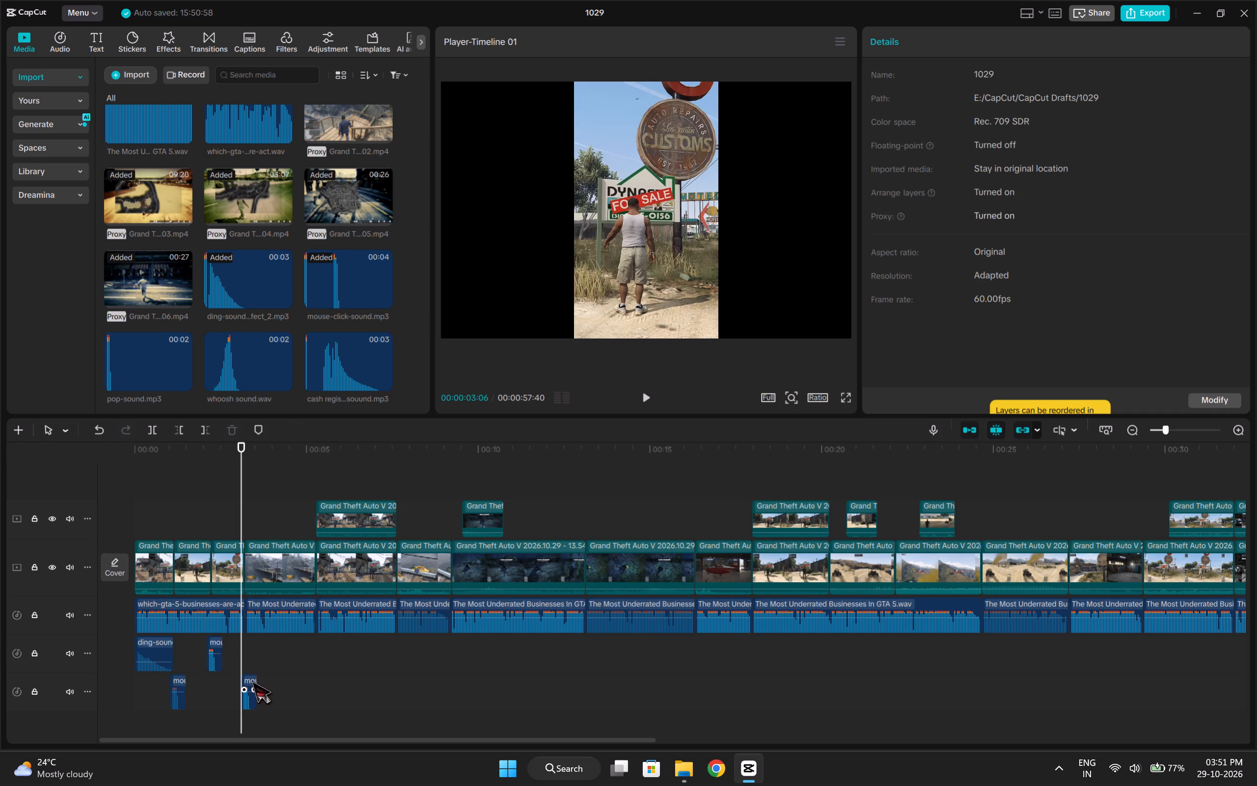
drag(250, 682, 249, 646)
Replay the opening to about 00:00:05:21 to check the ding and mouse-click timing against the clip changes.
click(141, 713)
drag(141, 713, 108, 713)
key(space)
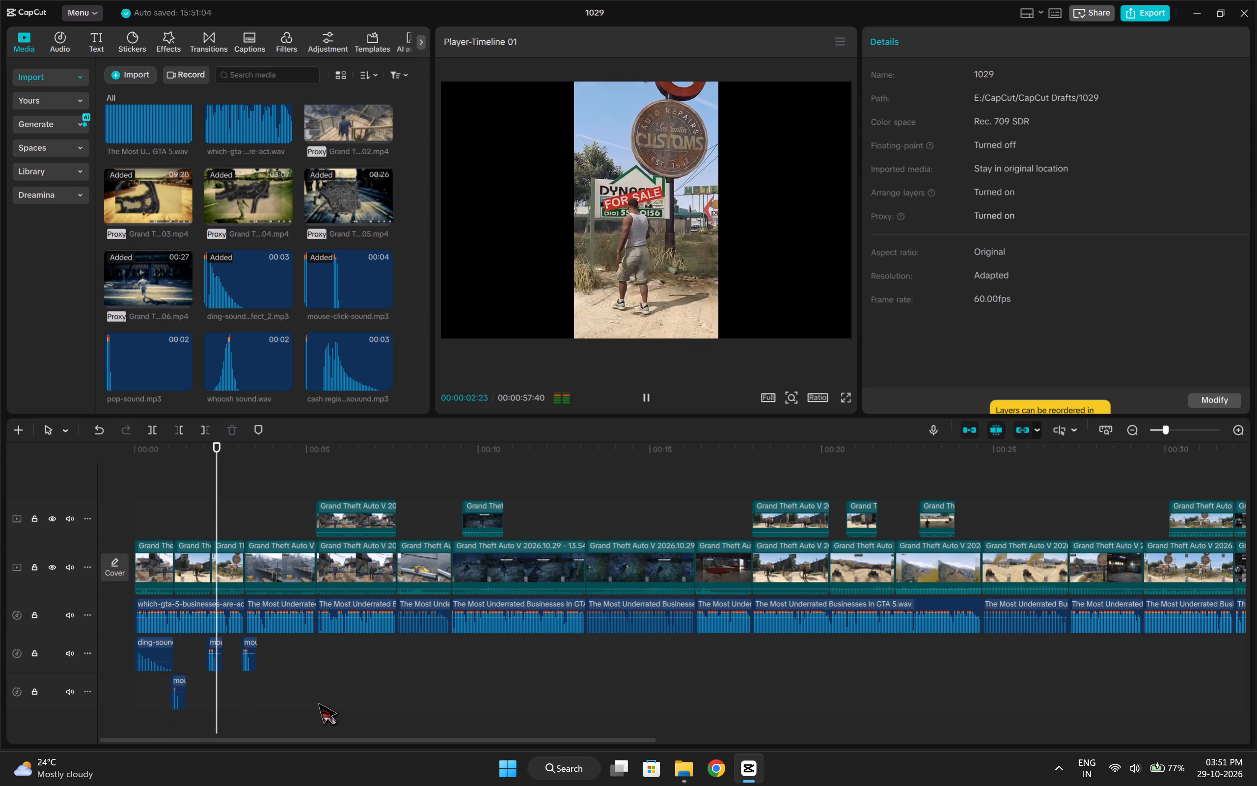
key(space)
click(151, 700)
key(space)
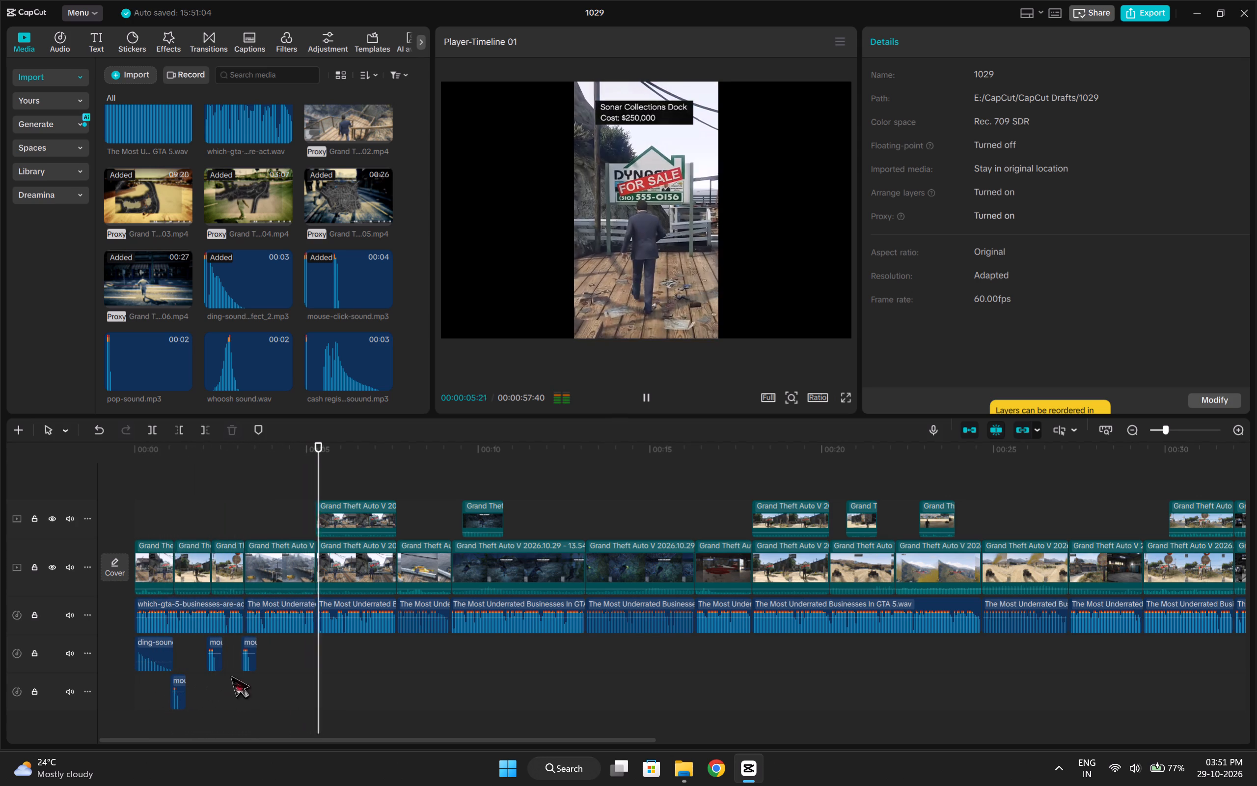
key(space)
Add pop-sound.mp3 at 00:00:05:13, just before the first overlay clip, and raise its volume to 20.0 dB.
click(311, 649)
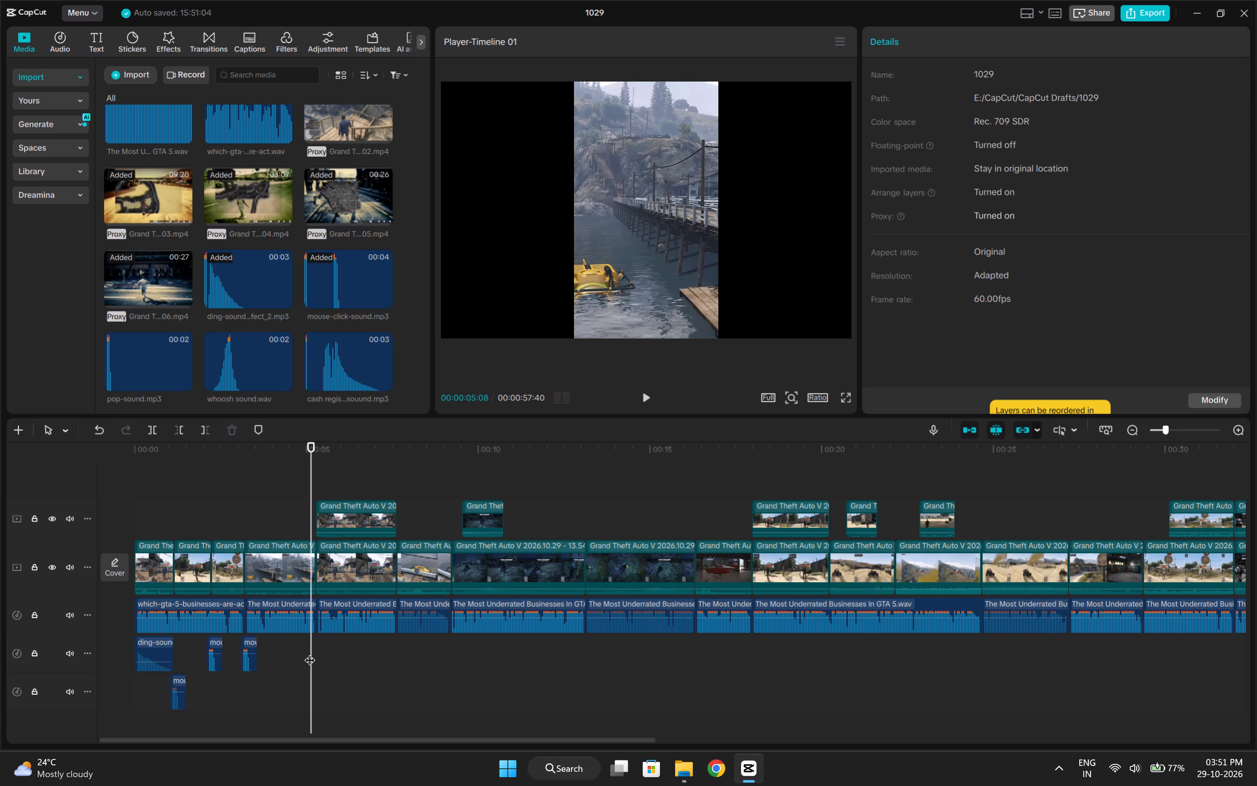
key(Right)
key(Right)
key(Right)
key(Right)
key(Right)
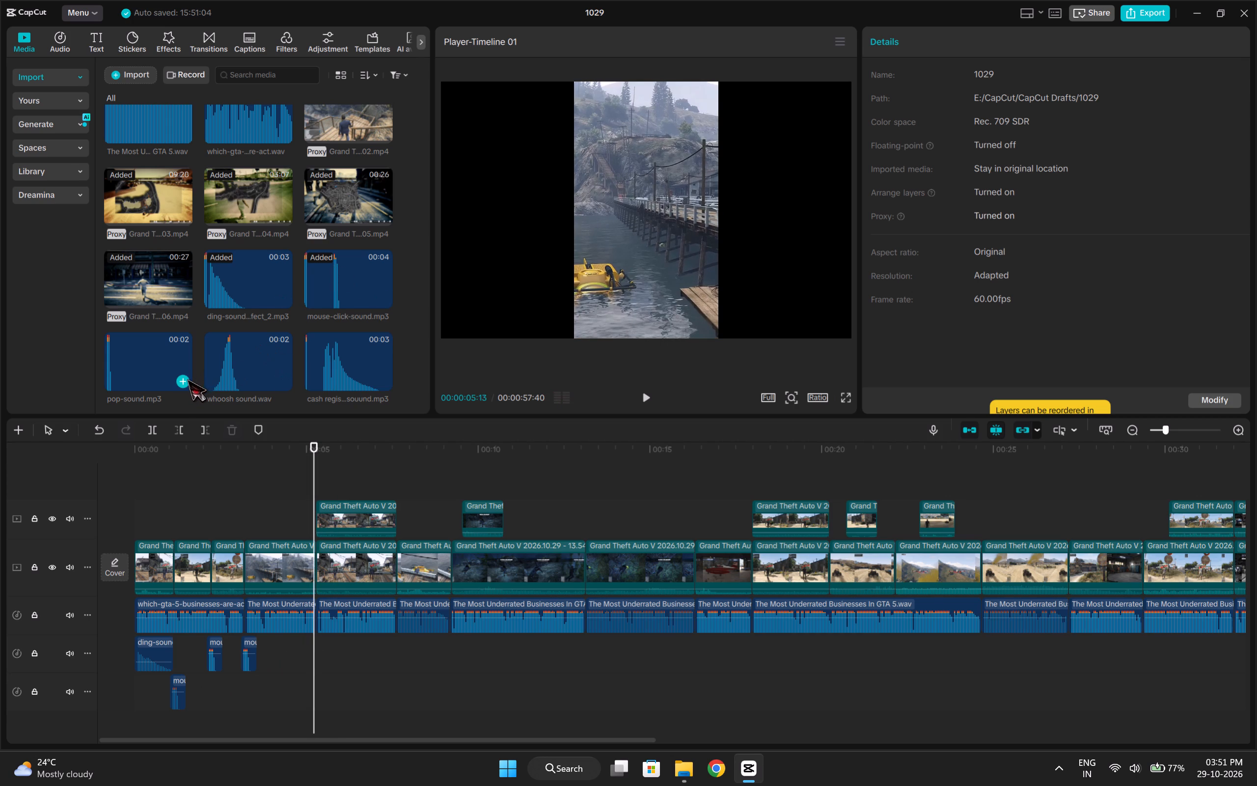
click(186, 380)
drag(326, 663, 340, 615)
Trim off the pop sound's tail shortly after 00:00:05:27 and replay that transition.
key(space)
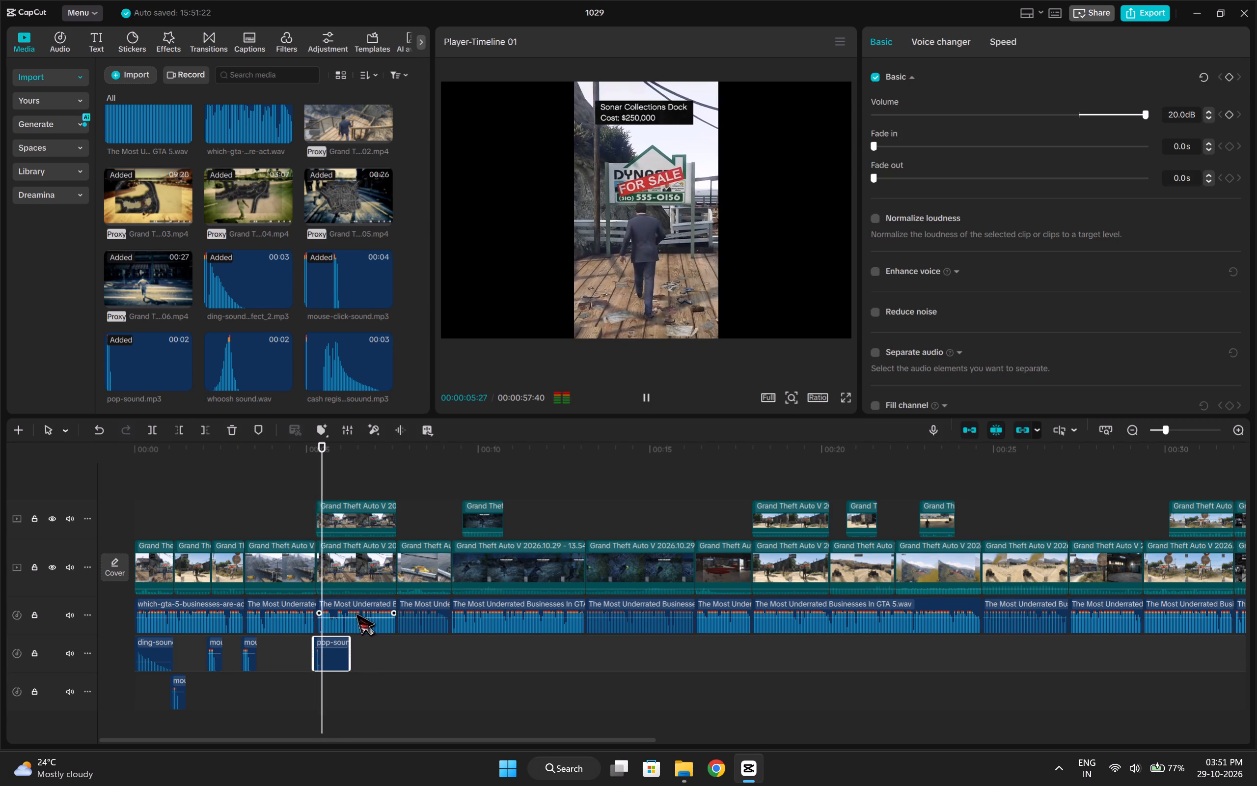
key(space)
key(w)
click(306, 650)
key(space)
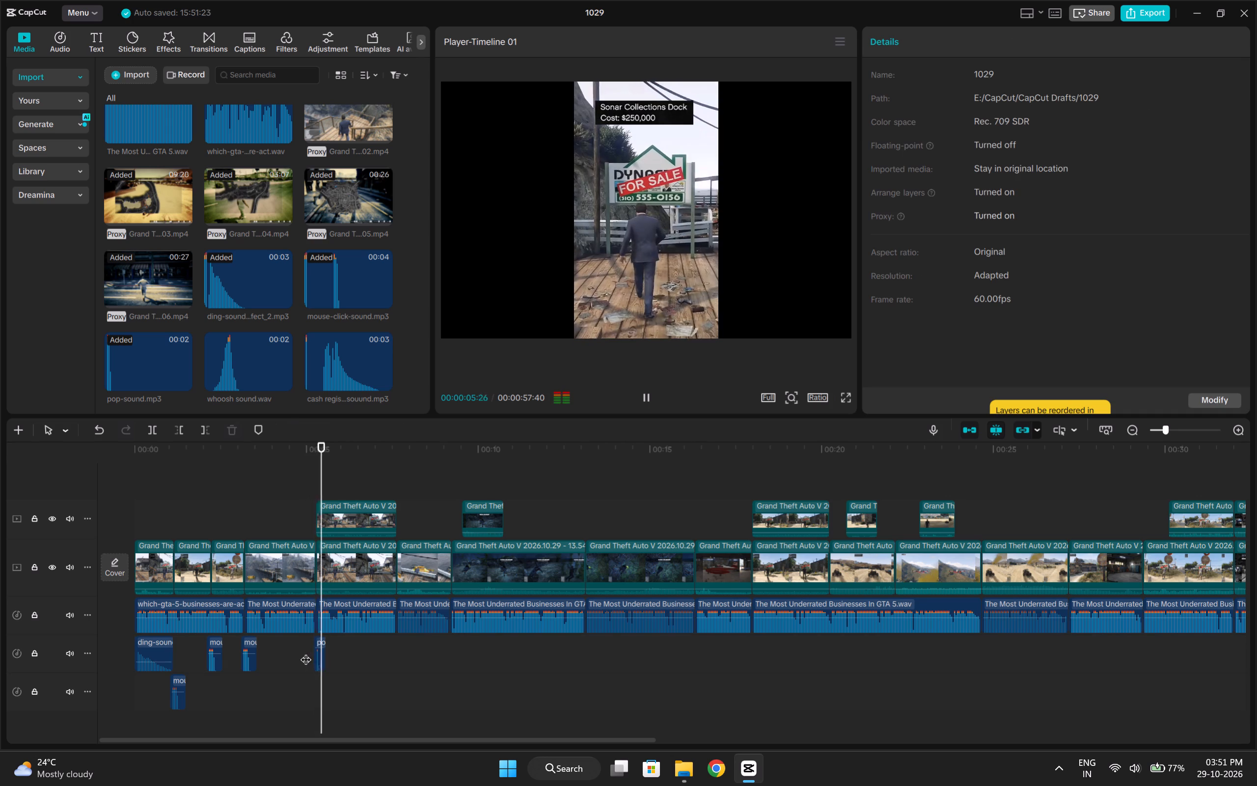
key(space)
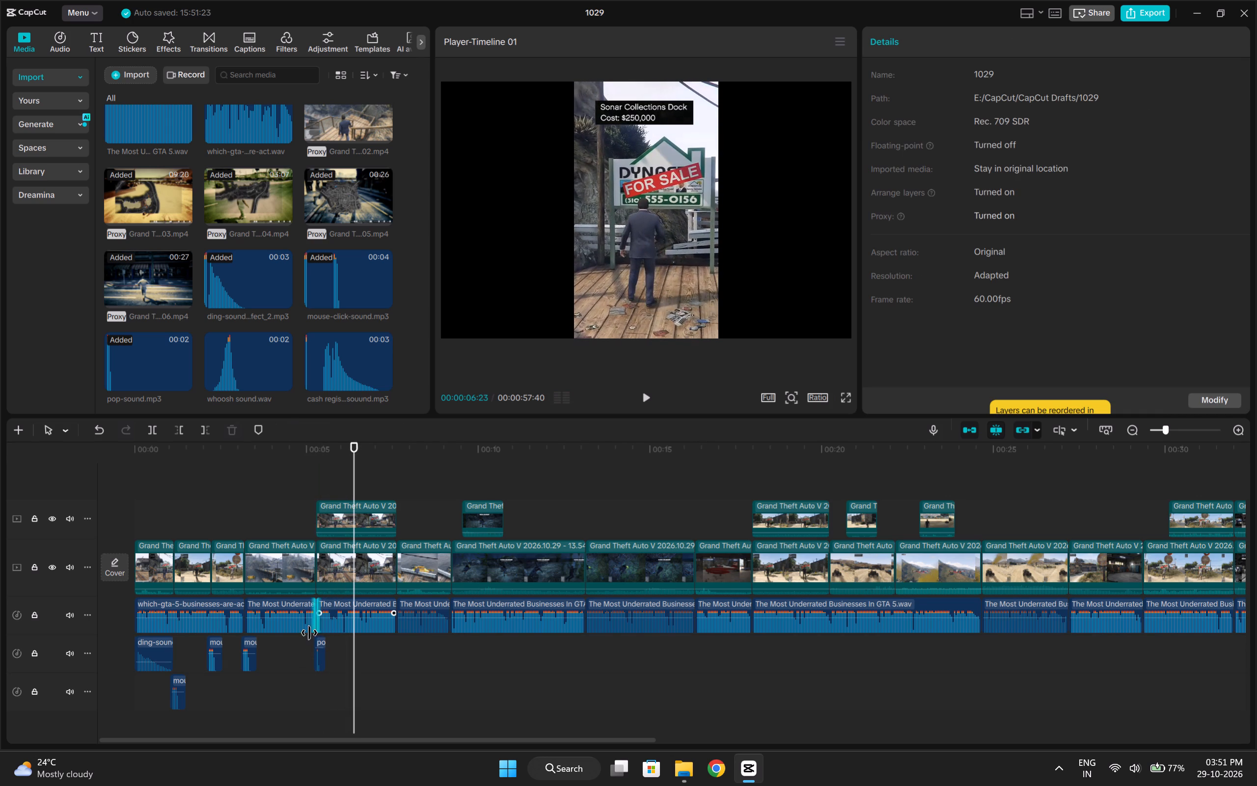
Add whoosh sound.wav at 00:00:07:23, just before the first overlay ends, and raise its volume to 20.0 dB.
key(space)
click(290, 656)
key(space)
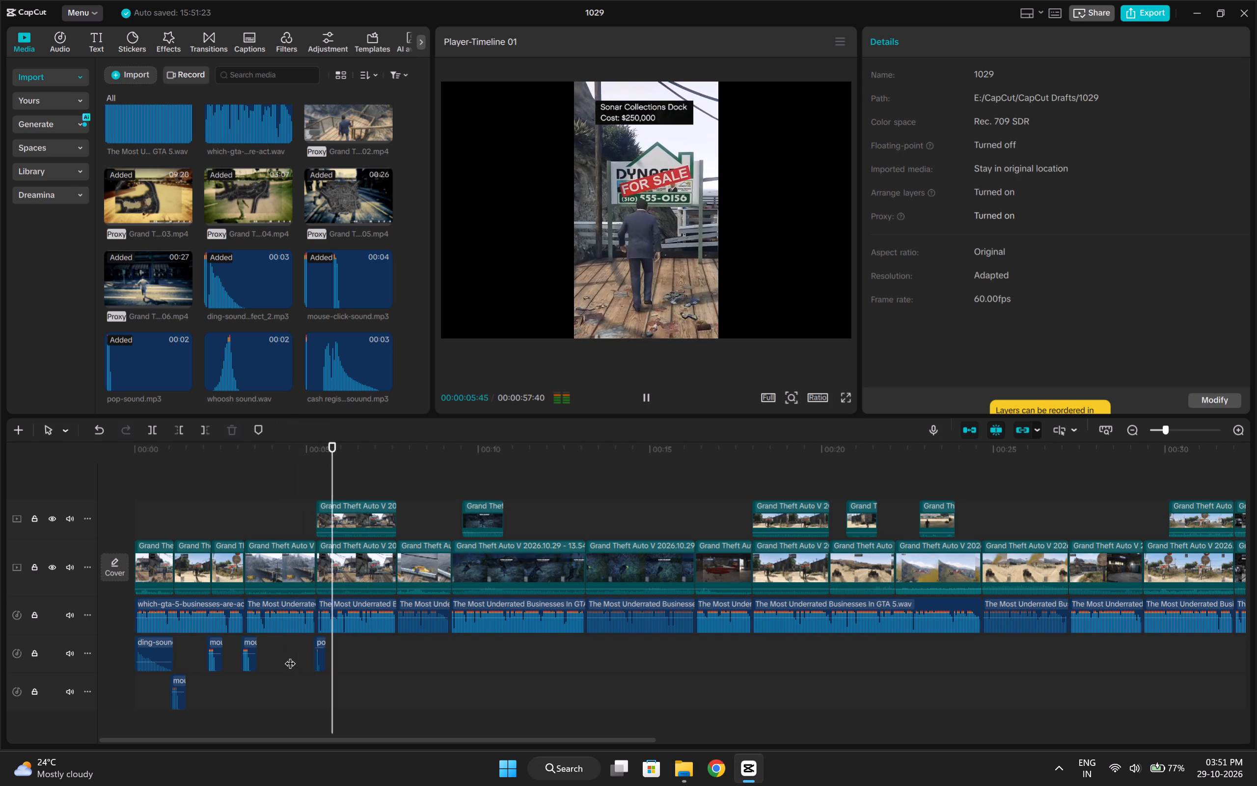
key(space)
click(365, 650)
key(space)
key(space)
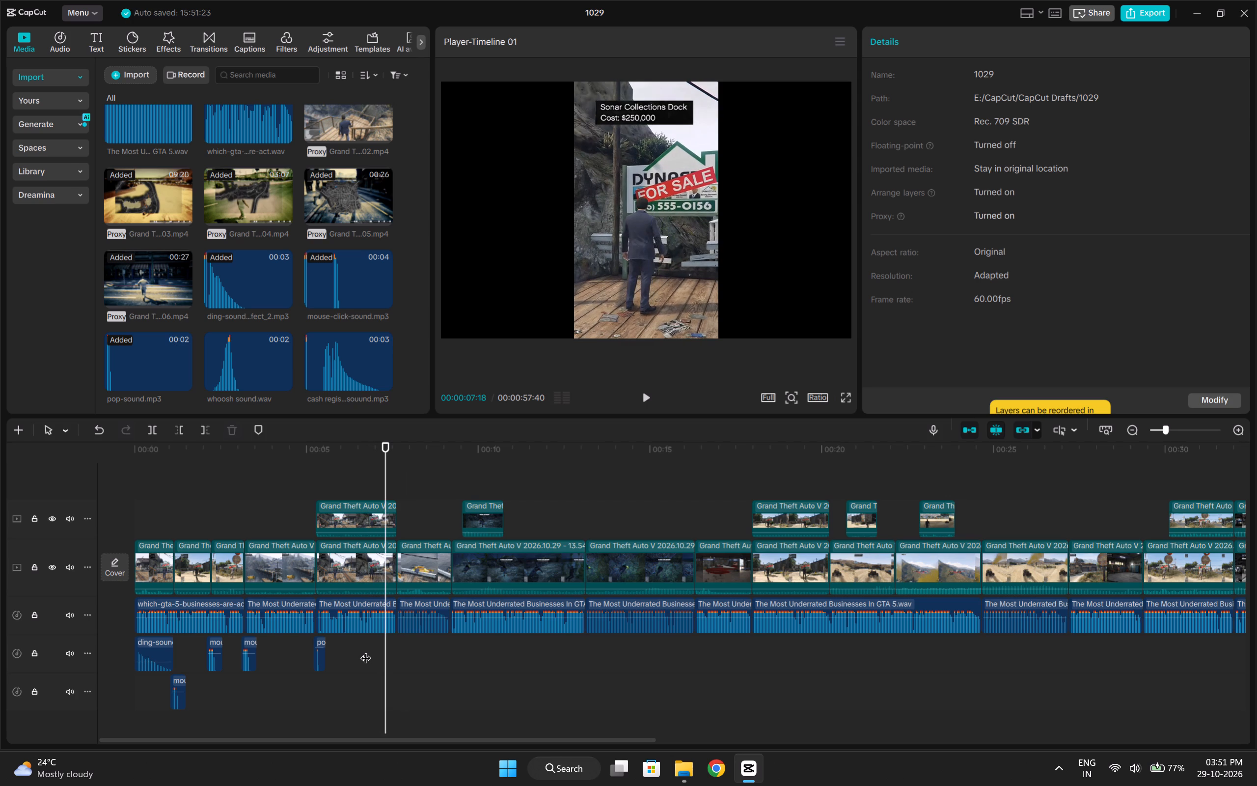
key(Right)
key(Right)
key(Right)
key(Right)
key(Right)
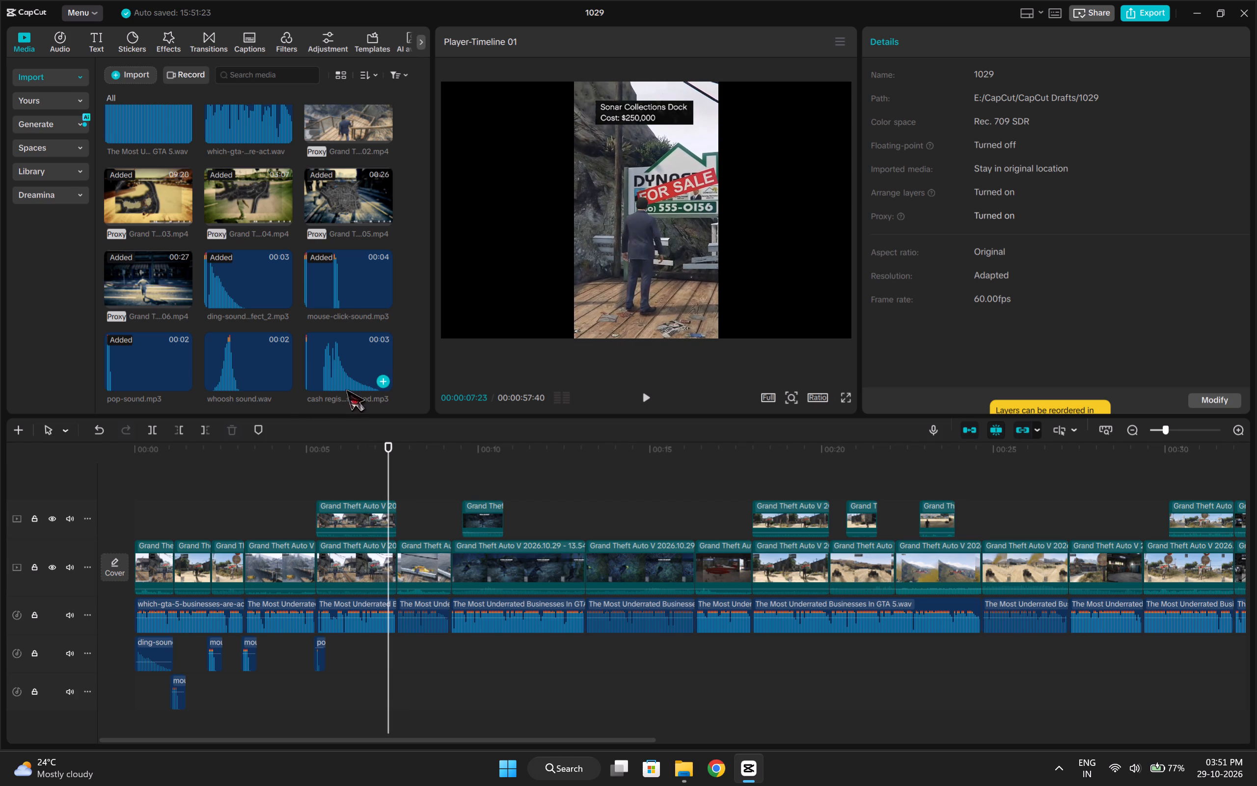
click(279, 385)
drag(403, 662, 407, 613)
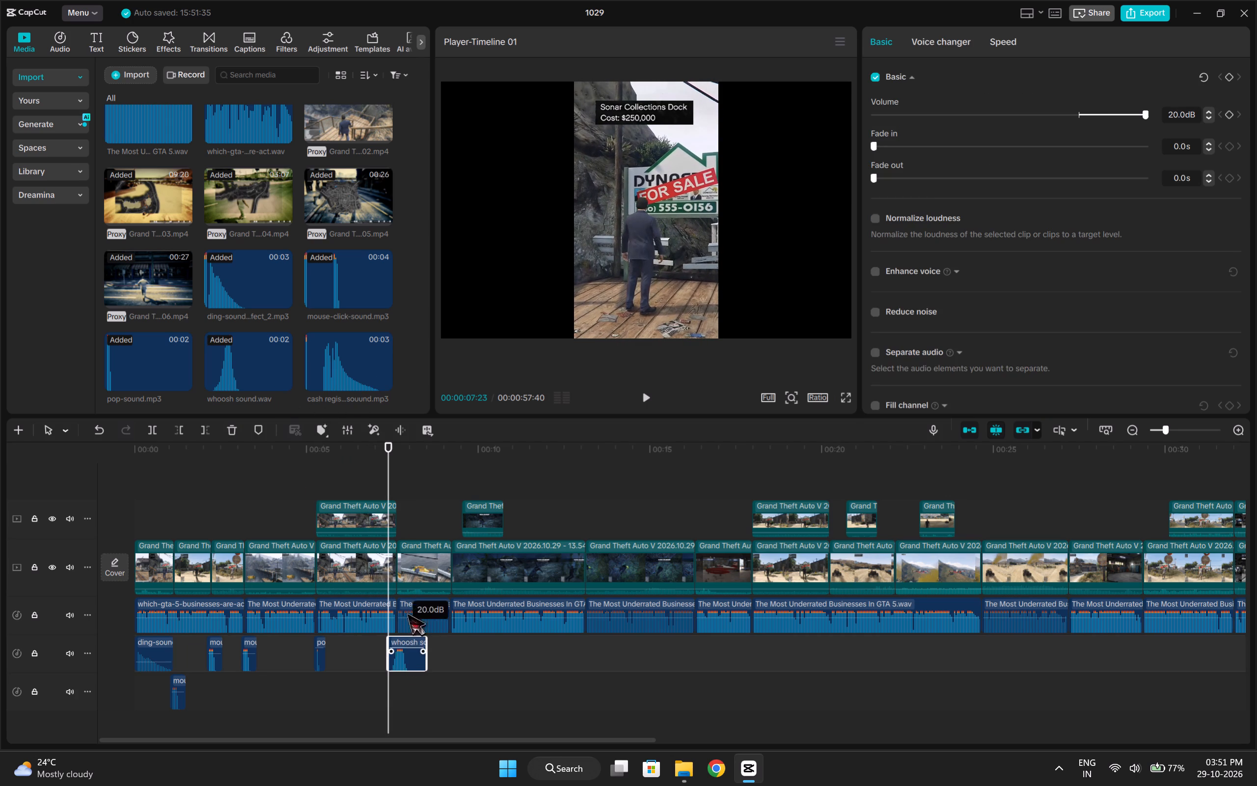
drag(407, 613, 407, 611)
Trim the whoosh sound's end at 00:00:08:13 and play onward past 00:00:09:00.
key(space)
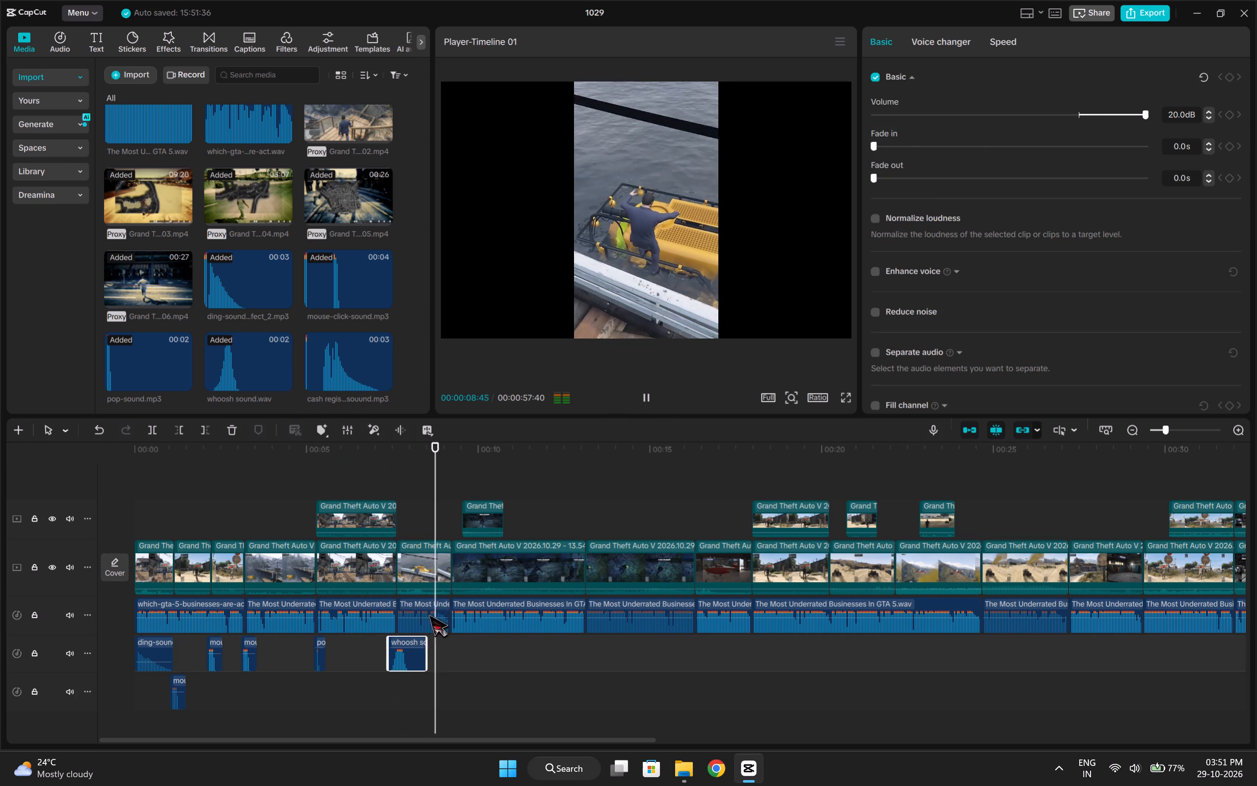
key(space)
drag(442, 695, 421, 720)
click(417, 692)
click(409, 653)
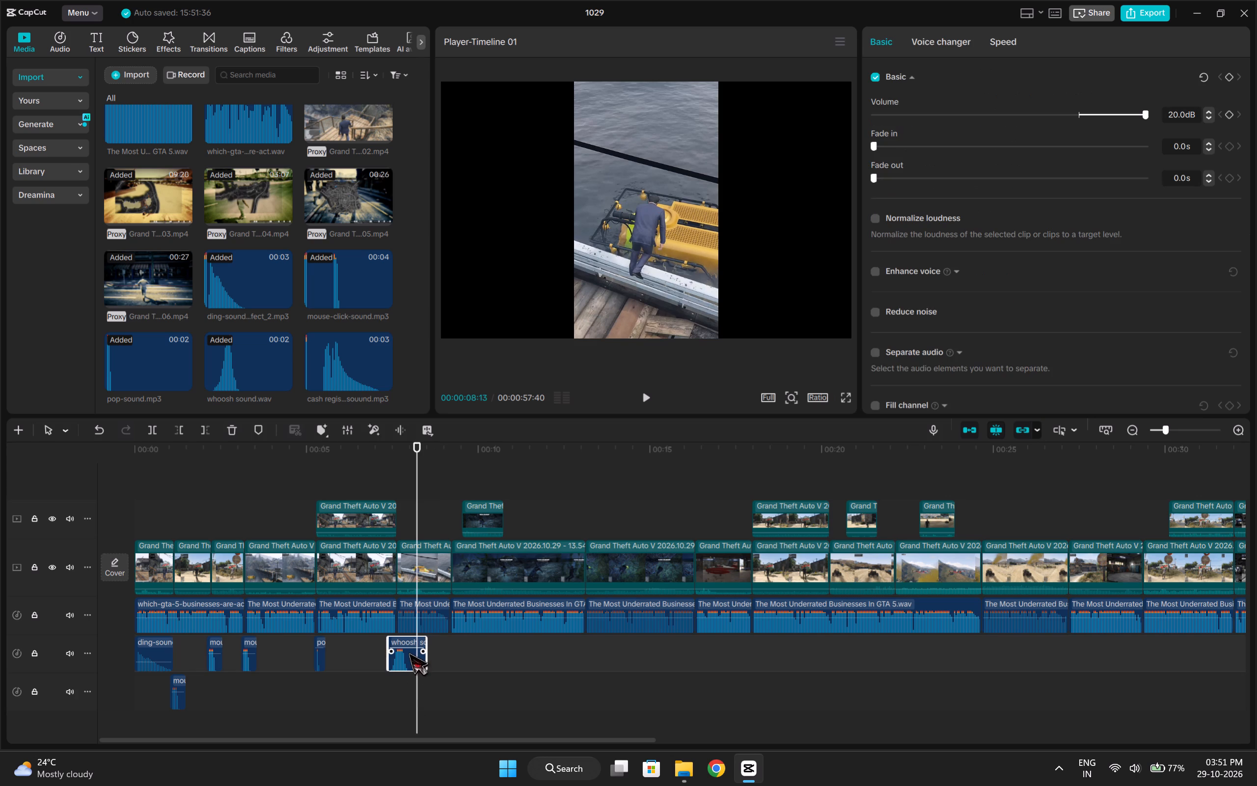
key(w)
key(space)
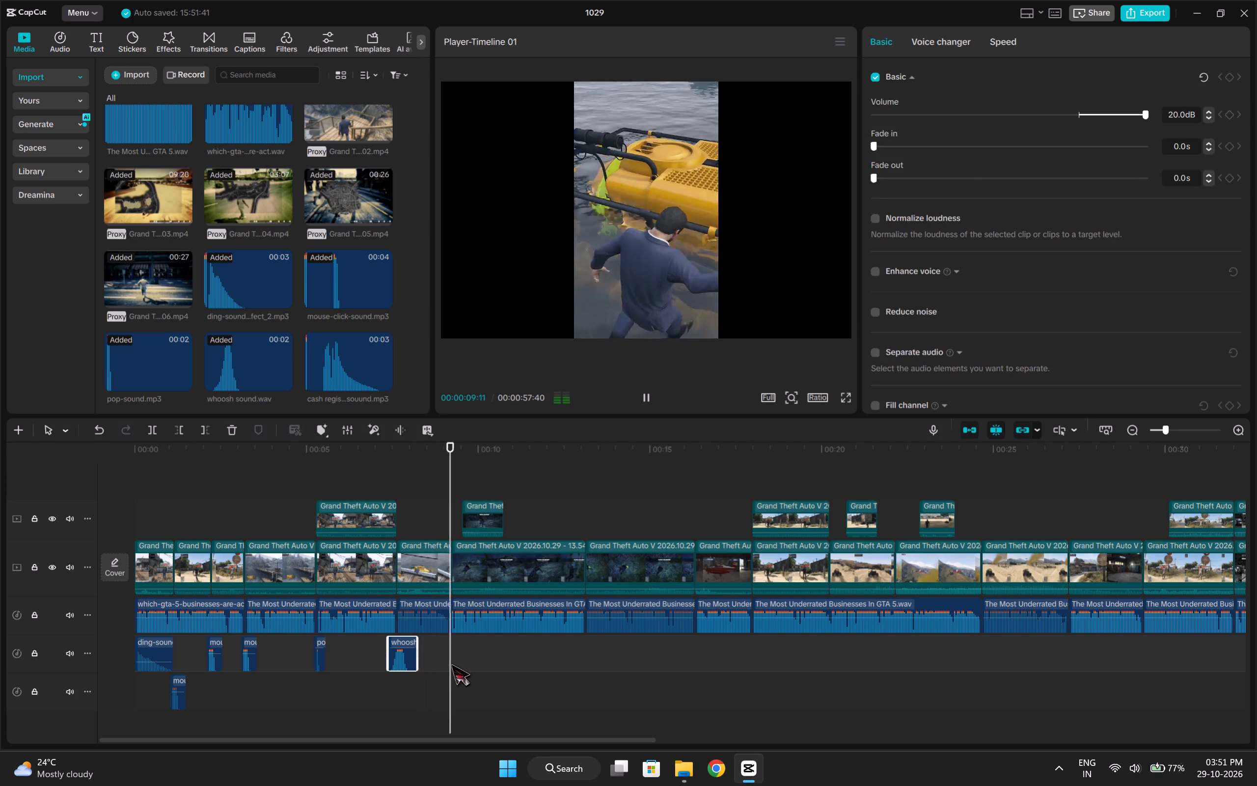
Paste a copy of the trimmed whoosh at about 00:00:09:00, just before the cut to the underwater clip, and play the transition.
key(space)
click(440, 671)
key(space)
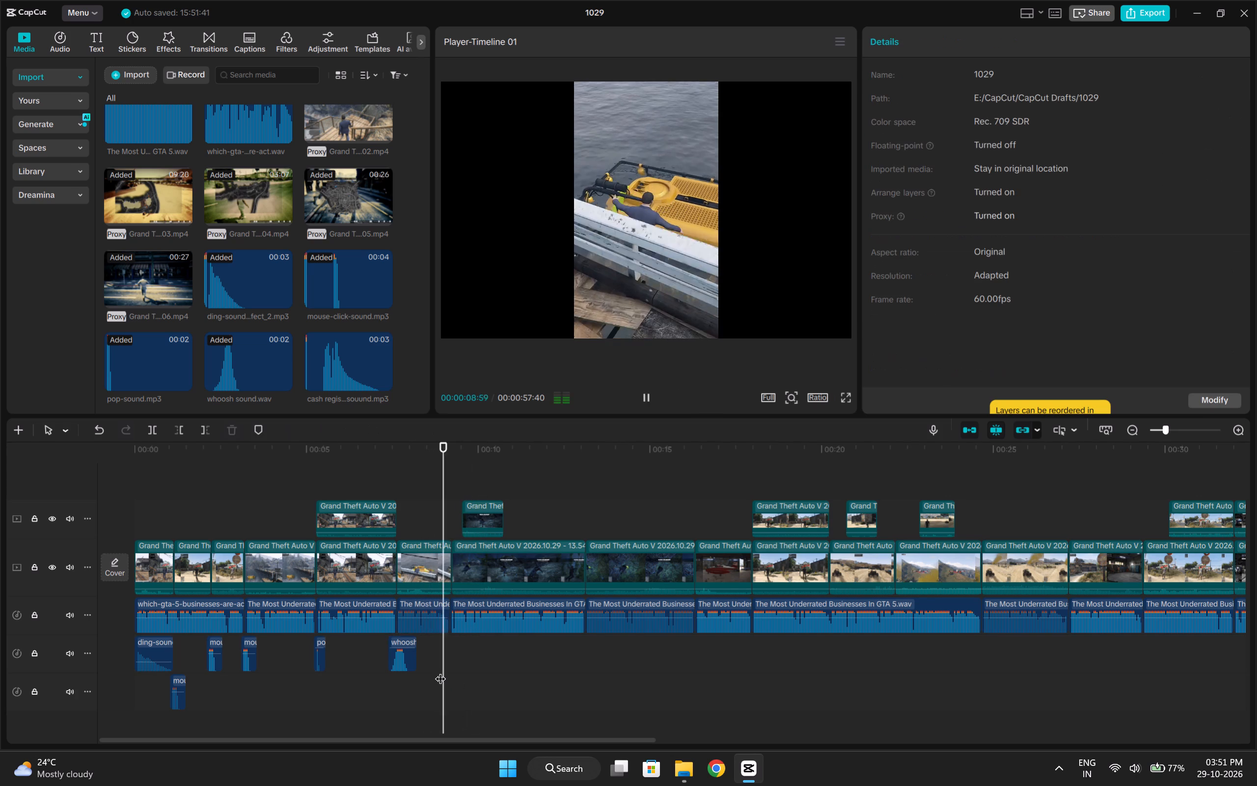
key(space)
click(440, 671)
key(space)
key(space)
click(396, 661)
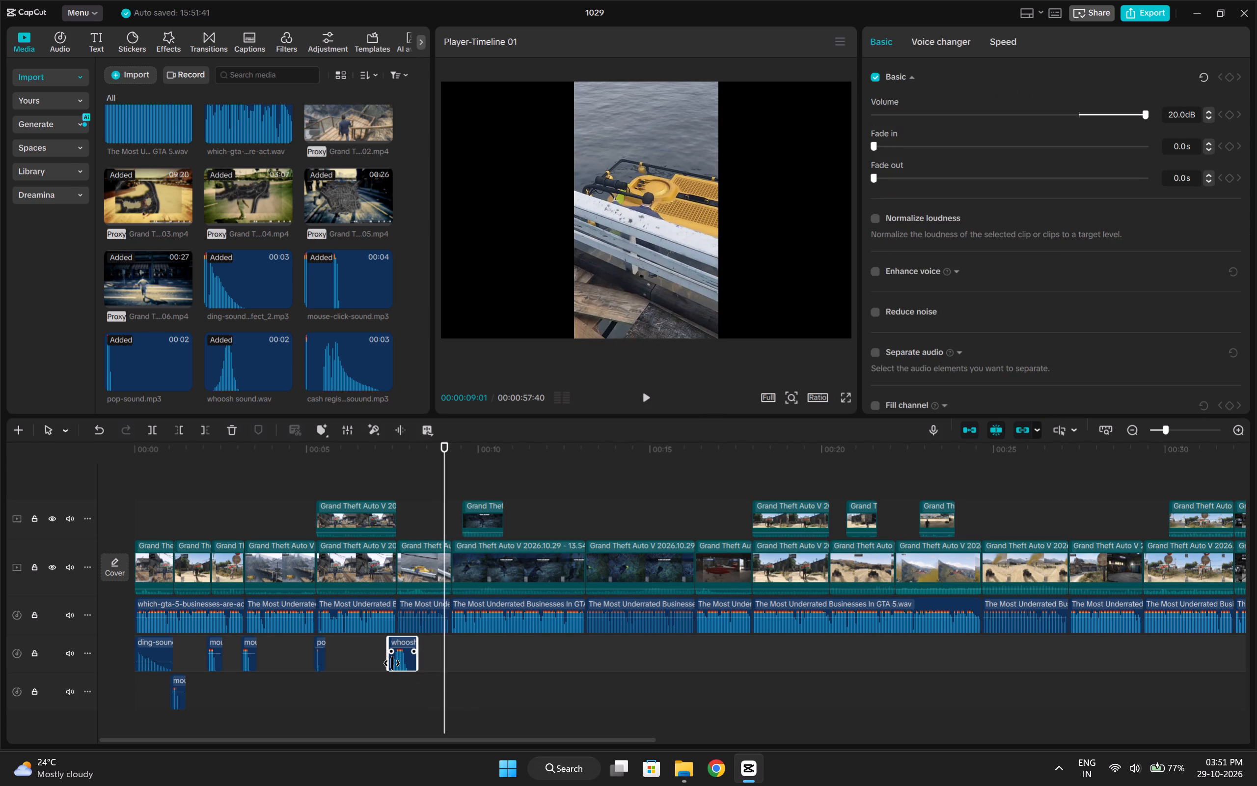
key(Left)
key(Left)
key(Left)
key(Left)
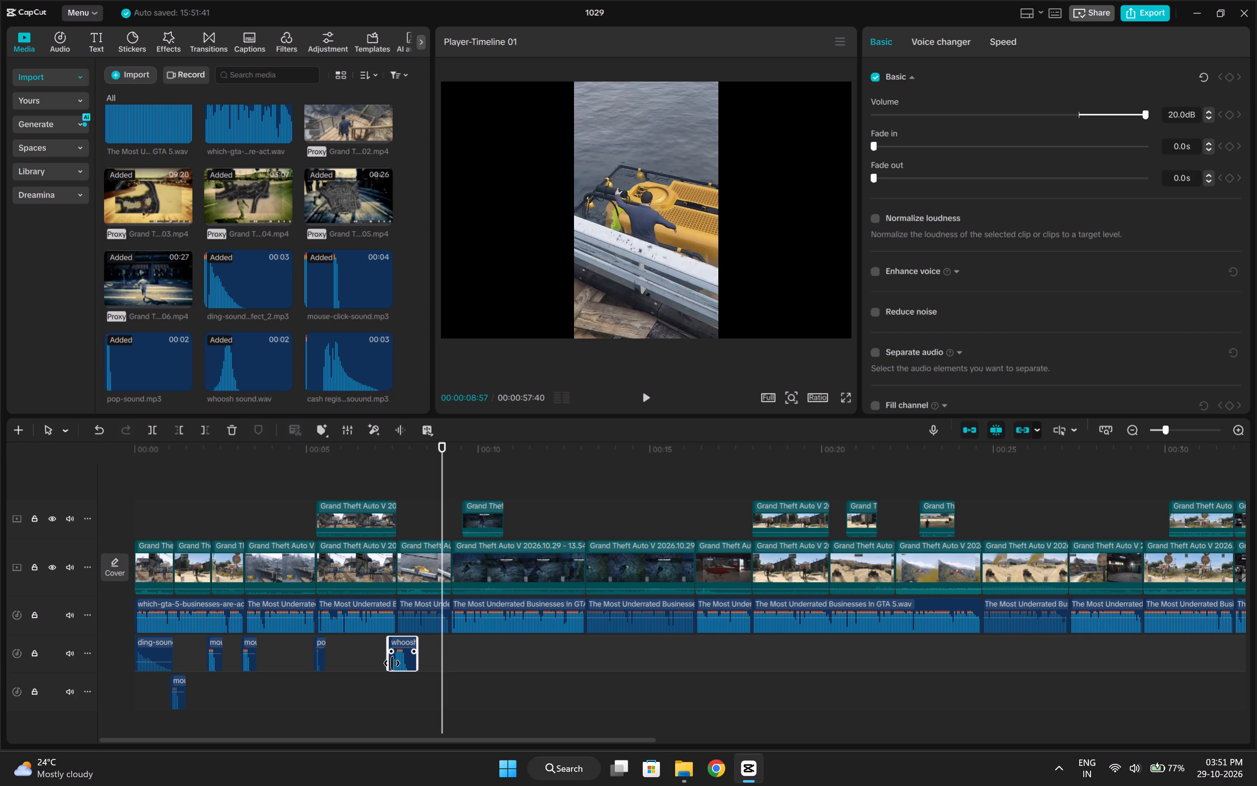
key(Right)
key(Right)
key(Right)
key(ctrl+c)
key(ctrl+v)
key(space)
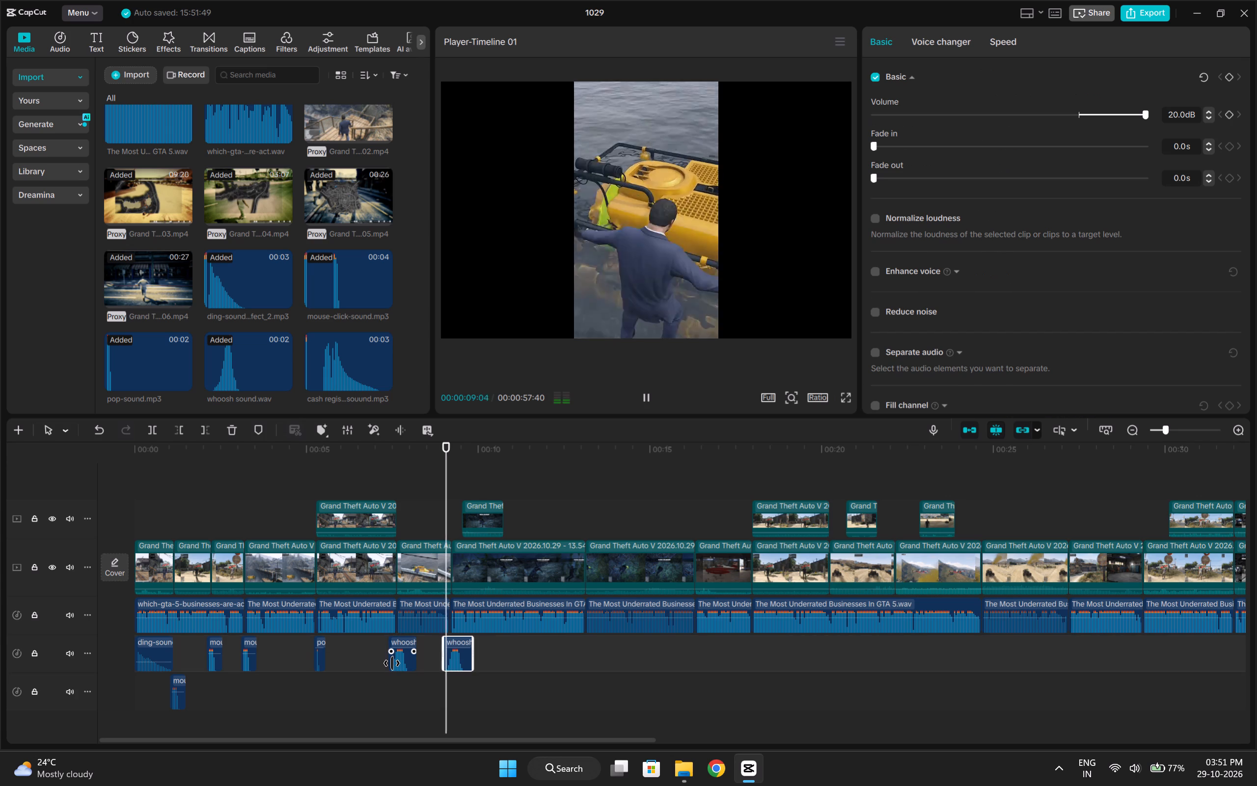
key(space)
Paste a copy of the pop sound at 00:00:09:30, where the second overlay clip starts, and replay the section past 00:00:14:00.
key(Left)
key(Left)
key(Left)
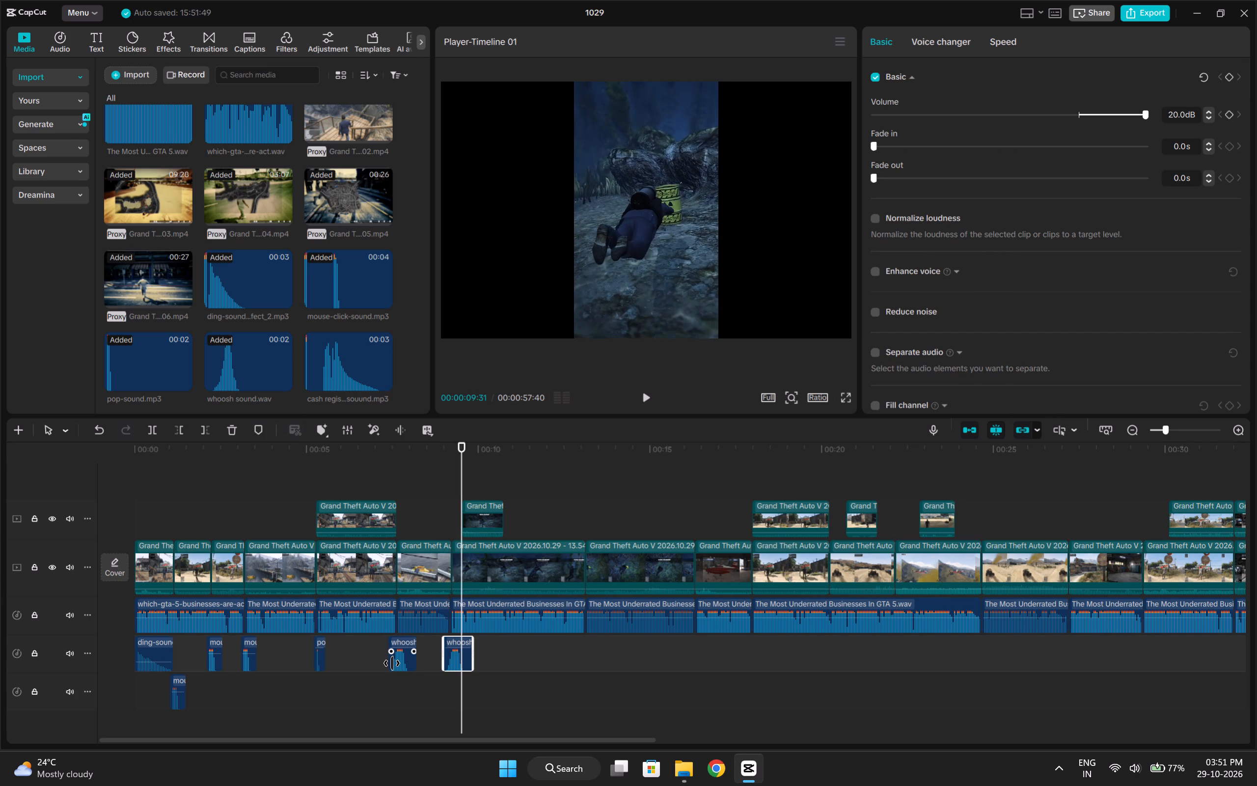
click(319, 652)
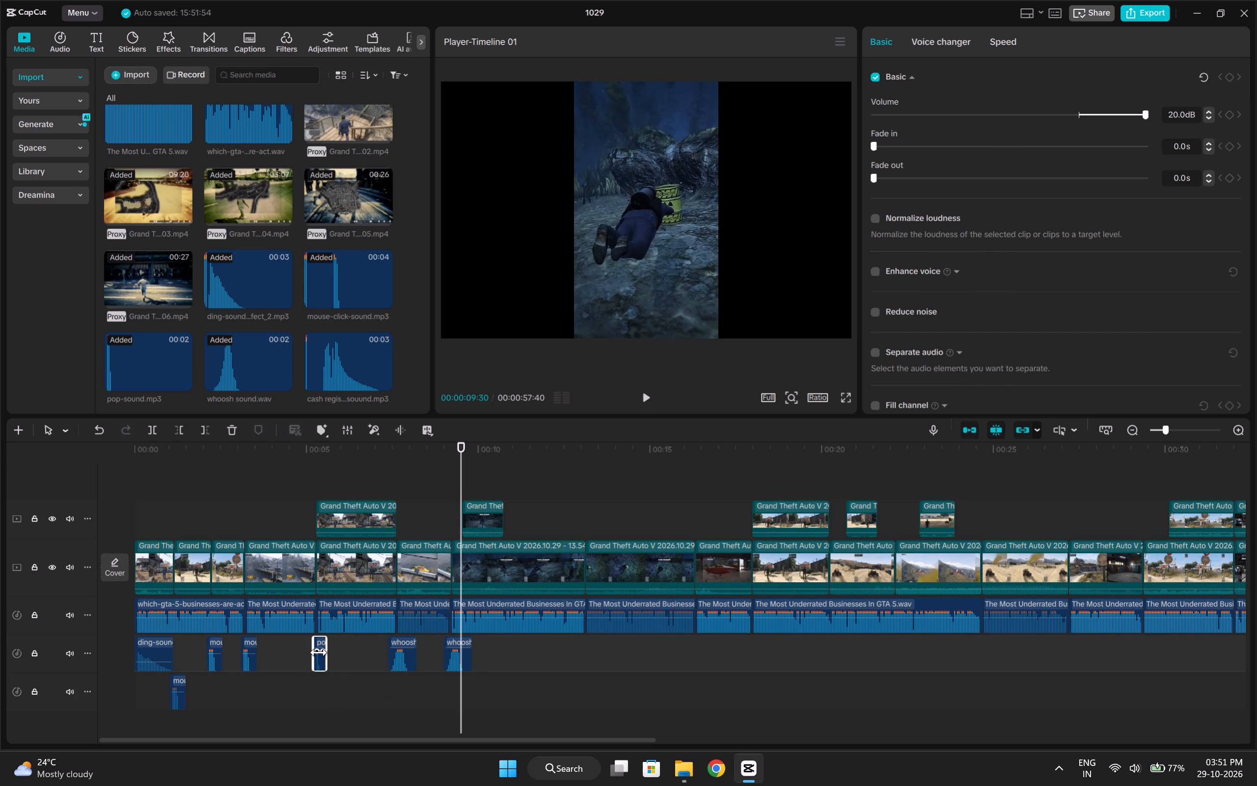
key(ctrl+c)
key(ctrl+v)
key(space)
key(space)
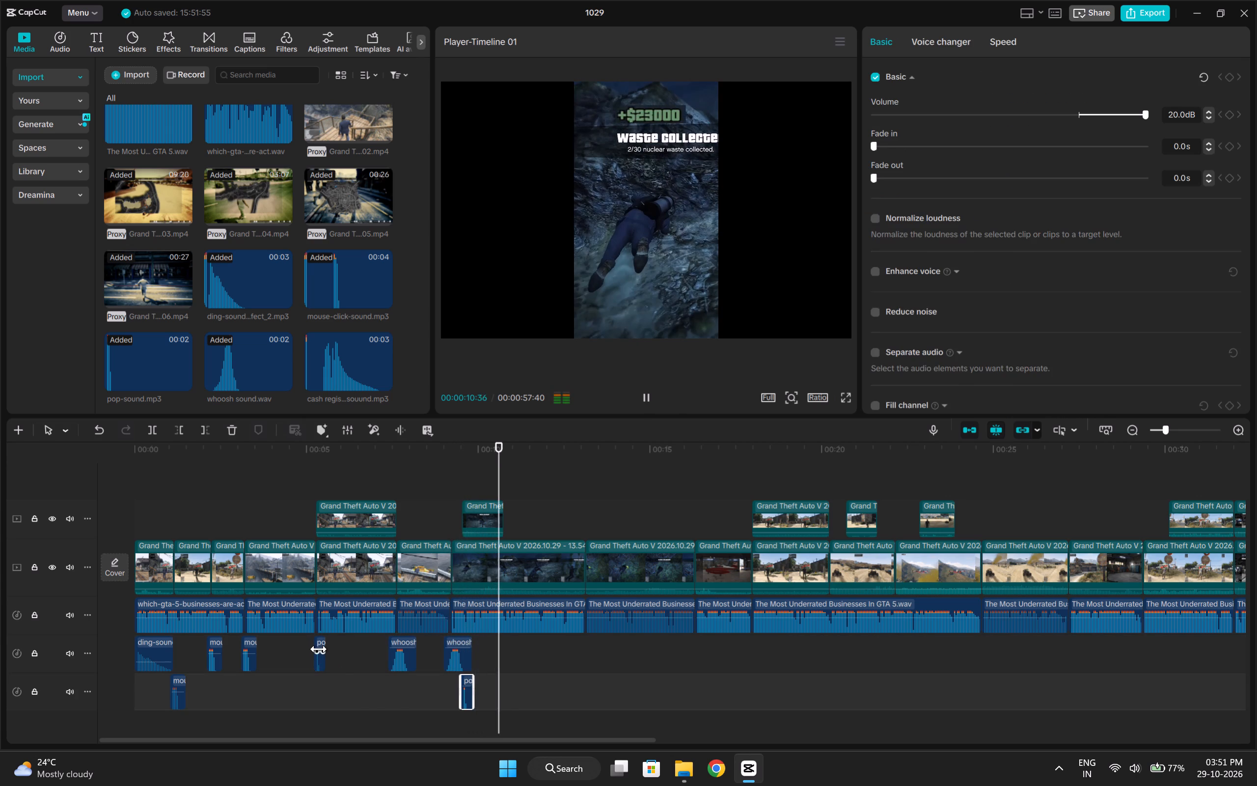
click(378, 695)
key(space)
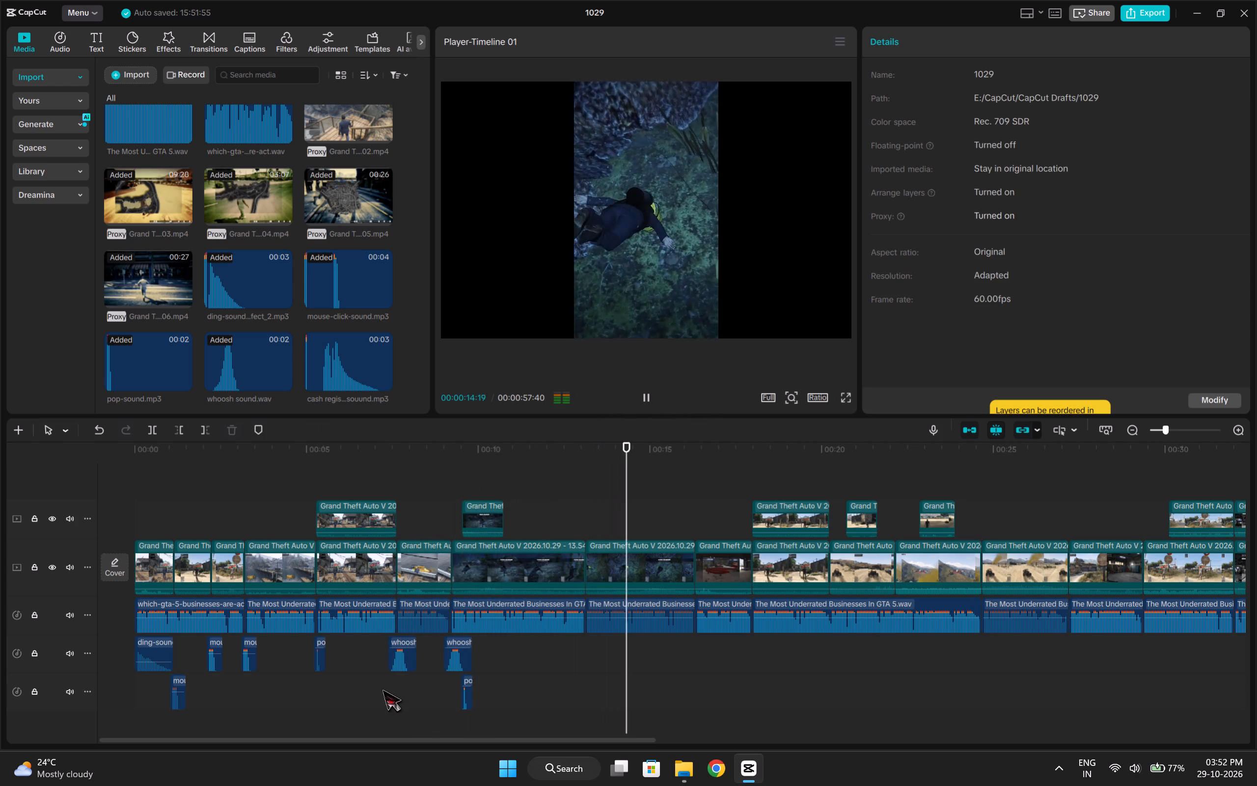
key(space)
Replay the waste-collecting narration to find the money cue and add the cash register sound at 00:00:13:32.
click(583, 694)
click(557, 700)
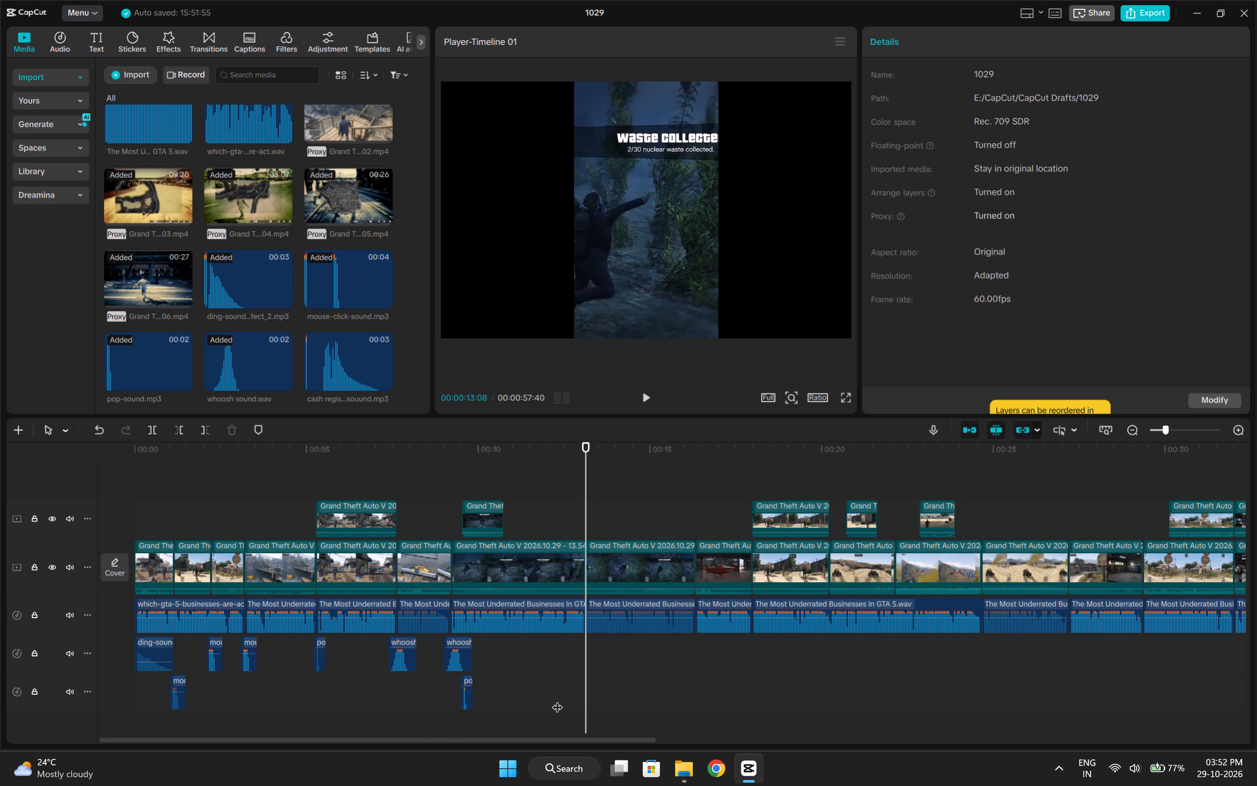
key(space)
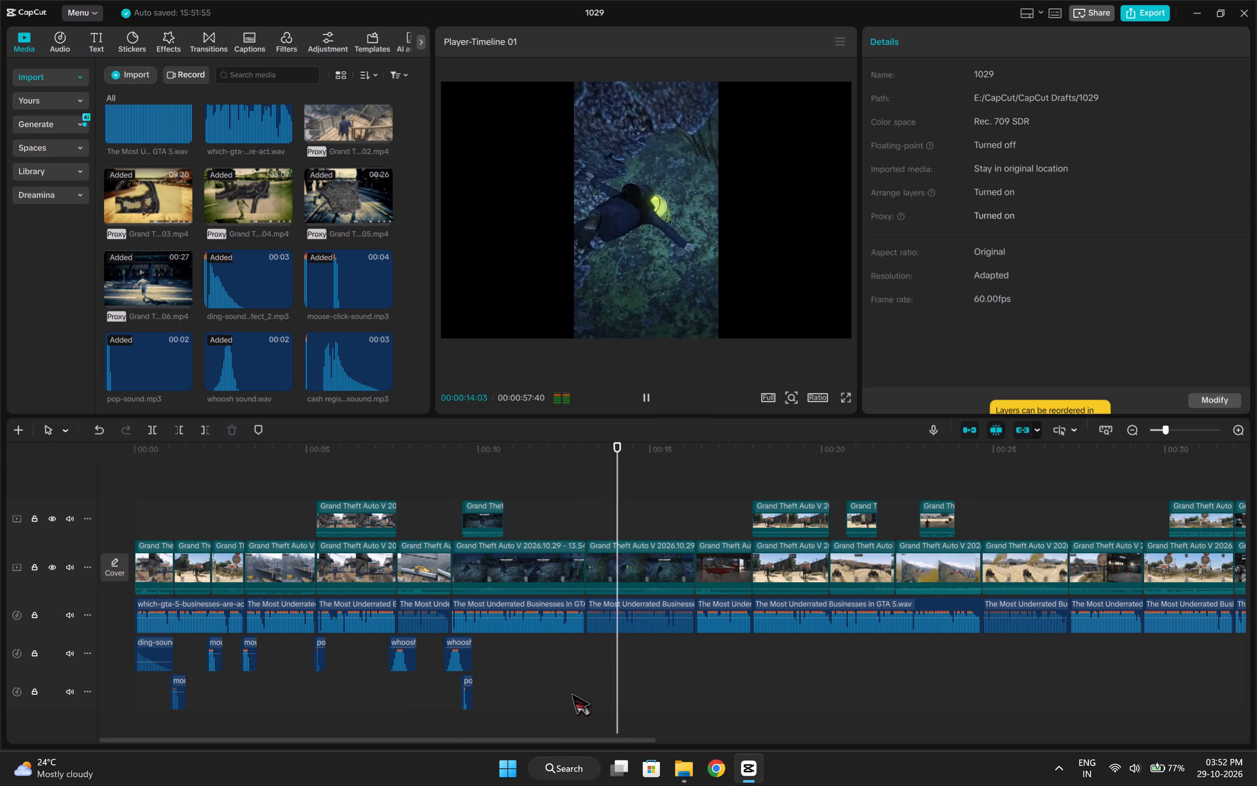
key(space)
click(572, 693)
key(space)
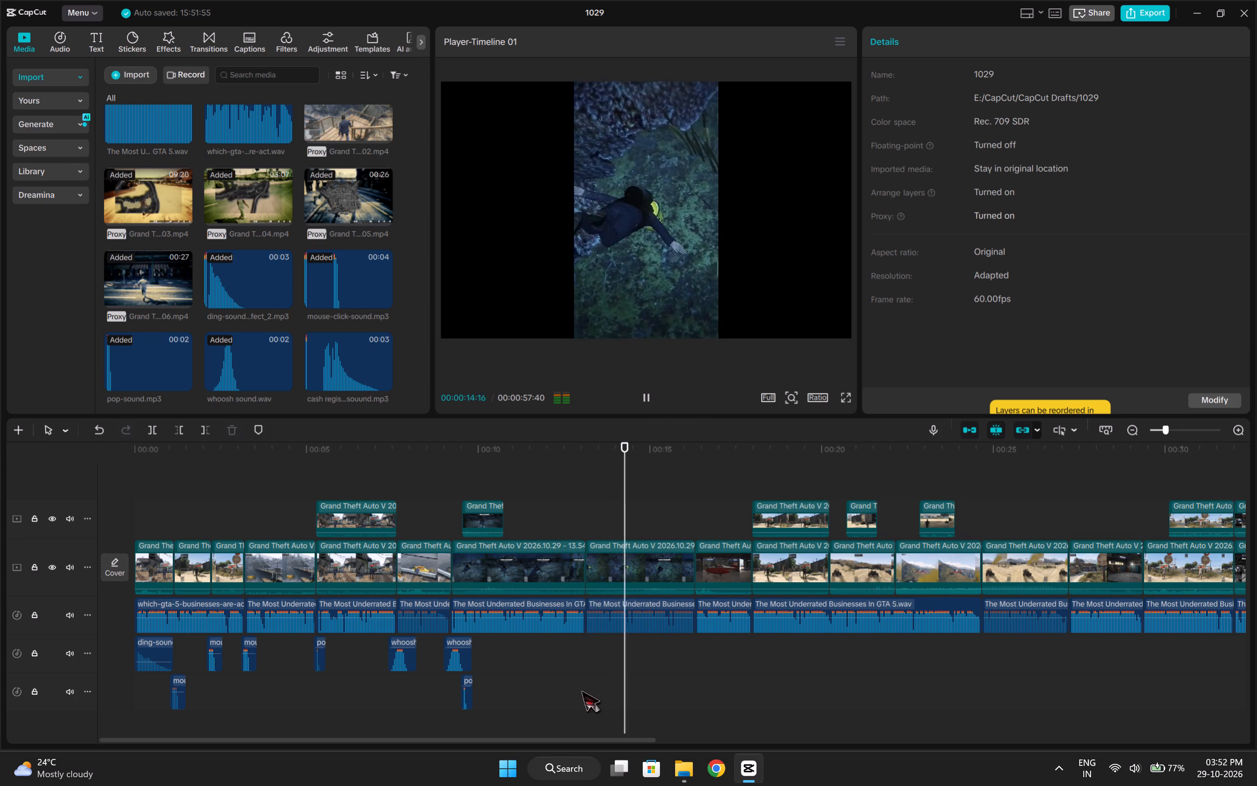
click(615, 680)
drag(612, 680, 600, 693)
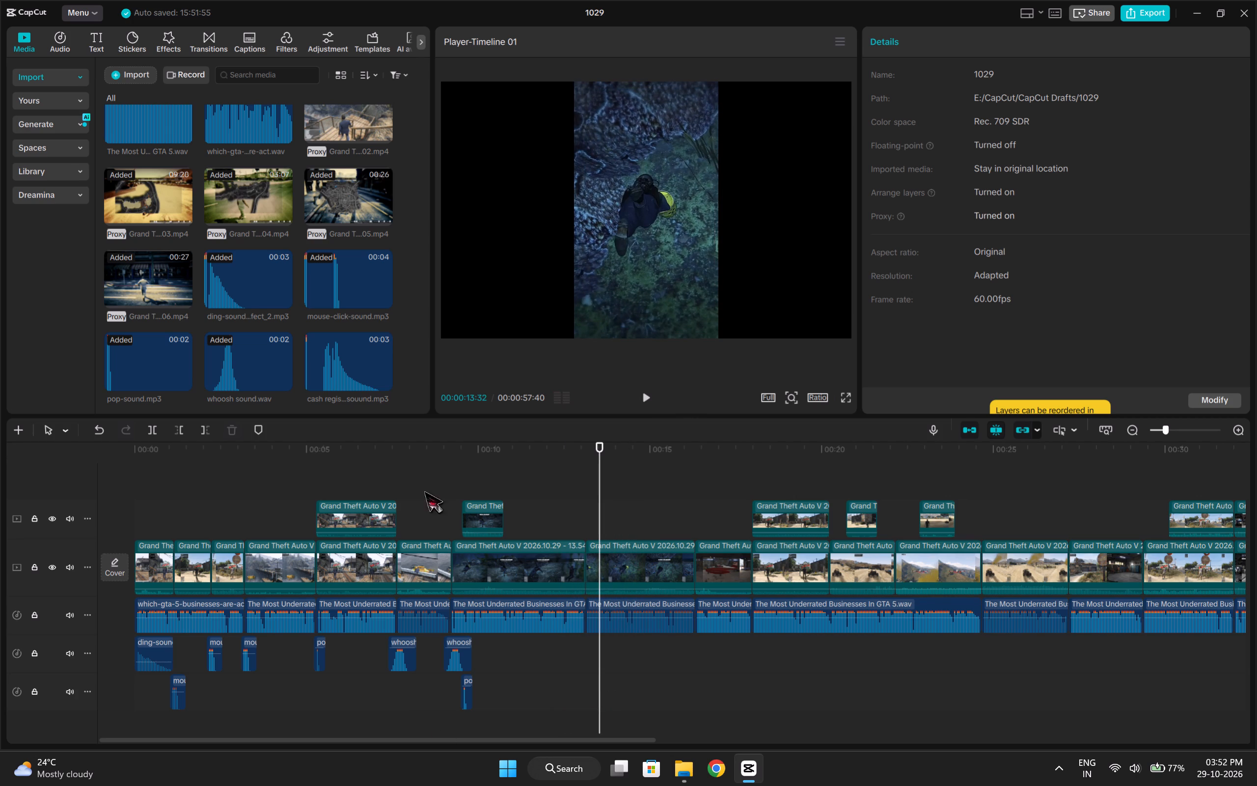
click(382, 378)
Cut off the cash register sound's quiet lead-in, delete it, and move the remaining part to start at 00:00:13:32.
key(b)
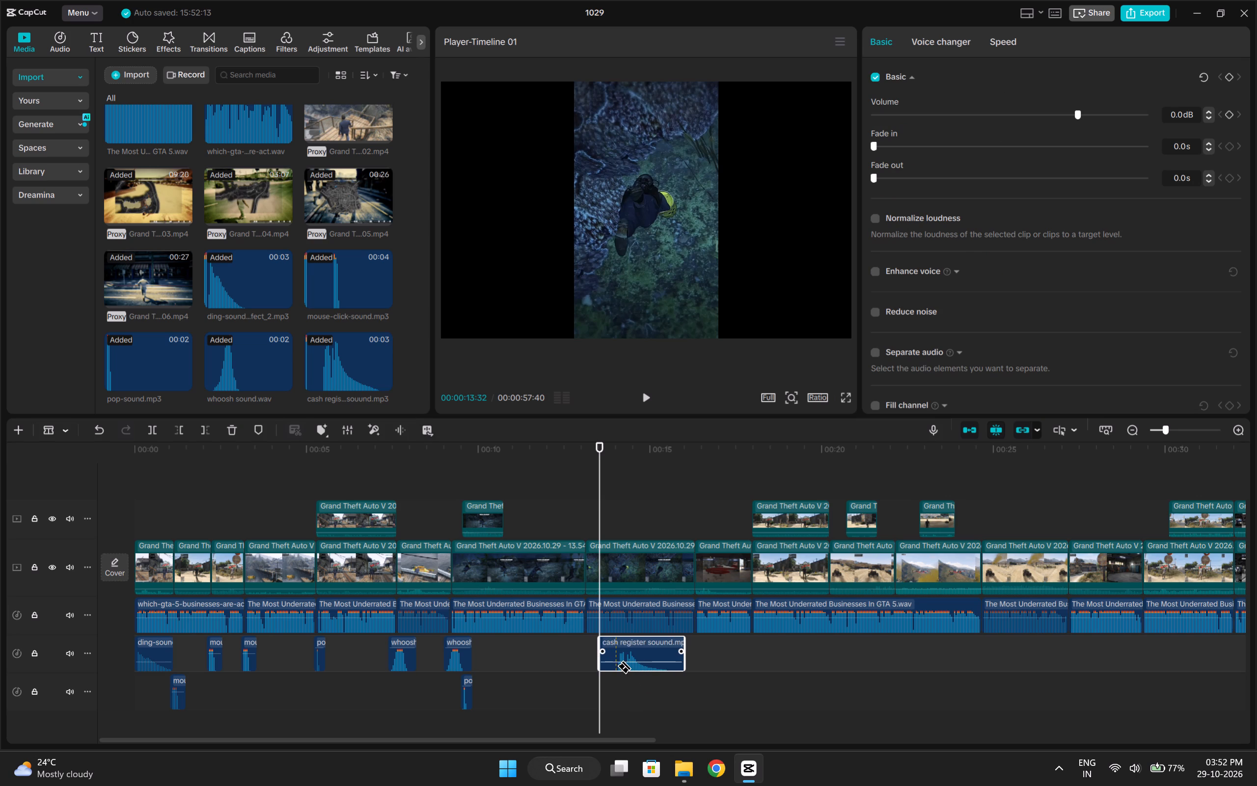
click(617, 666)
key(a)
click(604, 666)
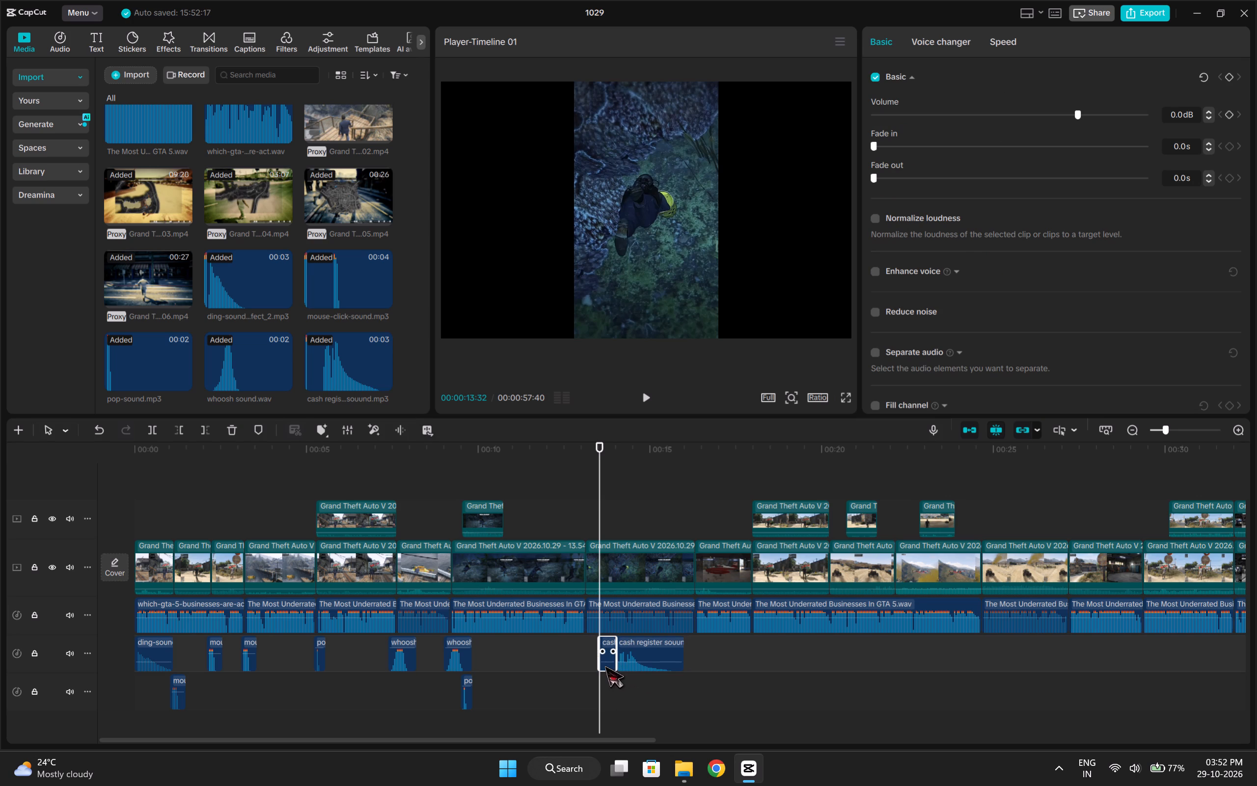
key(BackSpace)
drag(644, 646, 628, 648)
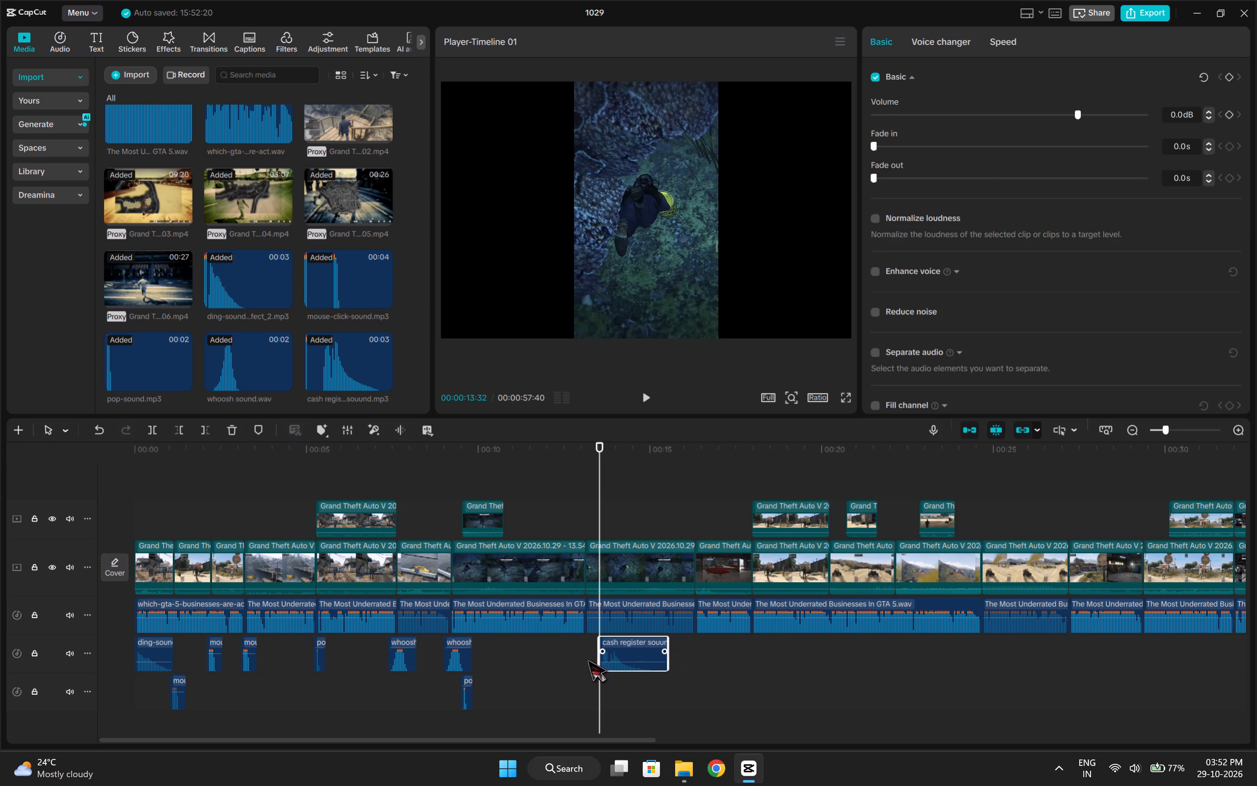
Check the cash register timing against the voiceover, shift the sound slightly earlier, and replay through 00:00:17:33.
click(572, 667)
key(space)
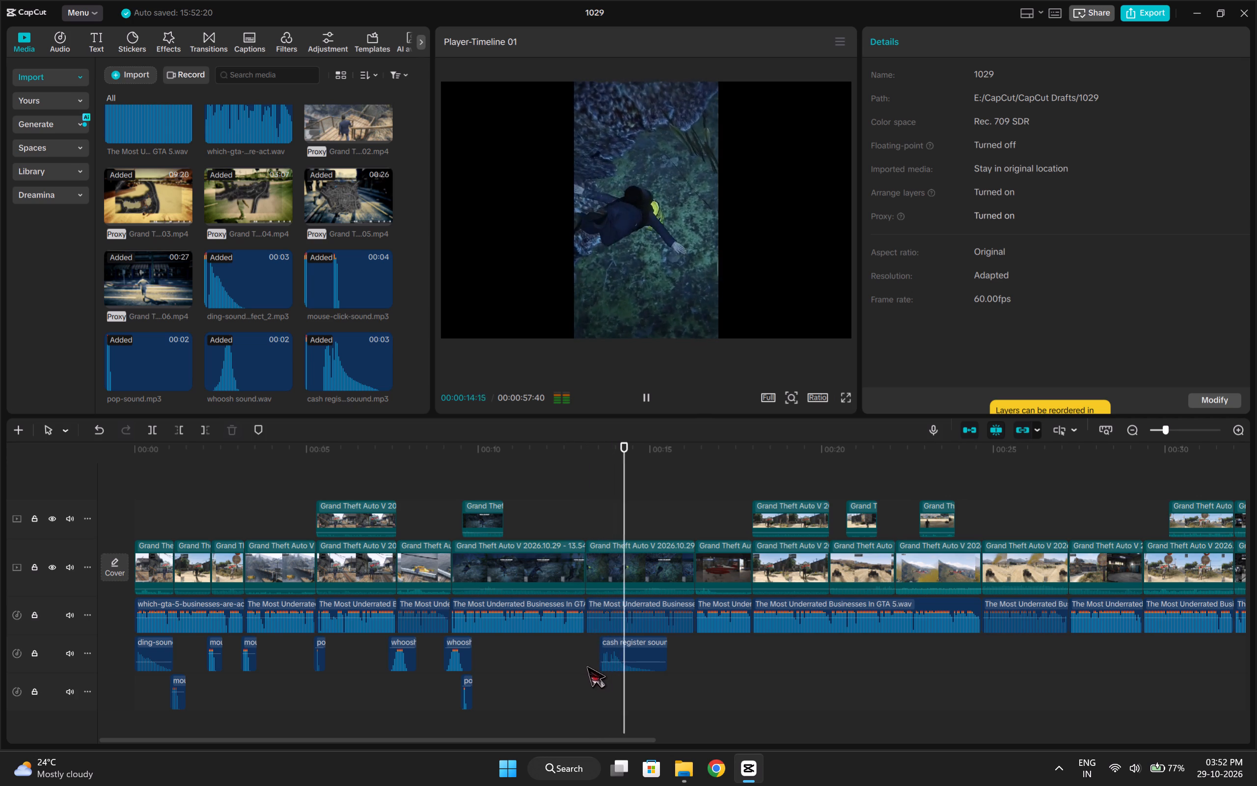
key(space)
drag(629, 646, 623, 647)
click(583, 662)
key(space)
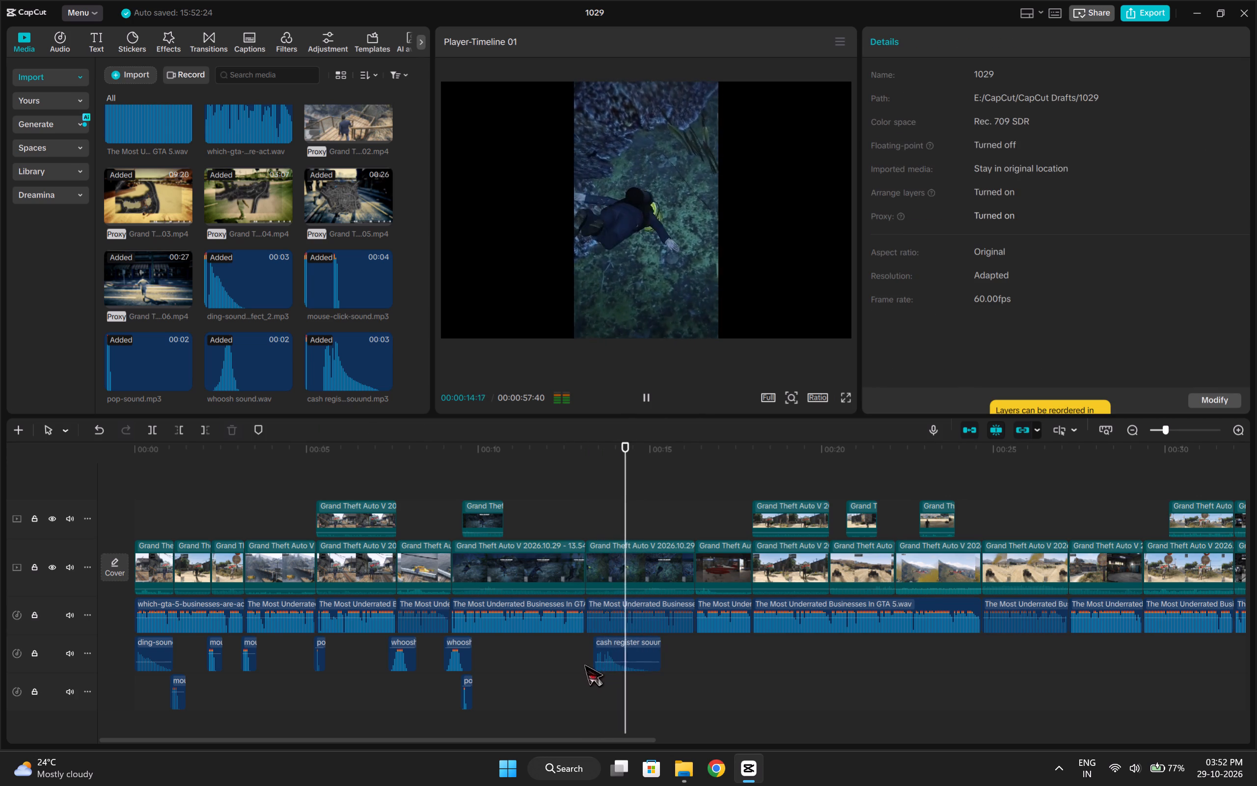
key(space)
key(space)
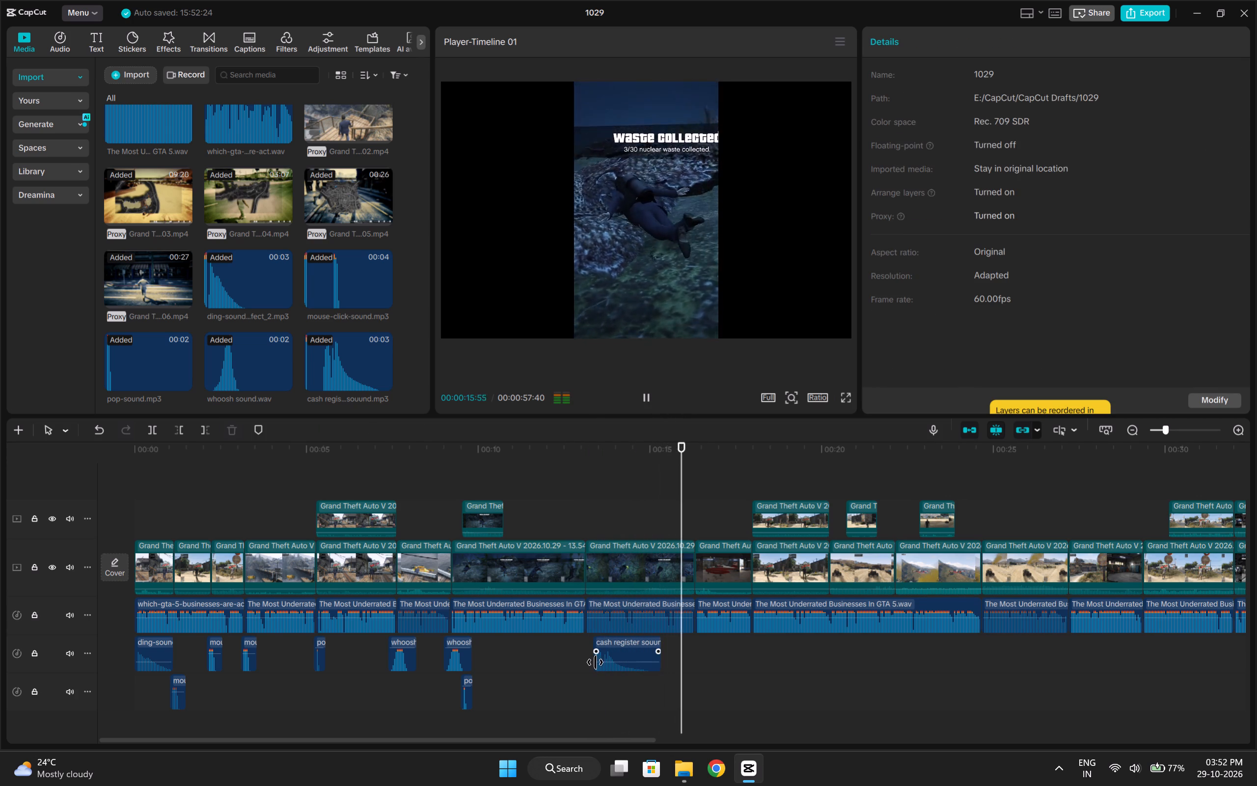
key(space)
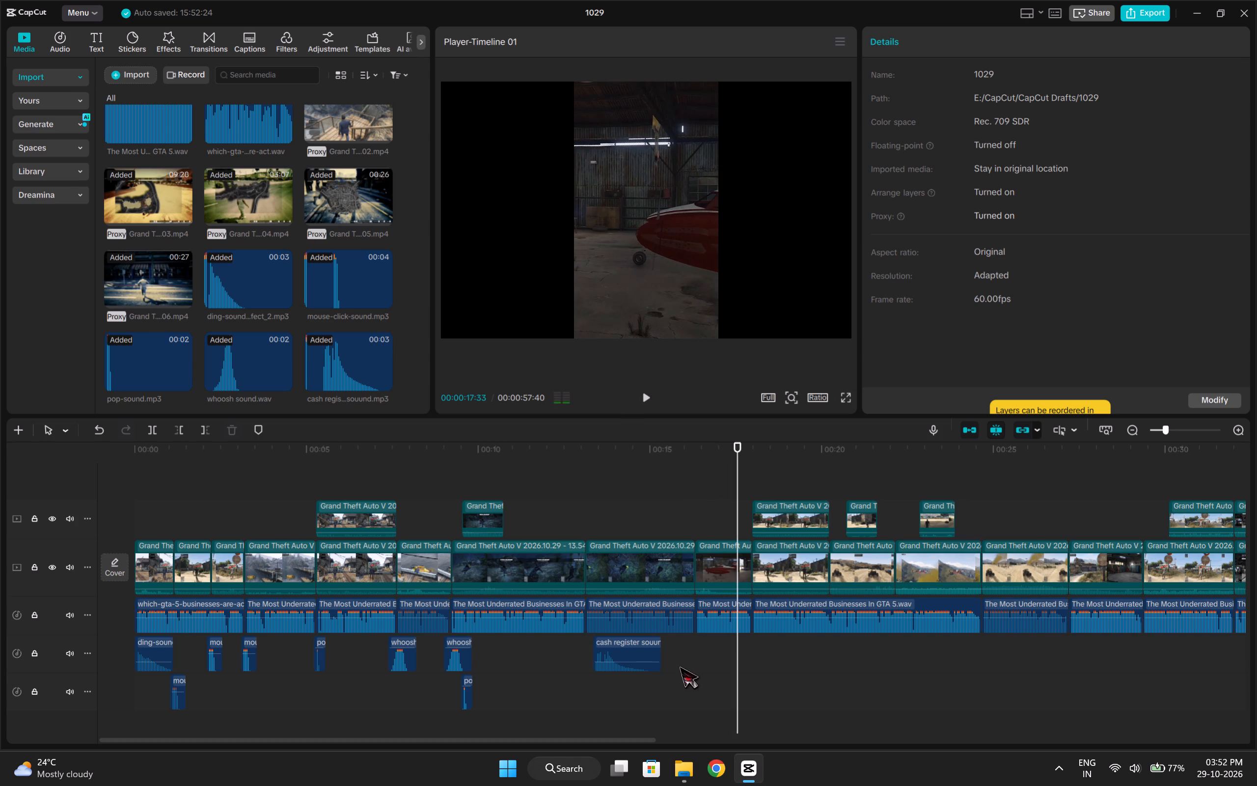
Paste a copy of the mouse-click sound at 00:00:16:12, just before the cut to the hangar clip, and play it back.
click(679, 666)
key(space)
key(space)
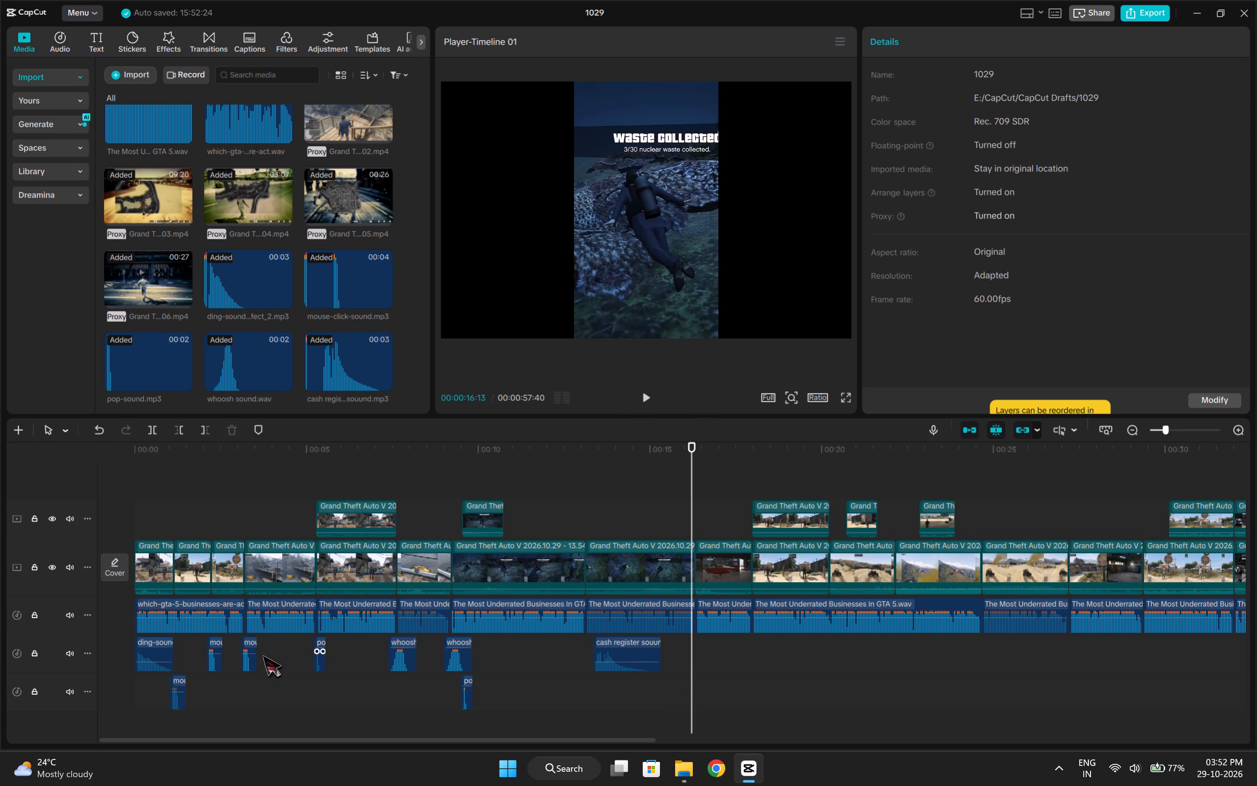
click(242, 661)
key(Left)
key(ctrl+c)
key(ctrl+v)
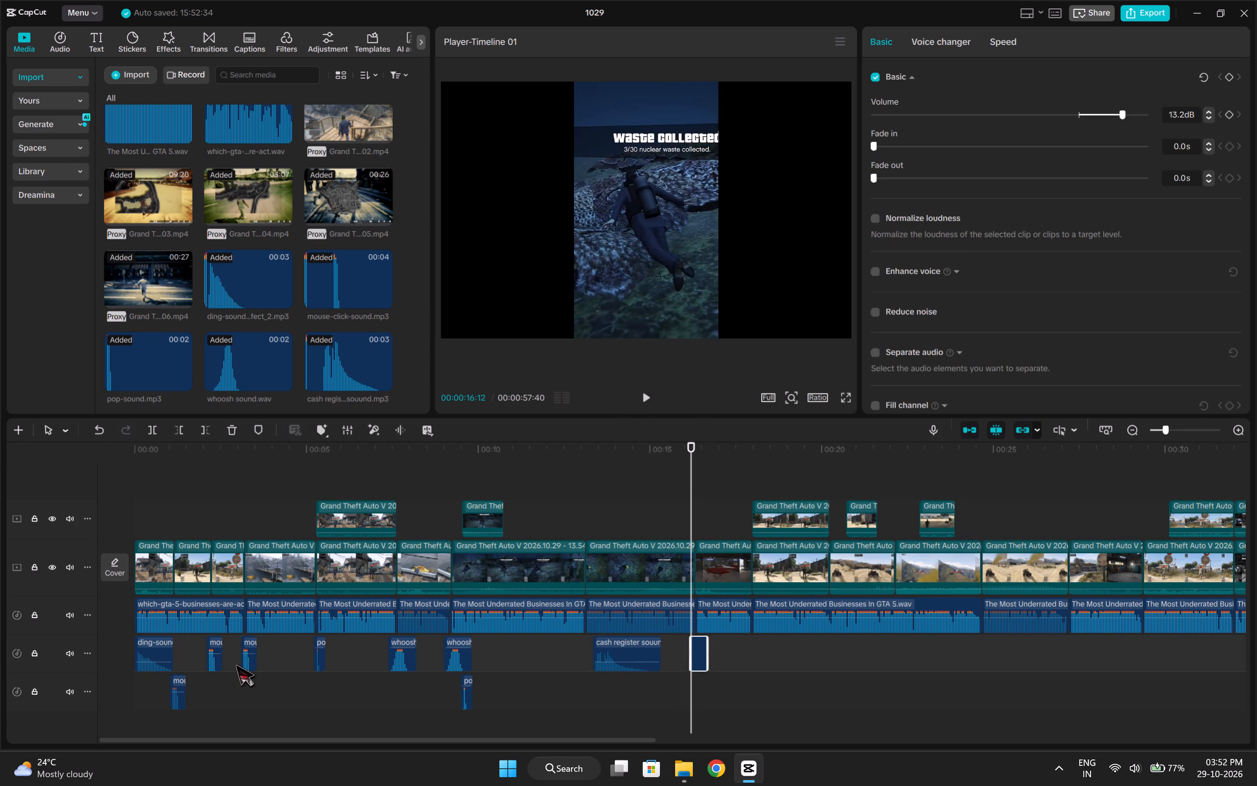
key(space)
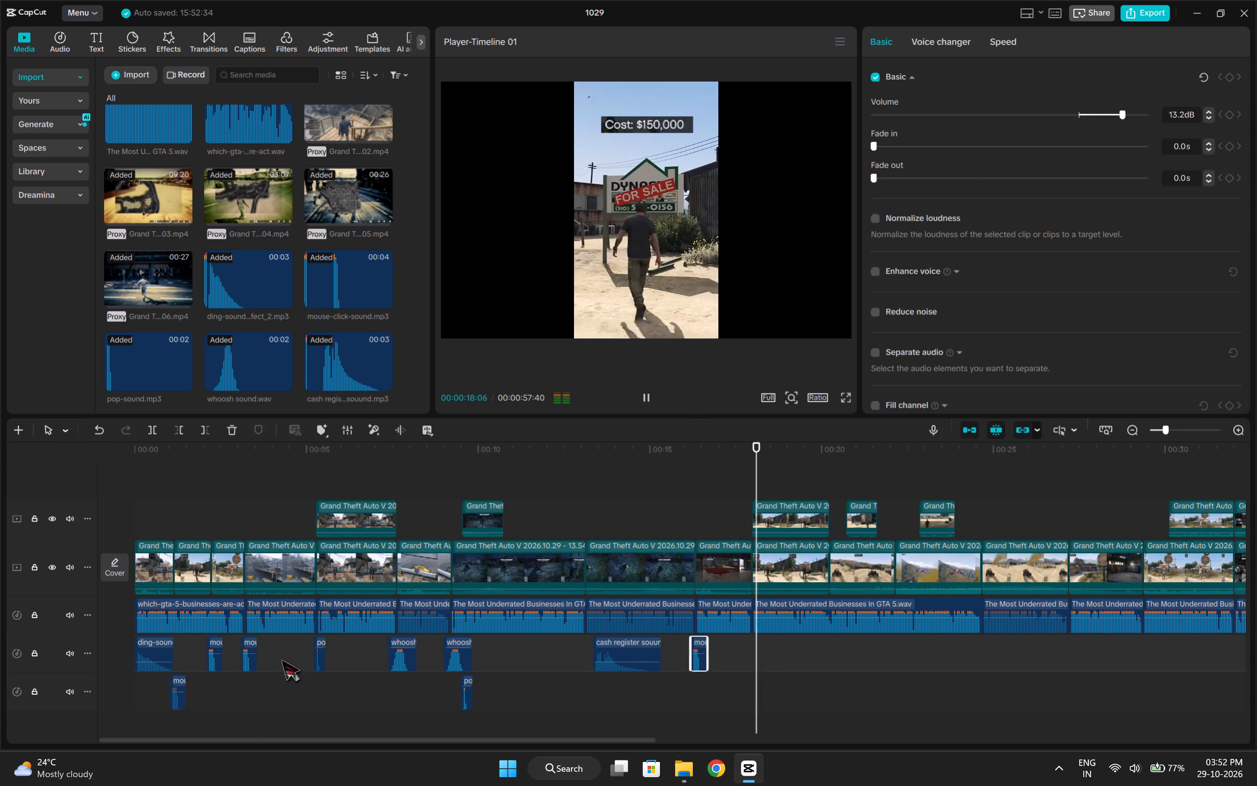
key(space)
Paste a copy of the pop sound at 00:00:17:59, where the third overlay clip with Cost: $150,000 starts, and replay it.
click(748, 653)
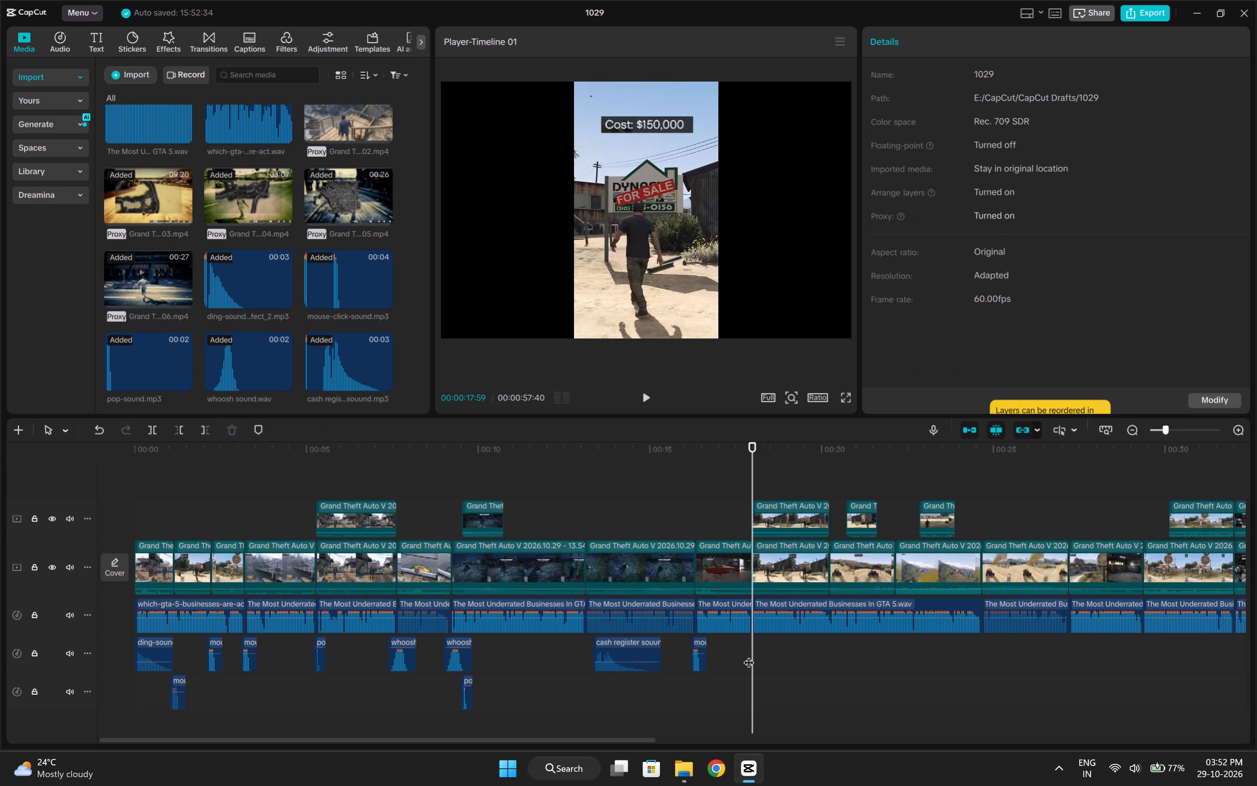
click(323, 654)
key(ctrl+c)
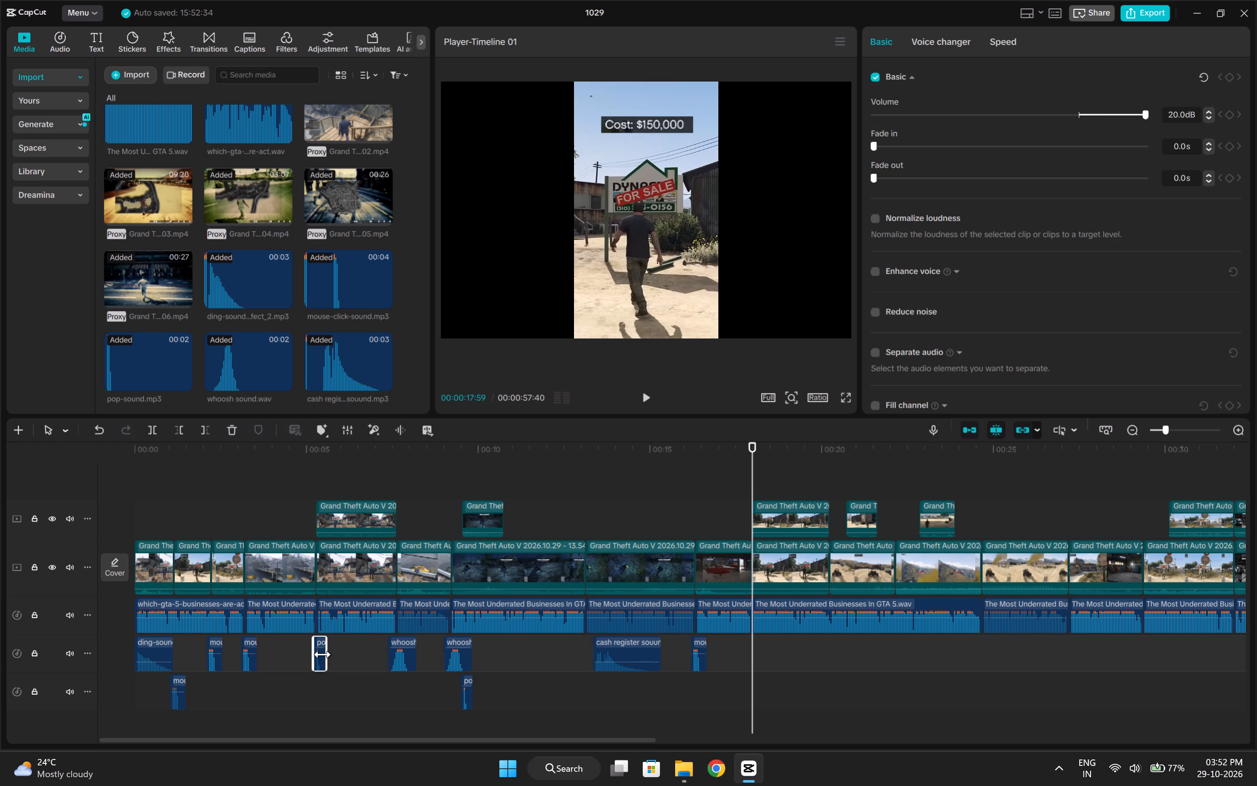
key(ctrl+v)
click(735, 660)
key(space)
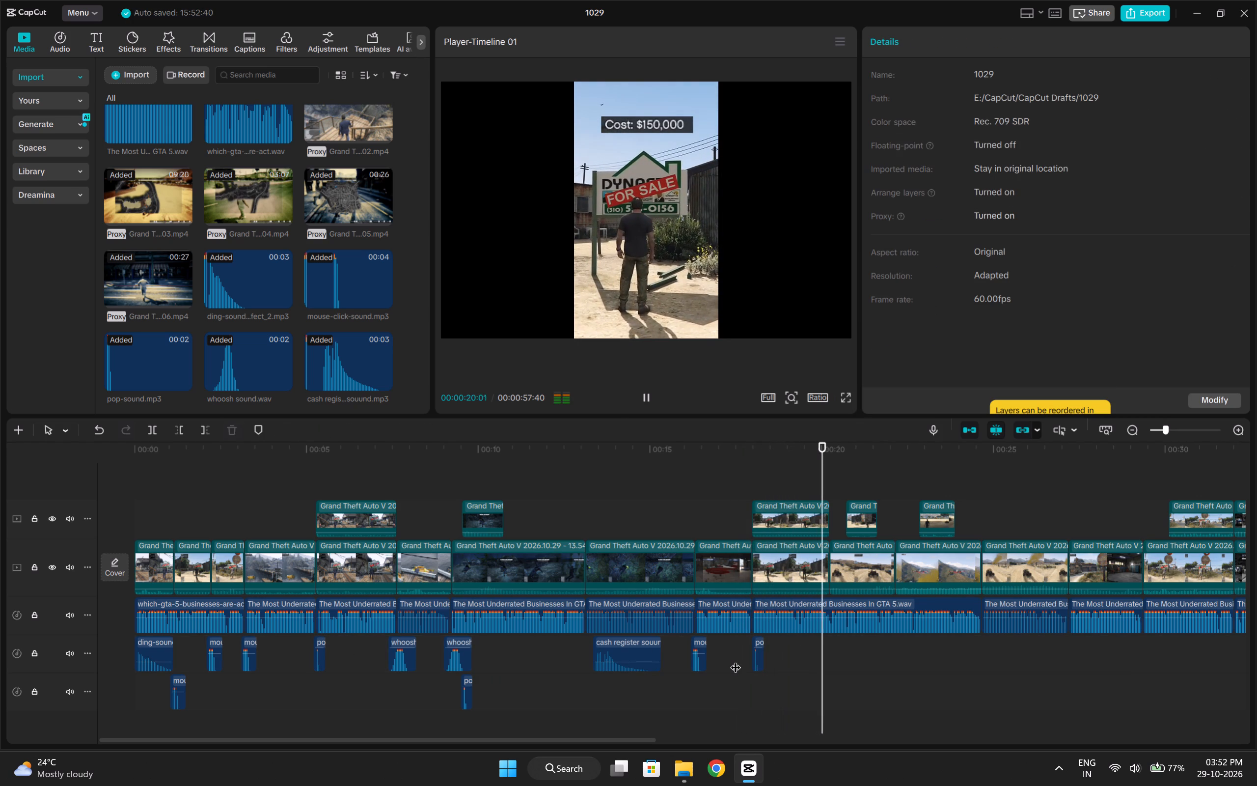
key(space)
Paste the copied pop sound at 00:00:20:43, where the fourth overlay clip with +$5000 starts.
click(849, 667)
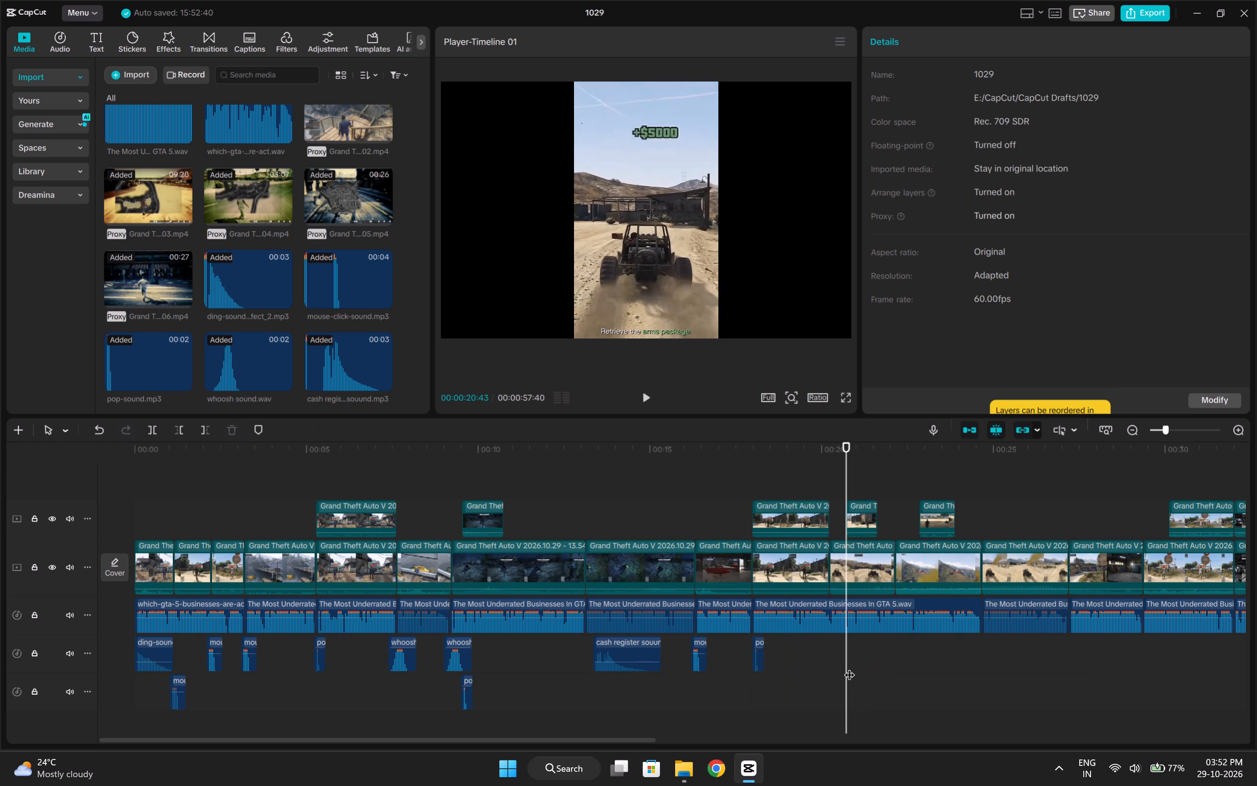
key(ctrl+v)
Paste a copy of the whoosh at 00:00:19:56, just before the third overlay clip ends, and play on to 00:00:22:51.
click(835, 674)
double_click(806, 681)
key(space)
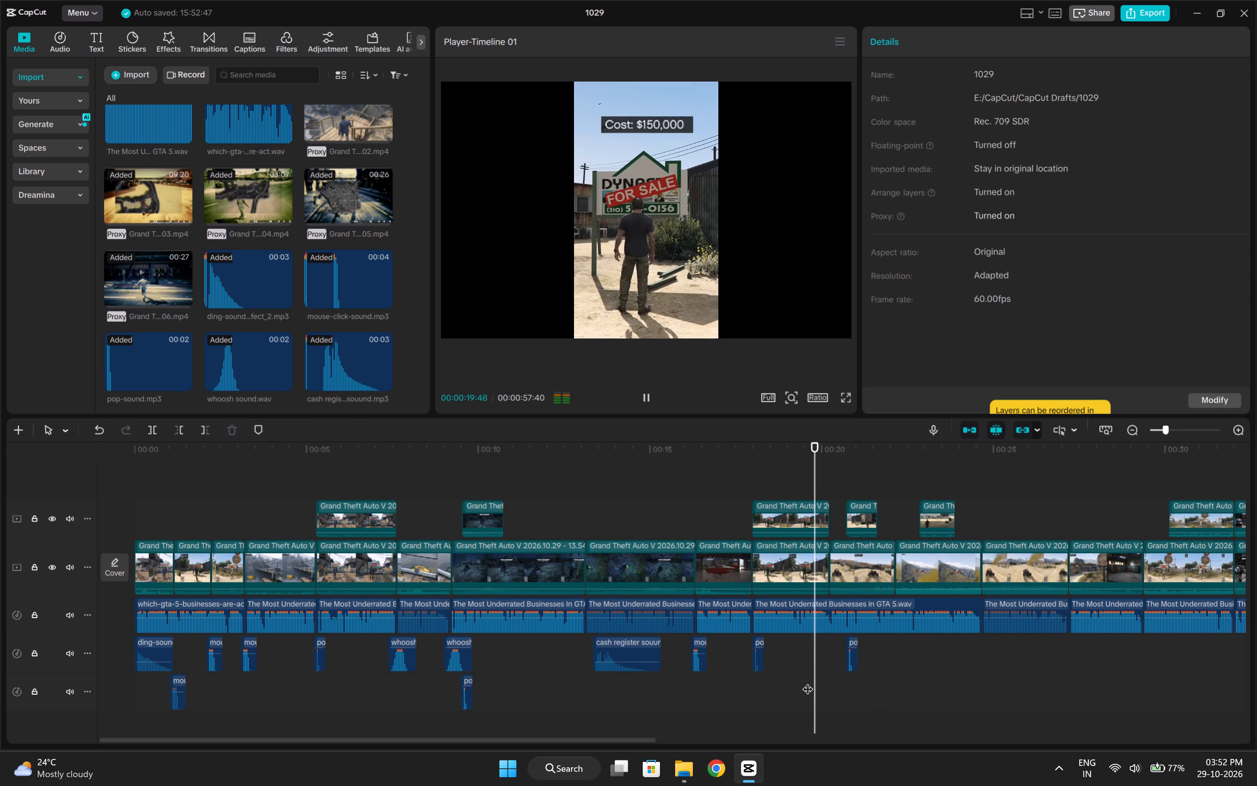
key(space)
click(457, 662)
key(ctrl+c)
key(ctrl+v)
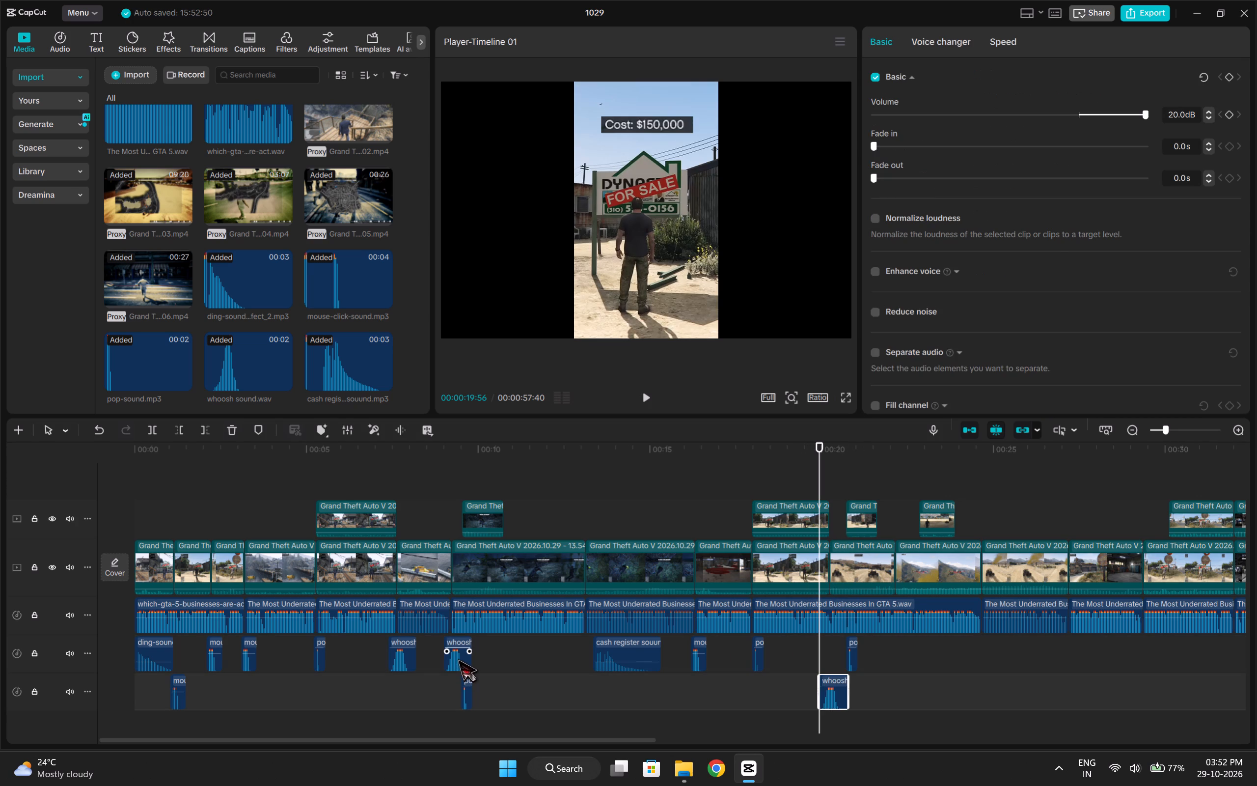
key(space)
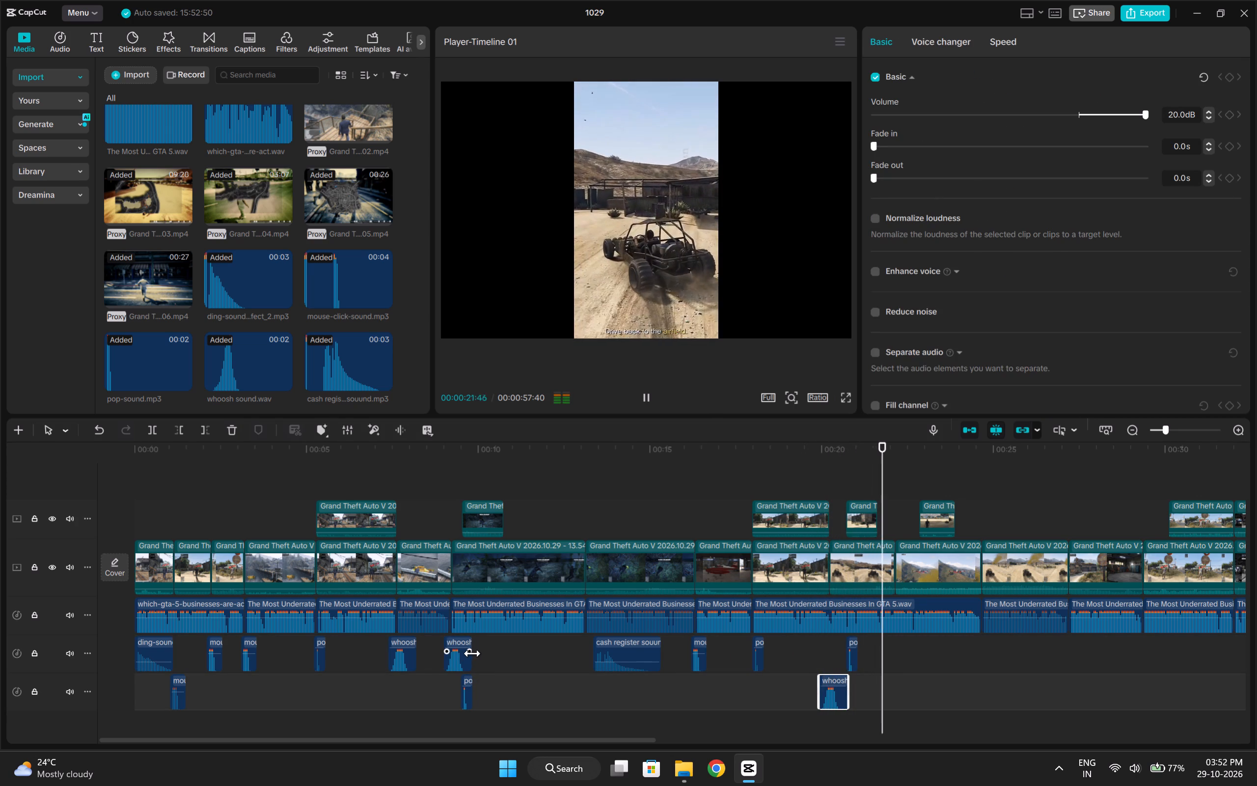
key(space)
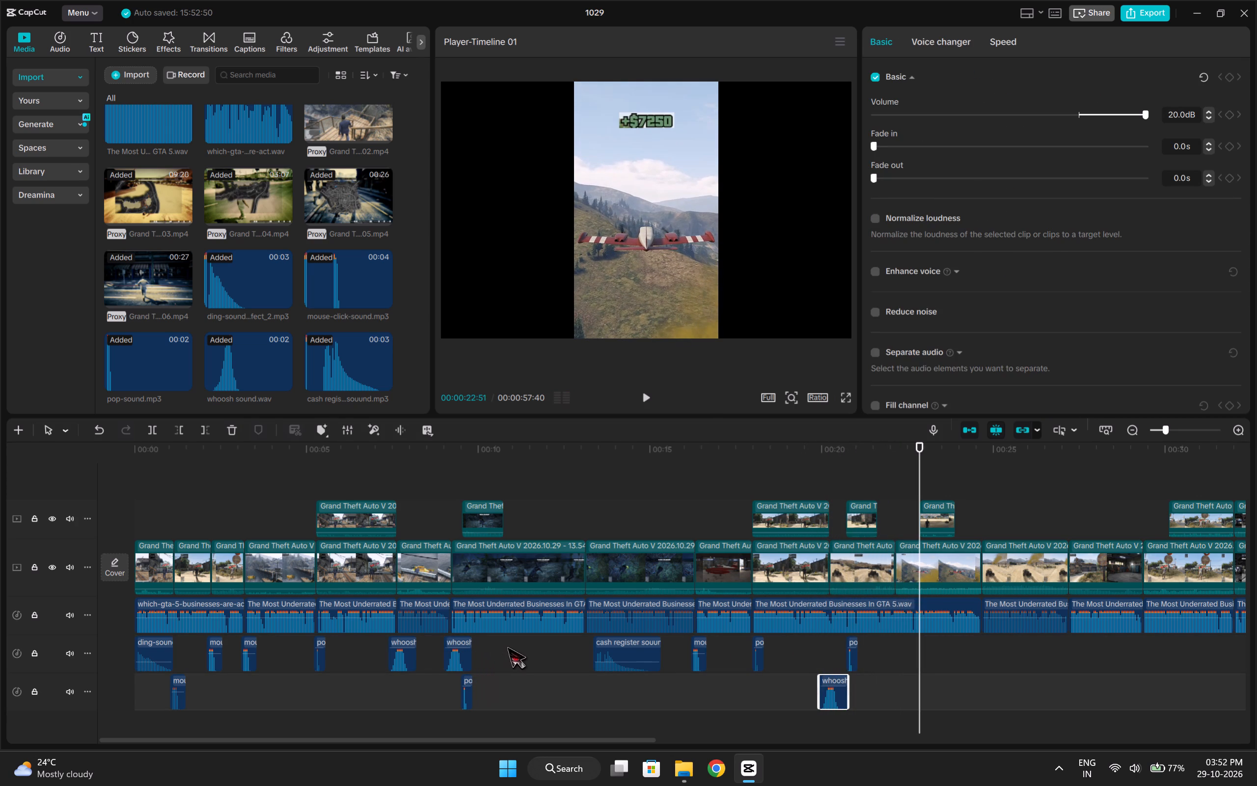
Paste a copy of the pop sound, not the whoosh, at 00:00:22:49 just before the fifth overlay clip, and play past 00:00:25:00.
key(Left)
key(Left)
key(ctrl+Left)
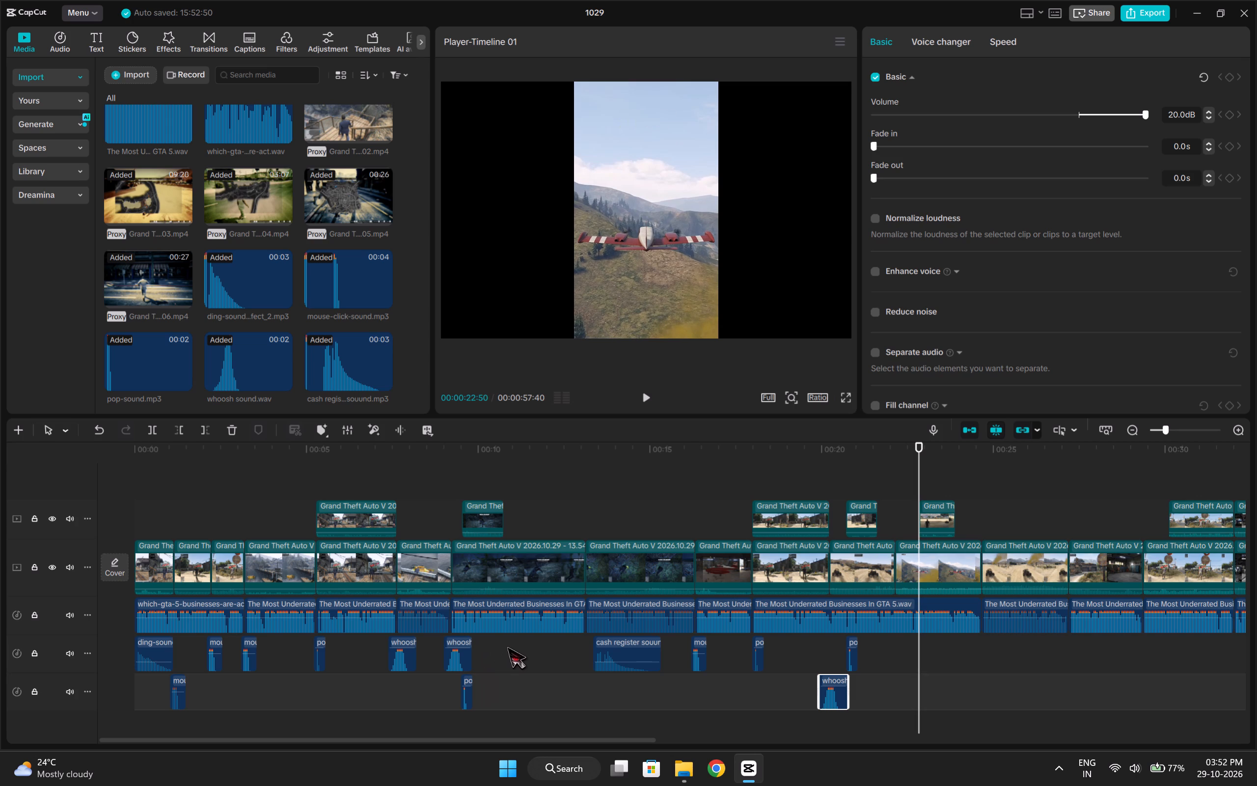
key(ctrl+v)
key(ctrl+z)
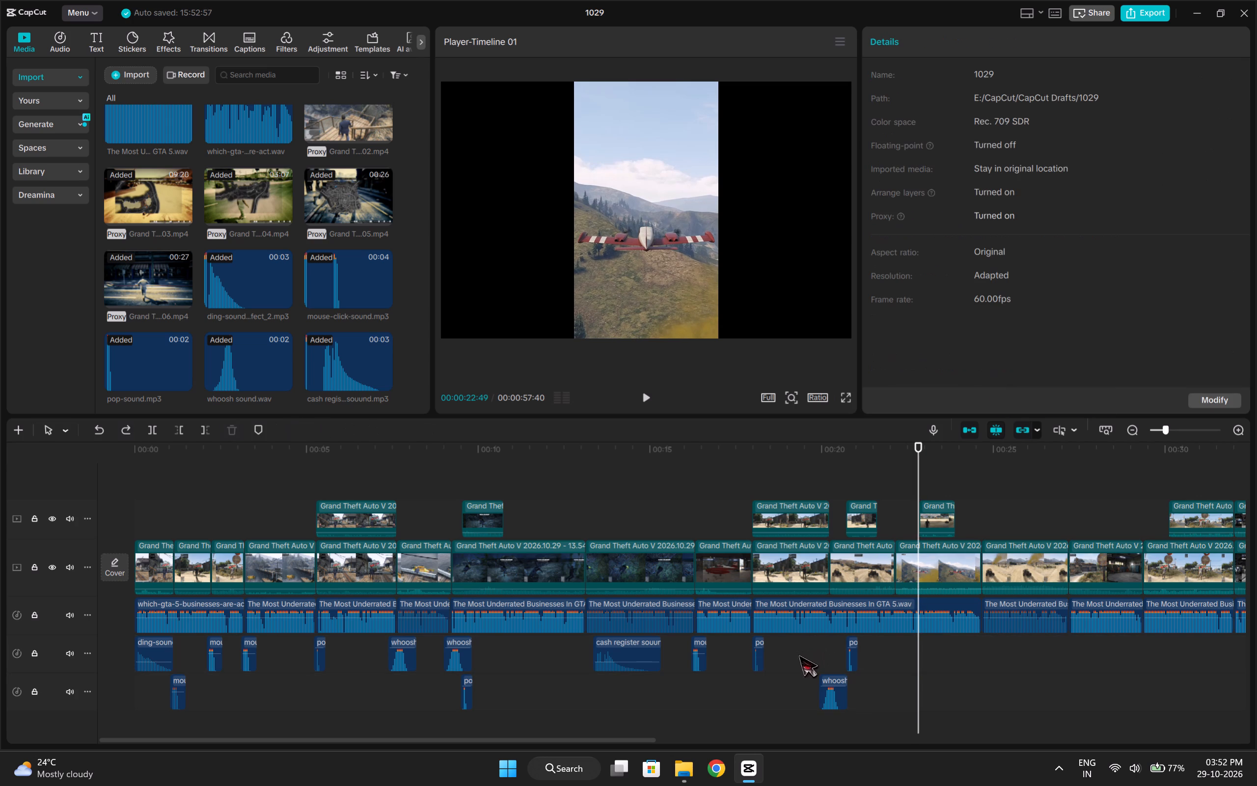
click(758, 659)
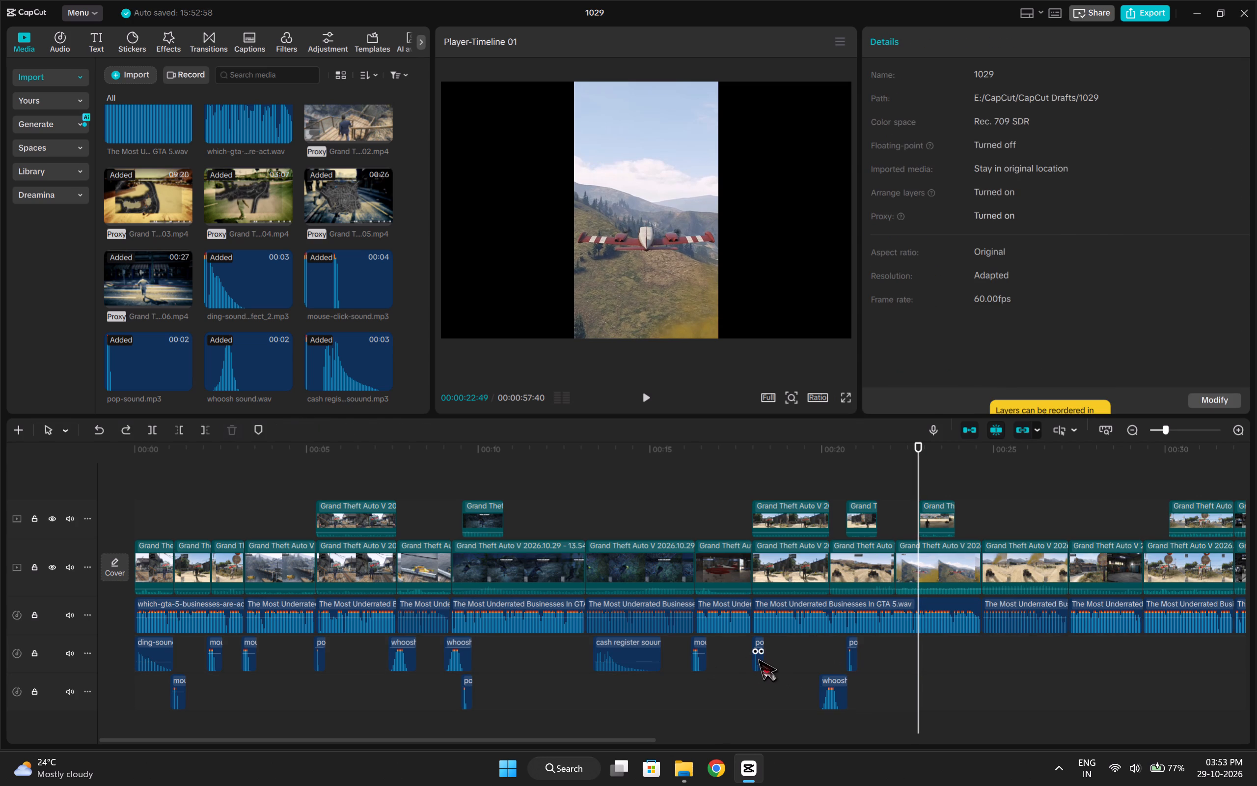
key(ctrl+c)
key(ctrl+v)
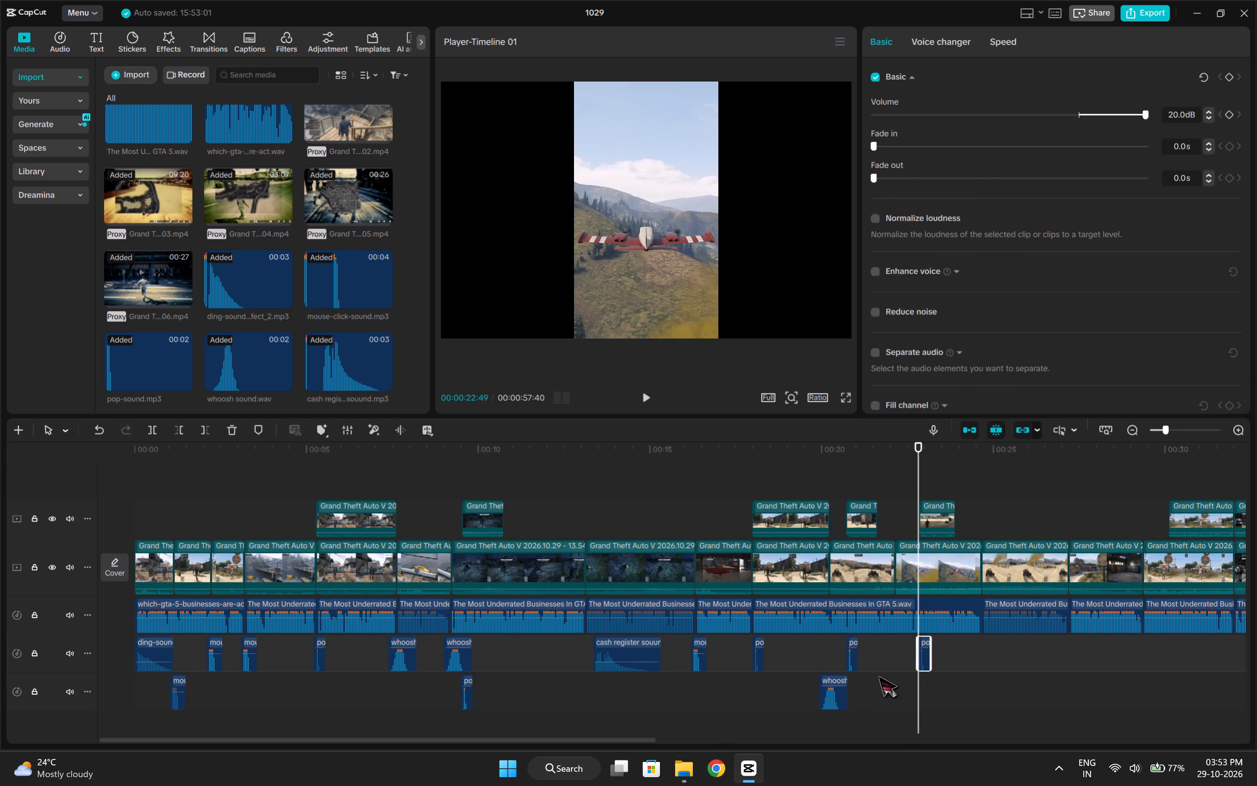
click(888, 674)
key(space)
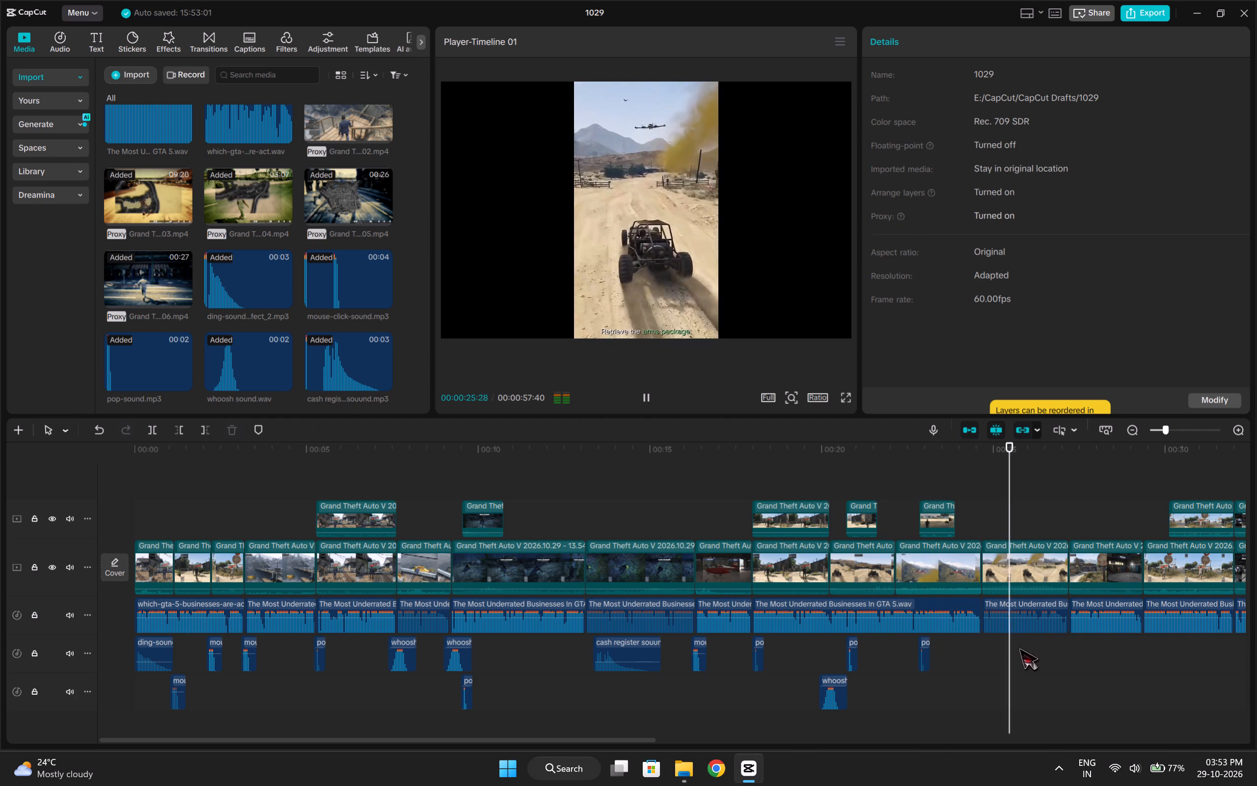
Paste a copy of the cash register sound at 00:00:25:08, after the fifth overlay clip, and play on from there.
key(space)
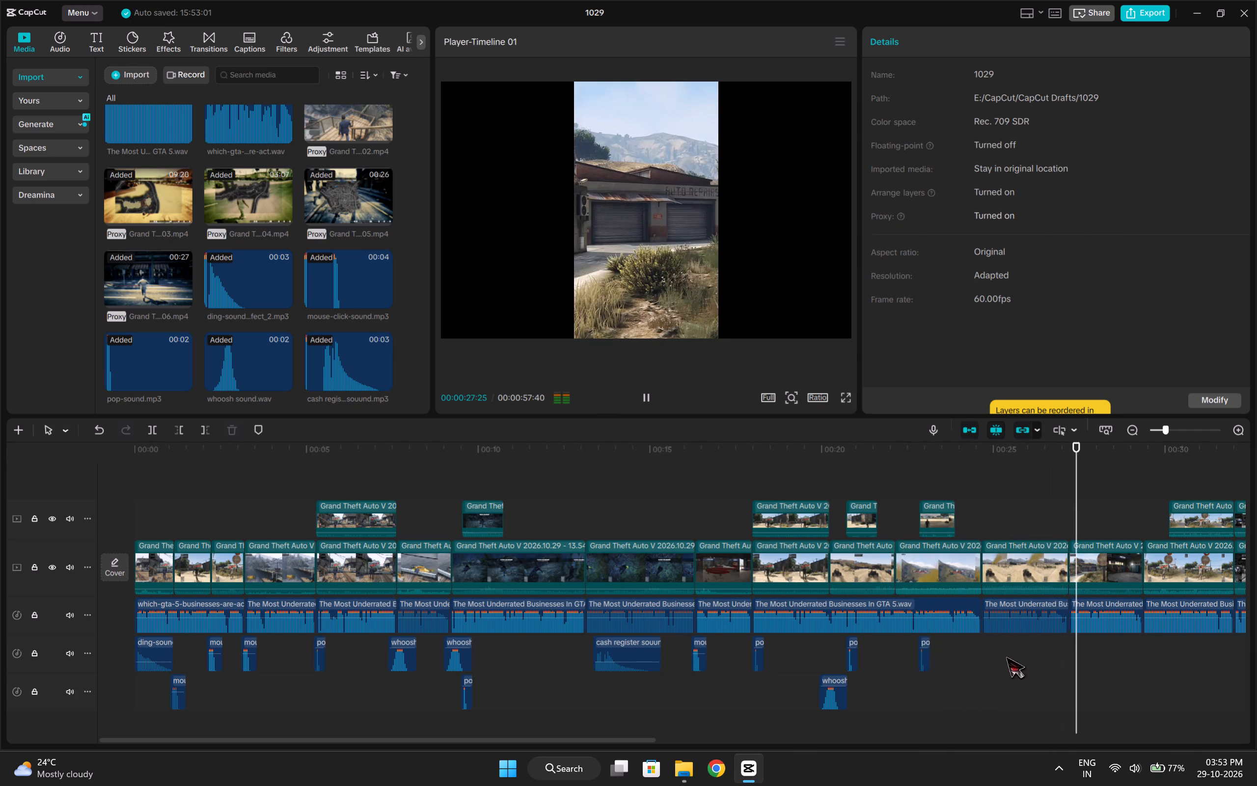
click(946, 676)
key(space)
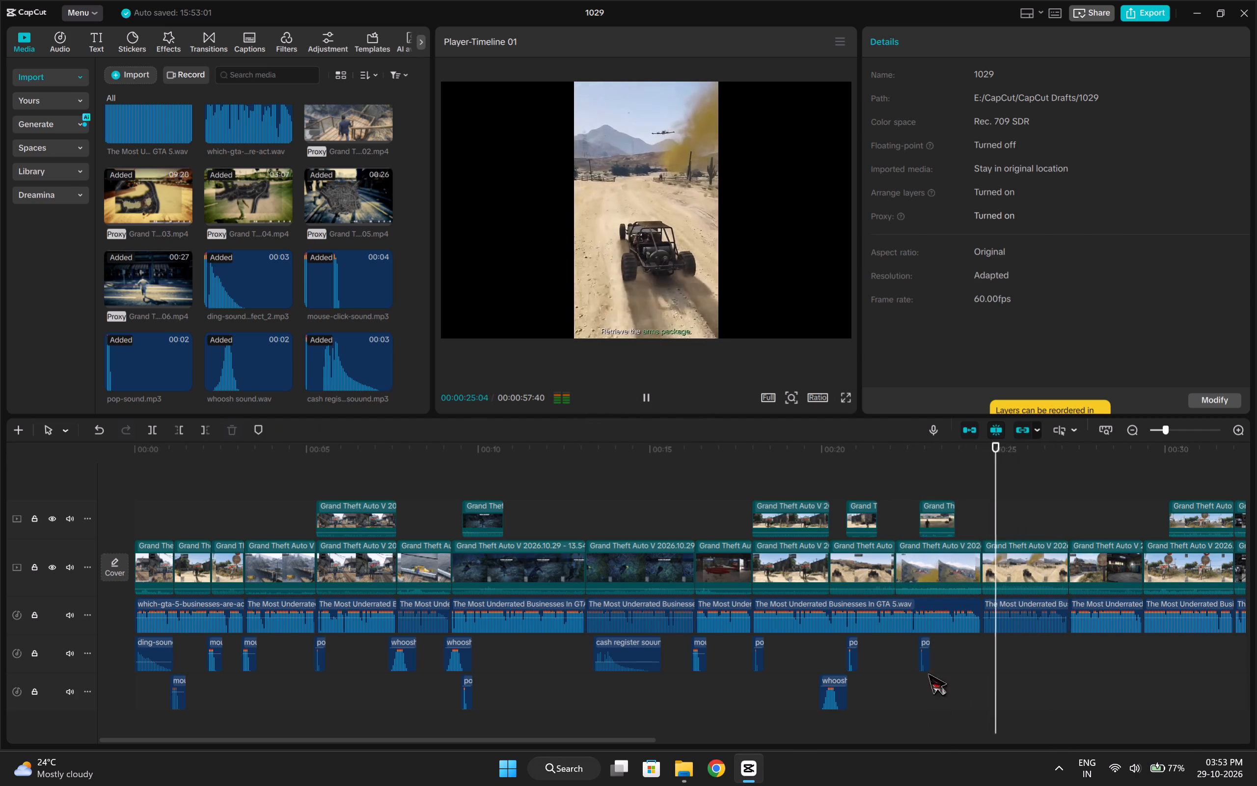
key(space)
click(631, 650)
key(ctrl+c)
key(ctrl+v)
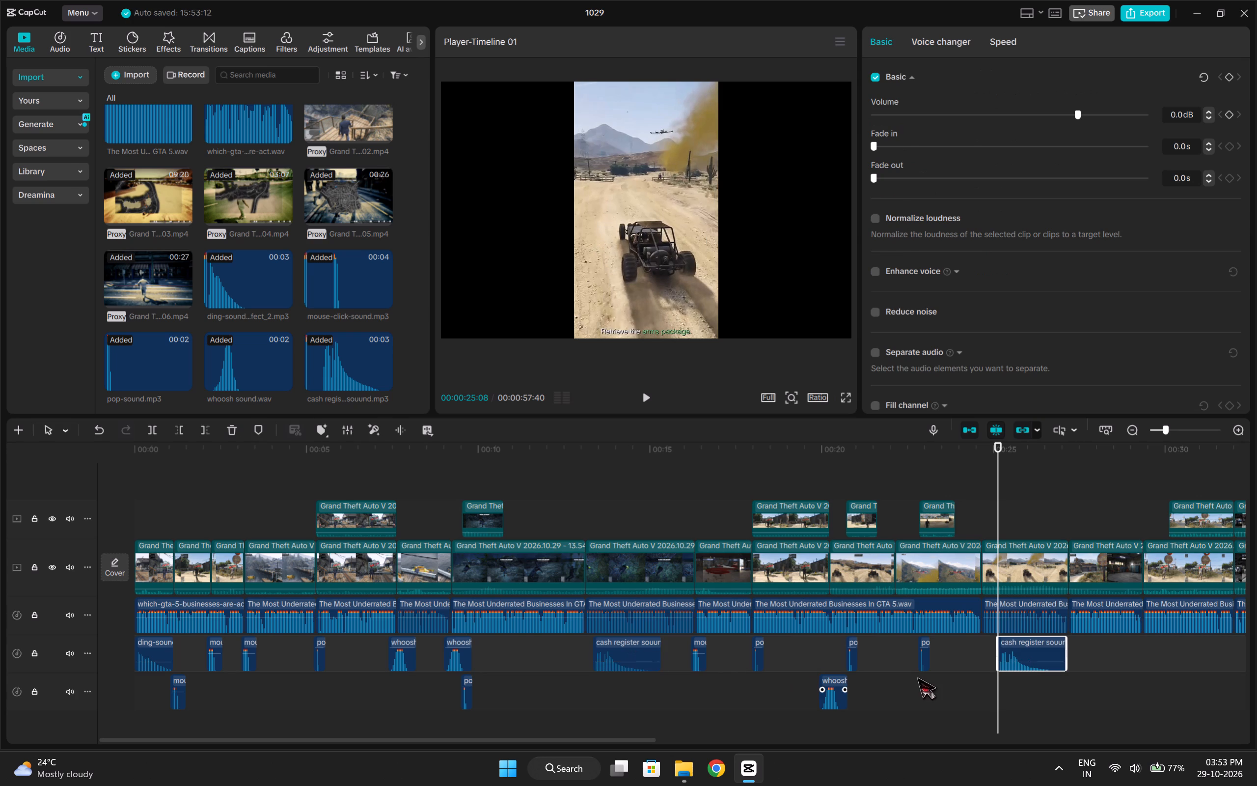
click(904, 687)
key(space)
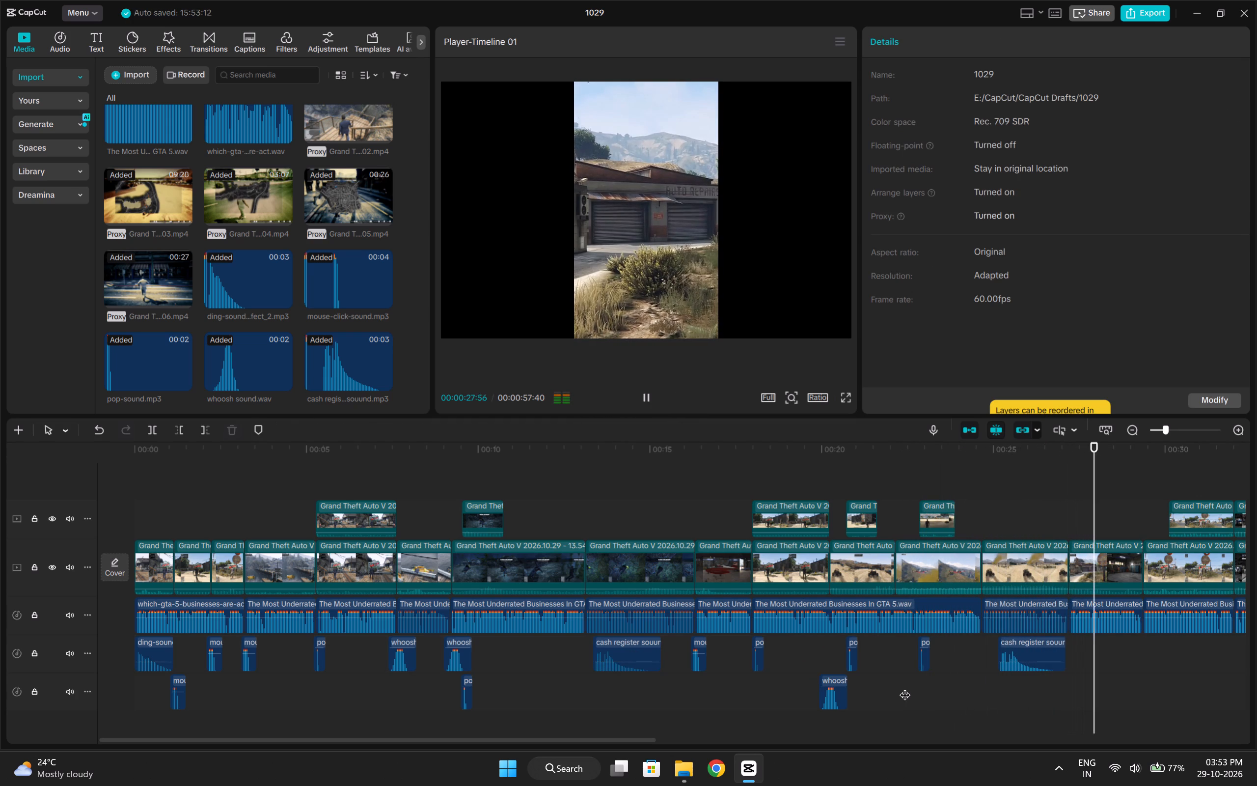
Trim the end of the new cash register sound at 00:00:26:48.
key(space)
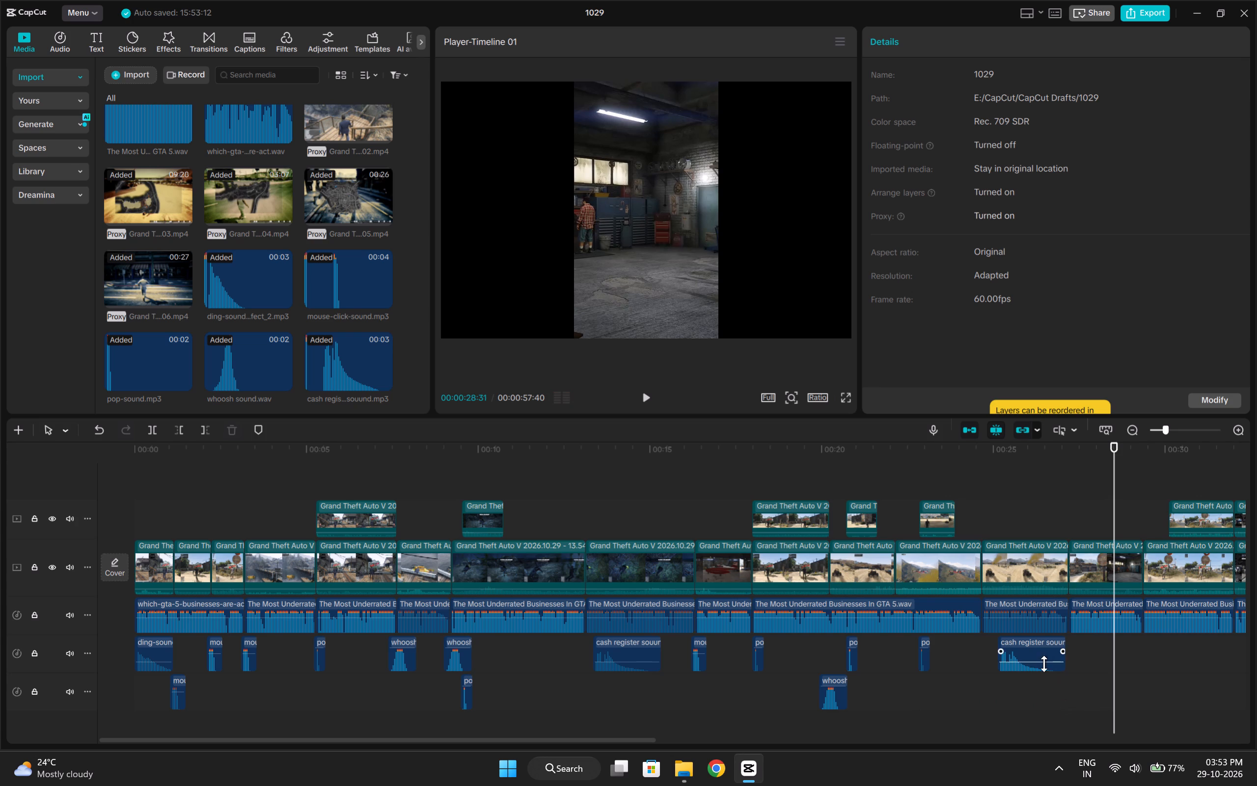
click(1065, 694)
drag(1065, 694, 1056, 704)
click(1042, 671)
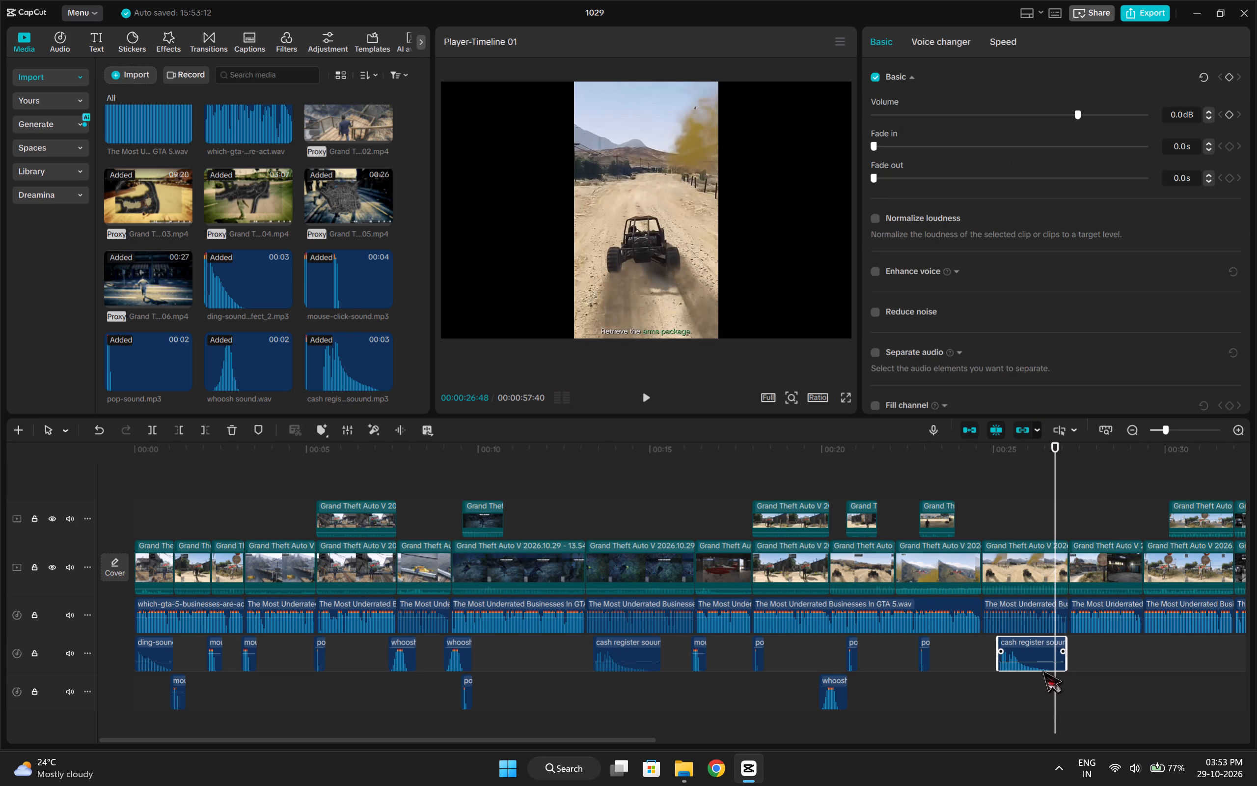
text(w)
Paste a copy of the mouse click sound at 00:00:27:06, just before the cut to the garage clip, and play on.
key(space)
key(space)
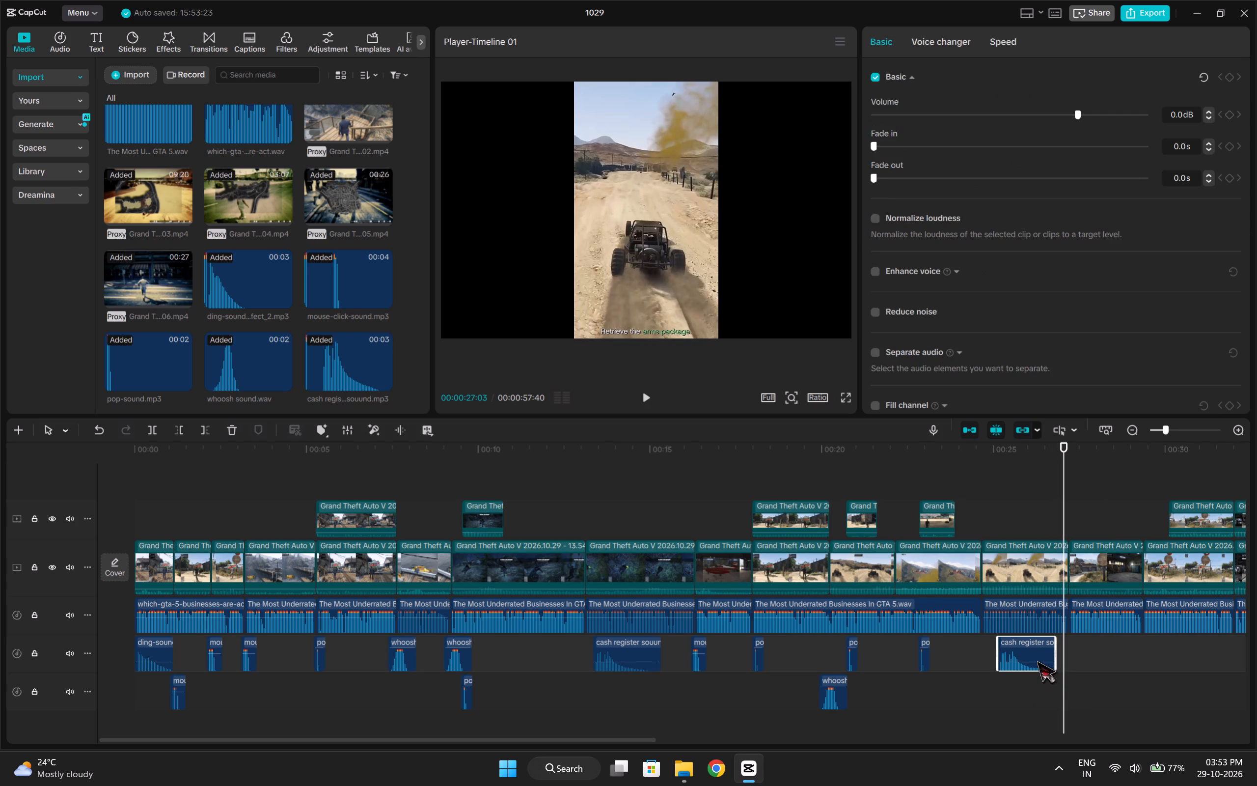
key(Right)
key(Right)
key(Right)
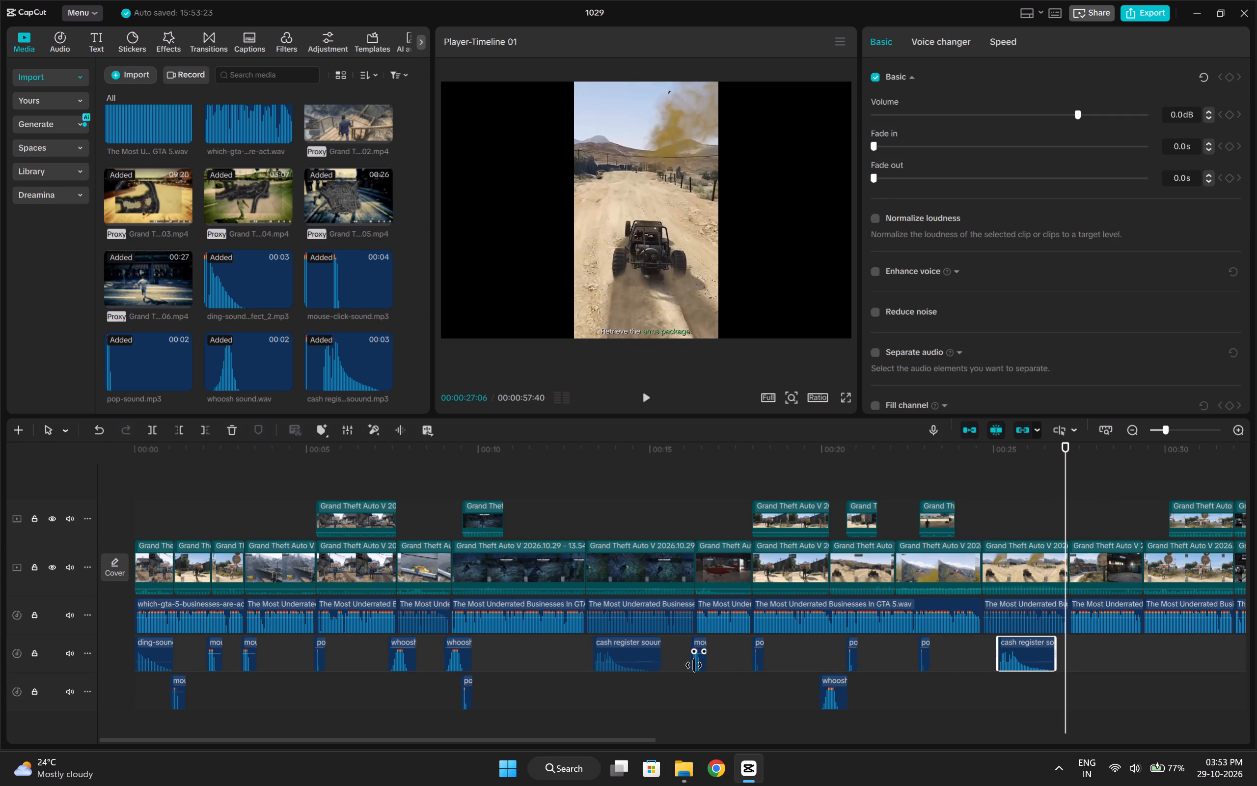
click(694, 665)
key(ctrl+c)
key(ctrl+v)
key(space)
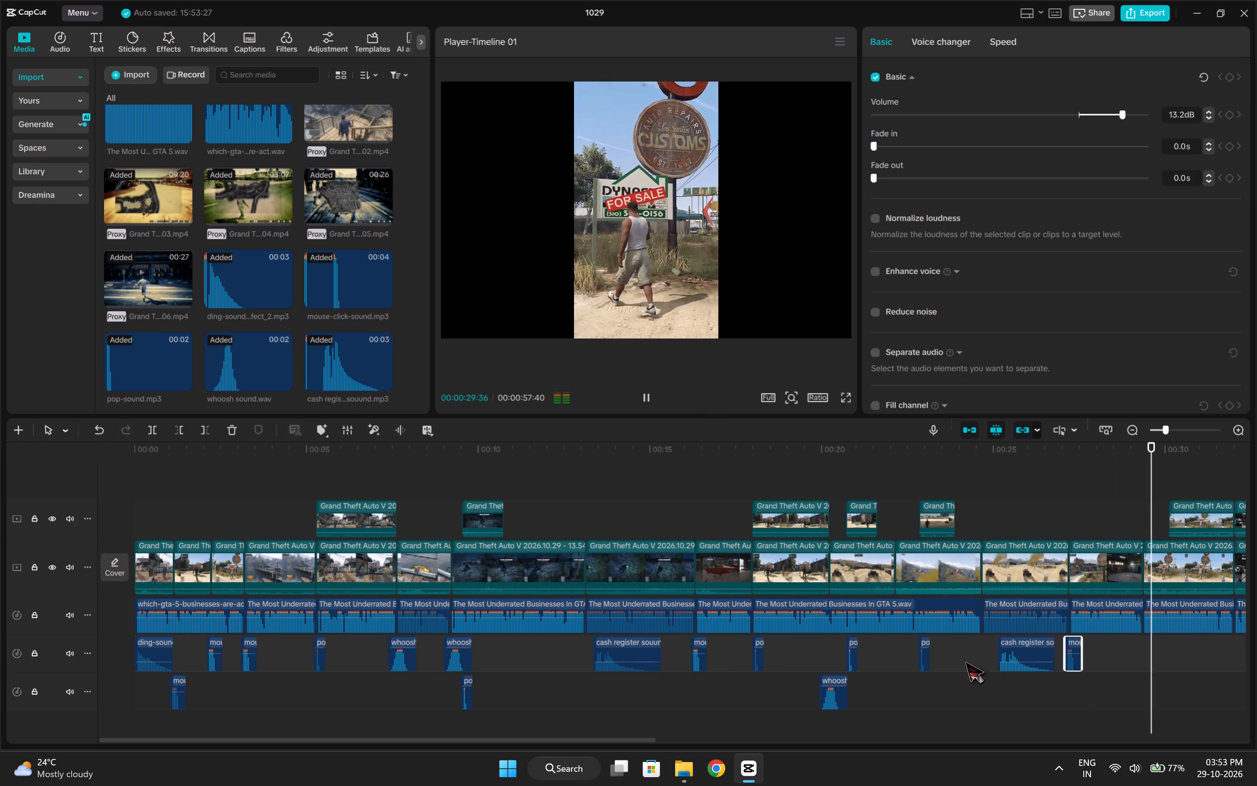
Paste a copy of the whoosh sound at 00:00:28:58, shortly before the garage clip ends.
key(space)
click(1143, 674)
drag(1143, 676, 1139, 680)
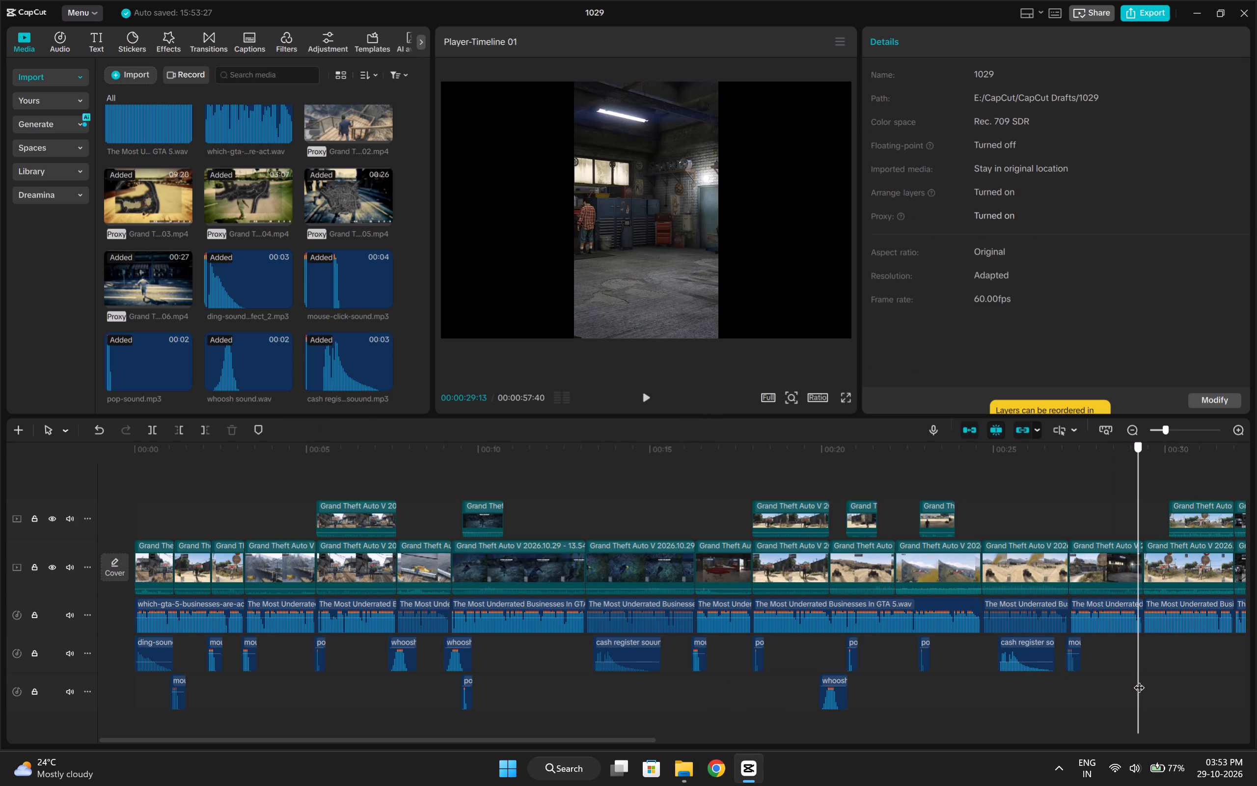
drag(1139, 680, 1130, 687)
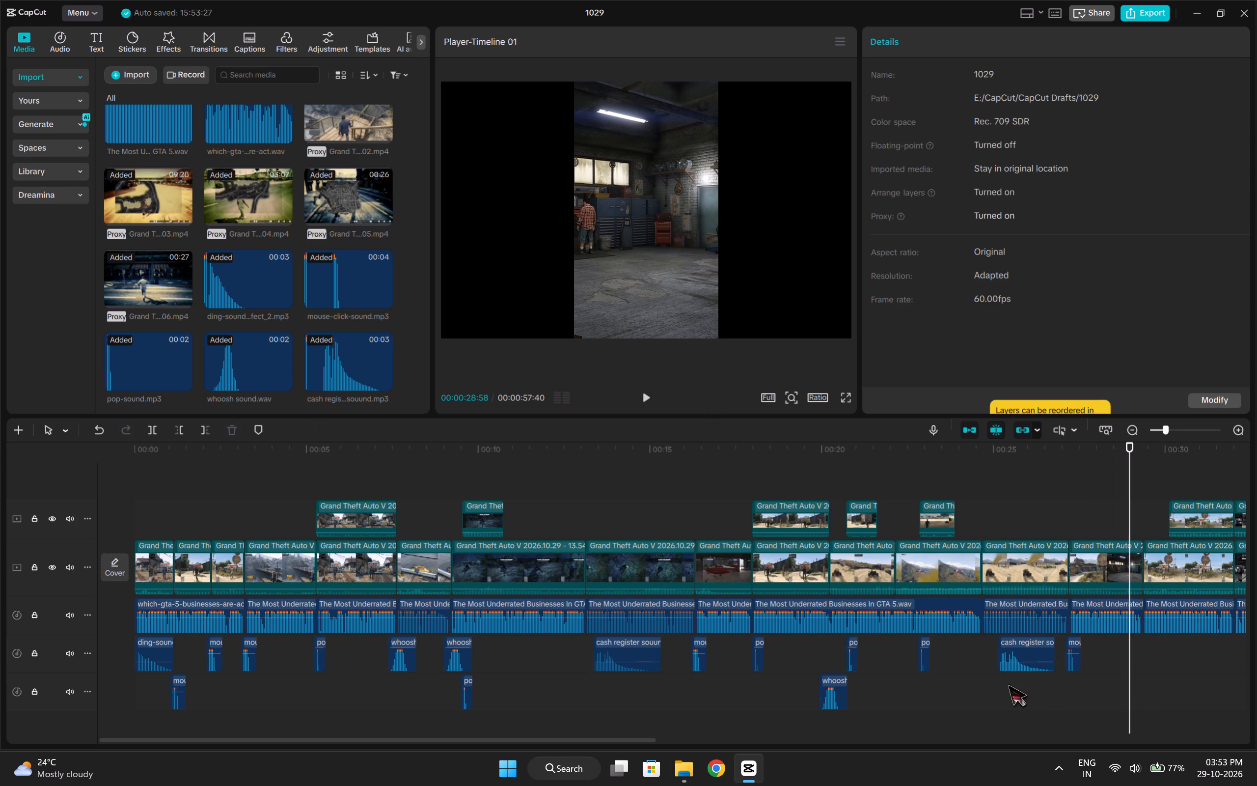
click(841, 692)
key(ctrl+c)
key(ctrl+v)
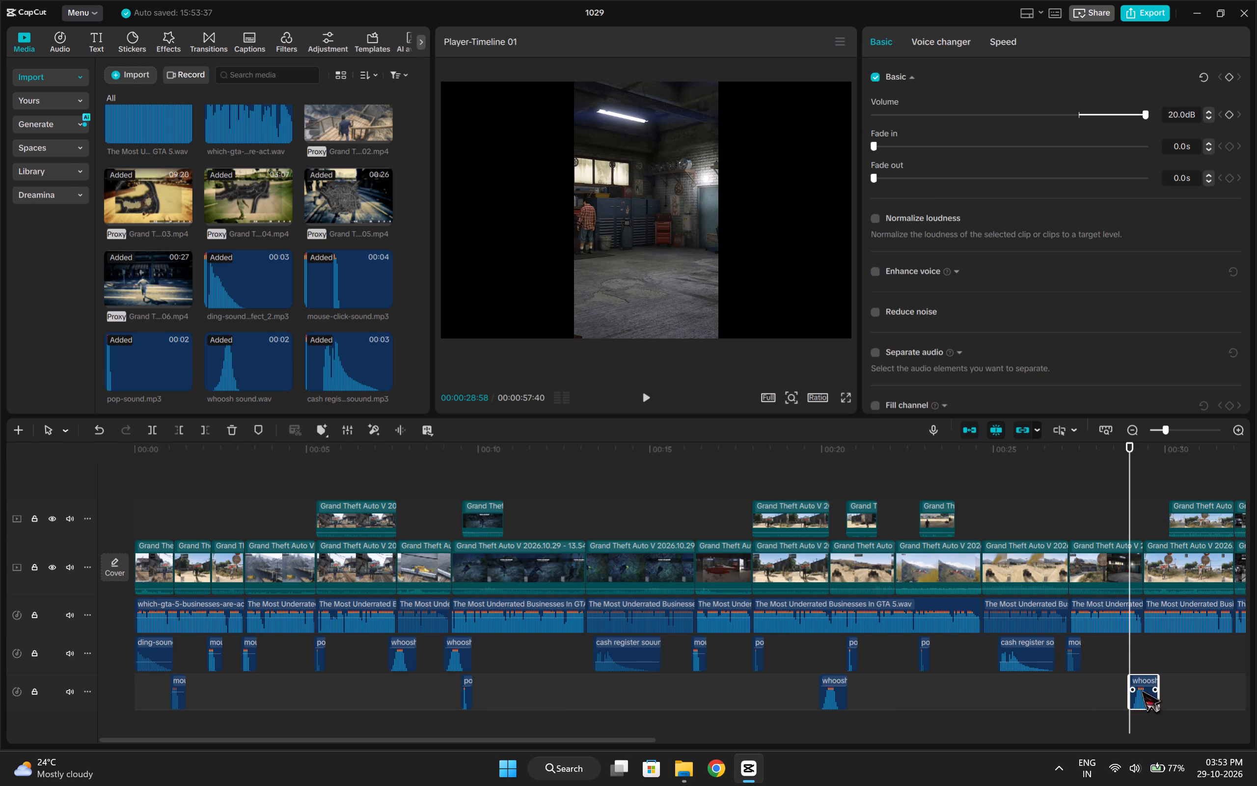
Move the new whoosh up to the first sound effects track, starting at about 00:00:29:05.
drag(1141, 684, 1145, 651)
key(space)
key(space)
drag(1139, 640, 1145, 640)
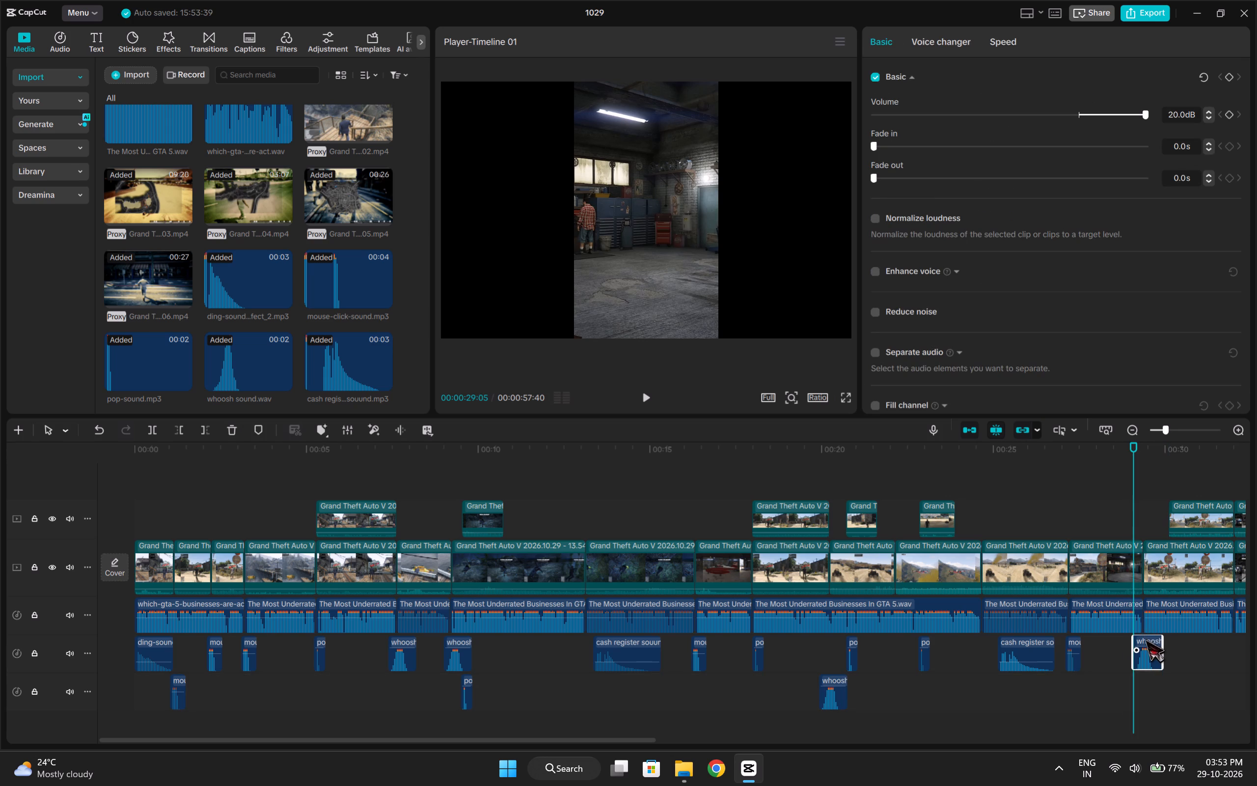
drag(1145, 640, 1144, 640)
Paste a copy of the pop sound just before the sixth overlay clip with Weekly income: $1,600, and play on past 00:00:36:00.
key(space)
key(space)
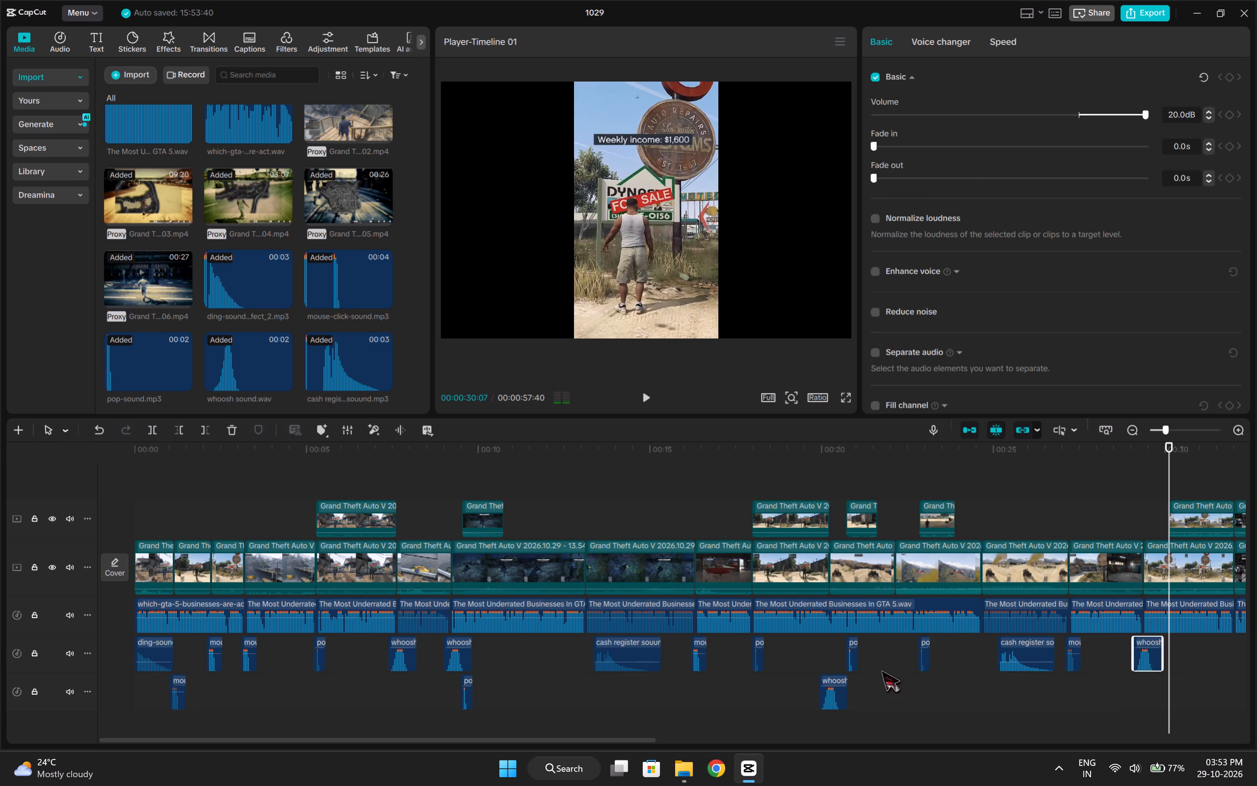
click(851, 665)
key(Left)
key(Left)
key(Left)
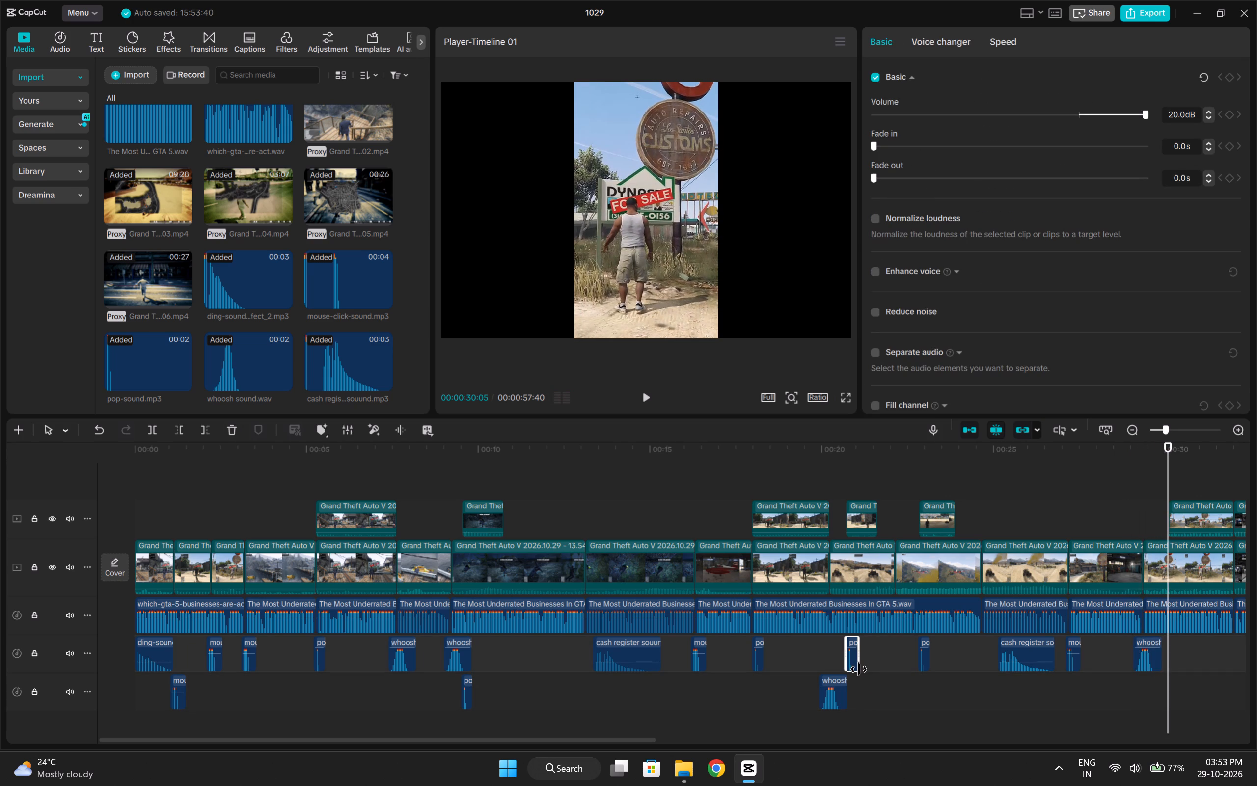
key(Left)
key(ctrl+c)
key(ctrl+v)
key(space)
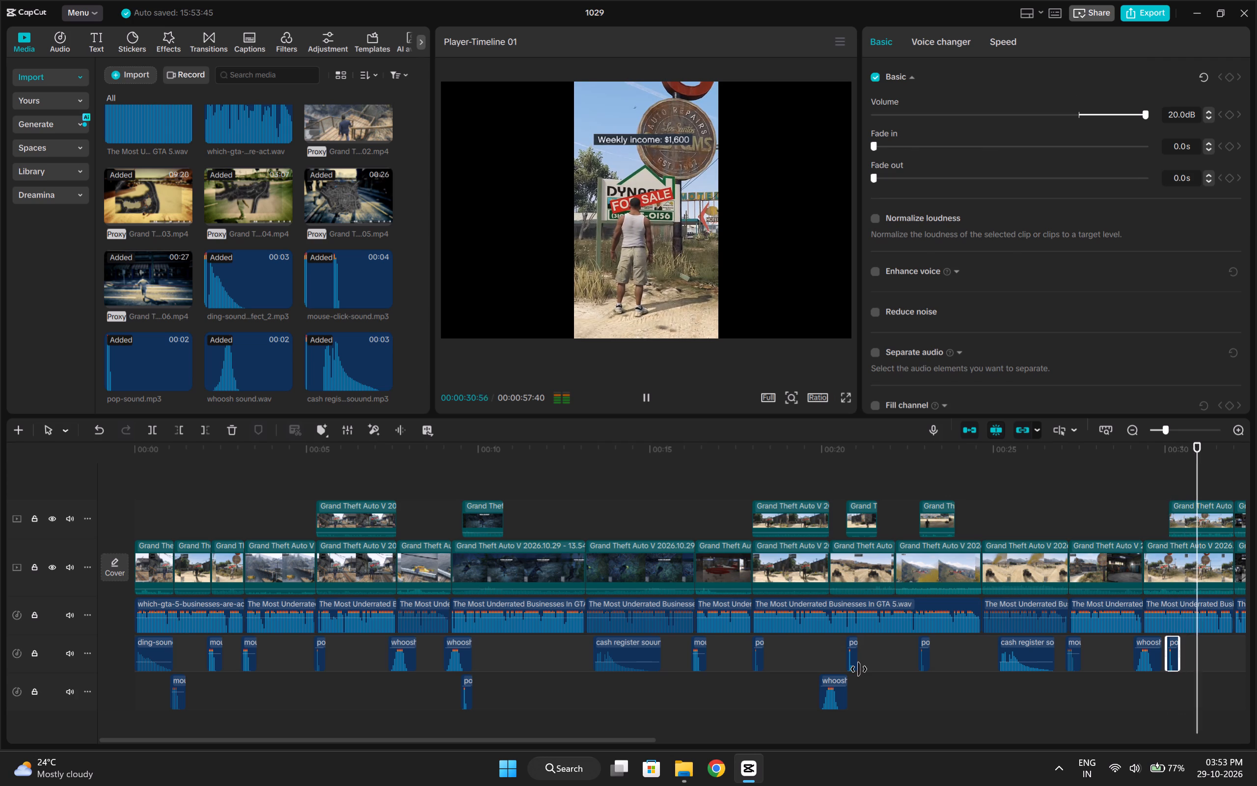
key(space)
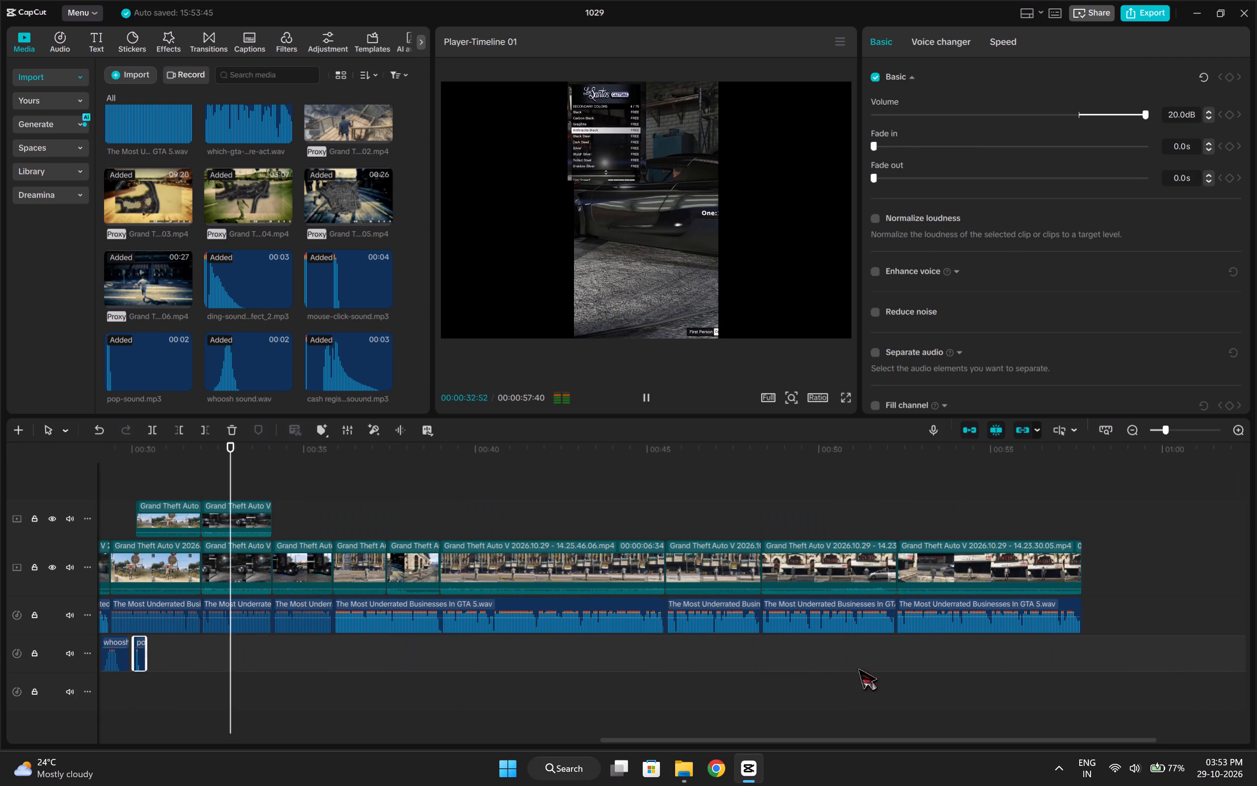
click(188, 661)
key(space)
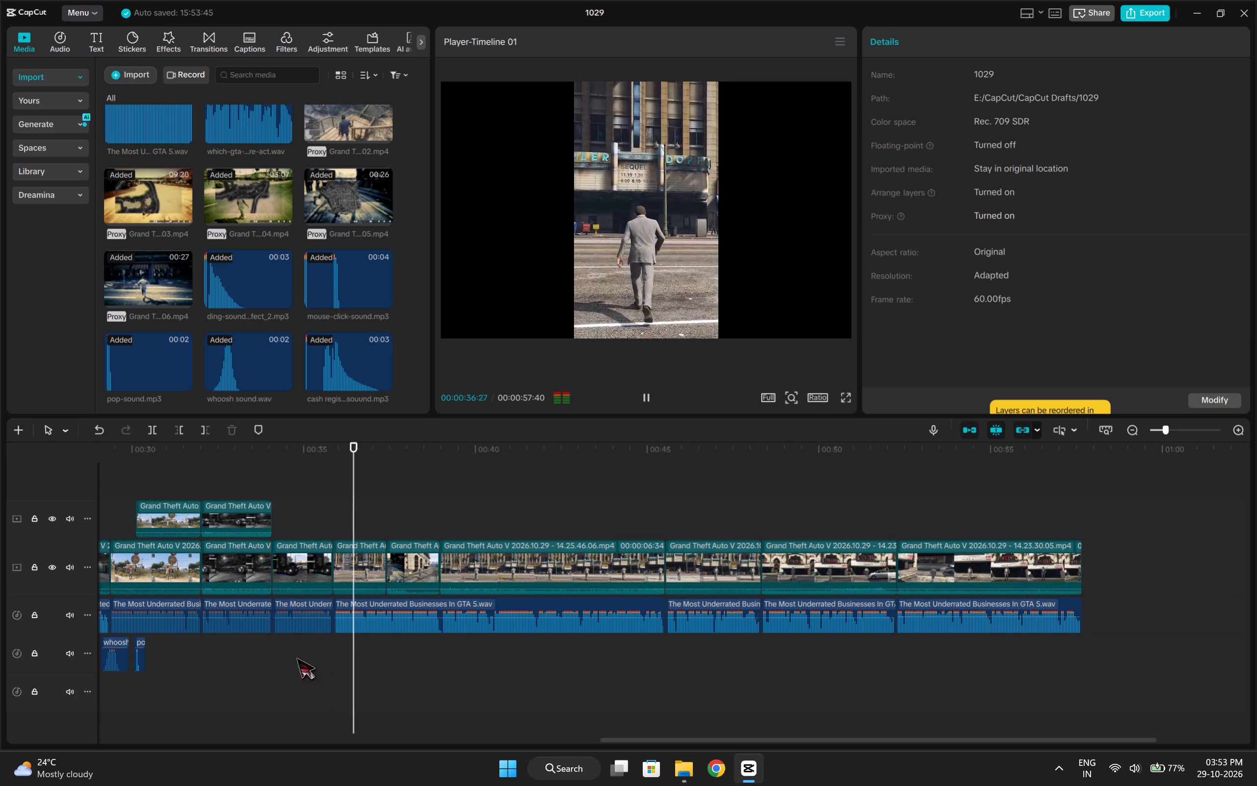
Paste a copy of the mouse click sound at 00:00:35:45, just before the cut from the black car to the theater.
key(space)
click(322, 660)
key(space)
key(space)
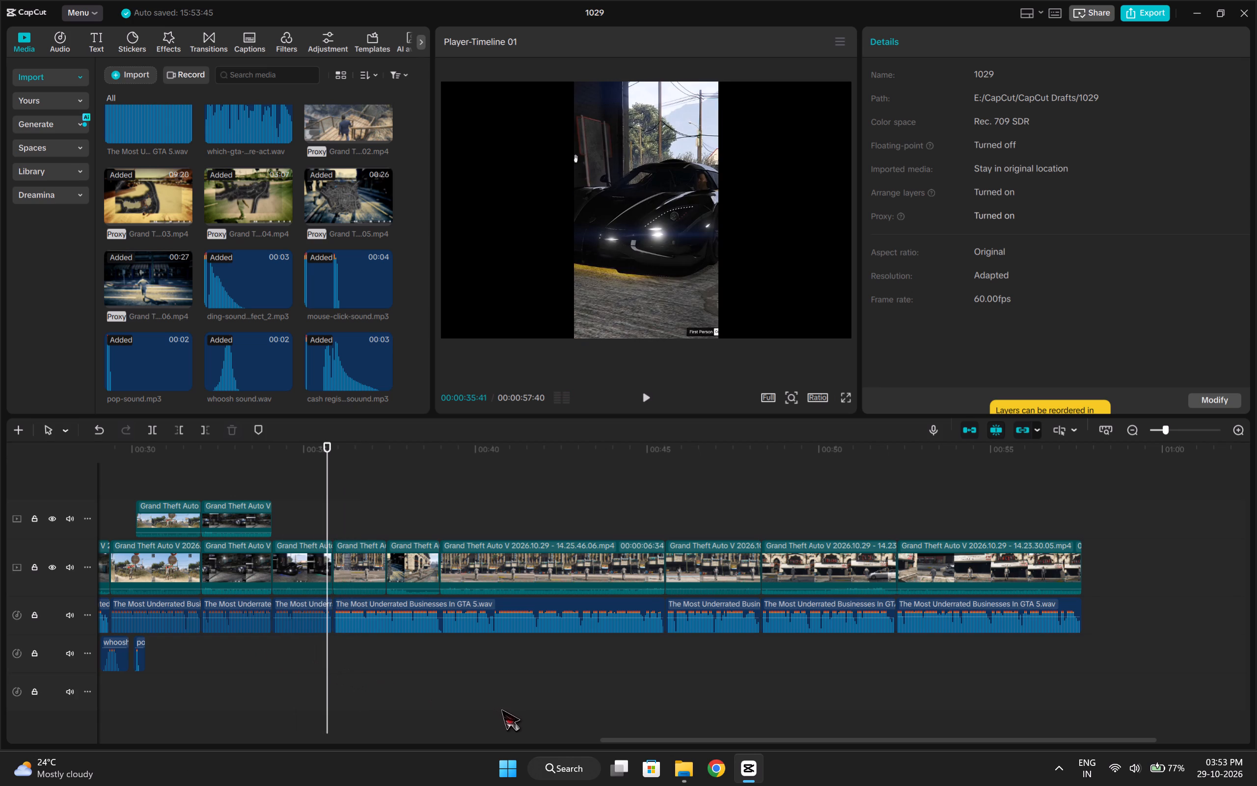
key(Right)
key(Right)
key(Right)
key(Right)
drag(869, 741, 803, 739)
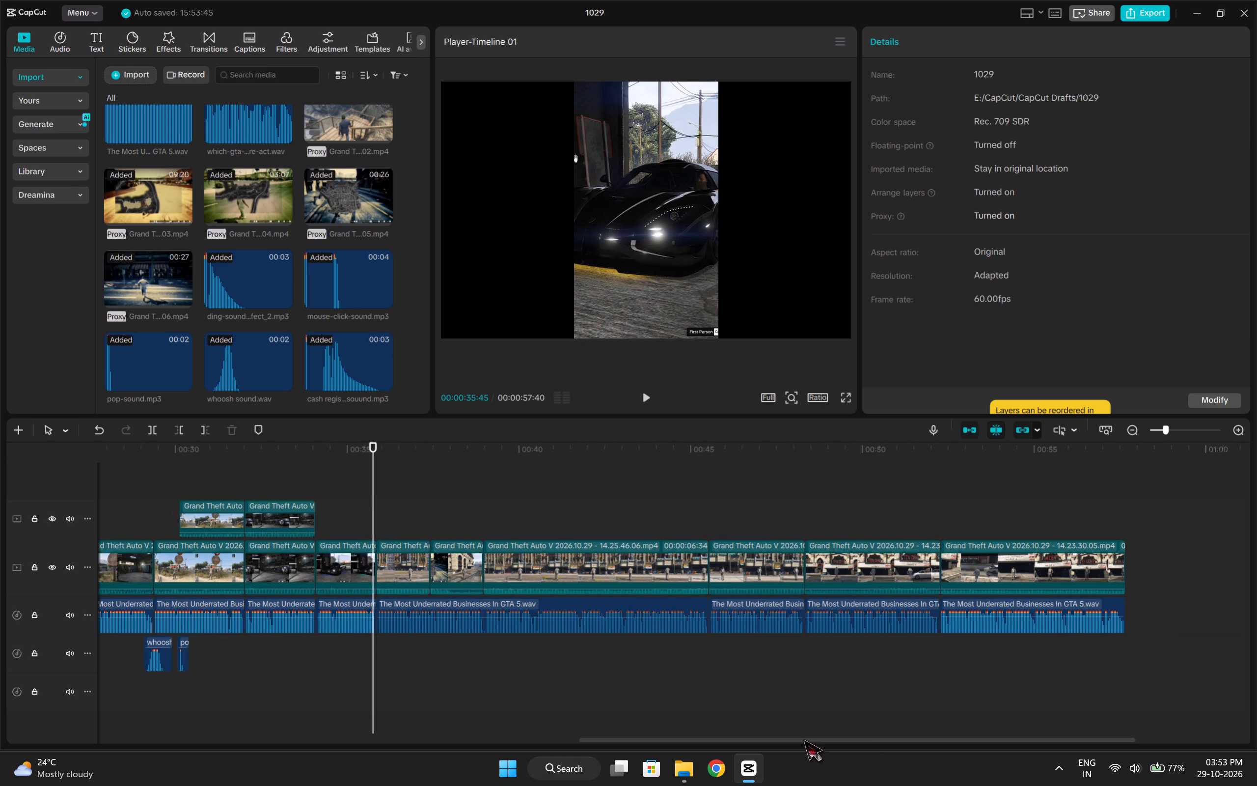
drag(803, 739, 766, 740)
click(247, 657)
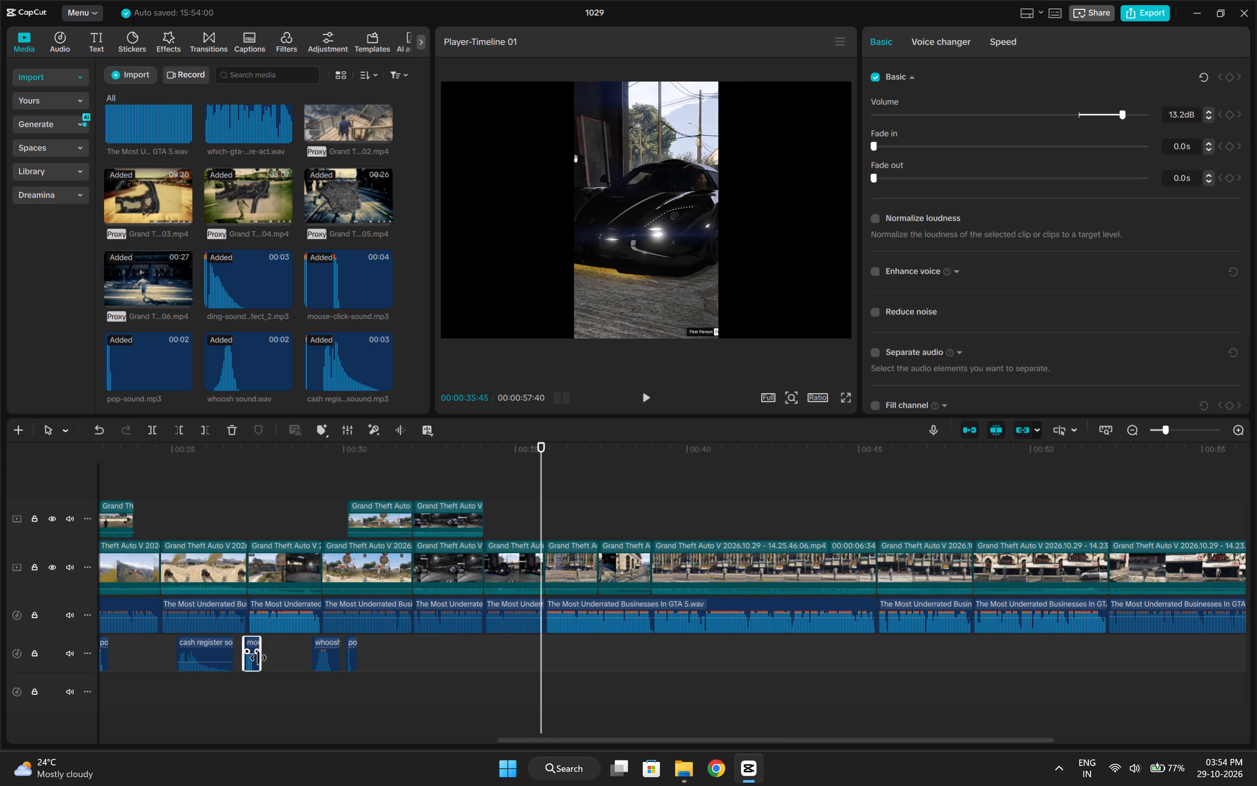
key(ctrl+c)
key(ctrl+v)
key(space)
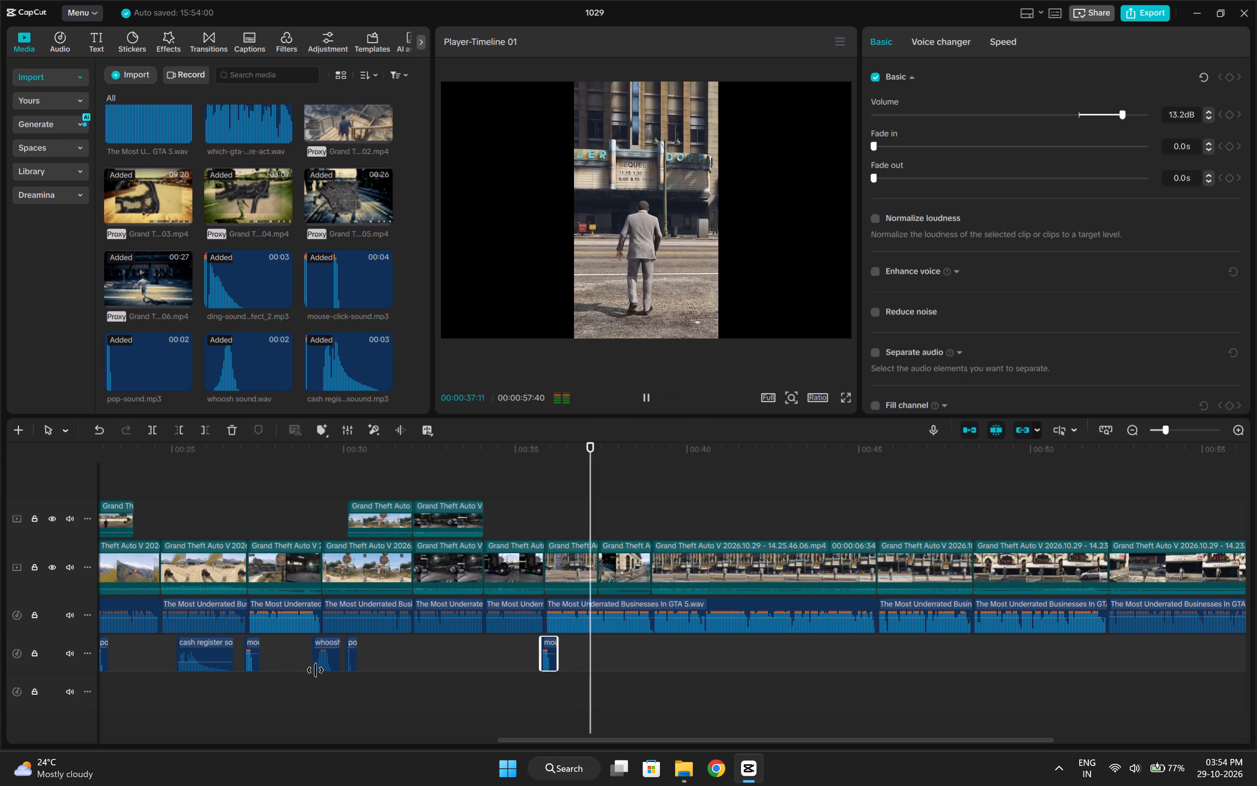
Paste a copy of the pop sound at 00:00:37:21, just before the cut to the man running across the street.
key(space)
click(594, 655)
drag(594, 655, 593, 664)
key(Right)
key(Right)
key(Right)
key(Right)
key(Right)
key(Right)
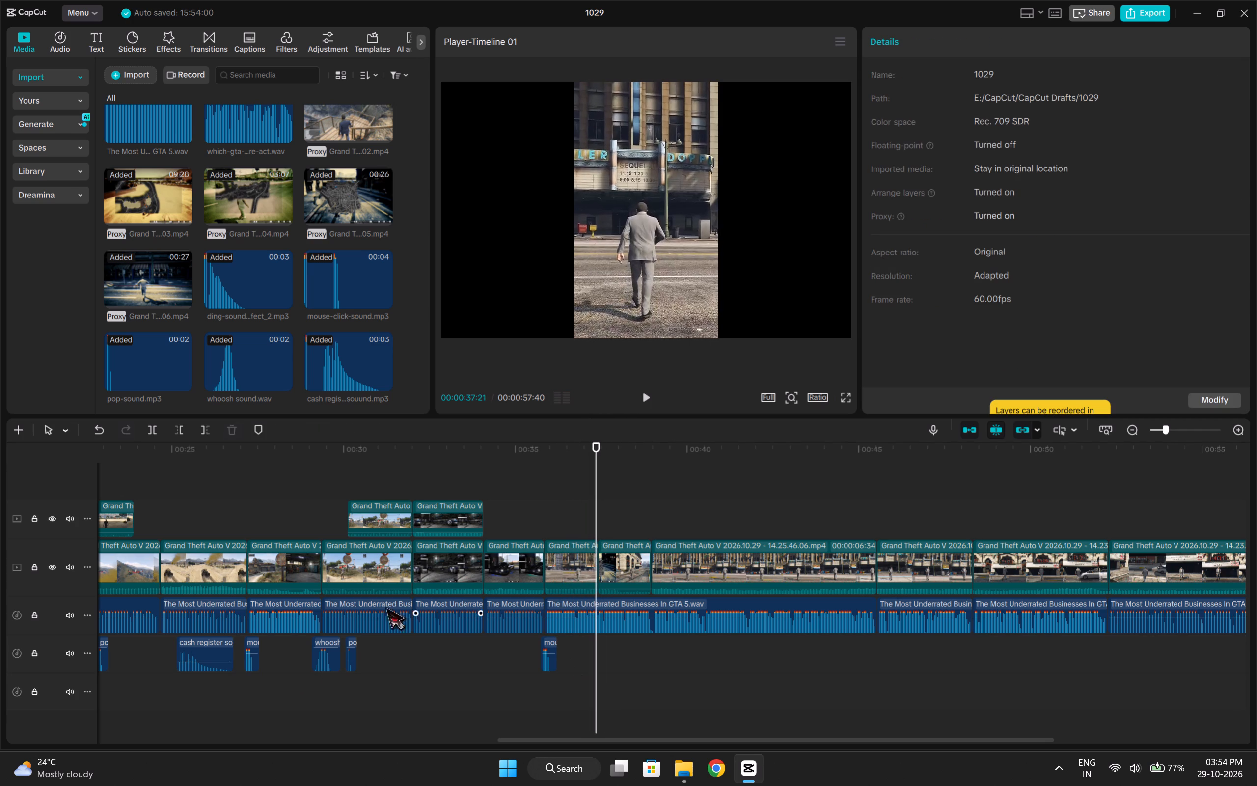
click(348, 649)
key(ctrl+c)
key(ctrl+v)
key(space)
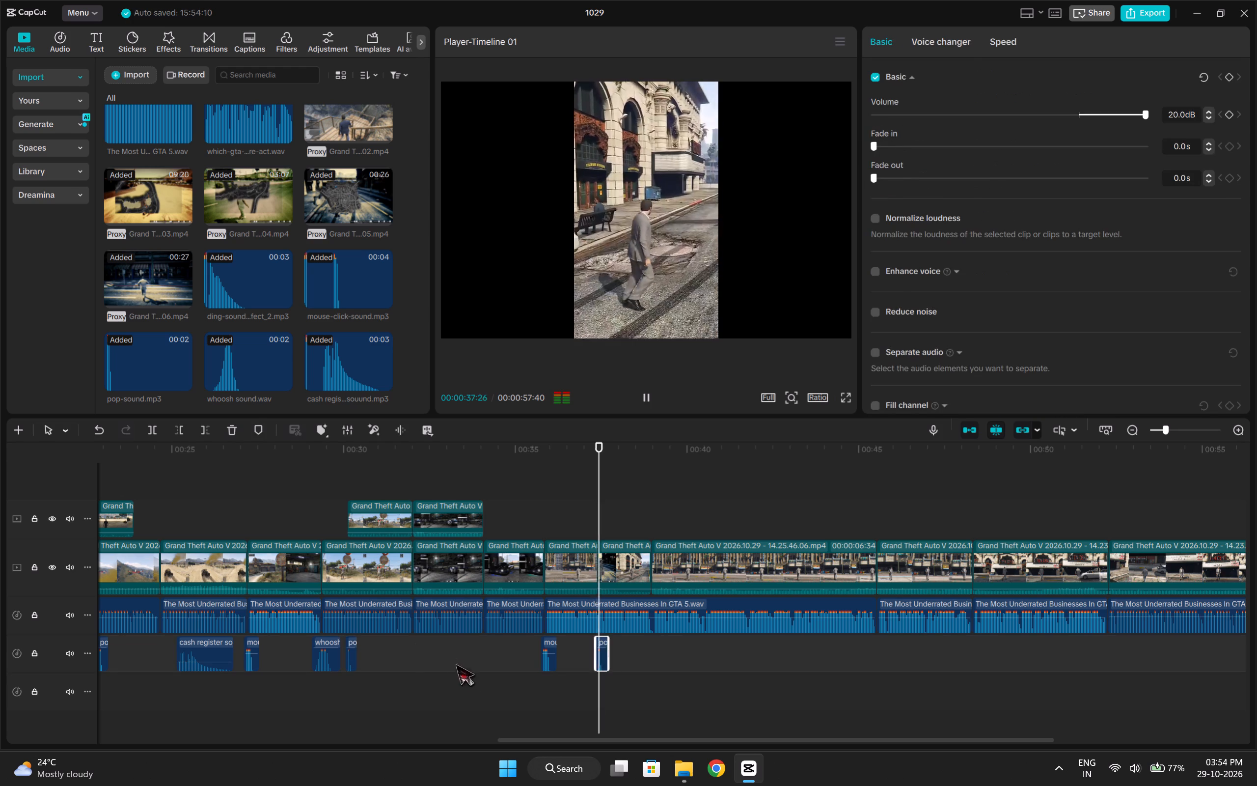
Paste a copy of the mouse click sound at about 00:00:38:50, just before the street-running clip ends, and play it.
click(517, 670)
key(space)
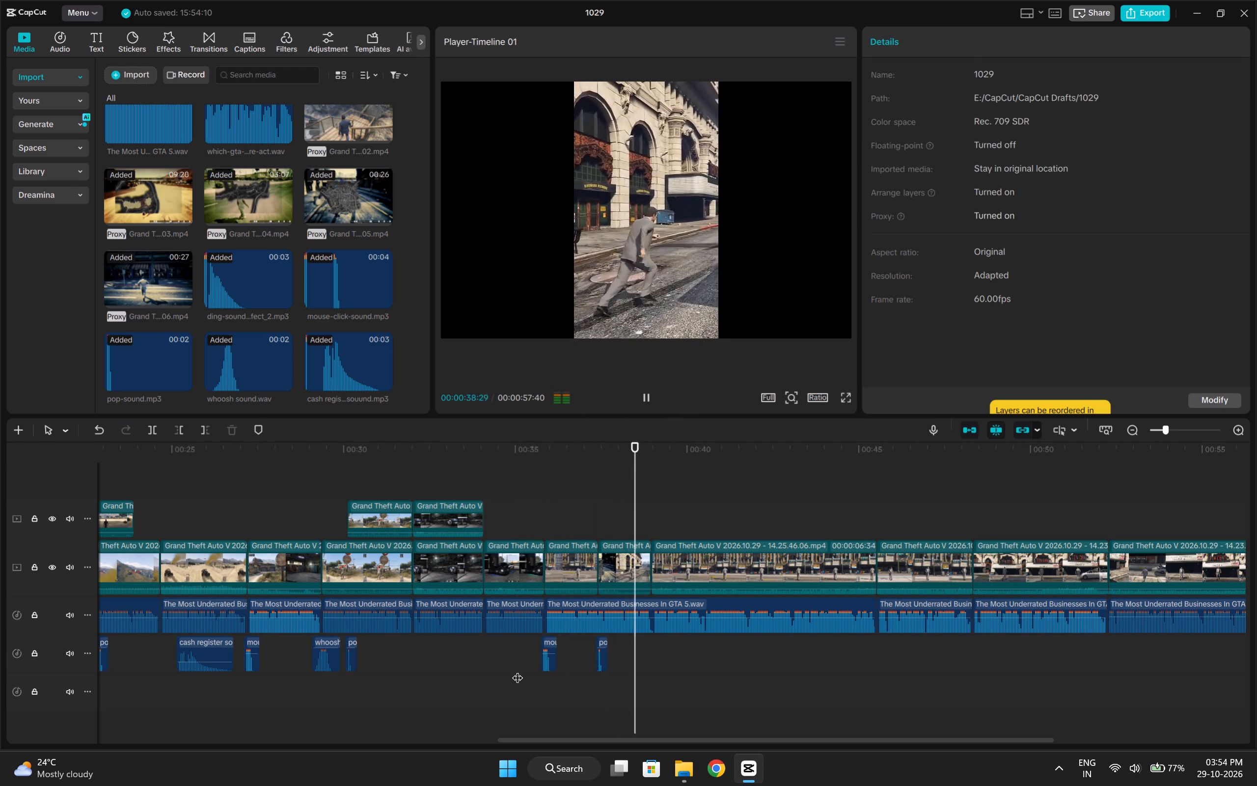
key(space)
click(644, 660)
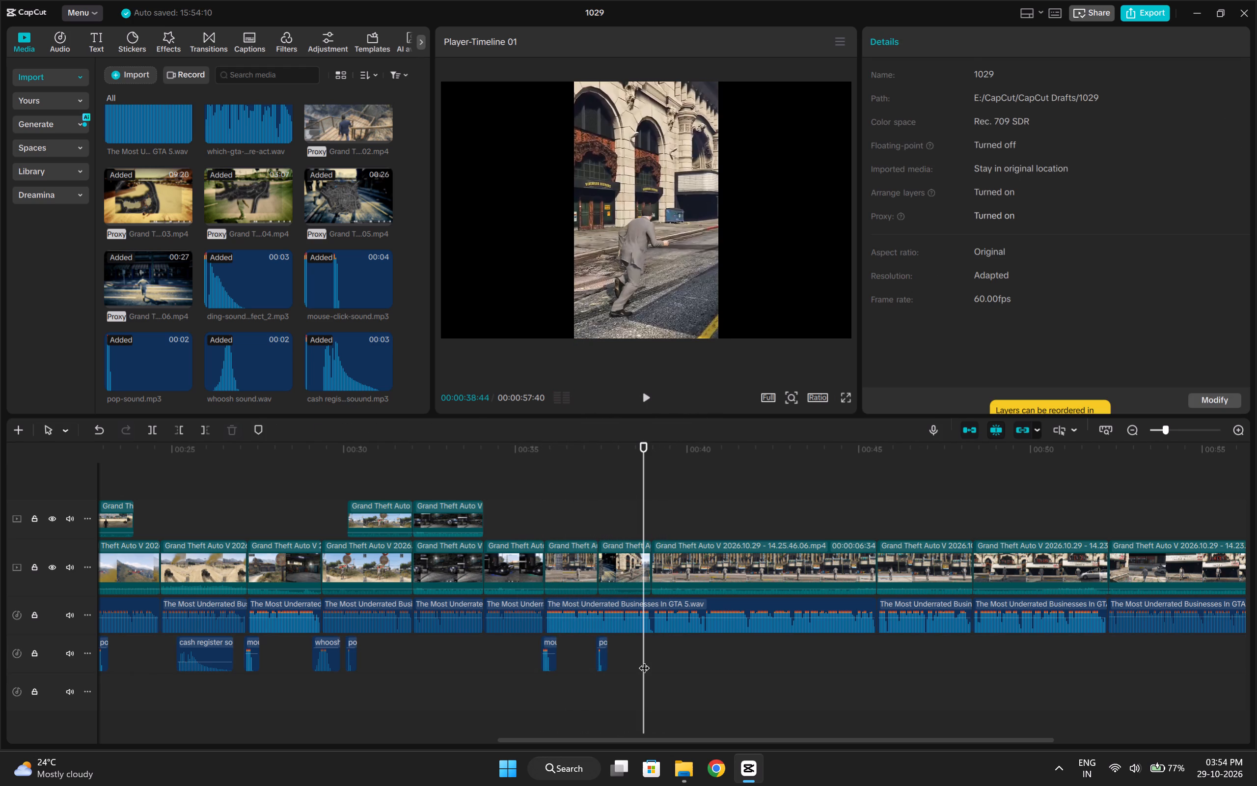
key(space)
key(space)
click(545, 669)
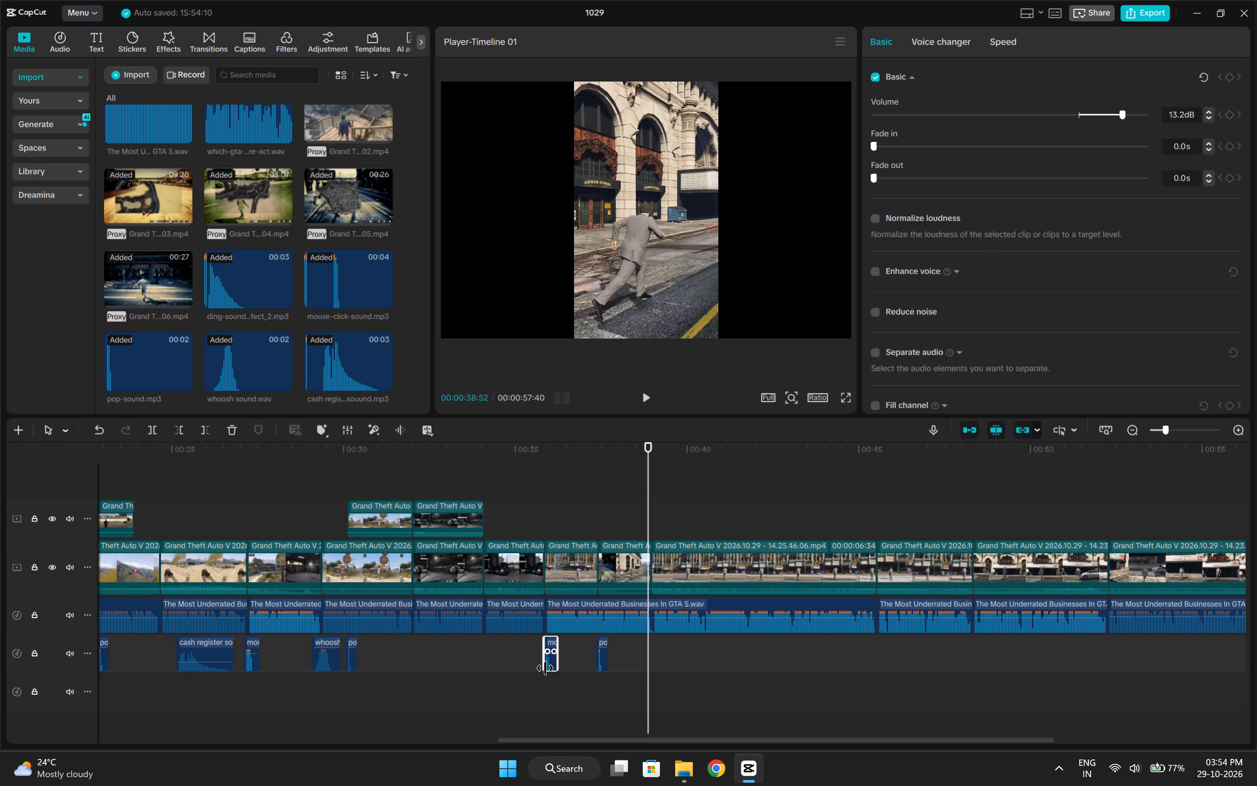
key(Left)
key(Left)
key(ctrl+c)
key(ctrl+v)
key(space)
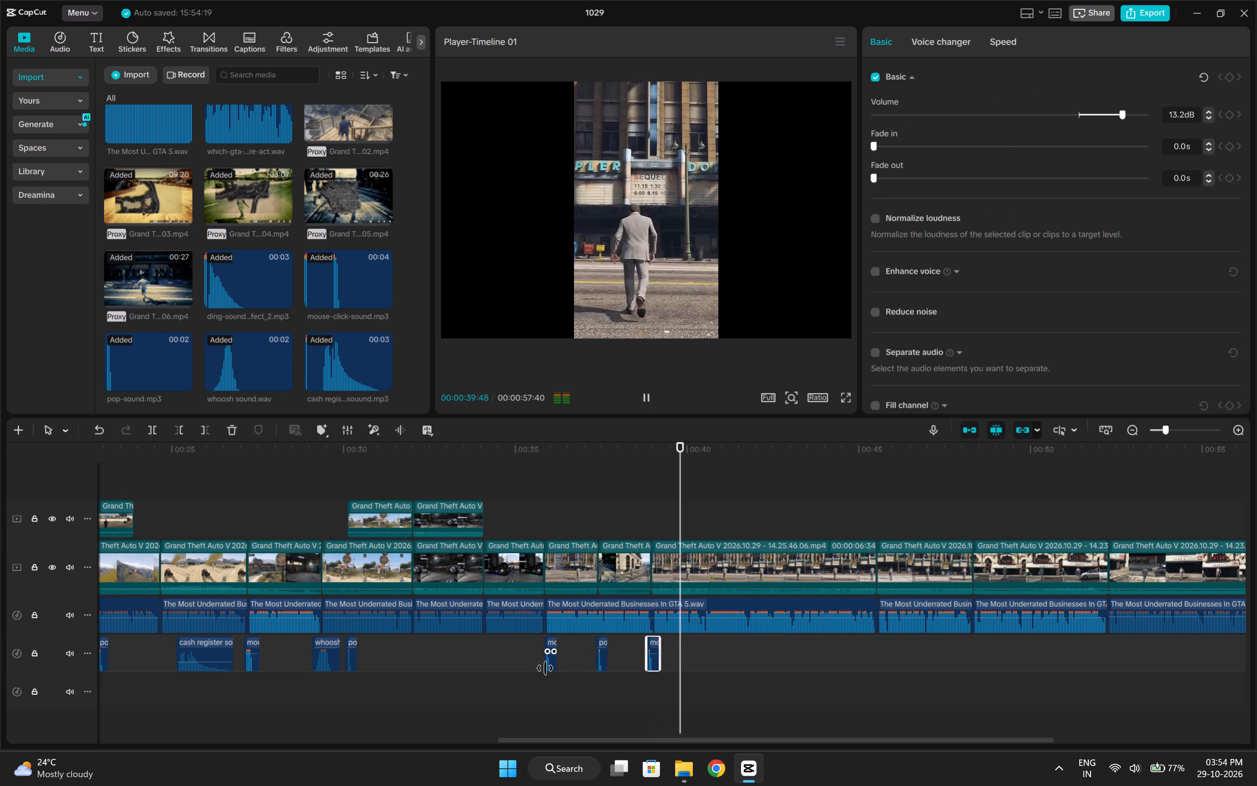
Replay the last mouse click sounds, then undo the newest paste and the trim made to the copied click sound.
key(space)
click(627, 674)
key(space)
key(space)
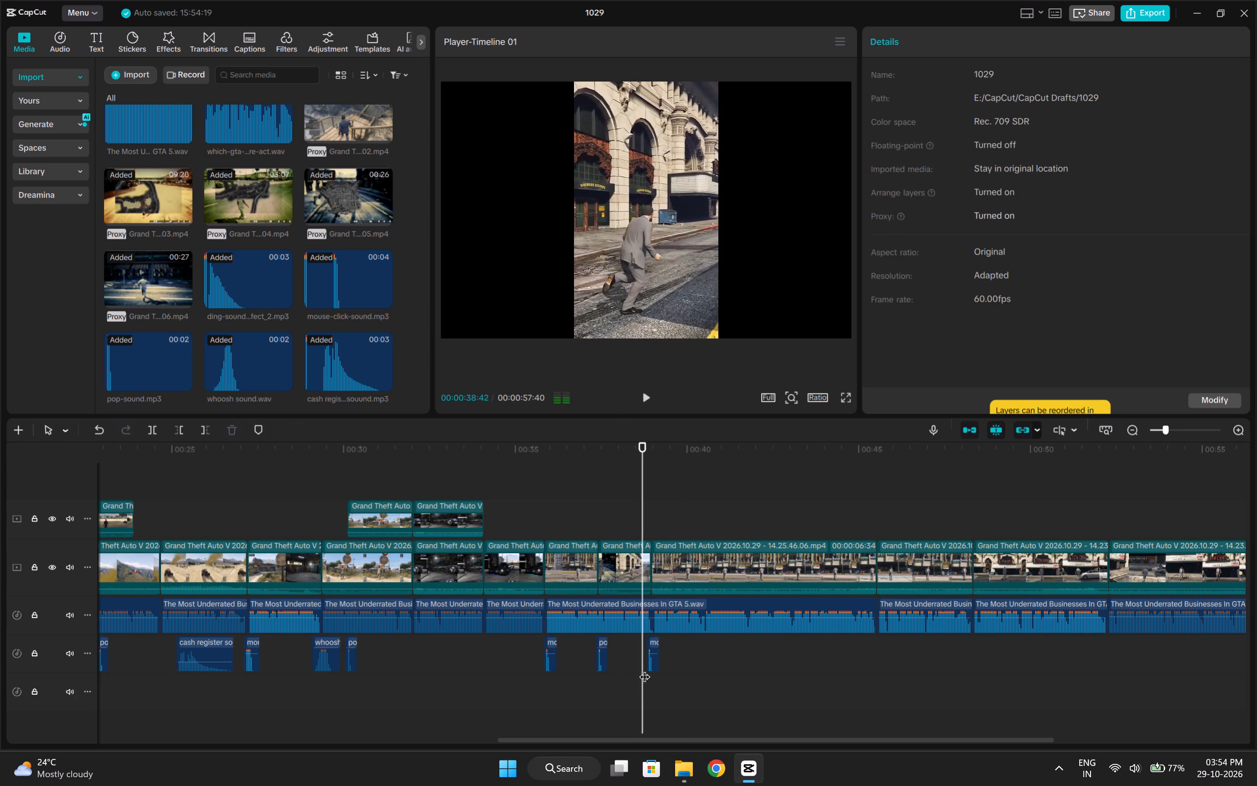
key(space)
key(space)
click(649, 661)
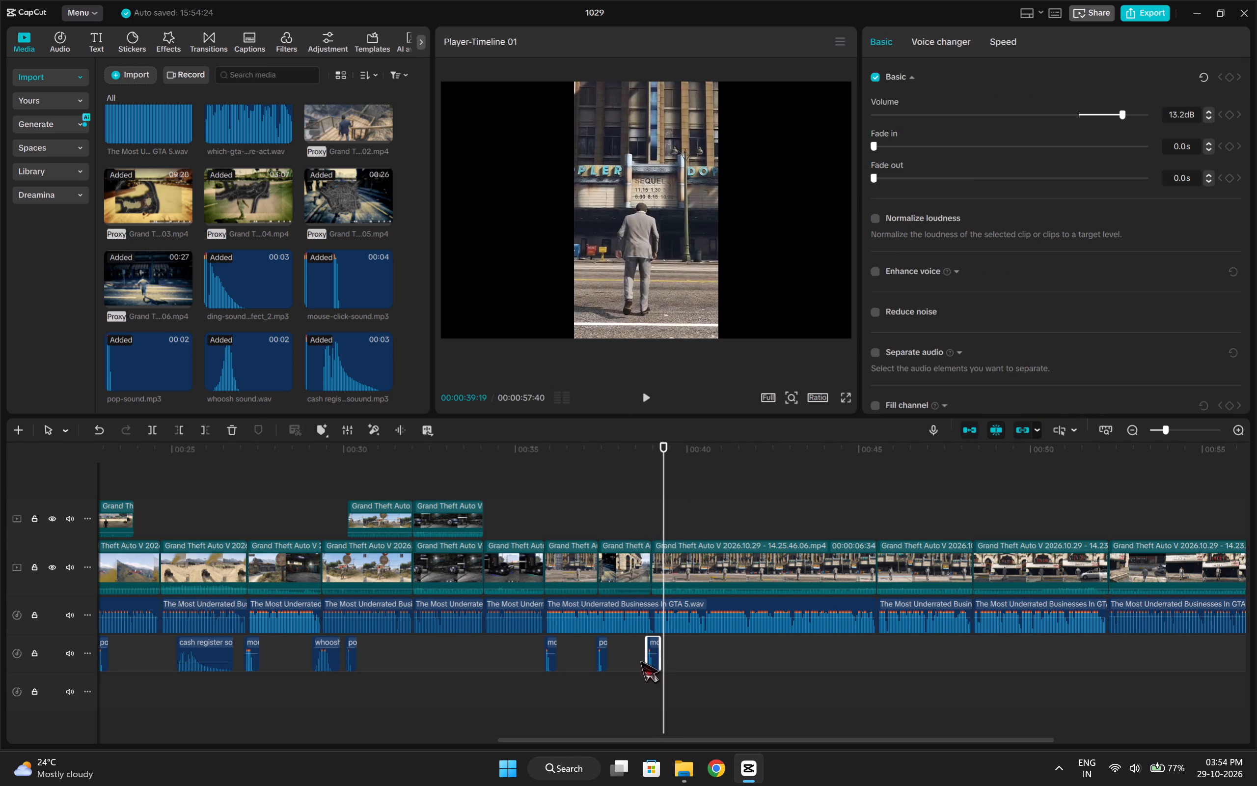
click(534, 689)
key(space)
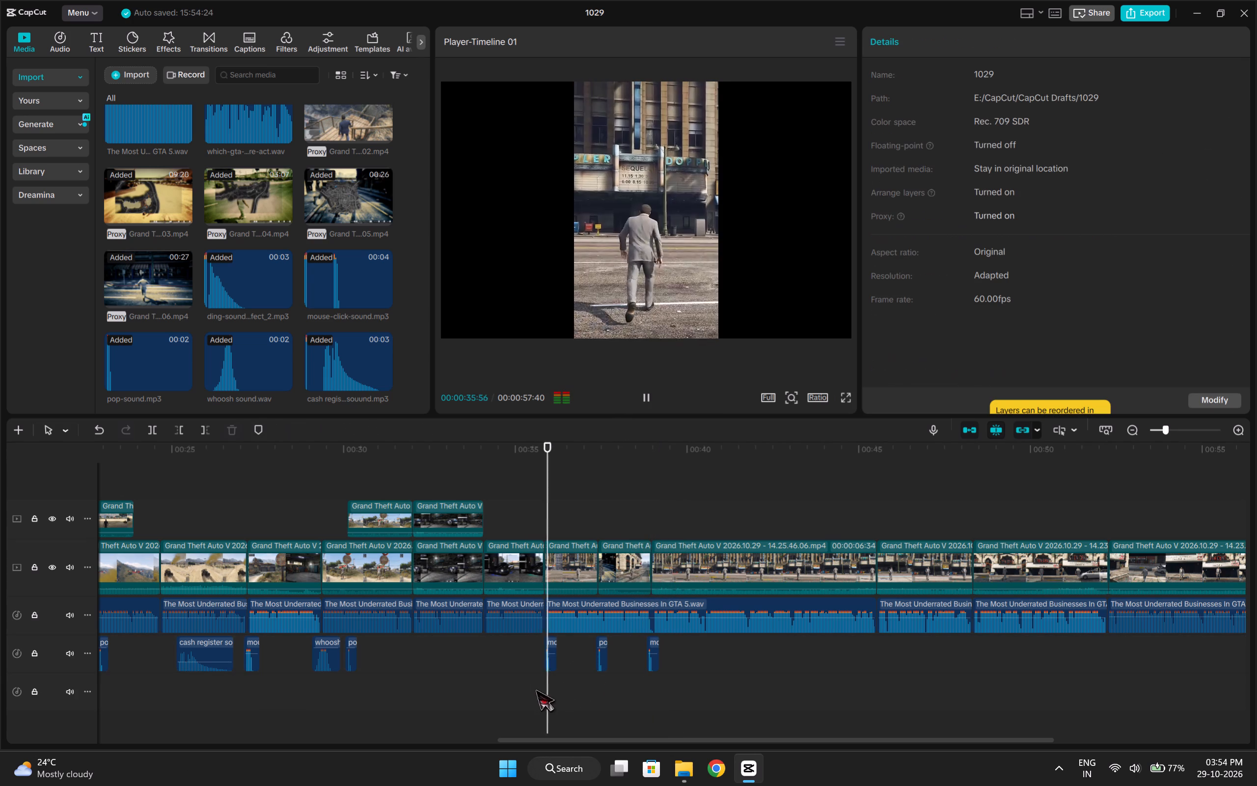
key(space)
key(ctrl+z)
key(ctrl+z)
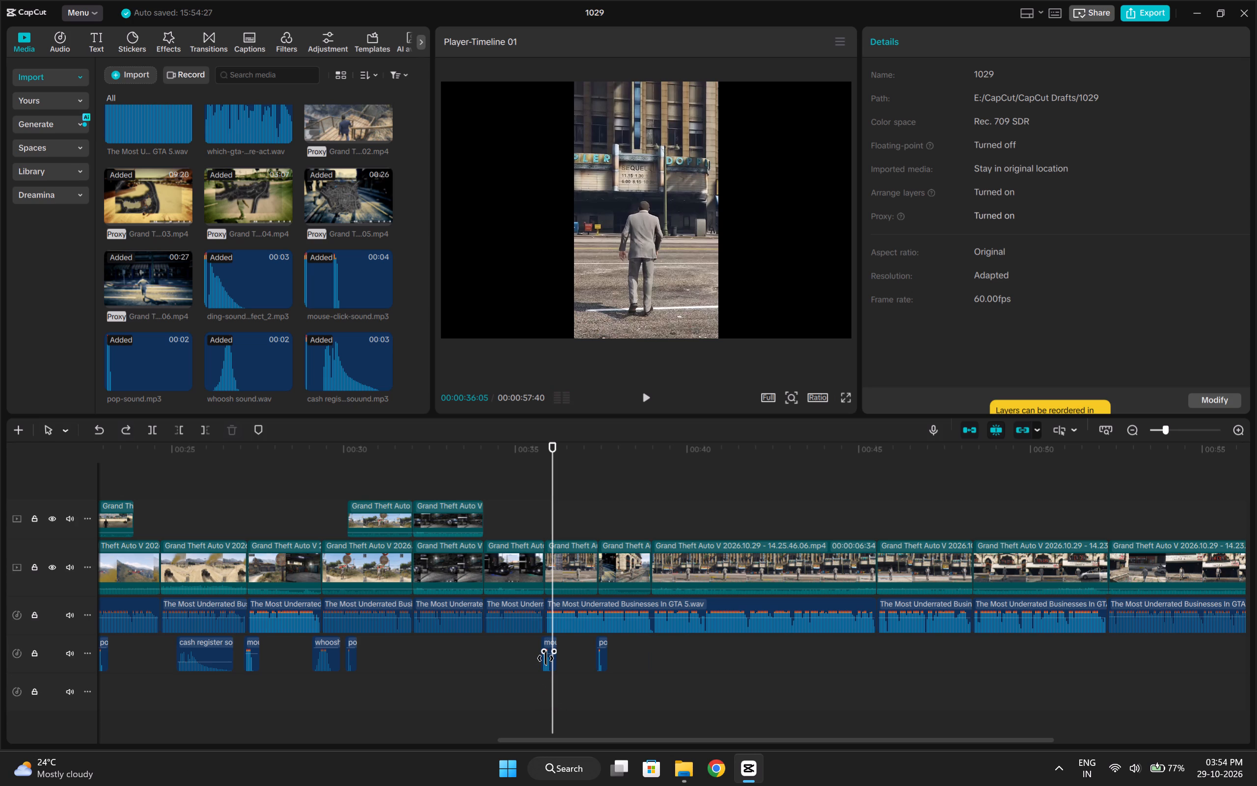
Paste a copy of the untrimmed mouse click sound at about 00:00:38:51, just before the cut back to the theater, and play on.
click(546, 658)
key(ctrl+c)
click(642, 657)
key(space)
key(space)
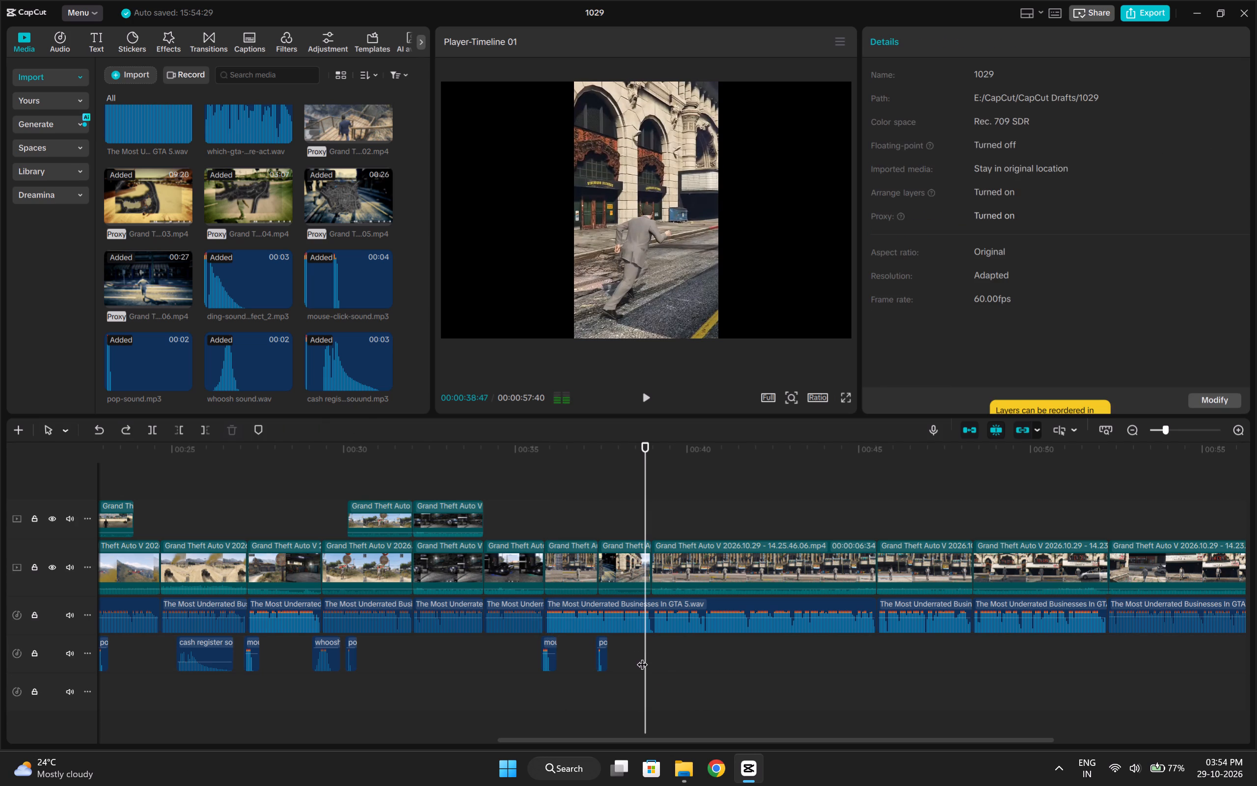
key(Right)
key(Right)
key(Right)
key(Right)
key(Right)
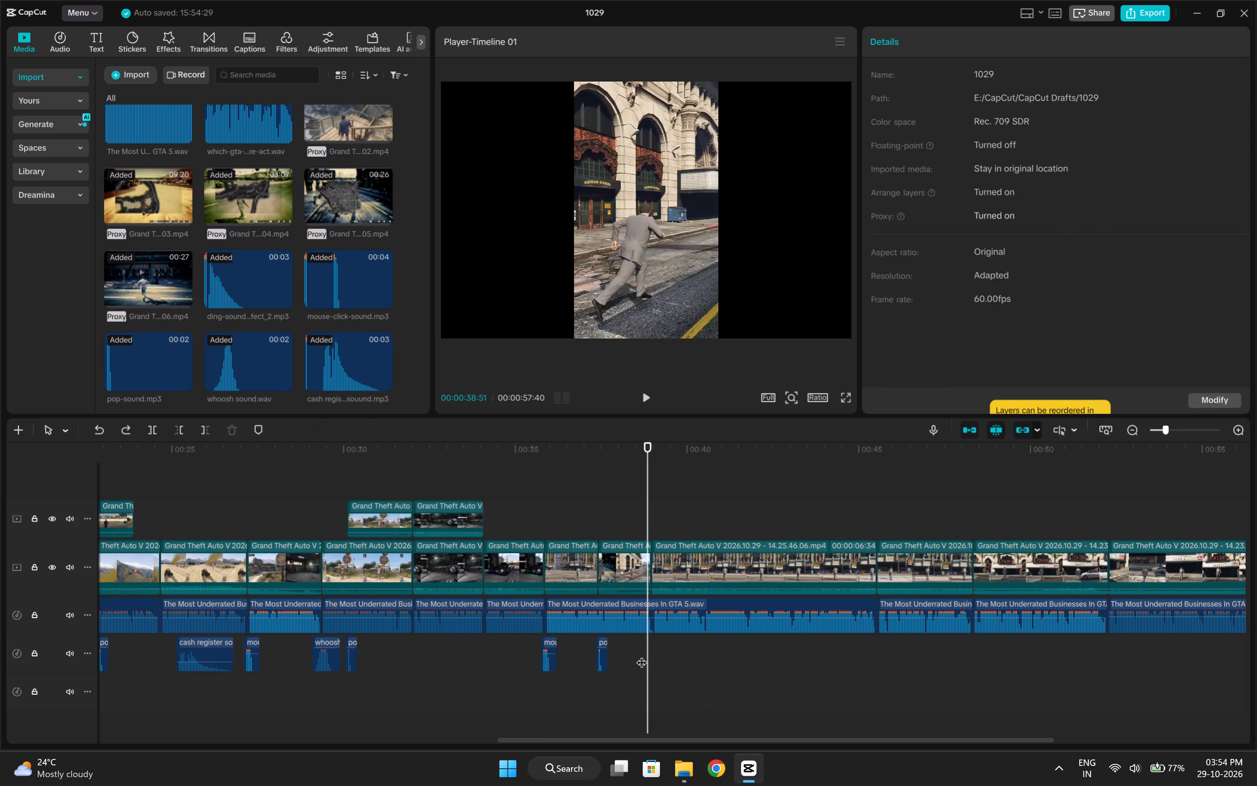
key(ctrl+v)
key(space)
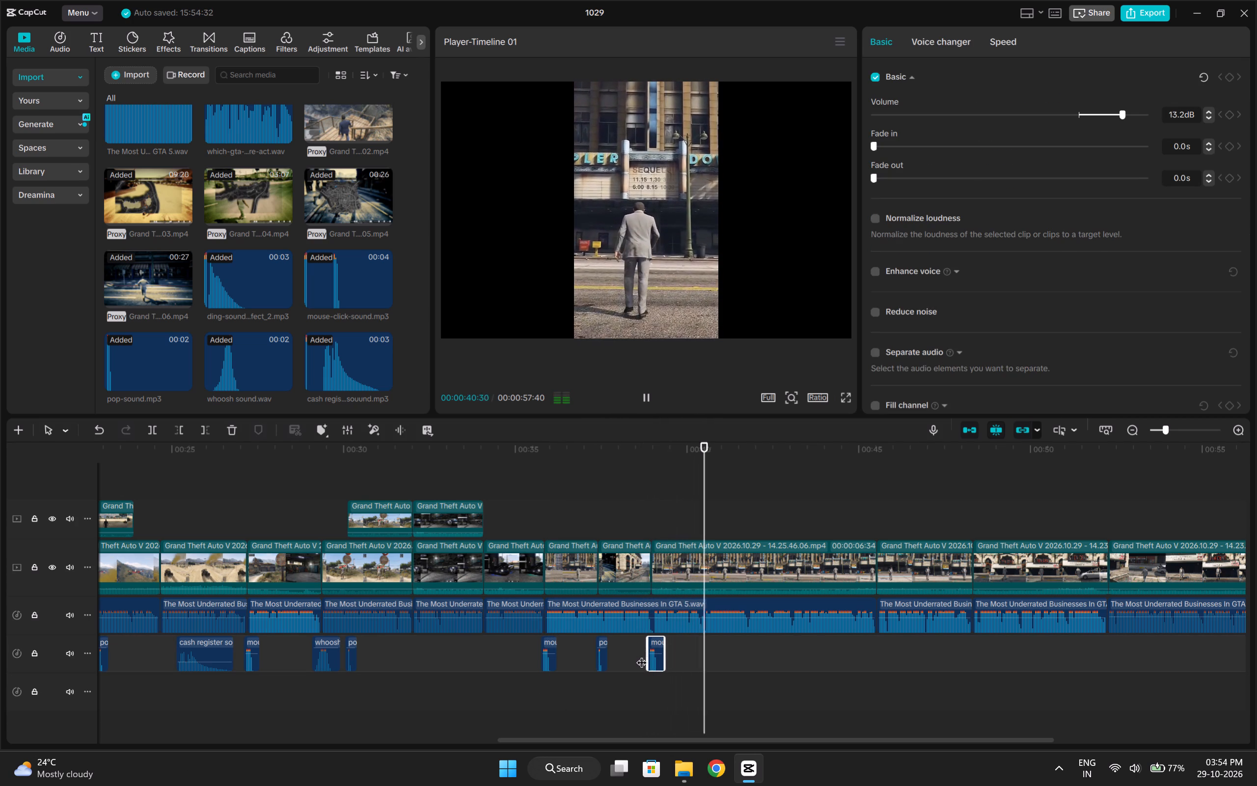
Paste a copy of the cash register sound at about 00:00:40:36, during the long street-crossing theater clip, and play on.
key(space)
click(205, 659)
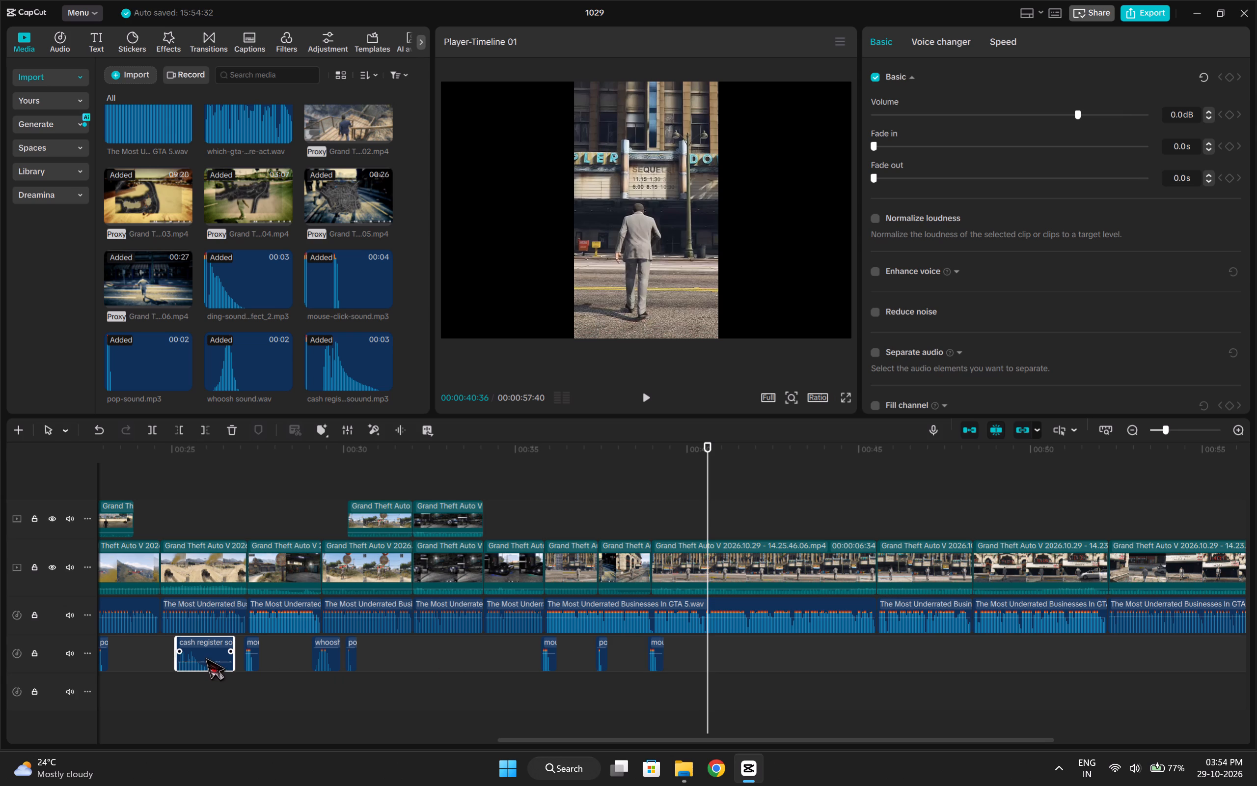
key(ctrl+c)
key(ctrl+v)
key(space)
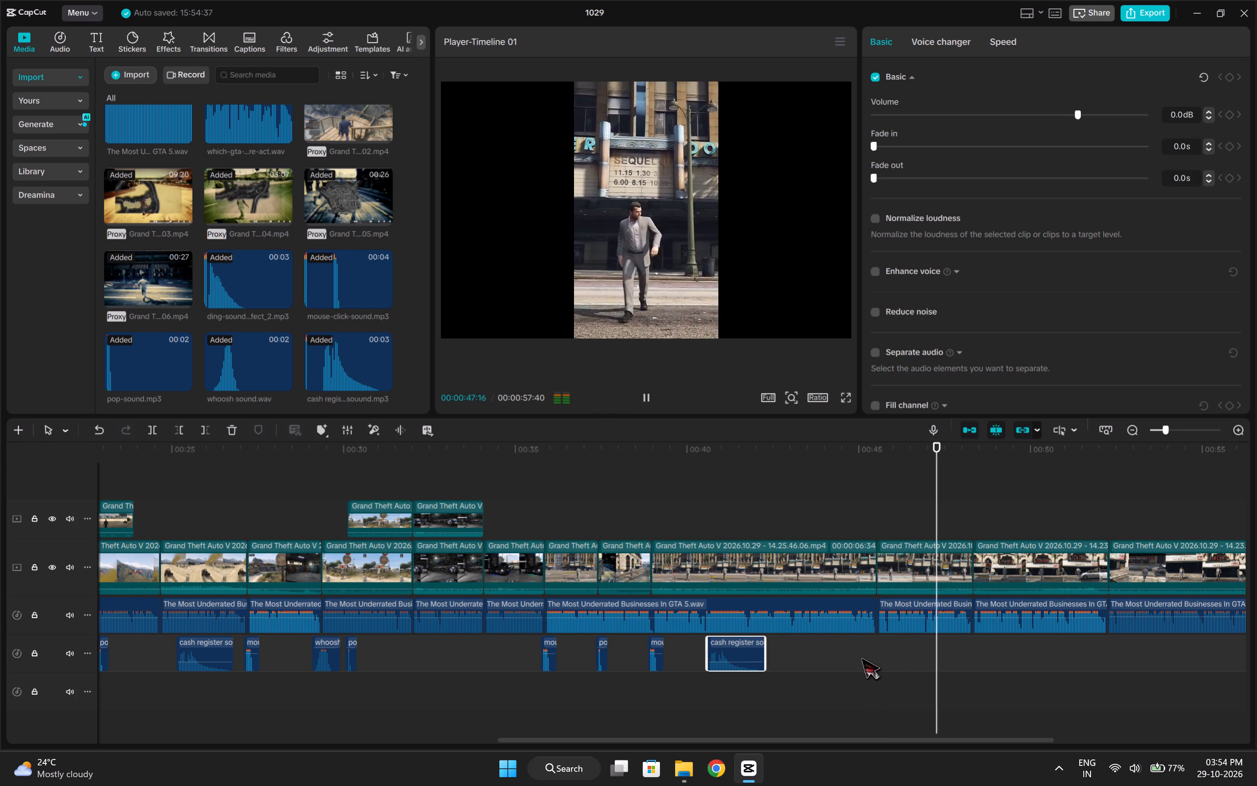
Paste a copy of the mouse click sound at 00:00:48:13, just before the cut to the Ten Cent Theater, and replay it.
click(968, 657)
key(Right)
key(Right)
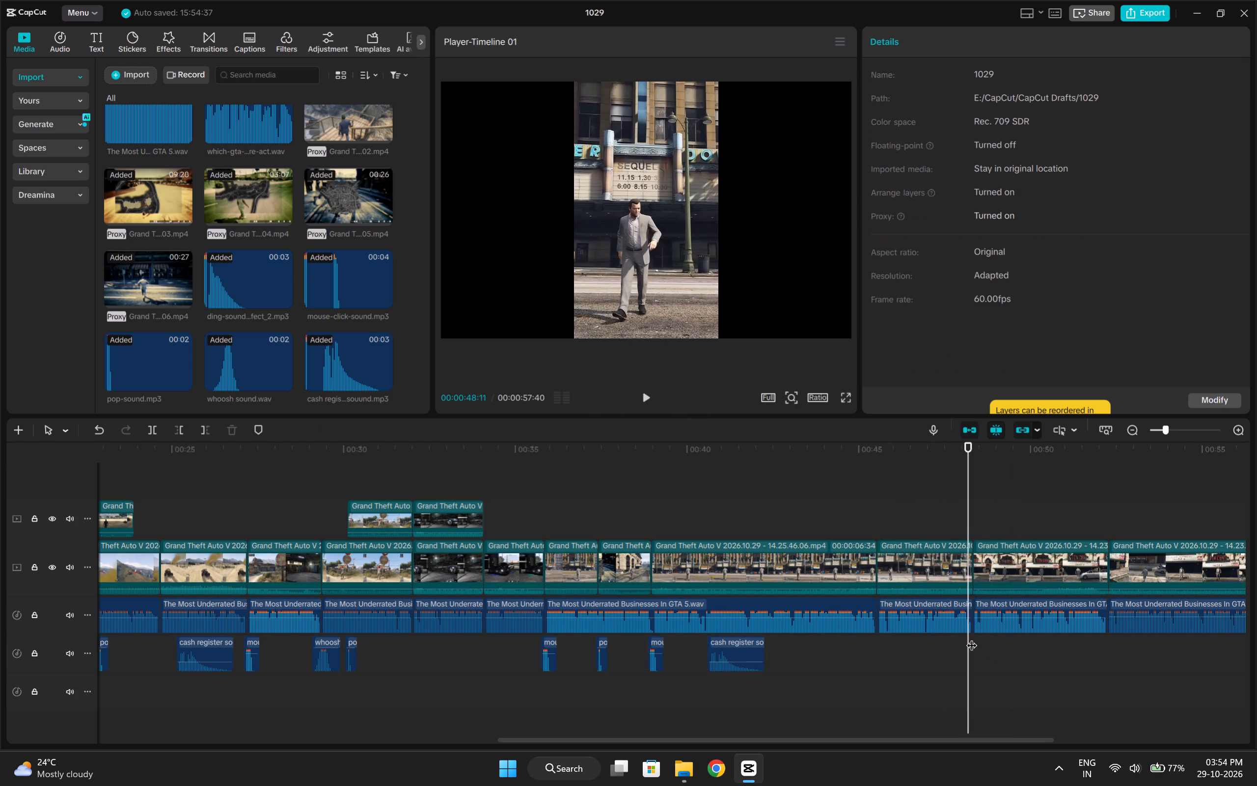
key(Right)
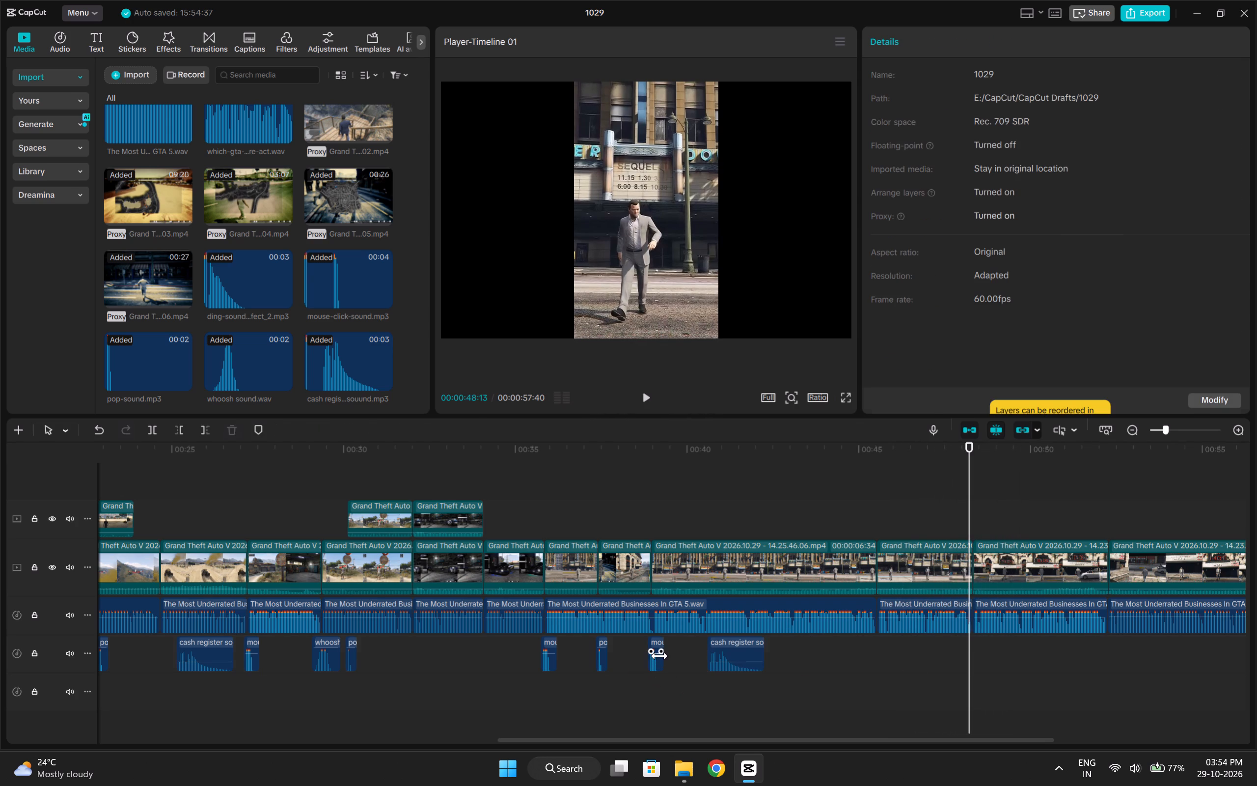
click(659, 656)
key(ctrl+c)
key(ctrl+v)
key(space)
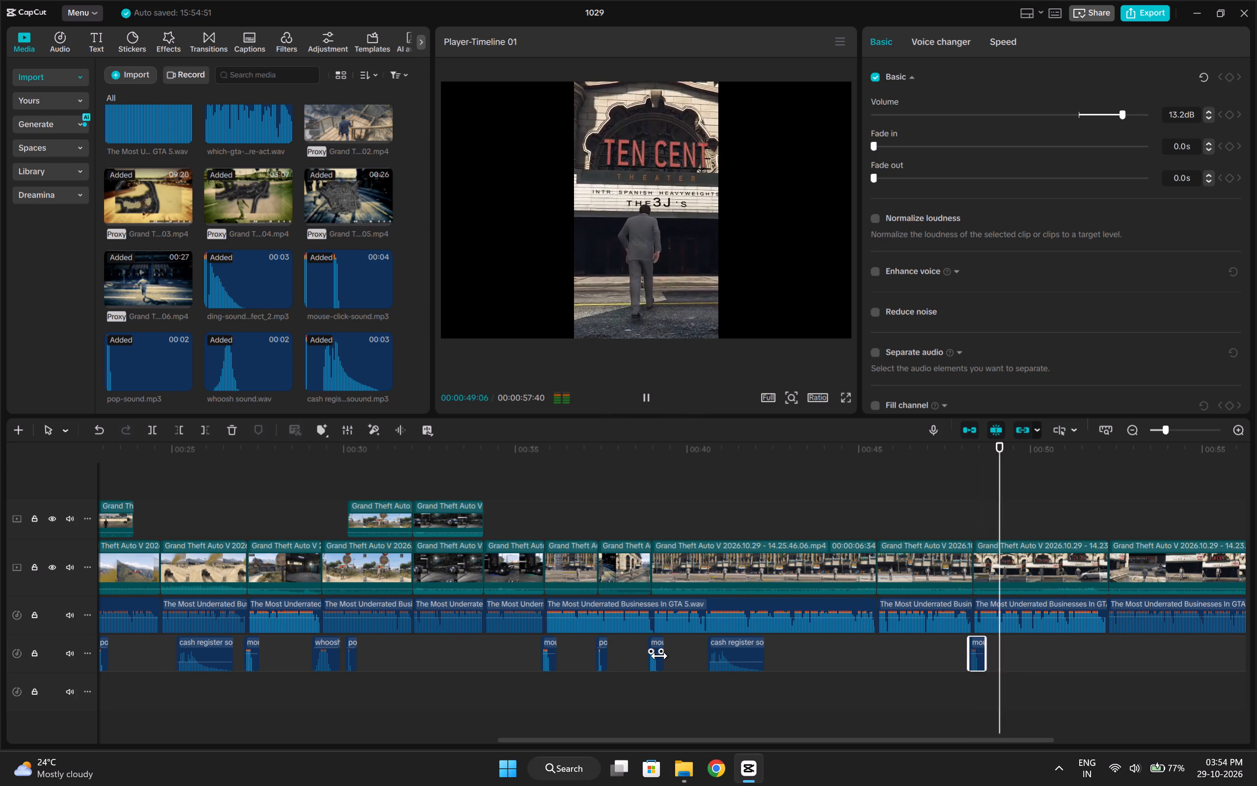
key(space)
click(959, 673)
key(space)
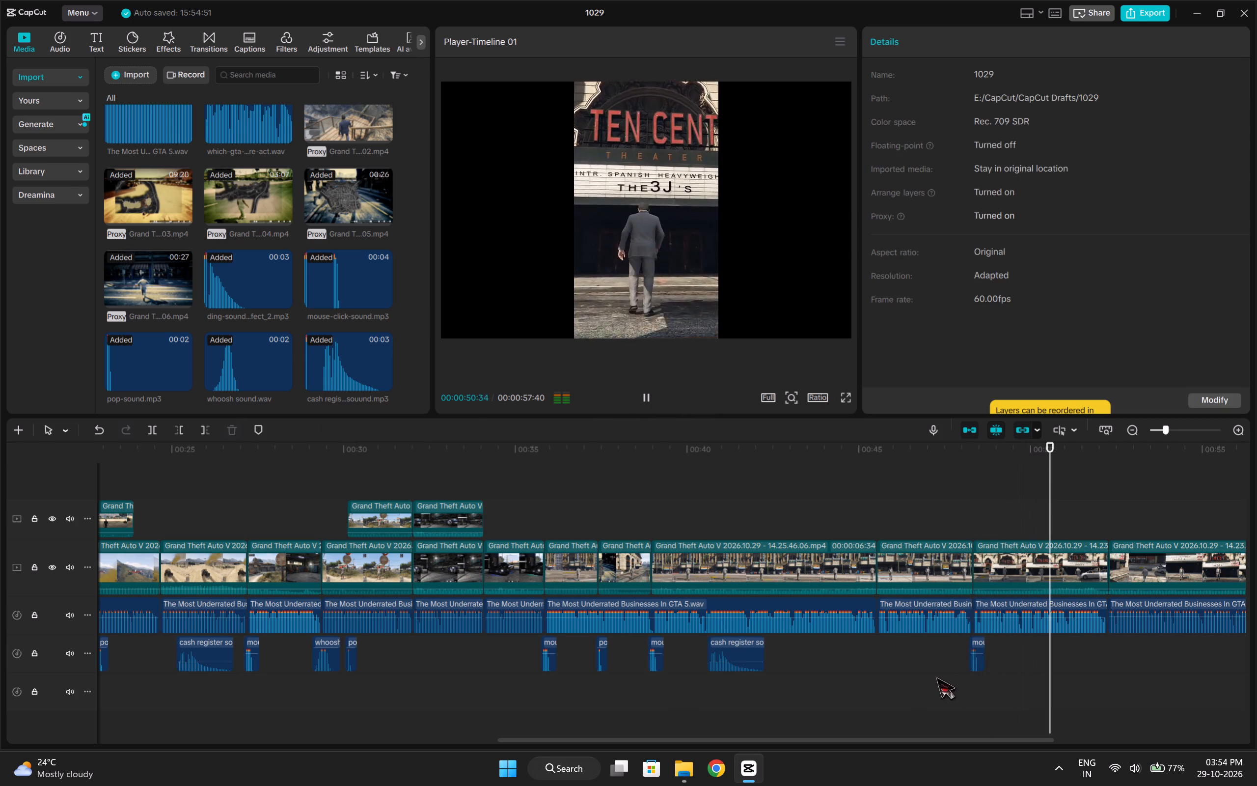
key(space)
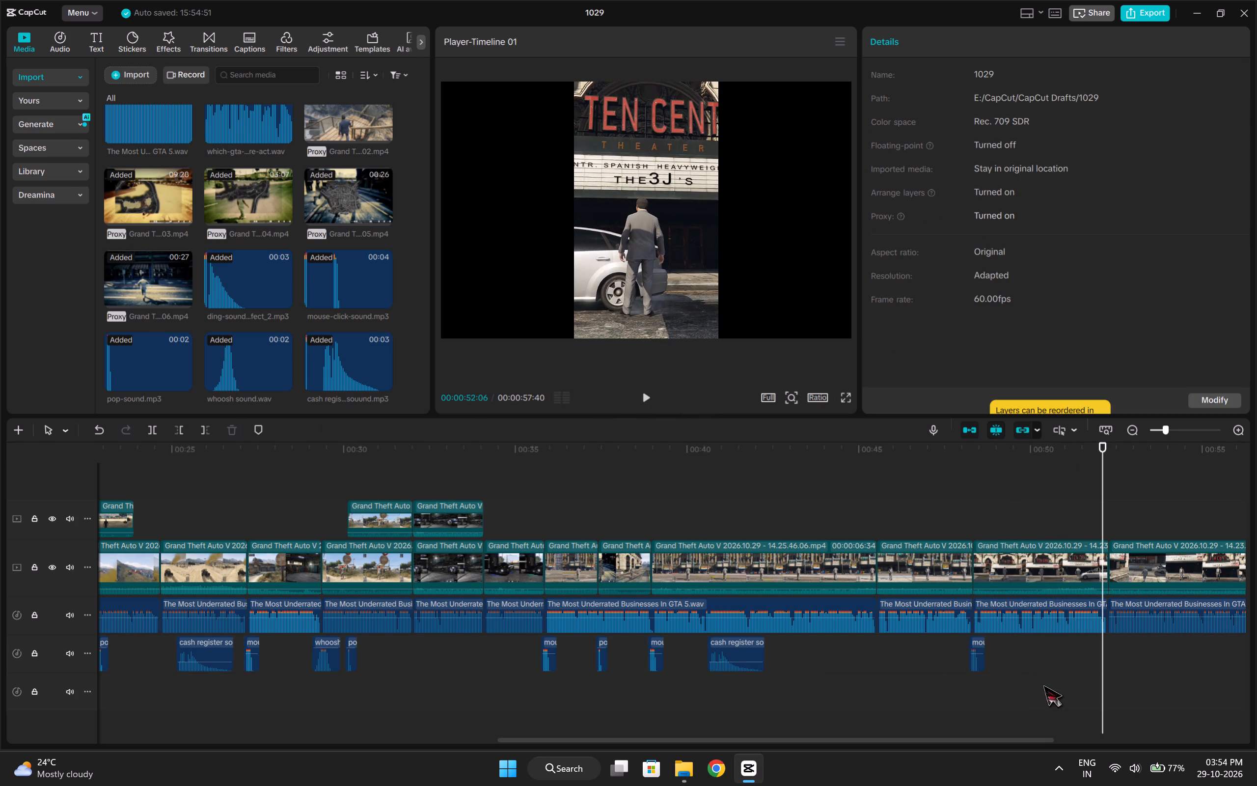
Paste a copy of the cash register sound at 00:00:50:23, as the man approaches the Ten Cent Theater, and replay it.
click(1023, 679)
key(space)
key(space)
click(745, 650)
key(ctrl+c)
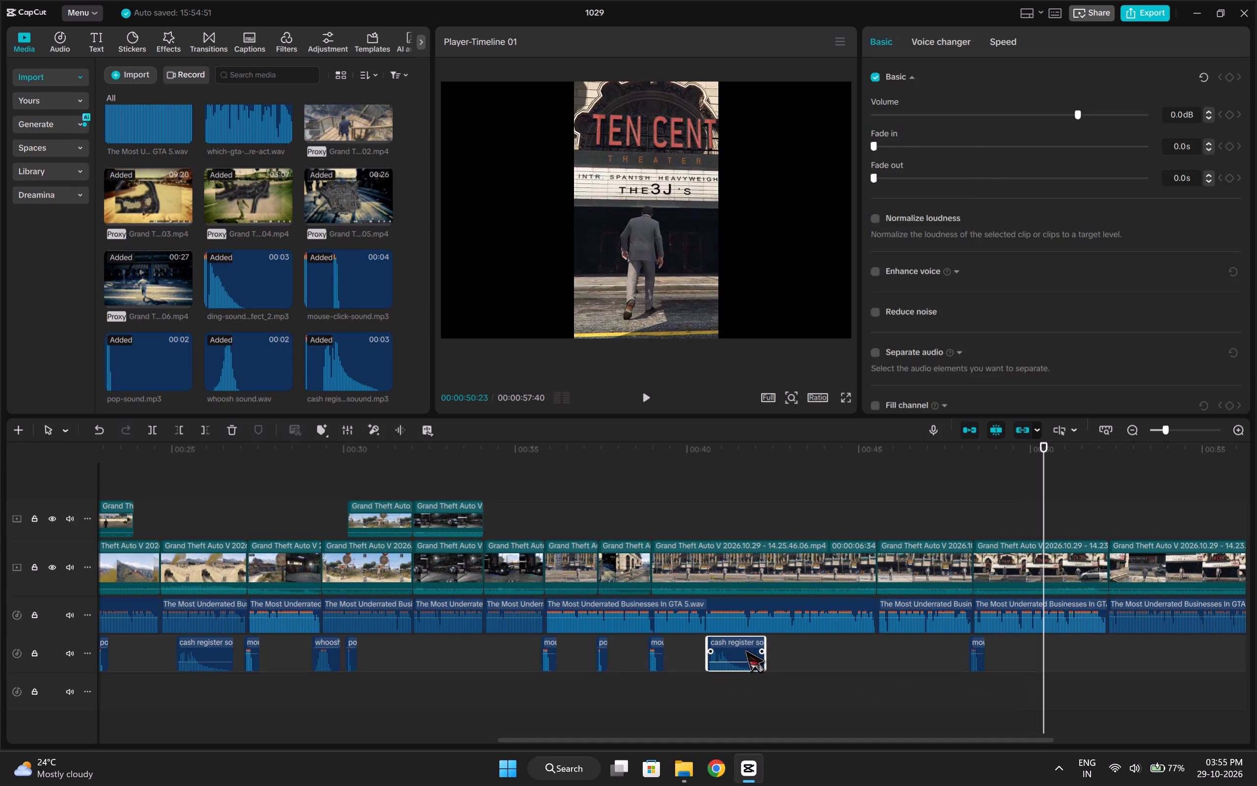
key(ctrl+v)
click(1004, 672)
key(space)
key(space)
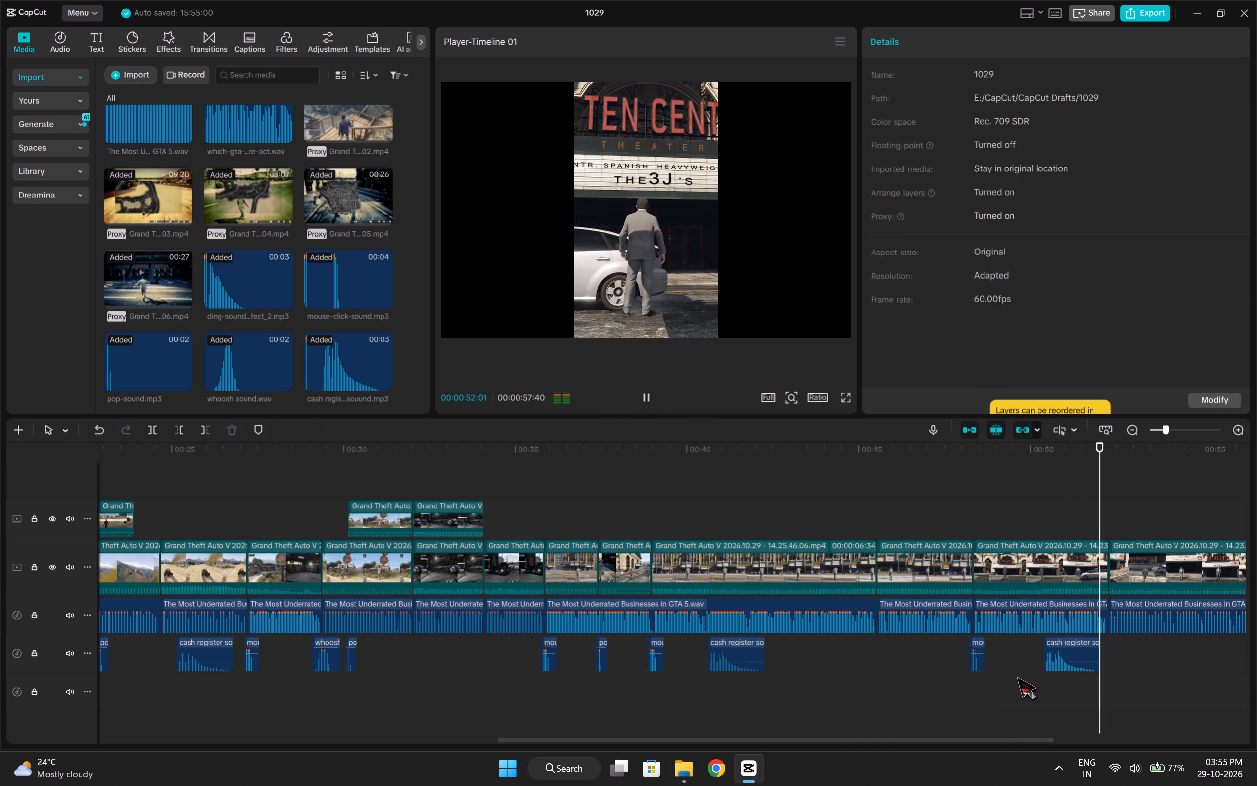
key(space)
Paste a copy of the whoosh sound at 00:00:52:00, just before the cut to the final clip, and play to the end.
click(1110, 697)
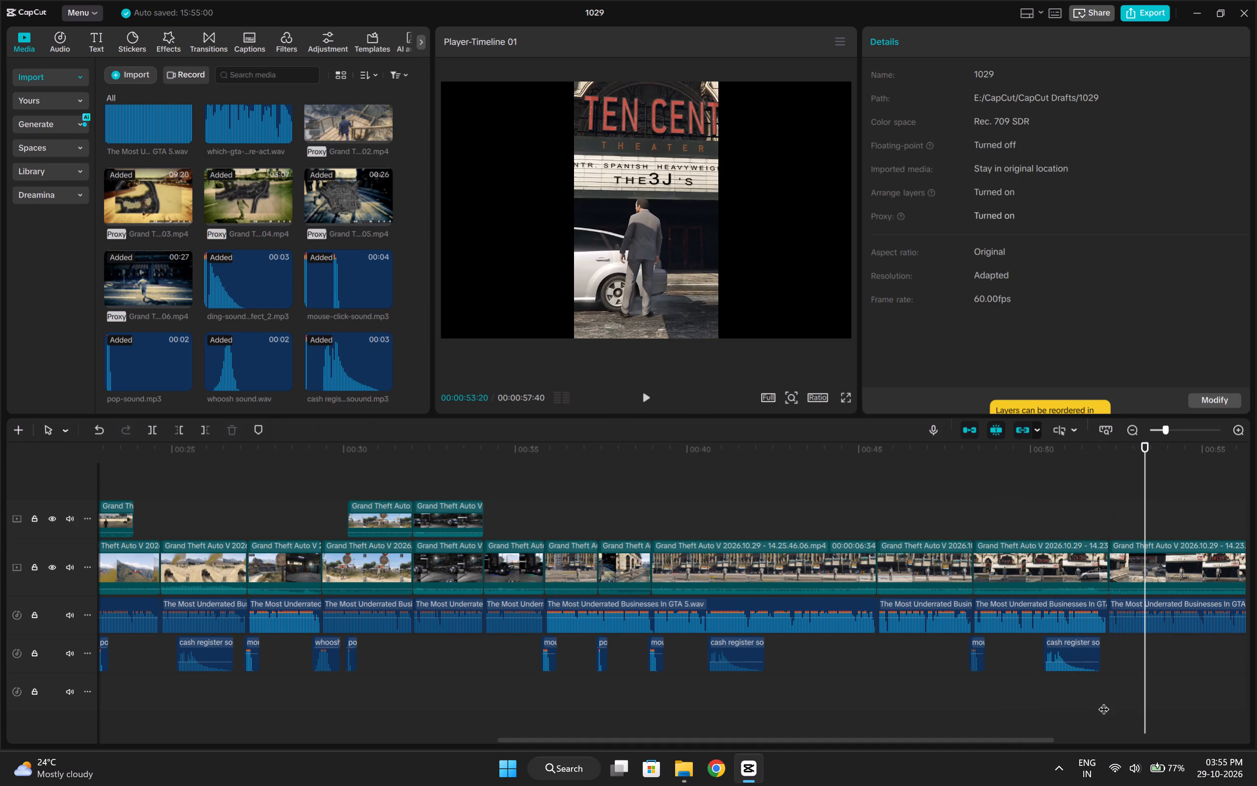
drag(1103, 702, 1088, 714)
click(1088, 714)
key(space)
key(space)
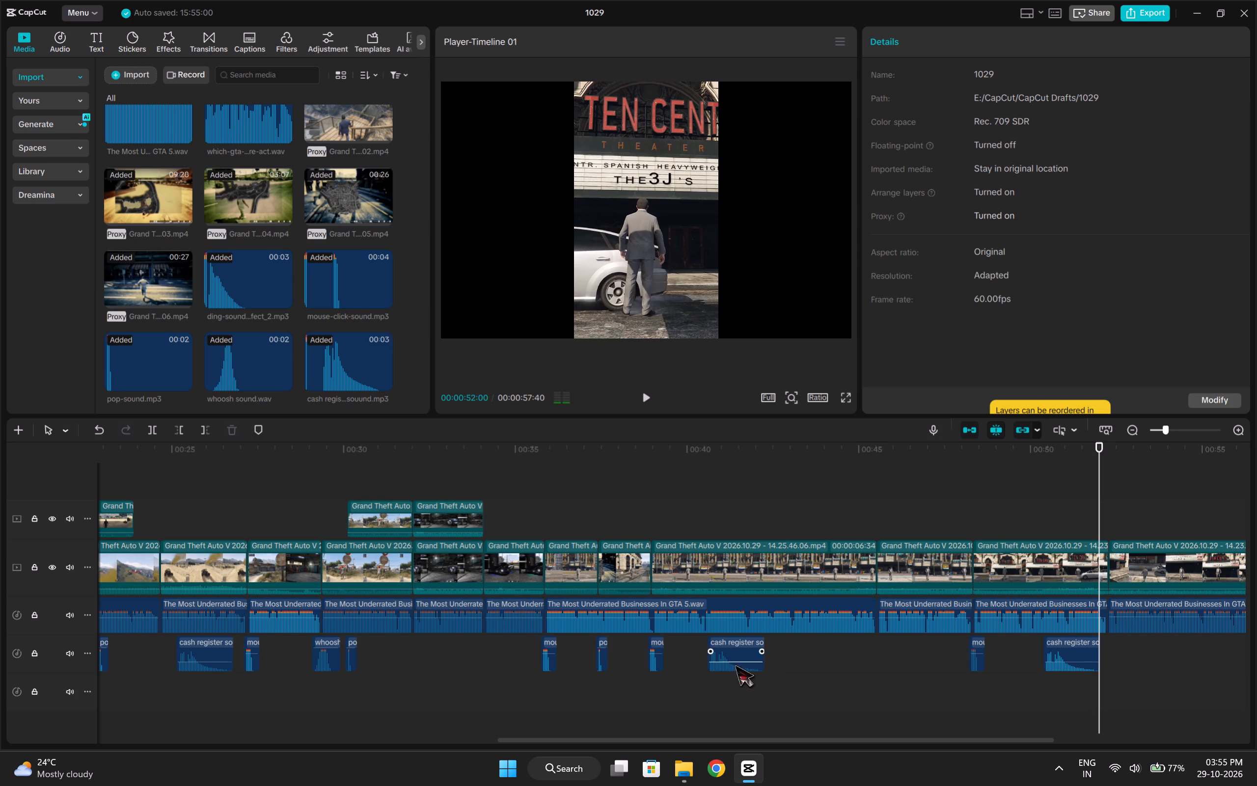
click(321, 665)
key(ctrl+c)
key(ctrl+v)
key(space)
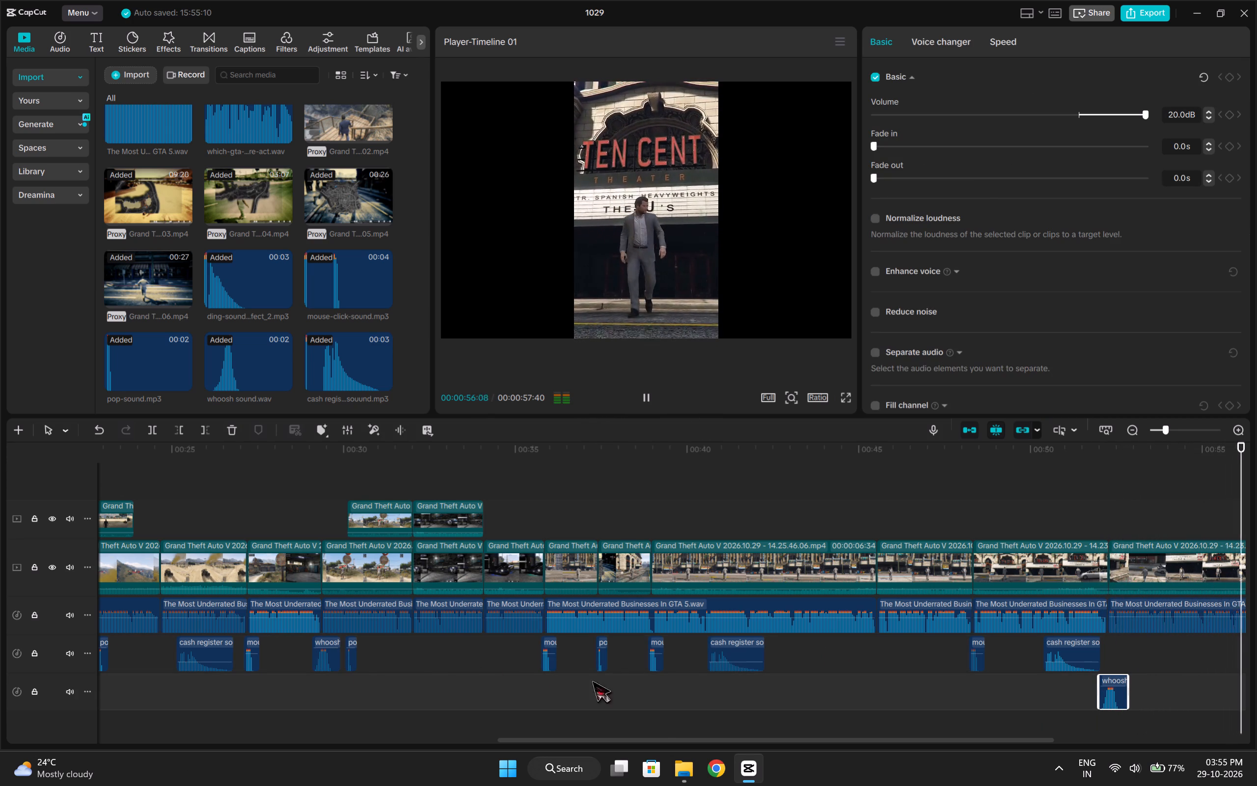
key(space)
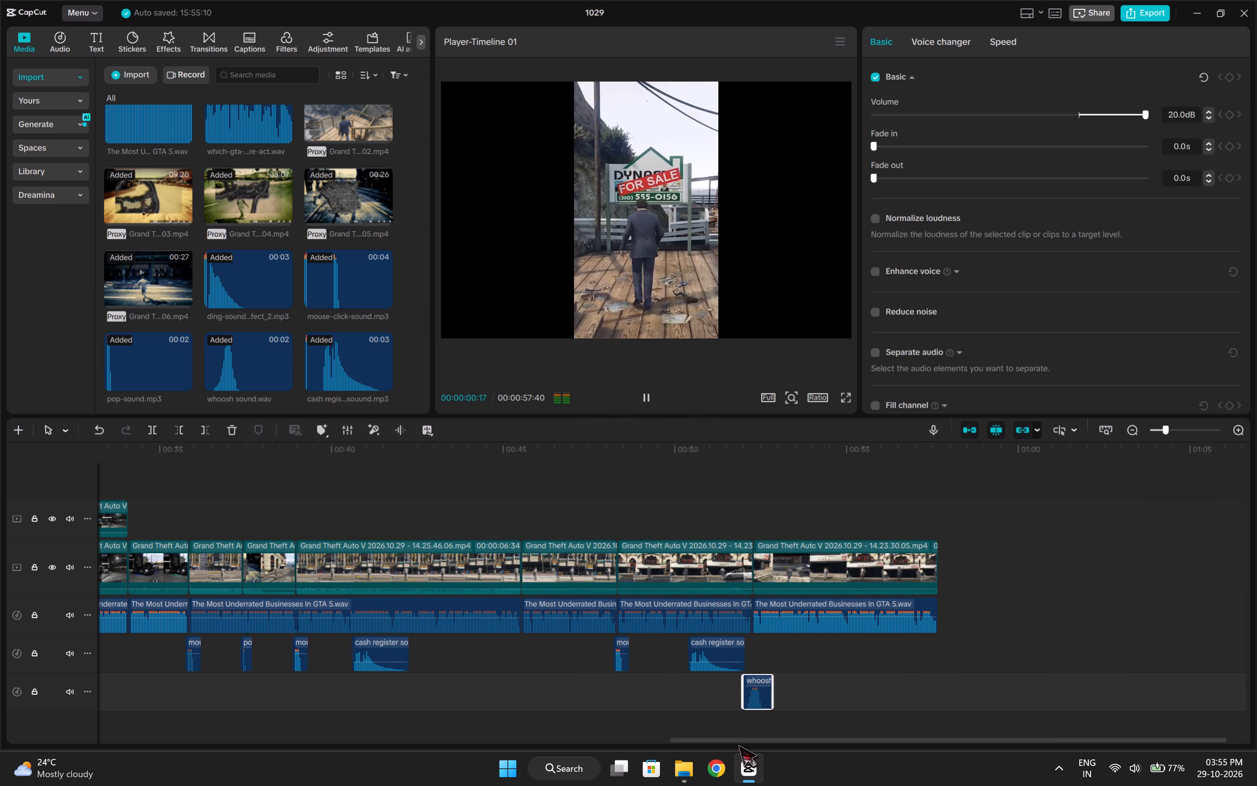
Add the saved GTA adjustment preset at the very start of the timeline.
drag(752, 743, 109, 770)
key(space)
click(279, 715)
drag(270, 714, 182, 717)
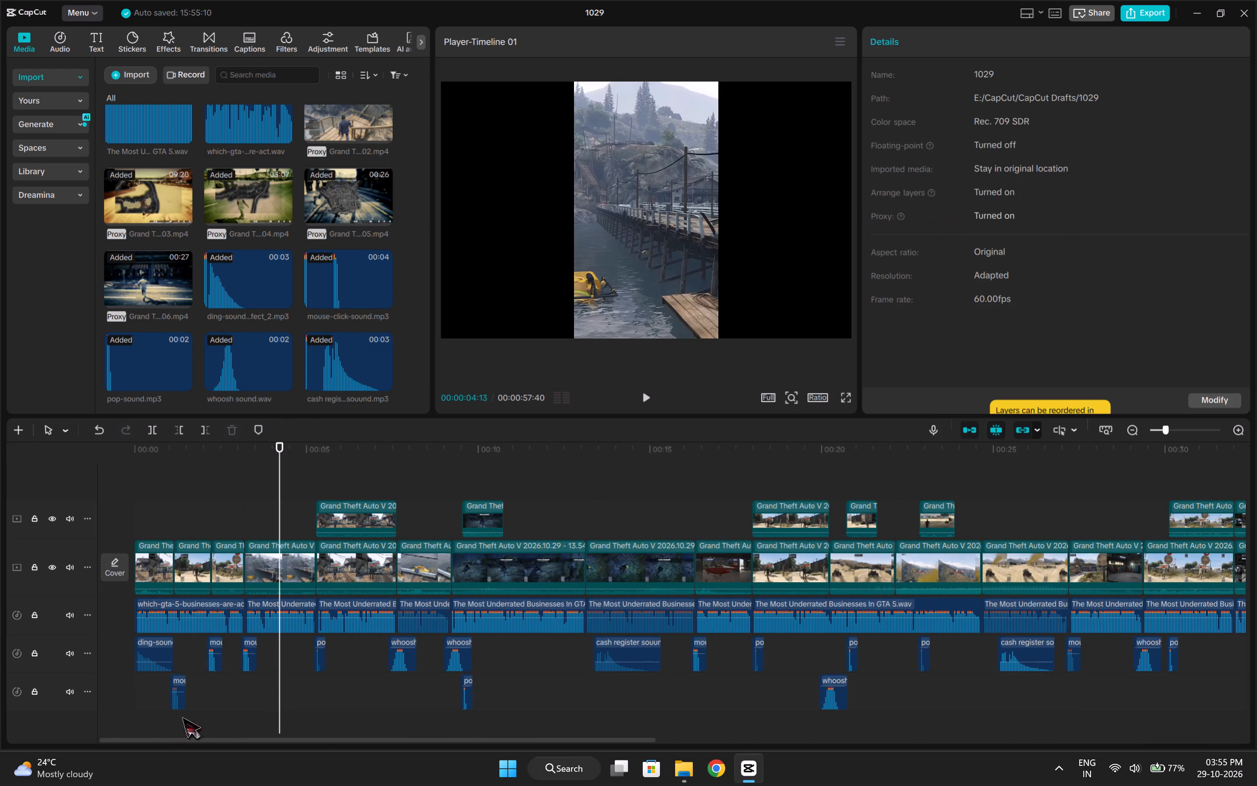
drag(182, 717, 17, 708)
click(281, 737)
click(277, 723)
click(259, 723)
drag(276, 719, 260, 721)
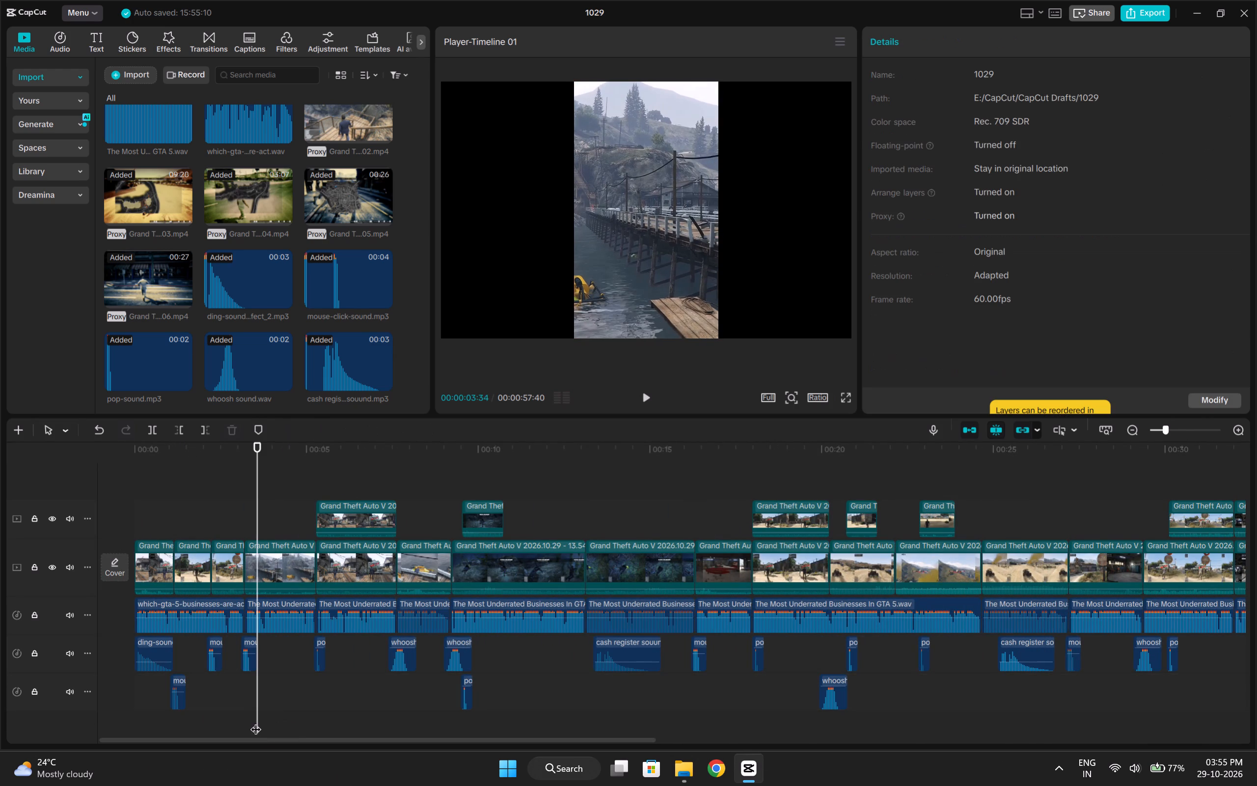
drag(260, 719, 120, 723)
click(332, 47)
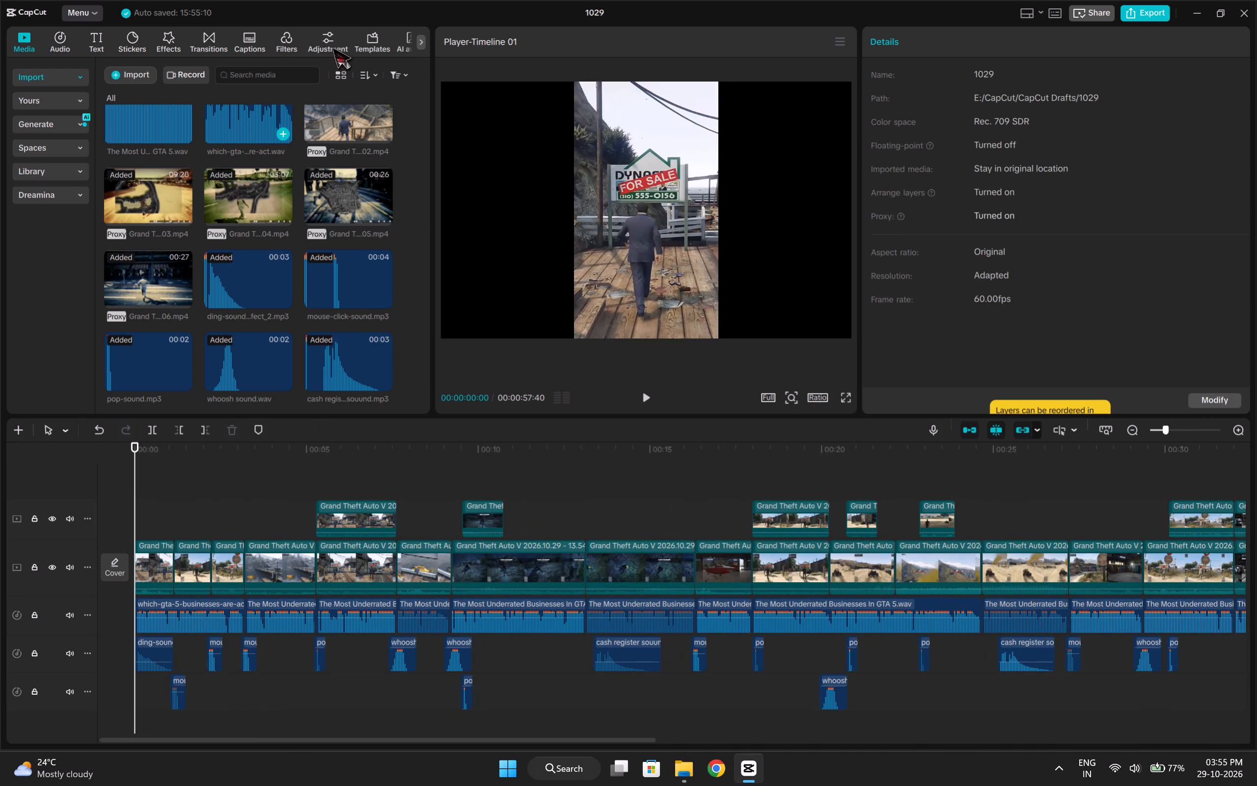
click(63, 92)
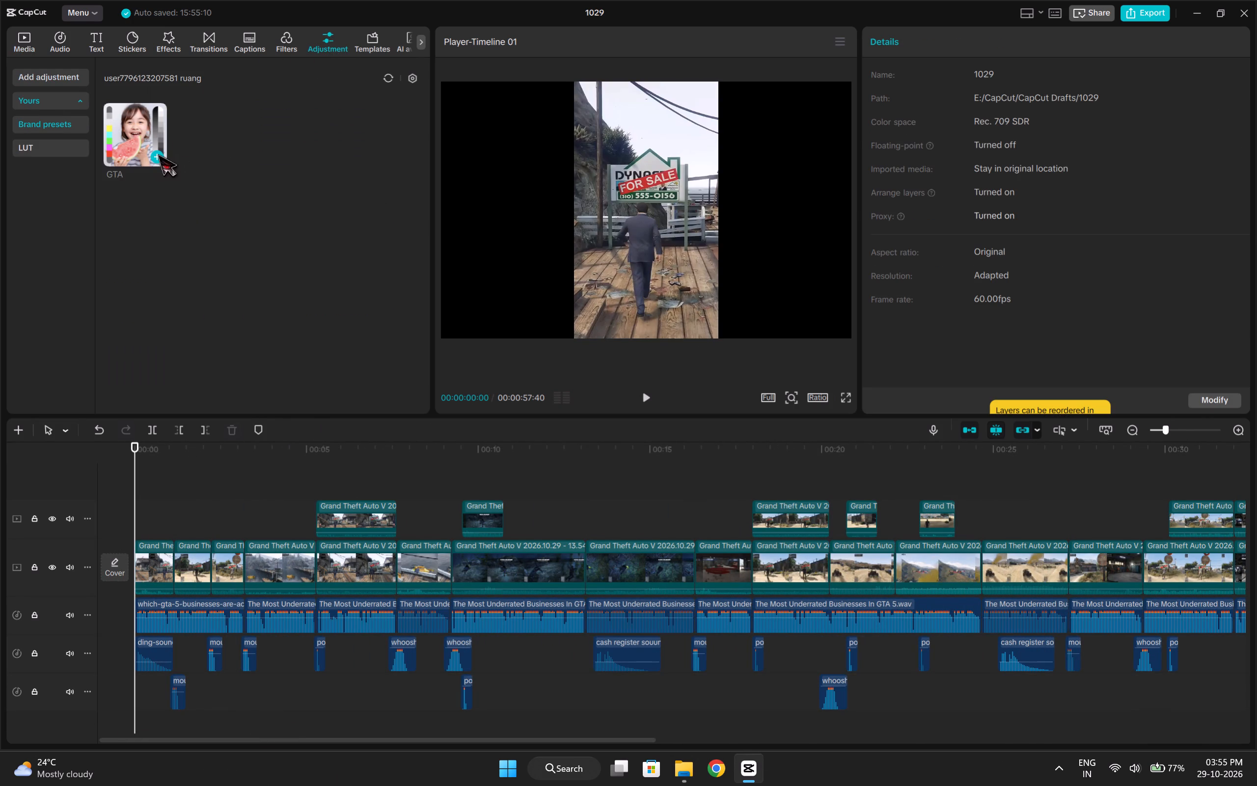
click(156, 154)
Extend the adjustment layer over the whole video so it ends with the last clip.
drag(236, 511, 1245, 606)
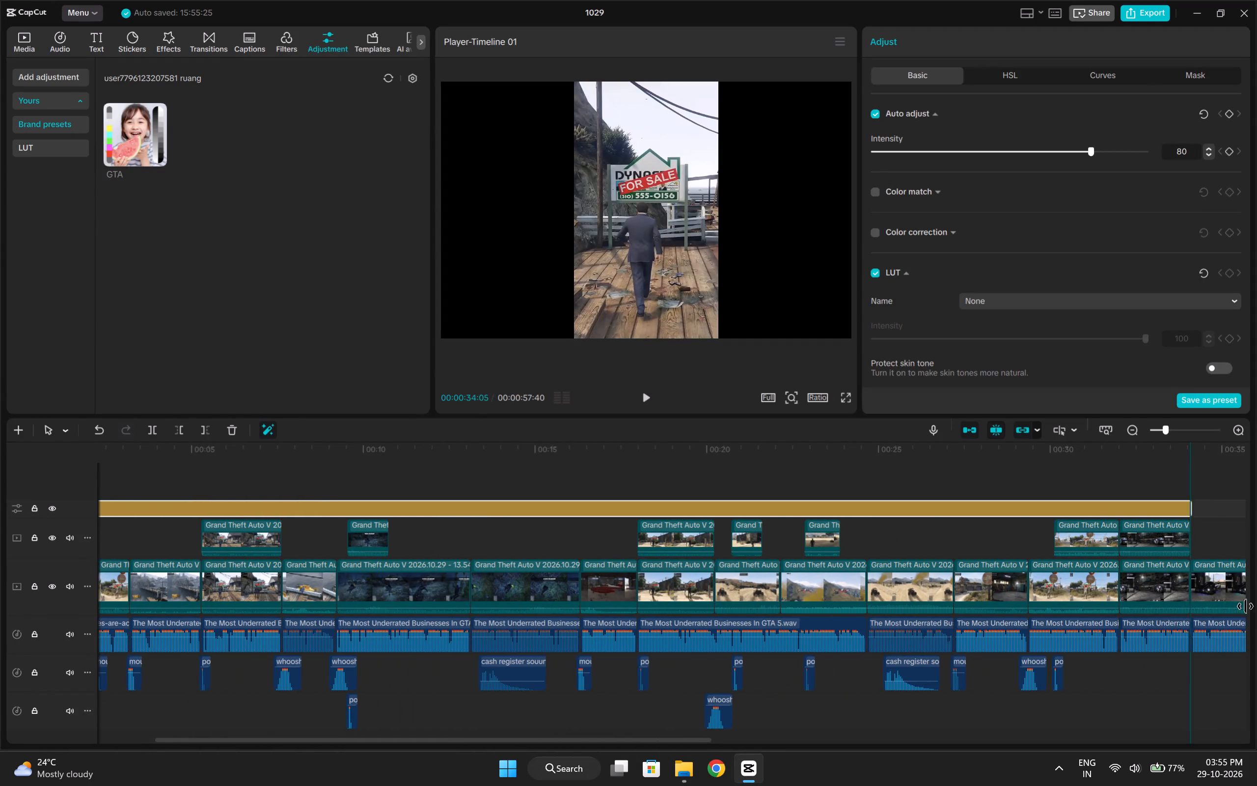
drag(1245, 606, 1256, 616)
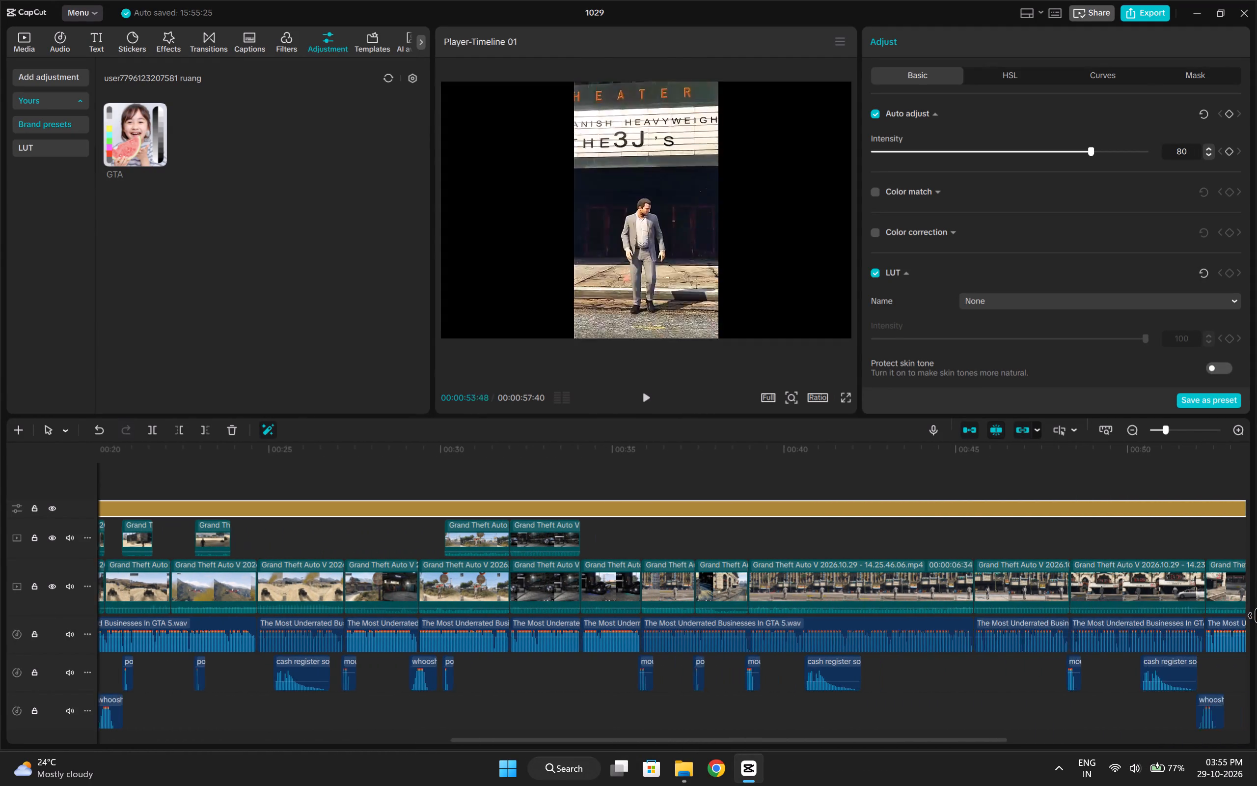
drag(1256, 616, 986, 632)
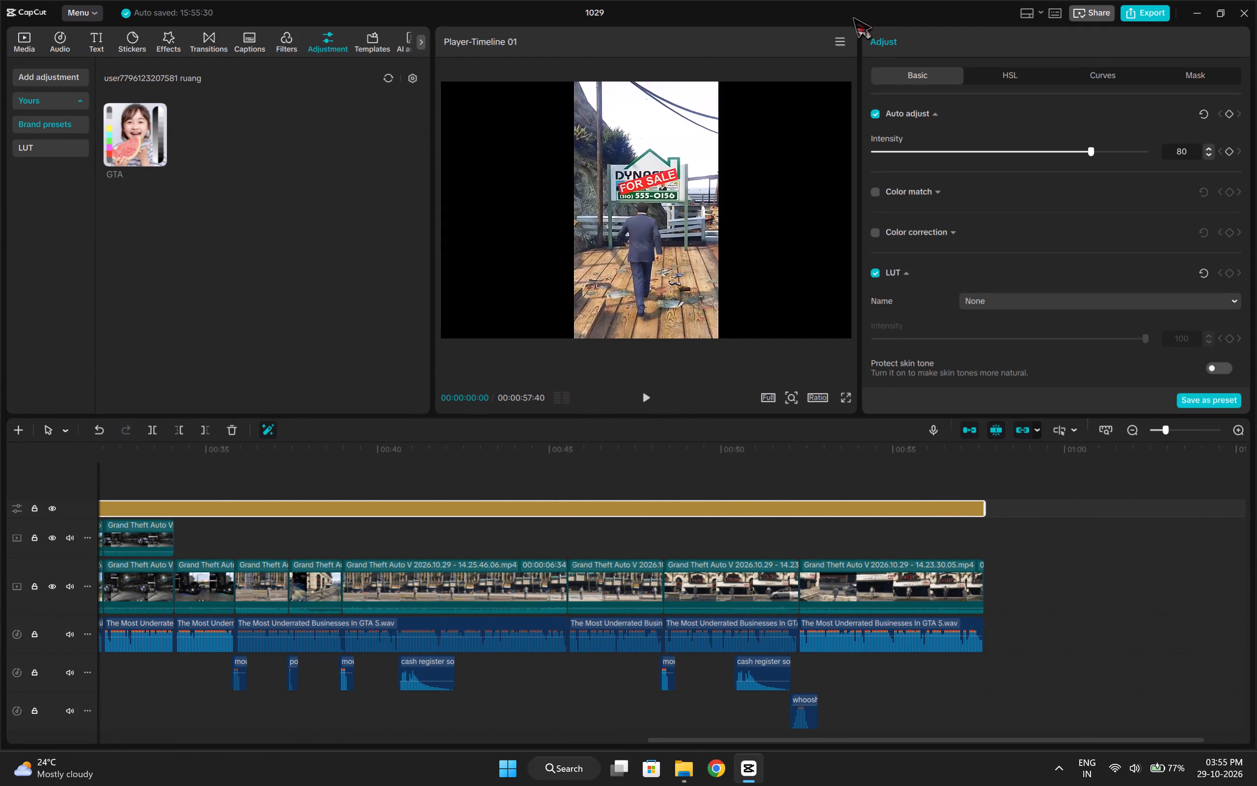
Turn off Auto adjust on the adjustment layer, preview the dock clip around 00:00:05, and return to the start.
click(879, 114)
ctrl+scroll(1097, 603, down, 3)
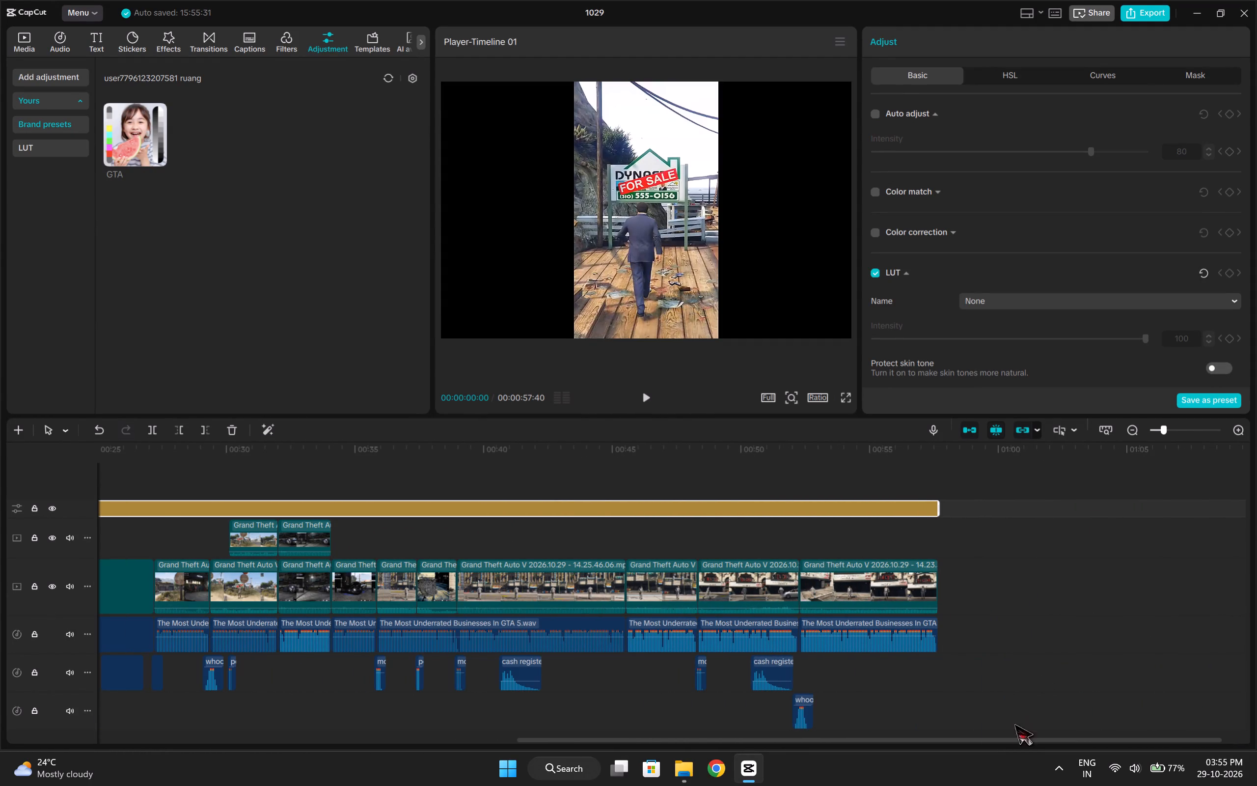
drag(1008, 741, 160, 740)
ctrl+scroll(321, 656, down, 2)
click(239, 716)
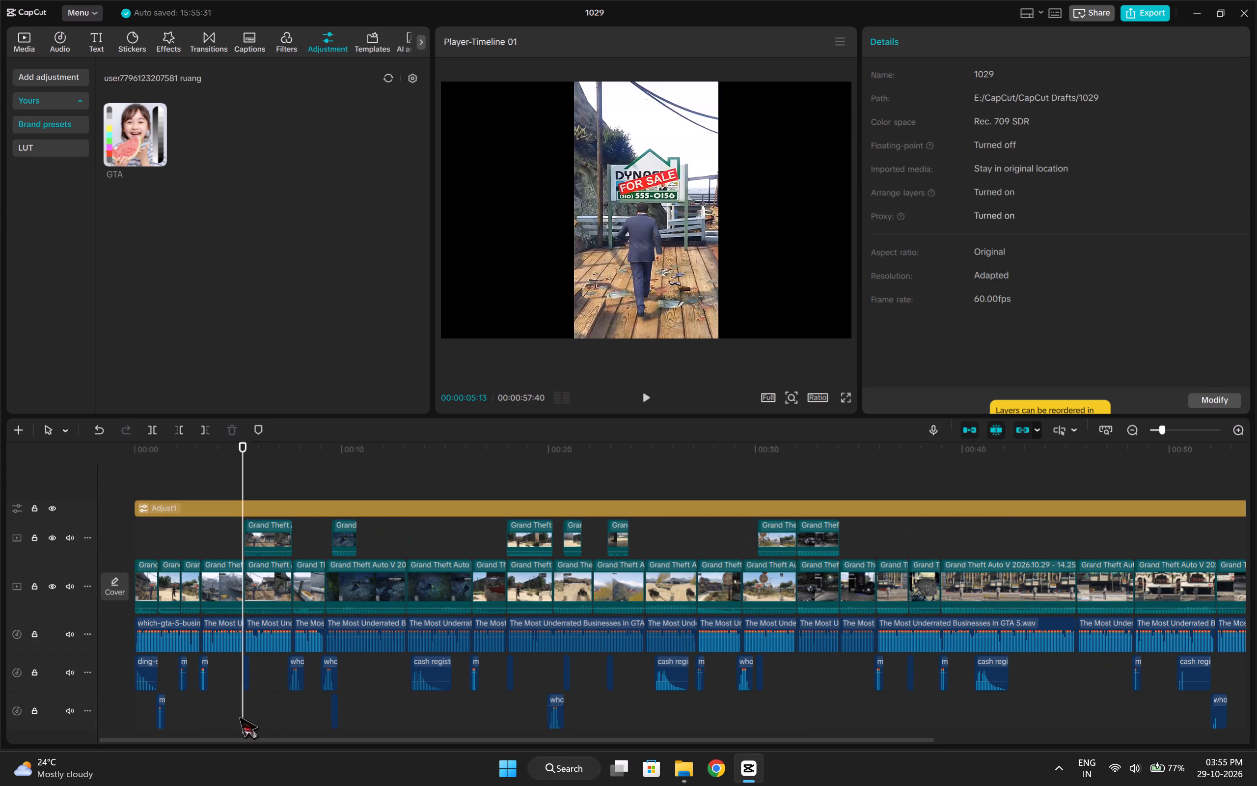
drag(239, 716, 55, 726)
click(234, 699)
key(space)
key(space)
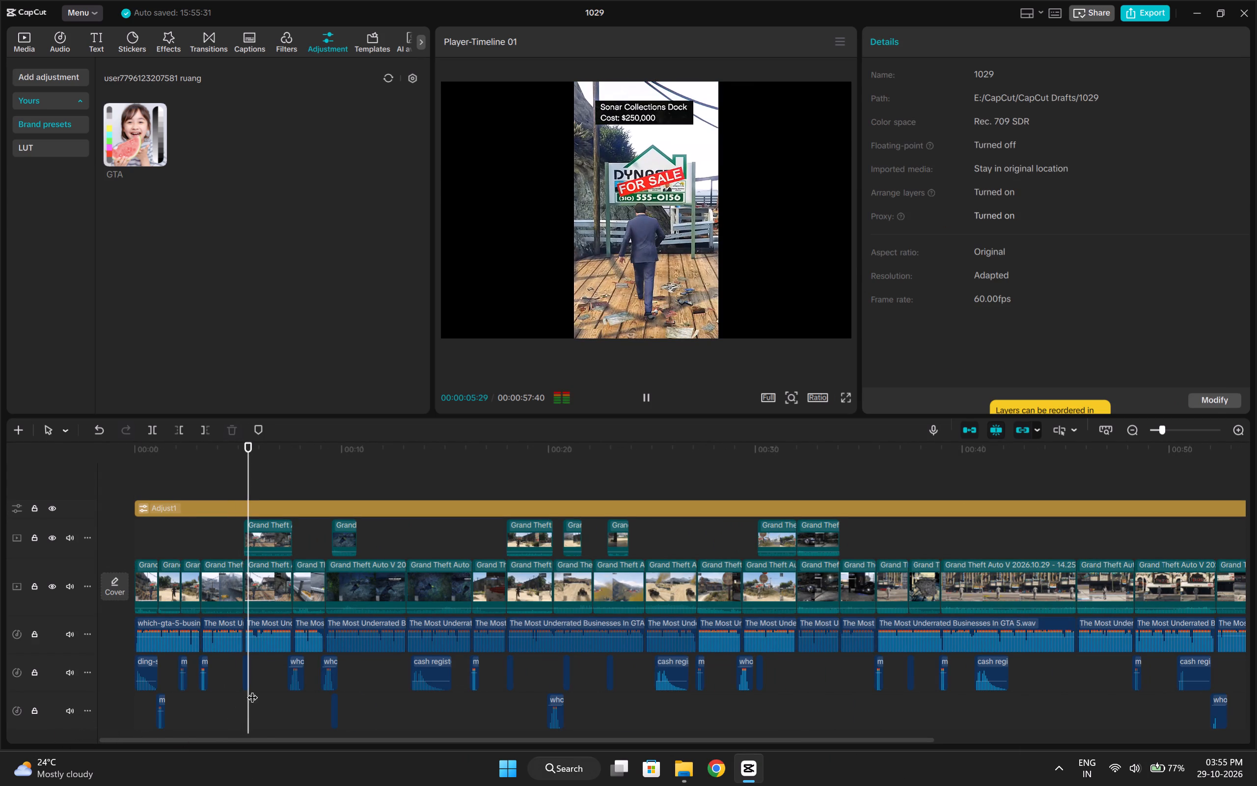
click(245, 679)
click(225, 693)
drag(225, 693, 85, 713)
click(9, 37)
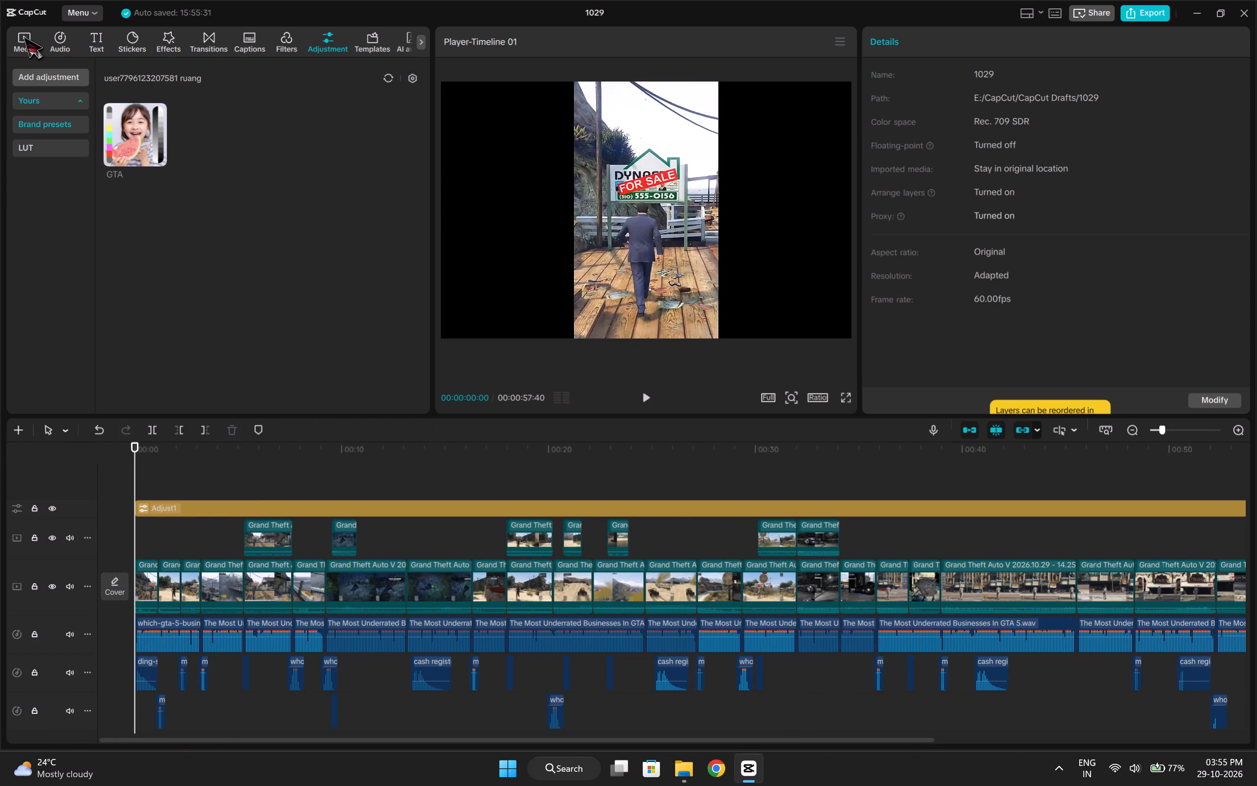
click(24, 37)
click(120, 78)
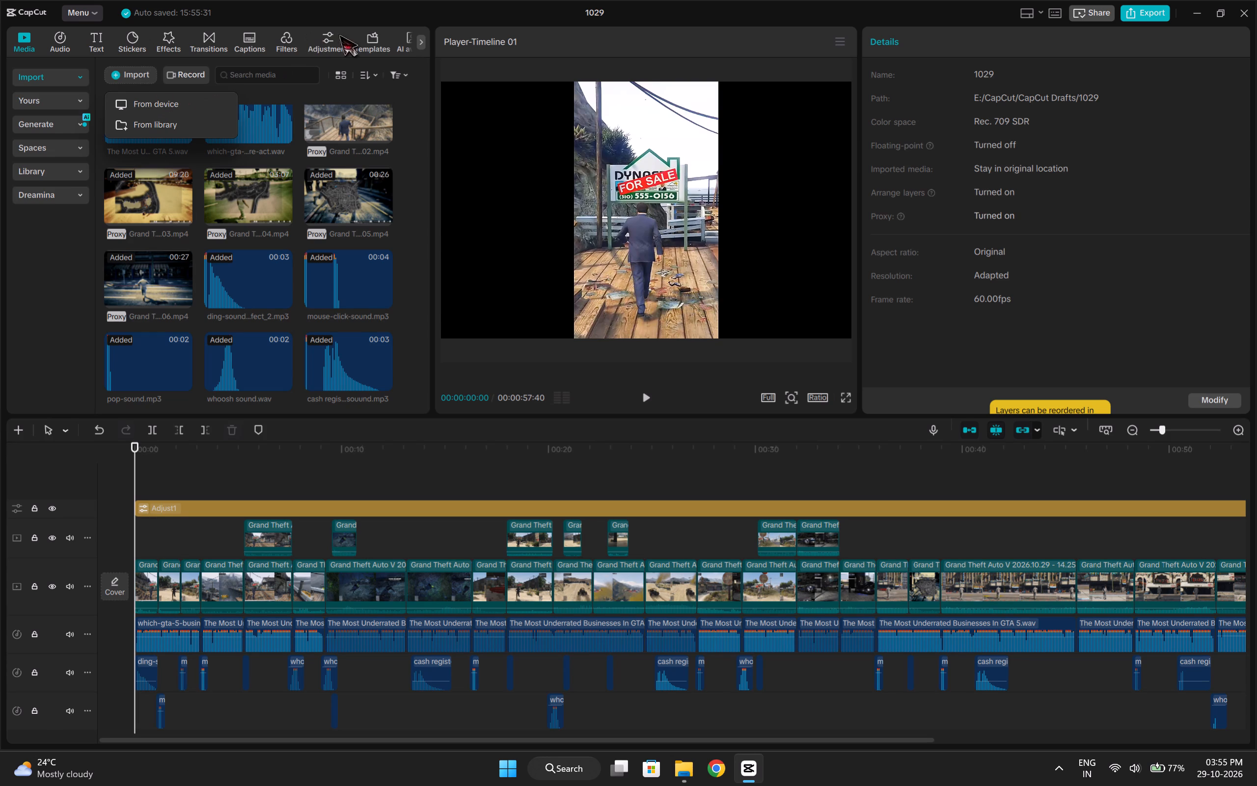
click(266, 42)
Generate automatic English captions for the voiceover.
click(250, 42)
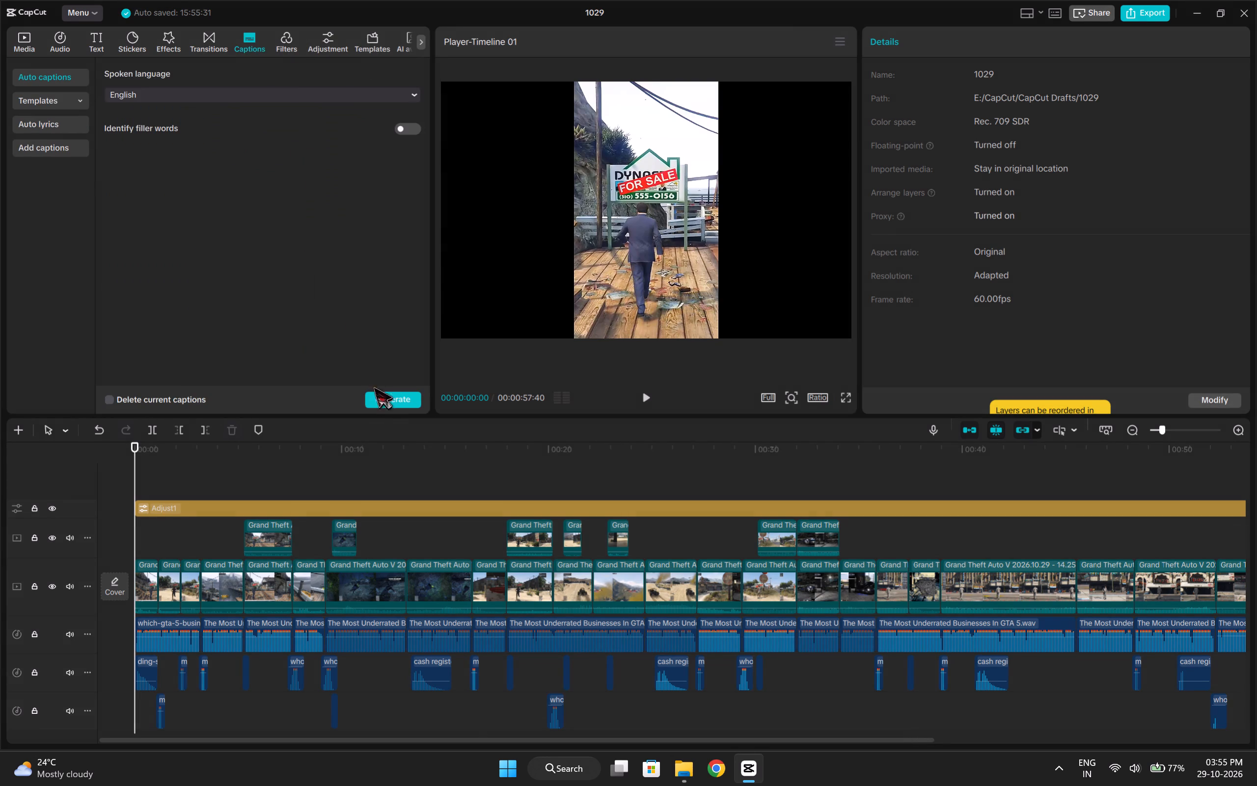
click(376, 401)
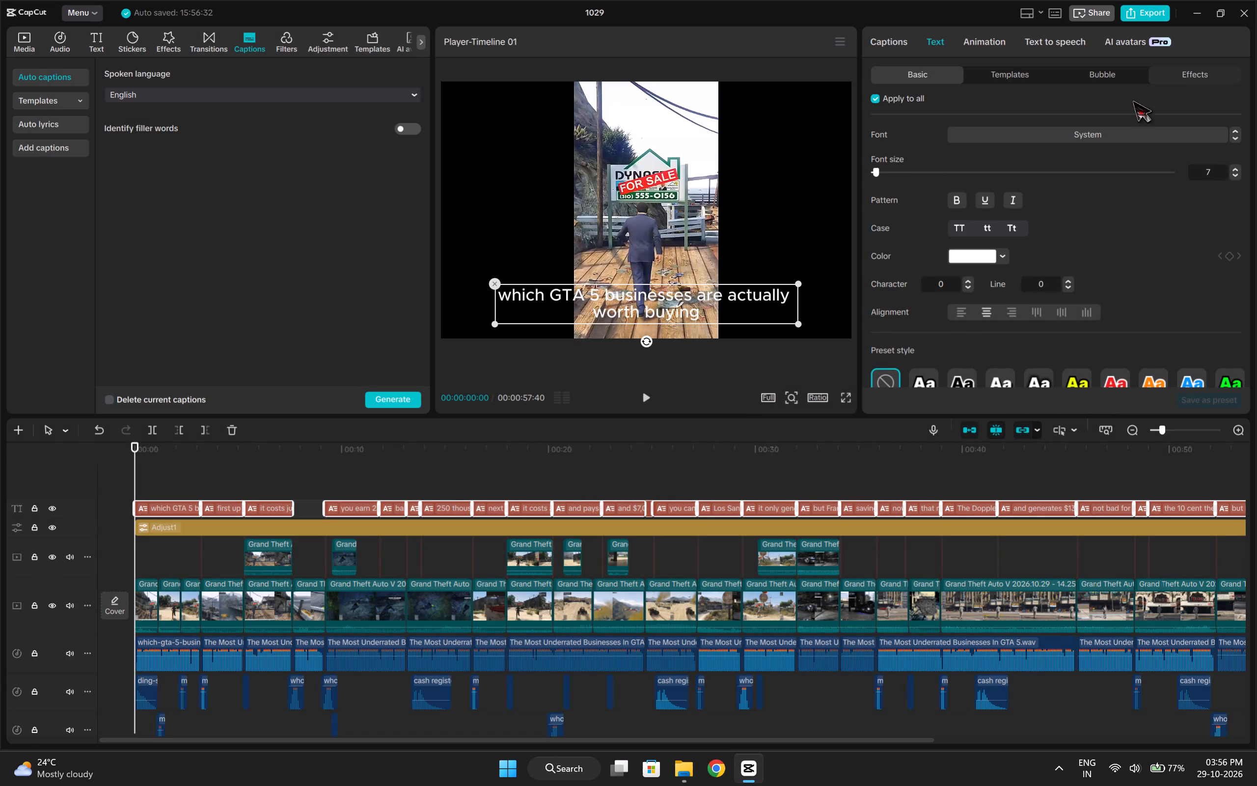
Apply the first favorite text template, the yellow THE style, to all captions.
click(1018, 82)
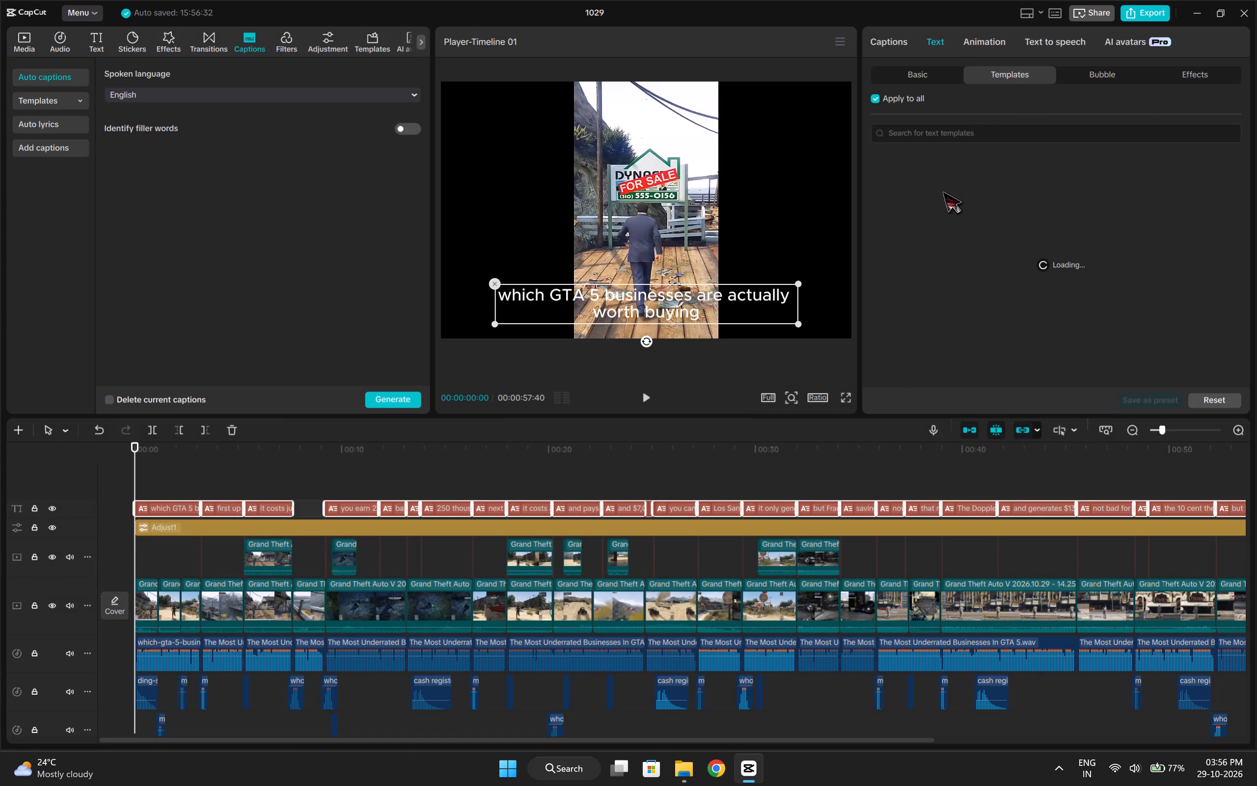
click(889, 212)
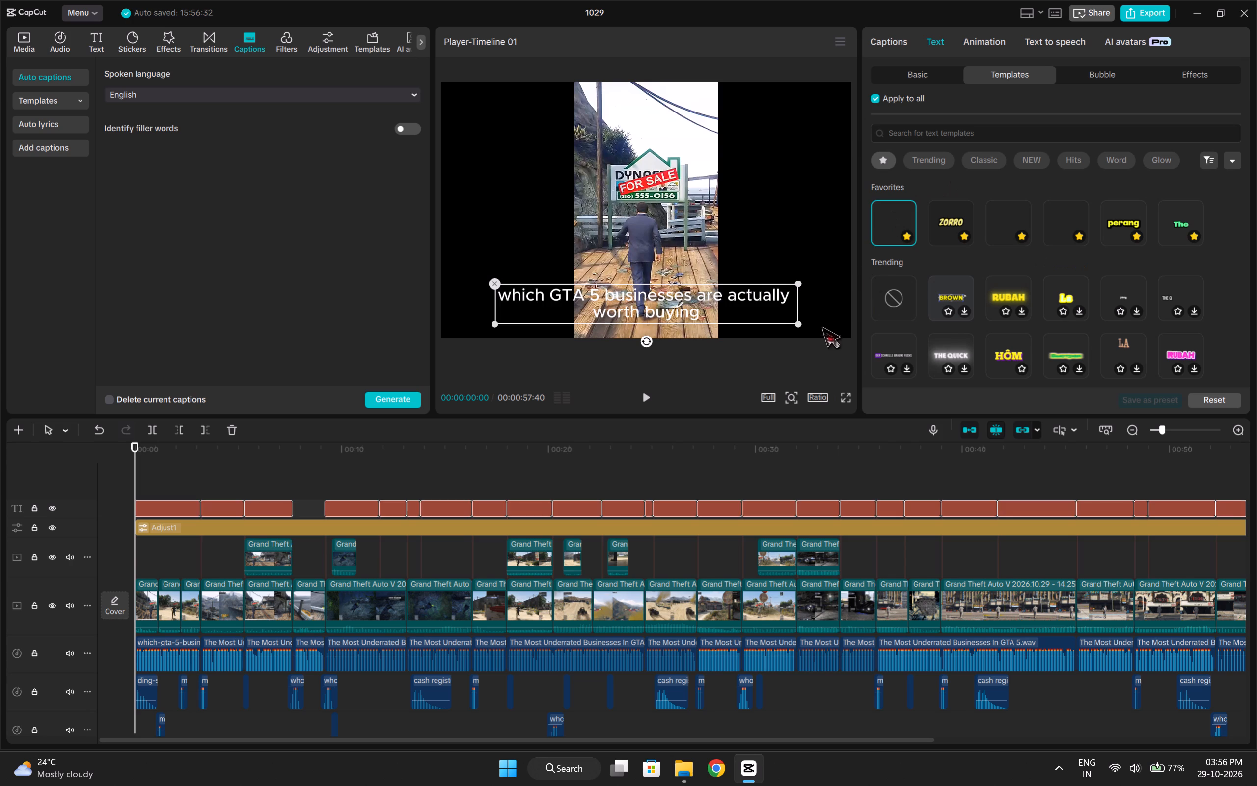
Set the project's aspect ratio to 9:16.
click(812, 399)
click(854, 561)
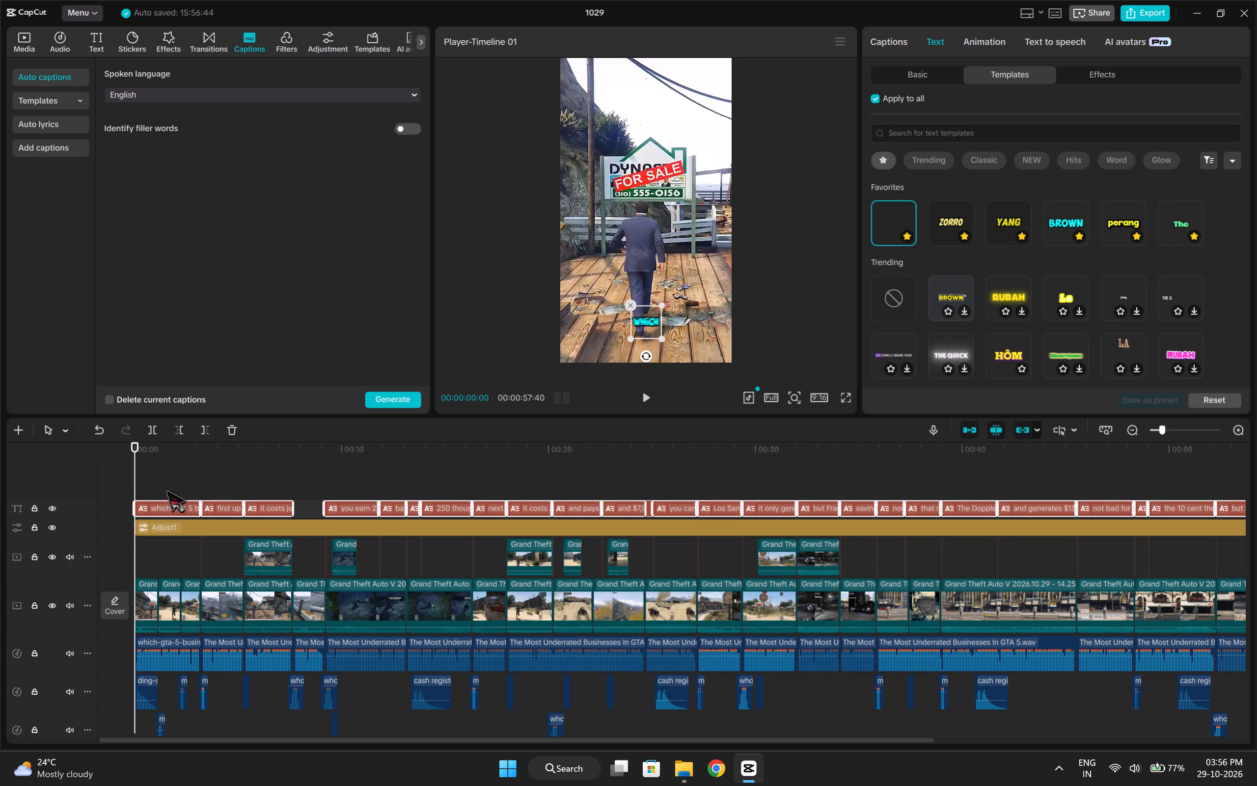
Play the opening from the start to check how the styled captions look in the 9:16 frame.
click(133, 463)
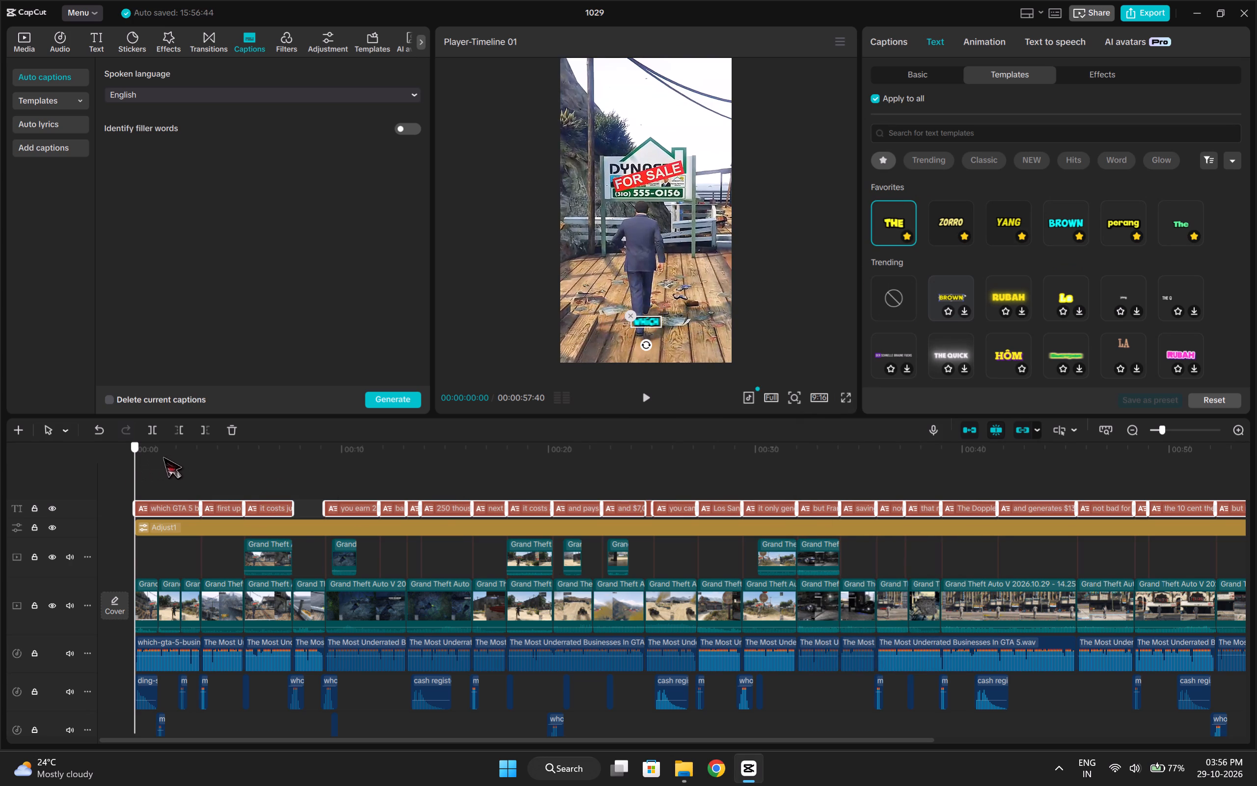
click(143, 462)
drag(143, 462, 98, 471)
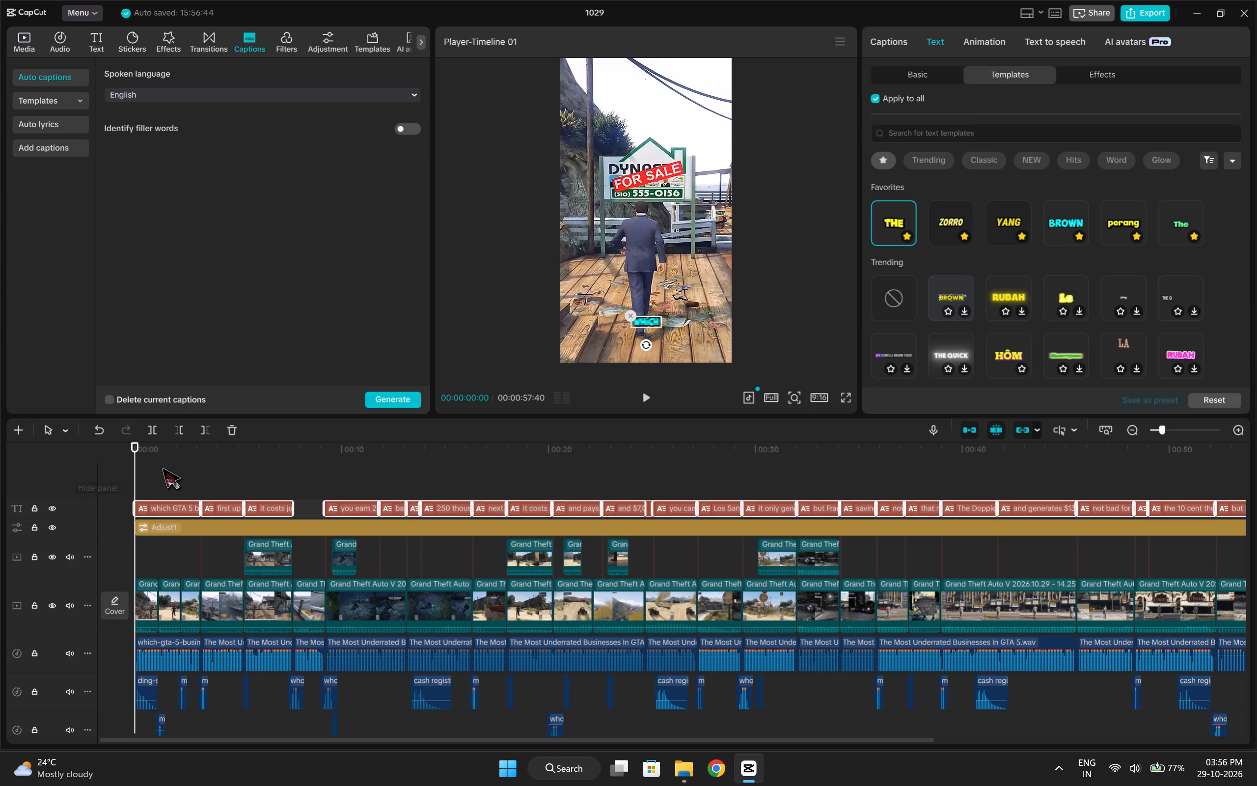
click(170, 469)
drag(170, 469, 105, 487)
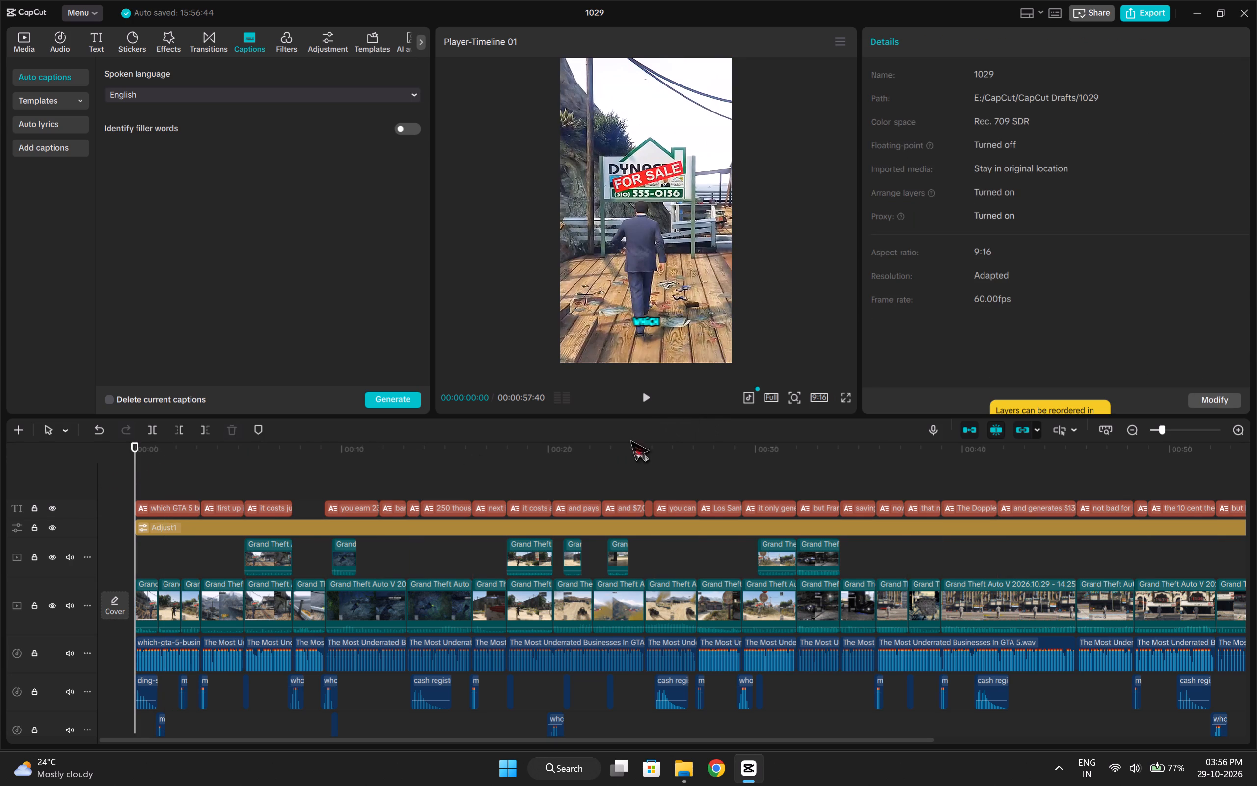
key(space)
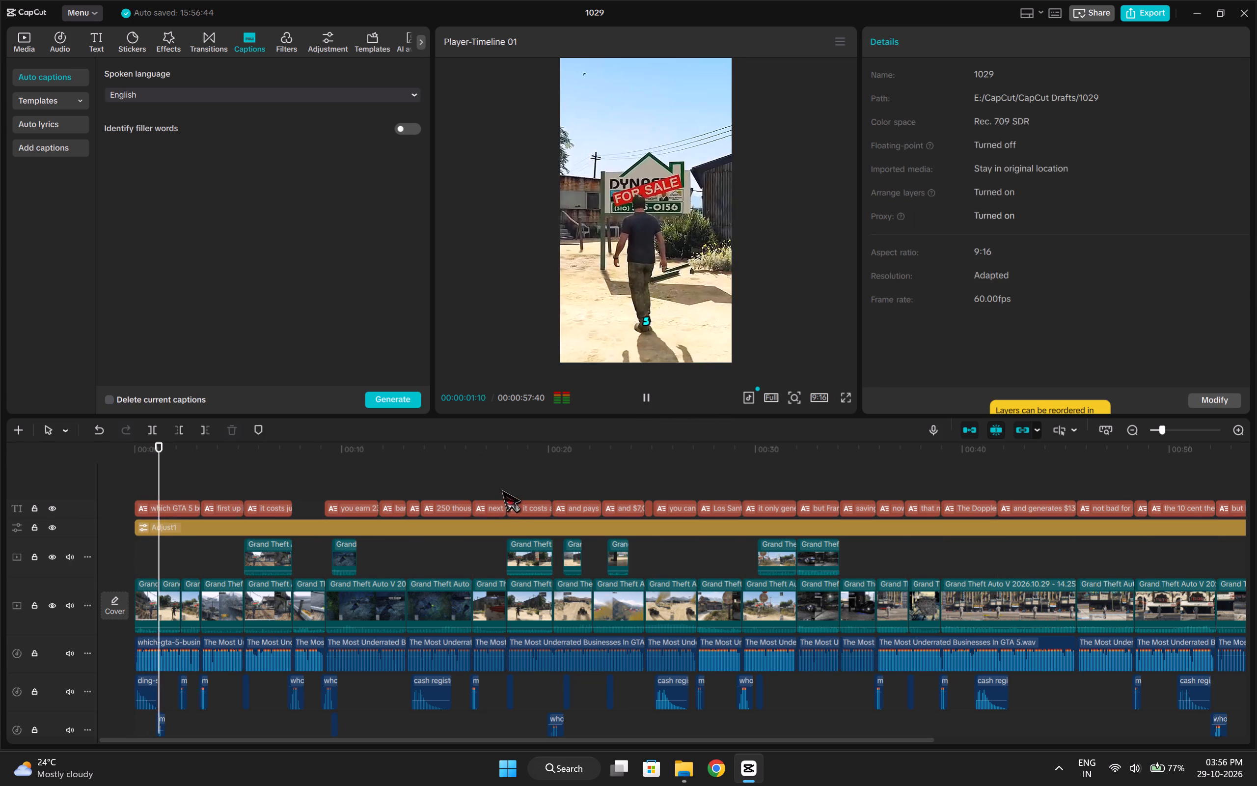
key(space)
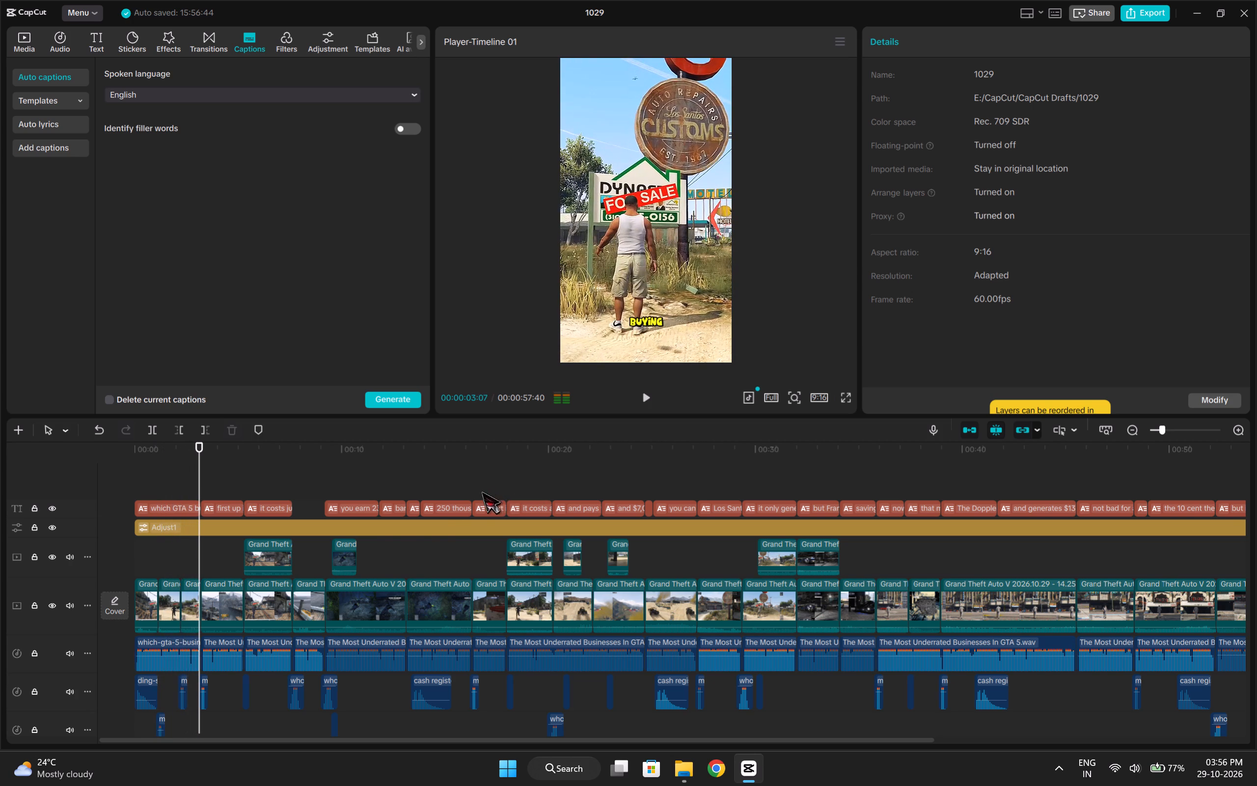
Enlarge the Sonar Collections Dock cost overlay to about 109% and reposition it near X 320, Y 989, above the for-sale sign.
click(279, 527)
click(181, 466)
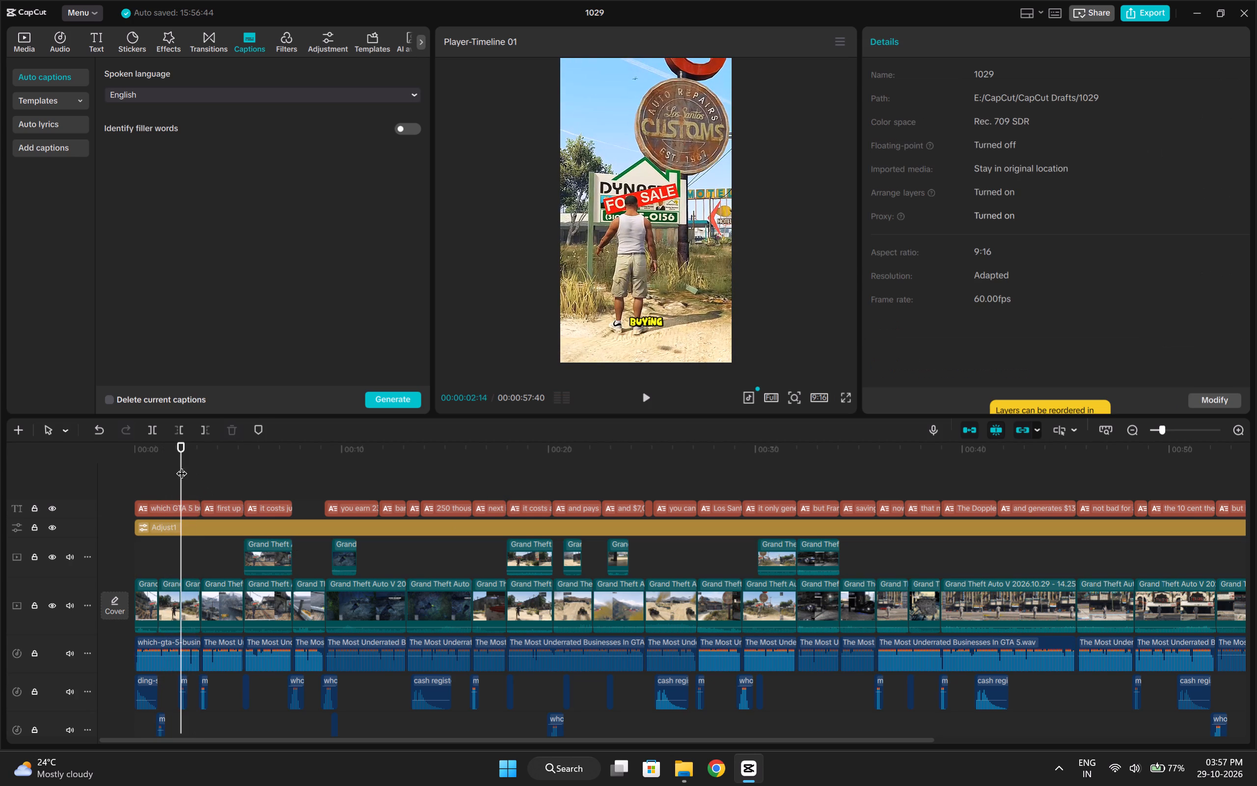
key(space)
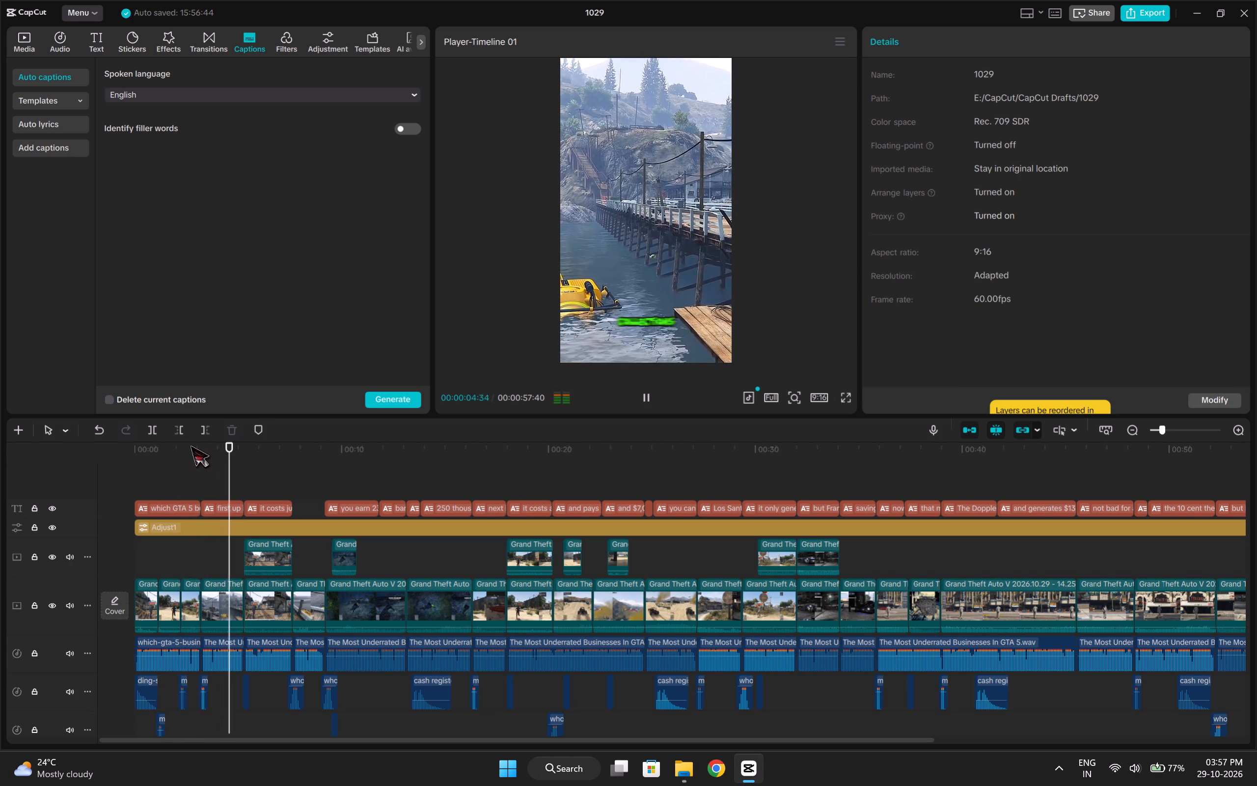
key(space)
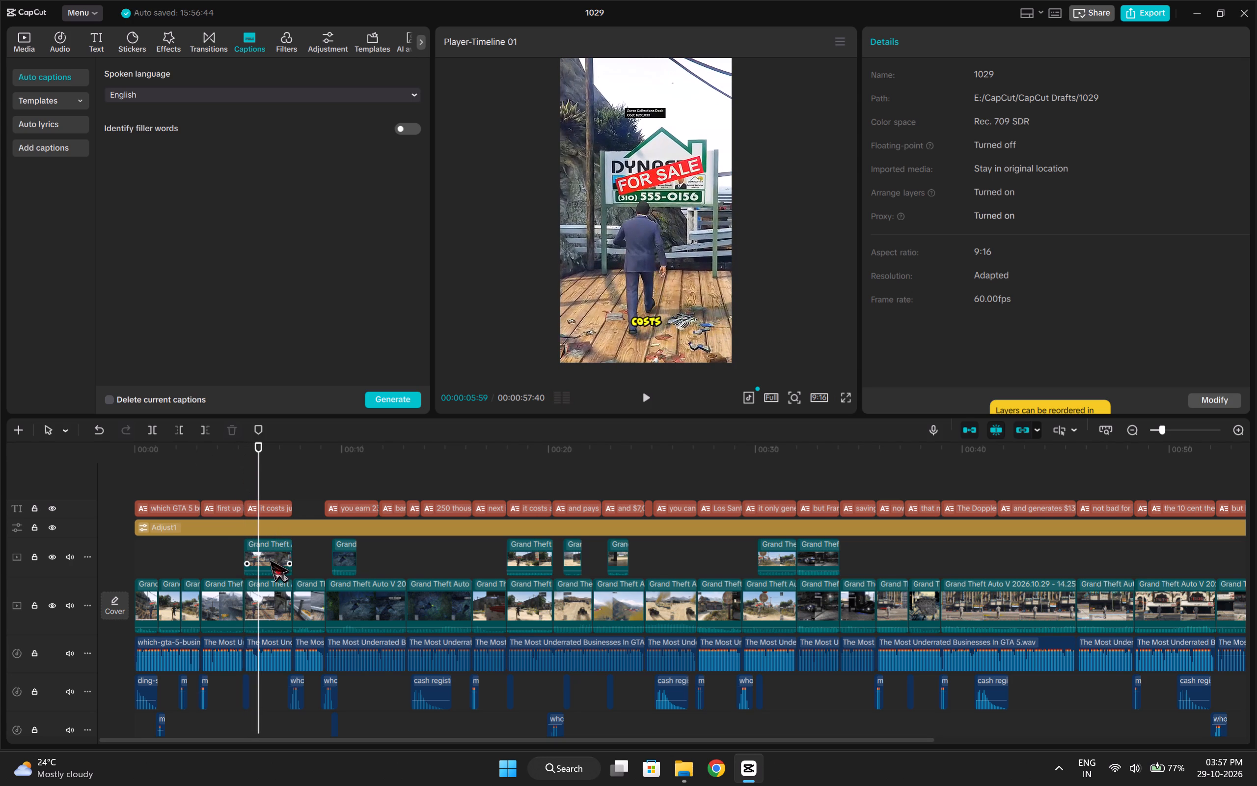
click(269, 560)
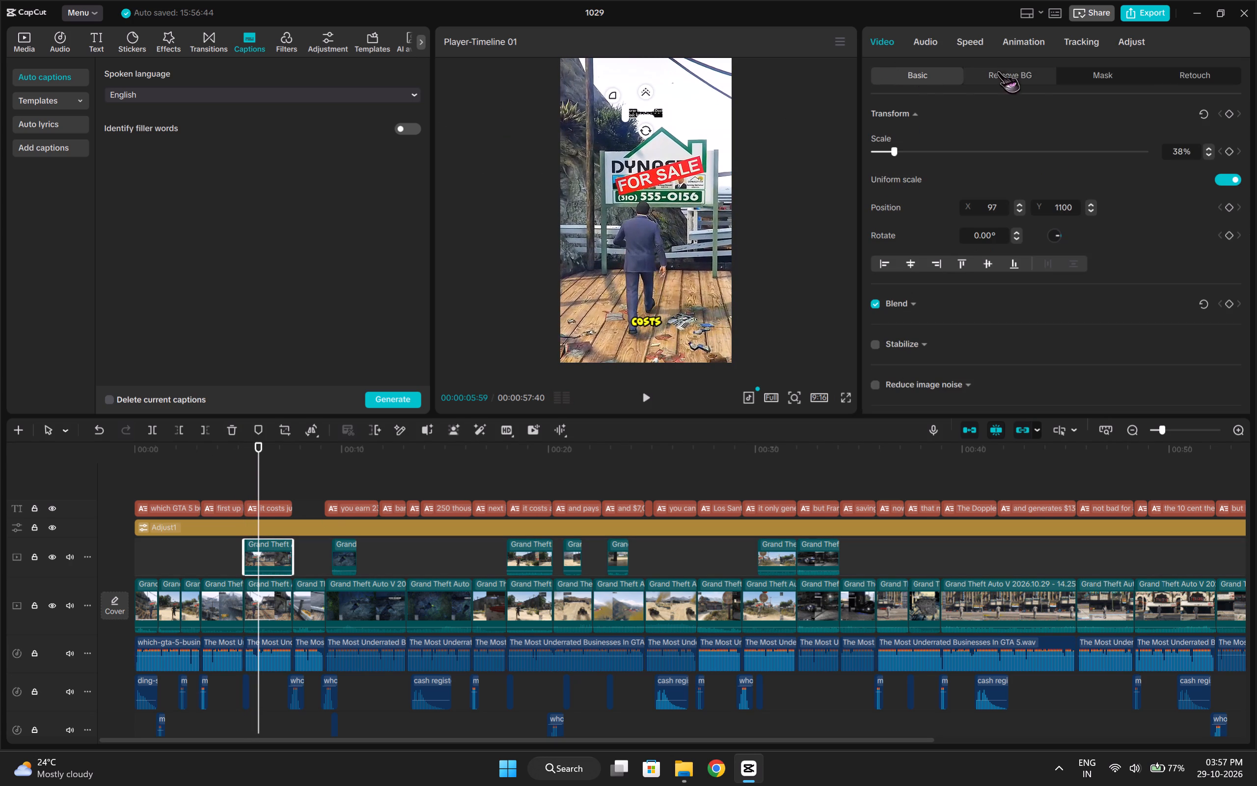
click(1056, 73)
click(1096, 74)
click(918, 79)
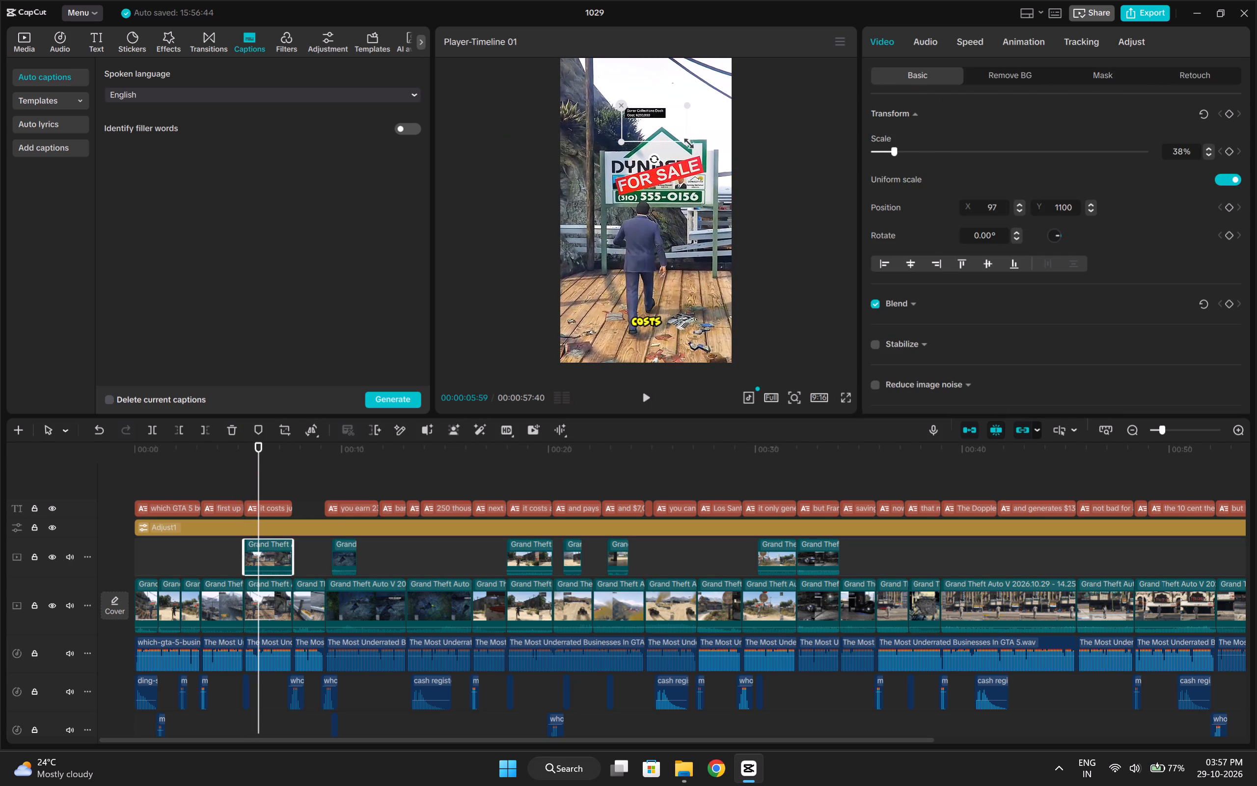
drag(687, 142, 792, 191)
drag(682, 155, 695, 163)
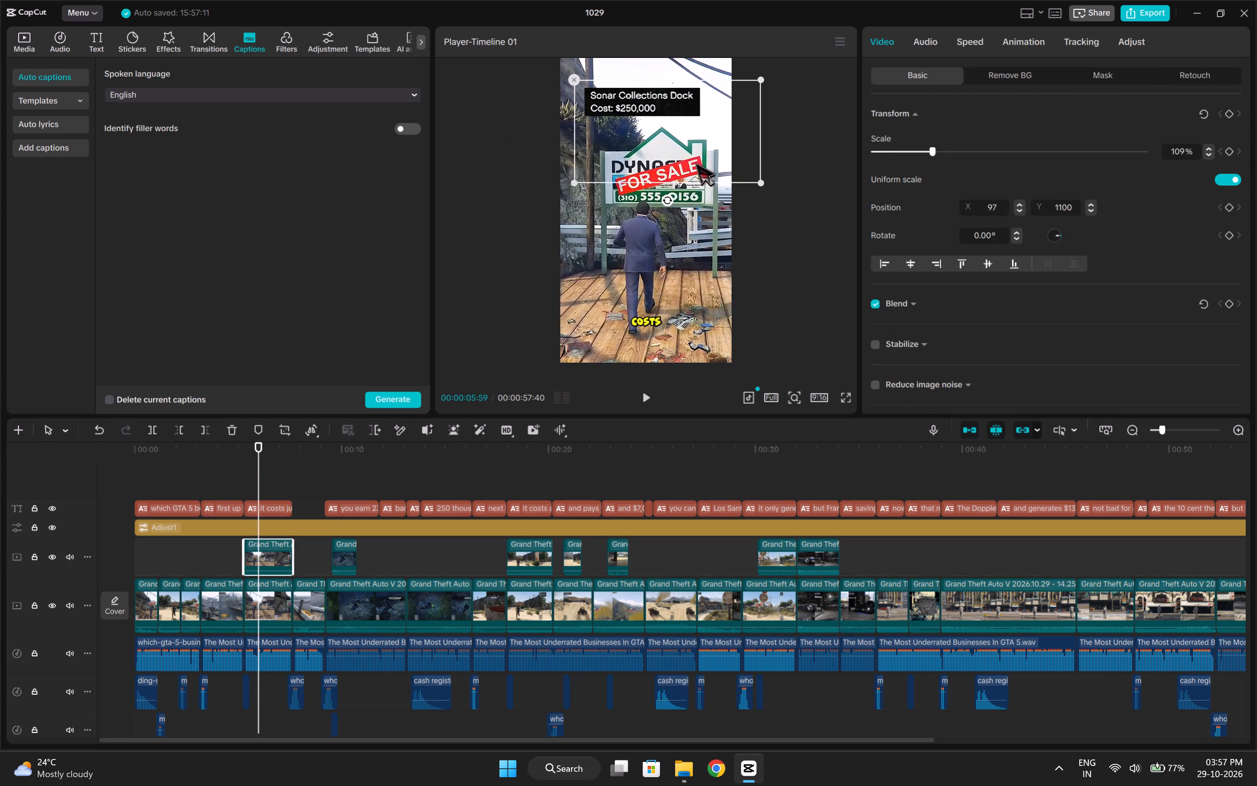
drag(695, 163, 699, 163)
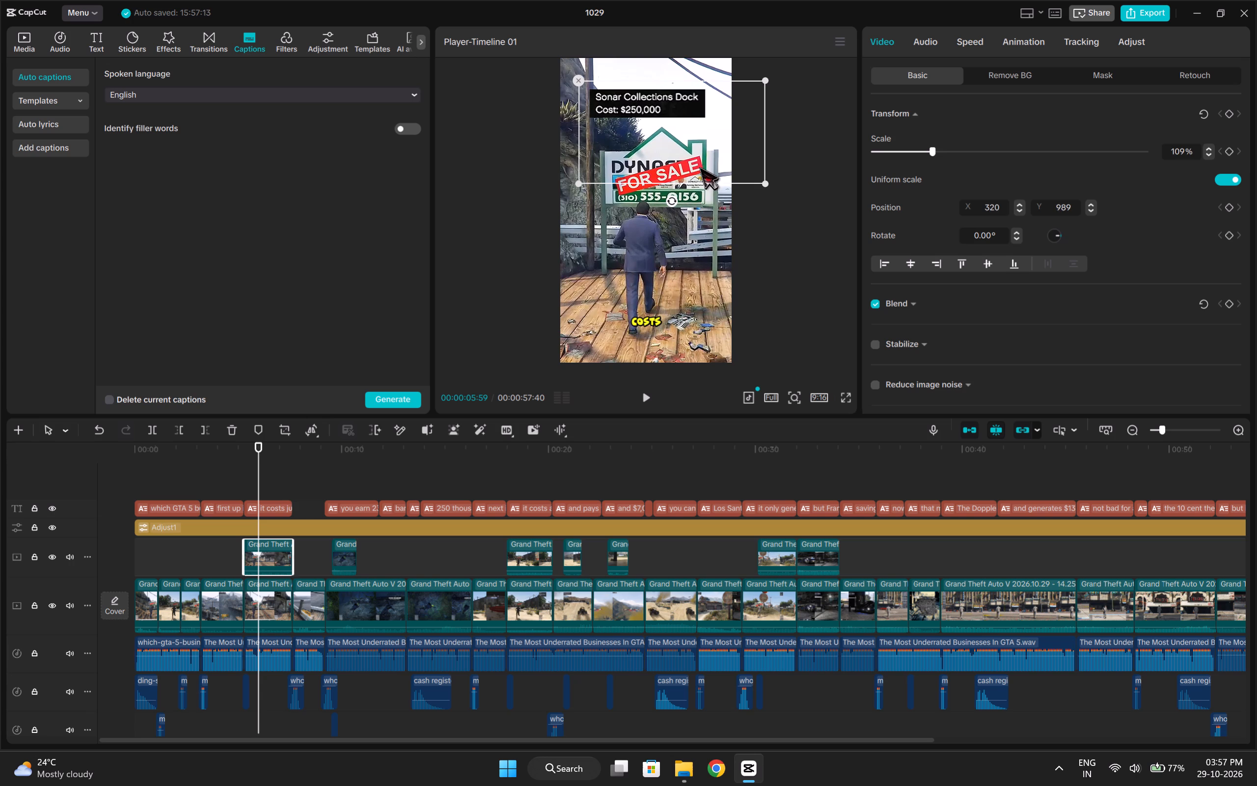
Enlarge the +$23000 overlay in the underwater waste clip to about 73% and reposition it near X -295, Y 1123.
click(238, 481)
click(326, 475)
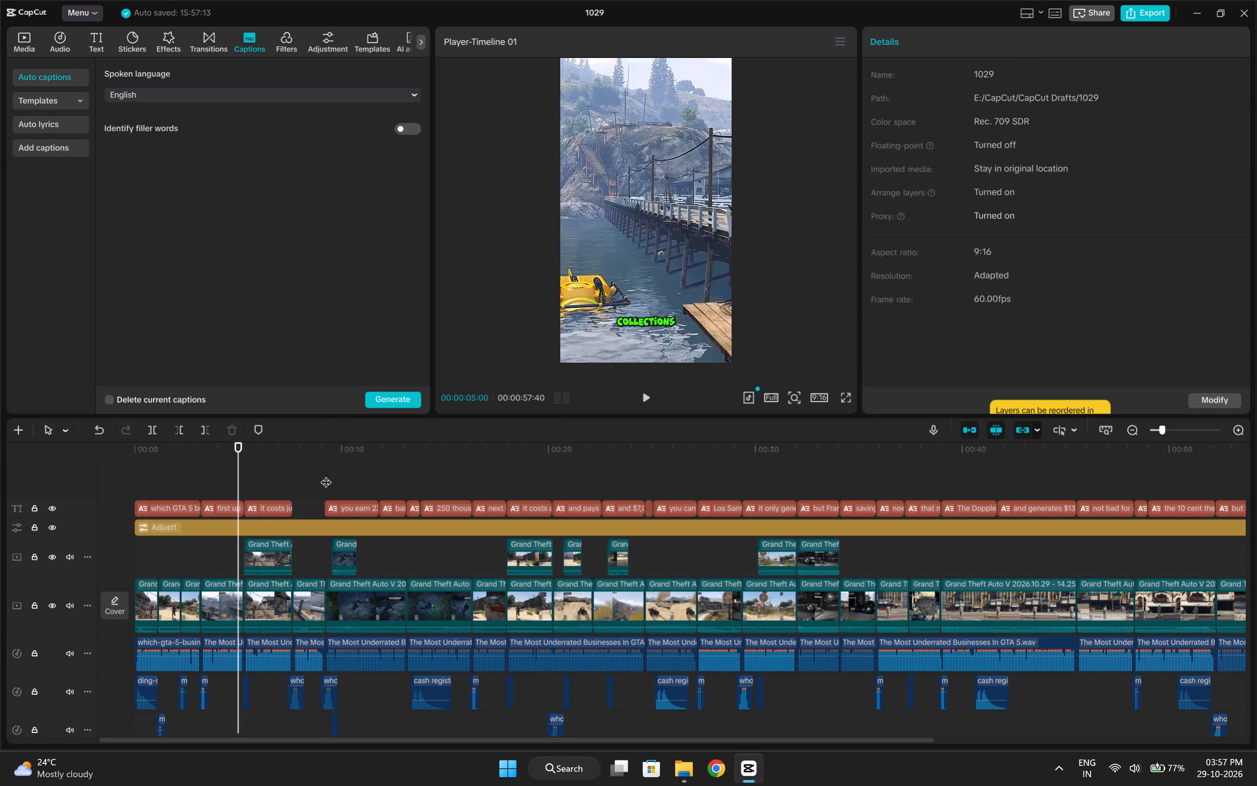
drag(339, 479, 358, 484)
click(360, 485)
drag(360, 485, 354, 502)
click(348, 495)
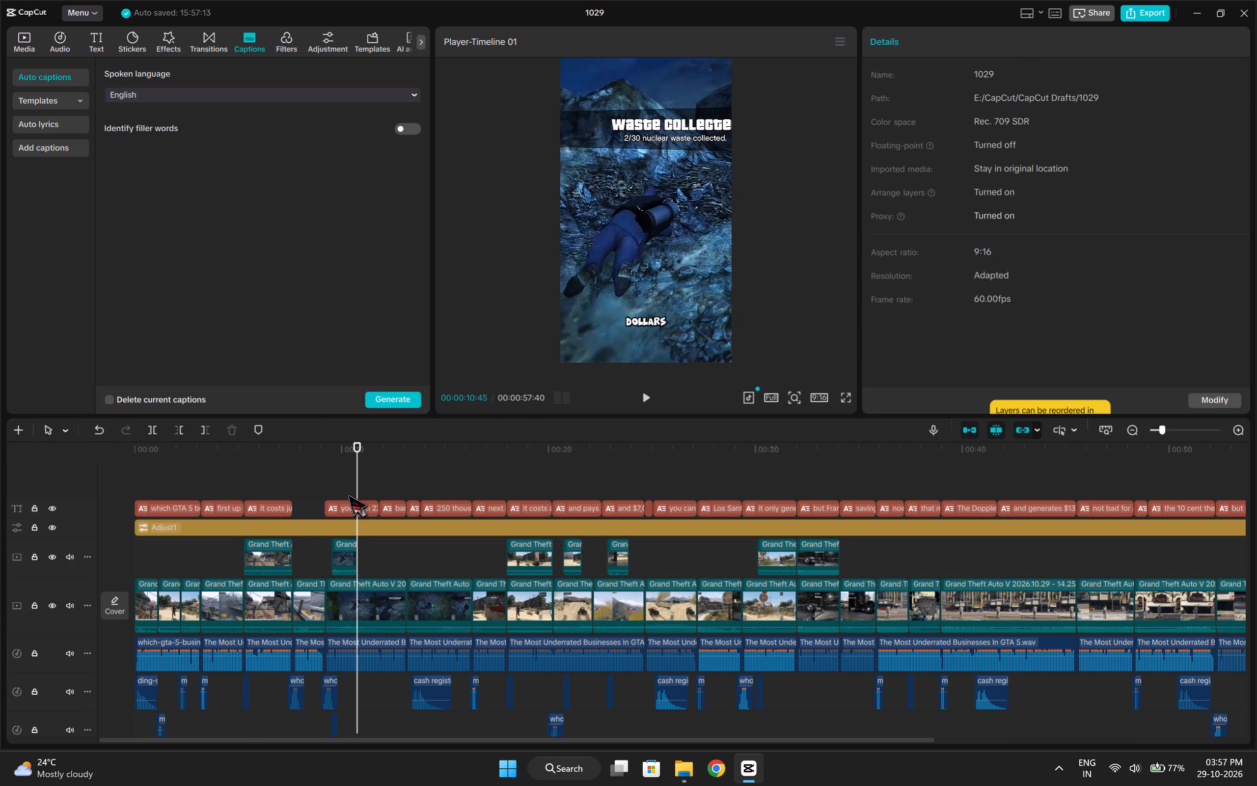
click(341, 546)
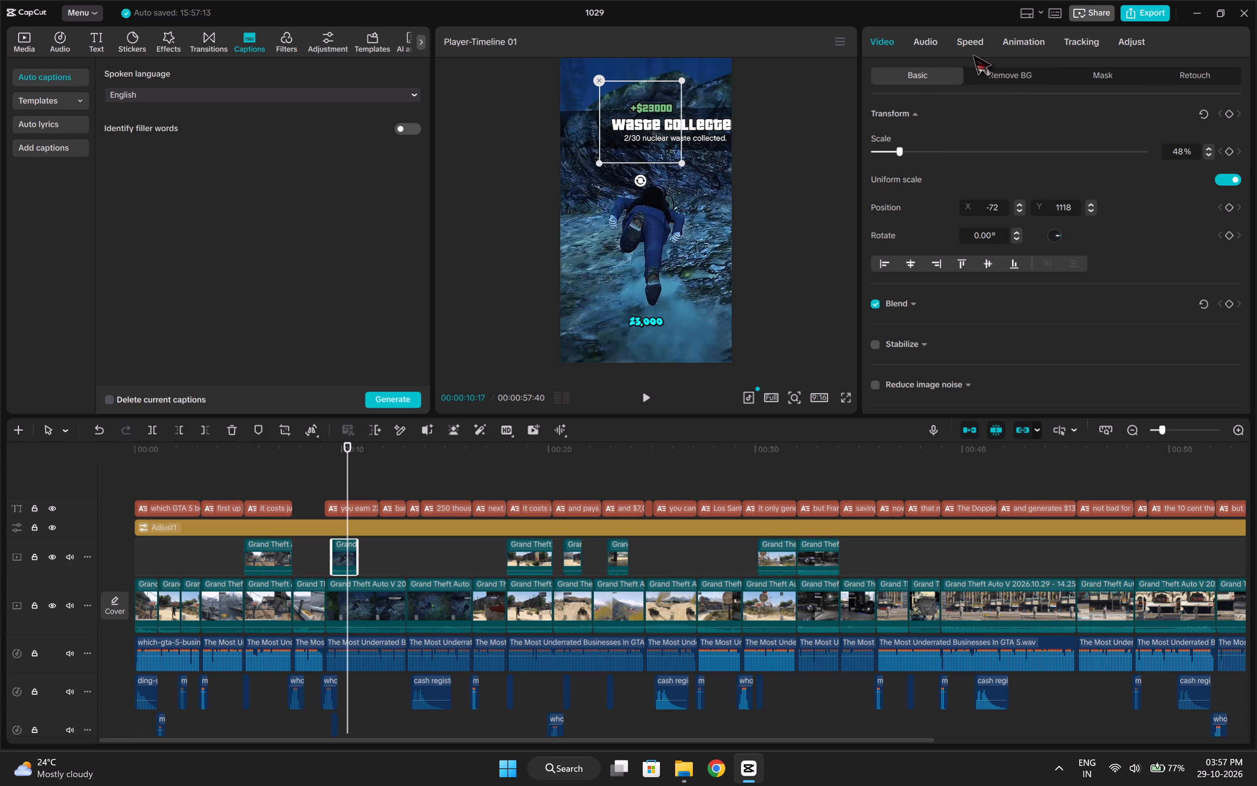
drag(678, 159, 708, 193)
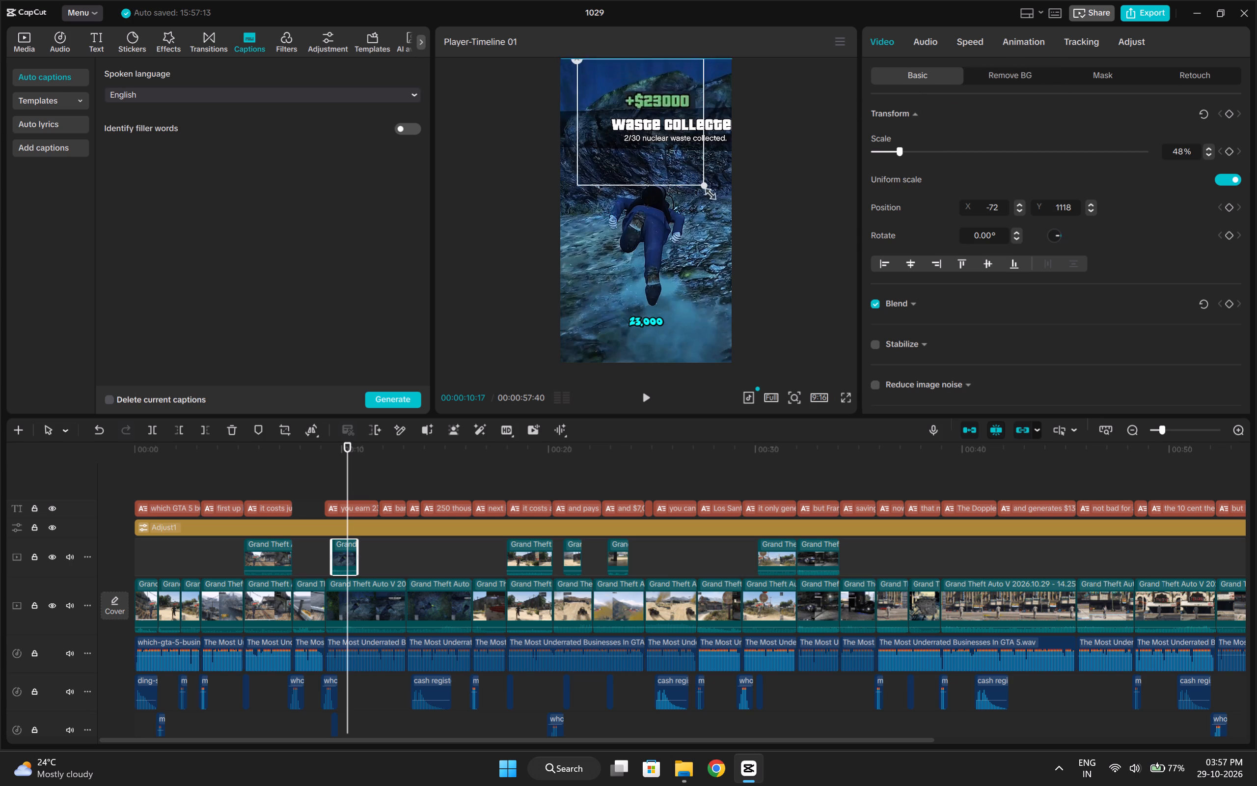
drag(708, 193, 714, 198)
drag(664, 179, 646, 180)
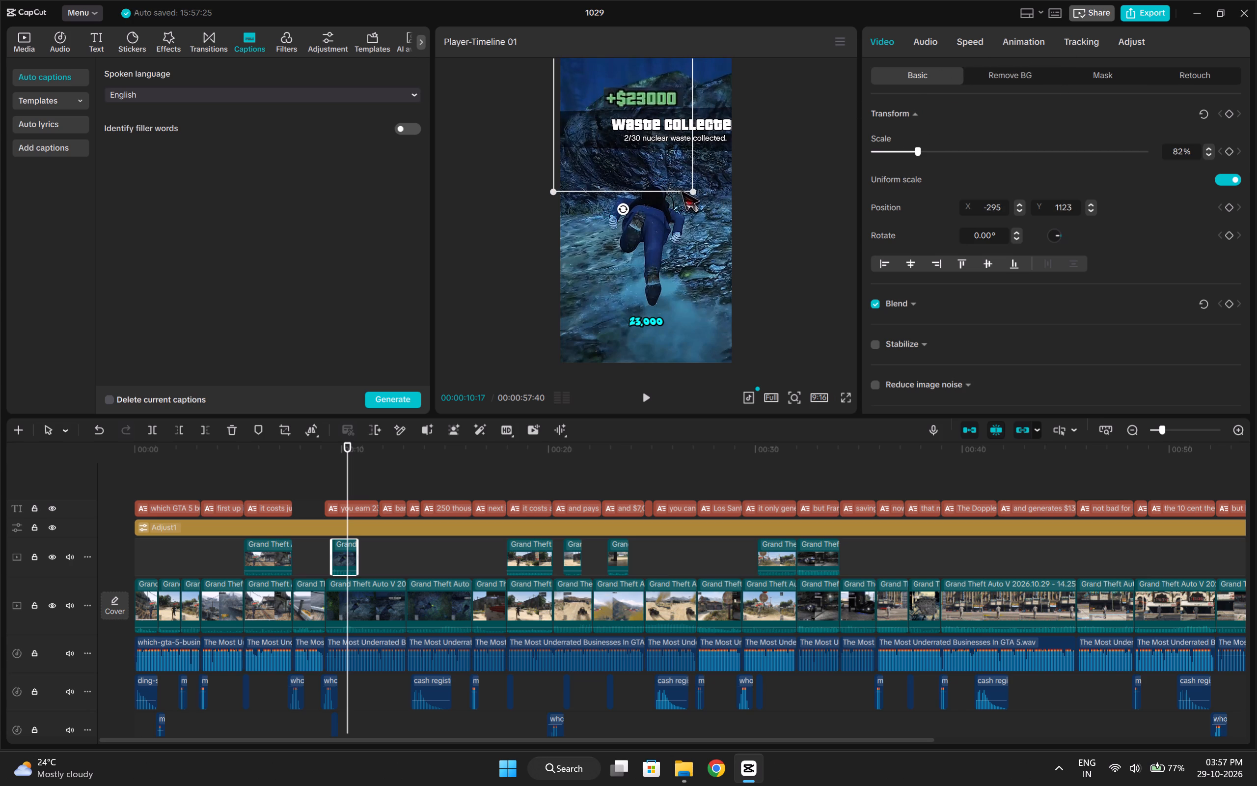
drag(693, 193, 665, 187)
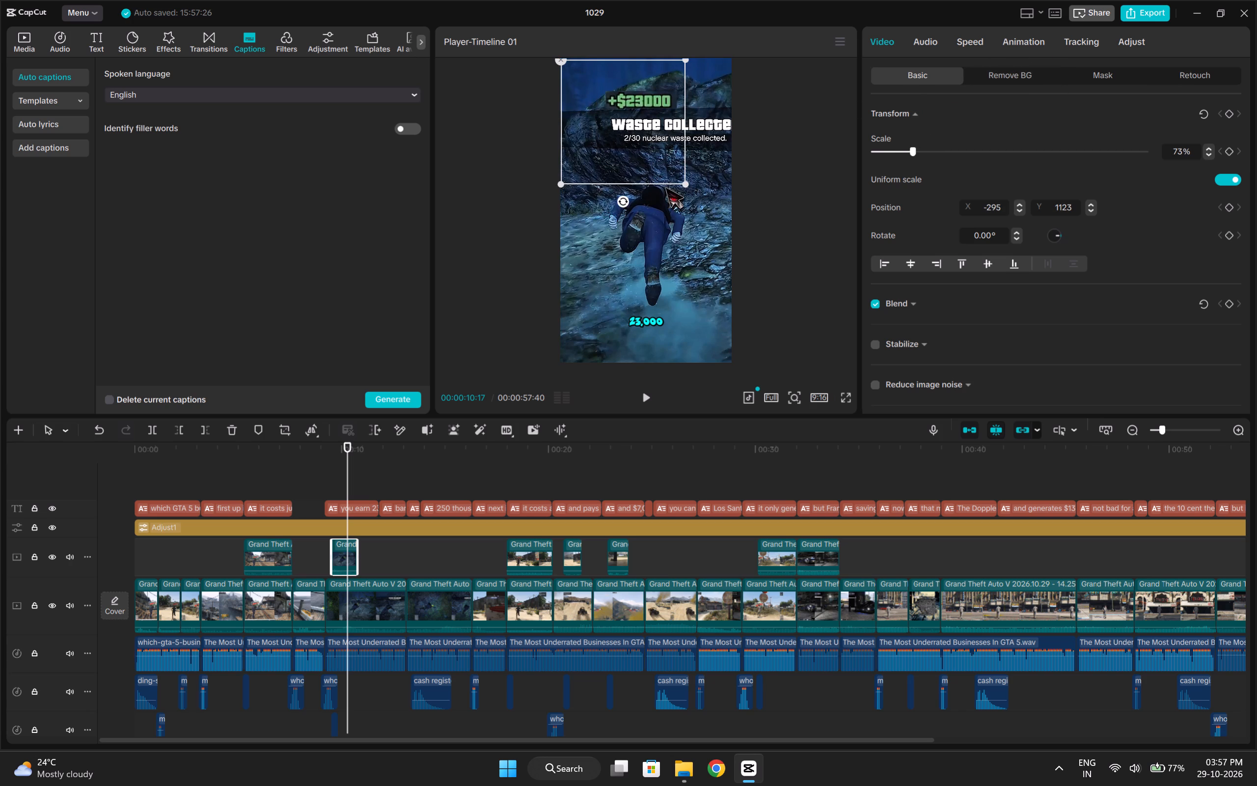
Enlarge the "Cost: $150,000" overlay to about 144% and reposition it near X 787, Y 971, above the for-sale sign.
click(526, 466)
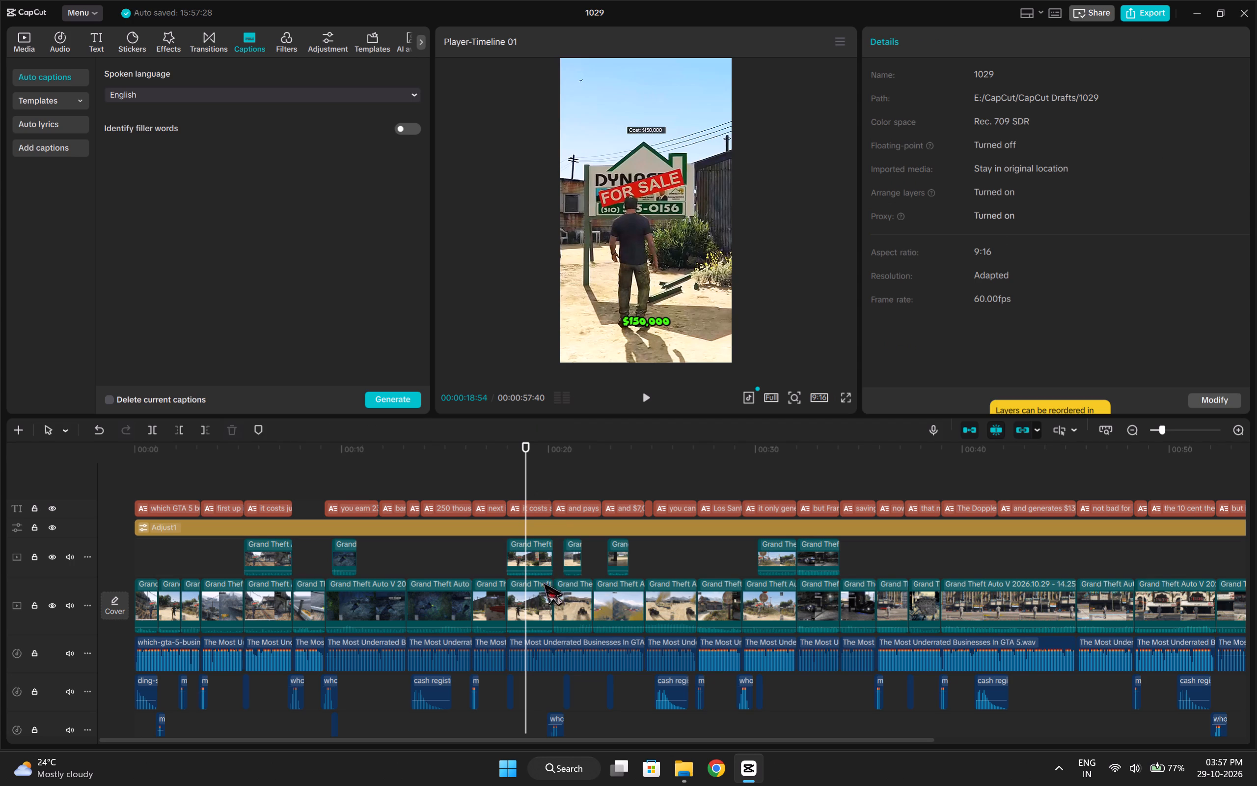
click(524, 554)
drag(730, 168, 777, 200)
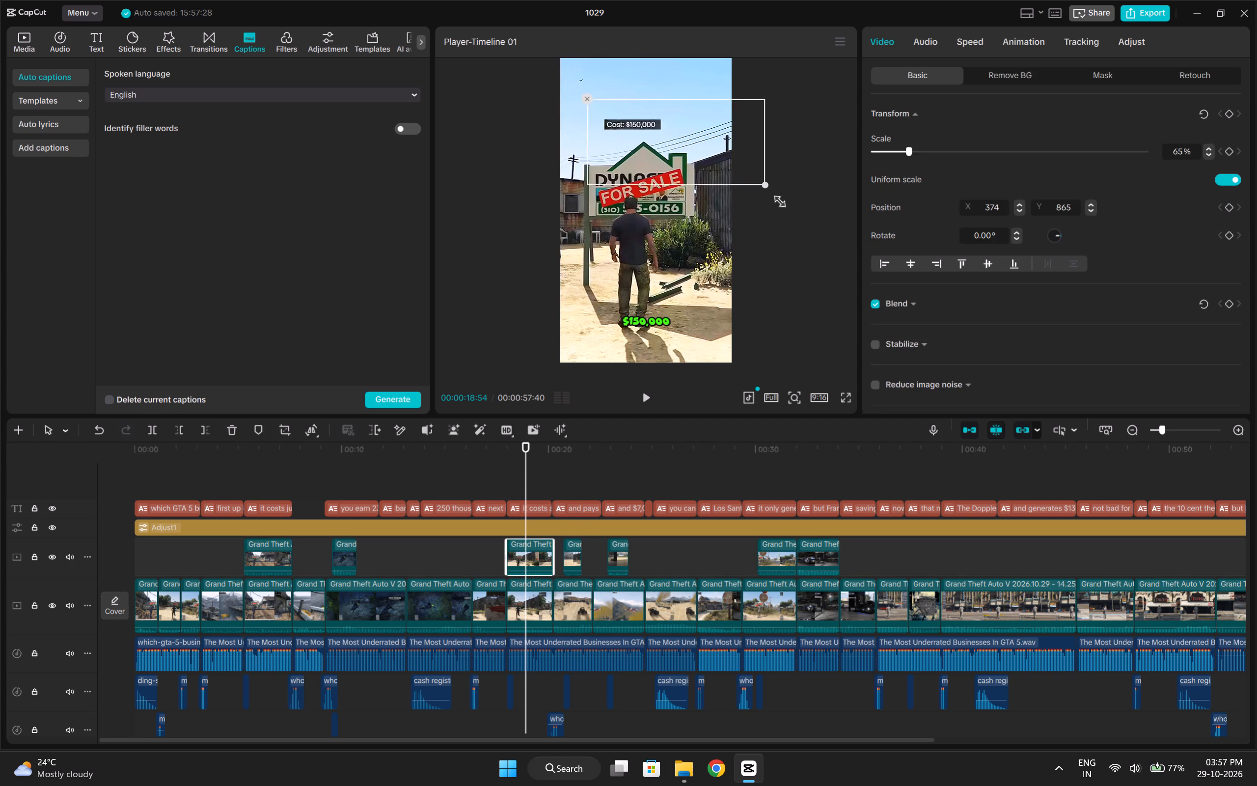
drag(777, 200, 801, 217)
drag(643, 156, 663, 150)
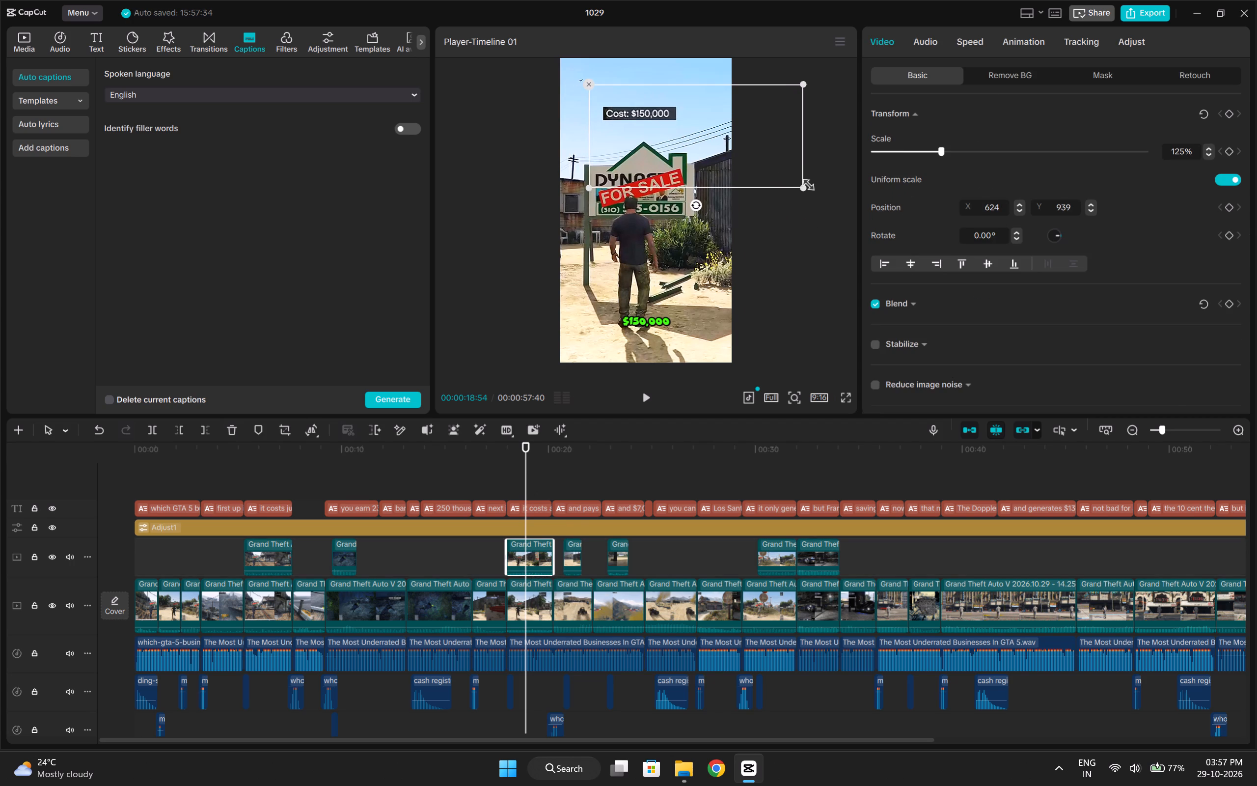
drag(806, 184, 831, 196)
drag(683, 165, 696, 163)
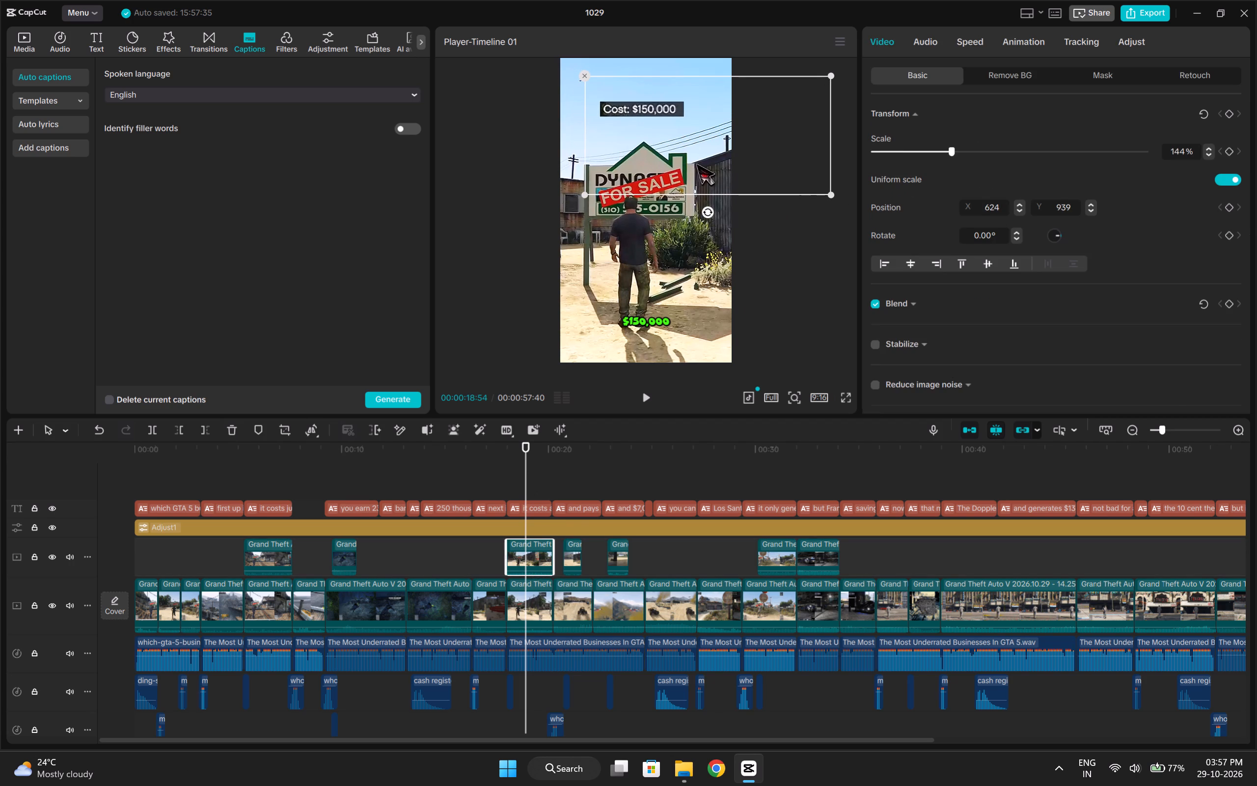
drag(696, 163, 697, 162)
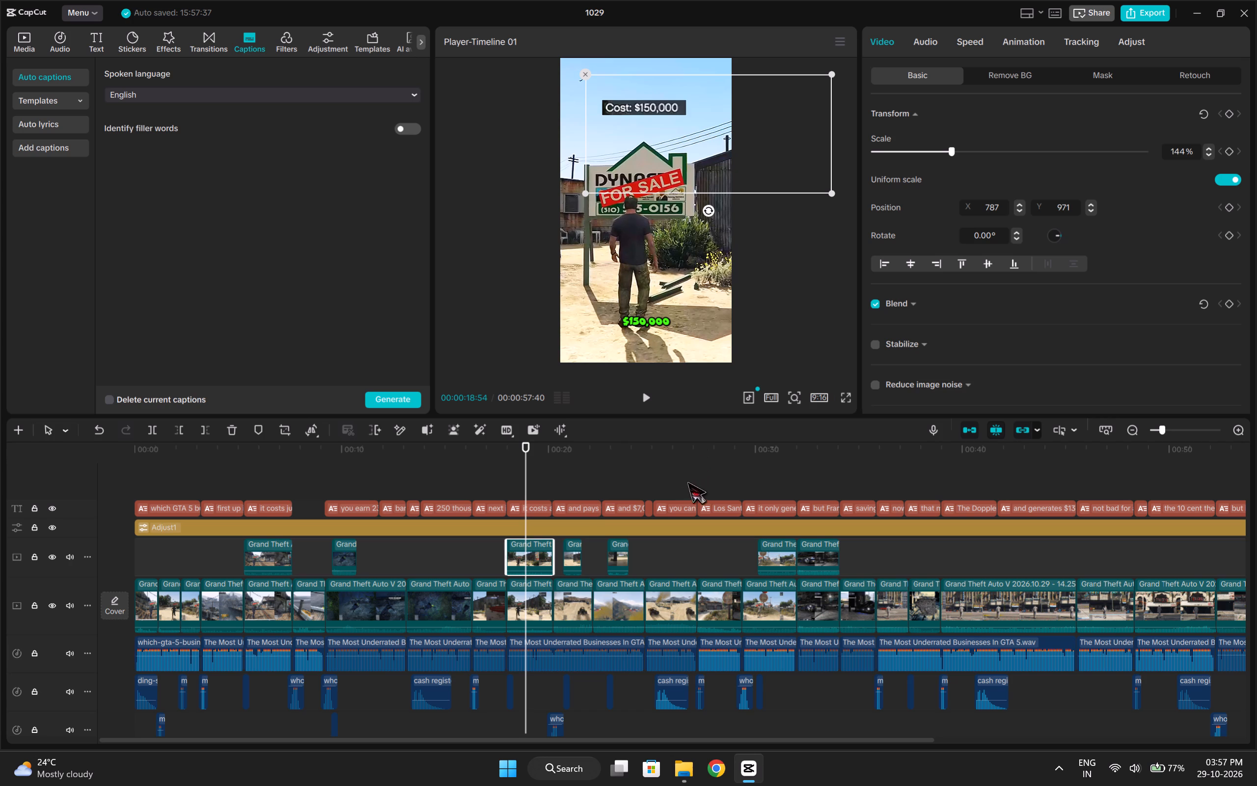
Enlarge the +$5000 overlay in the buggy clip to about 66% and move it higher in the frame, near its horizontal centre.
click(561, 468)
drag(561, 468, 566, 471)
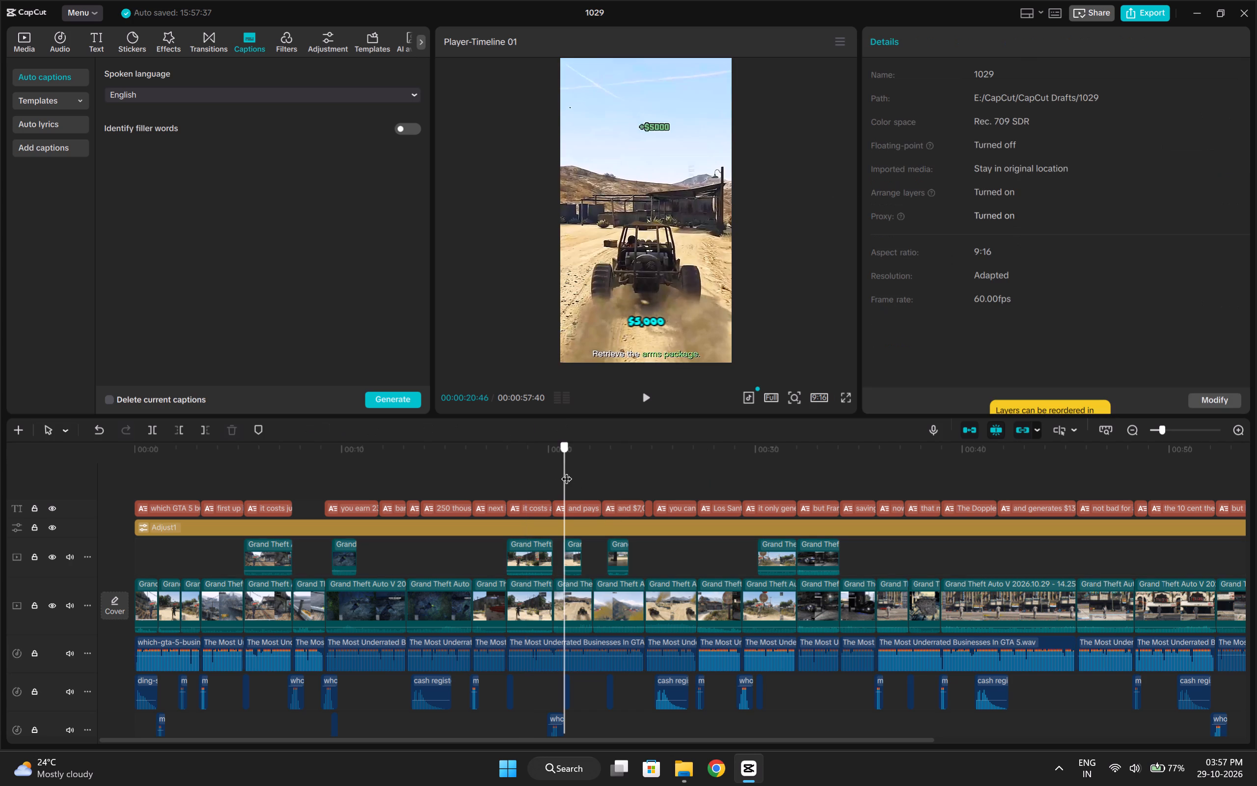
drag(566, 471, 568, 475)
double_click(568, 475)
click(572, 473)
click(575, 545)
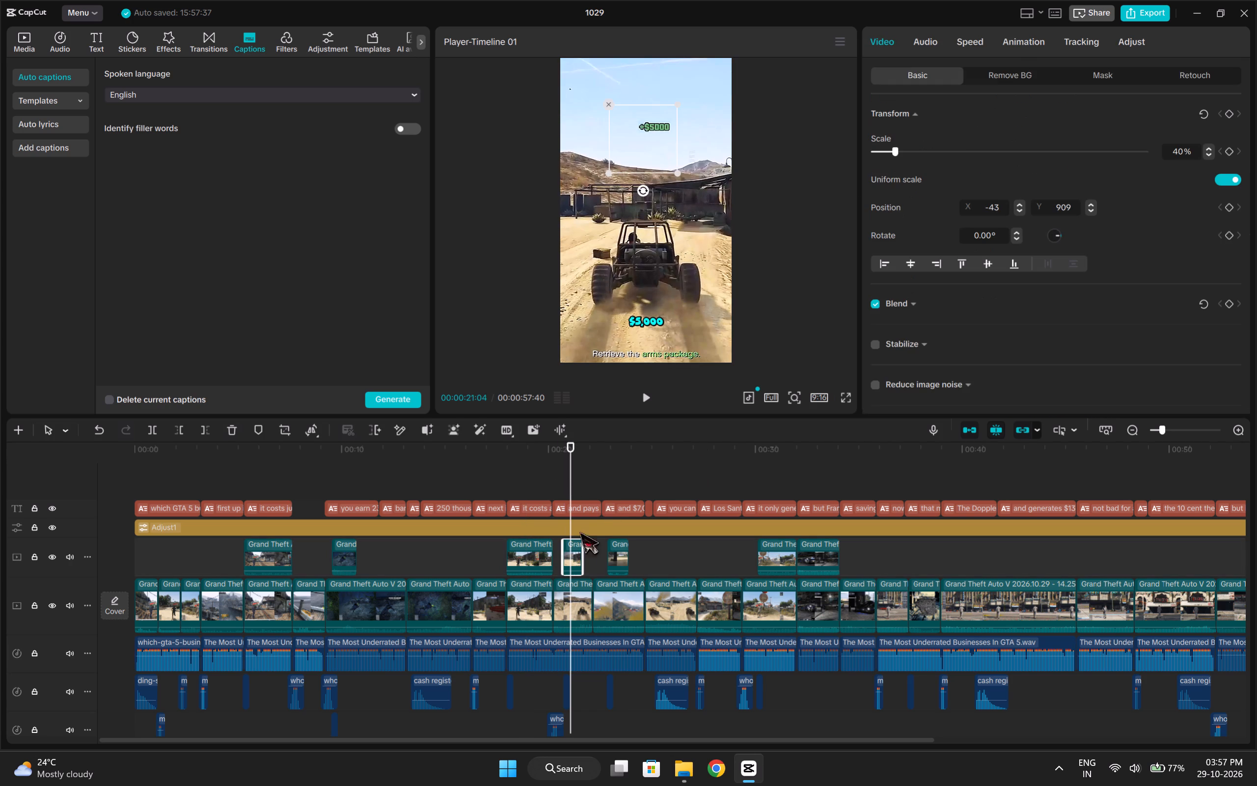
drag(673, 177, 698, 217)
drag(660, 168, 642, 154)
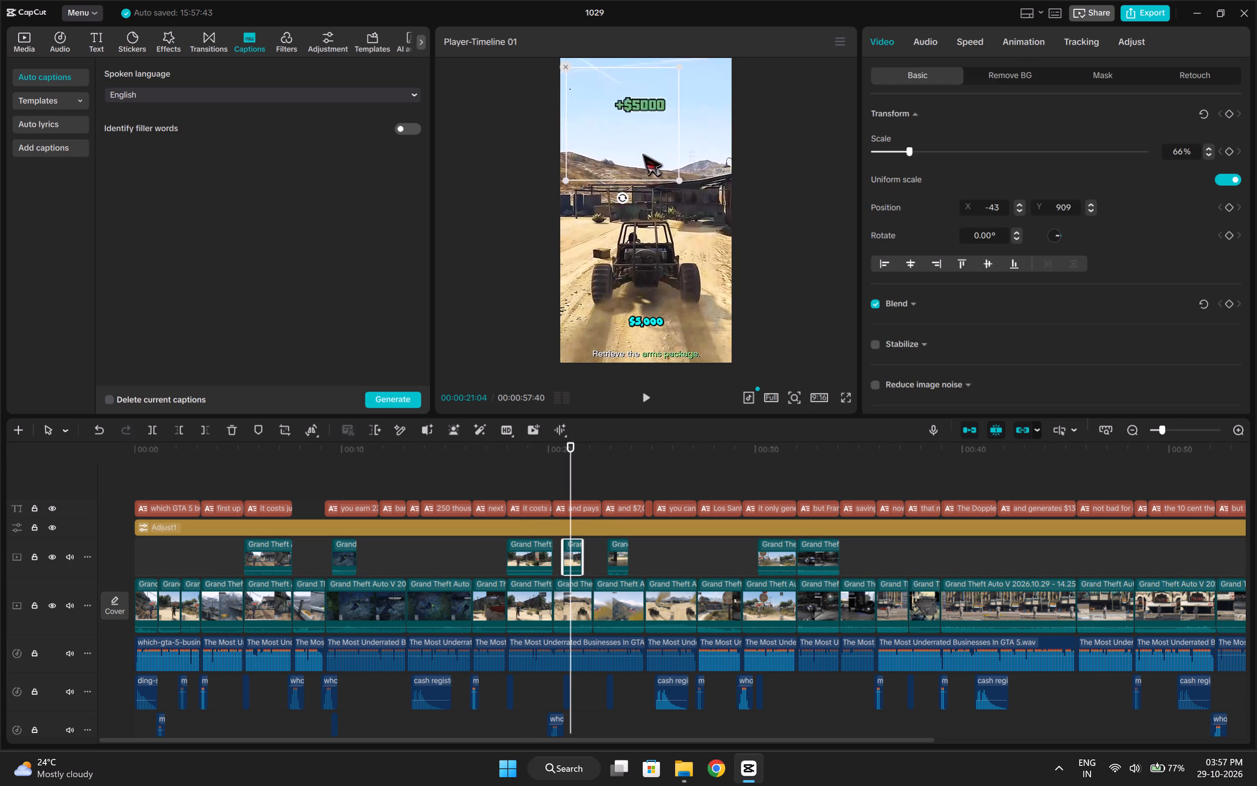
drag(642, 154, 646, 155)
Enlarge the +$7250 overlay in the plane clip to about 78% and reposition it near X -235, Y 1027.
click(618, 482)
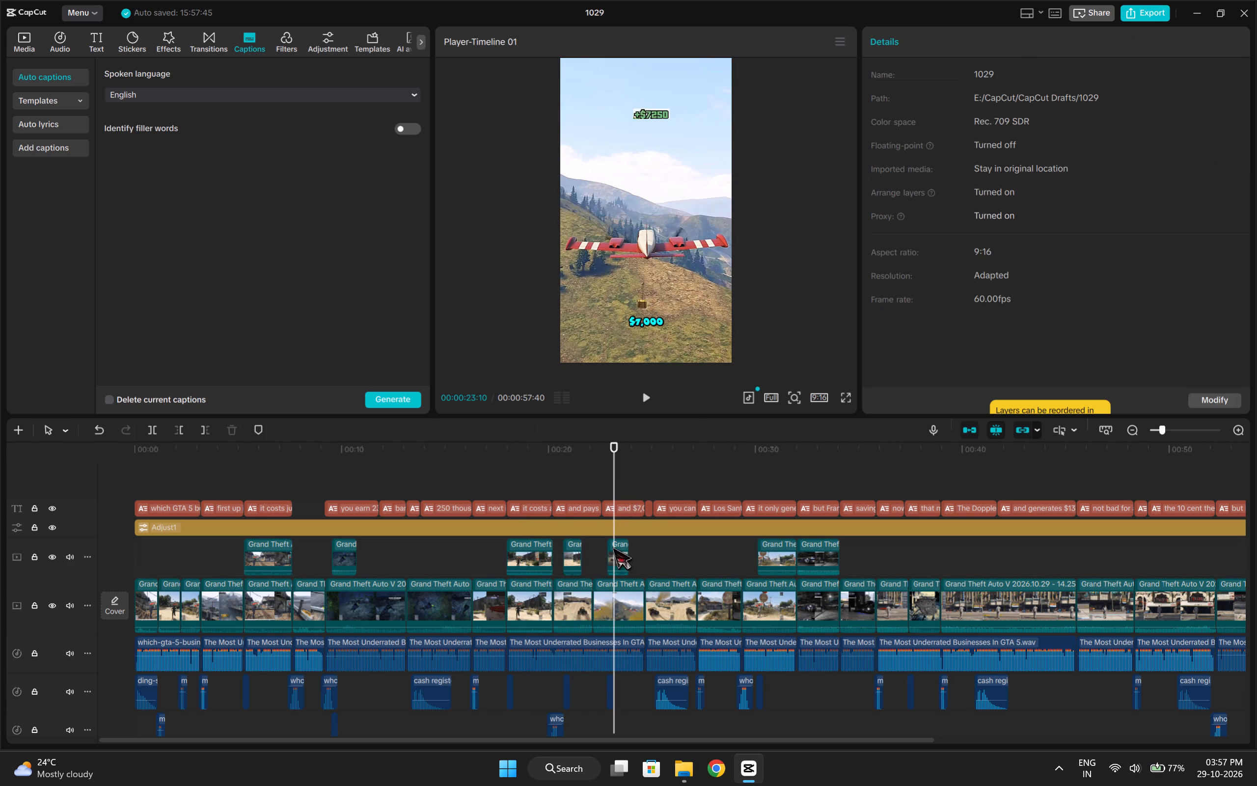
click(612, 547)
click(674, 157)
drag(675, 166, 719, 203)
drag(699, 172, 688, 169)
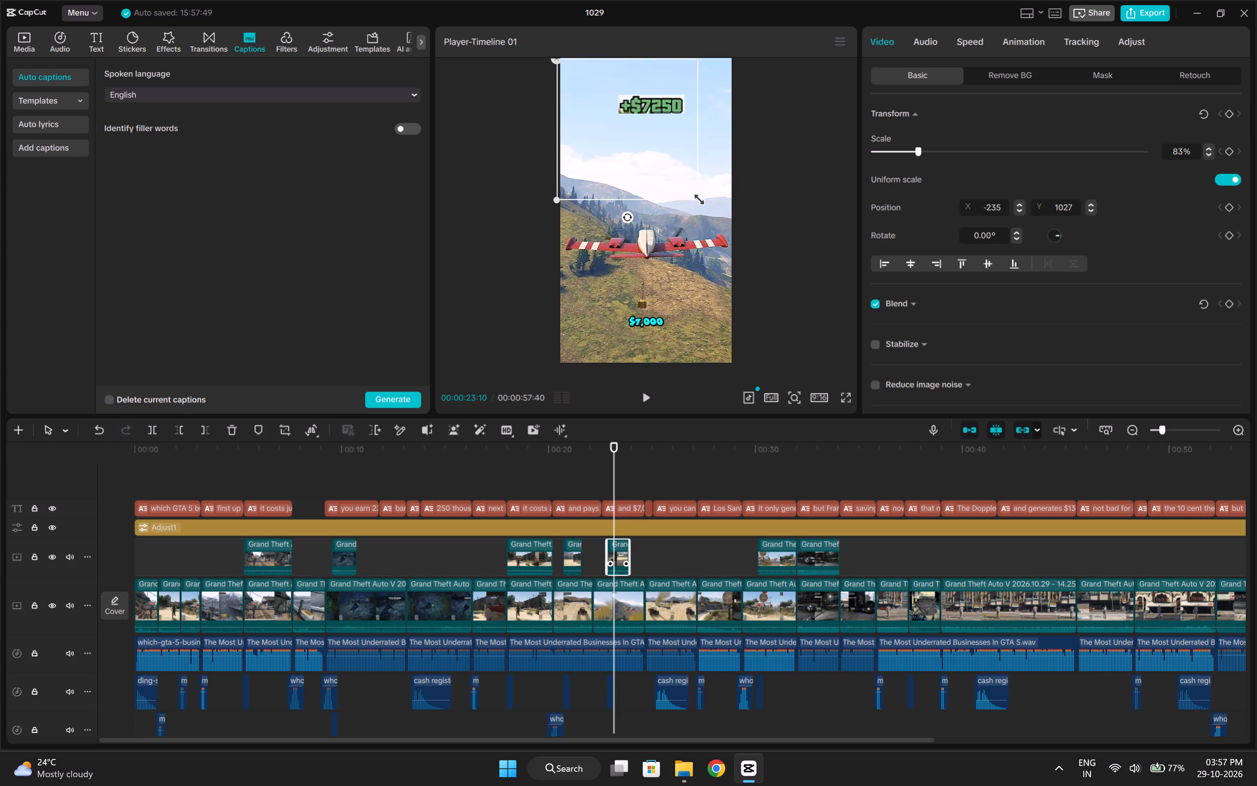
drag(696, 197, 690, 190)
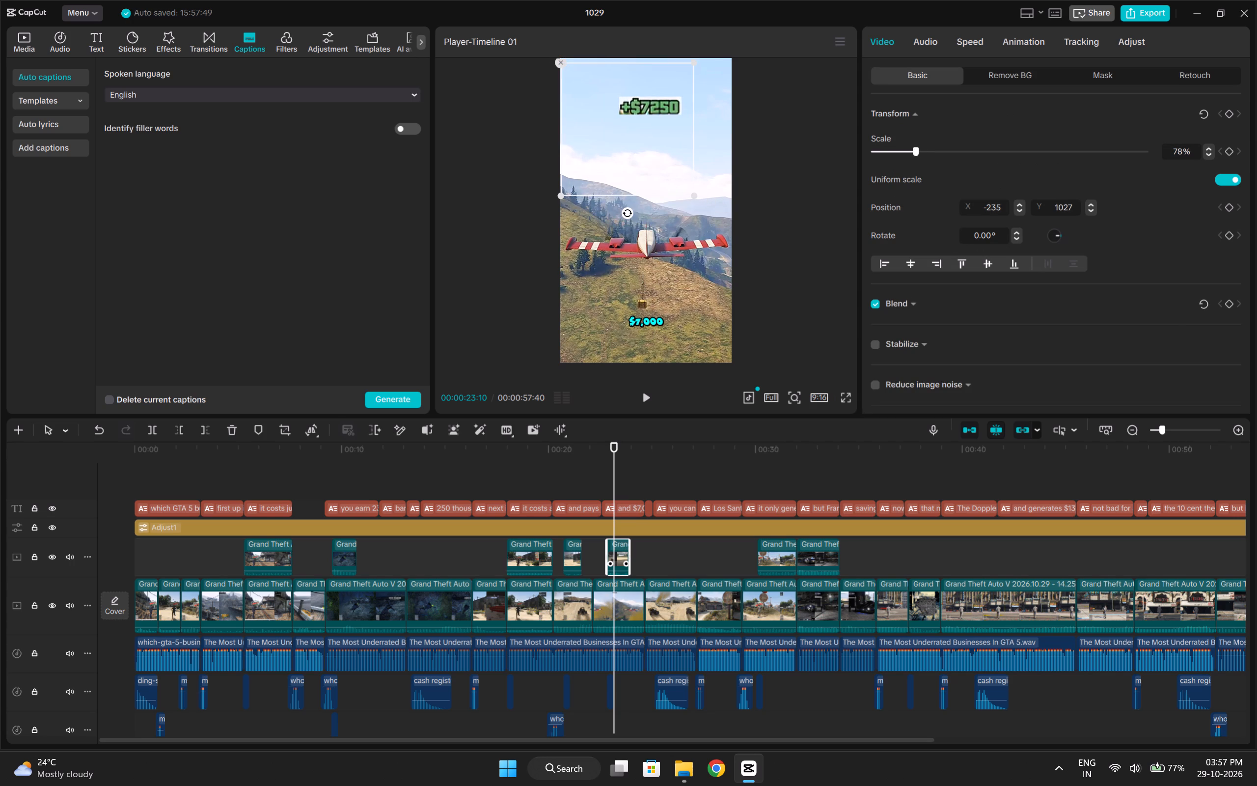
Enlarge the "Weekly income: $1,600" overlay to about 92% and move it up to about Y 1180, keeping it horizontally centred.
click(771, 493)
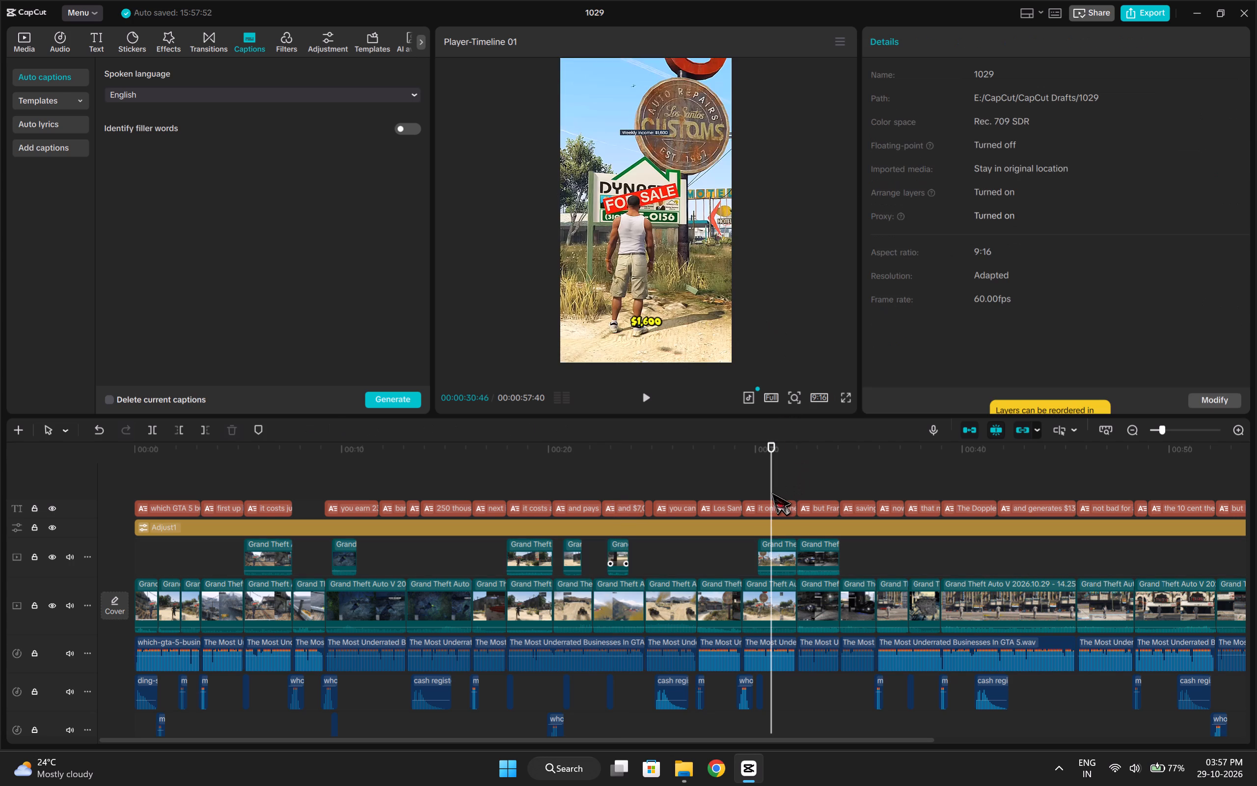
click(782, 562)
drag(677, 156, 716, 204)
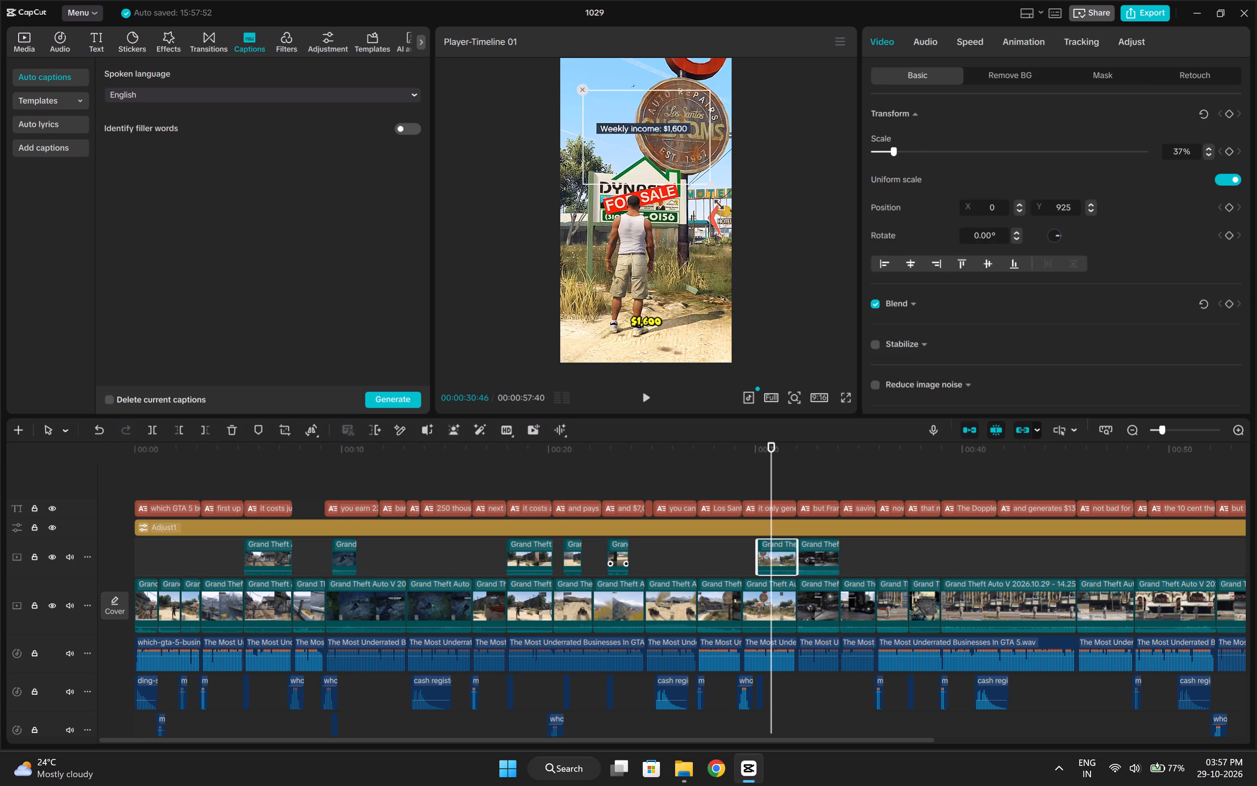
drag(716, 204, 734, 223)
drag(678, 189, 680, 170)
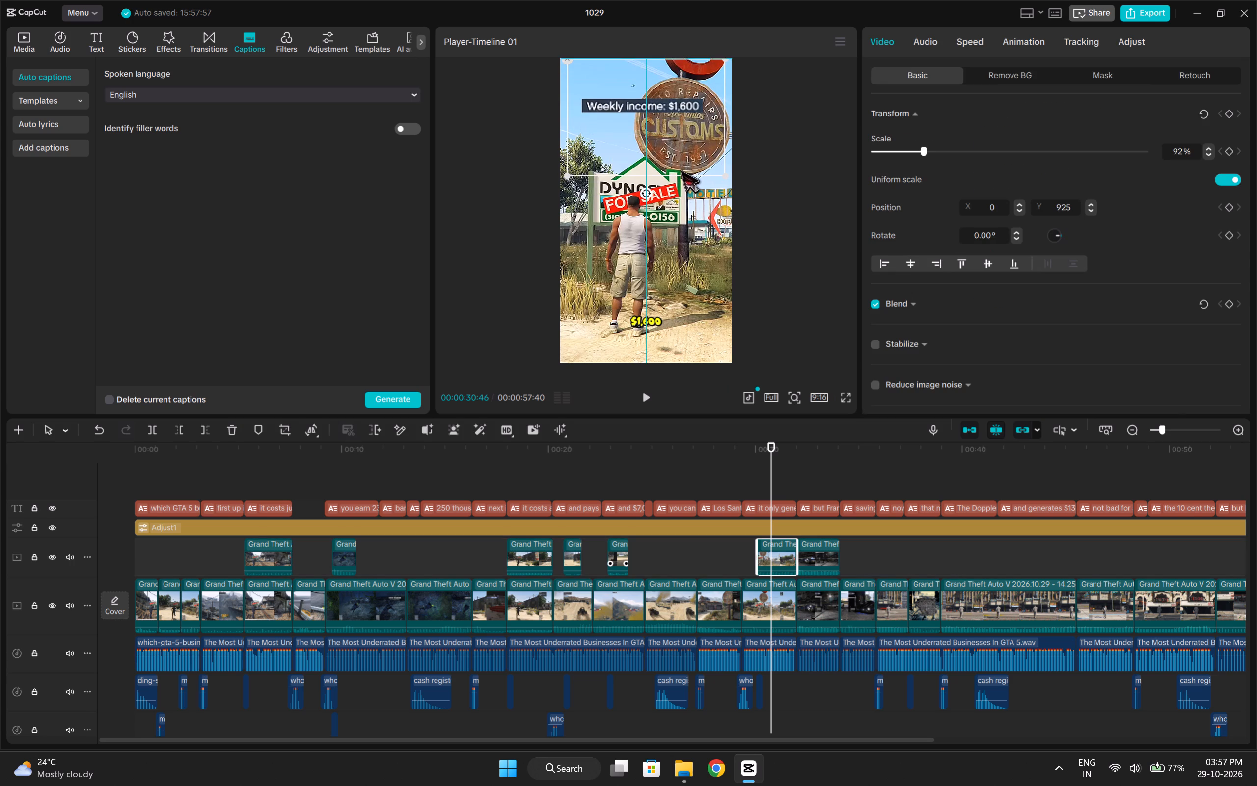
drag(680, 170, 681, 171)
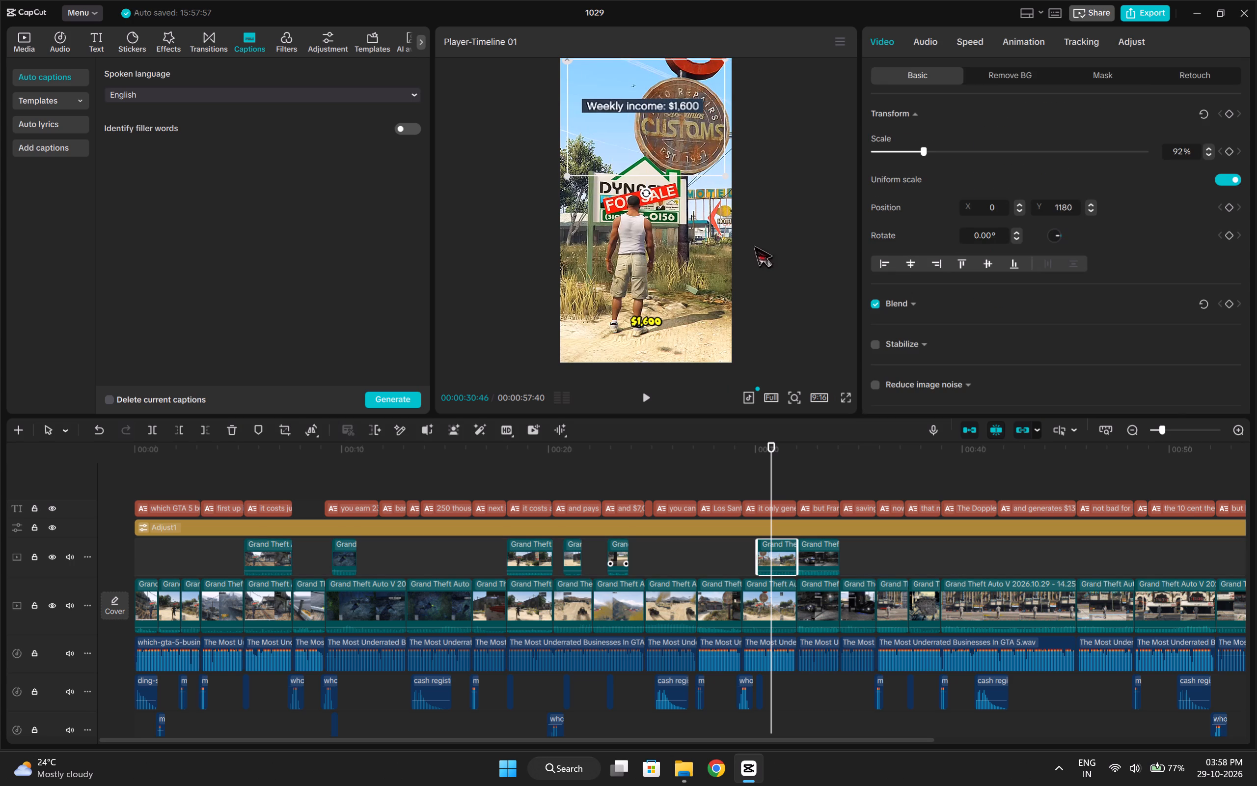
Enlarge the Los Santos Customs menu overlay to about 46% and fit it into the video frame's upper-left corner, near X -588, Y 1304.
click(794, 490)
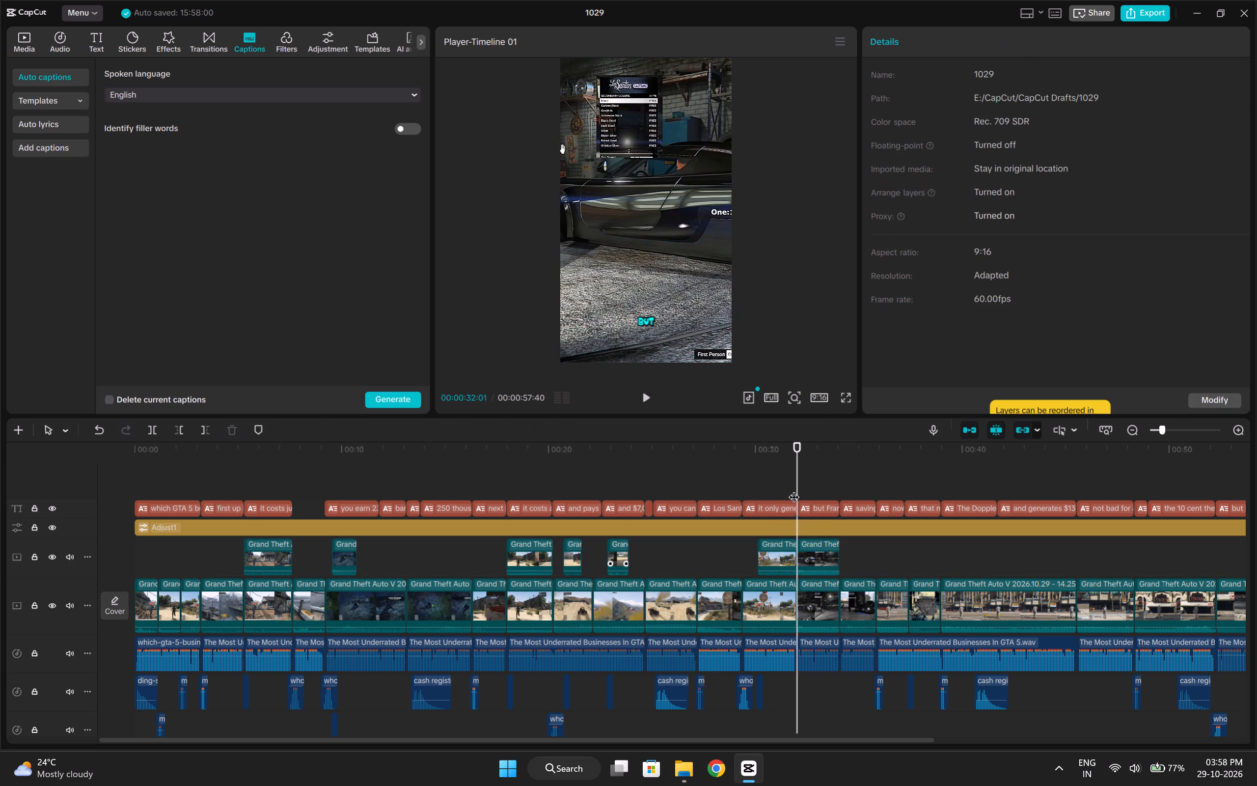
click(798, 490)
drag(798, 489, 813, 485)
click(820, 552)
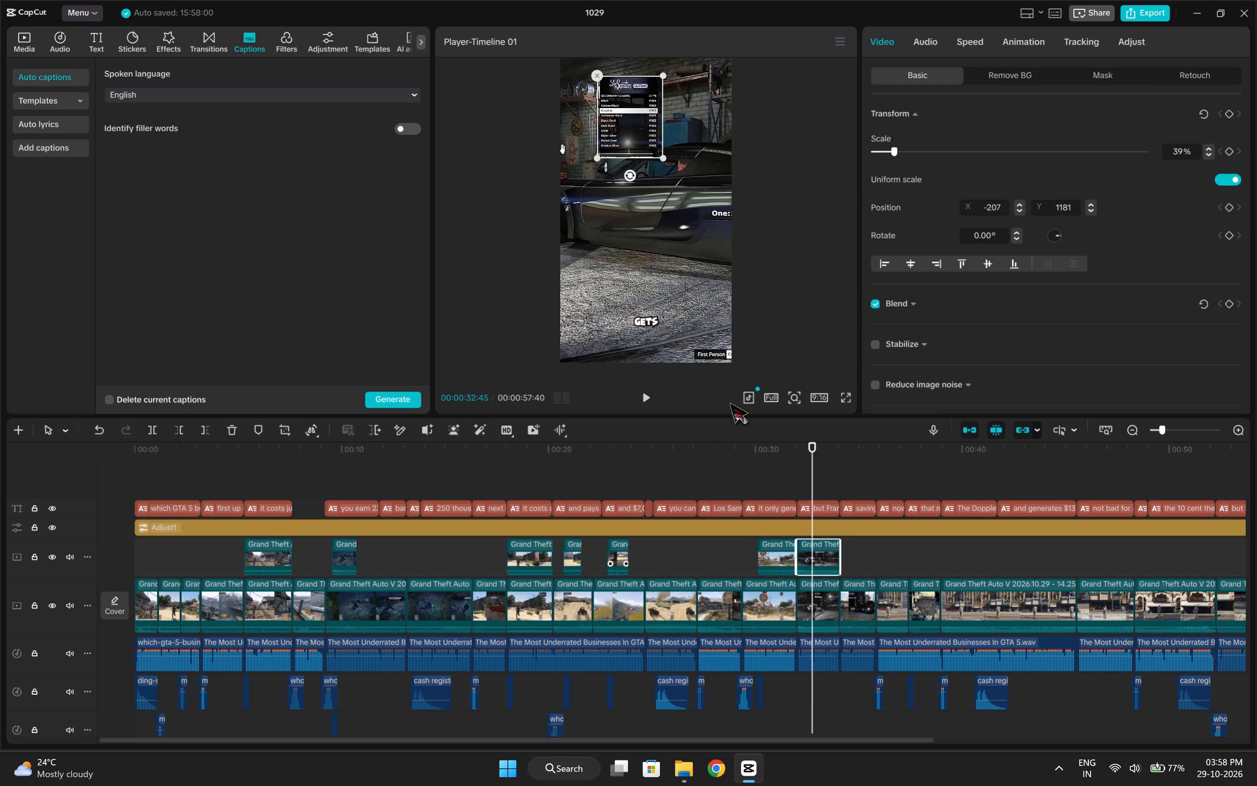
drag(663, 158, 669, 170)
drag(631, 135, 604, 127)
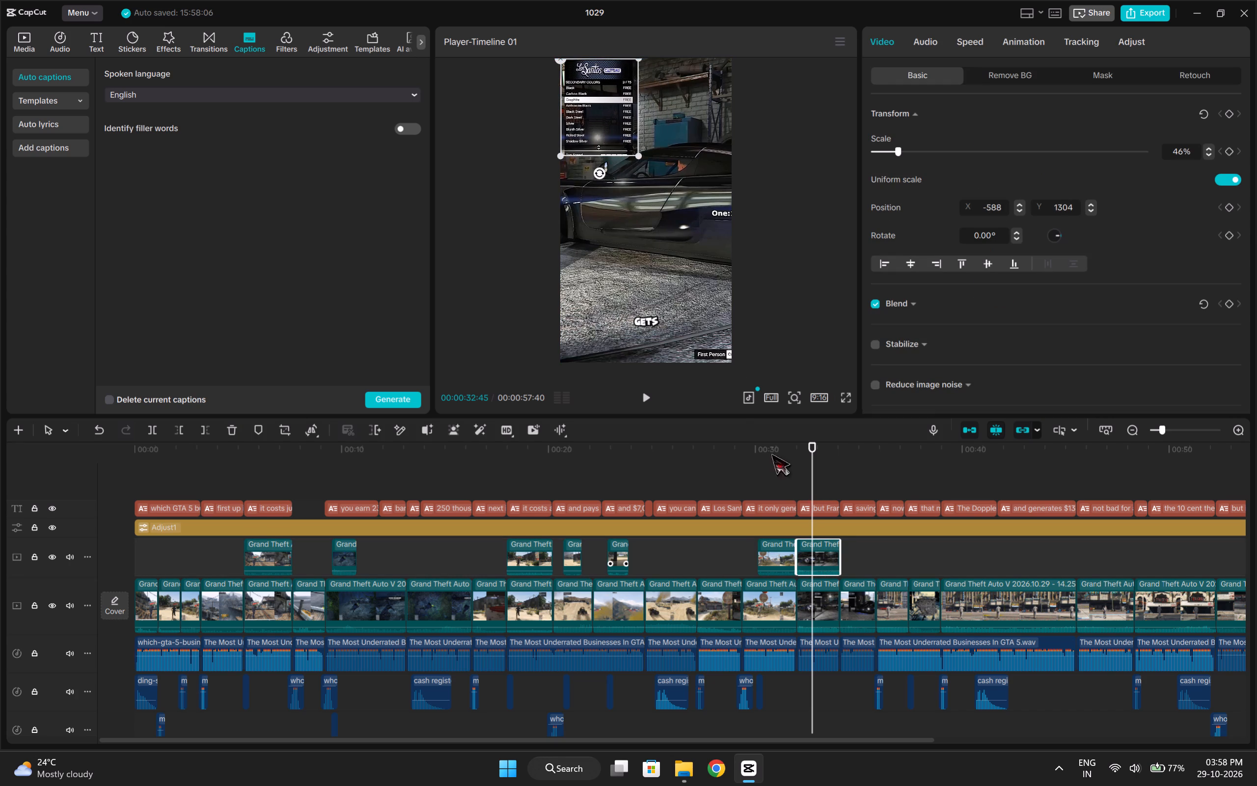
Play back the Los Santos Customs menu clip and the video from its beginning to review the adjusted overlays and captions.
click(772, 485)
key(space)
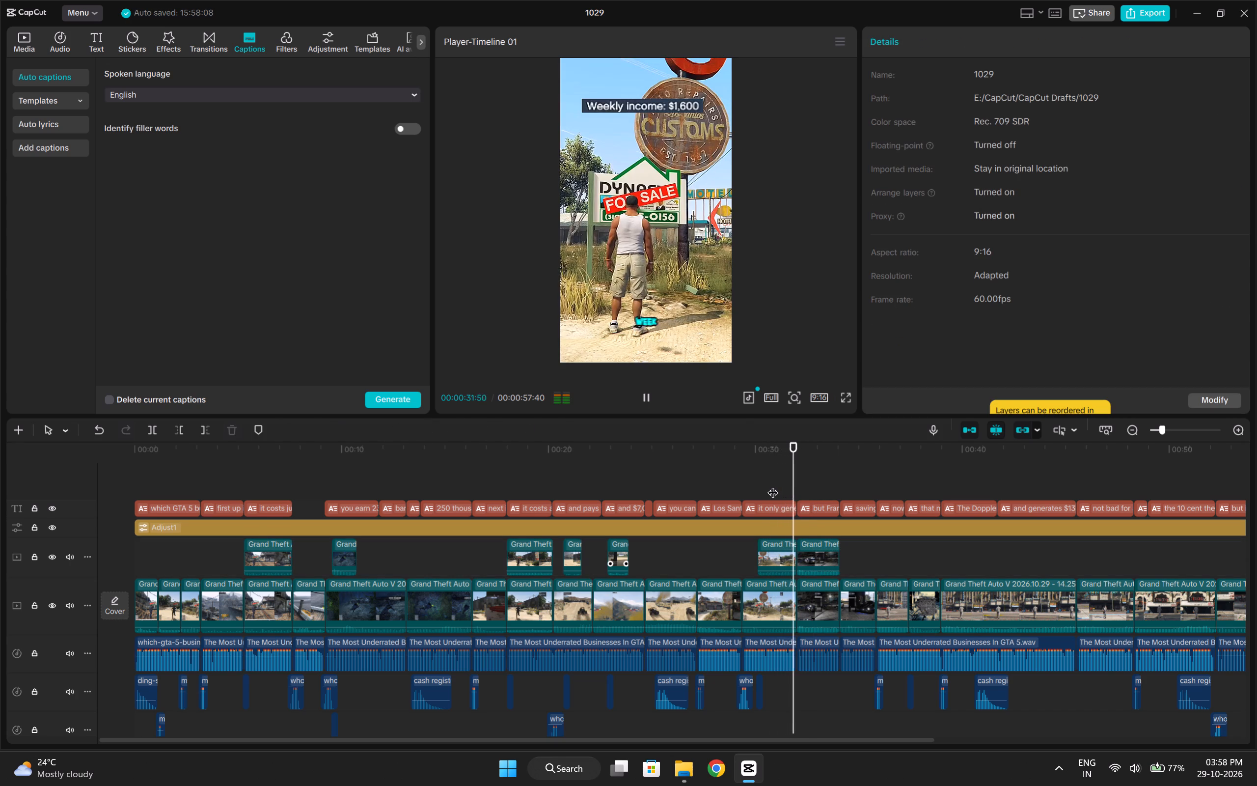
key(space)
click(823, 488)
drag(823, 488, 818, 493)
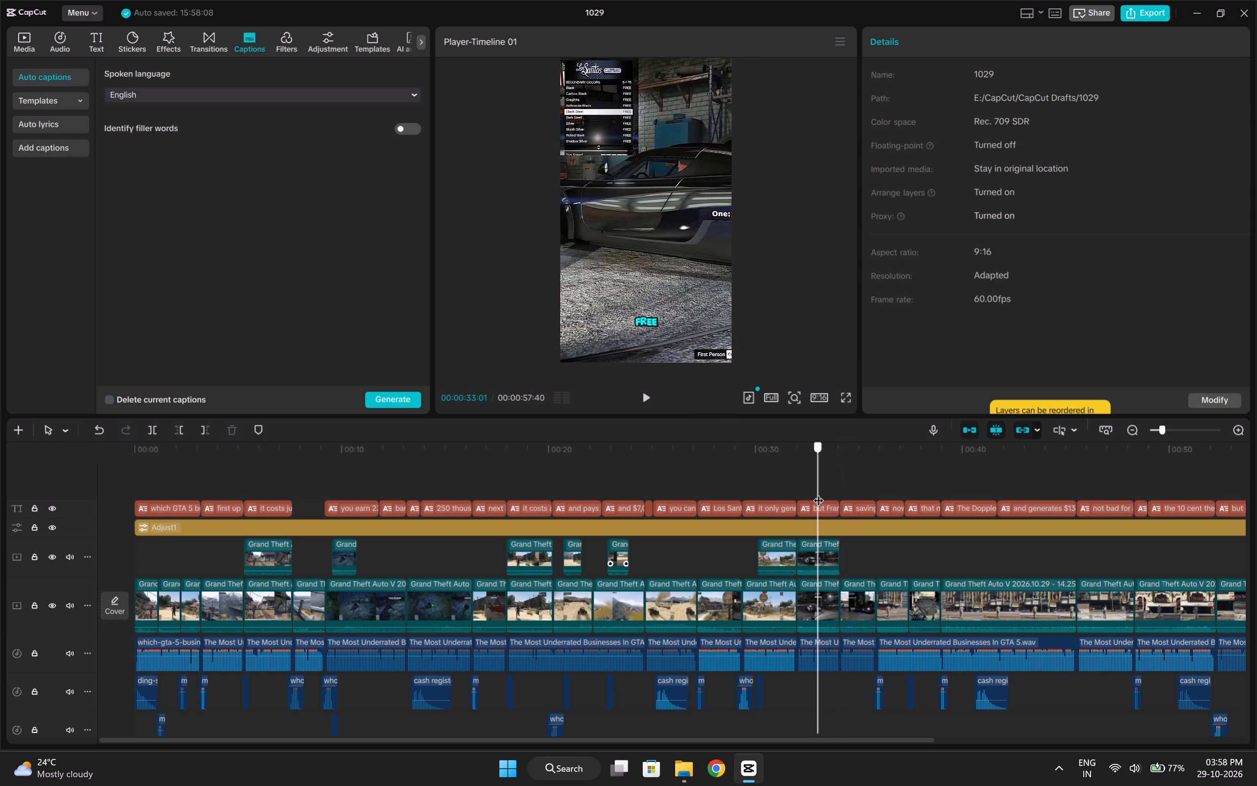
drag(818, 493, 835, 497)
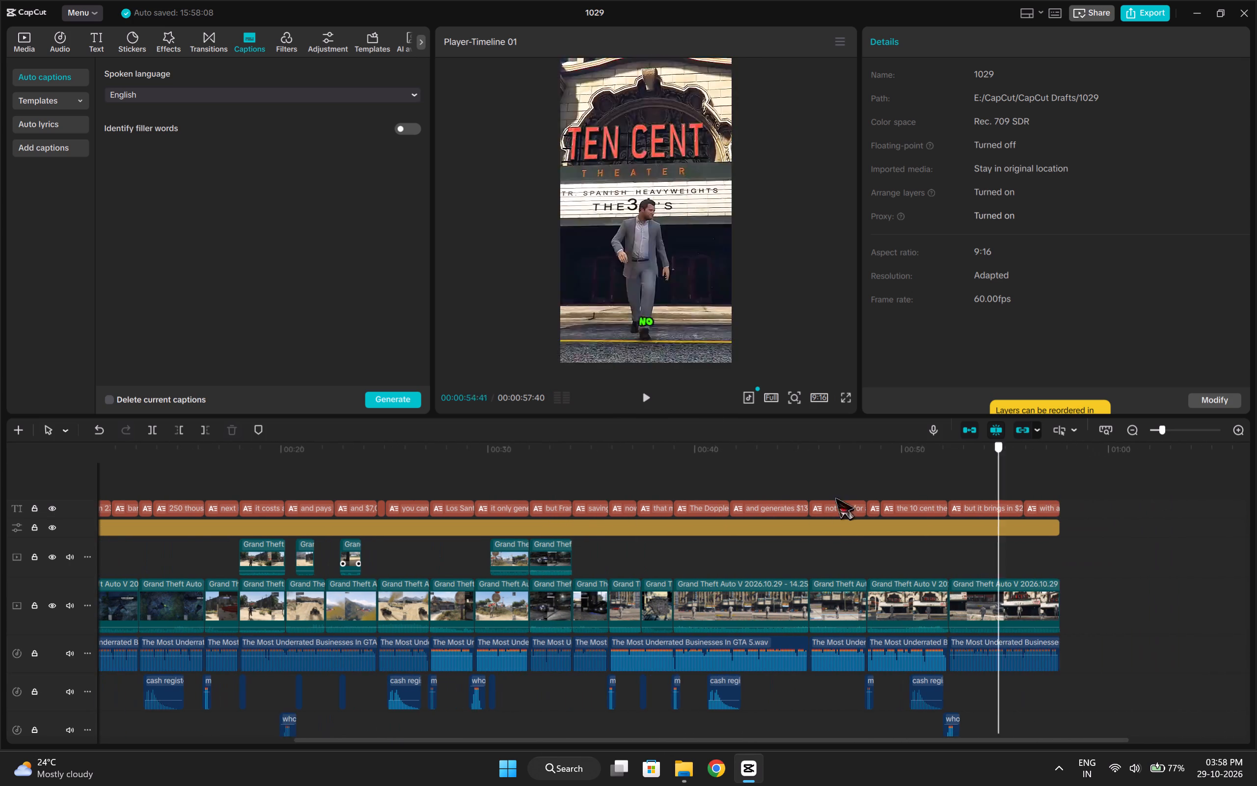
drag(835, 497, 0, 514)
key(space)
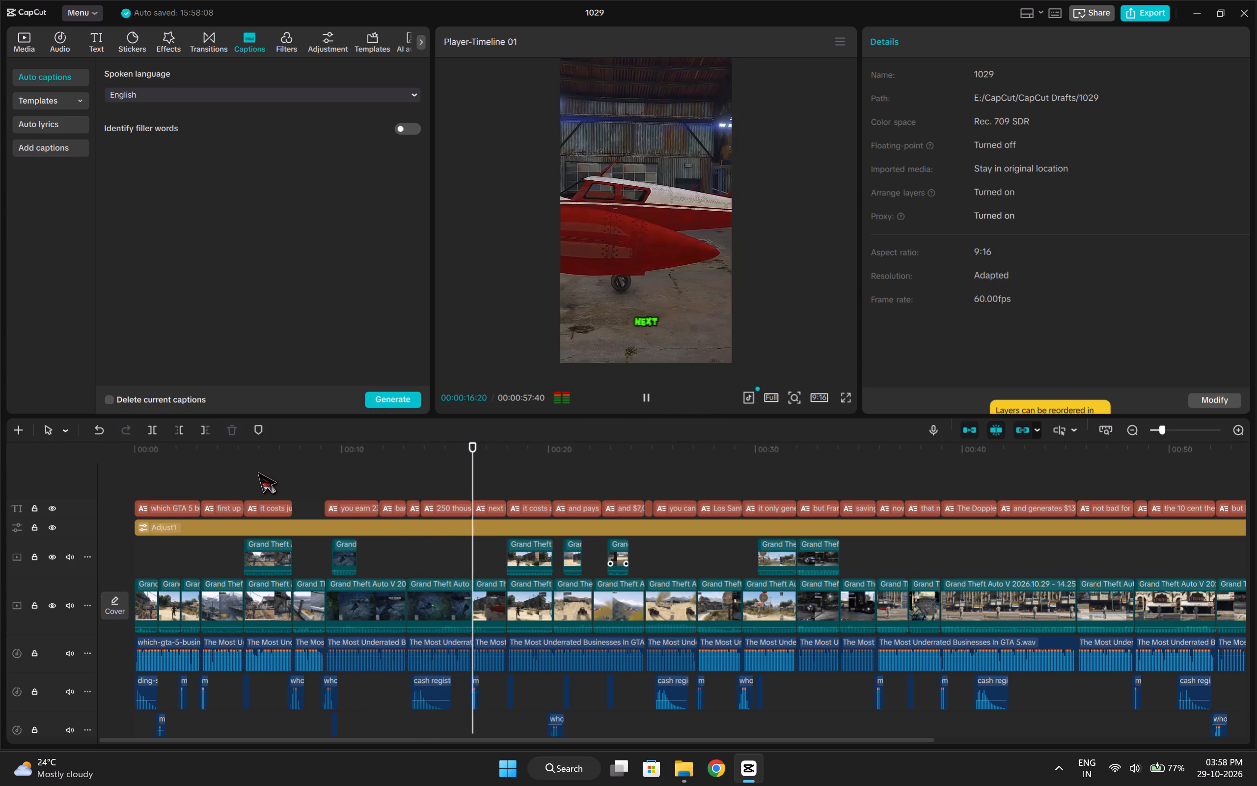
key(space)
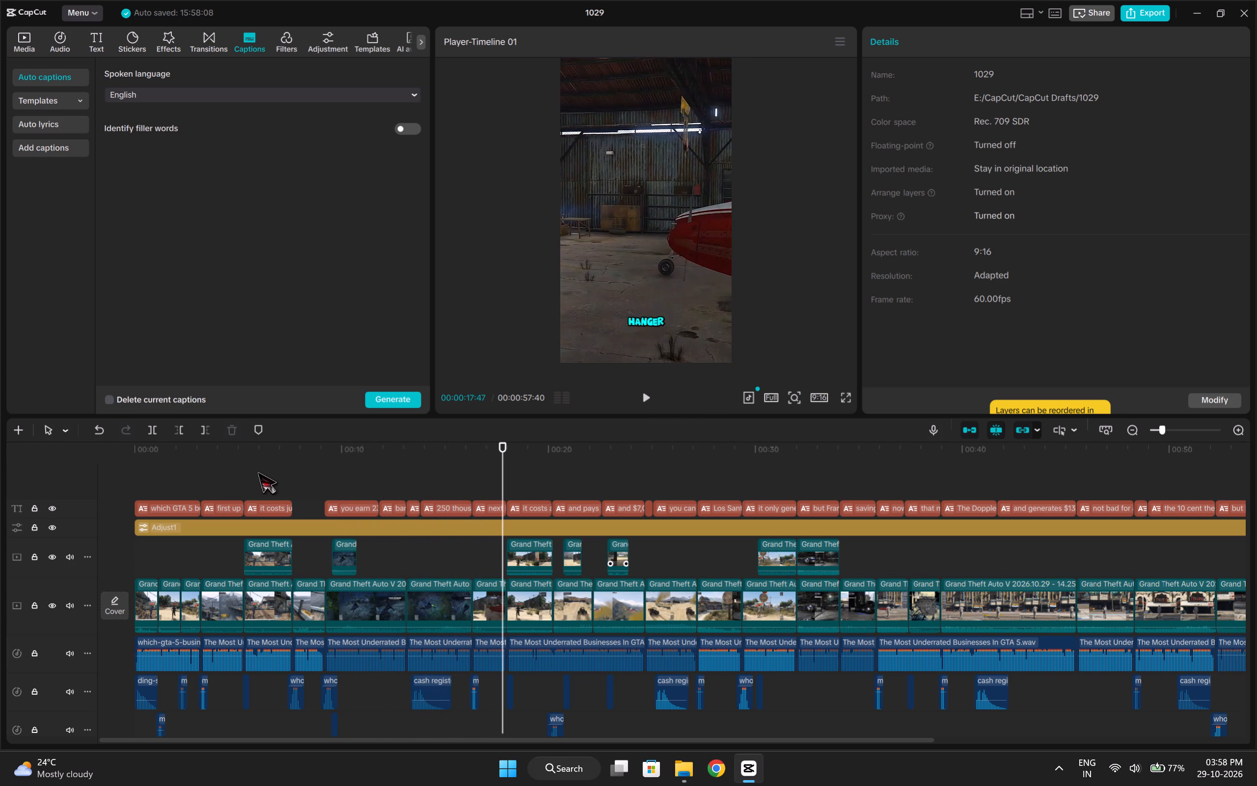
Copy the "it costs just $250,000 and unlocks a fun side mission" caption and paste it above the other captions at about 00:00:13:21.
click(257, 472)
drag(257, 475, 202, 515)
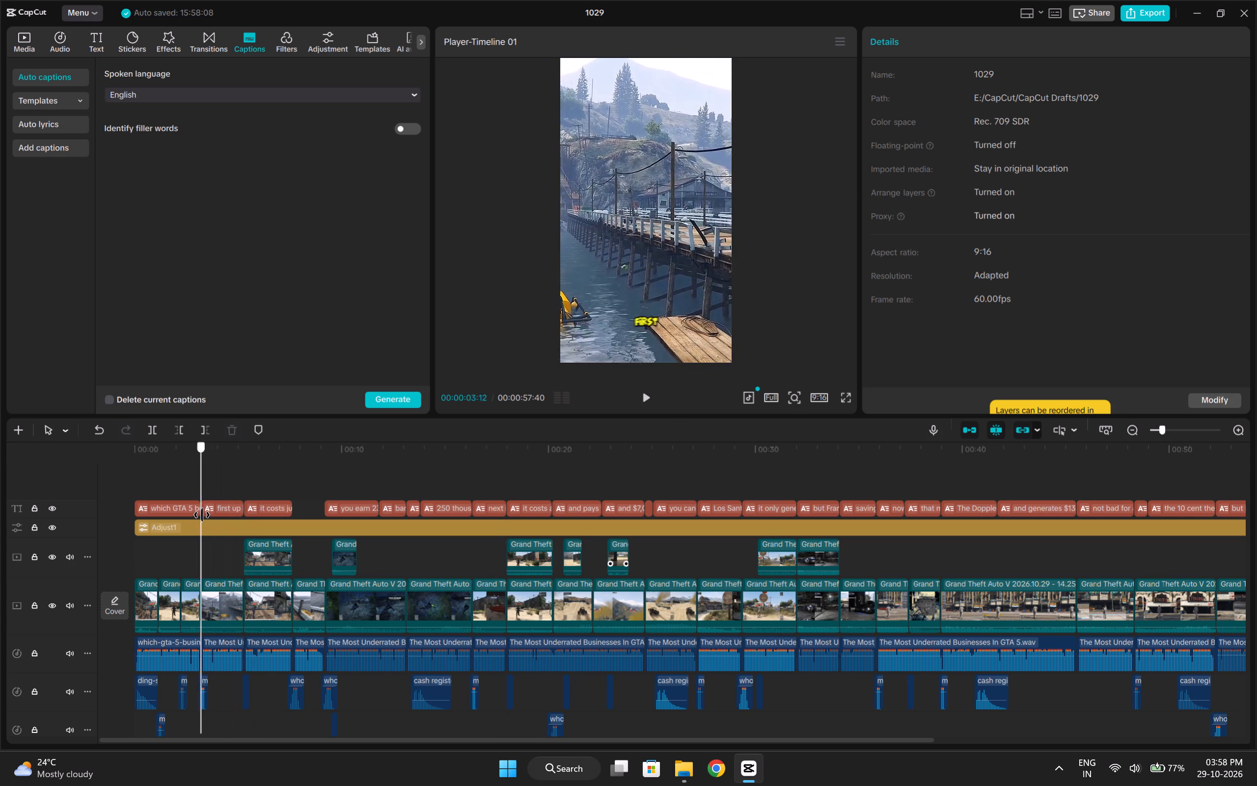
drag(202, 515, 287, 531)
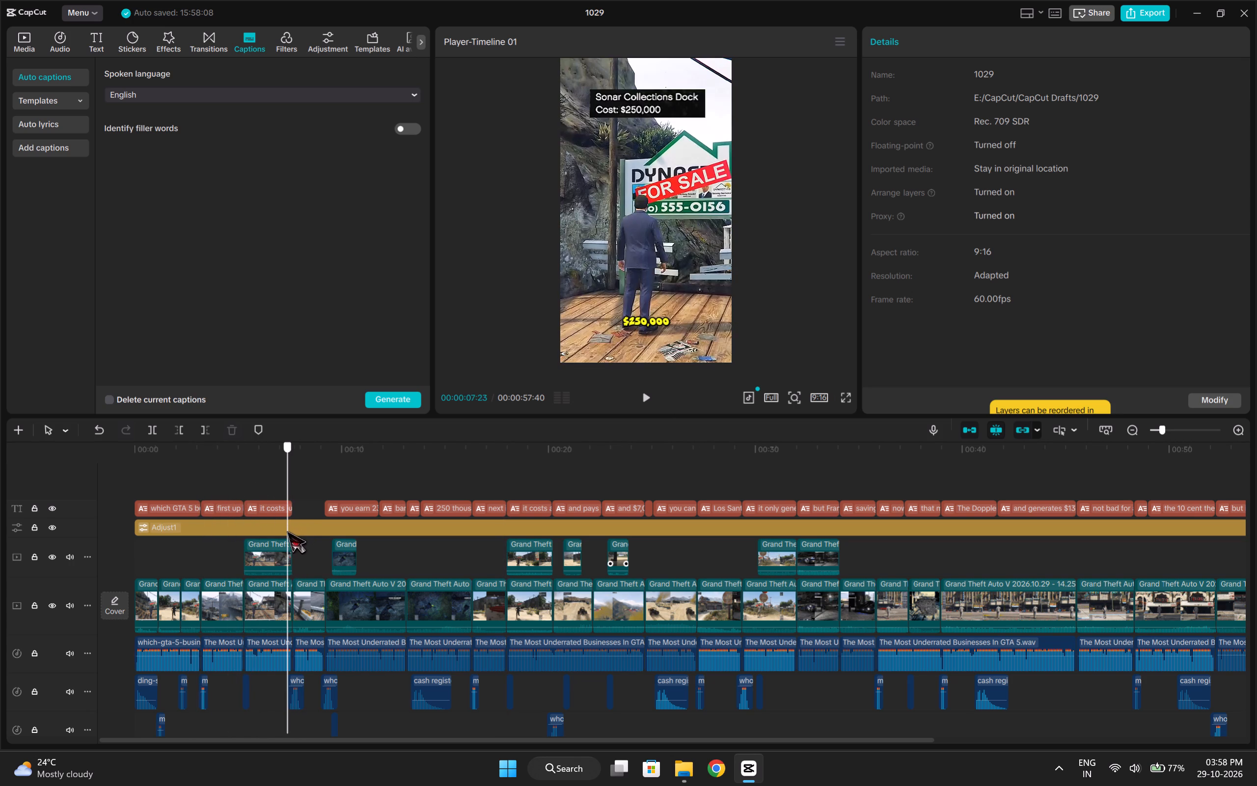
drag(287, 531, 286, 532)
click(275, 507)
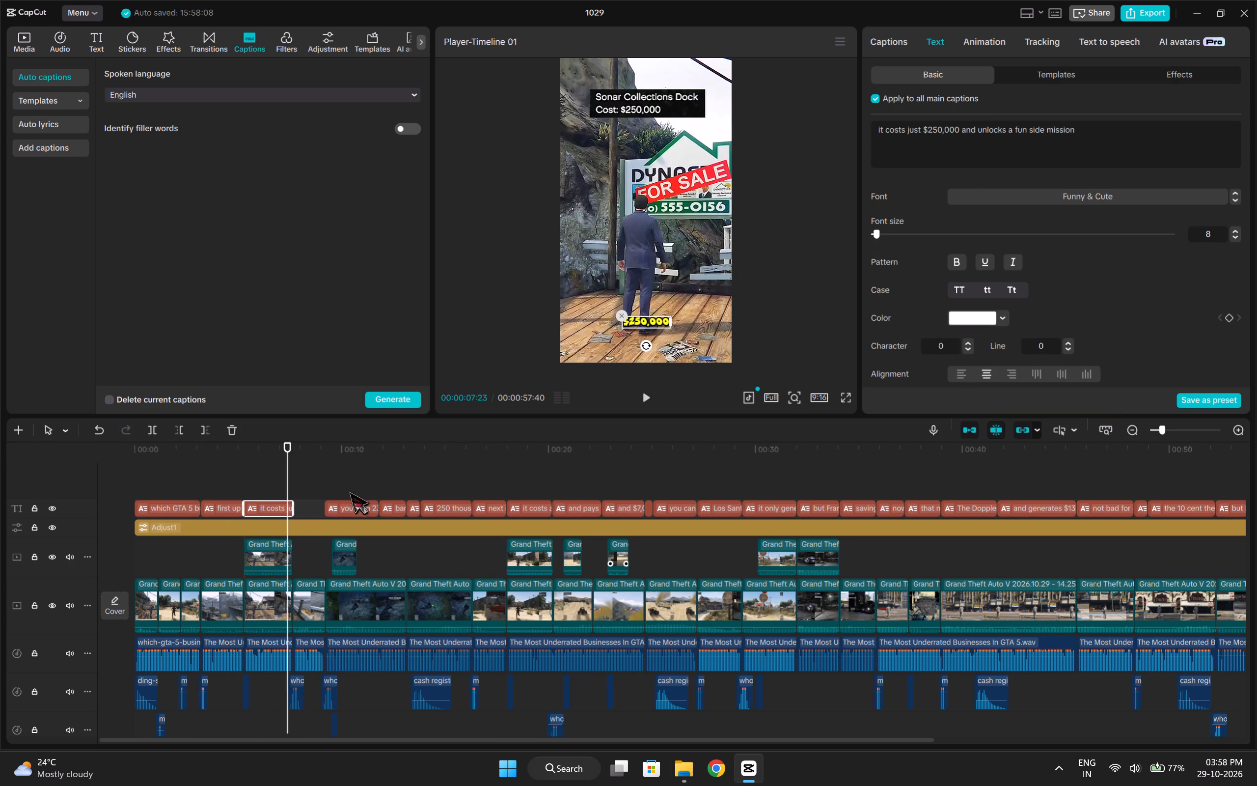
key(ctrl+c)
click(402, 480)
drag(402, 480, 421, 482)
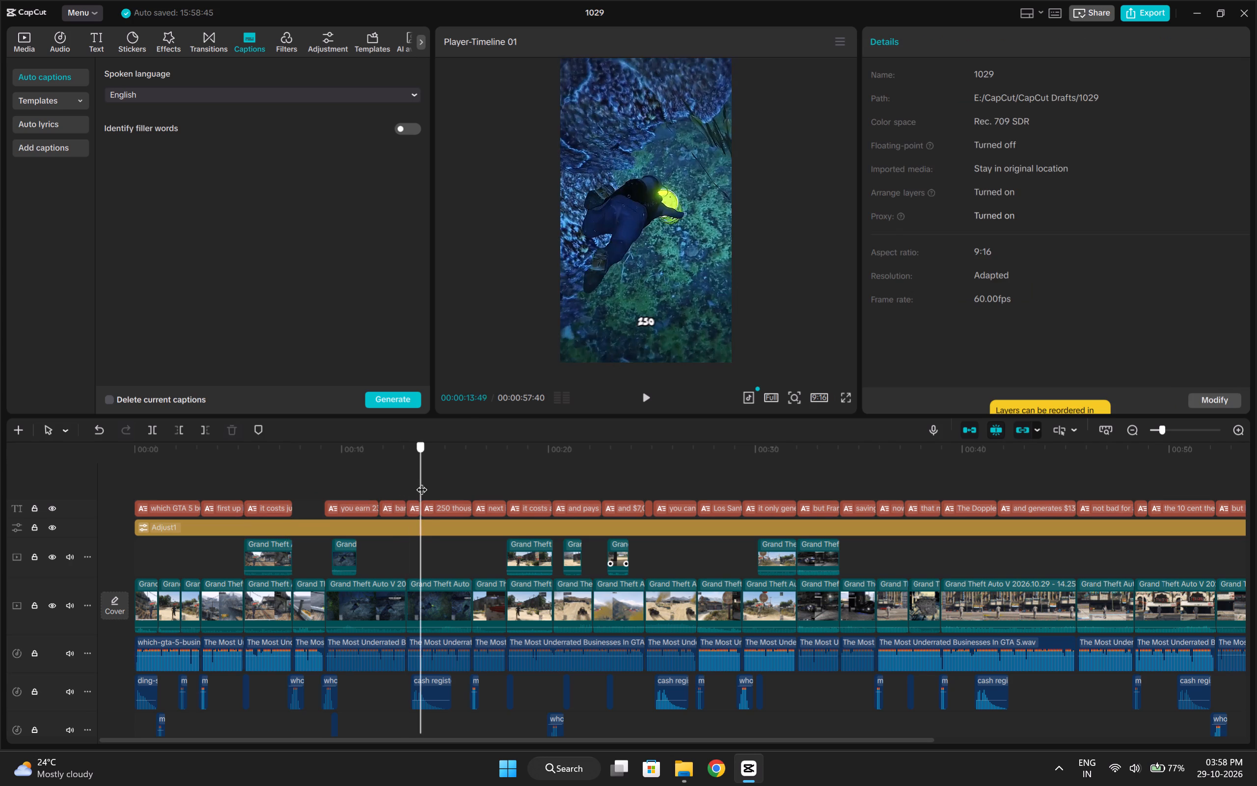
drag(421, 482, 415, 490)
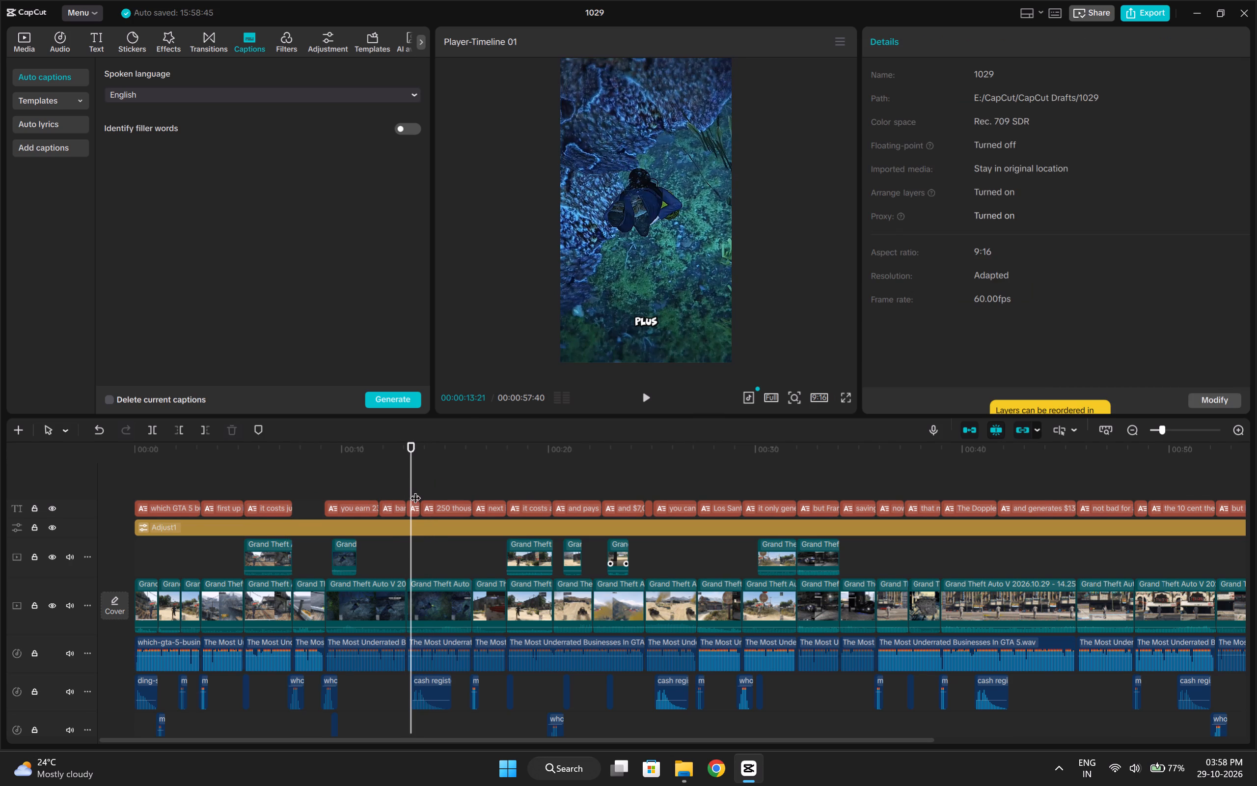
key(ctrl+v)
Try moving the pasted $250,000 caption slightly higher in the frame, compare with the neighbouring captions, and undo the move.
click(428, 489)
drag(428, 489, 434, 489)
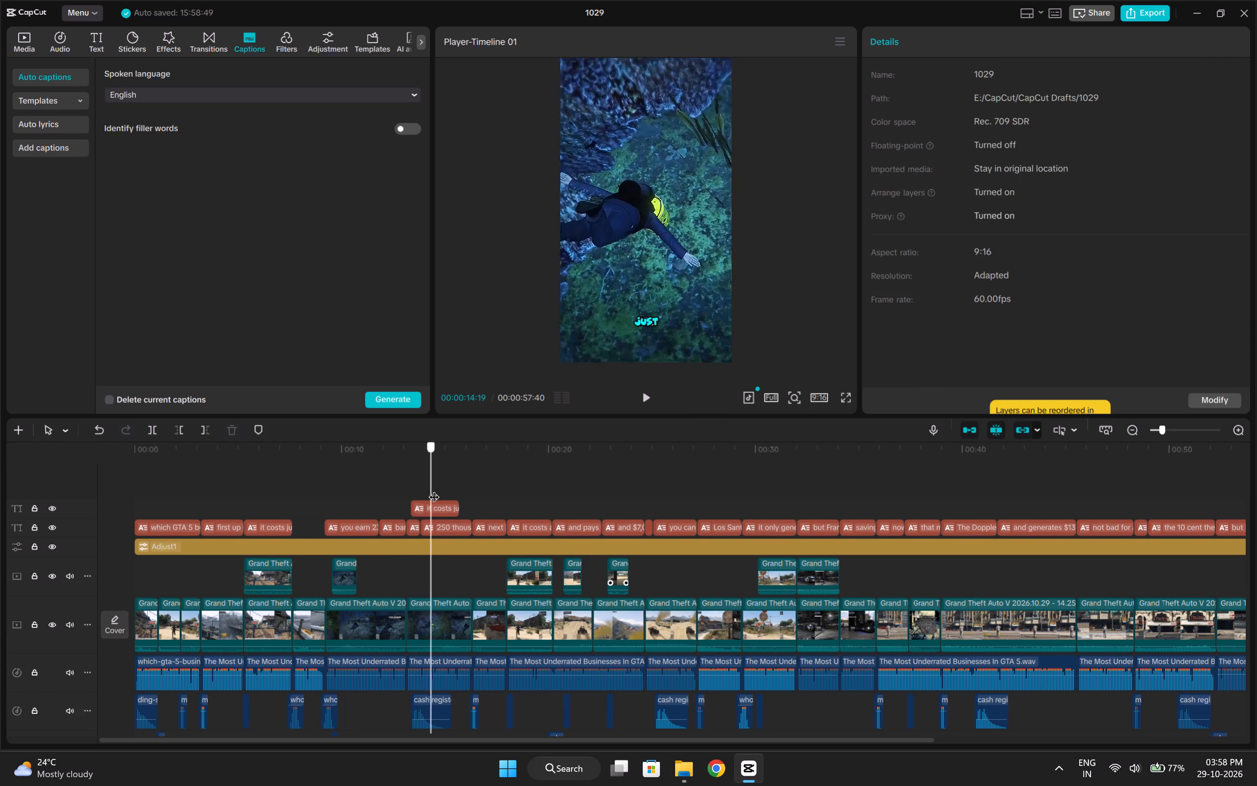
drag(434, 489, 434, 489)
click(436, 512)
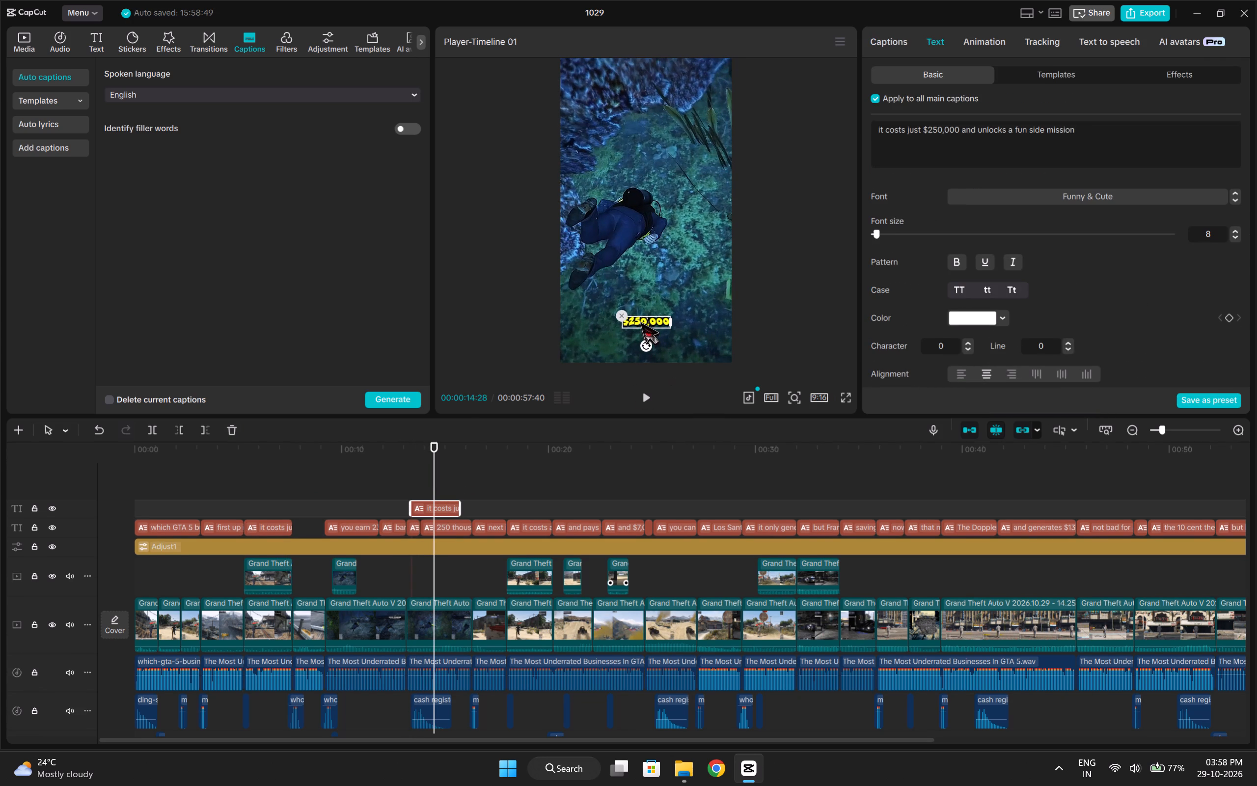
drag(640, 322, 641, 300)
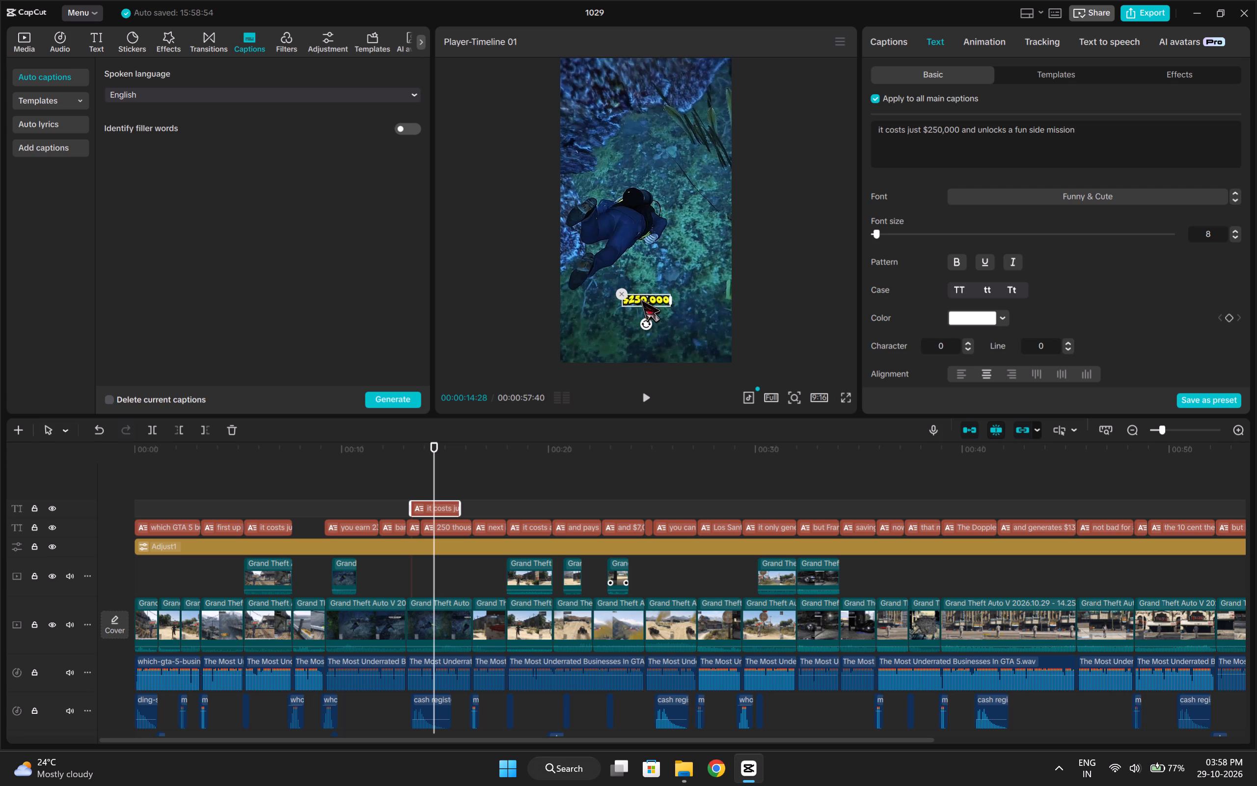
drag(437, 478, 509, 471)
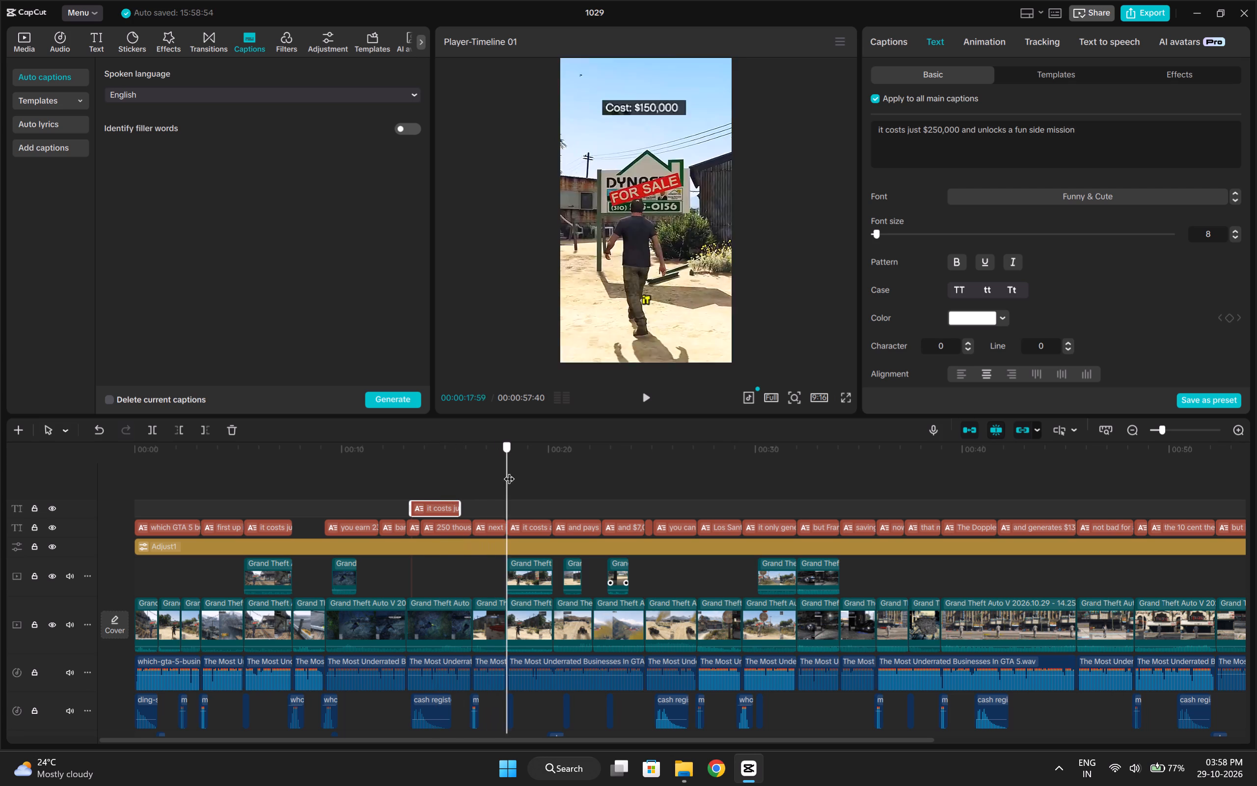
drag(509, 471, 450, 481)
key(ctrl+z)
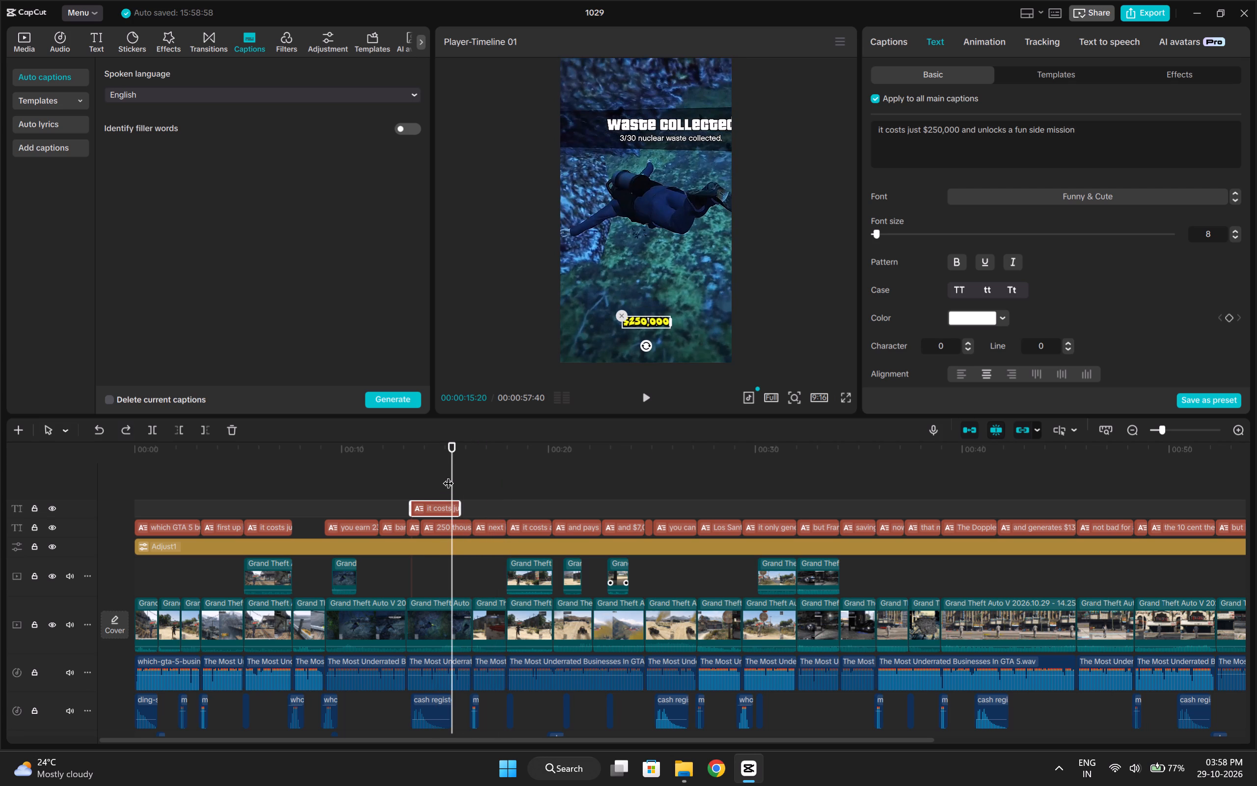
Turn off auto snapping and the main track magnet, and move the pasted caption slightly higher while keeping it horizontally centred.
click(997, 433)
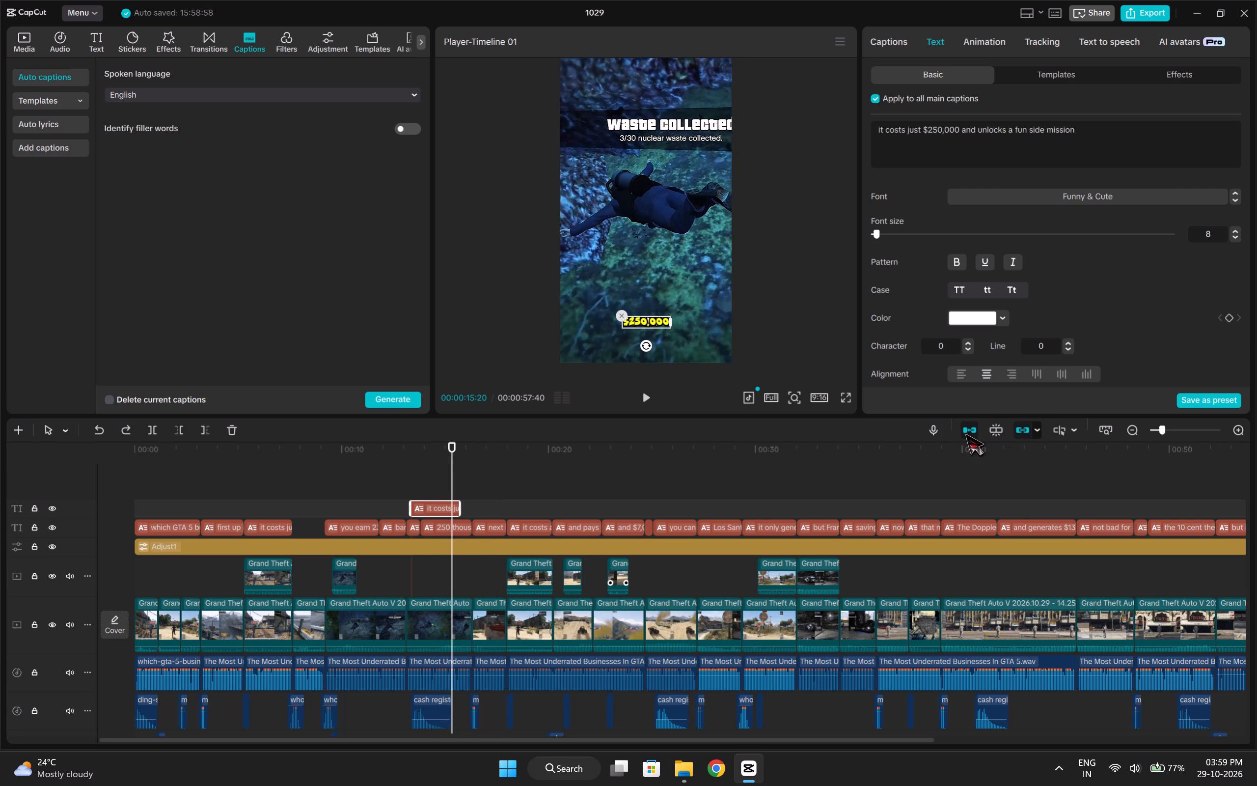
click(965, 433)
drag(645, 321, 647, 310)
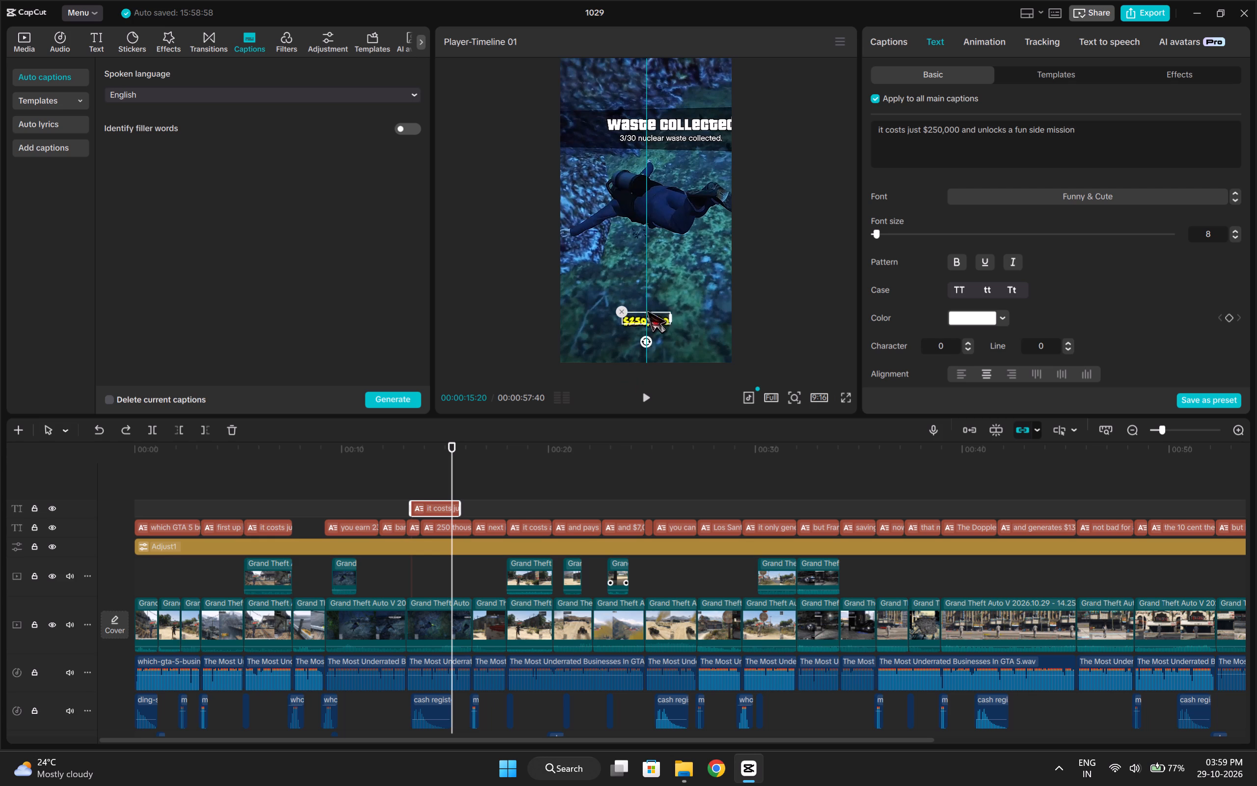
drag(647, 310, 649, 297)
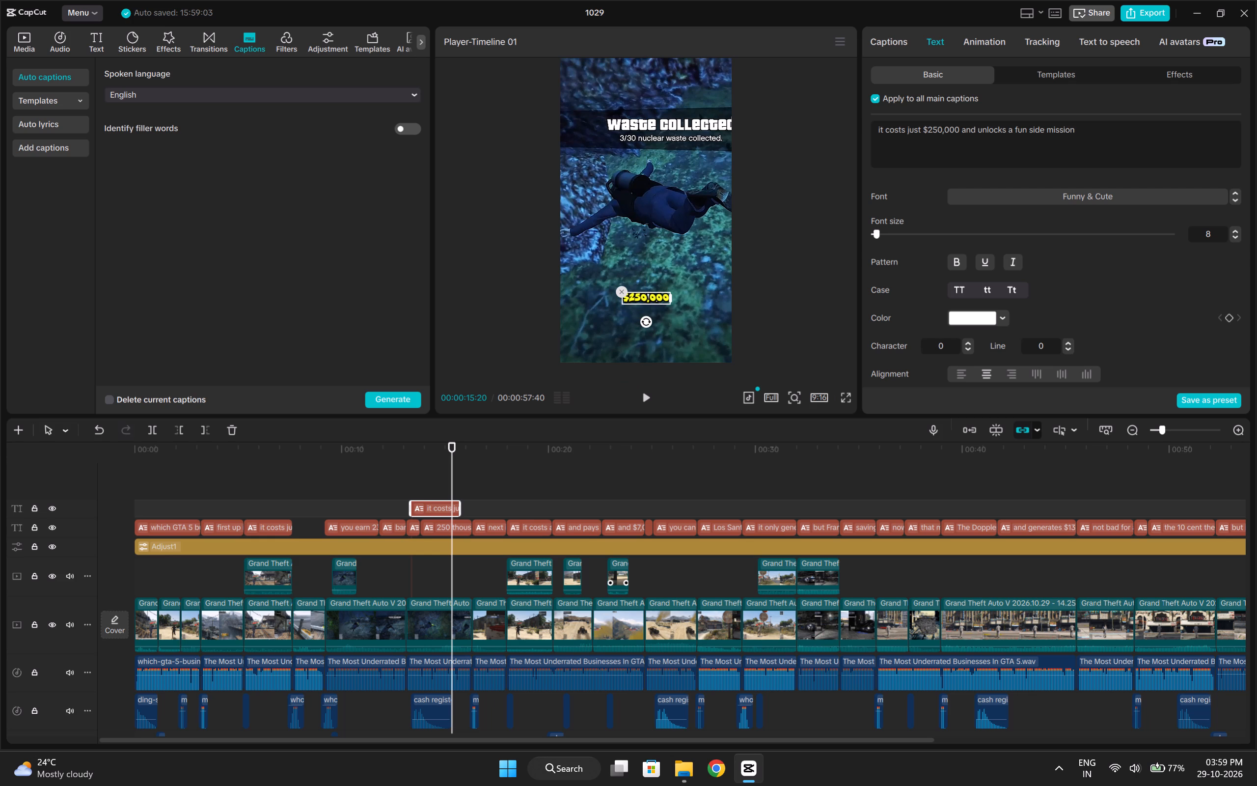
Shorten the pasted caption's text to just "$250,000".
drag(1097, 133, 974, 130)
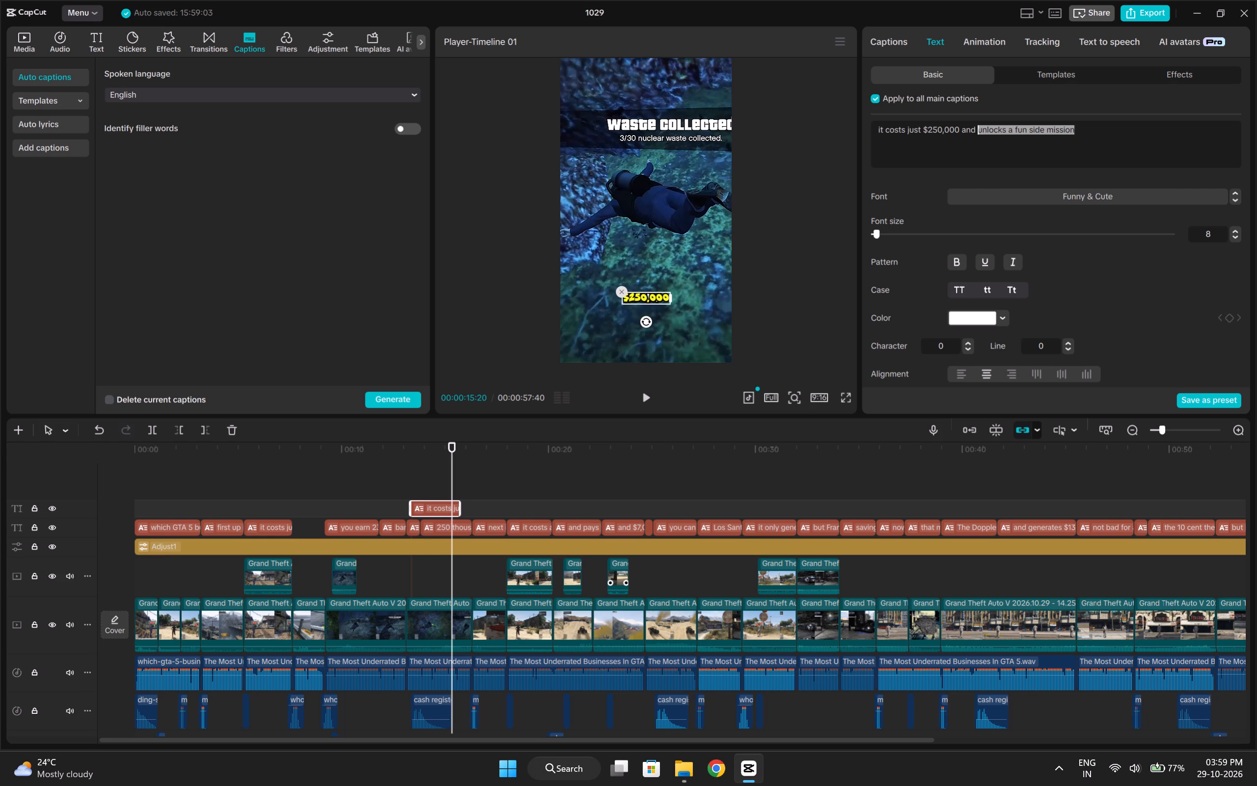
drag(974, 130, 963, 132)
key(BackSpace)
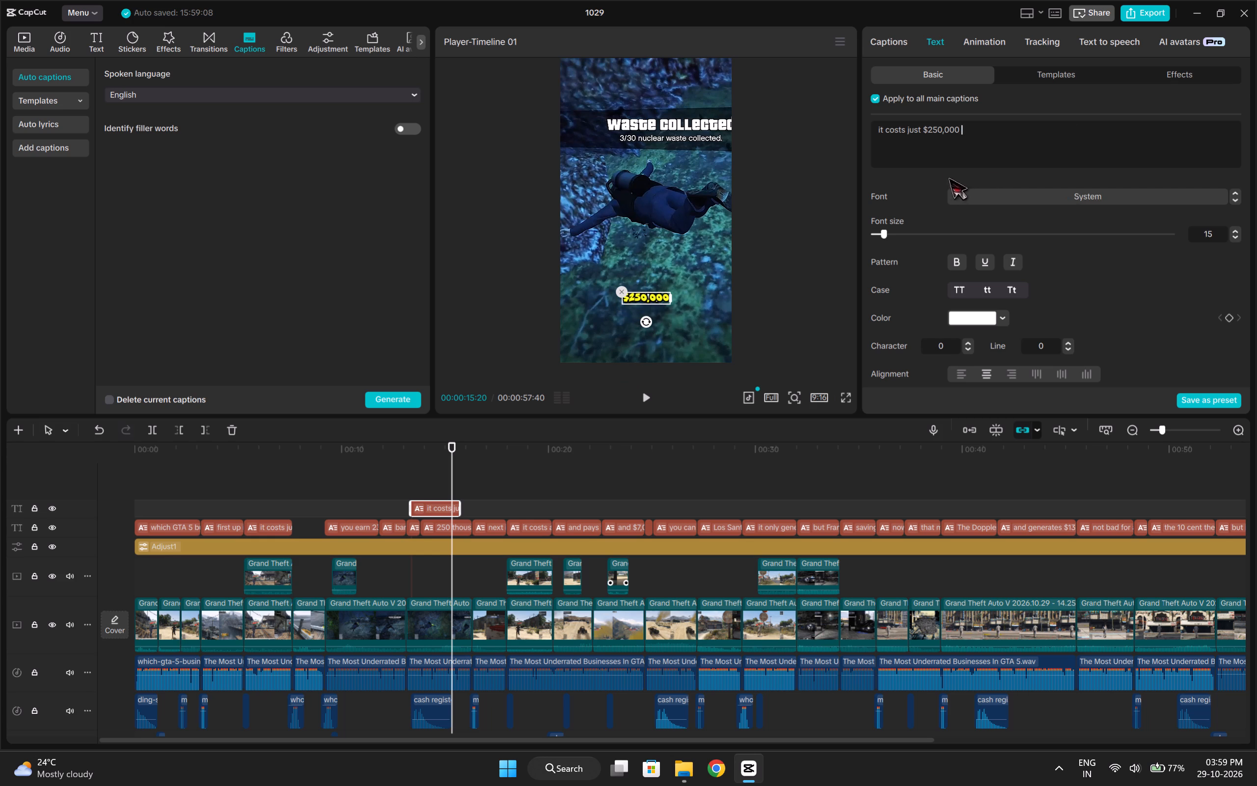
key(BackSpace)
drag(924, 130, 899, 135)
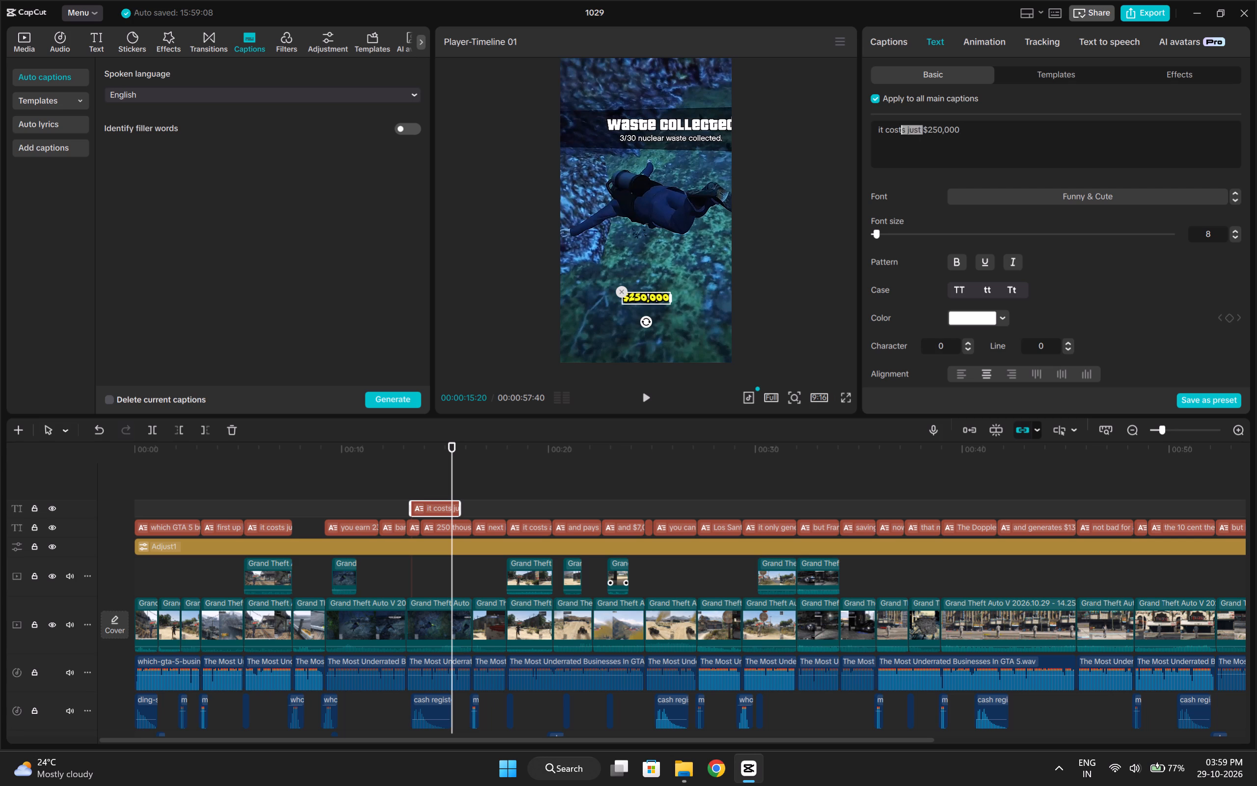
drag(899, 135, 856, 130)
key(BackSpace)
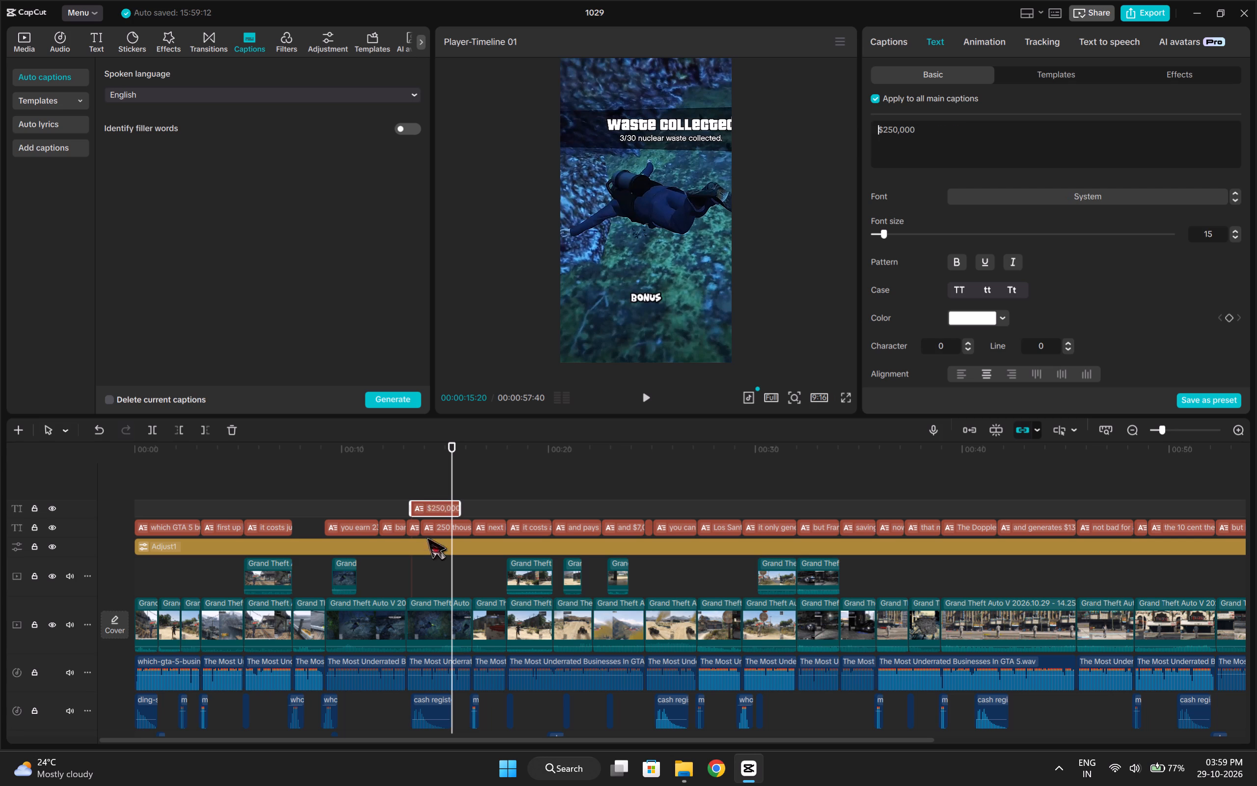
Play back the underwater section around the pasted $250,000 caption to check how it displays with the existing captions.
click(423, 492)
drag(418, 492, 407, 495)
key(space)
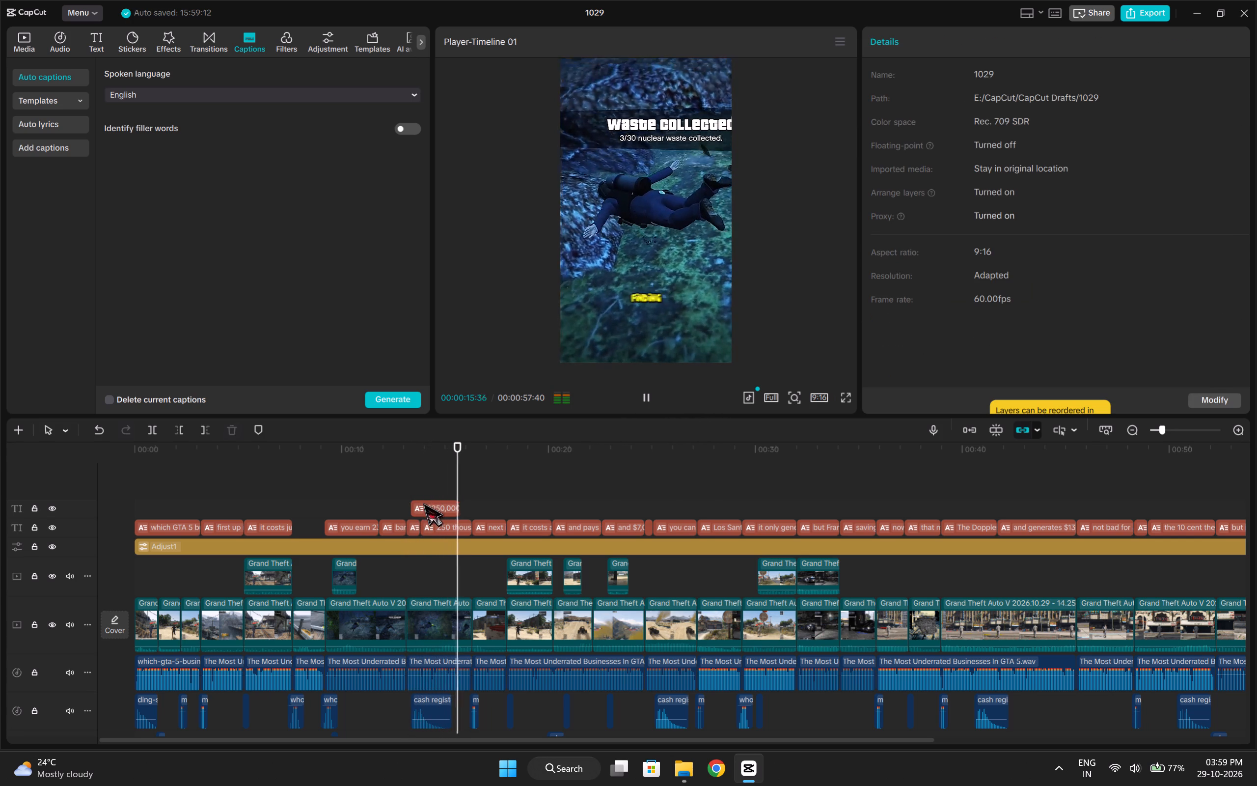
key(space)
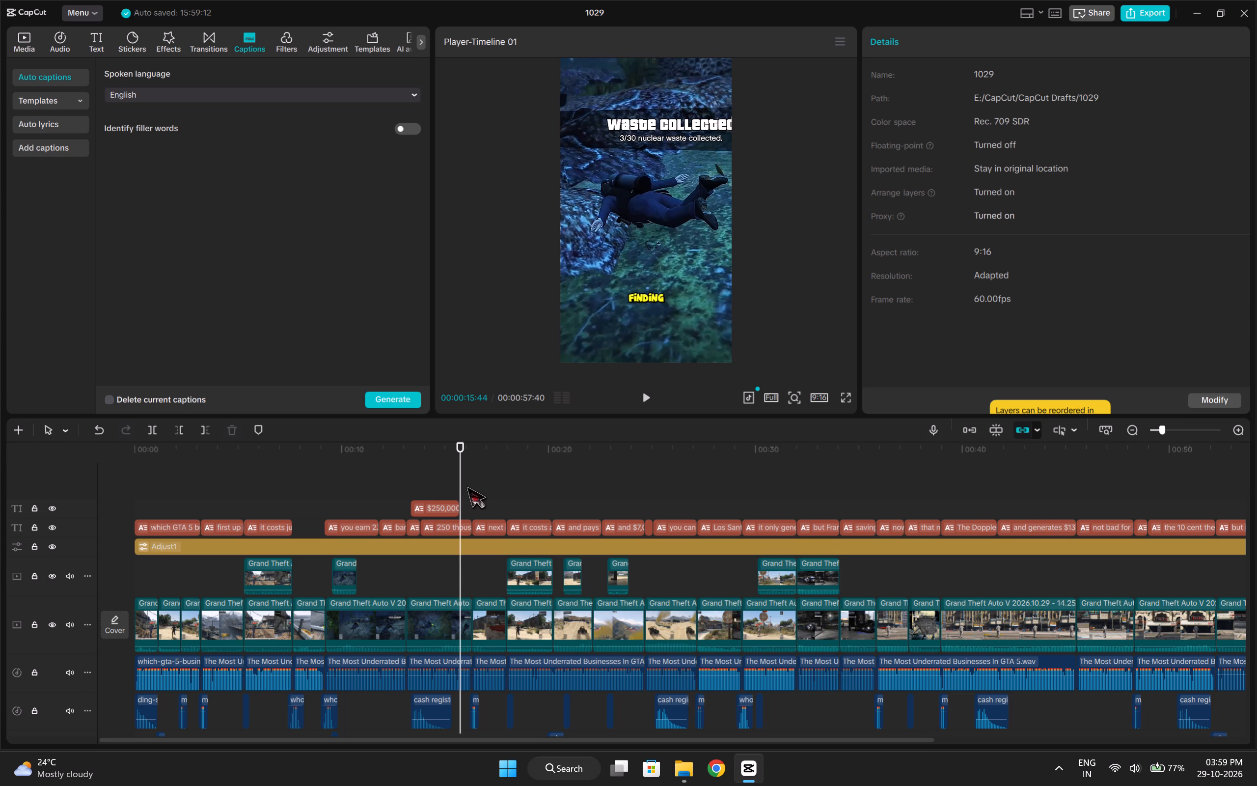
click(395, 491)
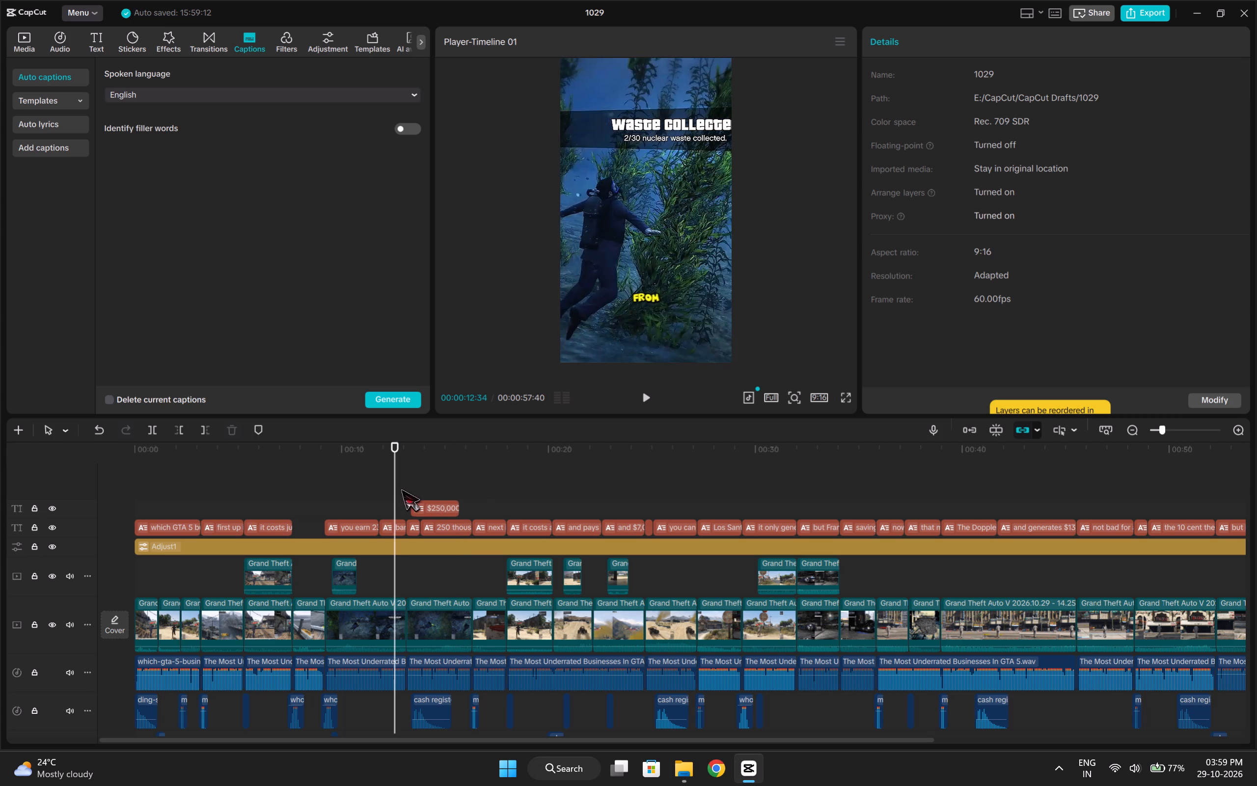
key(space)
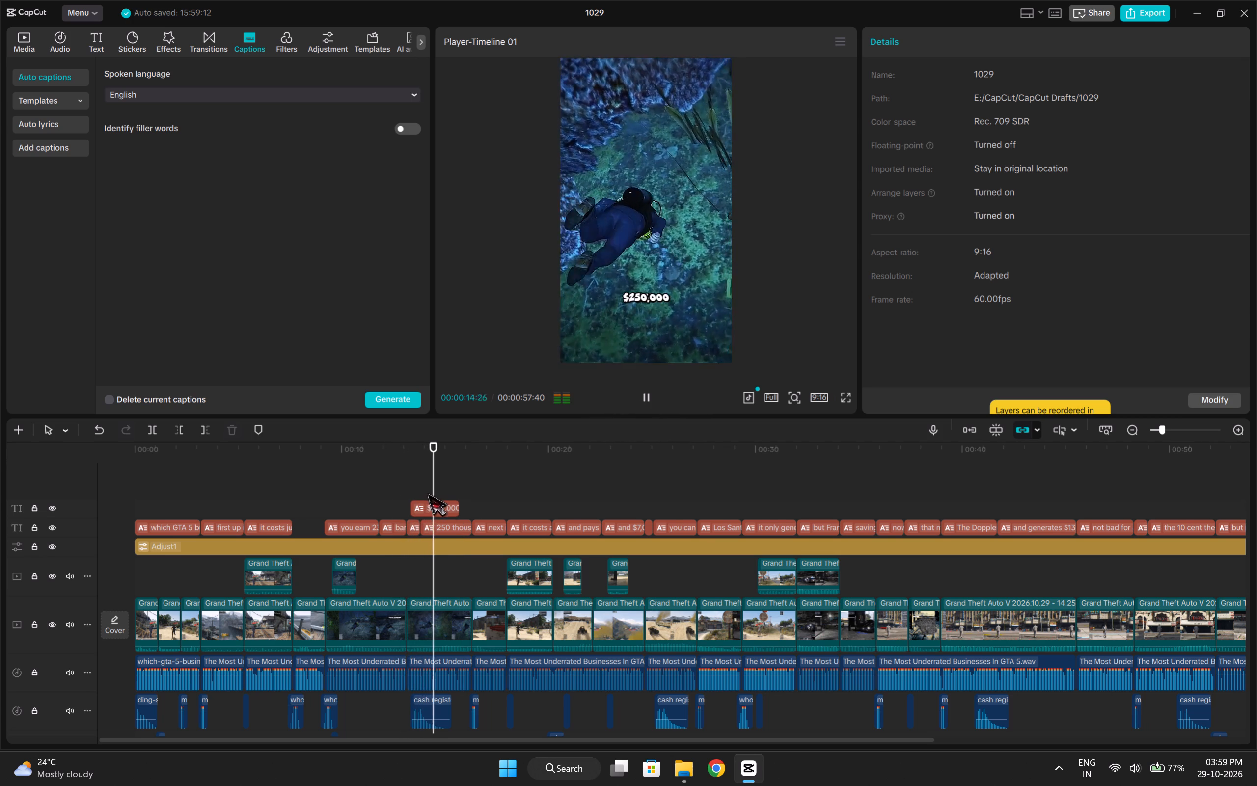
key(space)
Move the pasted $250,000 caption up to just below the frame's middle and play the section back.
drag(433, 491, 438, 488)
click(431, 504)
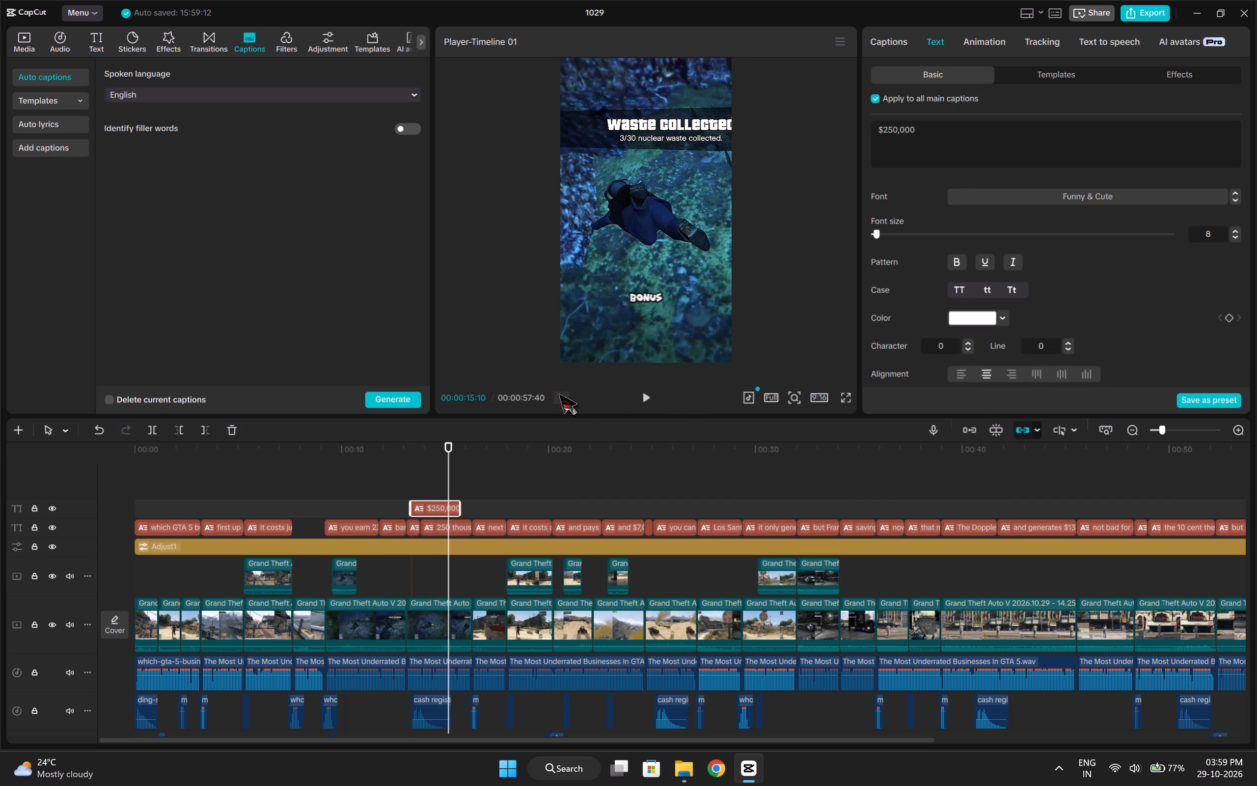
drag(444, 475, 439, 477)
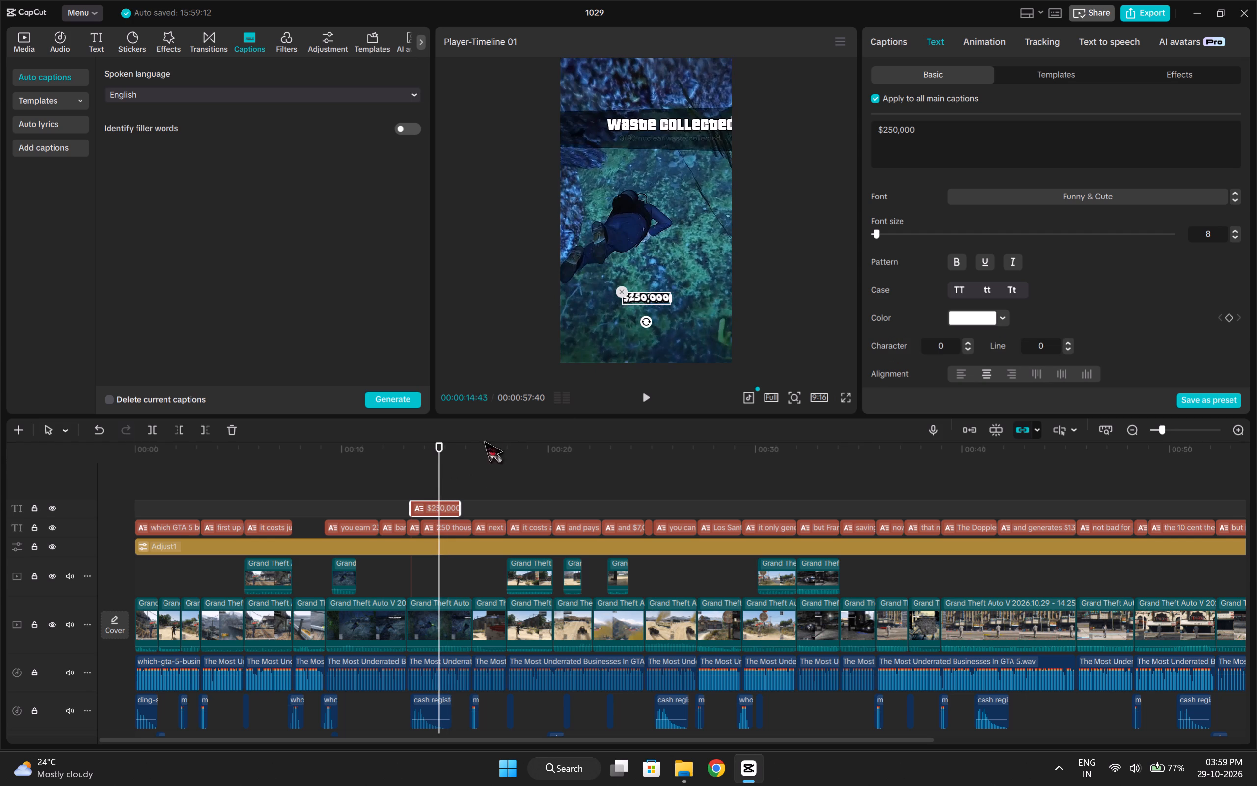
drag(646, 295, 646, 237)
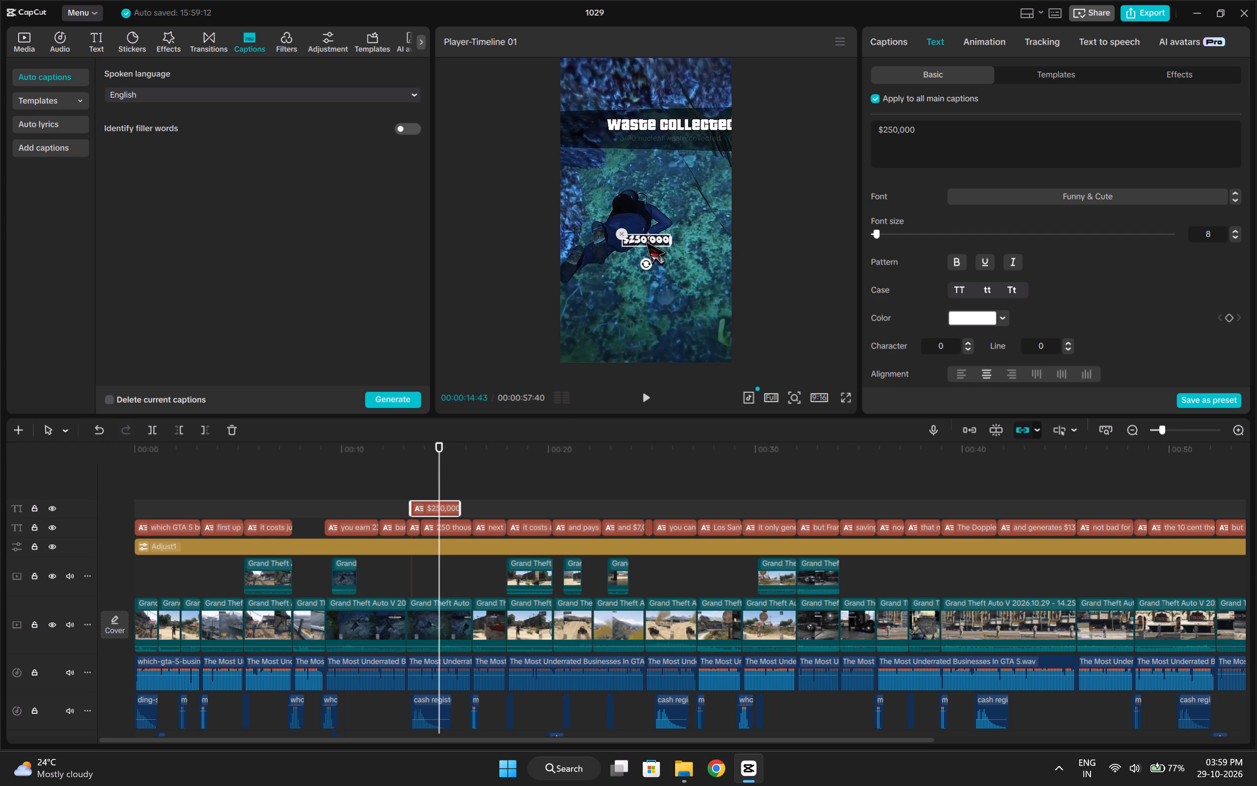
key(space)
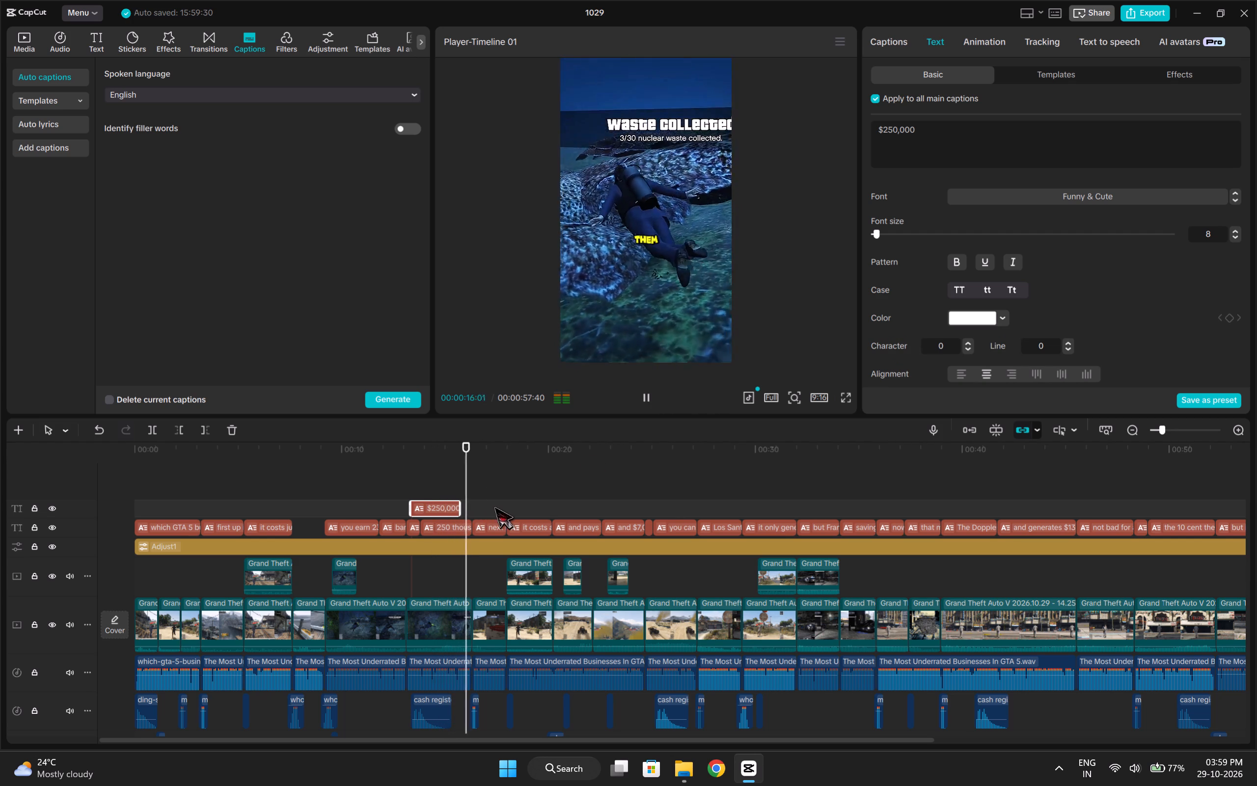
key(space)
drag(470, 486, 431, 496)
Turn off linkage, move the pasted $250,000 caption lower and slightly right of centre, and check the positions of neighbouring captions.
click(1016, 427)
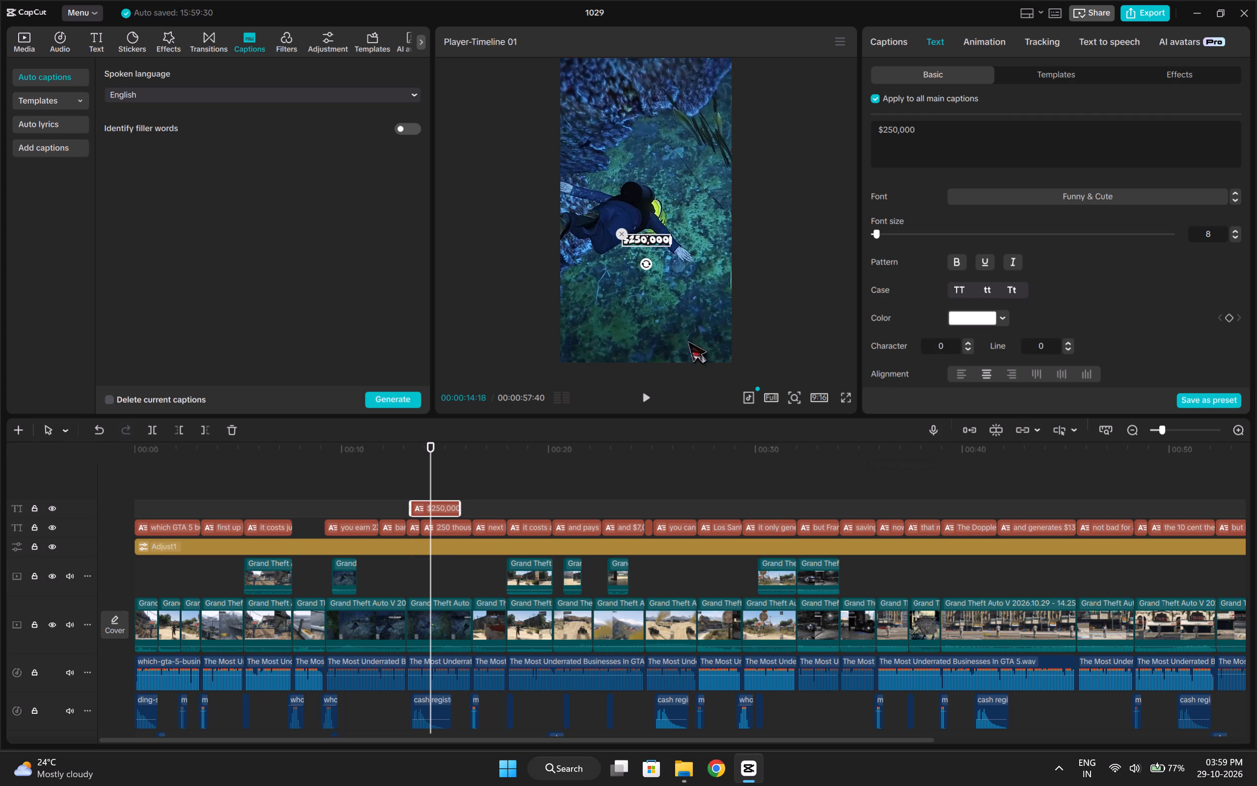
drag(637, 240, 654, 294)
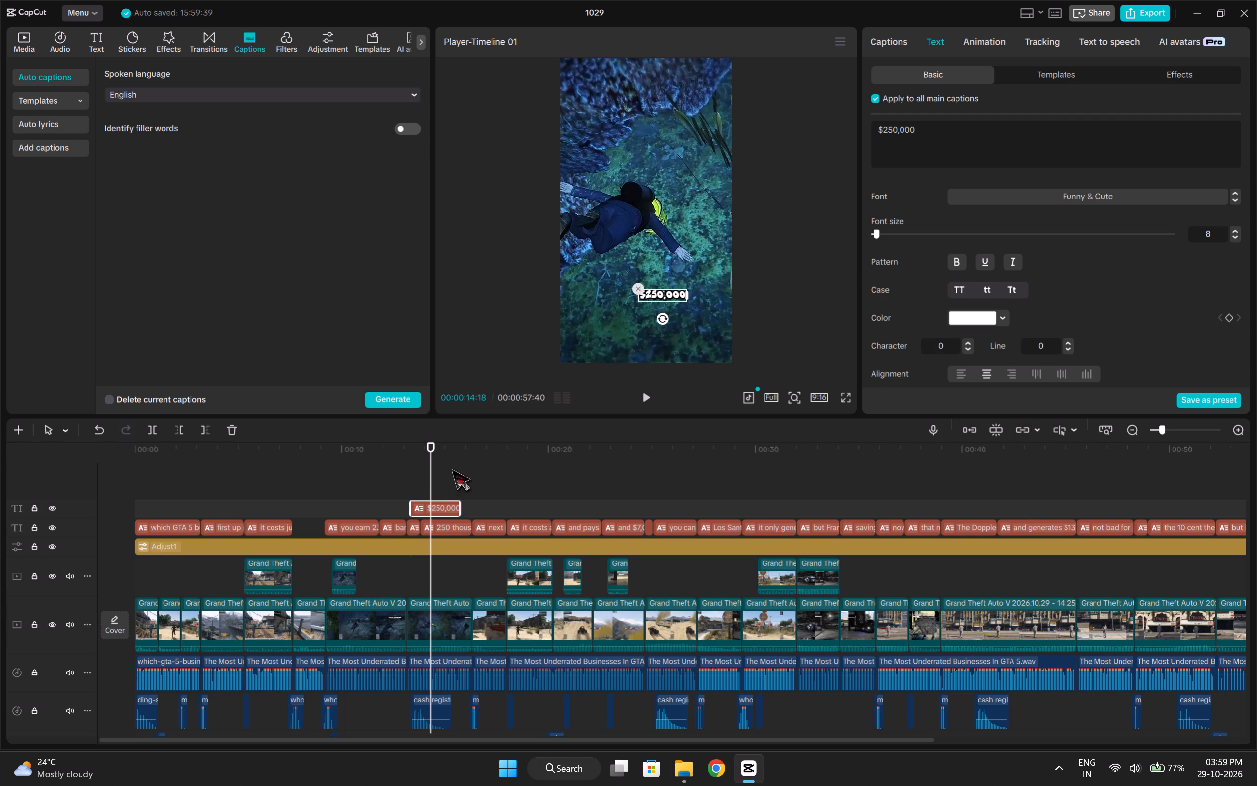
drag(426, 476, 451, 487)
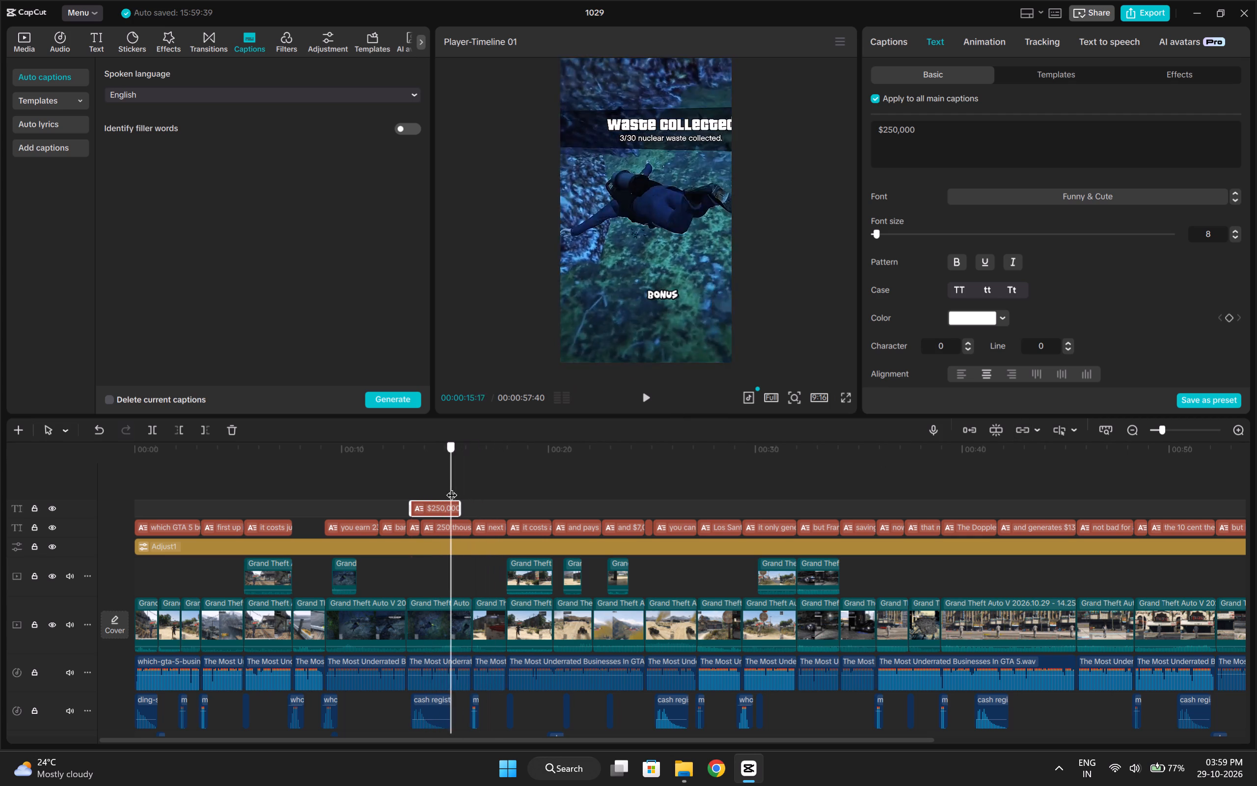
drag(451, 487, 452, 490)
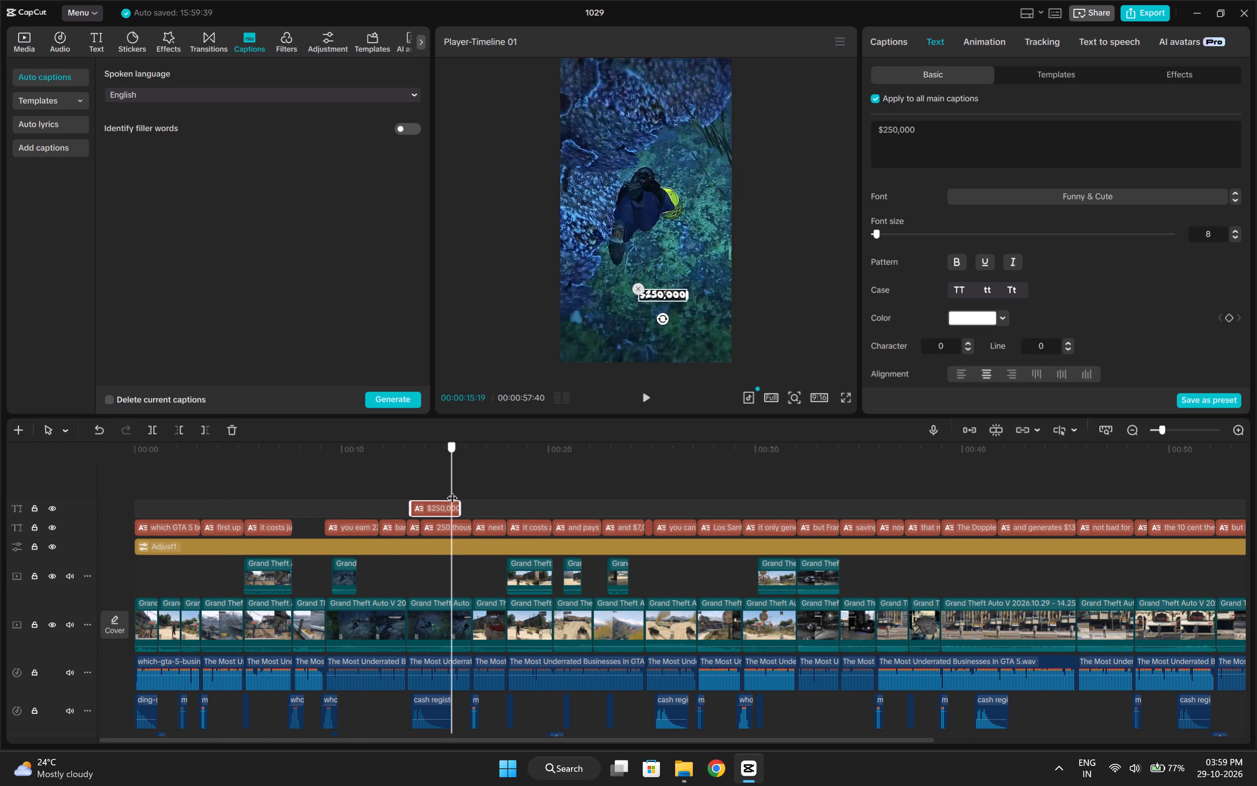
drag(452, 490, 443, 493)
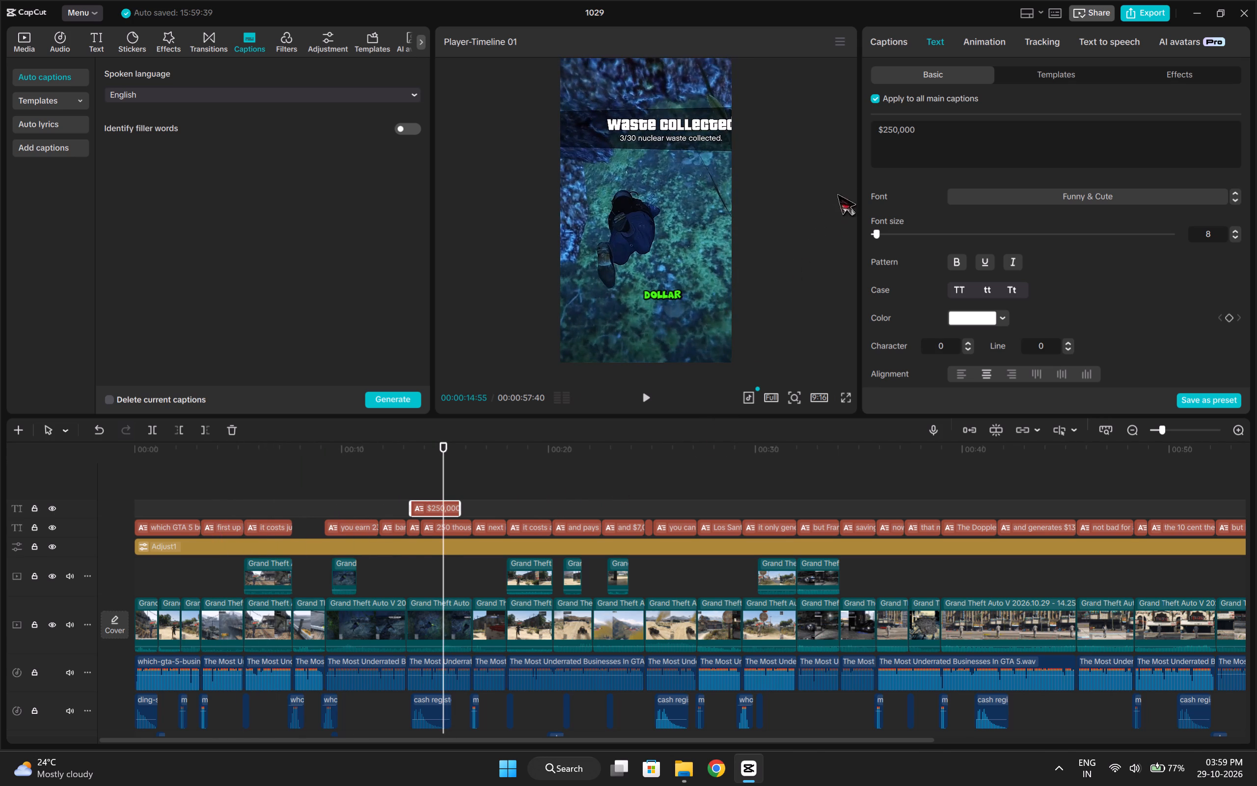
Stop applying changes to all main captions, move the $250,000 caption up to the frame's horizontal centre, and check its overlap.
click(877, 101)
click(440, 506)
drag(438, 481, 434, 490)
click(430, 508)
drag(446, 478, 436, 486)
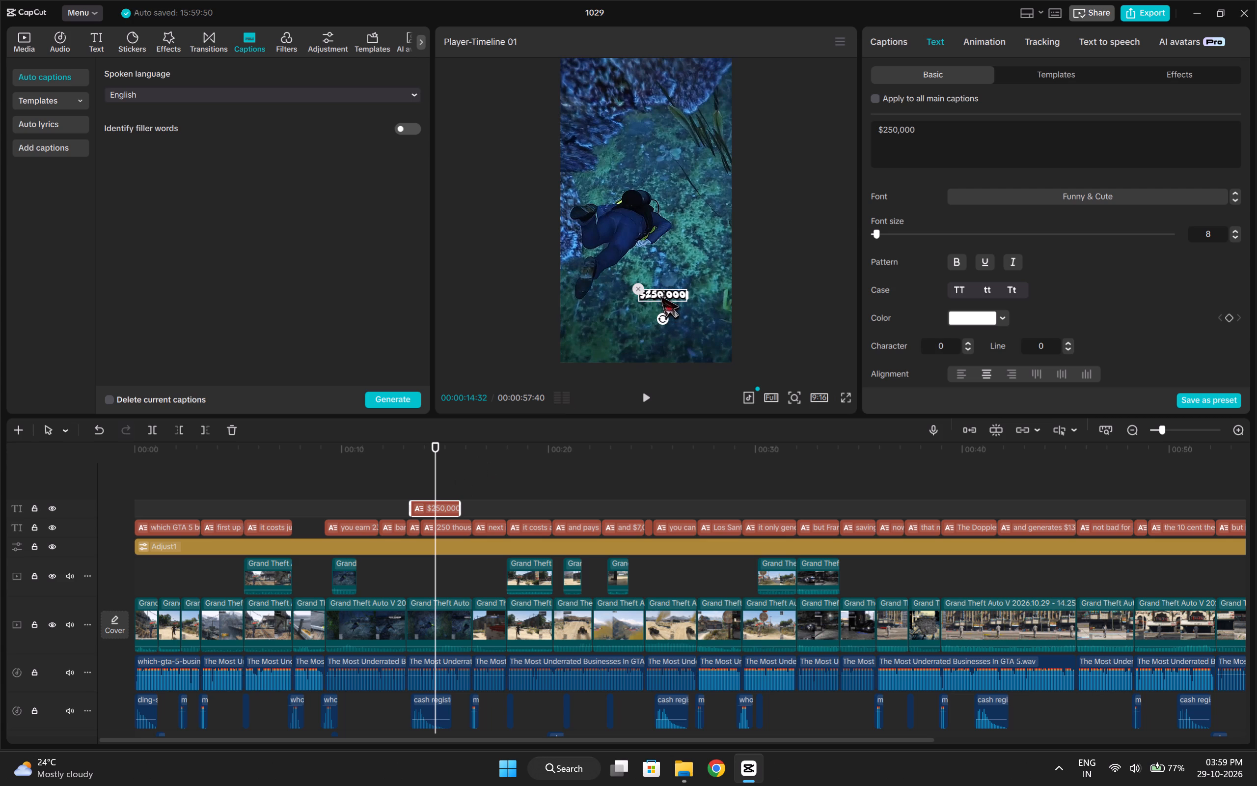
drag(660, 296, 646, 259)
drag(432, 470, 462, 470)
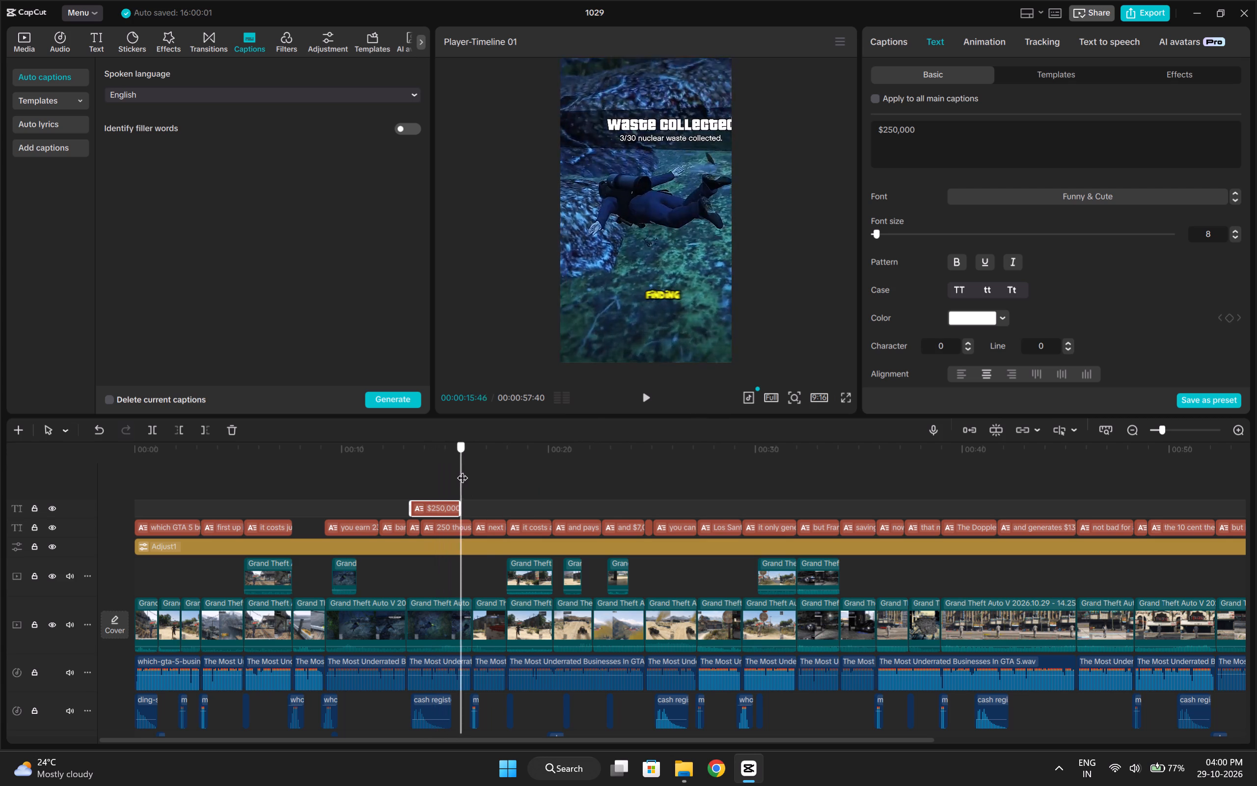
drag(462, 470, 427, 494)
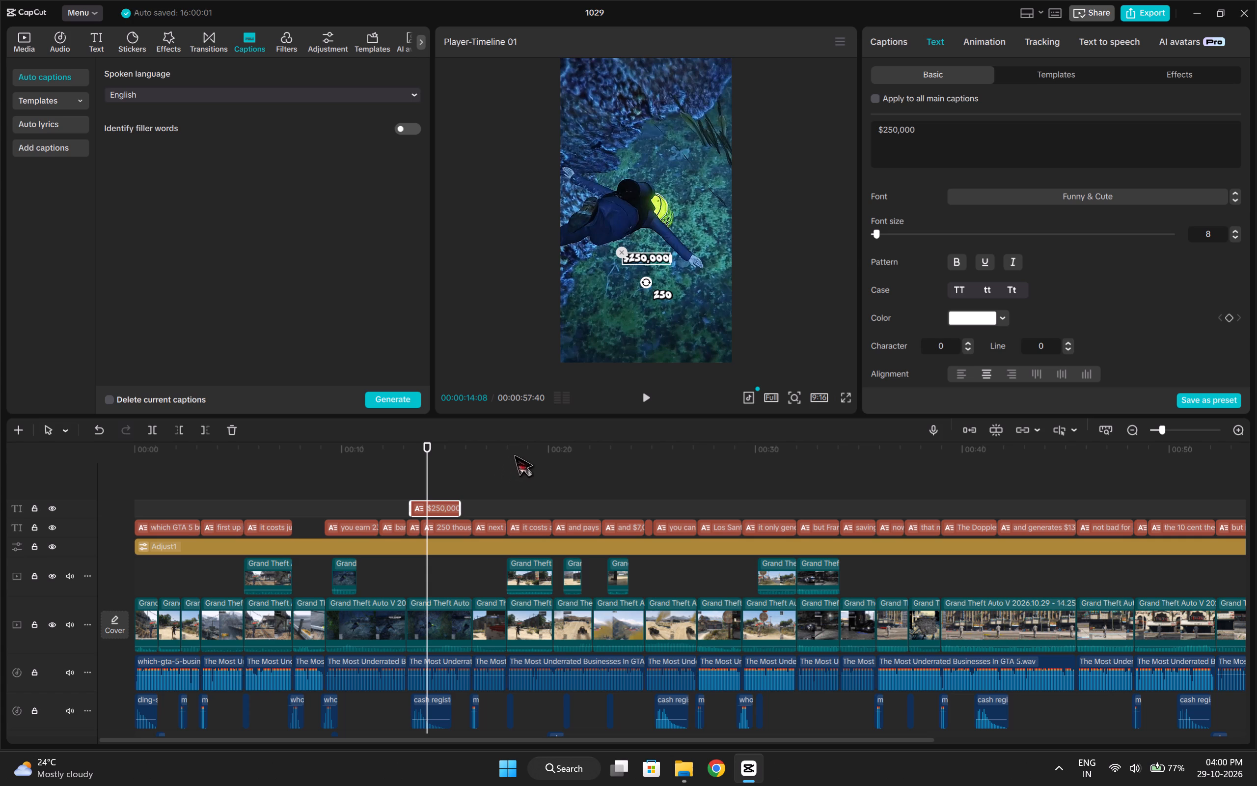
With changes applied to all main captions, move the "you earn 23,000 dollars" caption slightly lower and centre it horizontally.
click(360, 535)
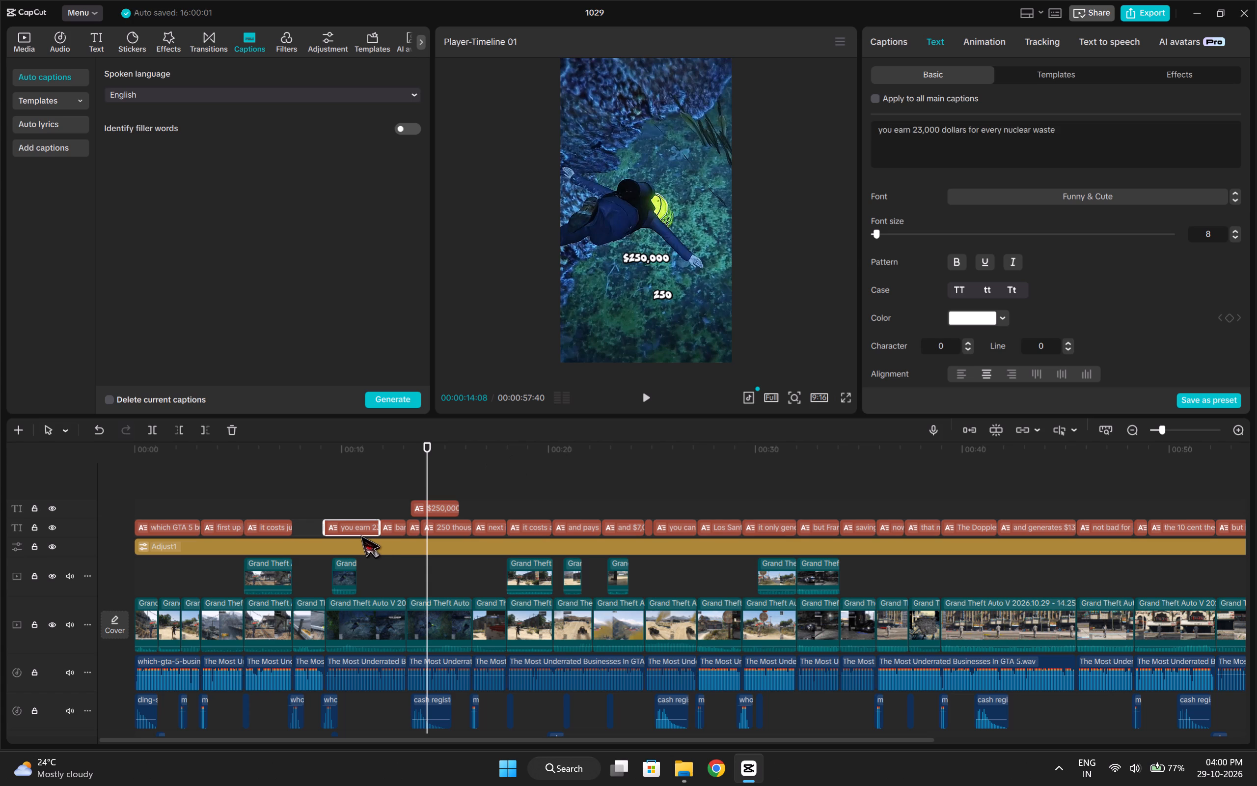
click(876, 97)
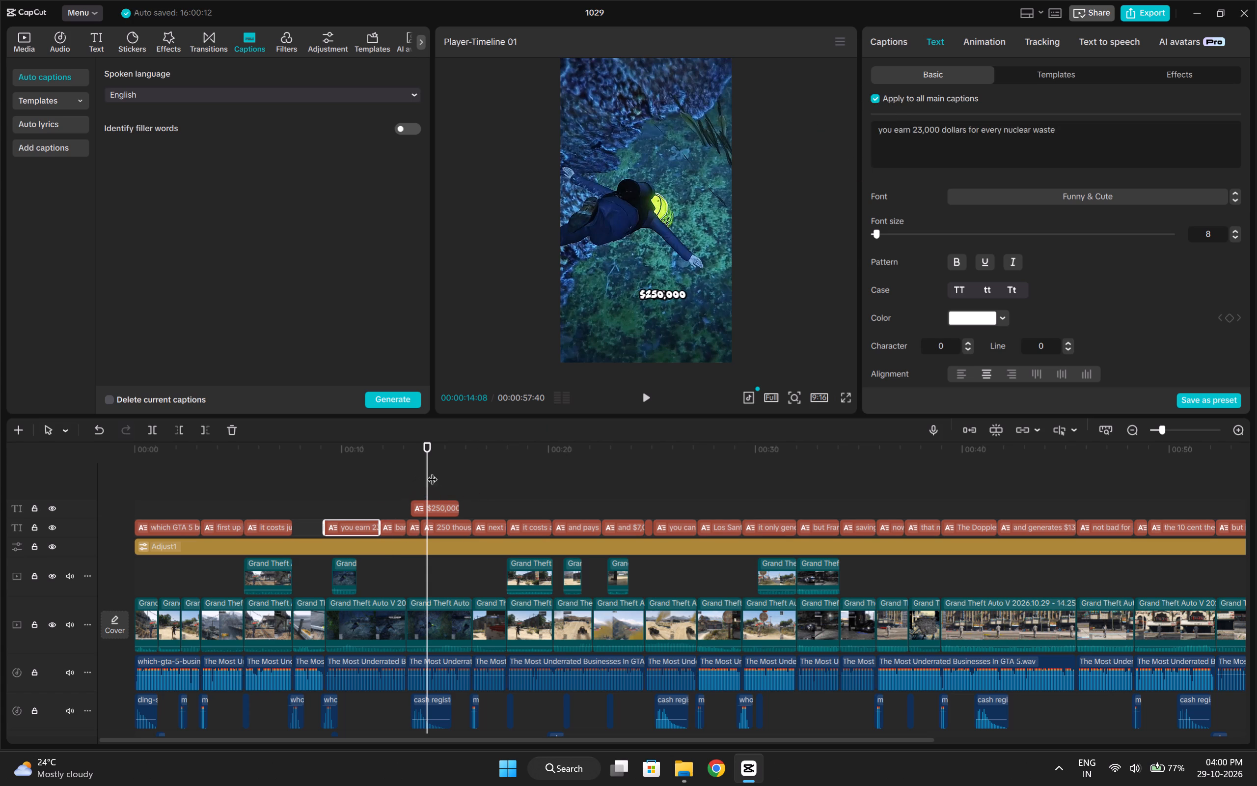
drag(429, 475, 359, 504)
drag(663, 295, 663, 298)
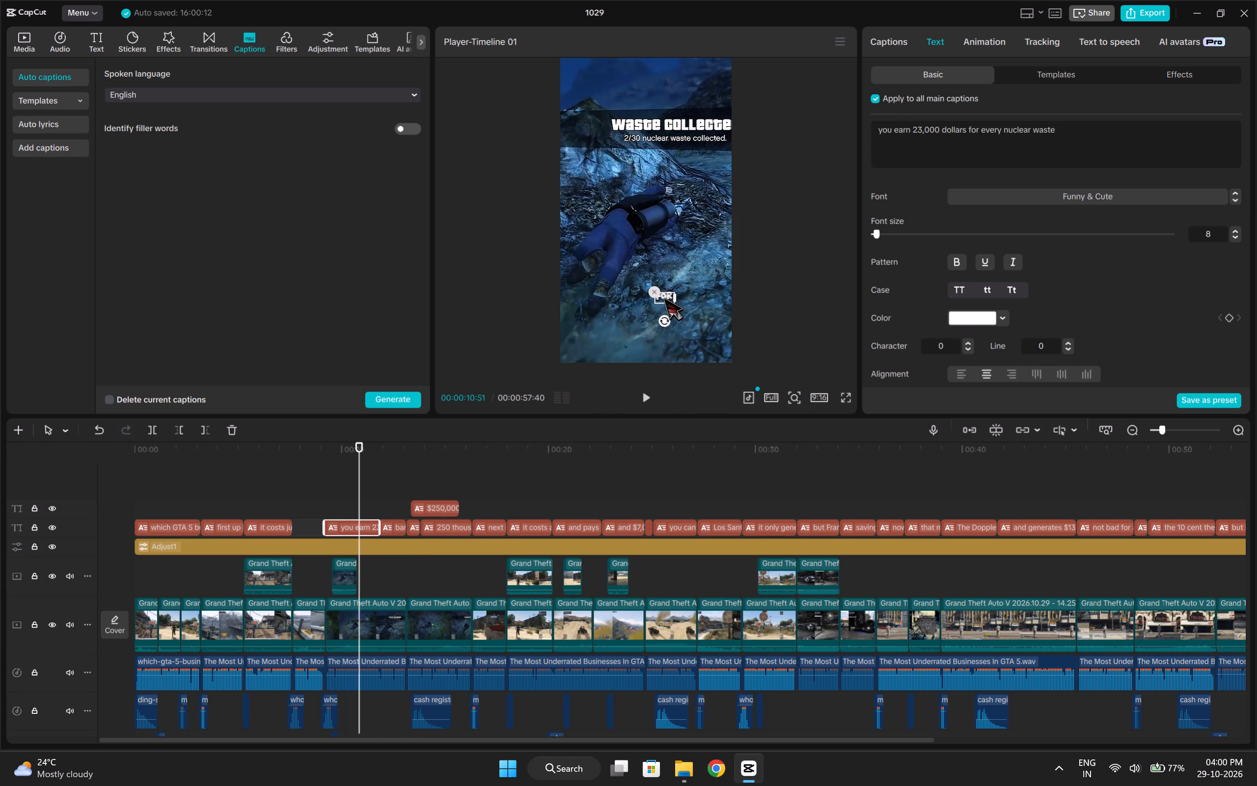
drag(663, 298, 648, 315)
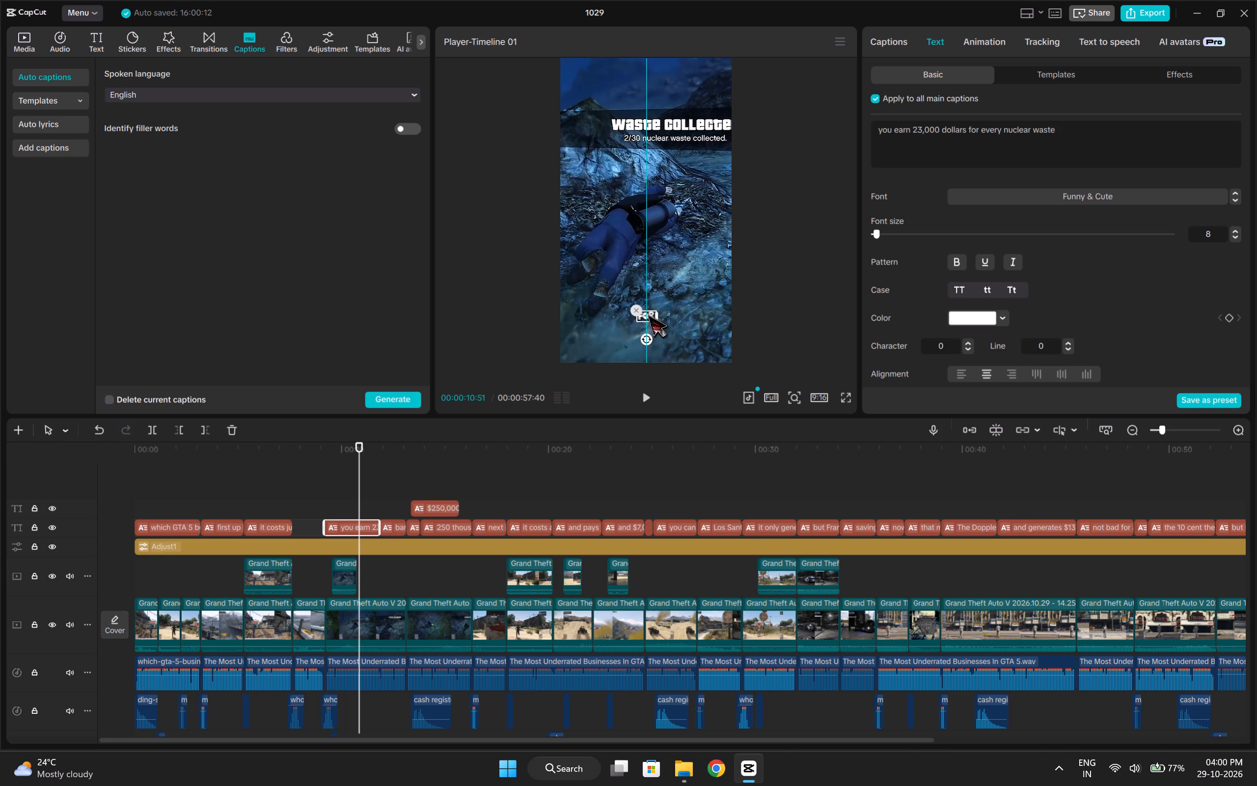
drag(648, 315, 649, 311)
Detach the $250,000 caption from the main captions and move it, horizontally centred, into the upper part of the frame.
click(452, 483)
drag(454, 483, 450, 488)
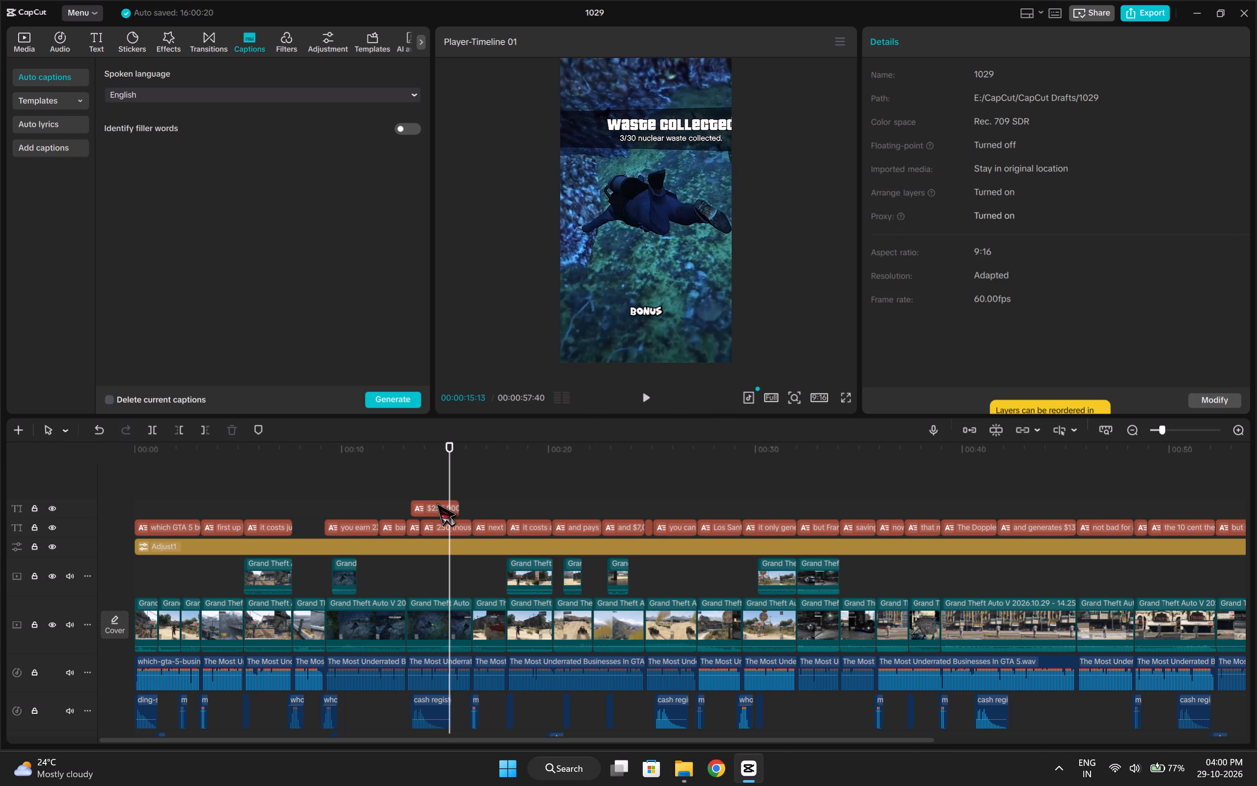
click(437, 504)
click(879, 99)
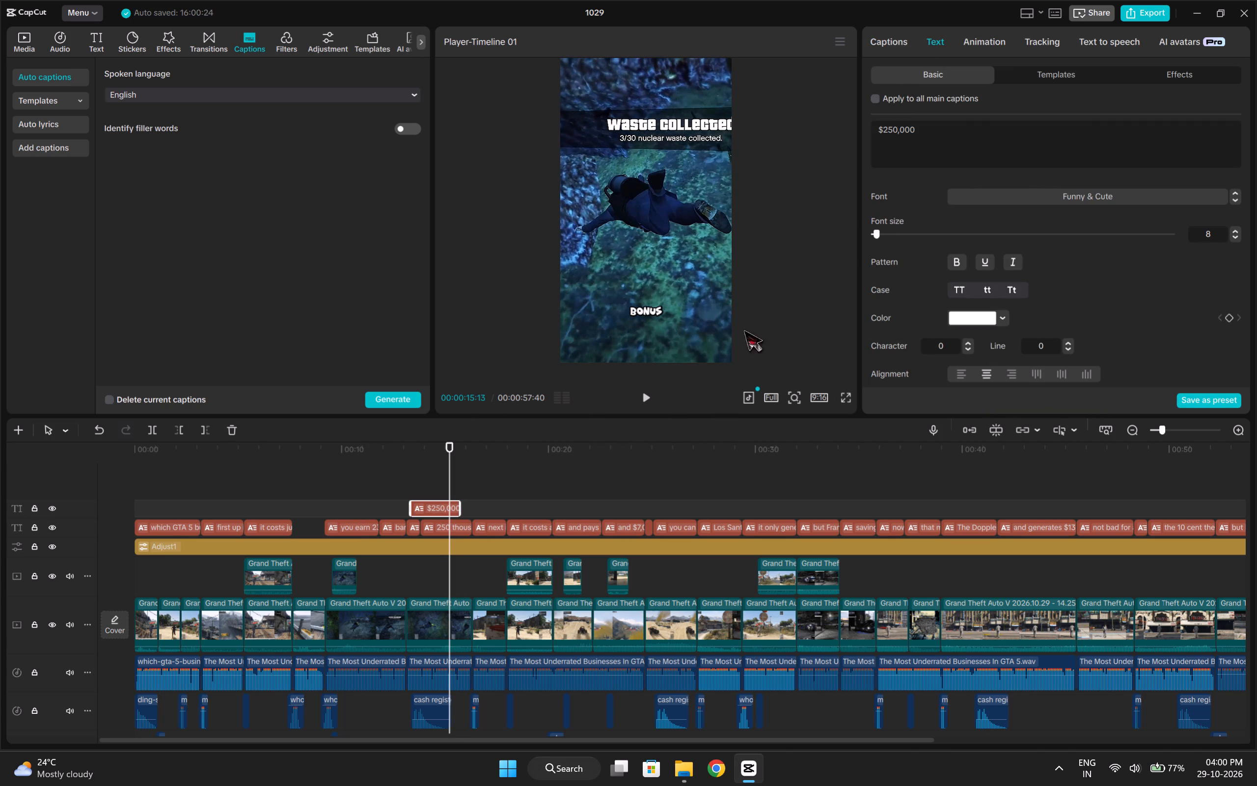
drag(452, 477, 441, 489)
click(434, 501)
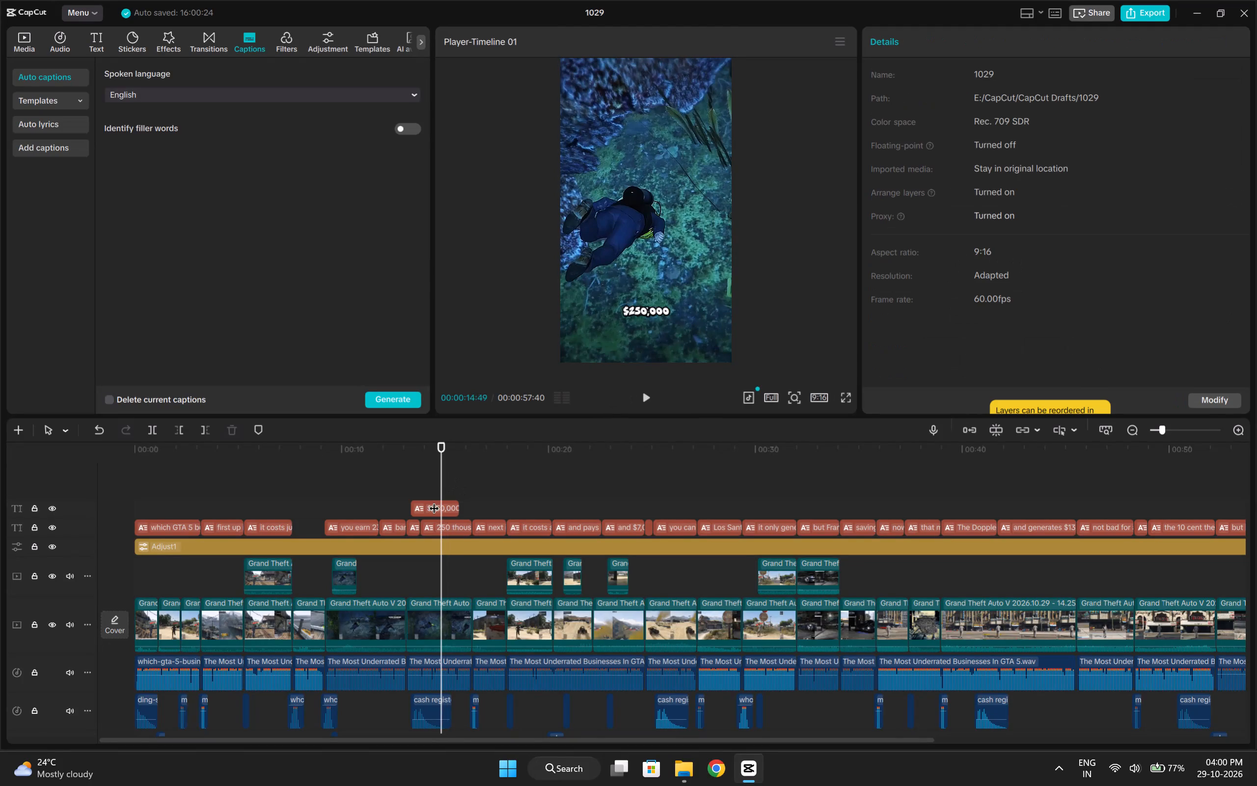
click(427, 505)
drag(651, 310, 659, 160)
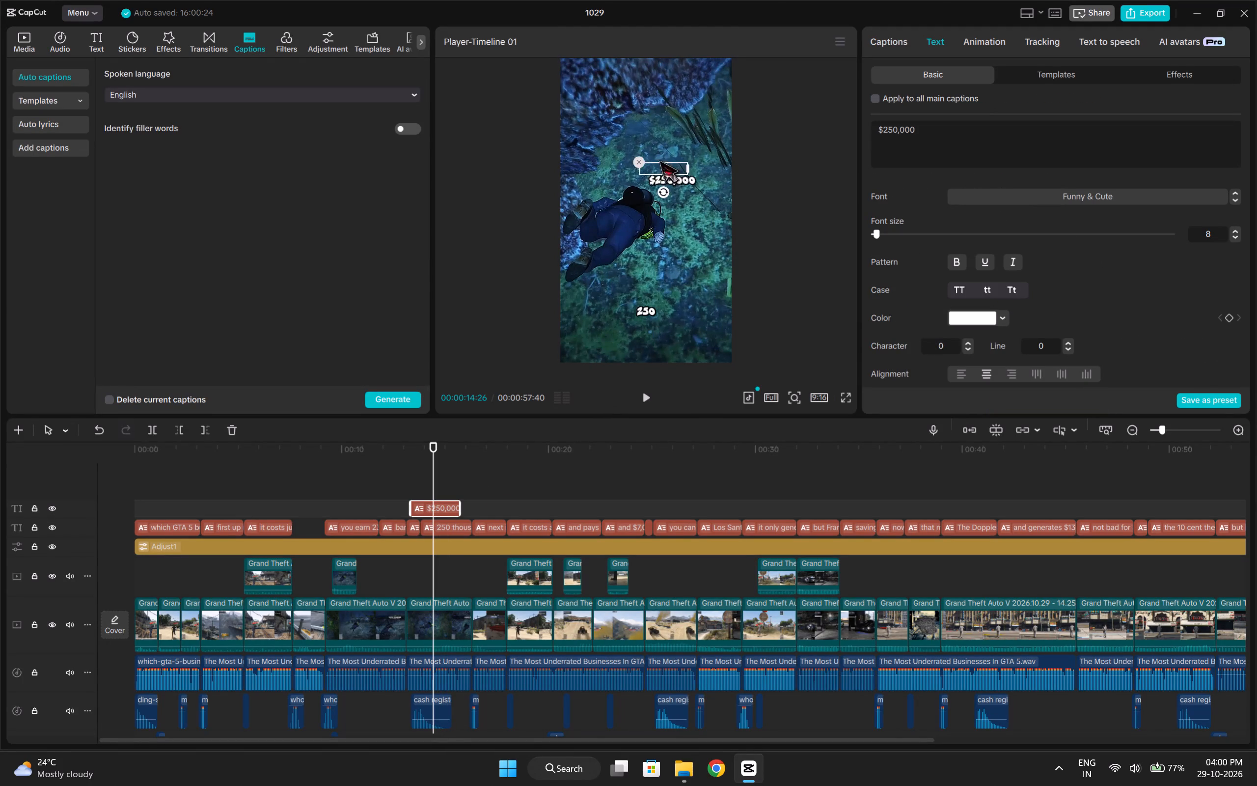
drag(659, 160, 653, 128)
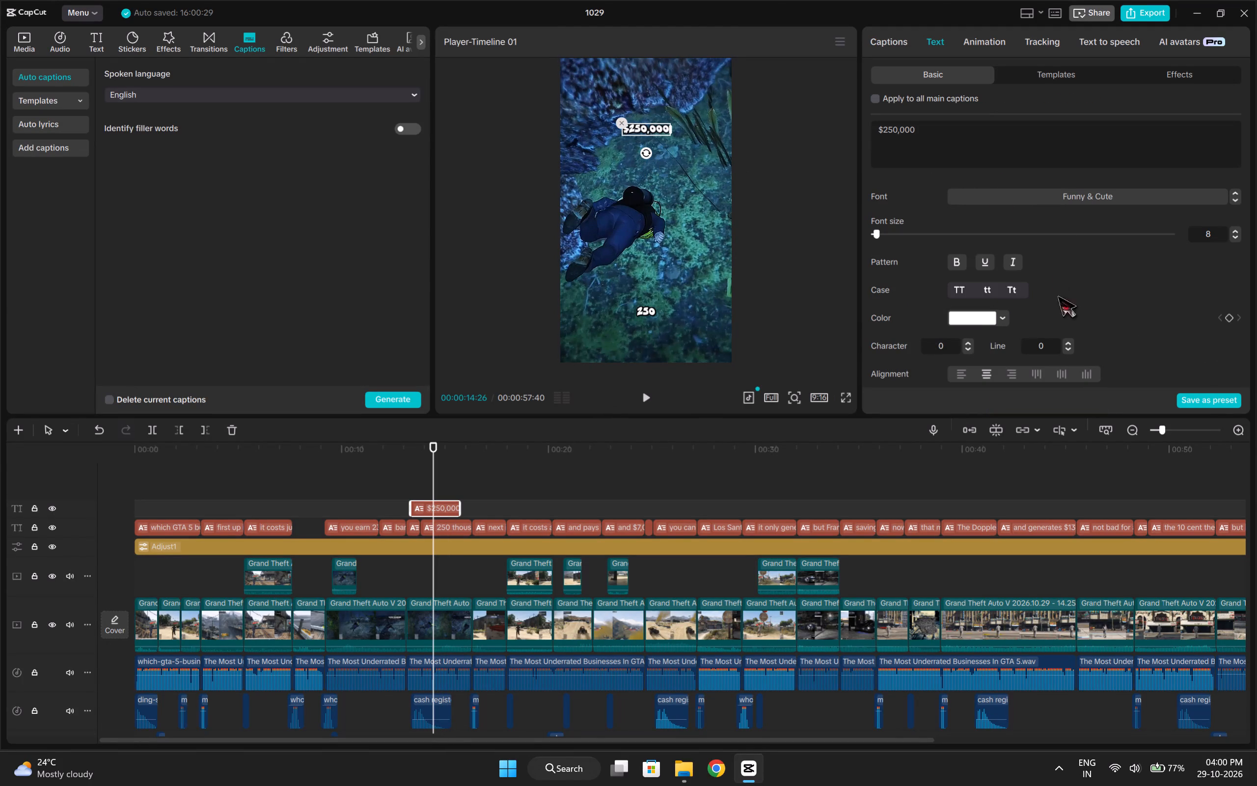
Set the $250,000 caption's text color to bright green 02FF00.
click(1001, 316)
click(989, 439)
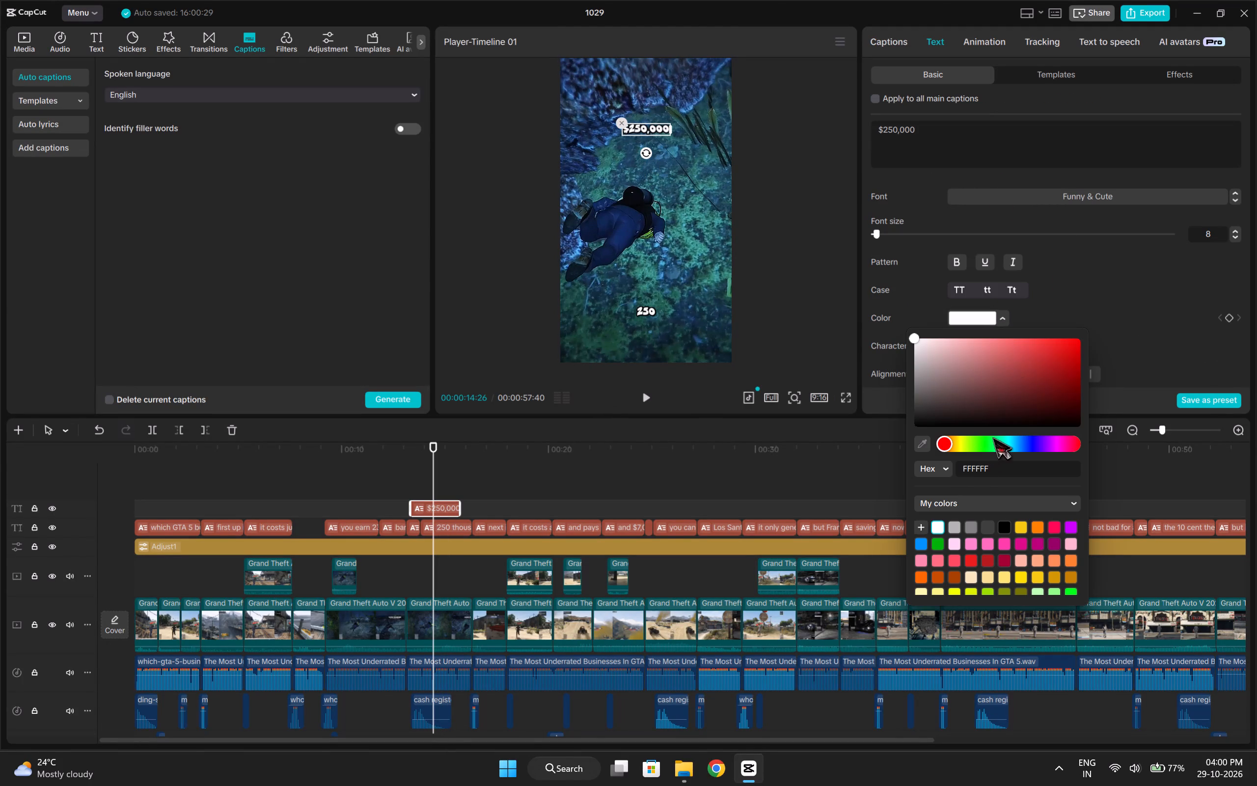
drag(1068, 341, 1086, 332)
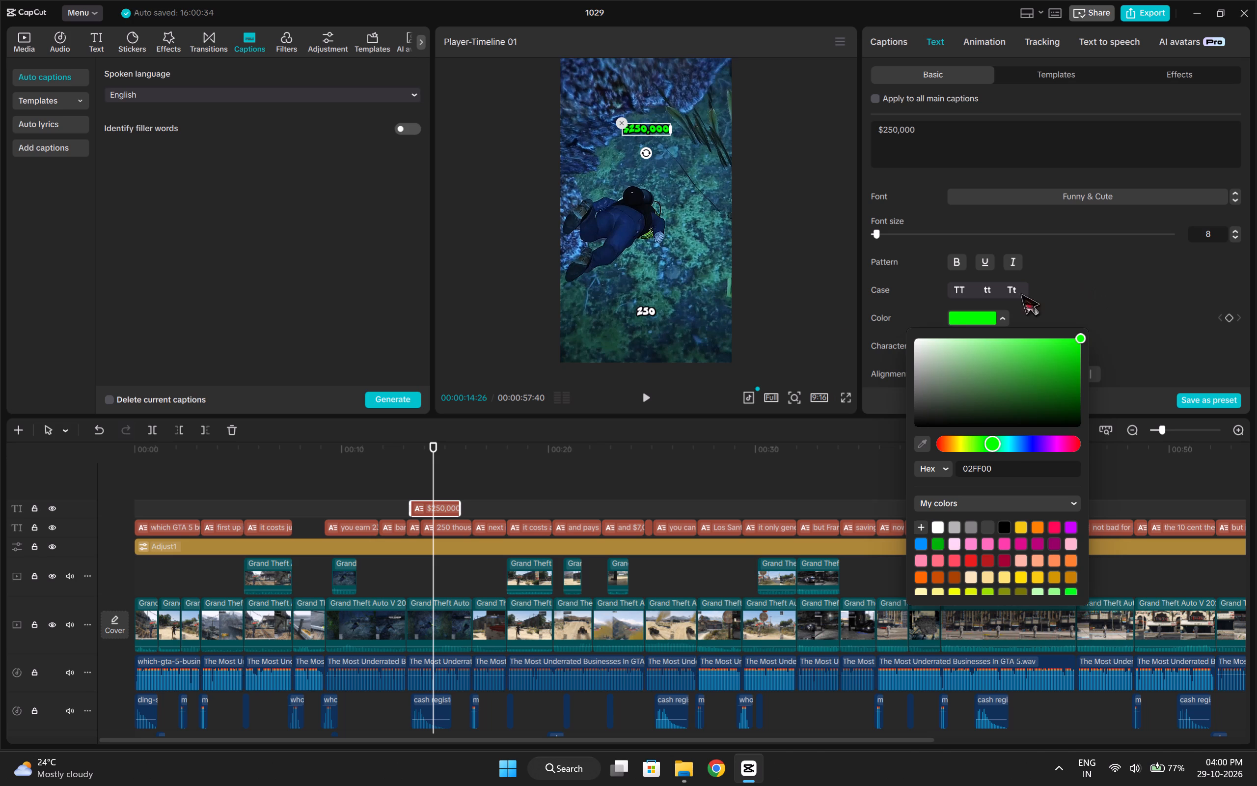
Play back the video from the start through the Doppler's $10 million price line to review captions and sounds.
click(408, 476)
drag(410, 476, 35, 504)
key(space)
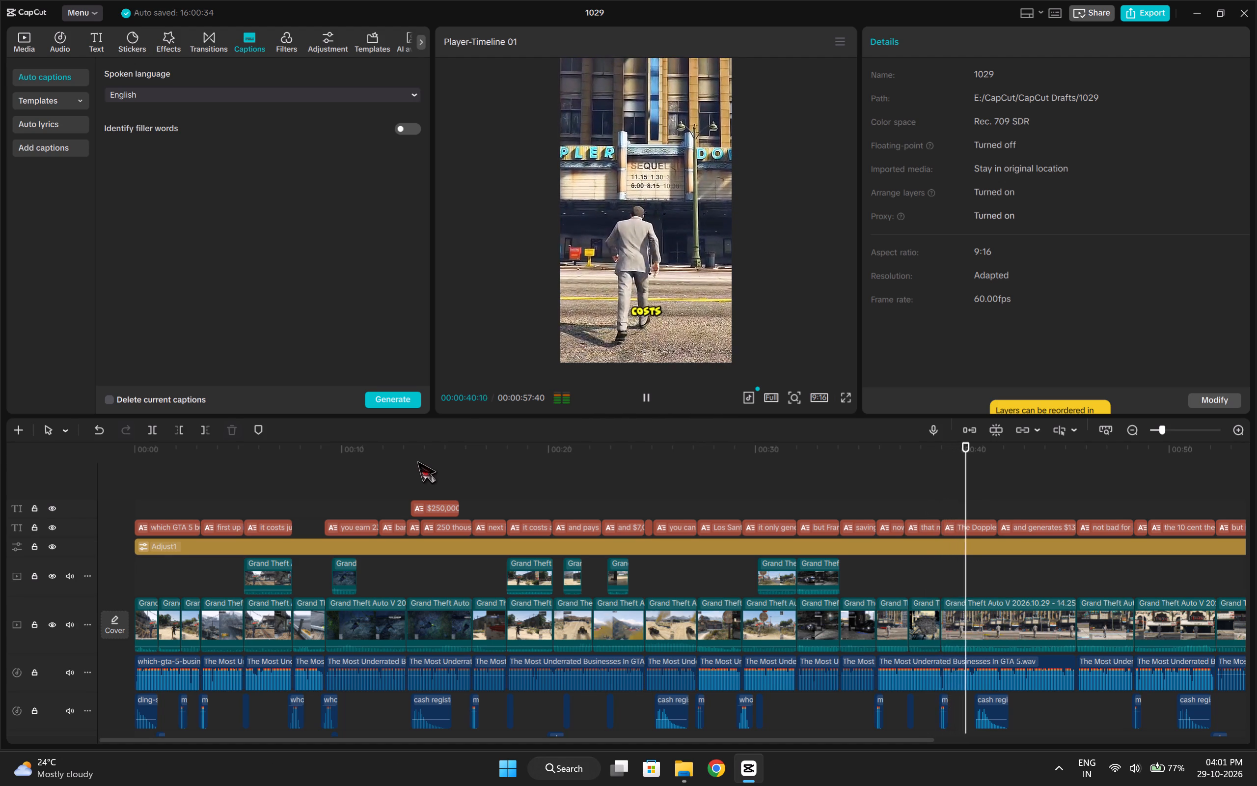
key(space)
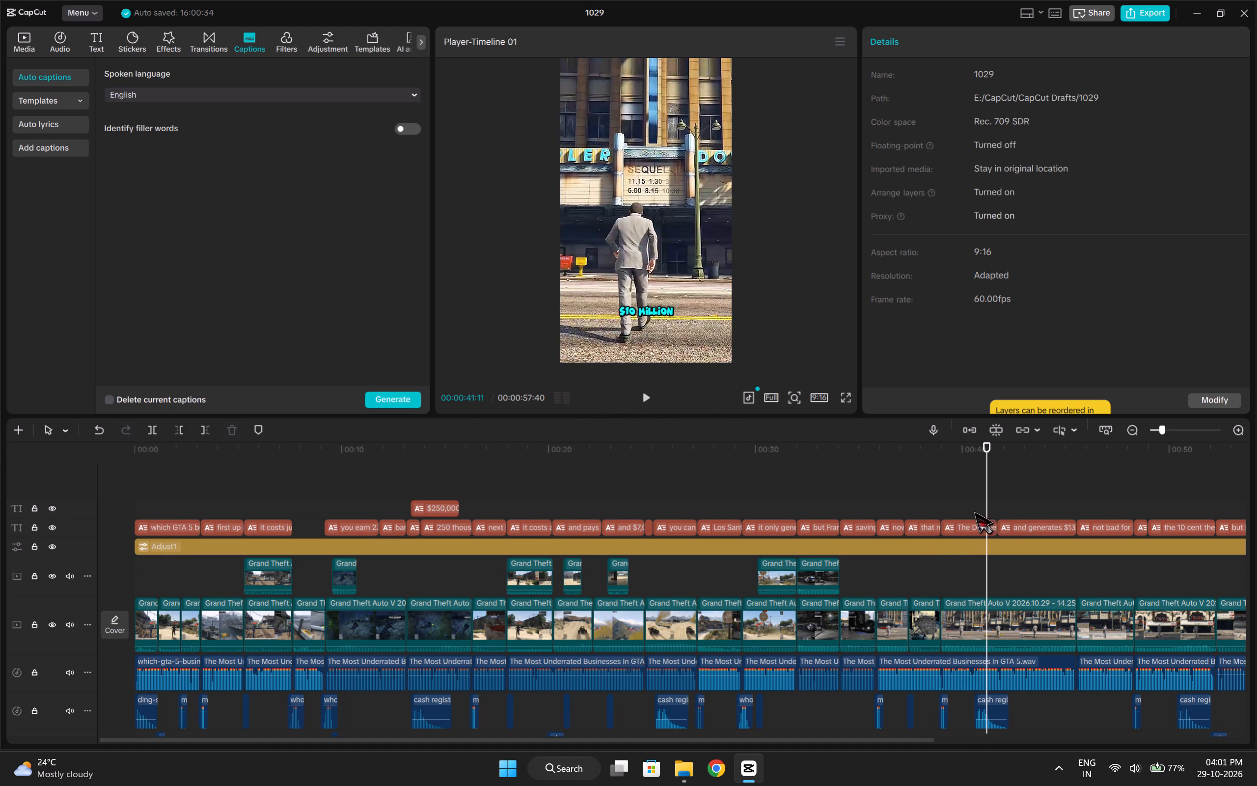
Replay the Doppler section around its price and earnings captions to check the timing of the cash register sound.
click(953, 504)
key(space)
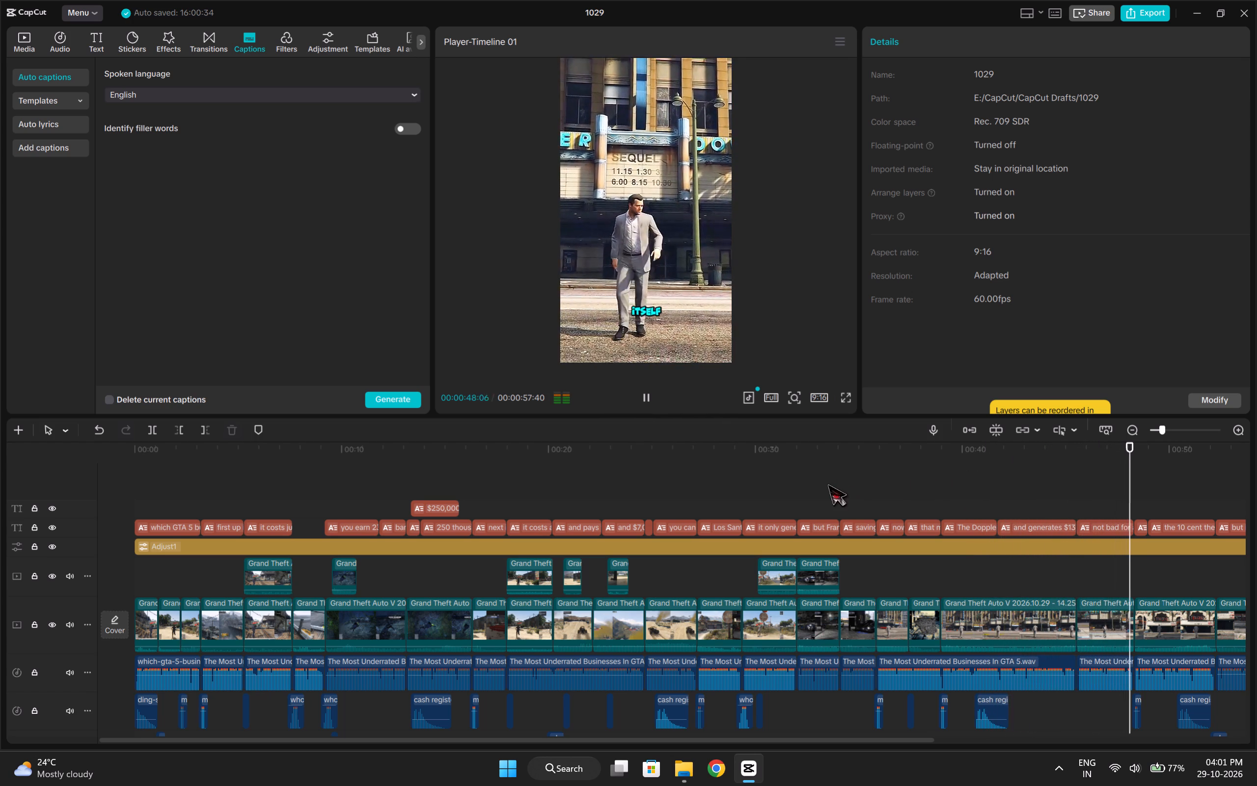
key(space)
click(1025, 505)
key(space)
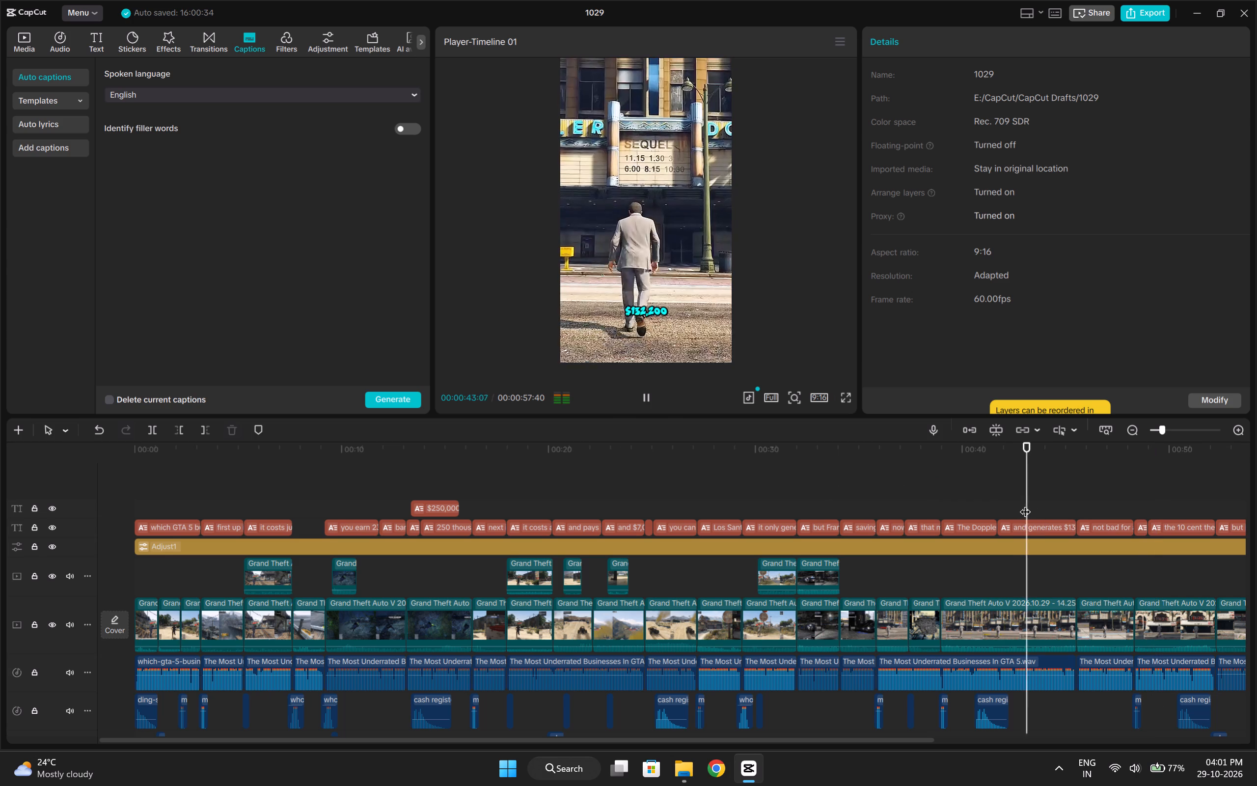
key(space)
click(984, 493)
key(space)
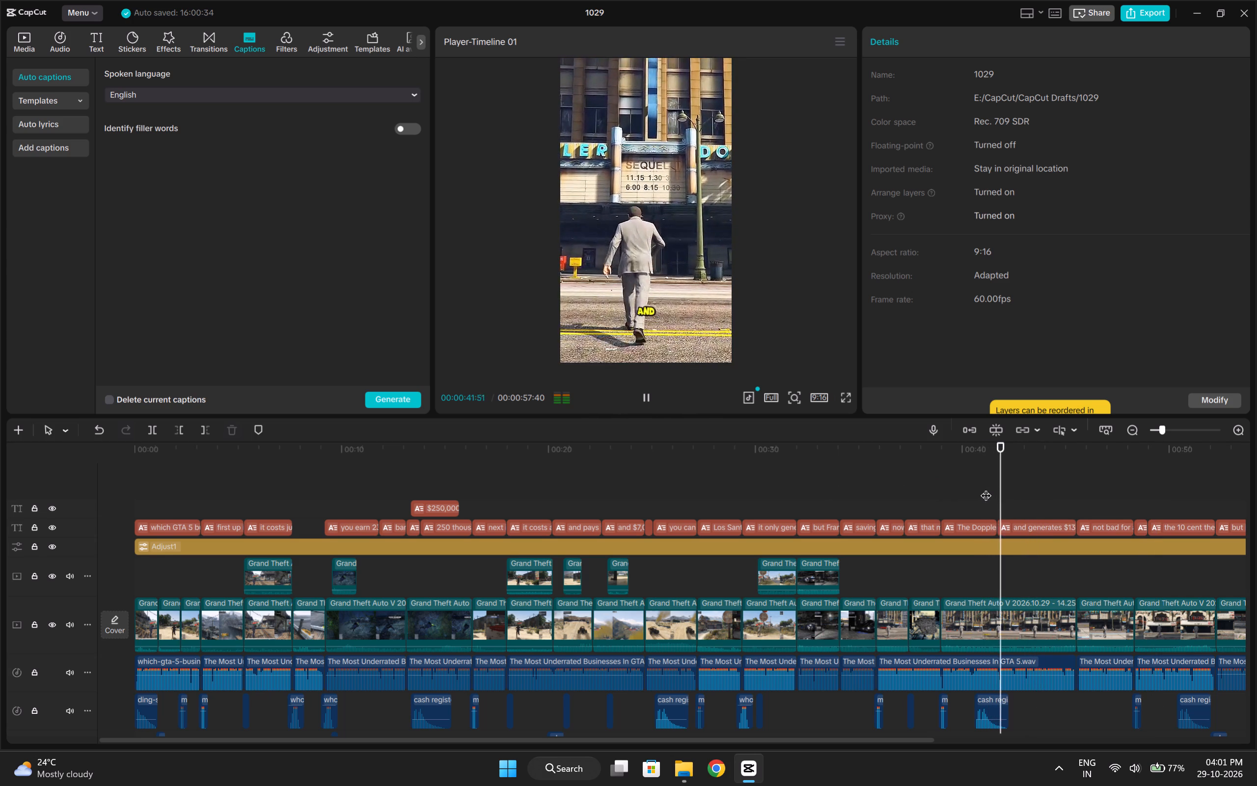
key(space)
click(936, 492)
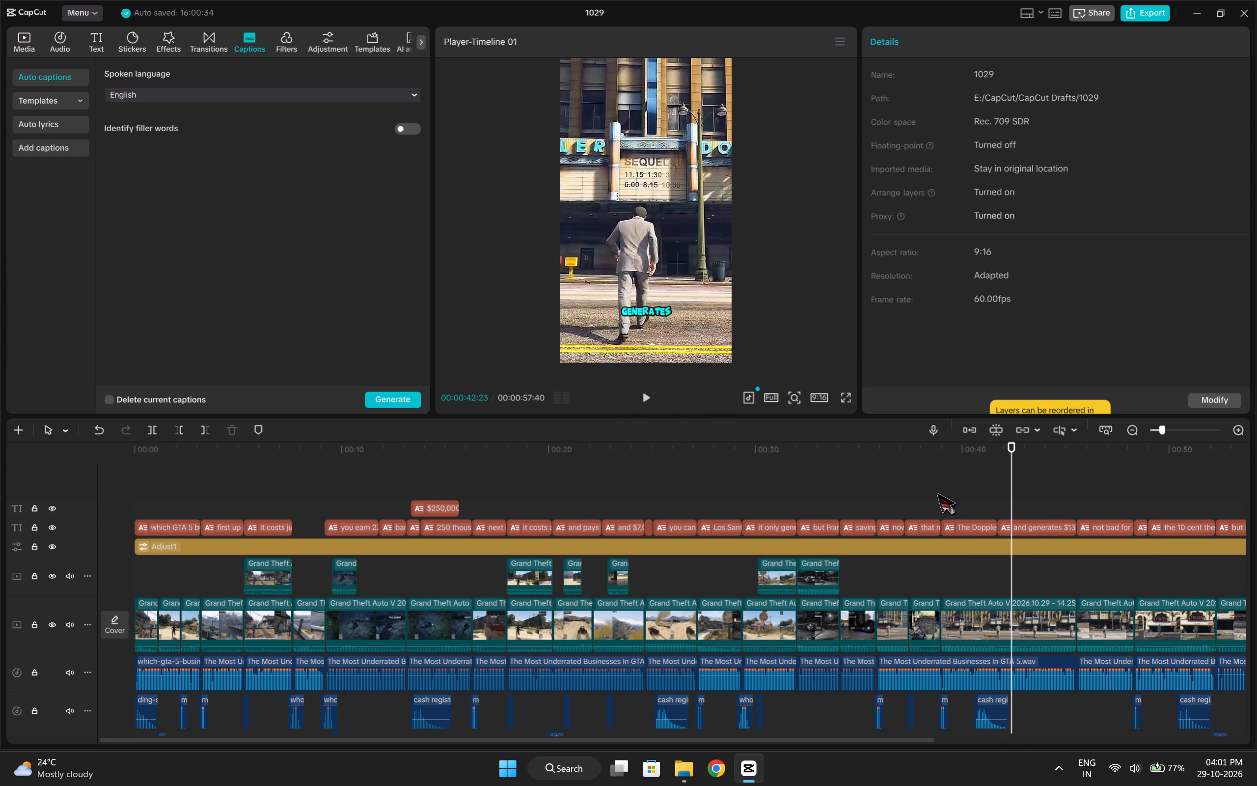
key(space)
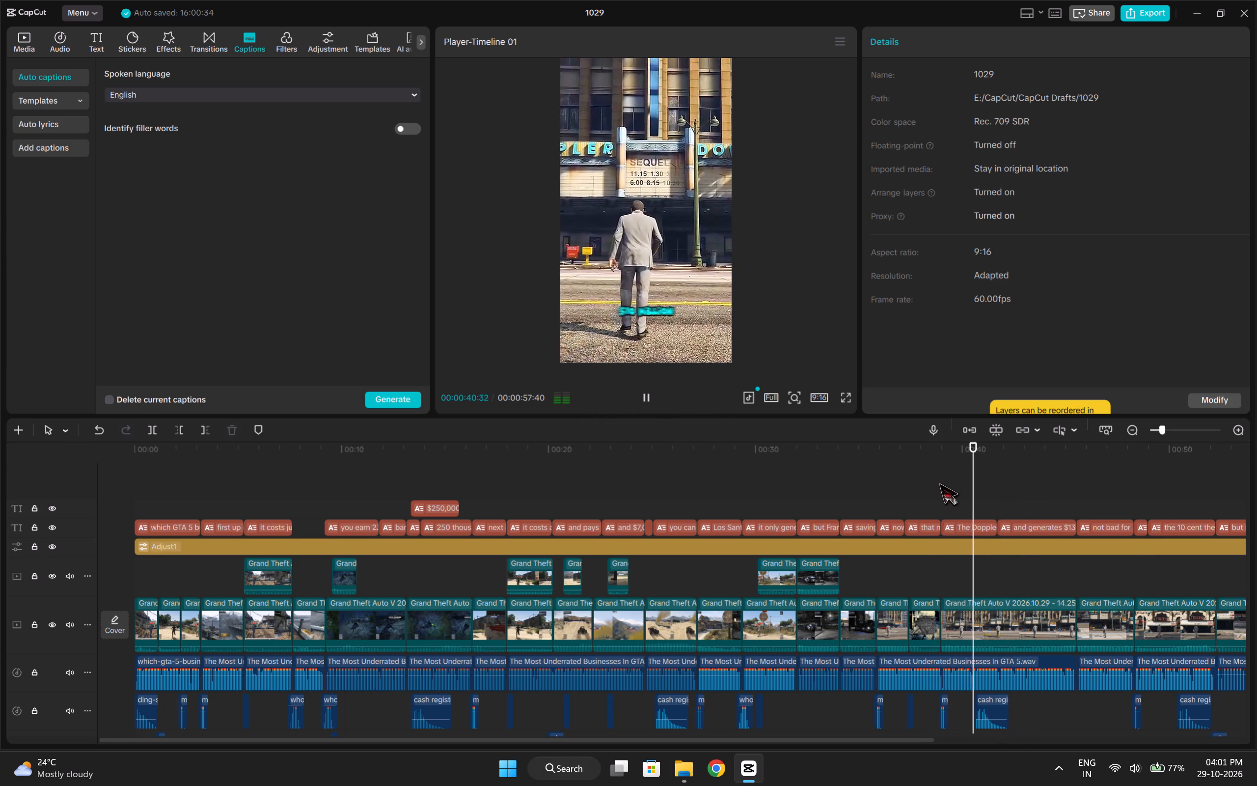
key(space)
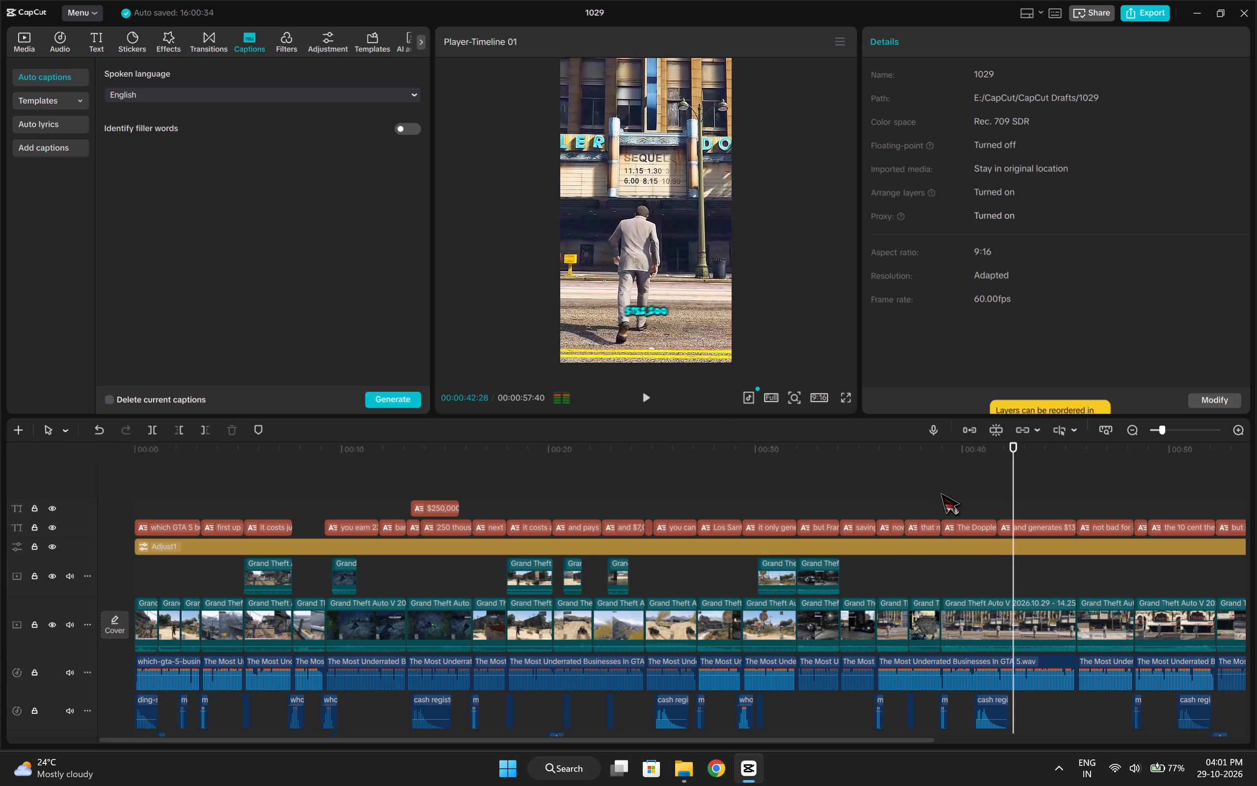
Paste a copy of the Doppler price's cash register sound at its "generates" earnings caption and play back towards the ending.
click(991, 698)
key(space)
key(space)
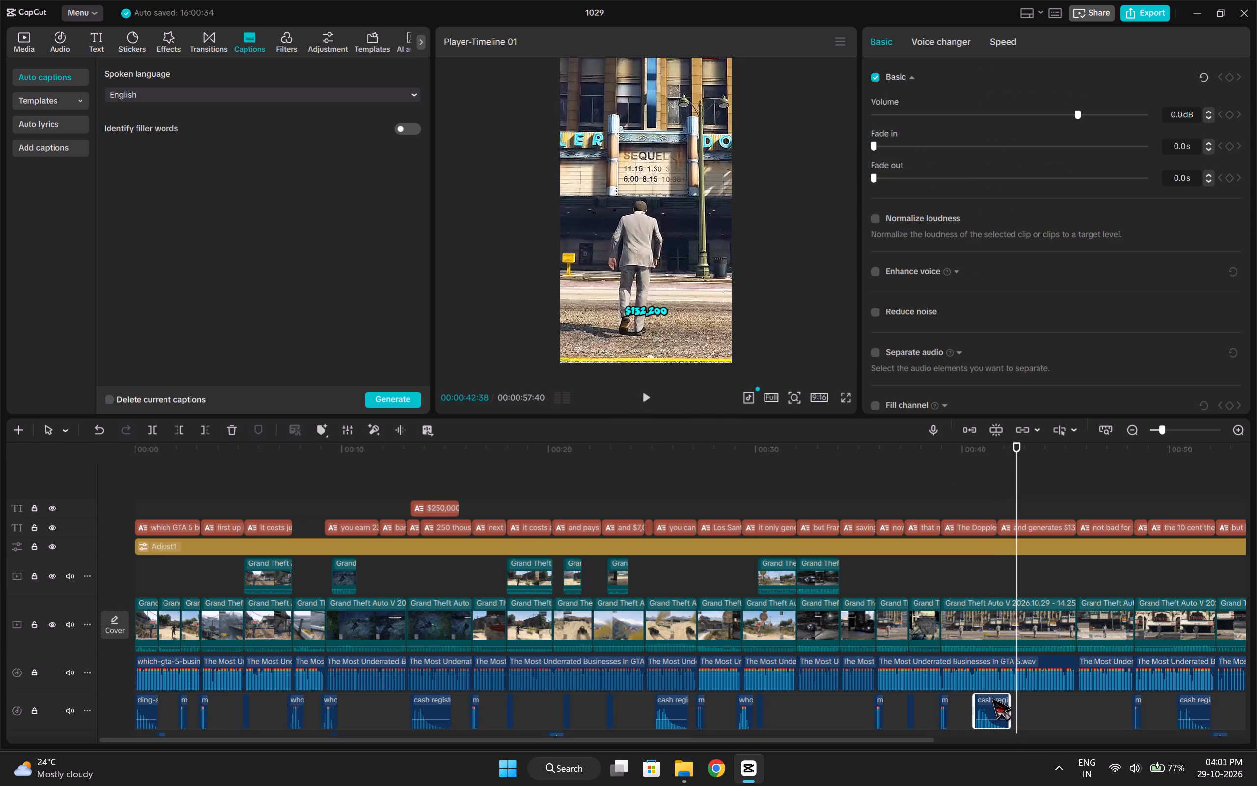
key(ctrl+v)
key(ctrl+z)
click(996, 699)
key(ctrl+c)
key(ctrl+v)
click(907, 491)
key(space)
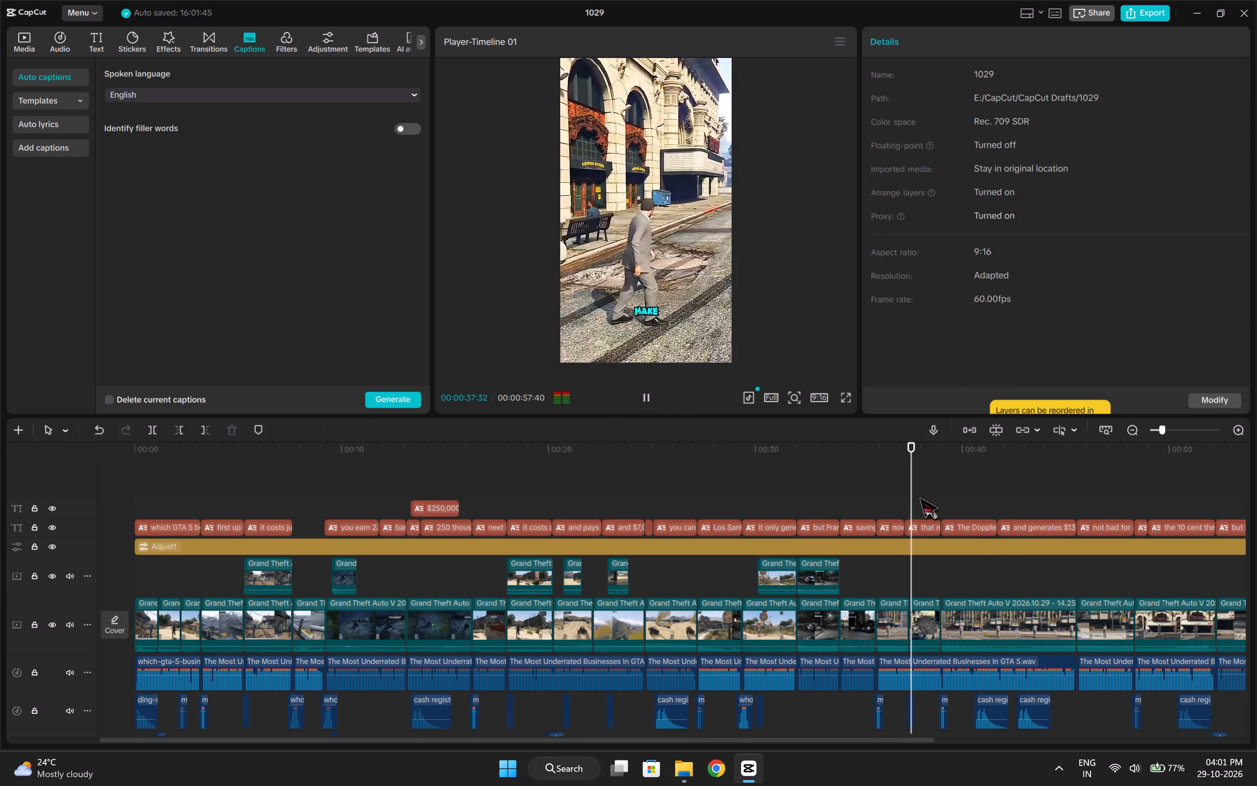
click(953, 510)
key(space)
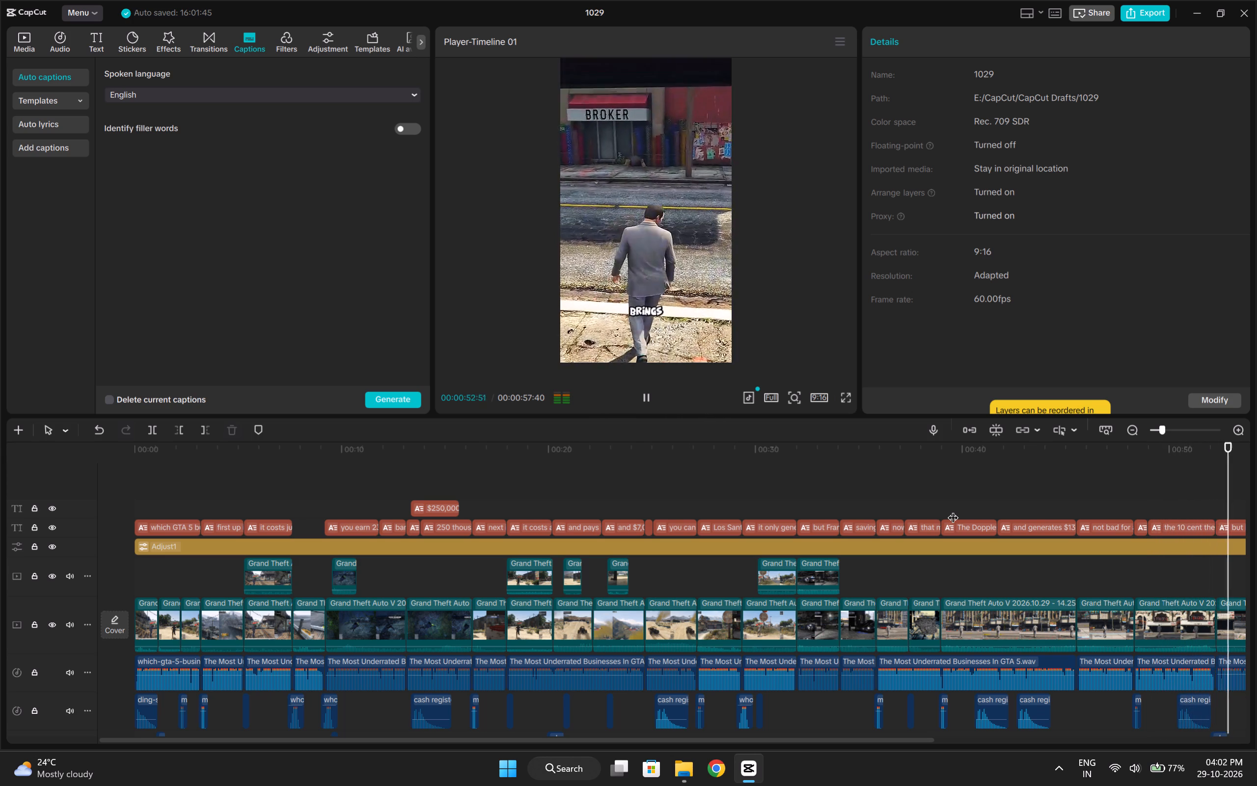
key(space)
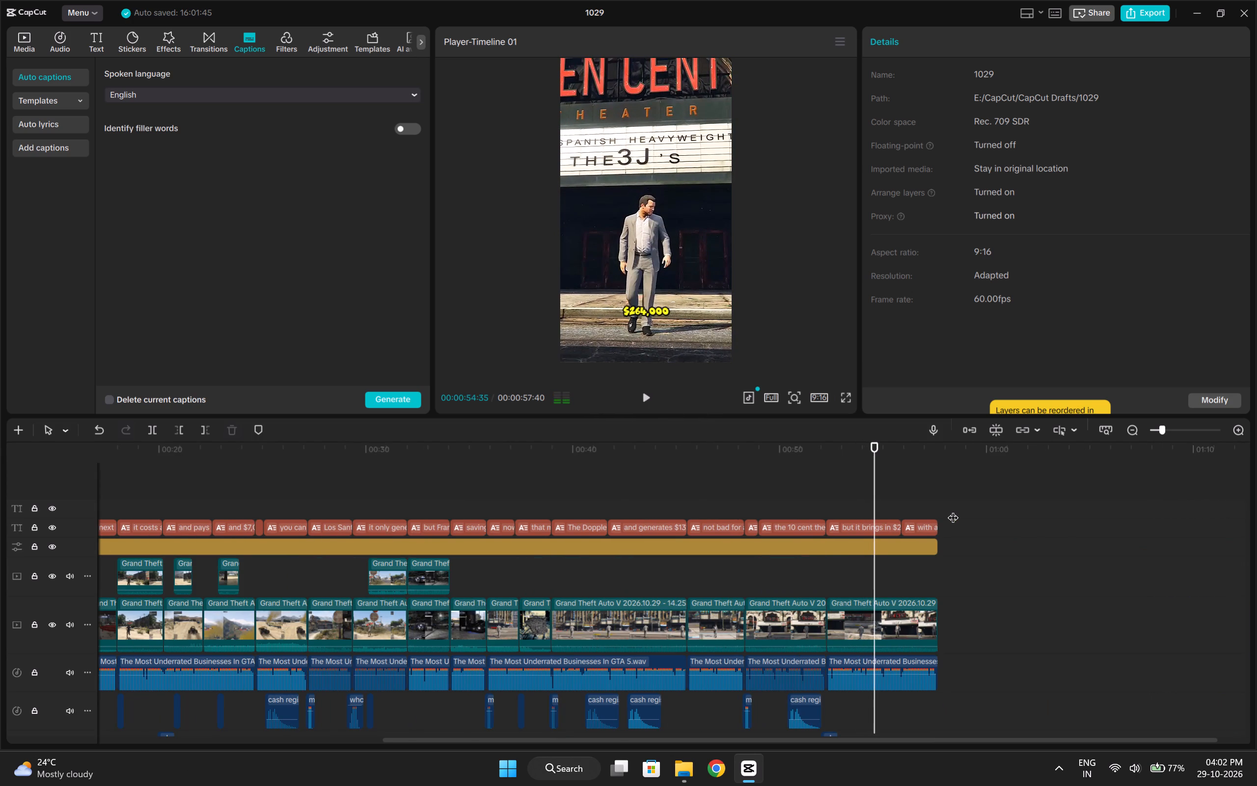
Paste a copy of the last cash register sound at the Ten Cent Theater's "brings in $264,000" line and play back the ending.
click(851, 483)
click(838, 487)
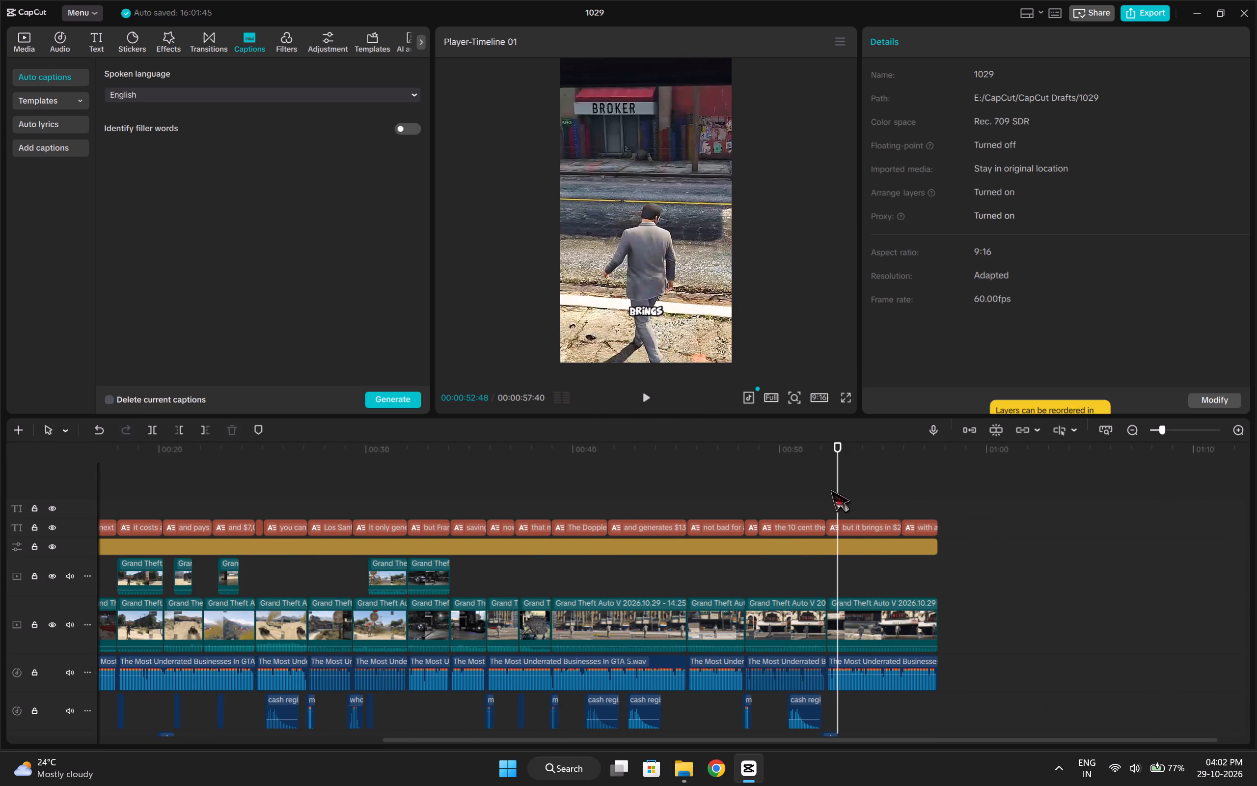
key(space)
key(space)
key(space)
key(space)
click(800, 708)
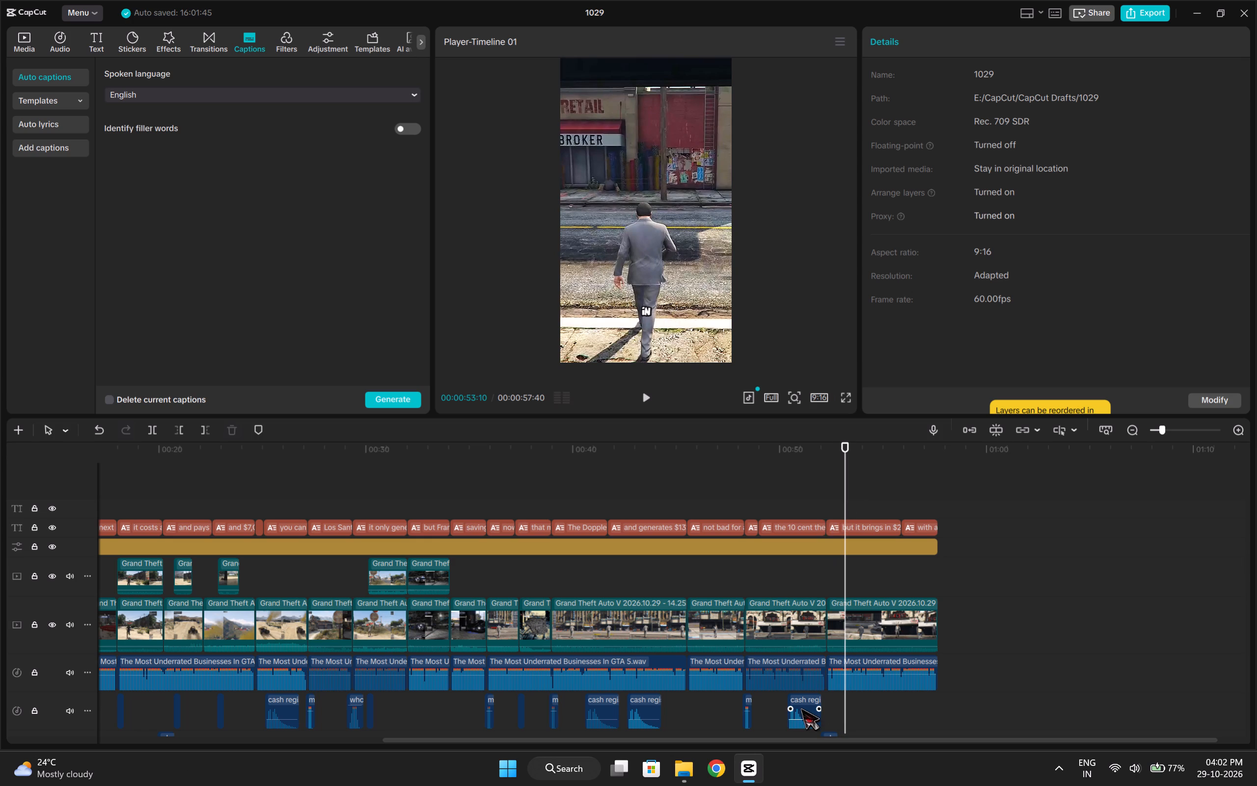
key(ctrl+c)
key(ctrl+v)
click(758, 494)
key(space)
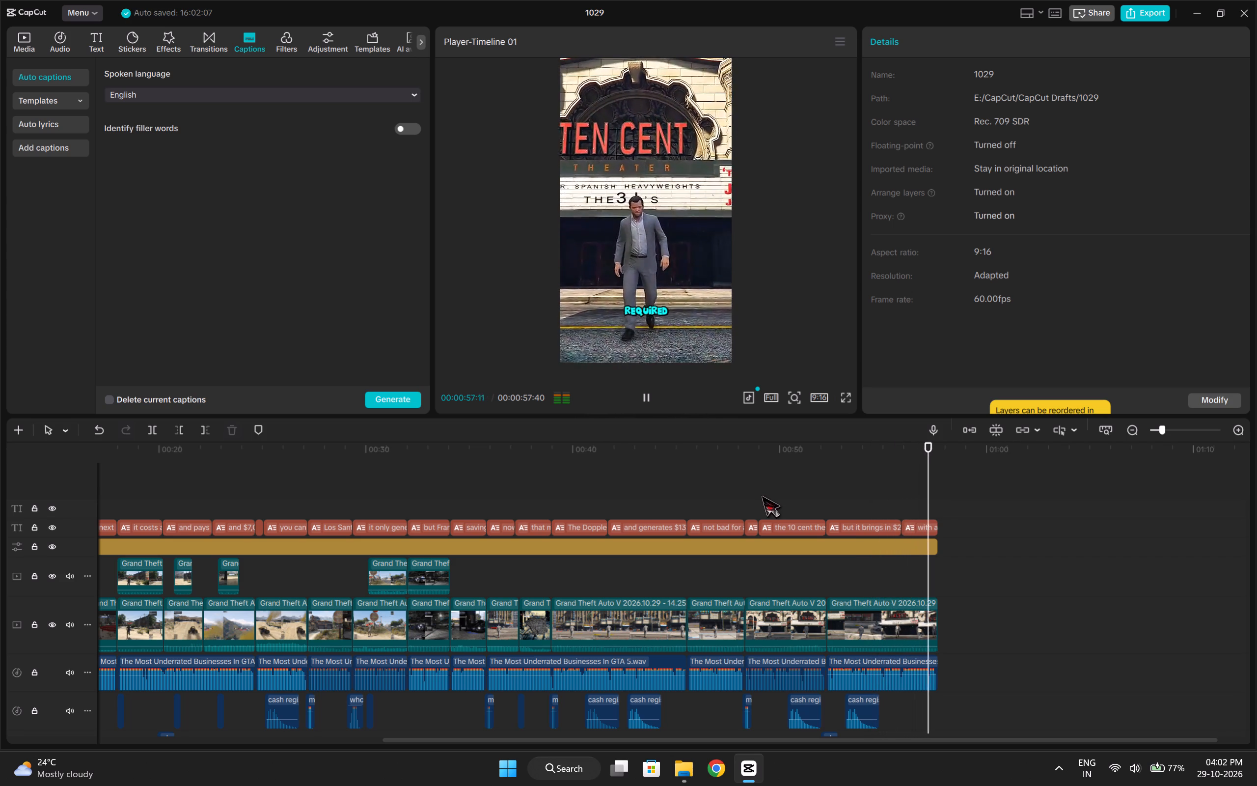
Return the playhead to the very start of the timeline.
click(901, 494)
drag(901, 494, 578, 520)
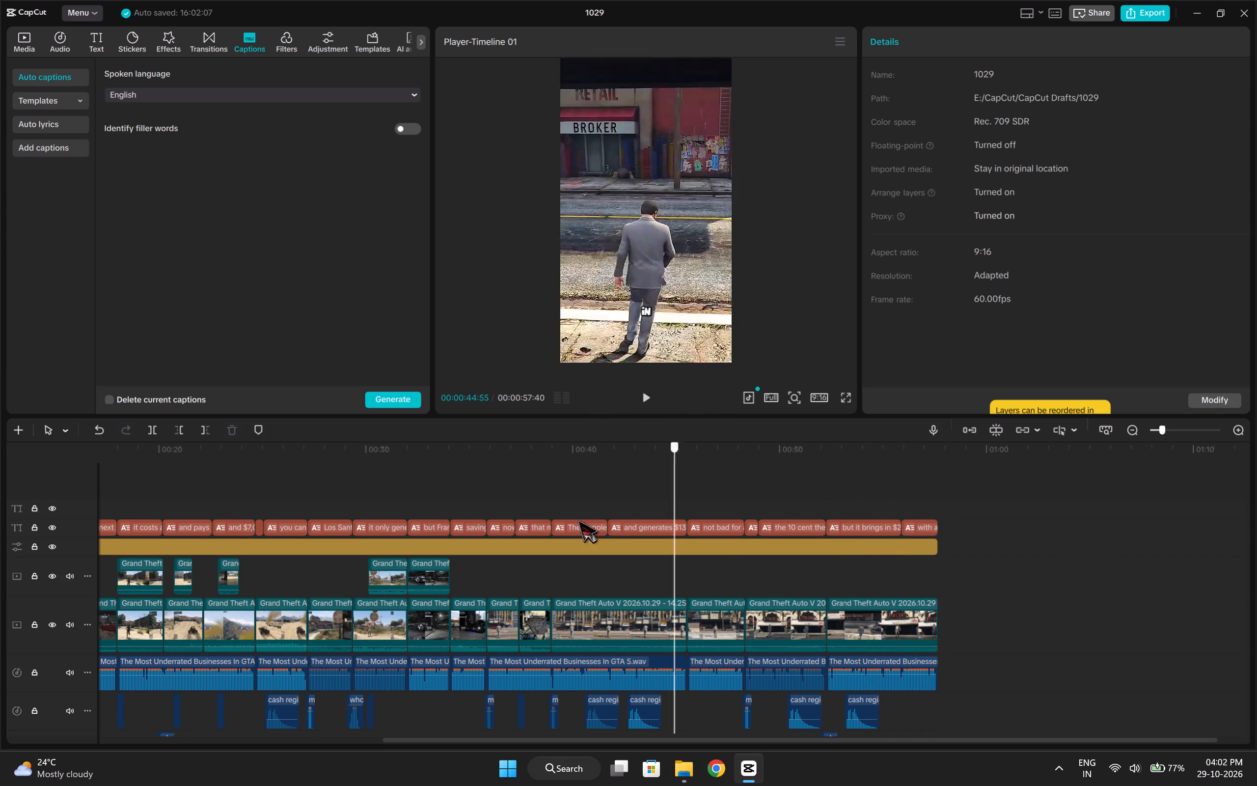
drag(578, 520, 0, 518)
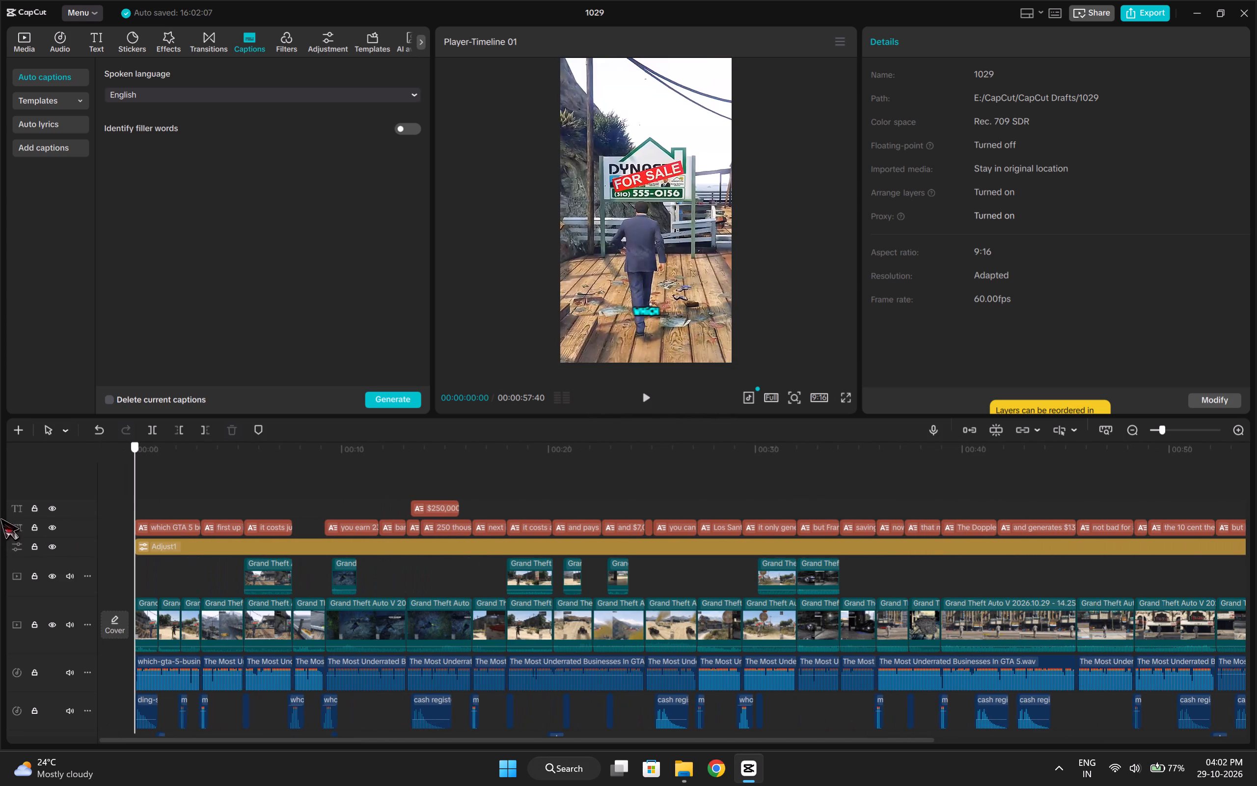
drag(0, 518, 0, 516)
Scrub through the whole timeline from start to end for a final visual check of the captions and clips.
click(205, 477)
drag(205, 477, 306, 483)
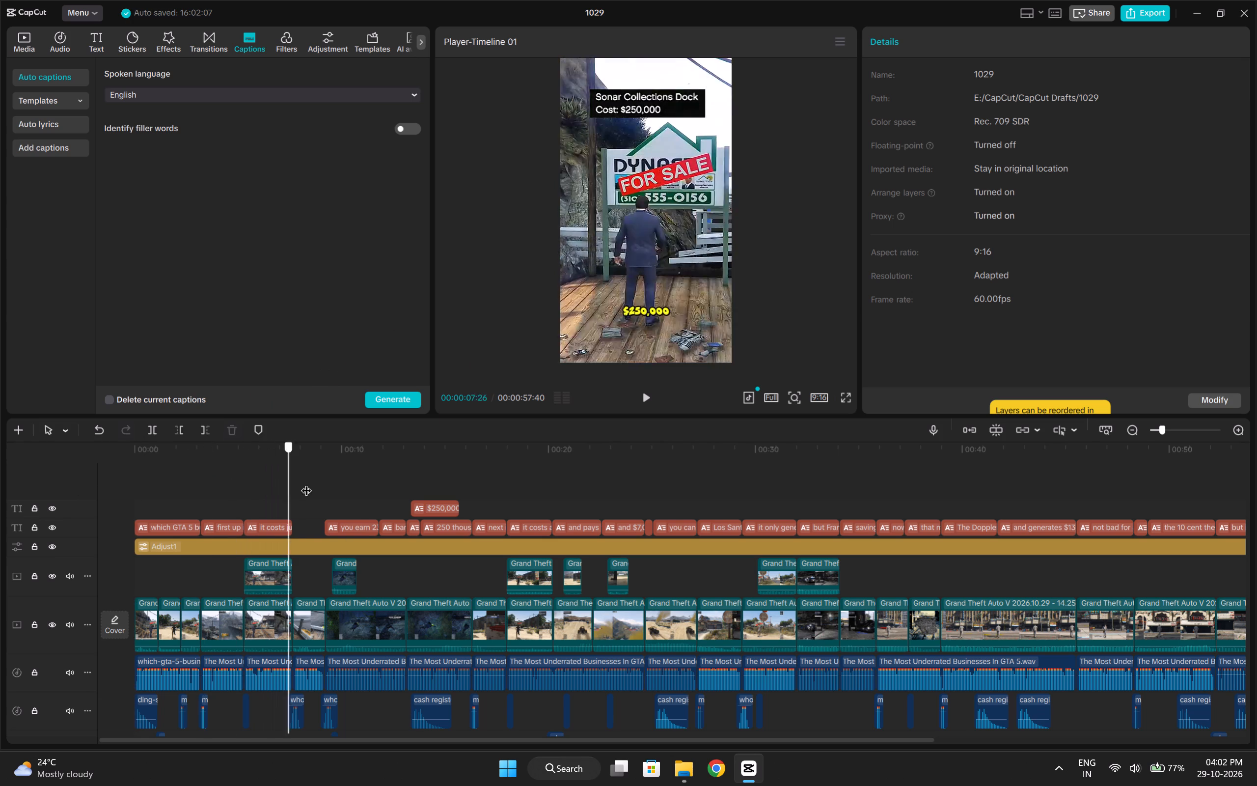
drag(306, 483, 838, 471)
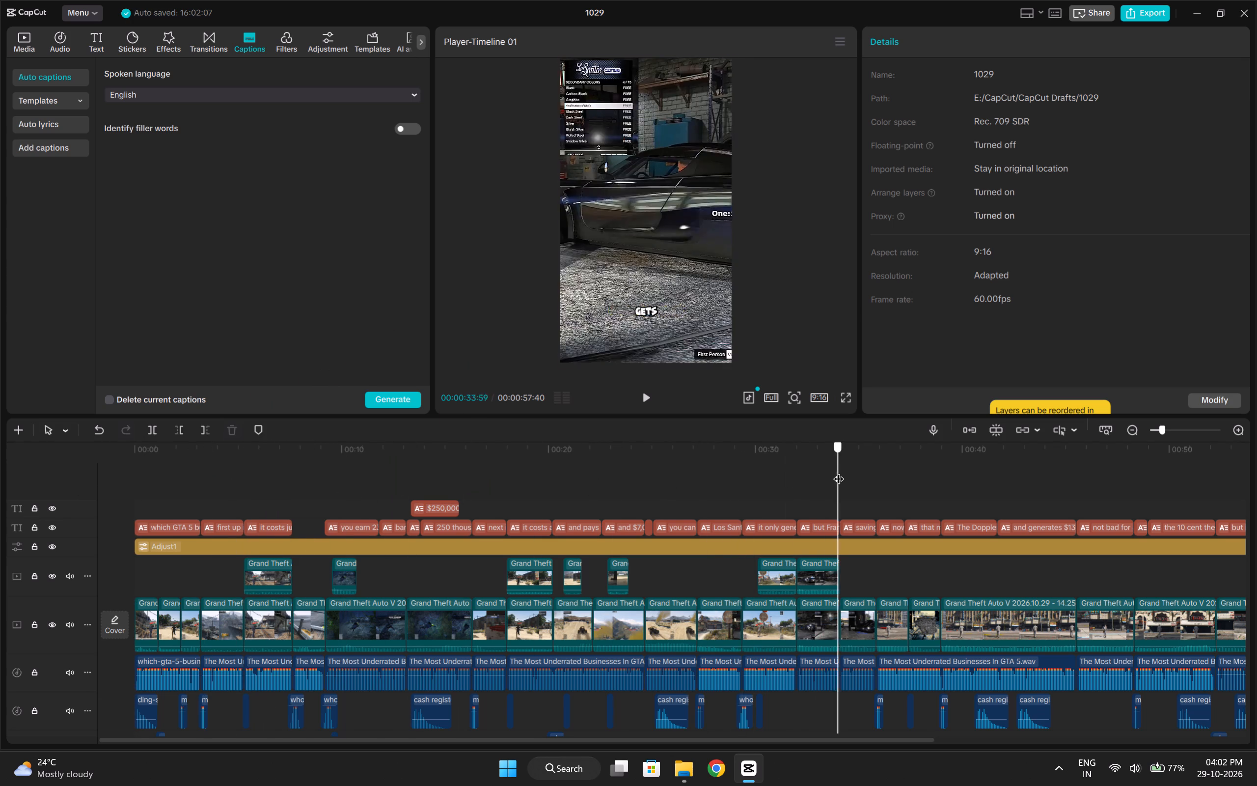
drag(838, 471, 883, 493)
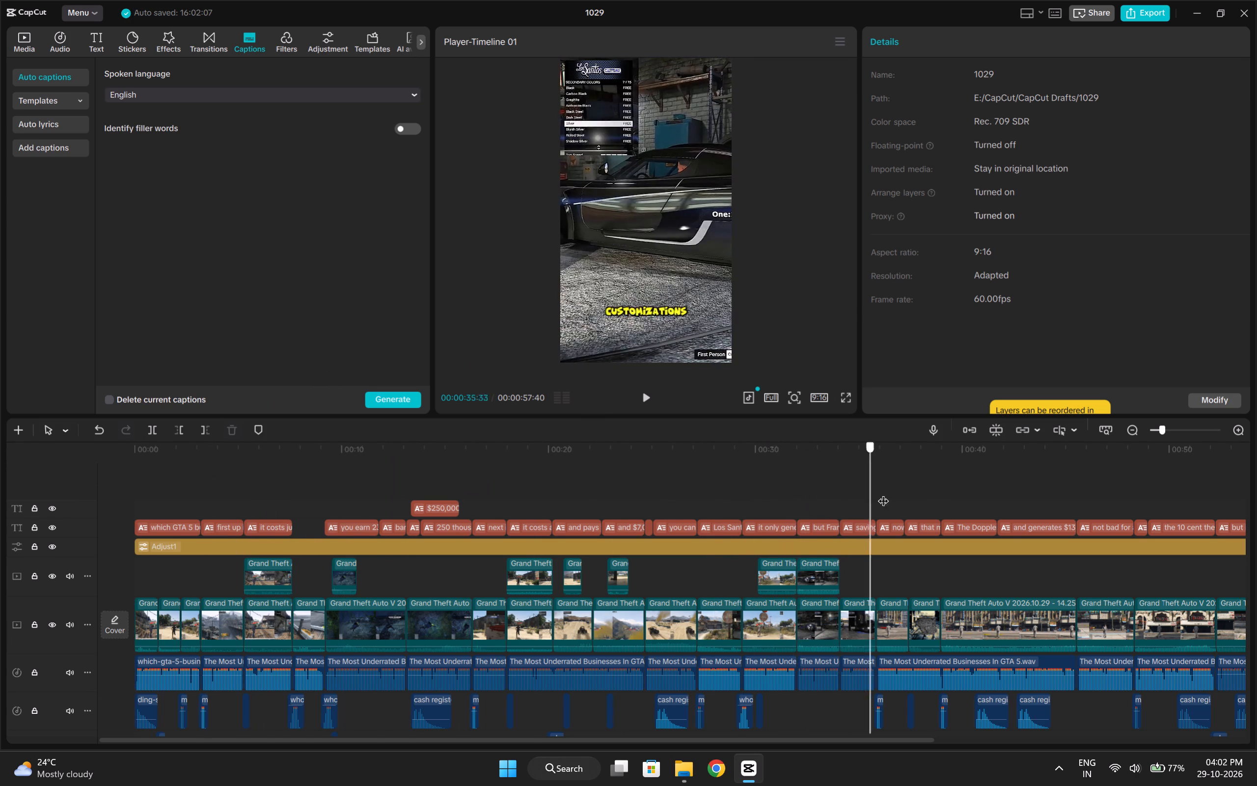
drag(883, 493, 1256, 507)
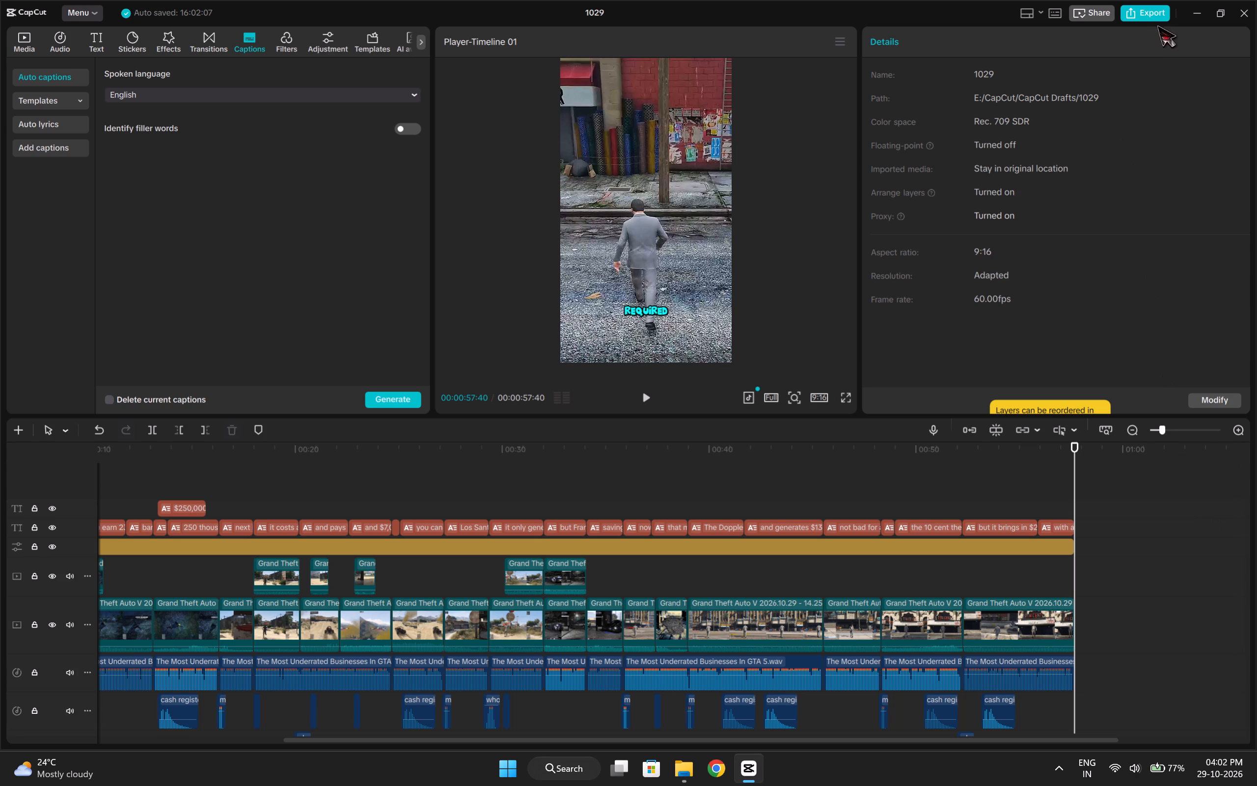
Export the video under the name "The Most Underrated Businesses In GTA 5" and dismiss the sharing options.
click(1160, 14)
drag(751, 198, 726, 202)
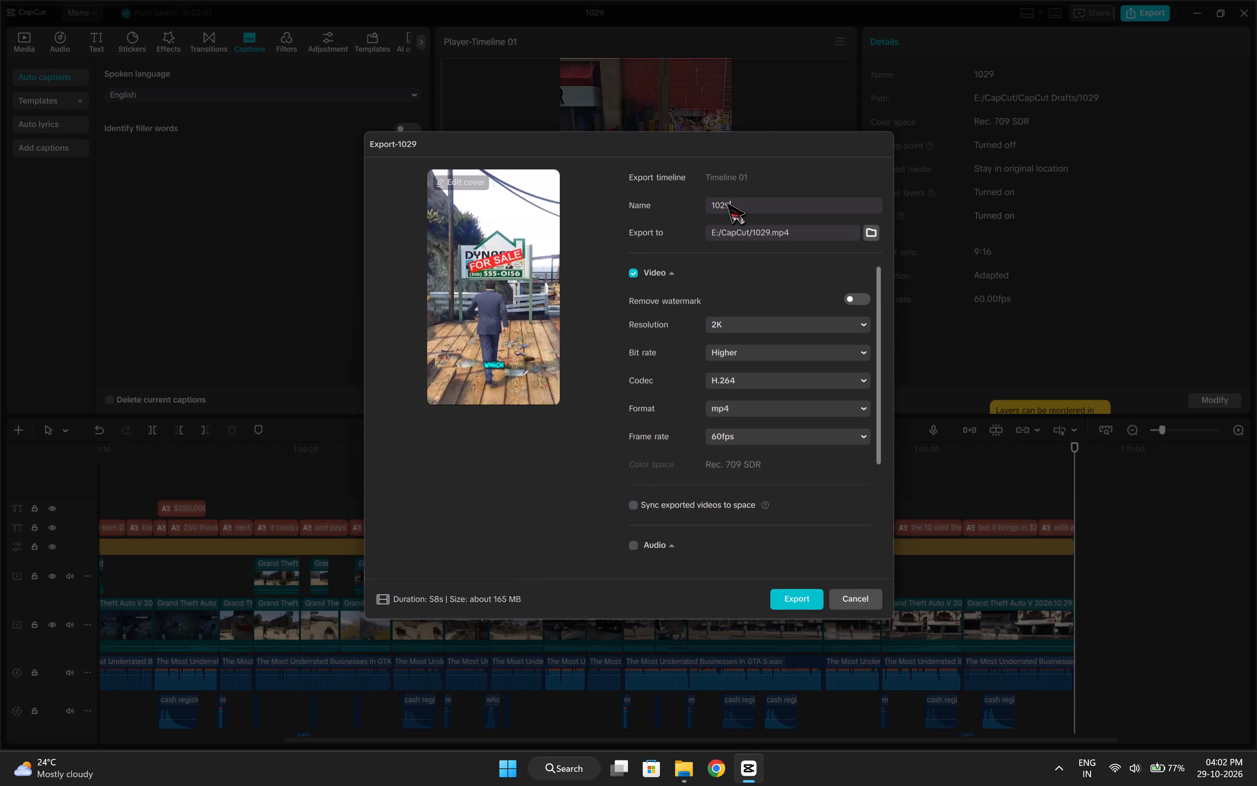
drag(726, 202, 673, 207)
key(super+v)
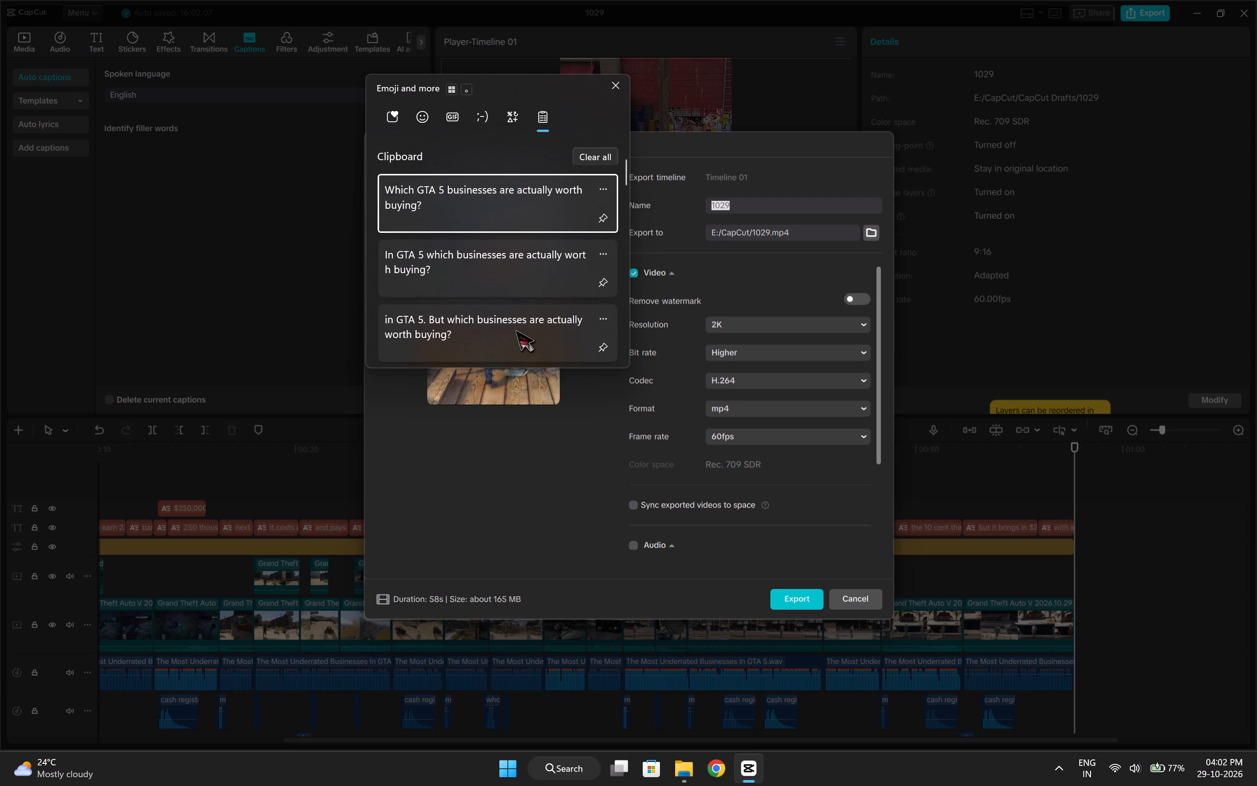
scroll(510, 324, down, 3)
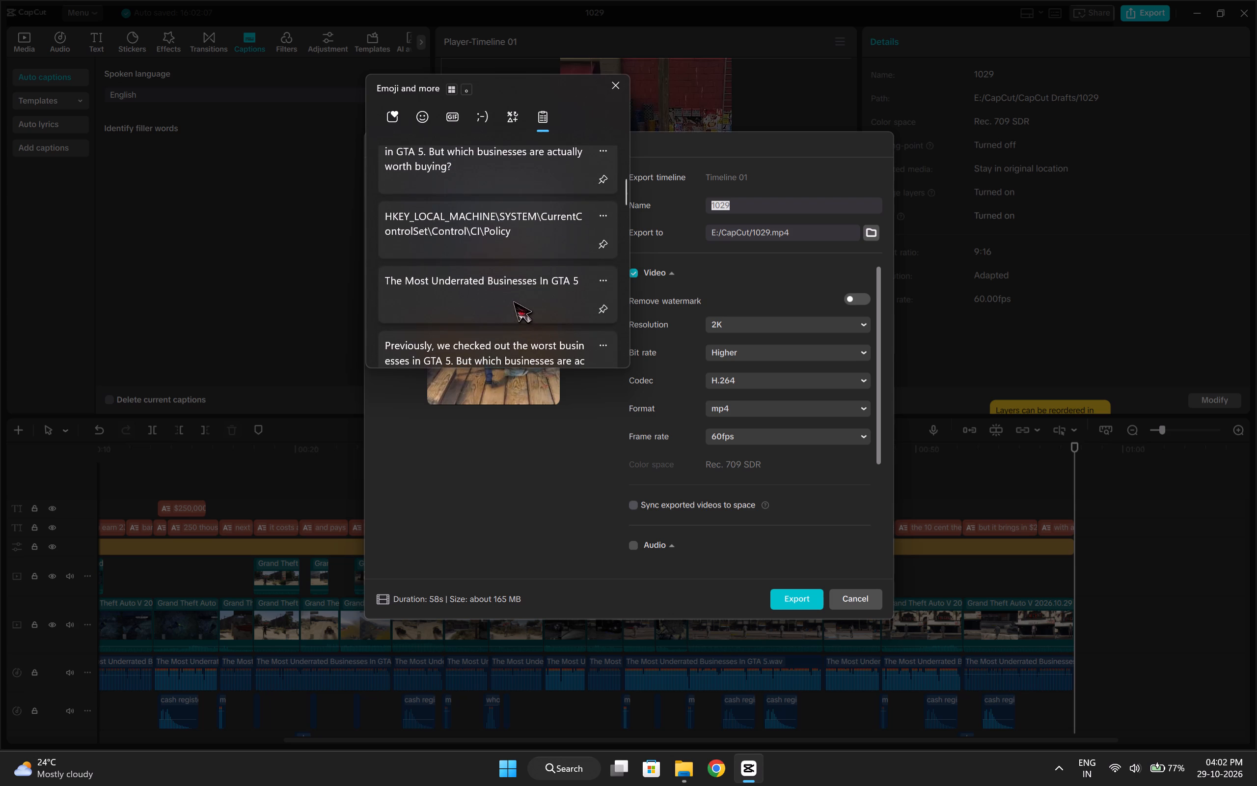
click(513, 301)
key(ctrl+v)
click(770, 439)
click(534, 518)
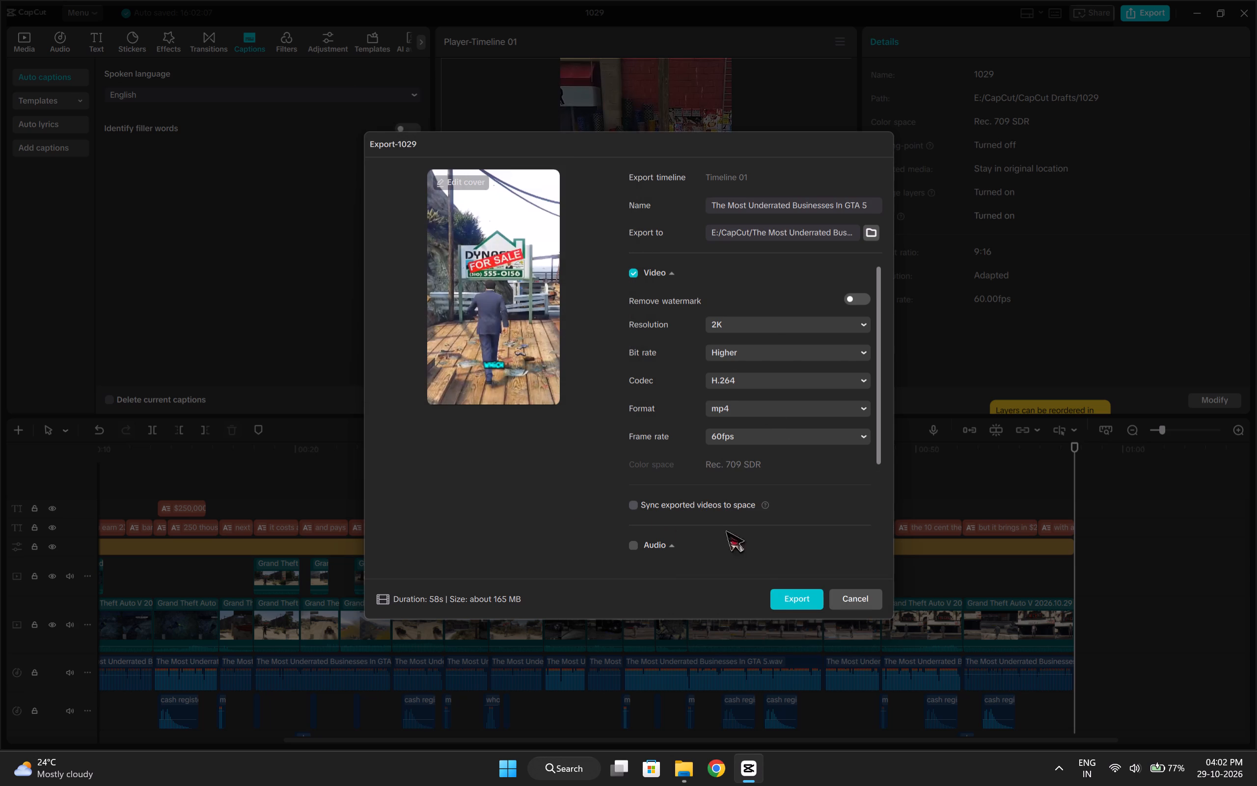
click(777, 598)
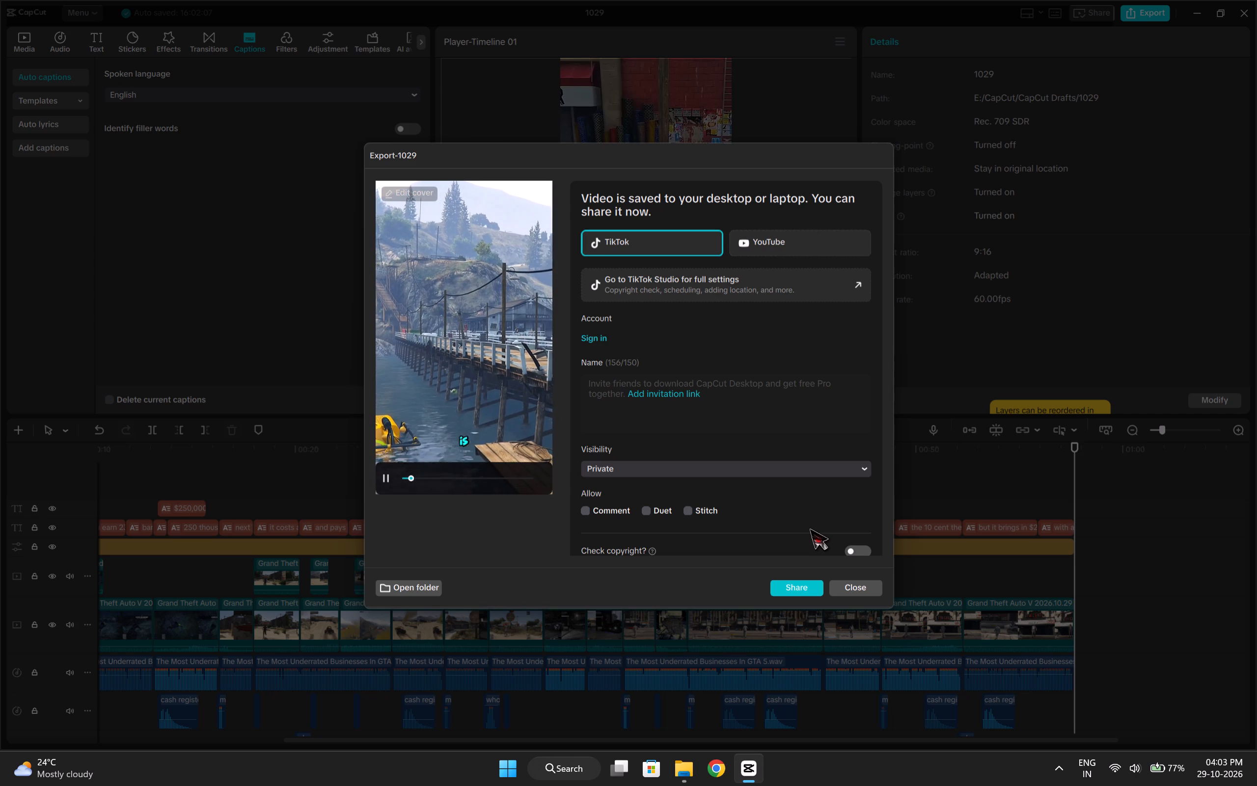
click(840, 589)
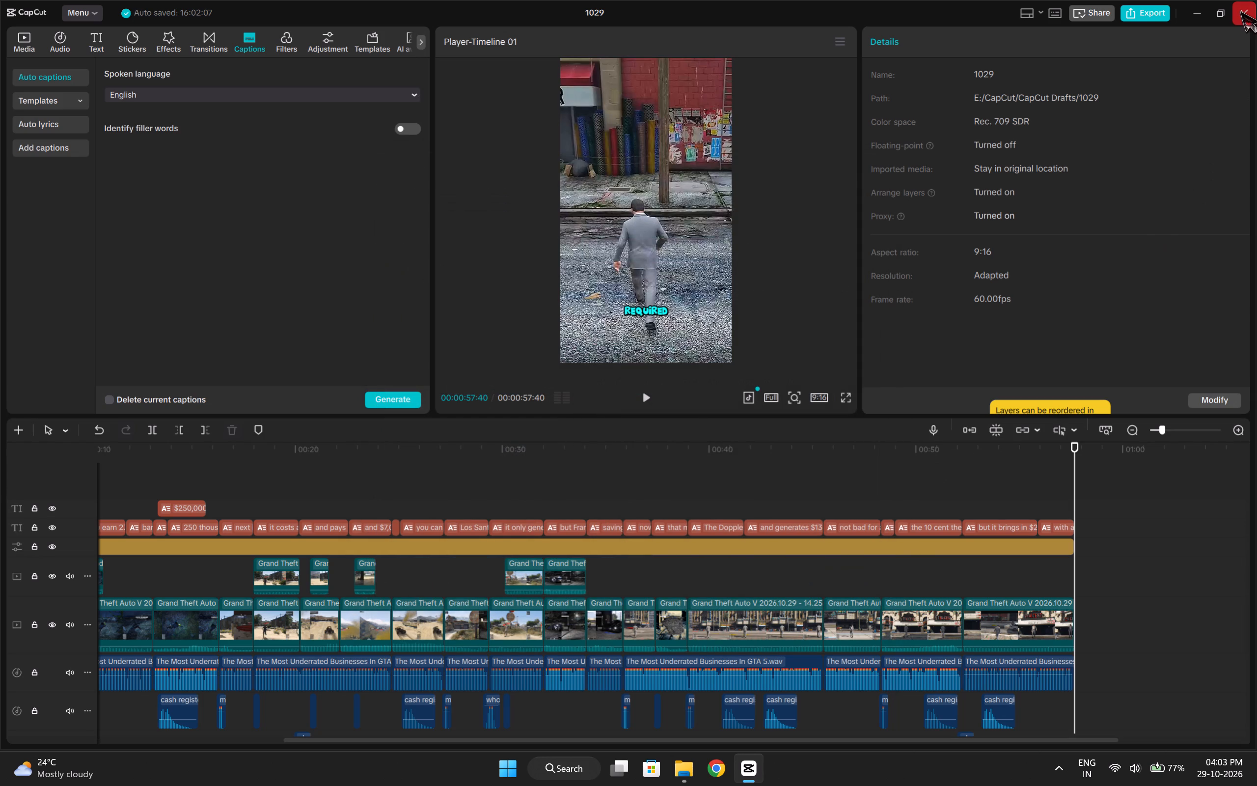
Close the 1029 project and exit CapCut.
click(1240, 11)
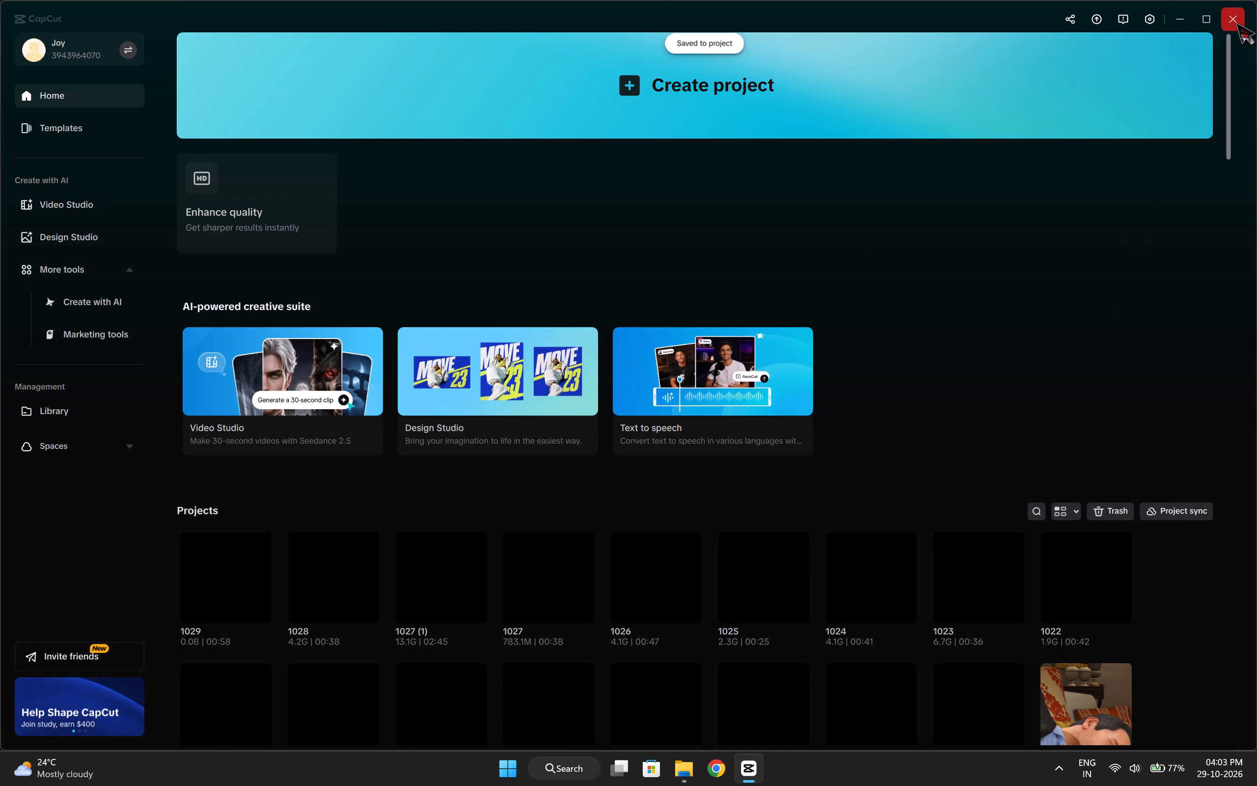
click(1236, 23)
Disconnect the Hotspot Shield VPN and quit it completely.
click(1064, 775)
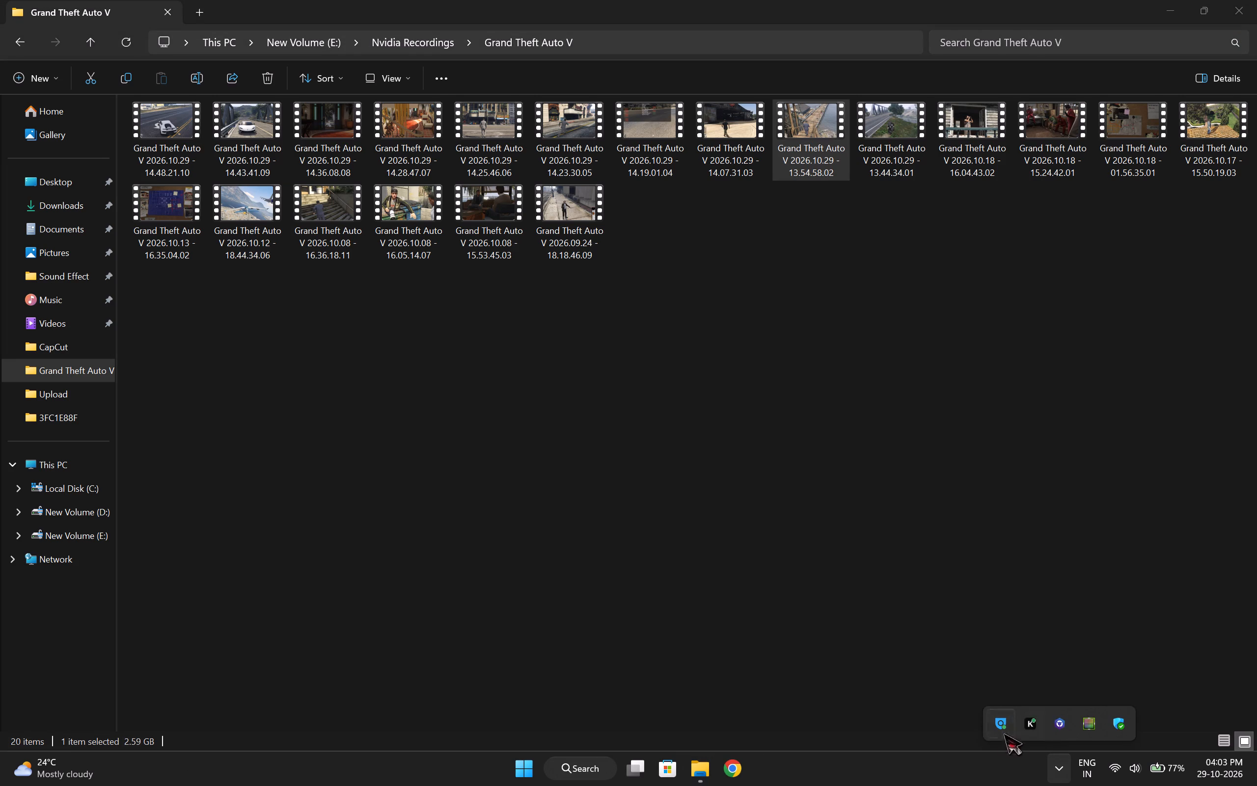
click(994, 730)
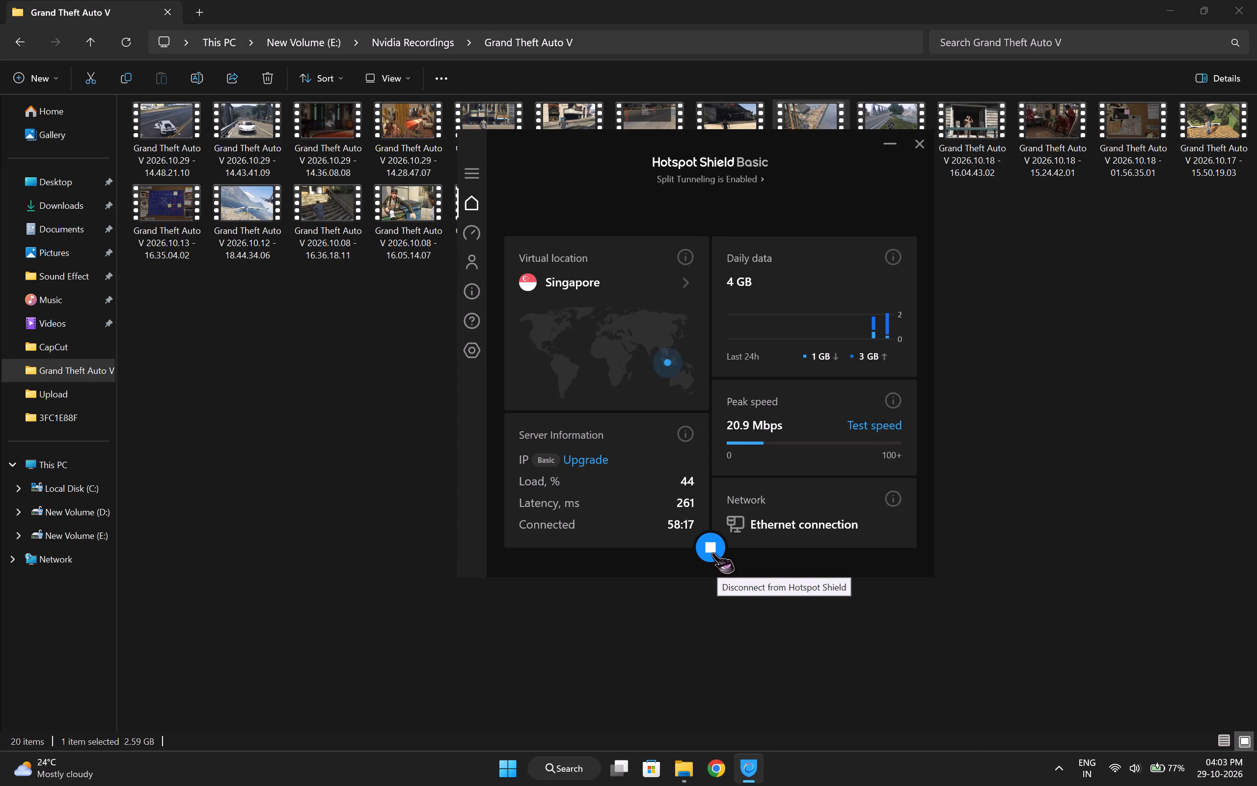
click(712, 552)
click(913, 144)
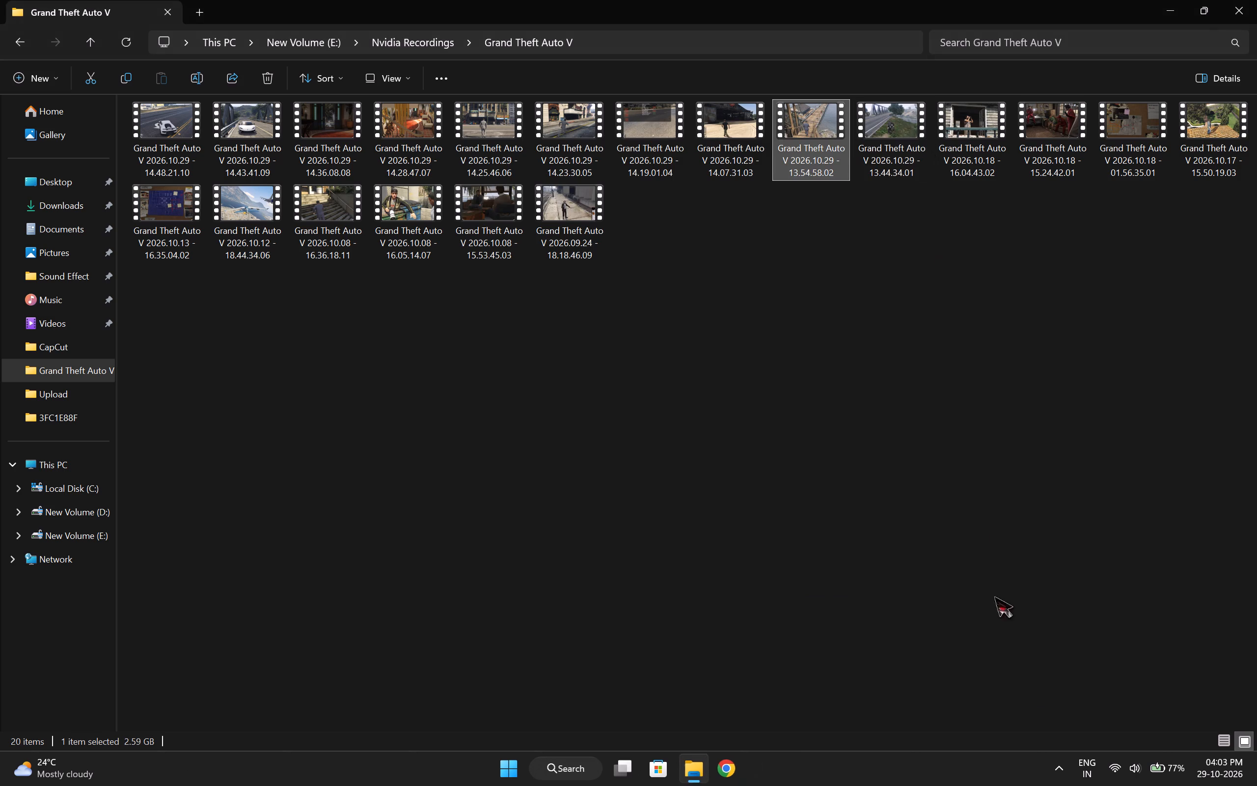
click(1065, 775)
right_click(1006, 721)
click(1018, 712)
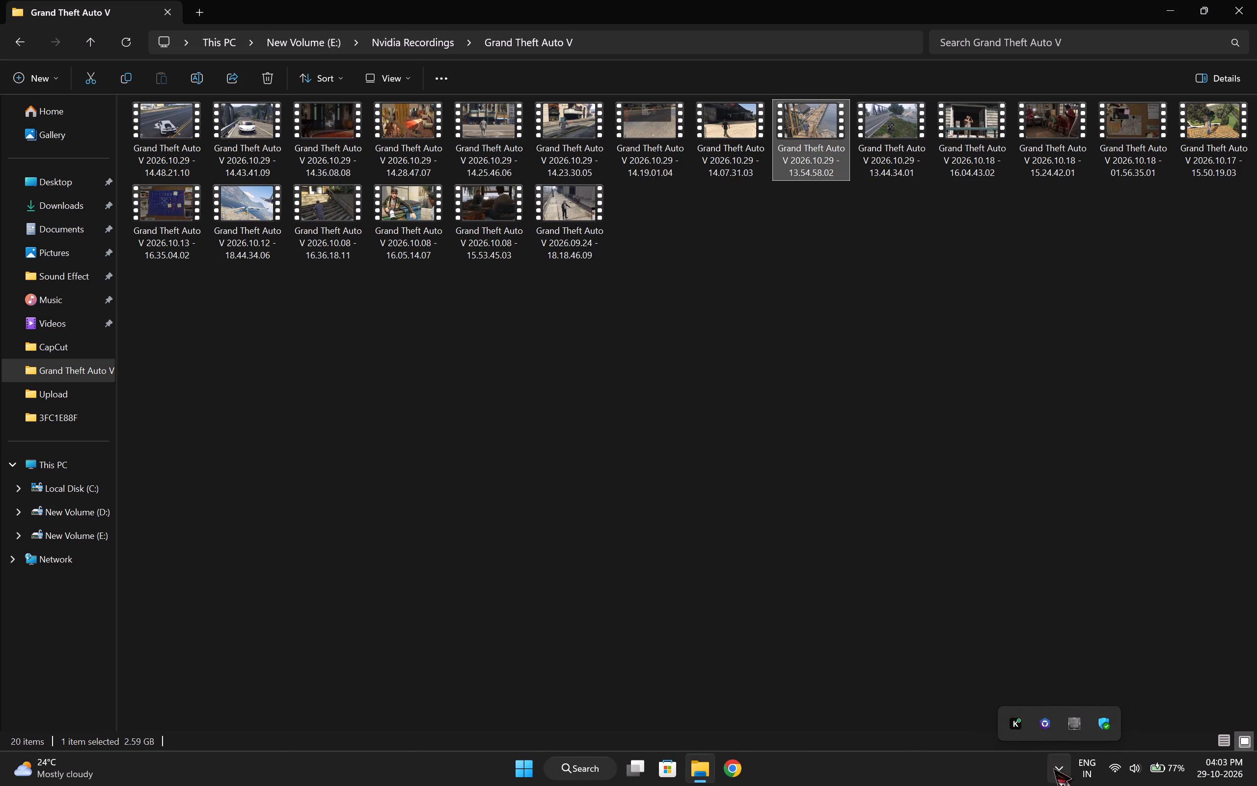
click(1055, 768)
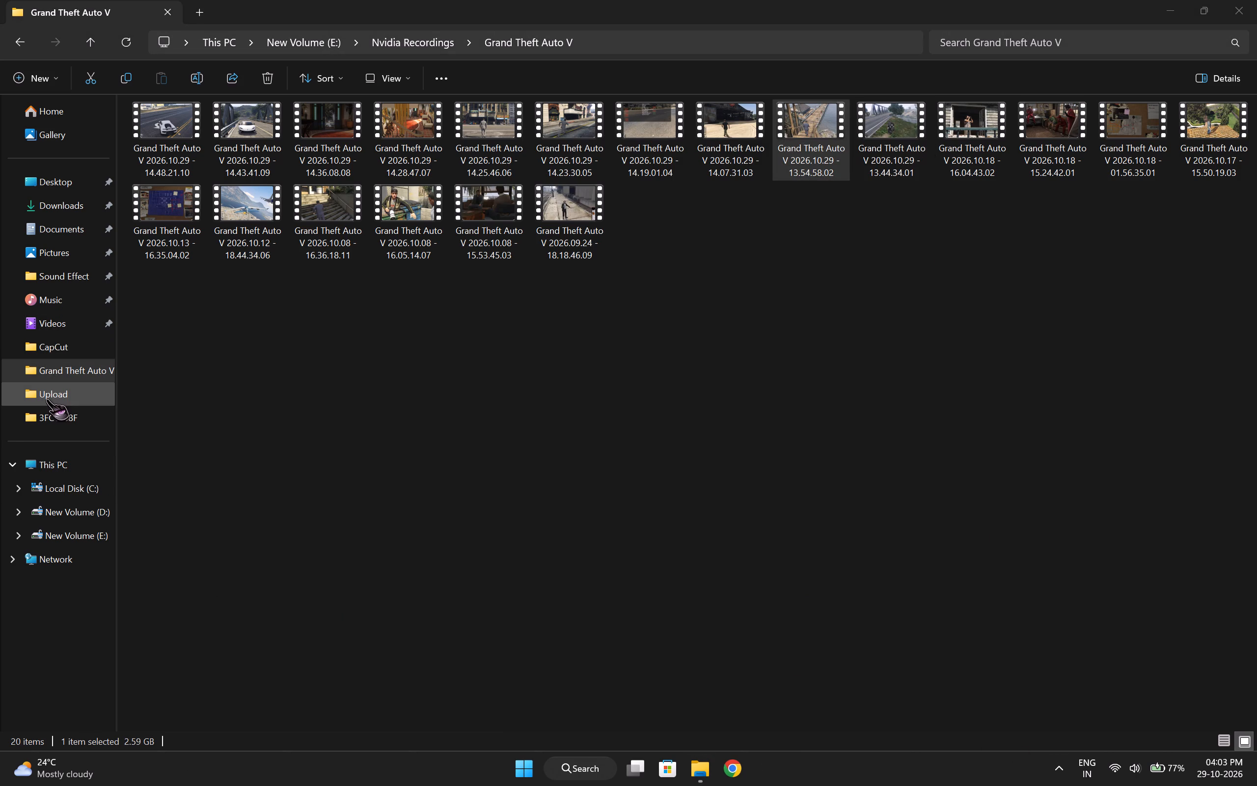
Move the video "I Tested Trevor's ABILITY While DRIVING in GTA 5" from the CapCut folder to the Upload folder.
click(46, 398)
click(82, 350)
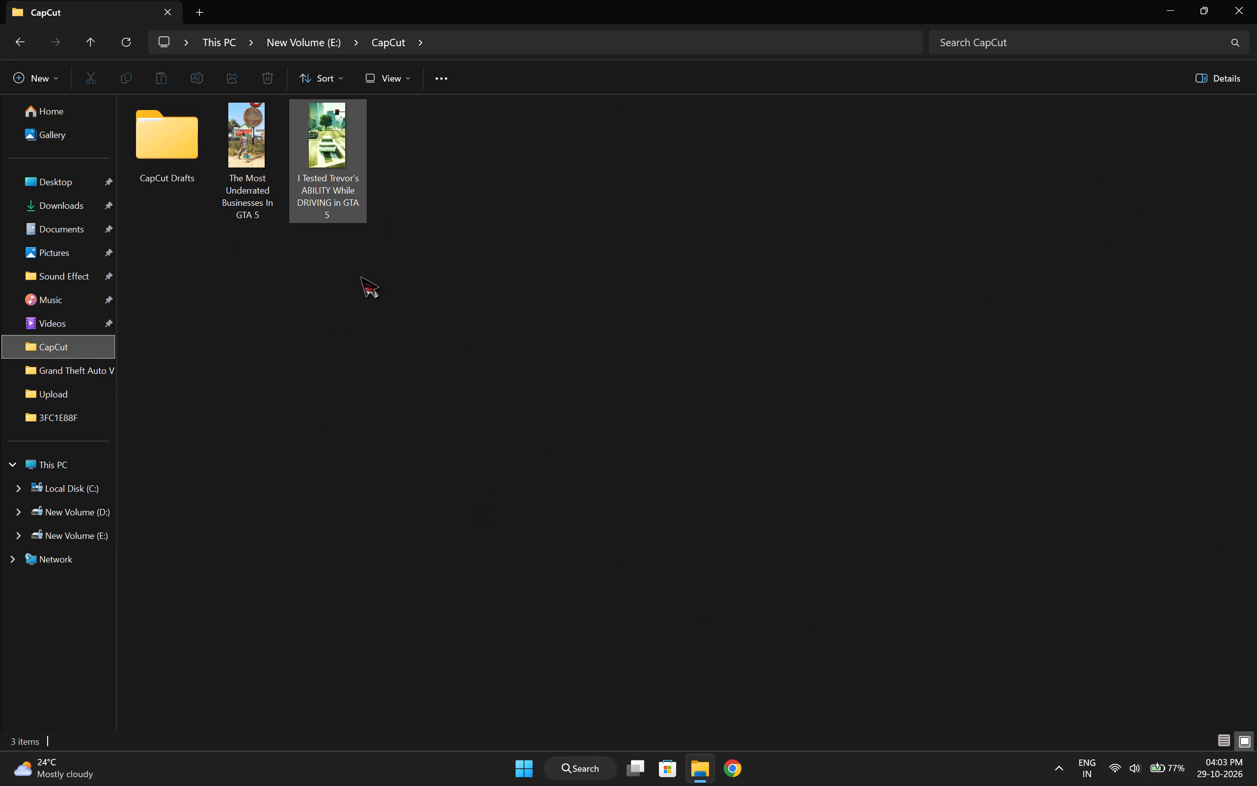
drag(346, 248, 341, 182)
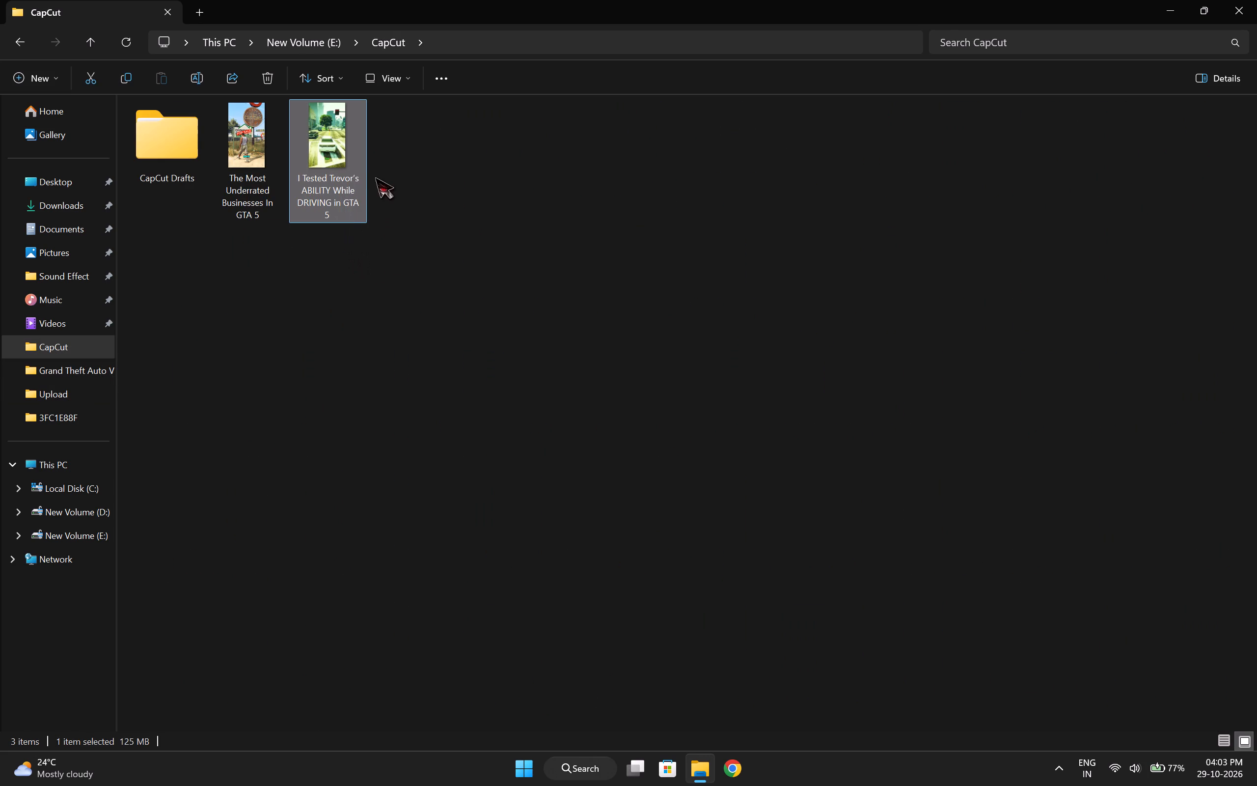
key(ctrl+x)
click(81, 397)
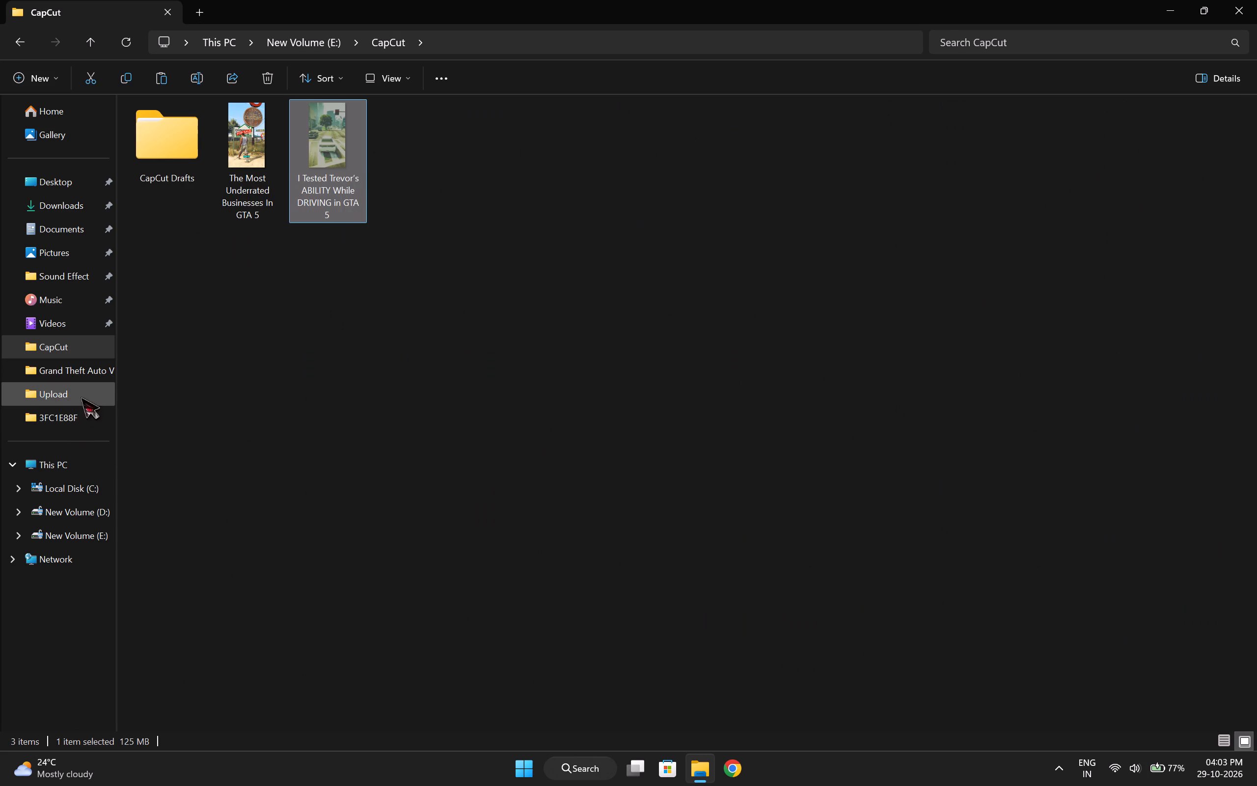
key(ctrl+v)
click(565, 479)
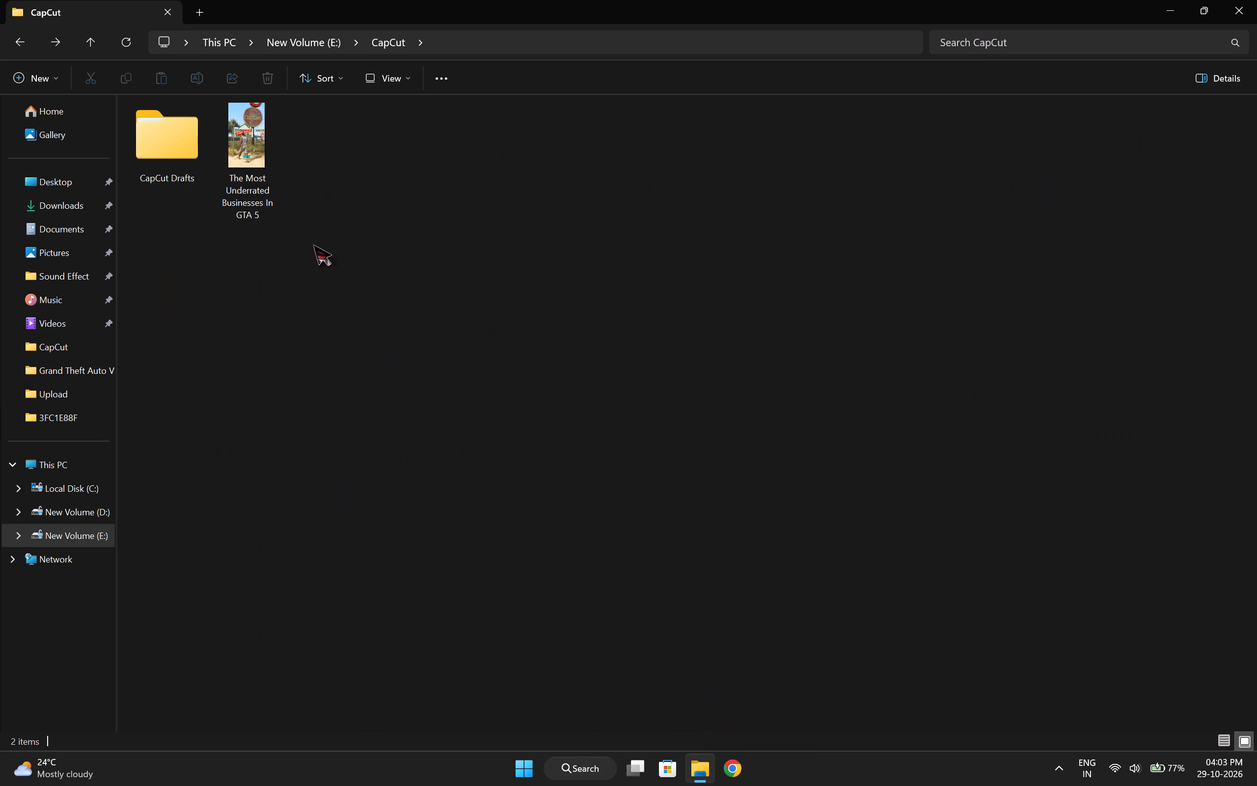
Play the exported "The Most Underrated Businesses In GTA 5" video, recheck the Sonar Collections Dock $250,000 section, and close the player.
double_click(240, 159)
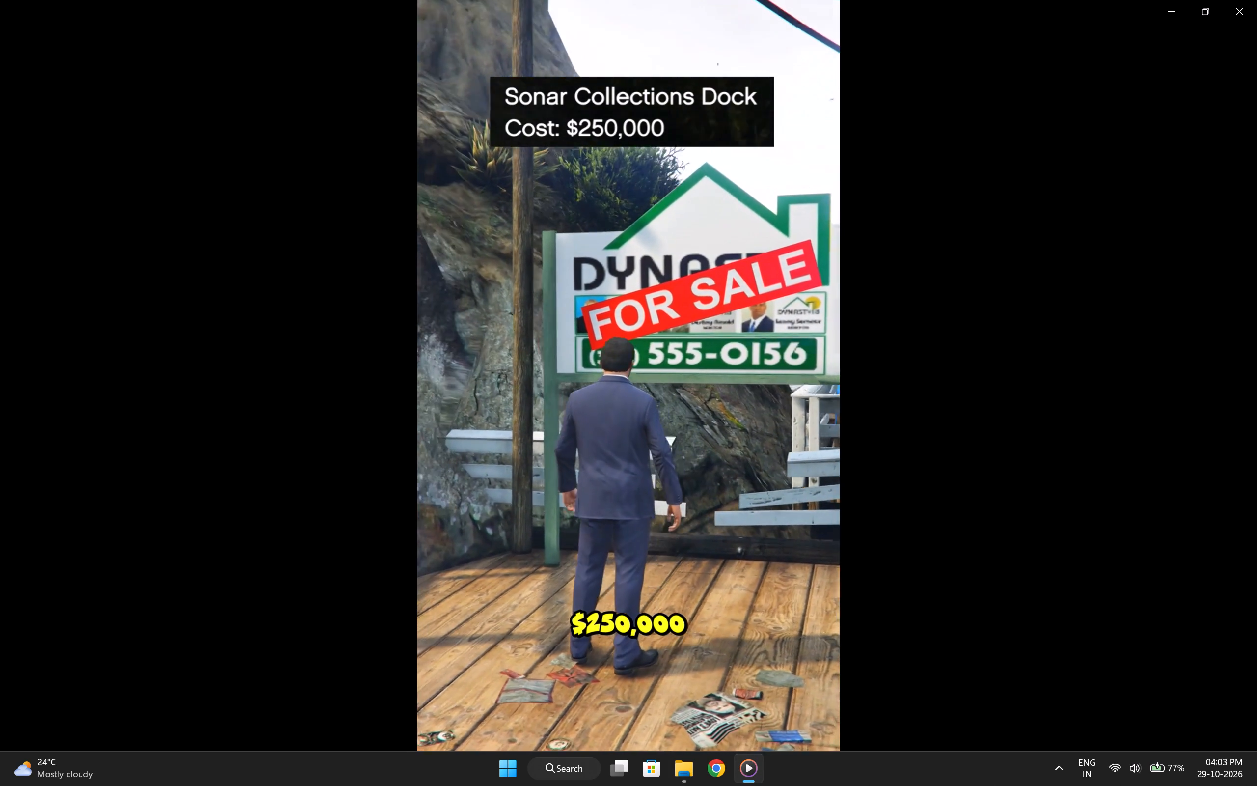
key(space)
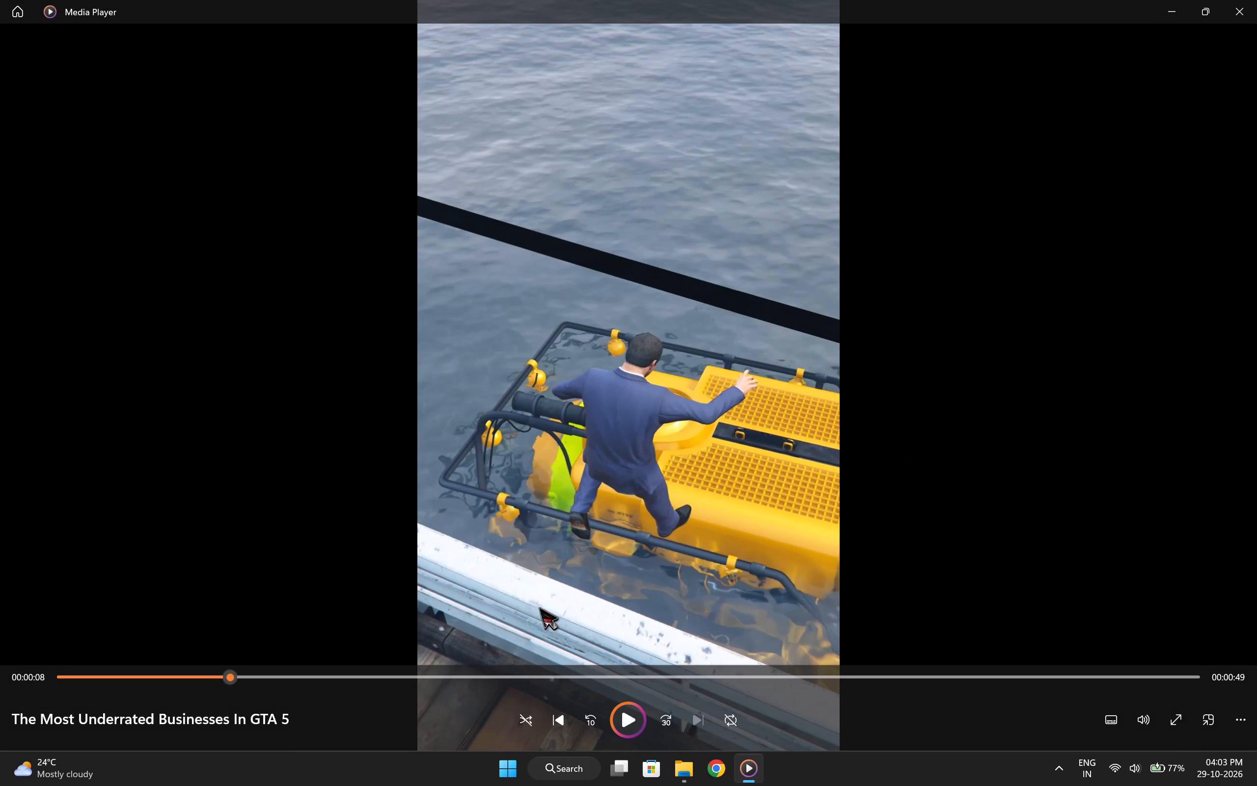
click(147, 679)
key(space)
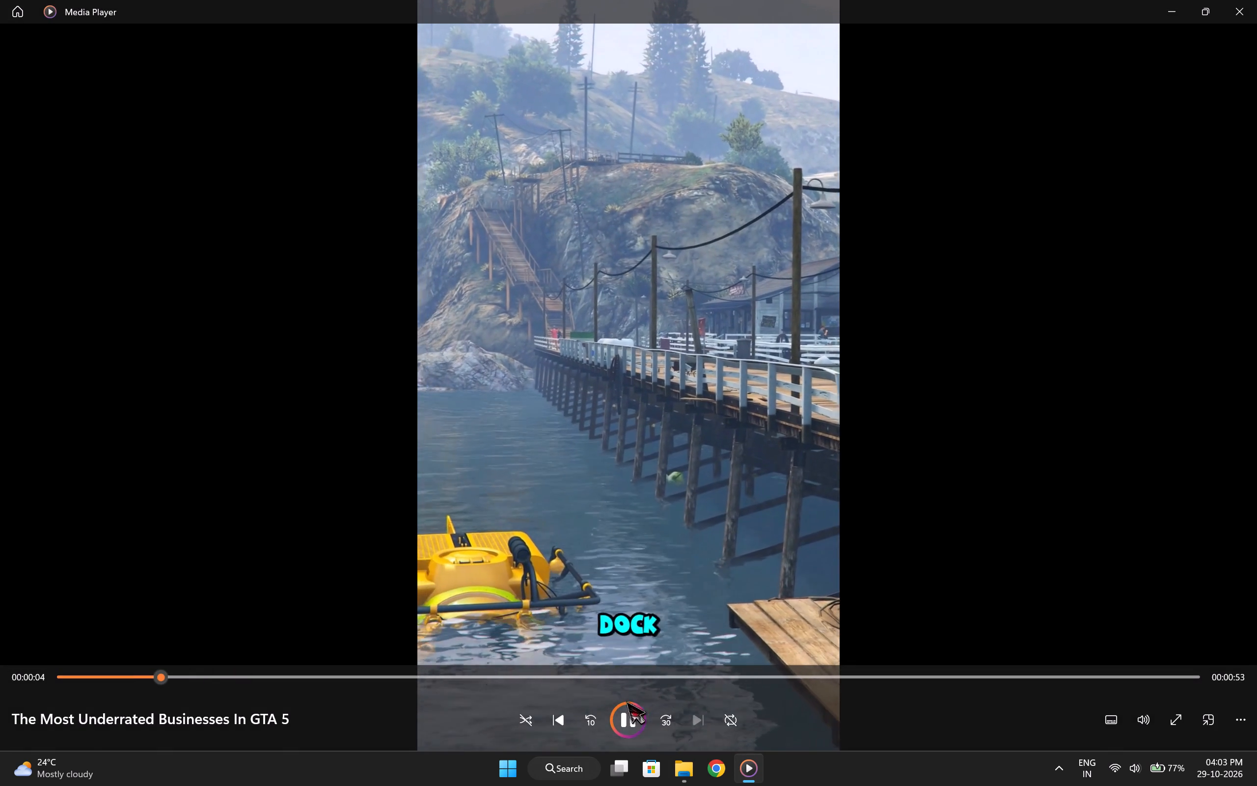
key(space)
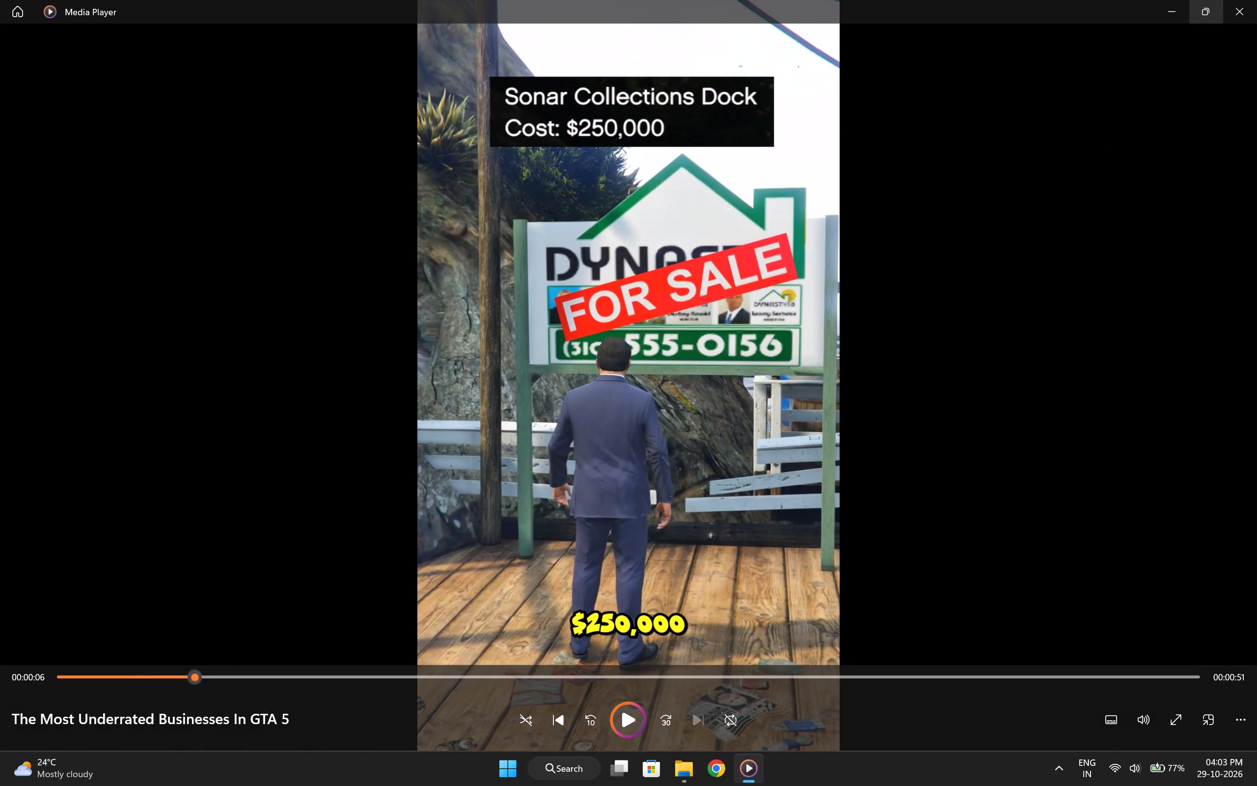
click(1256, 0)
Delete the exported "The Most Underrated Businesses In GTA 5" video from the CapCut folder and close the file window.
drag(268, 287, 269, 170)
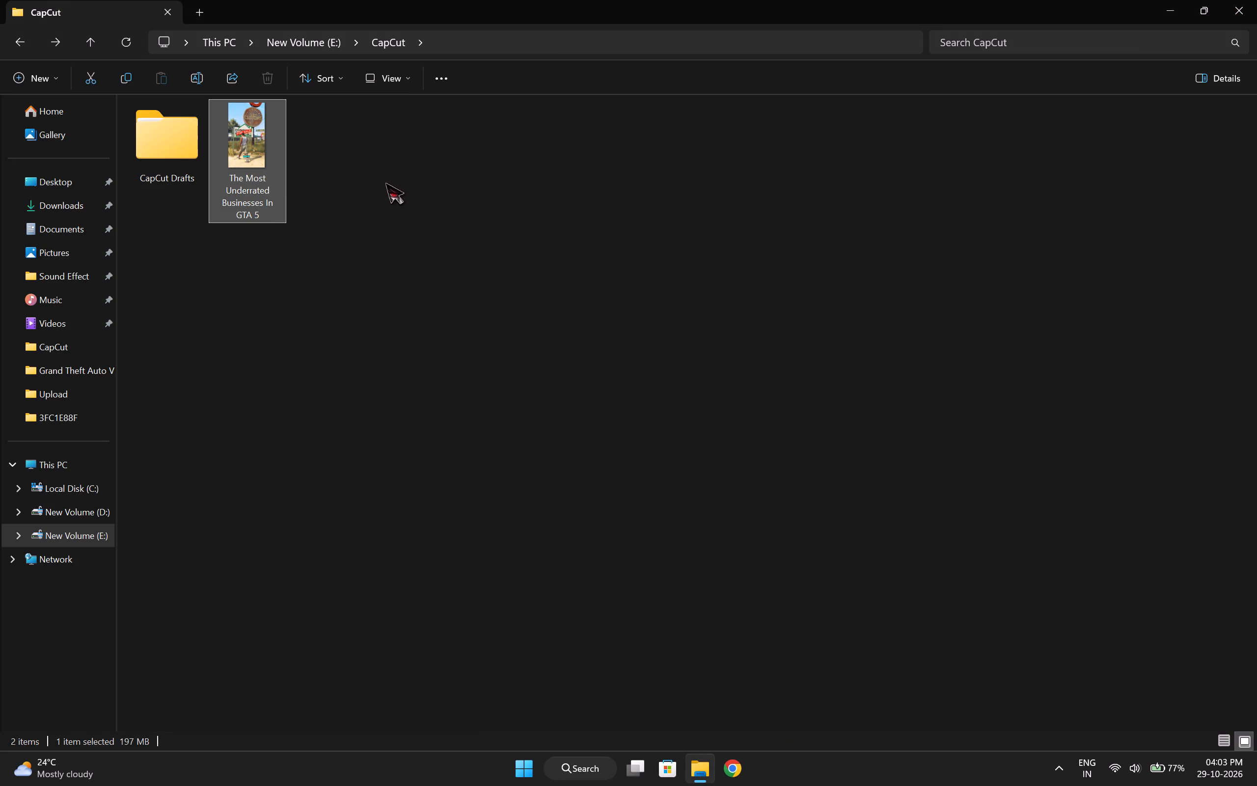
key(Delete)
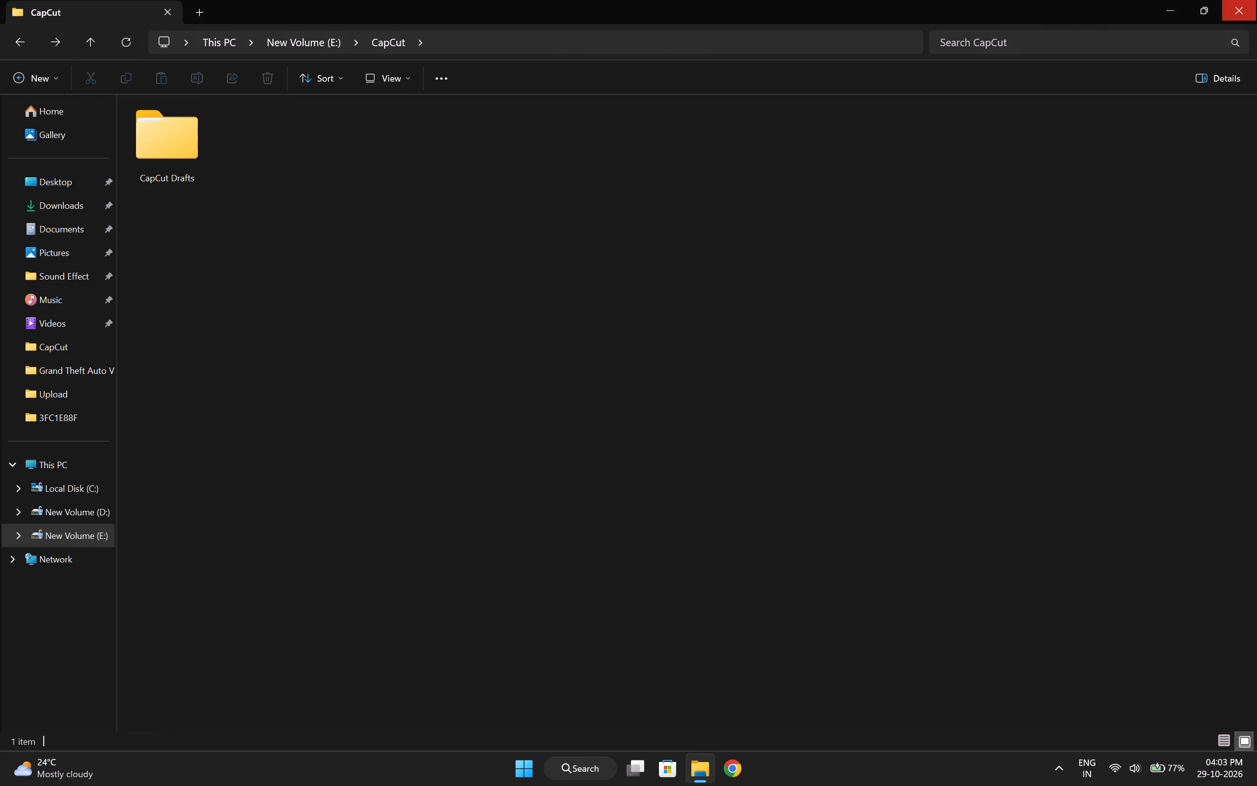
click(1256, 0)
Launch Hotspot Shield, connect to the VPN with Singapore as the virtual location, and close its window.
double_click(84, 133)
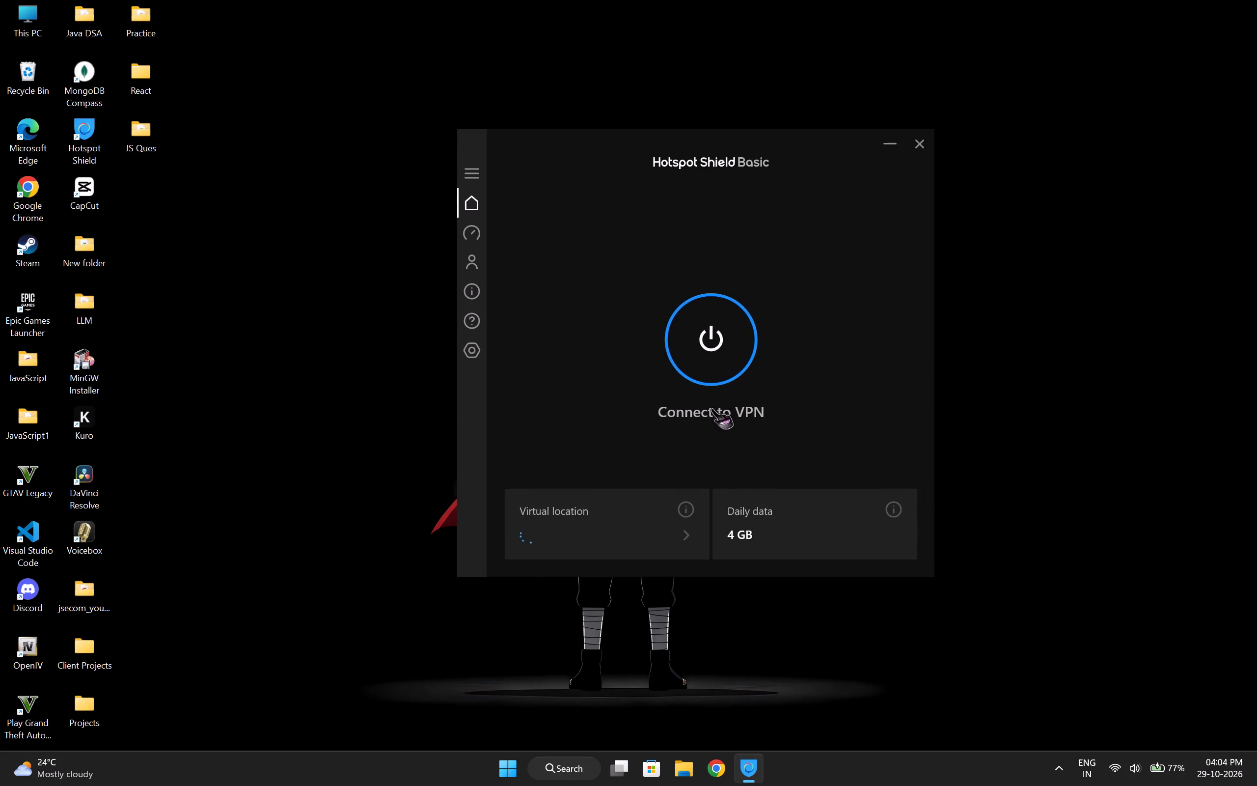
click(709, 375)
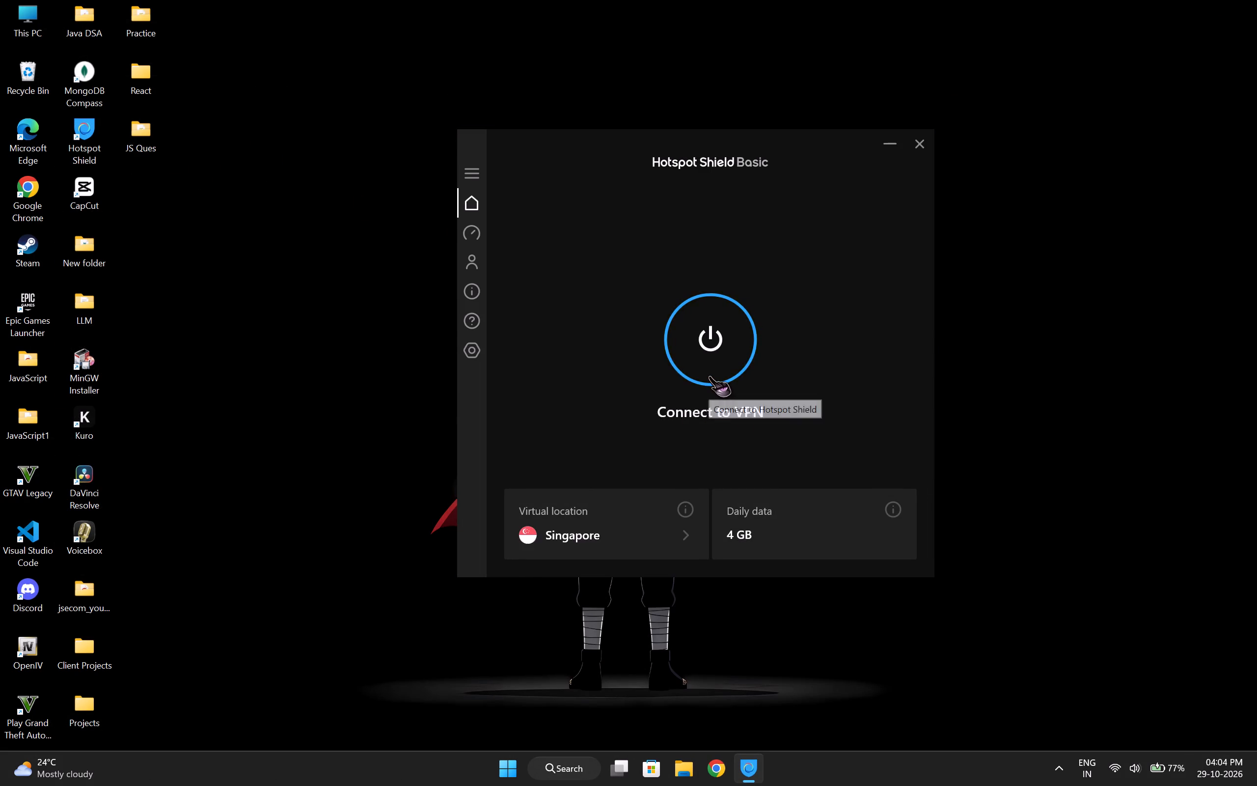
click(1057, 766)
click(1057, 766)
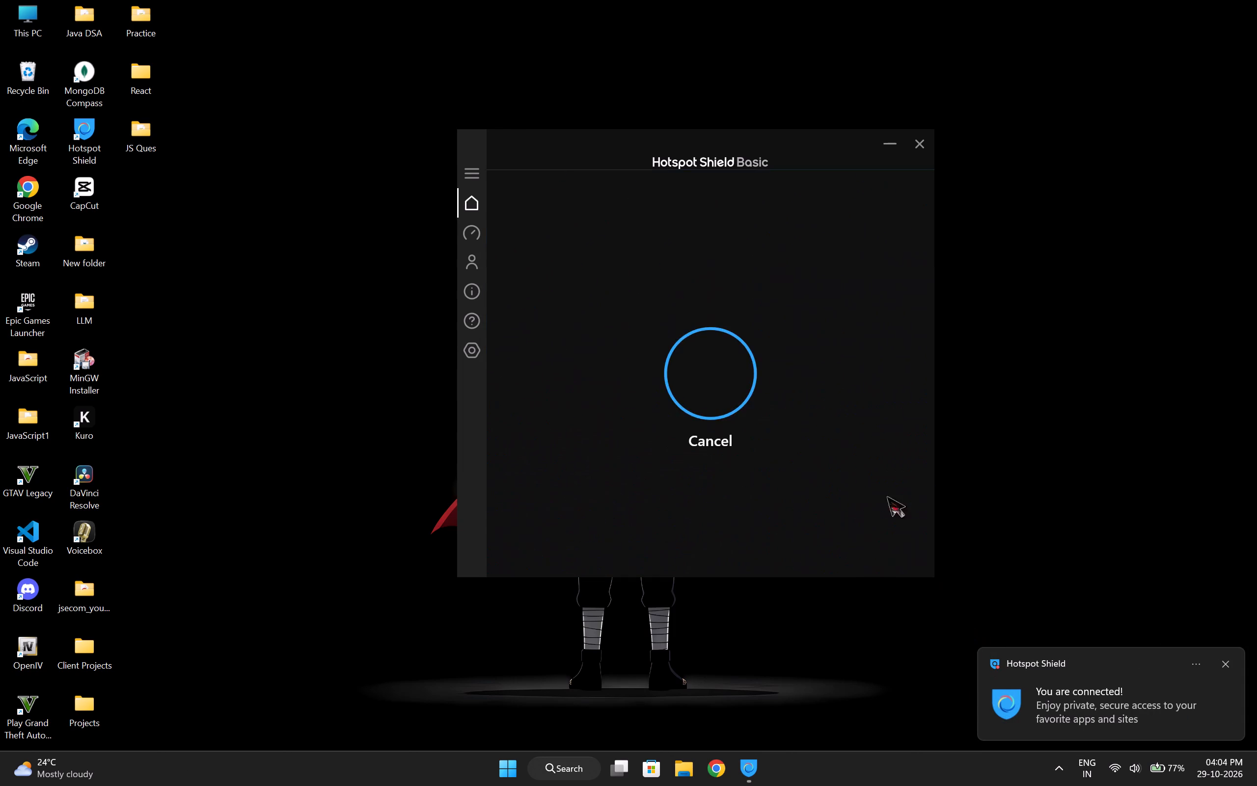
click(920, 149)
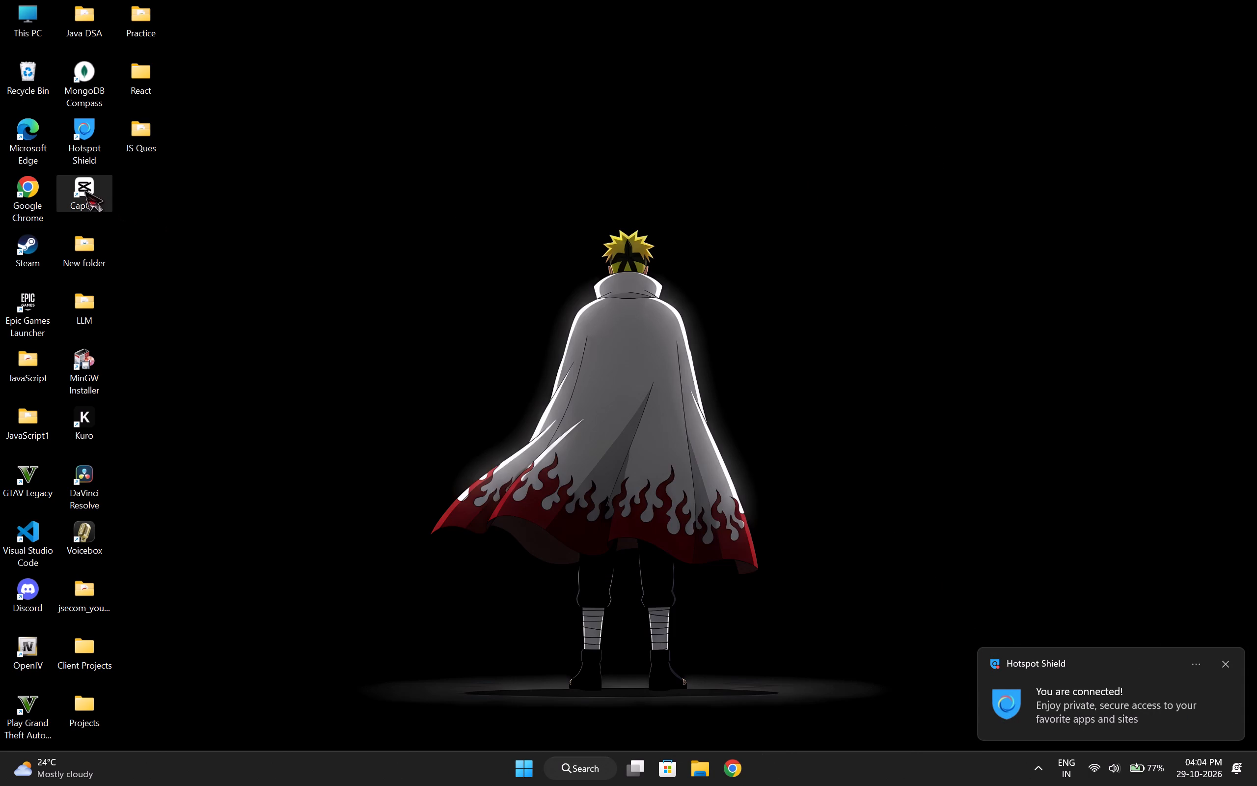
Launch CapCut and open the project 1029.
double_click(84, 190)
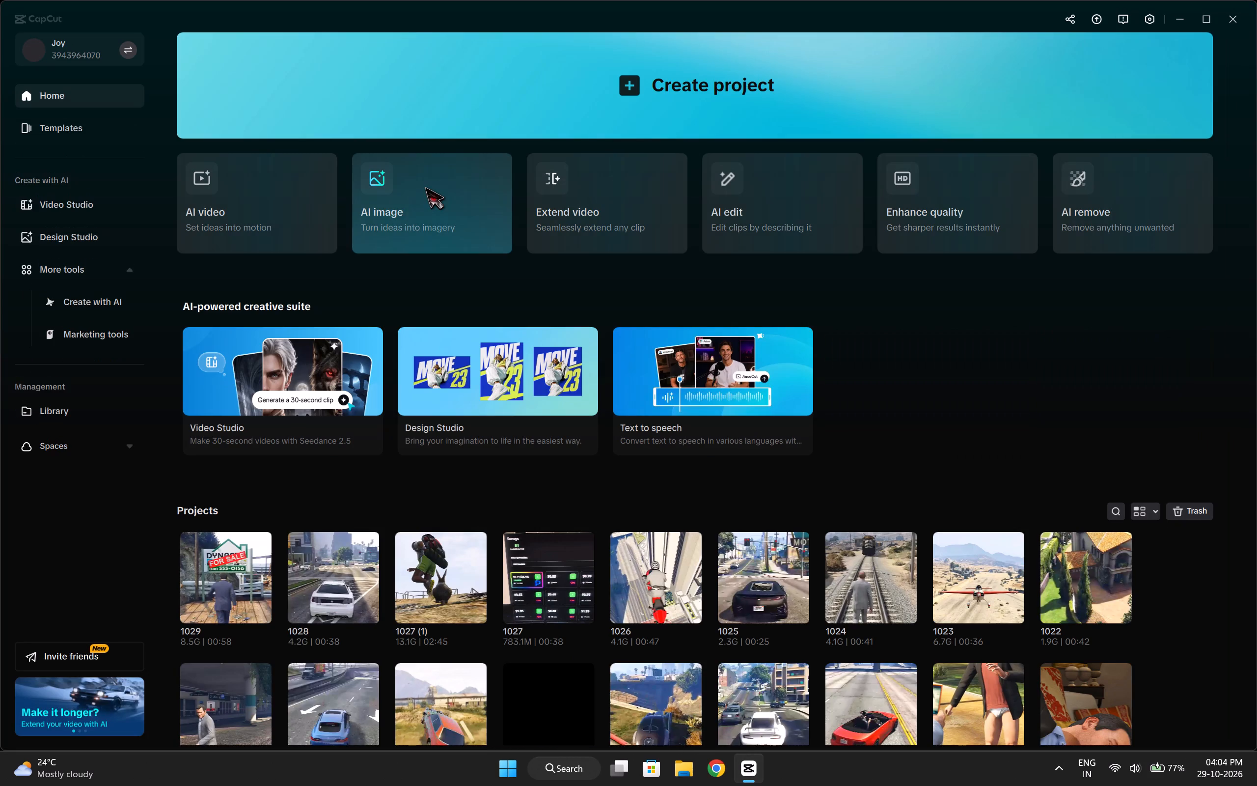
click(188, 571)
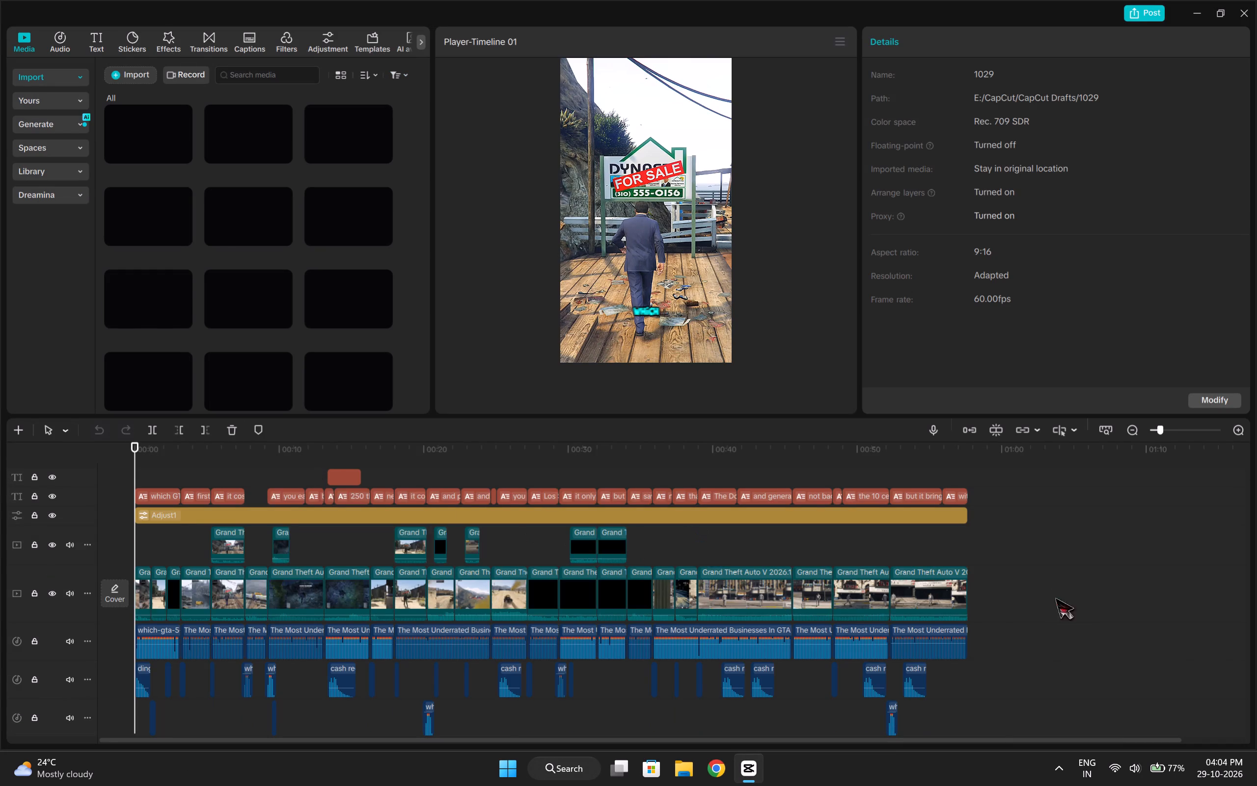
Paste a copy of the cash register sound at the Sonar Collections Dock's "it costs just $250,000" caption and play back the section.
ctrl+scroll(1048, 589, up, 7)
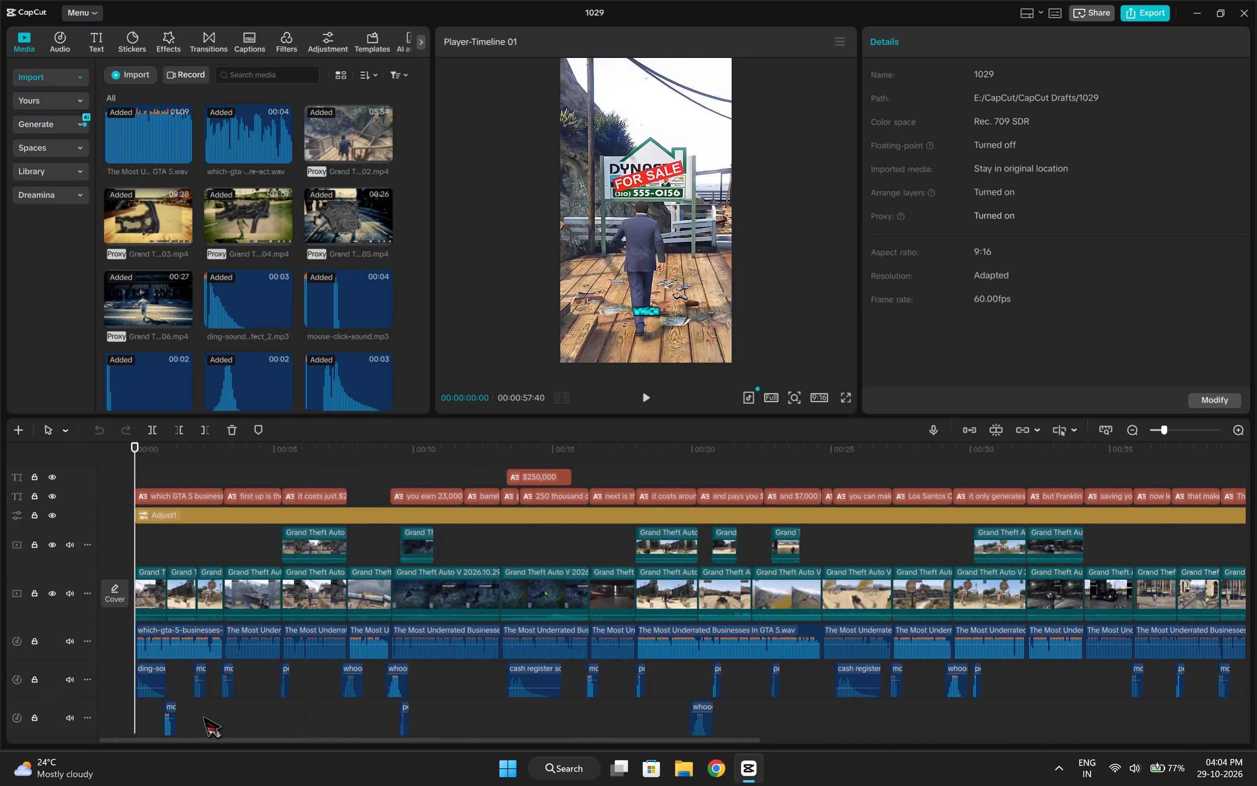
click(203, 716)
key(space)
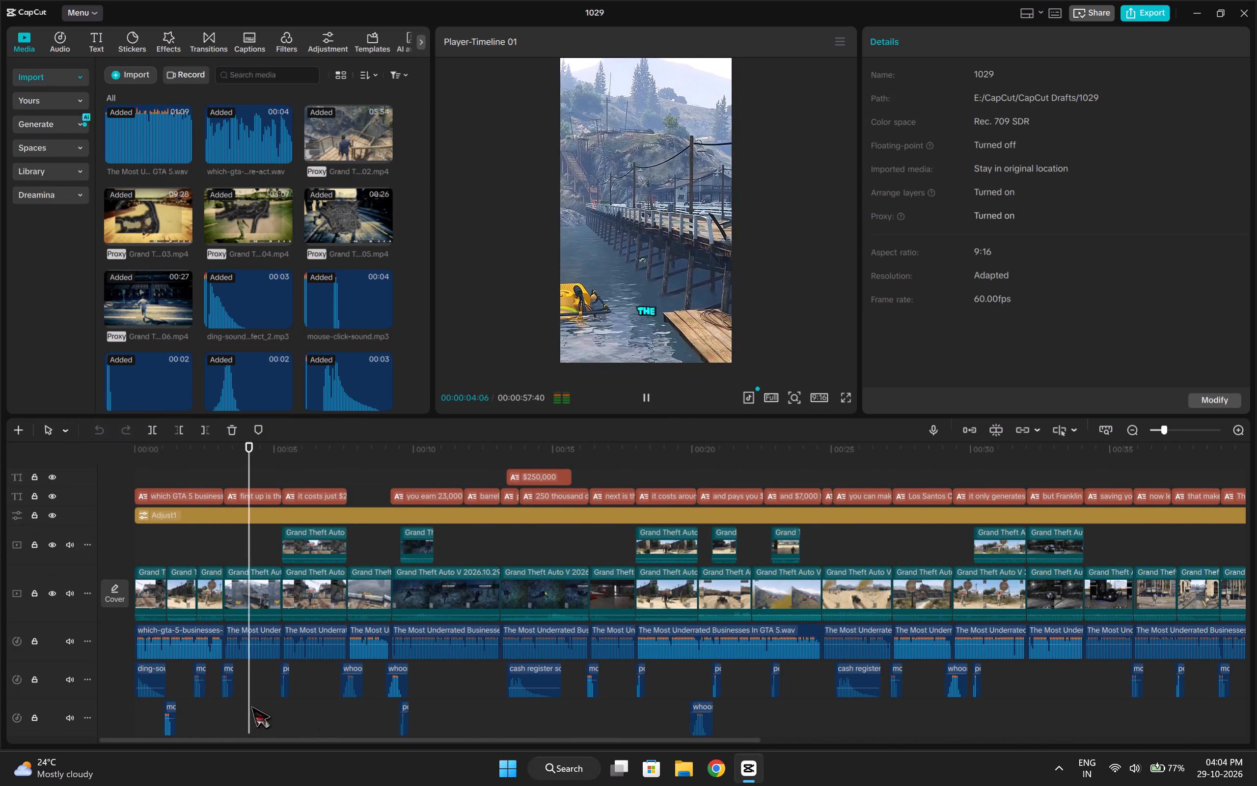
key(space)
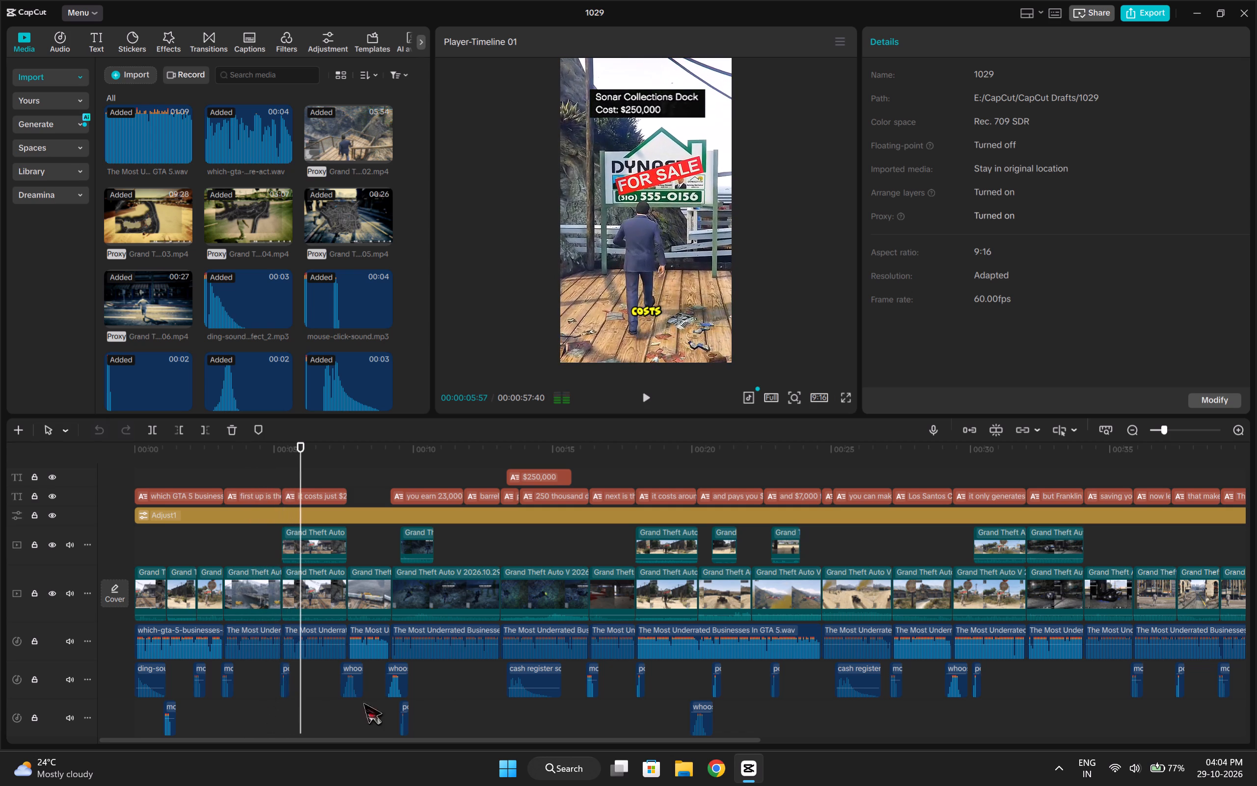
click(528, 676)
key(ctrl+c)
key(ctrl+v)
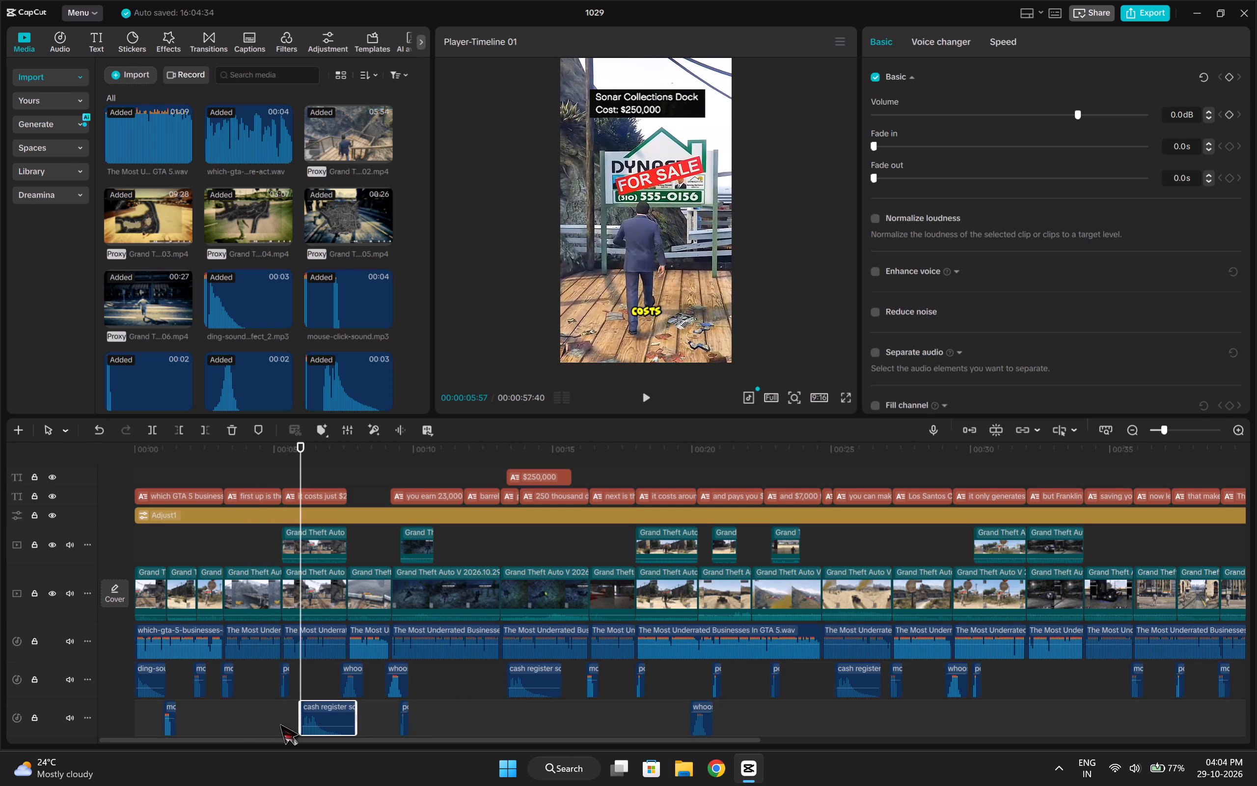
click(259, 720)
key(space)
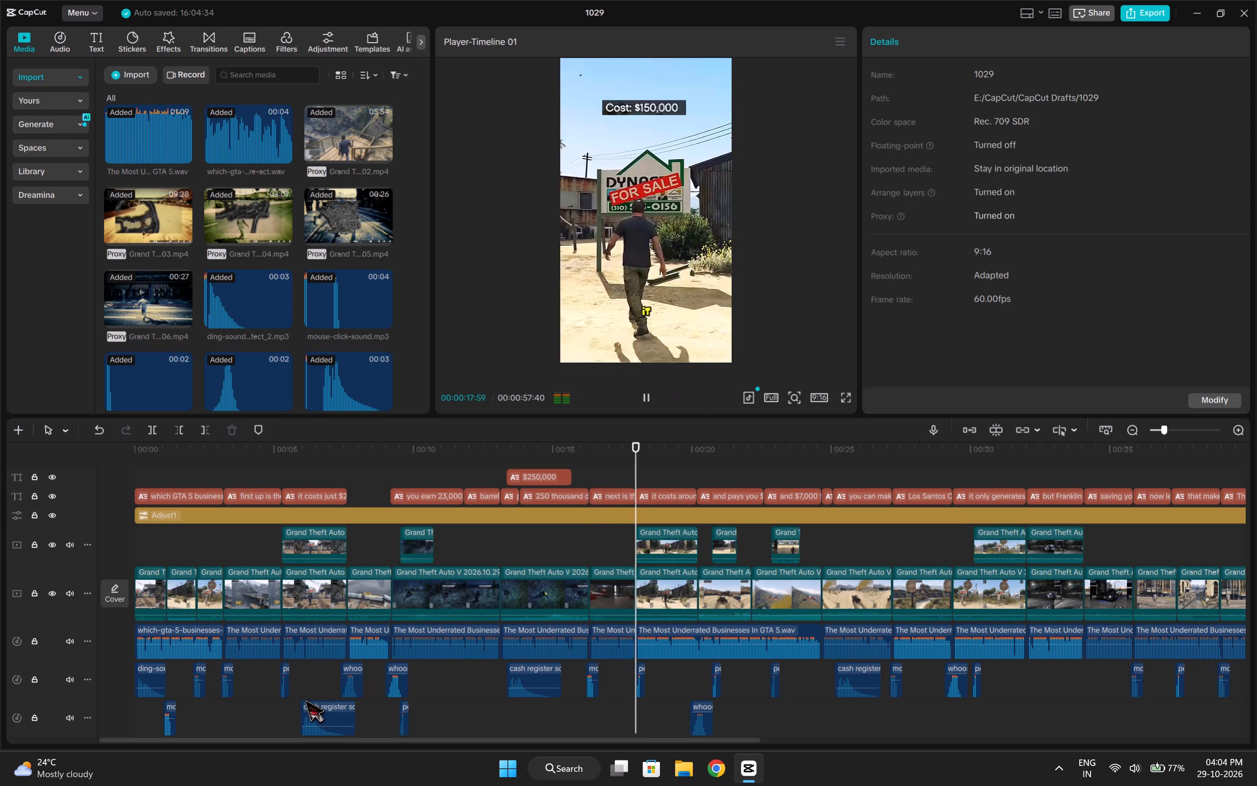
Paste a copy of the cash register sound at the "it costs around $150,000" caption and play back from just before it.
key(space)
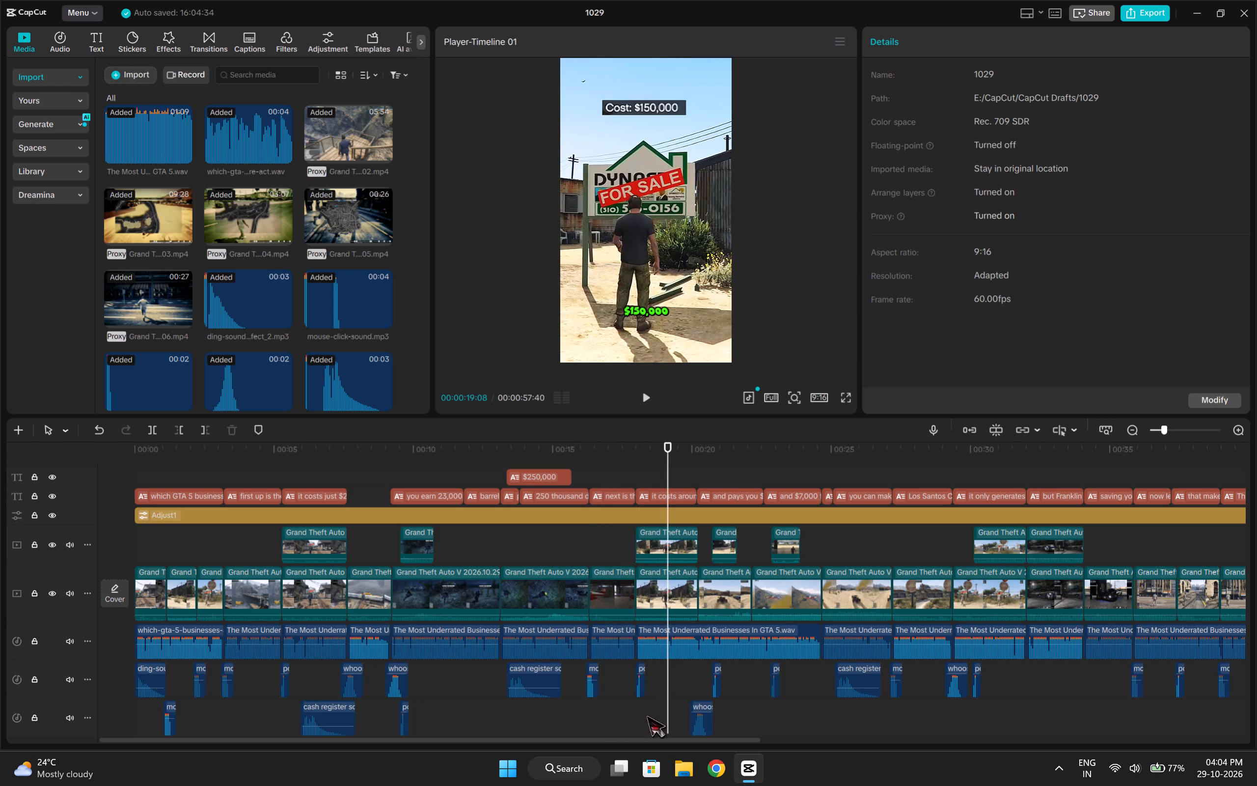
click(637, 727)
key(space)
key(space)
click(866, 664)
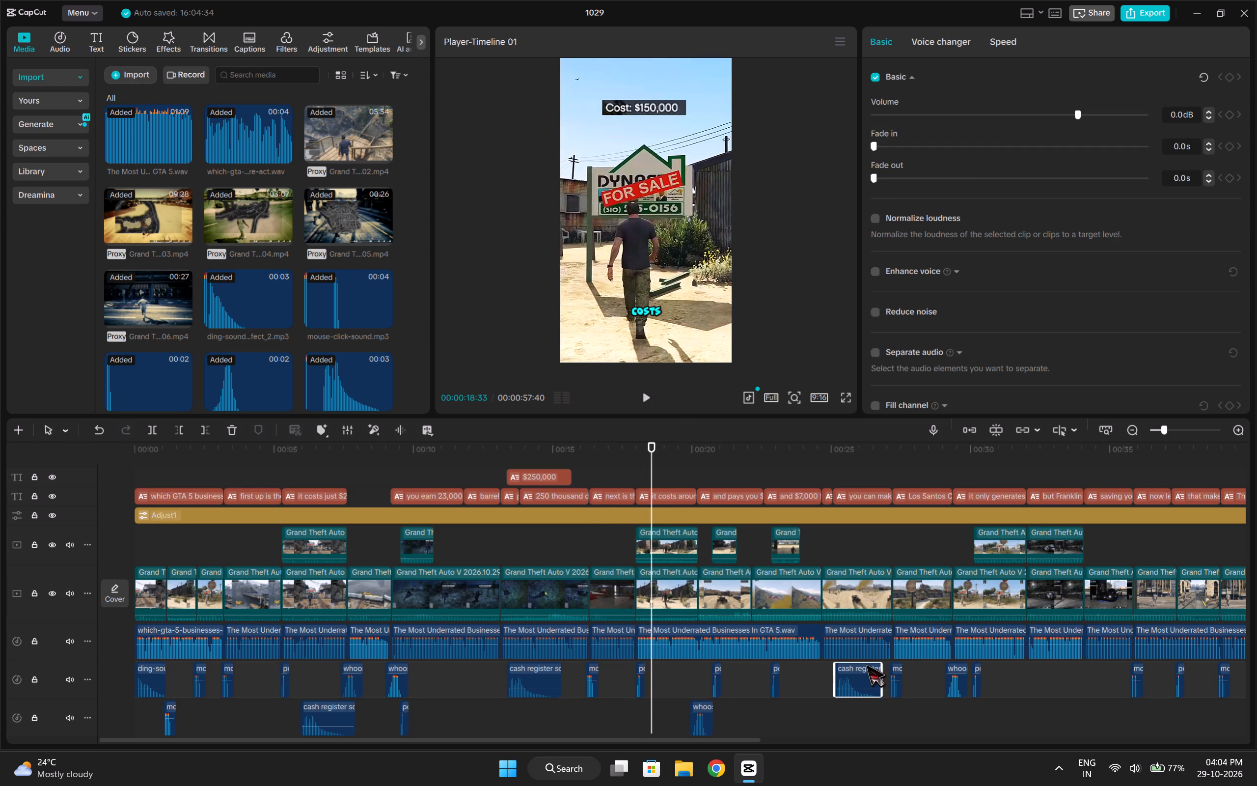
key(ctrl+c)
key(ctrl+v)
click(626, 715)
key(space)
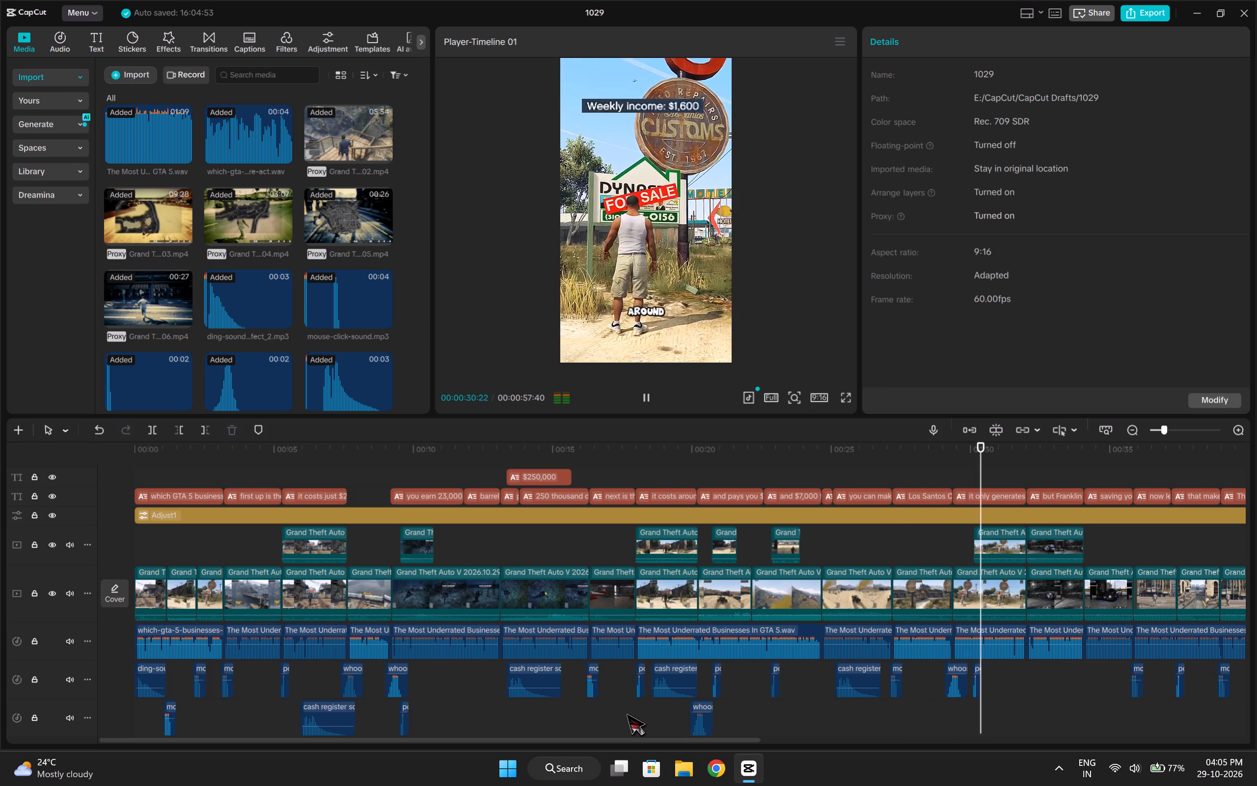
Paste a copy of the cash register sound at Los Santos Customs' "it only generates around" weekly income caption and play to the end.
key(space)
click(968, 715)
key(space)
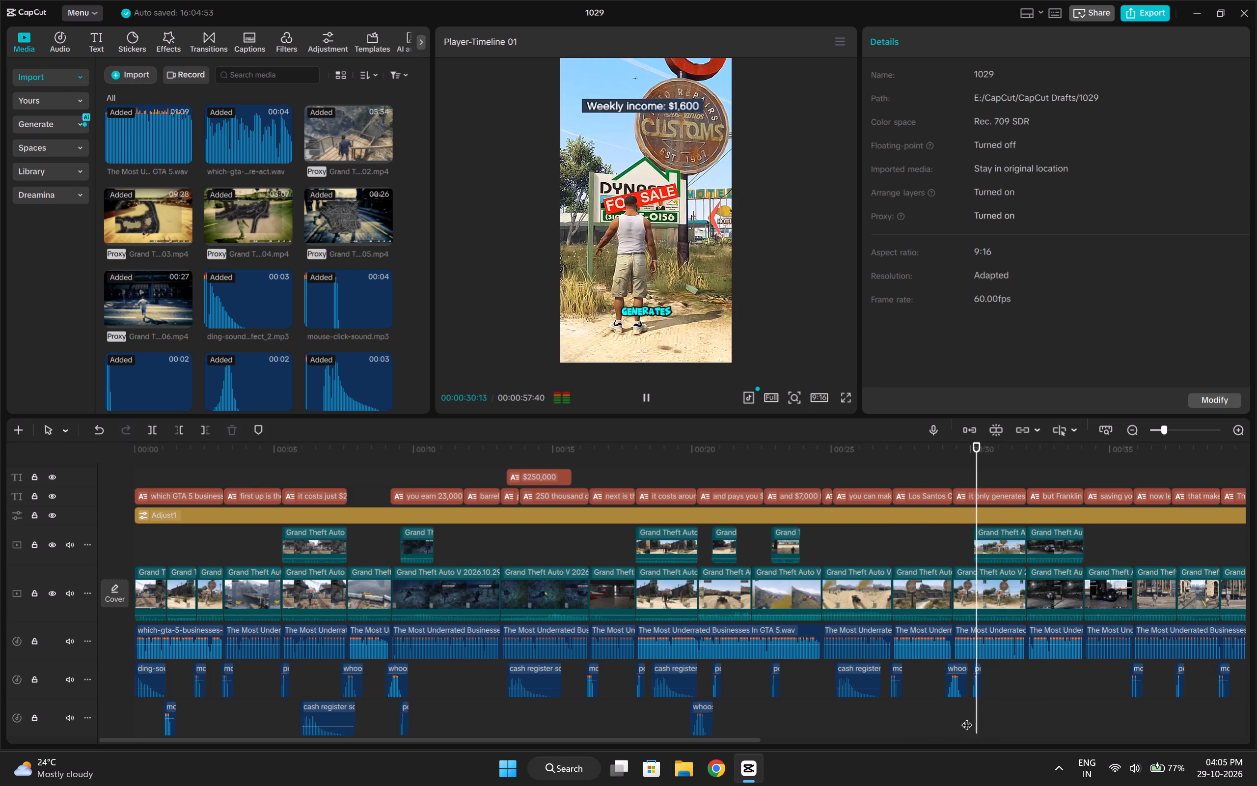
key(space)
click(668, 684)
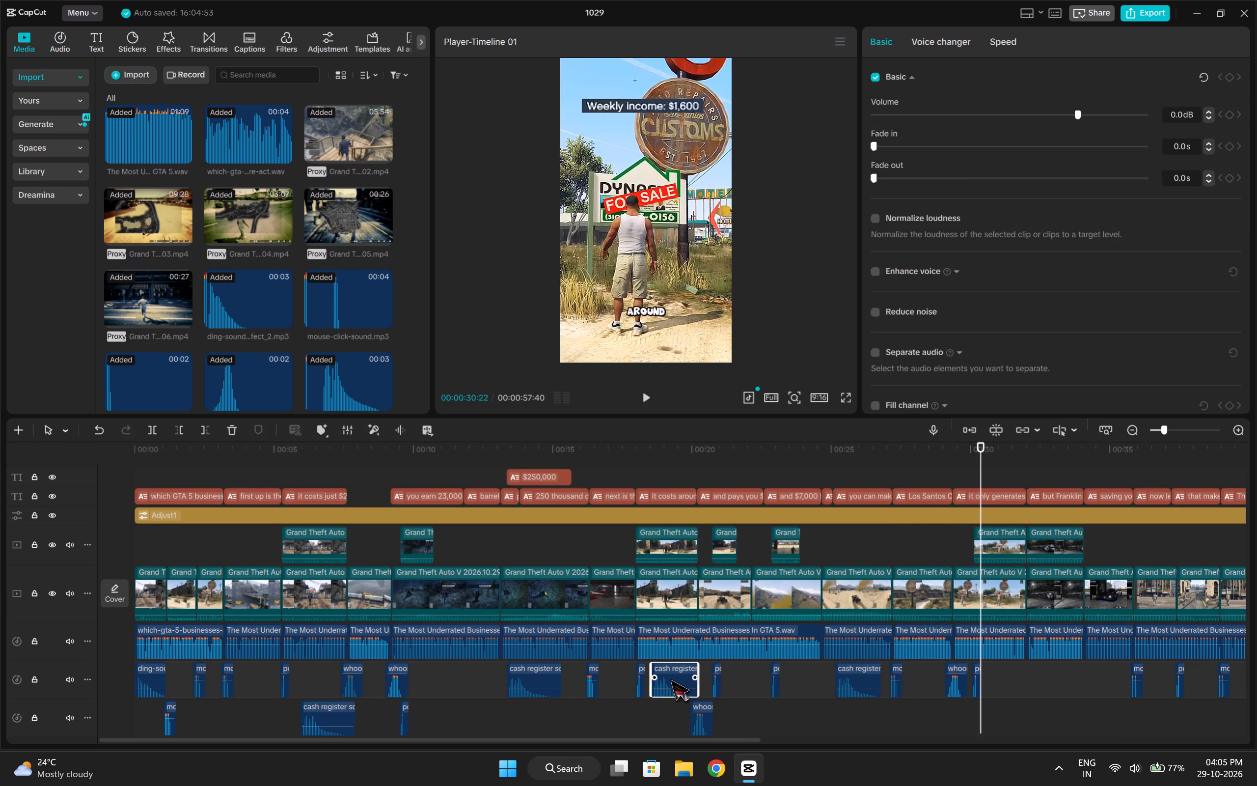
key(ctrl+c)
key(ctrl+v)
click(928, 713)
key(space)
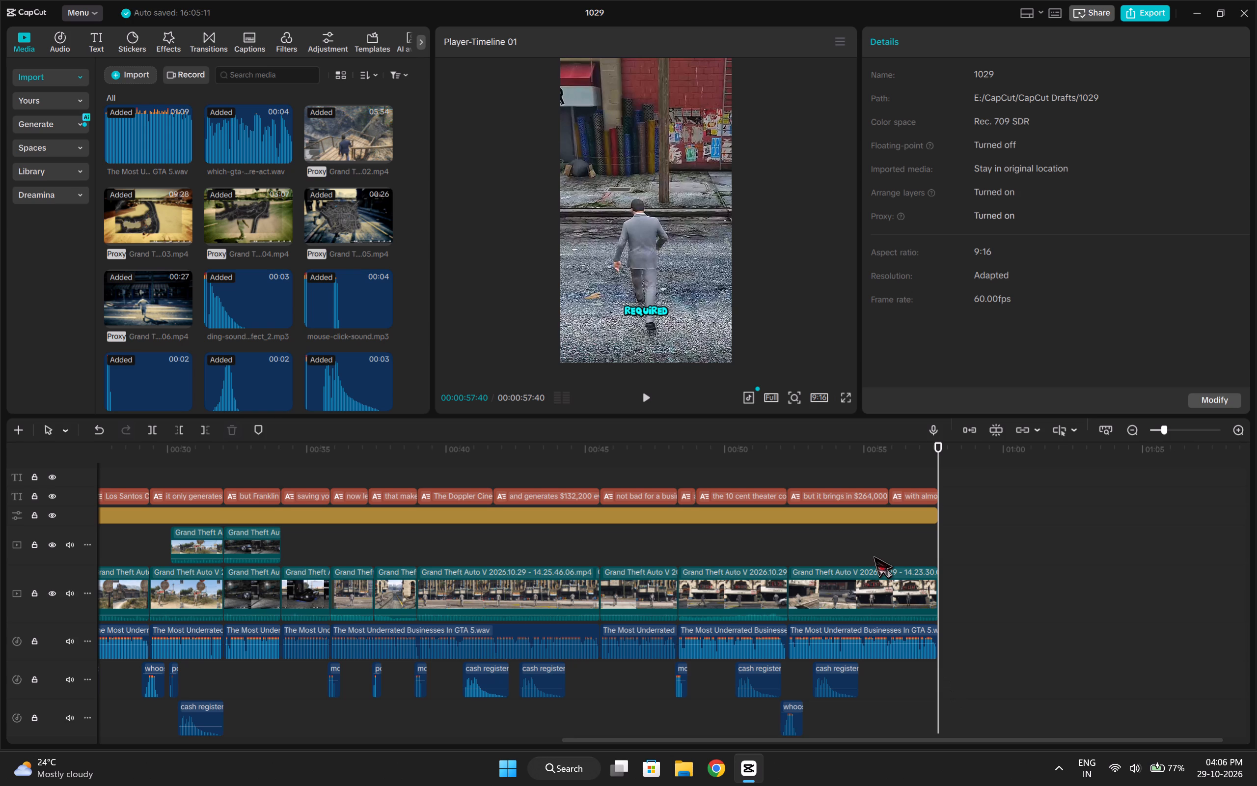
Export the revised video under the name "The Most Underrated Businesses In GTA 5".
click(1130, 11)
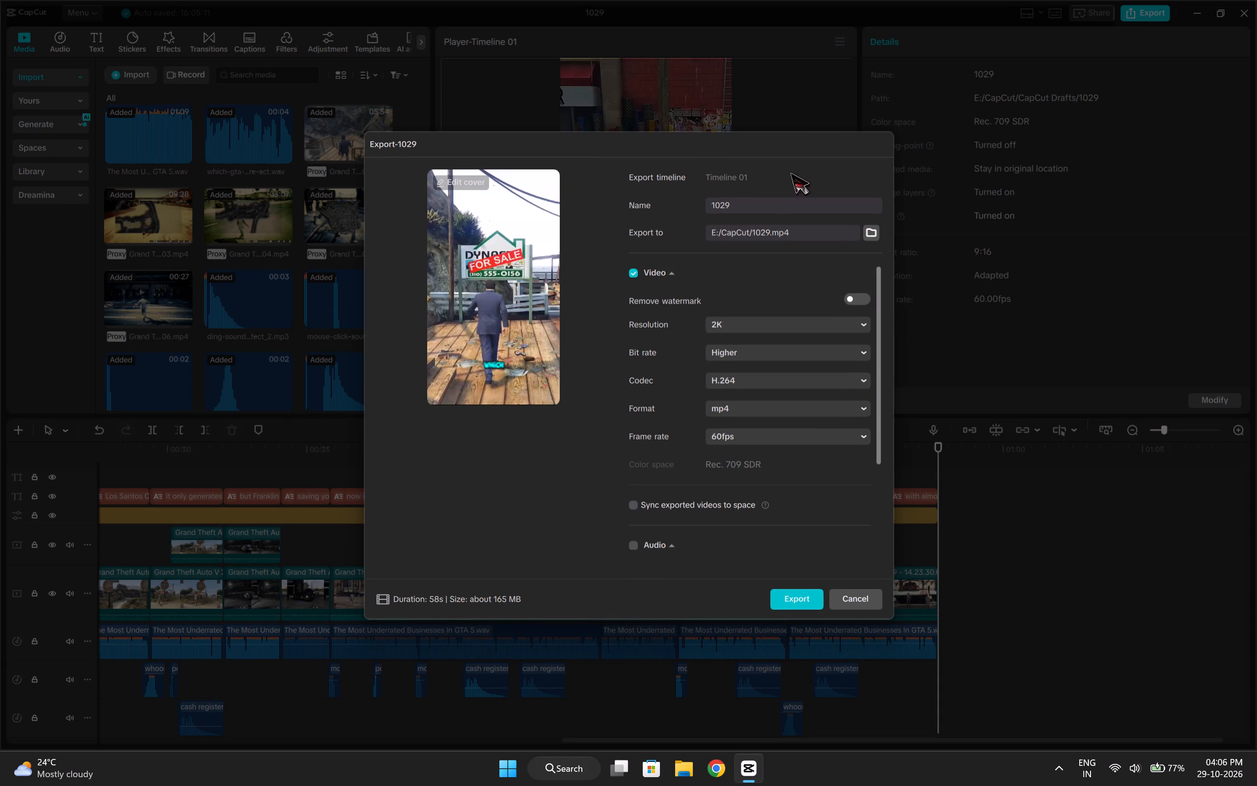
drag(751, 206, 653, 209)
key(super+v)
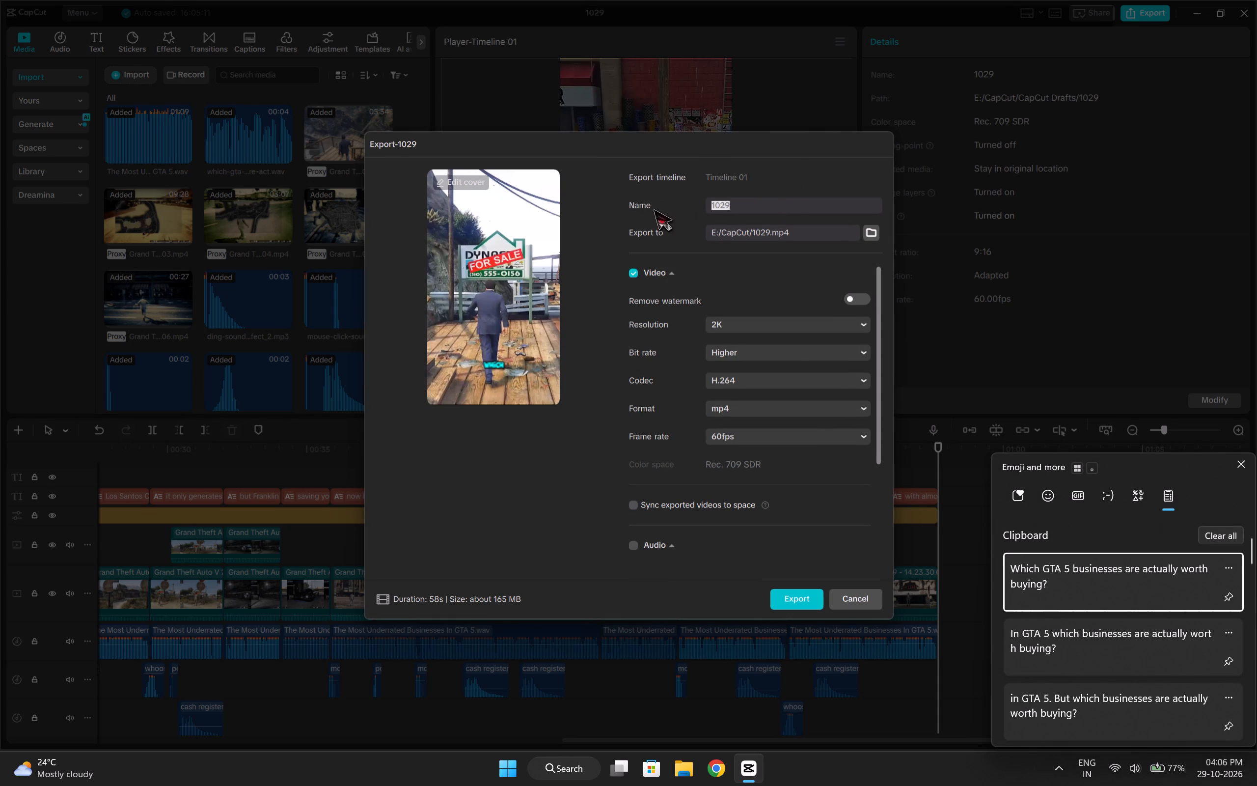
scroll(1075, 590, down, 2)
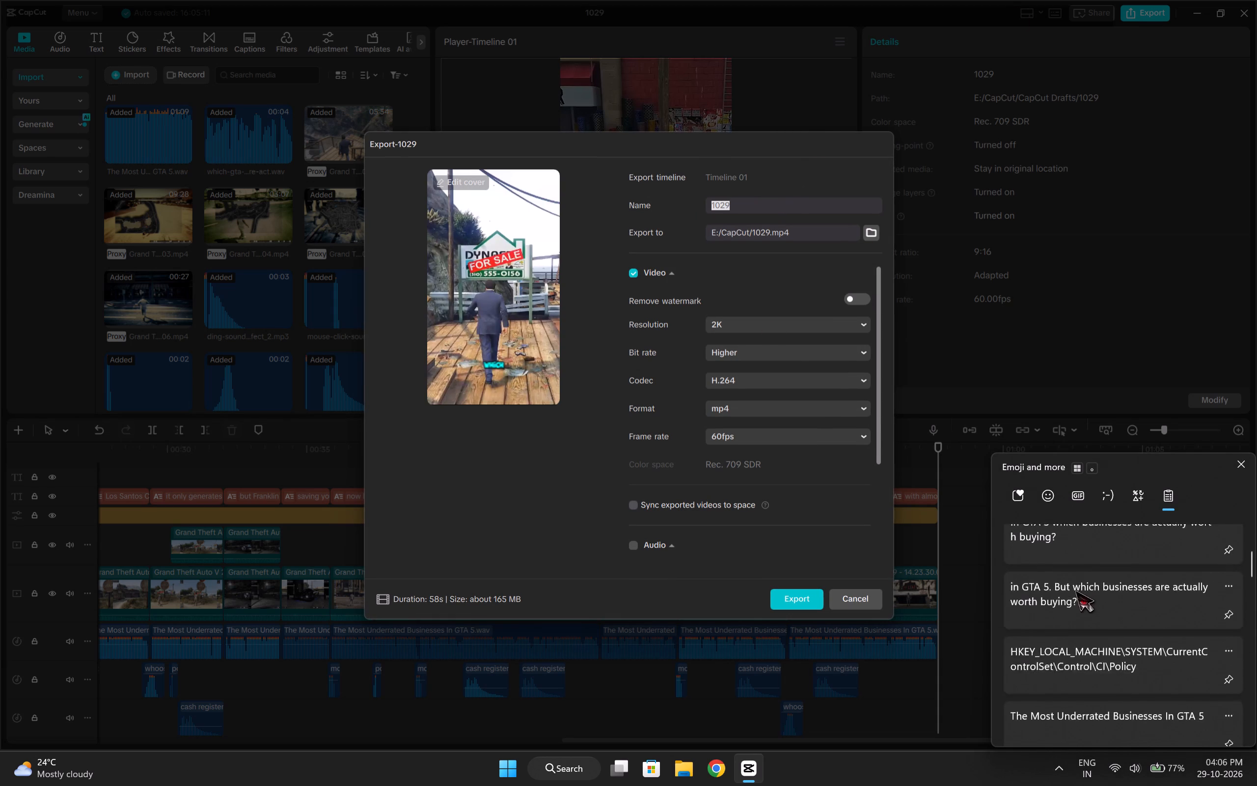
scroll(1075, 590, down, 1)
click(1083, 673)
key(ctrl+v)
click(802, 600)
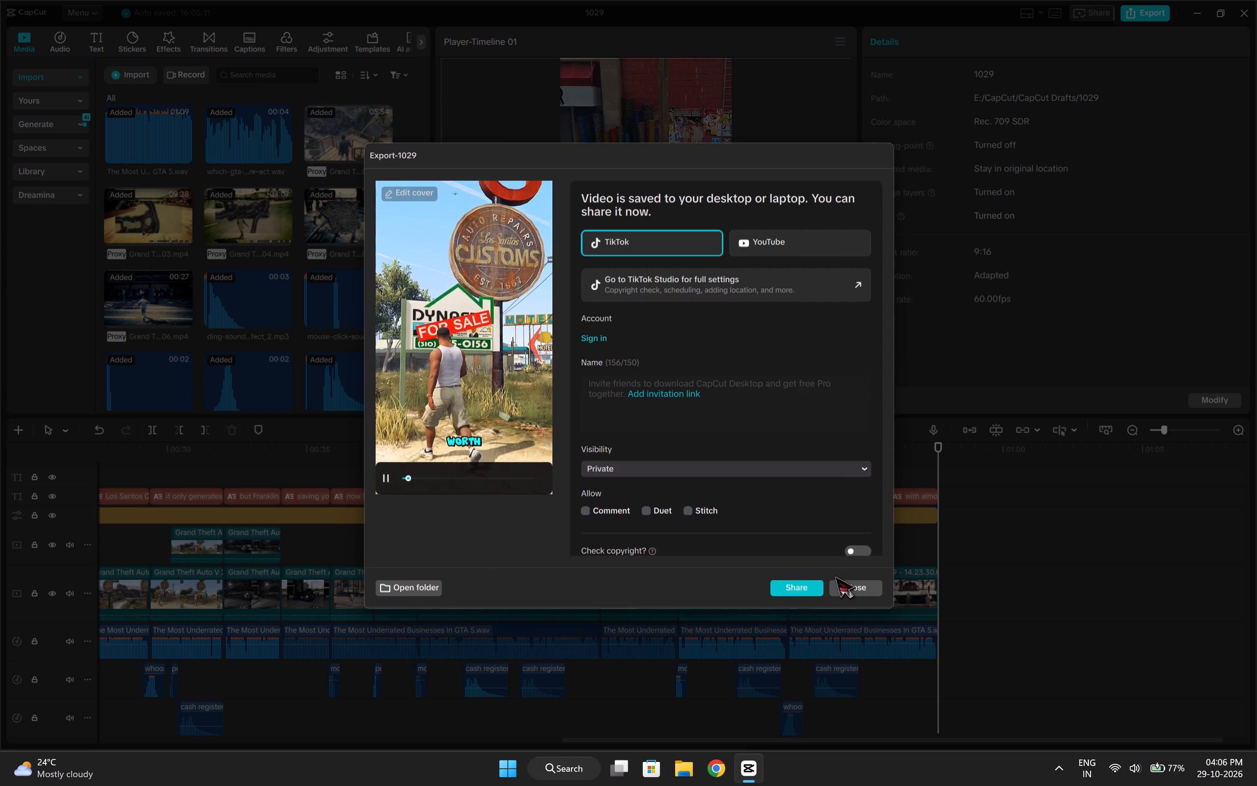
Dismiss the export window of project 1029 without sharing the video to TikTok or YouTube.
click(861, 591)
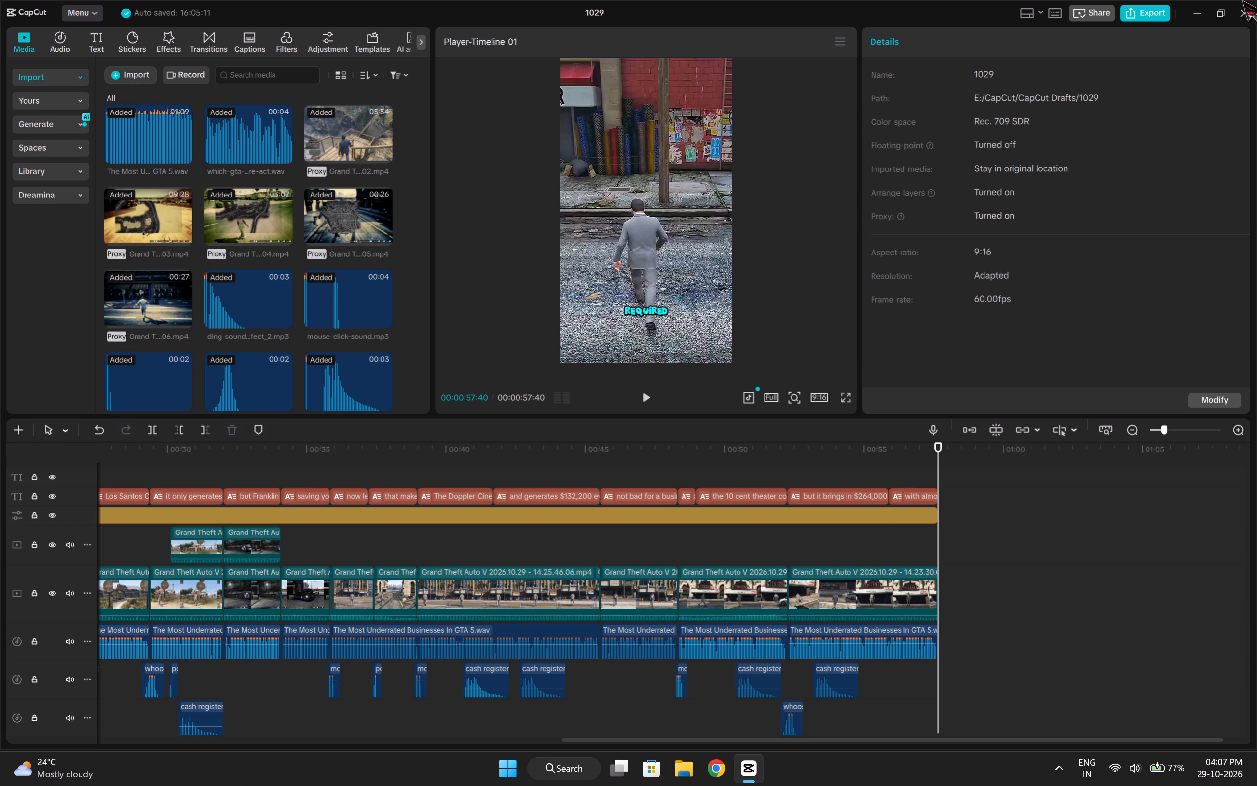
Close the 1029 project and exit CapCut.
click(1243, 12)
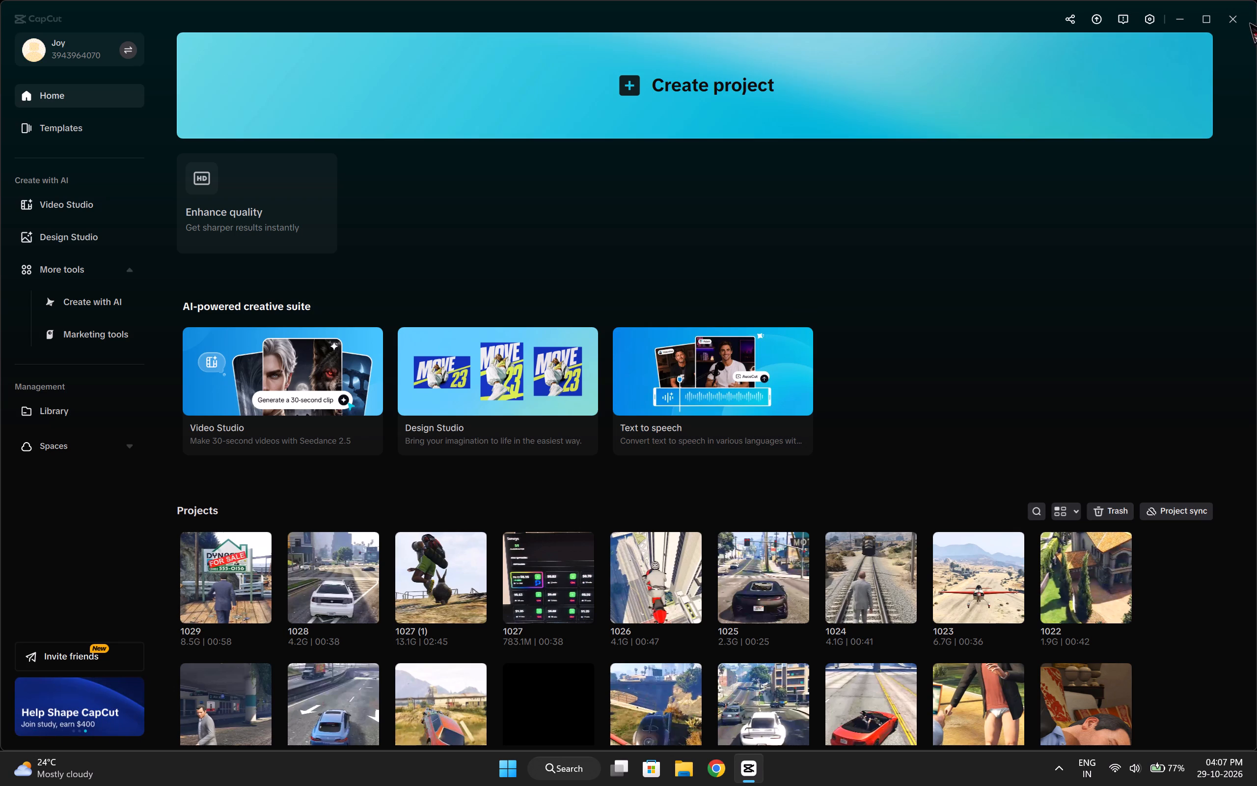
click(1235, 22)
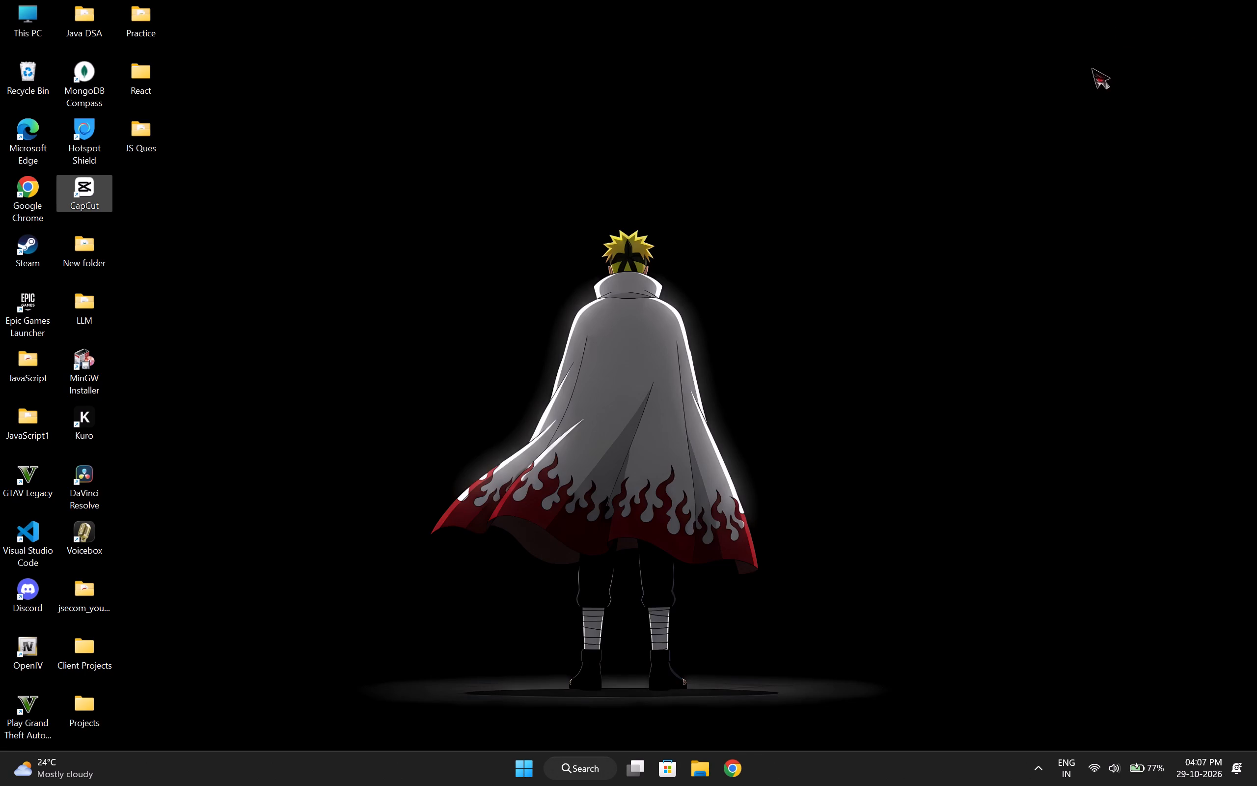
Disconnect the Hotspot Shield VPN and quit the program completely.
click(1038, 760)
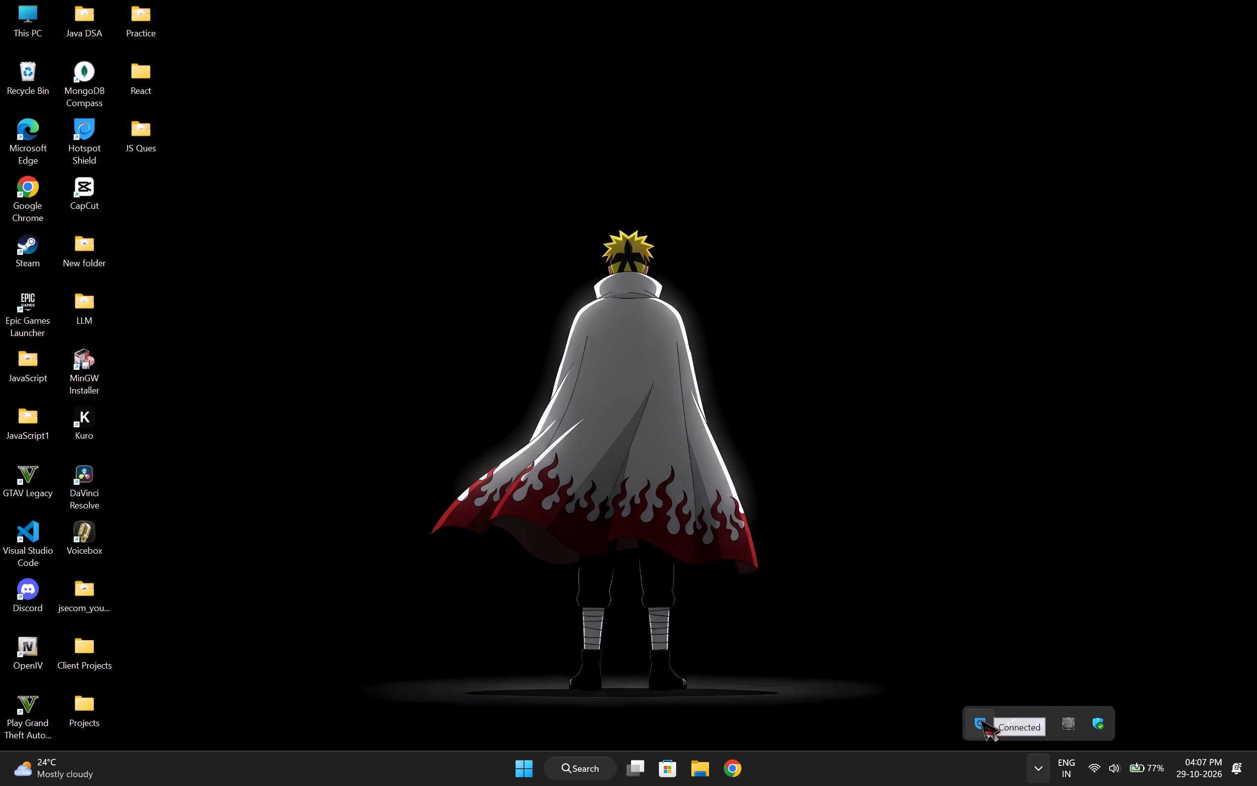
click(980, 720)
click(710, 551)
click(924, 155)
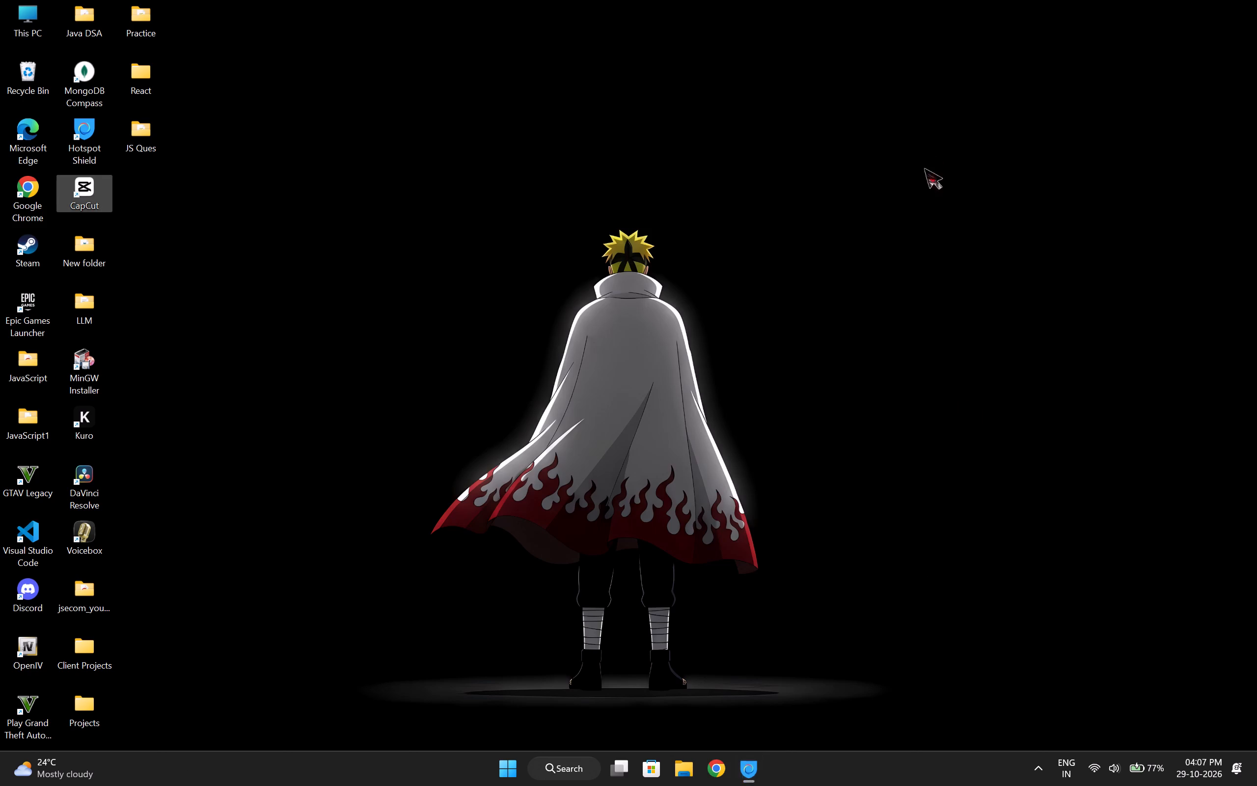
click(1045, 777)
right_click(985, 725)
click(1003, 712)
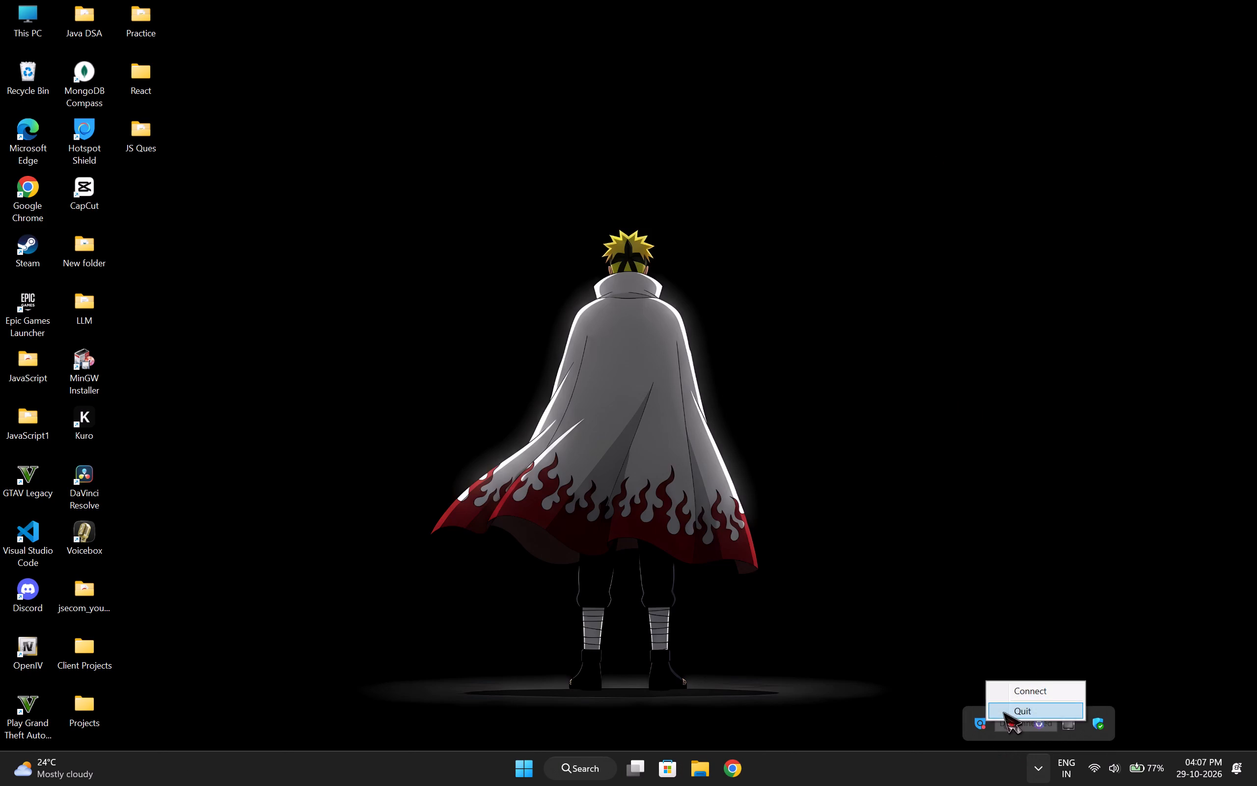
click(1041, 775)
Switch to Google Chrome and open YouTube.
click(735, 777)
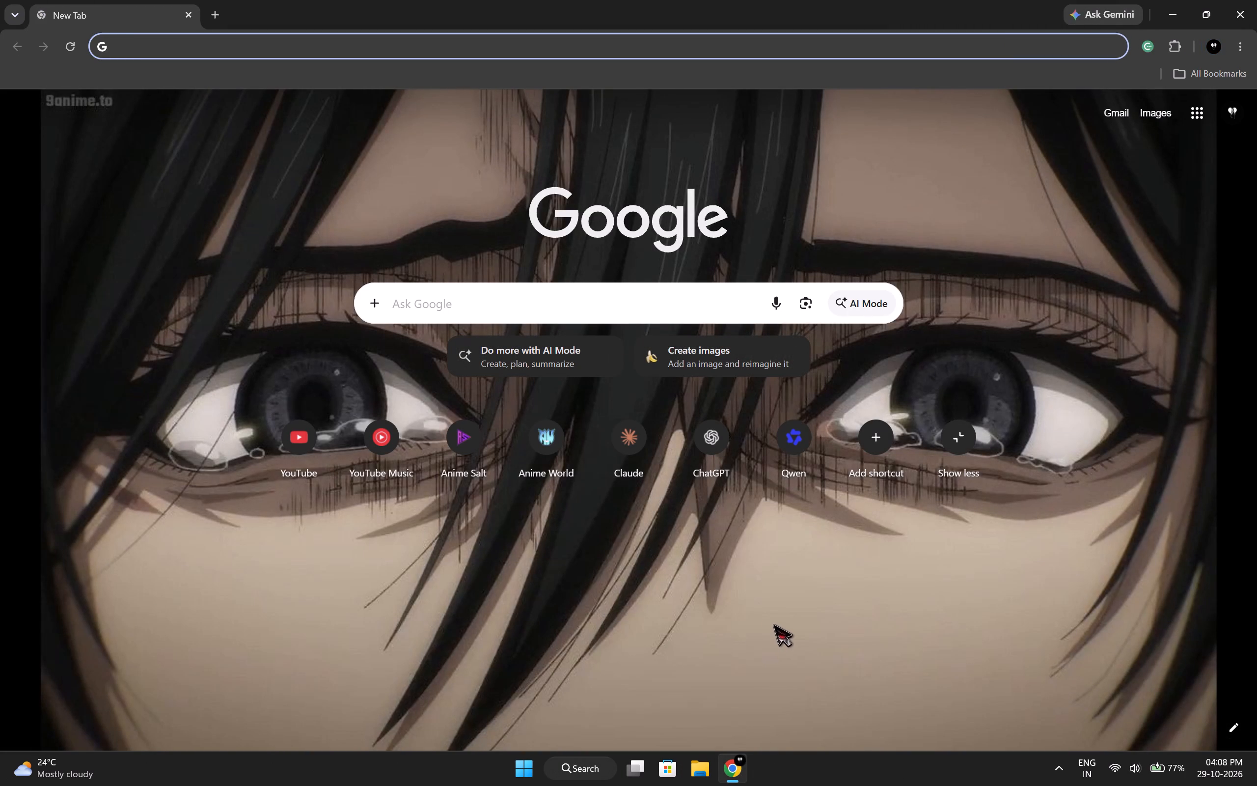
click(308, 458)
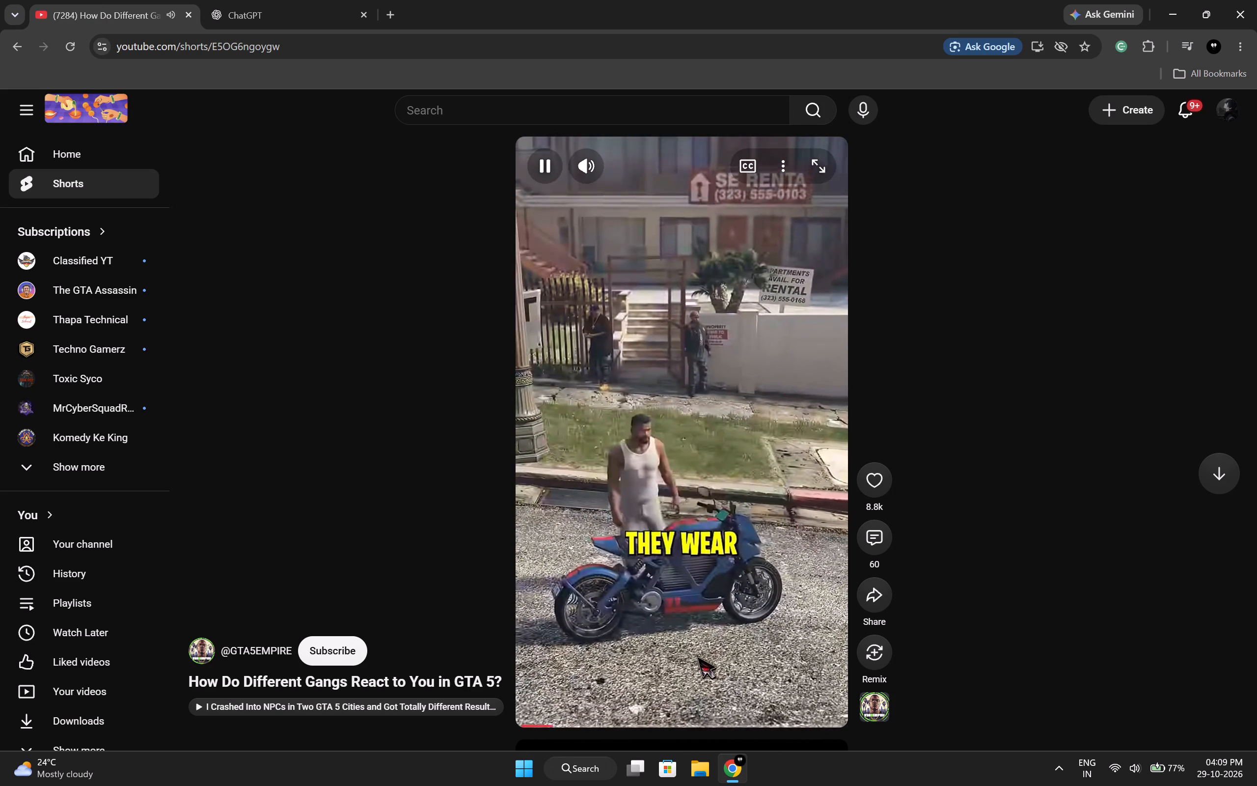
click(547, 728)
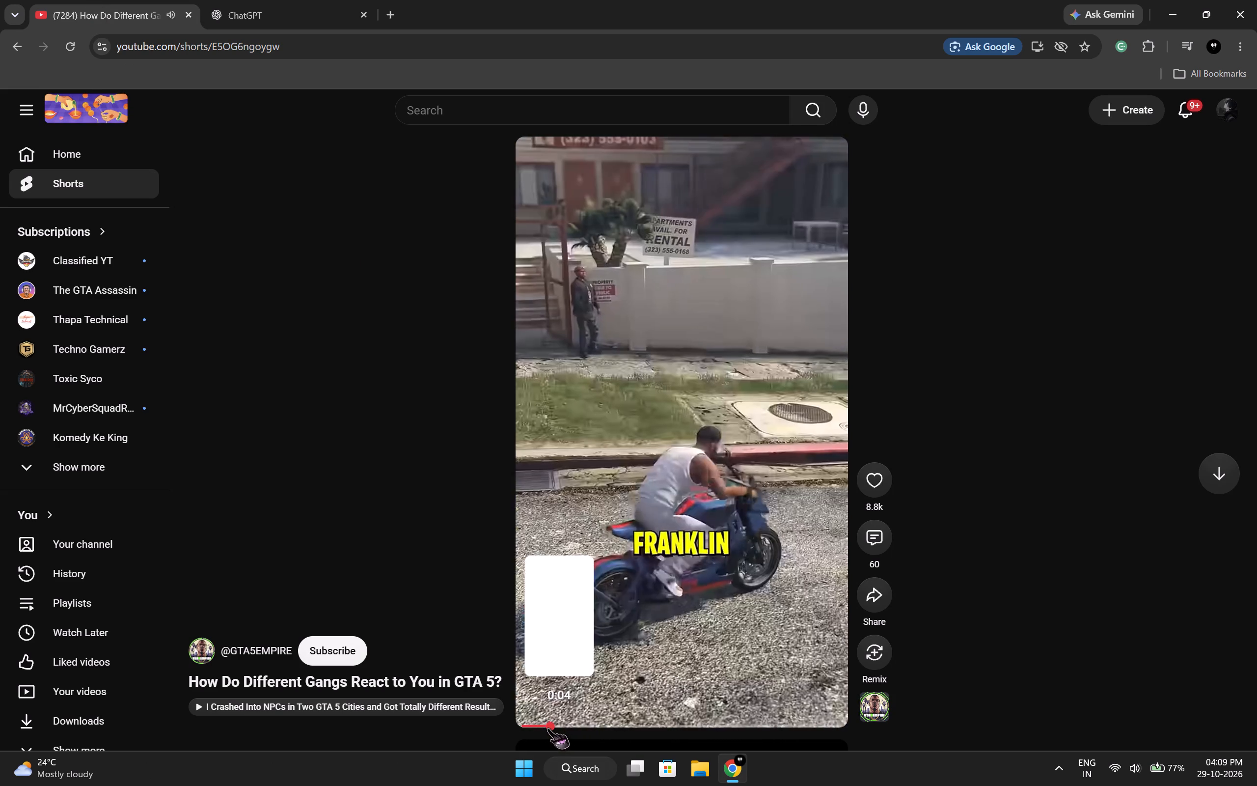
click(535, 729)
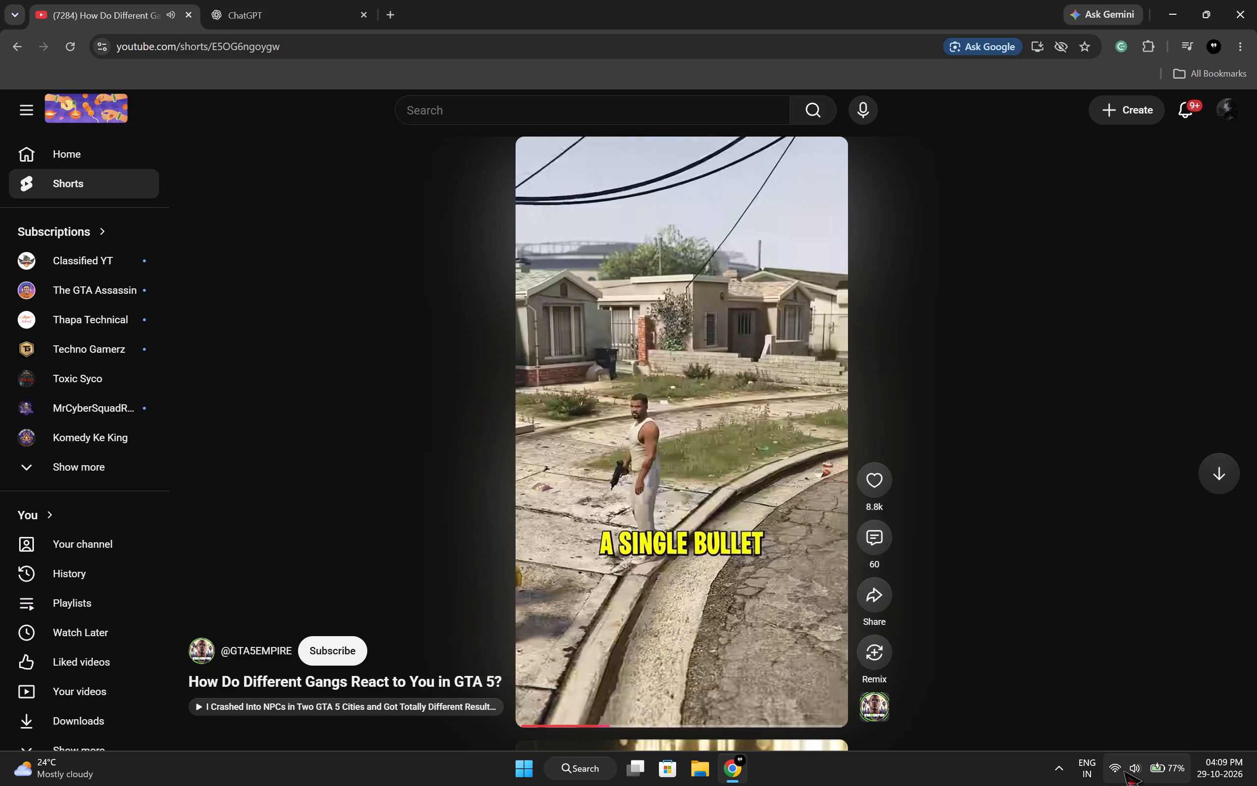
Set the system sound volume to about two-thirds and close the quick settings.
click(1123, 770)
click(1140, 678)
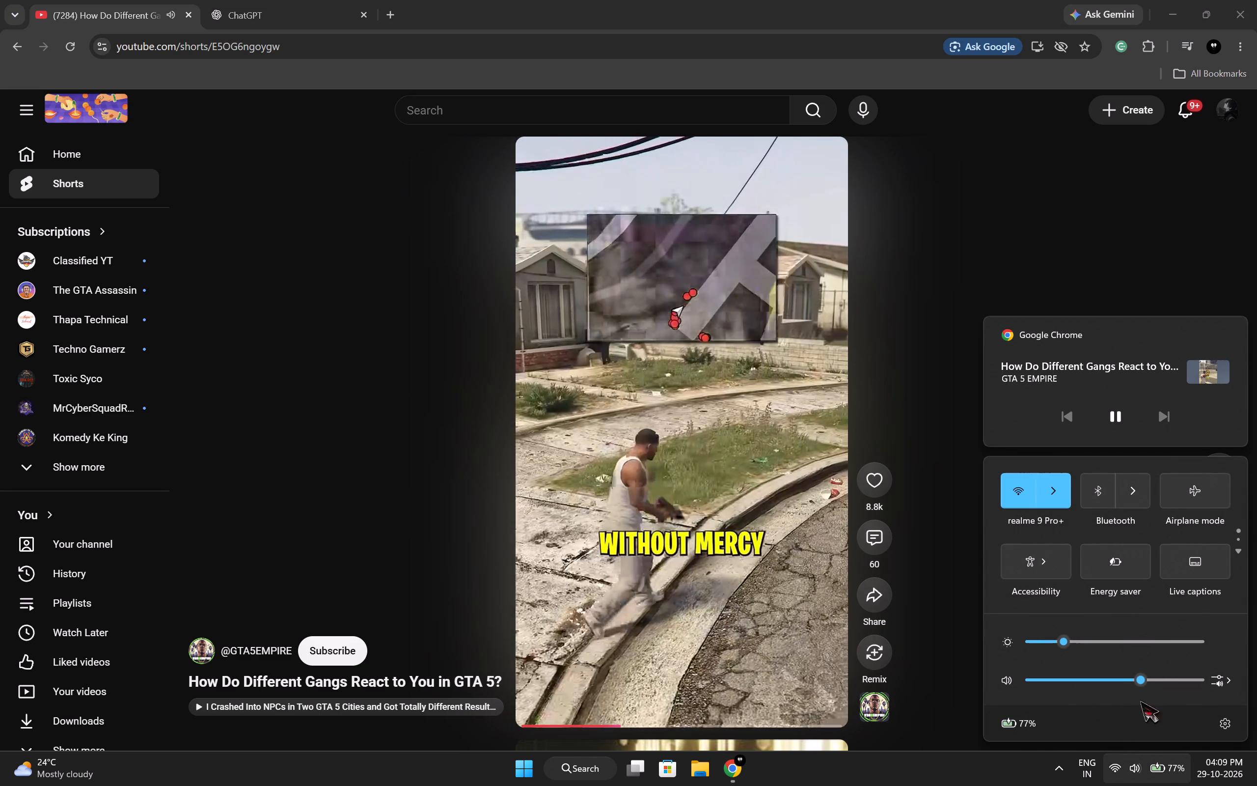
click(1118, 772)
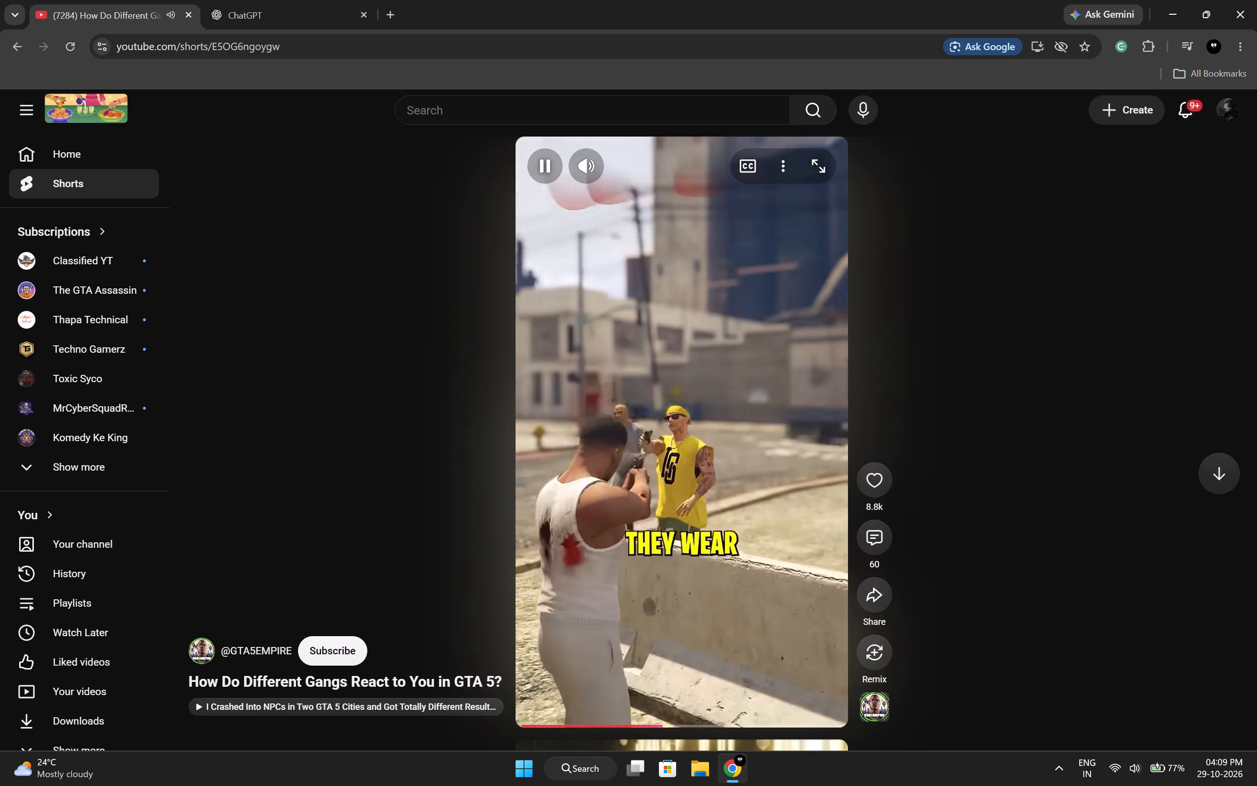
Skip the GTA 5 gang reactions Short to about its midpoint and pause it.
click(683, 726)
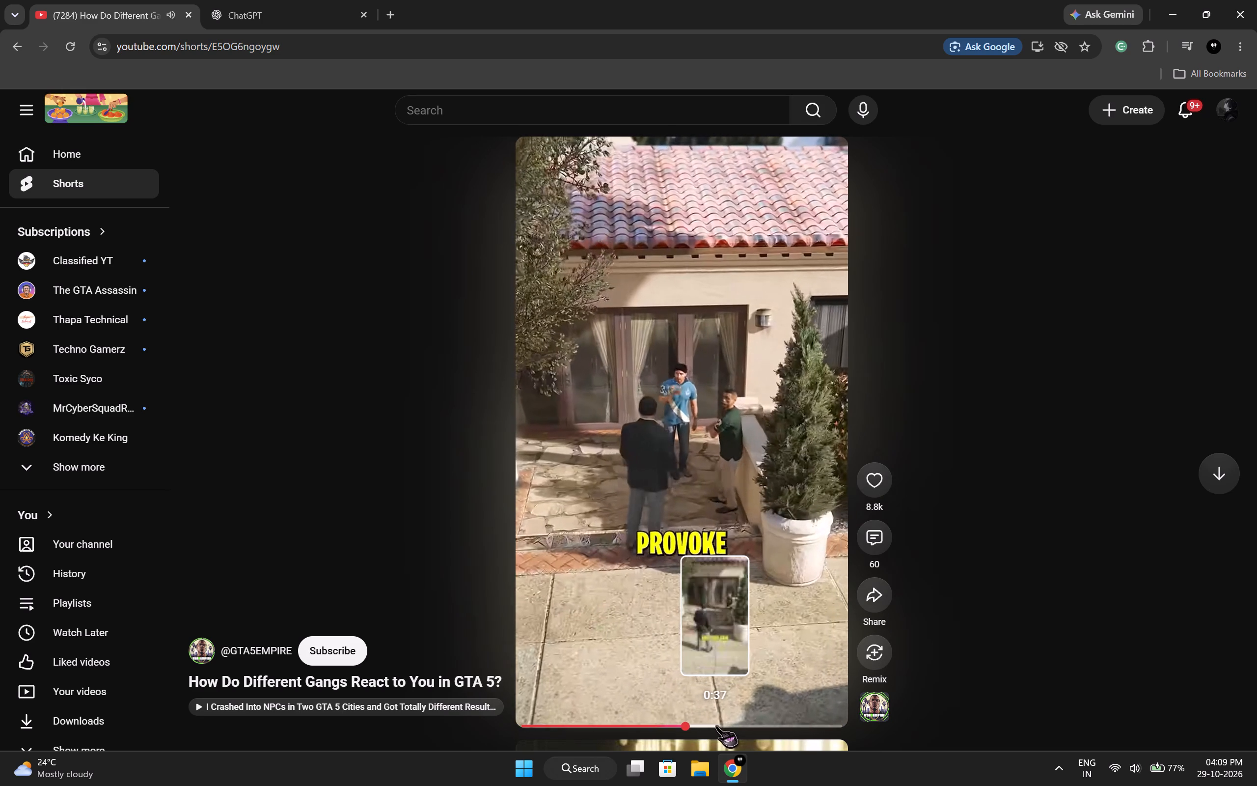
click(729, 642)
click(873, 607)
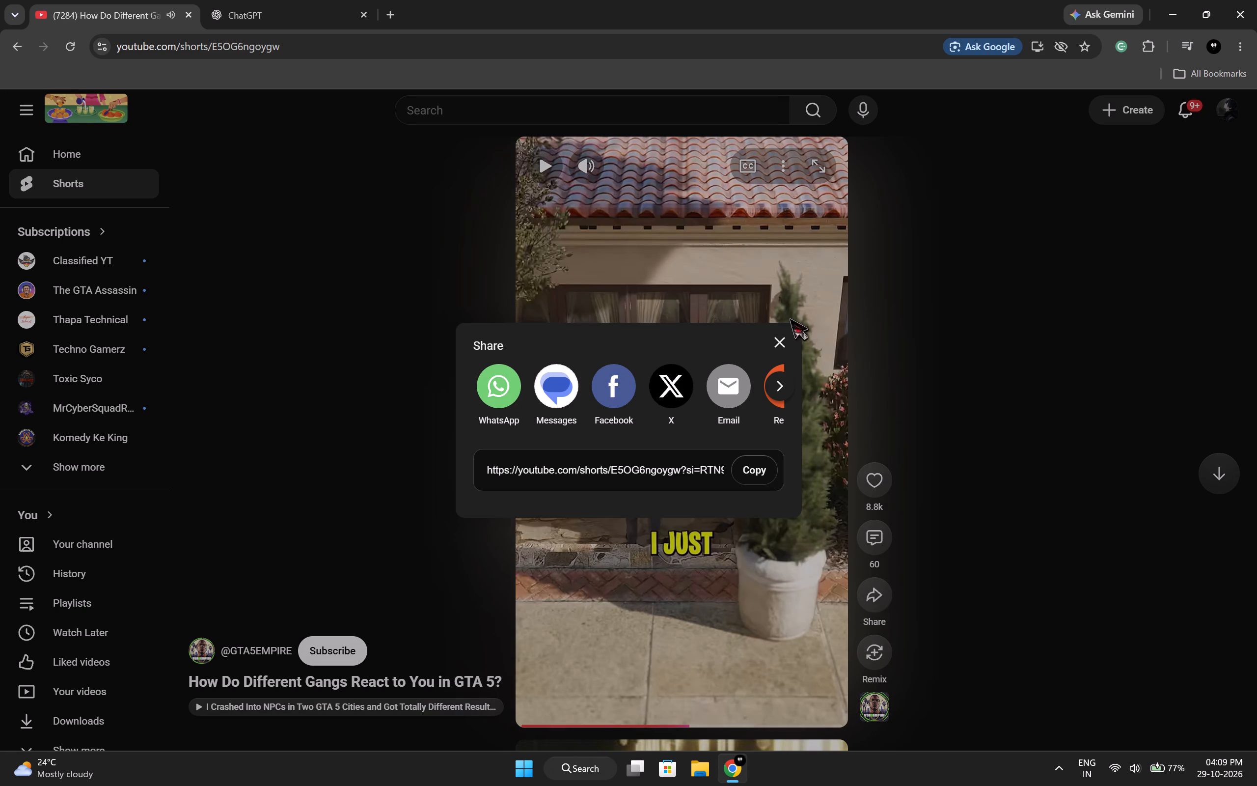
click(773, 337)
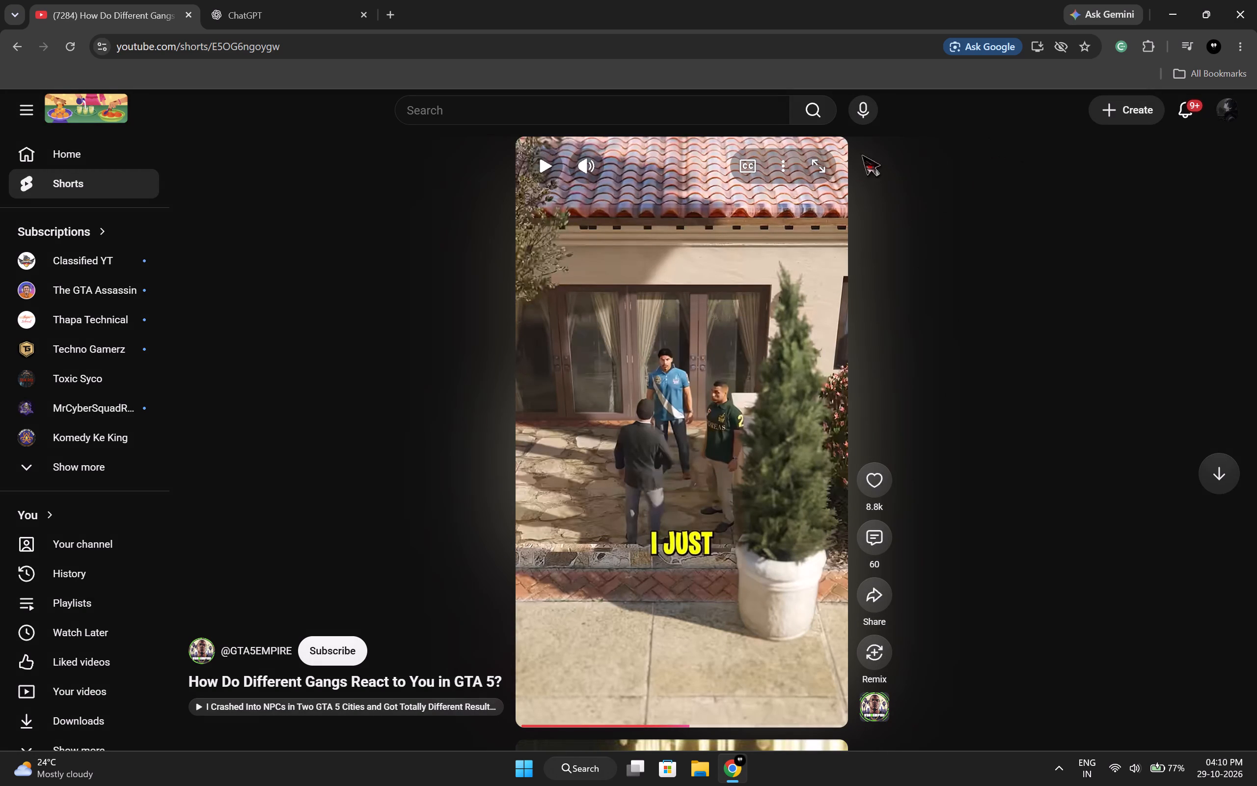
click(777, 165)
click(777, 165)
Open the list of installed browser extensions.
click(1155, 48)
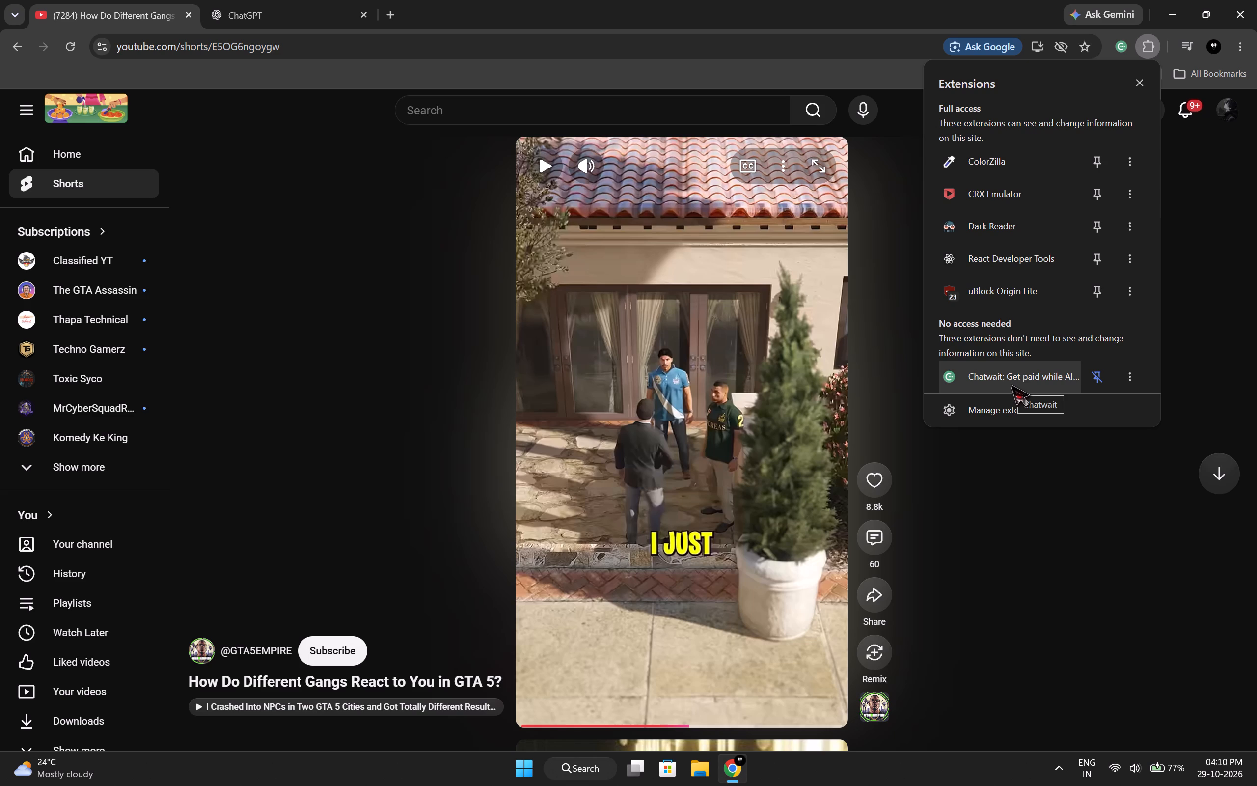
Open the CRX Emulator browser extension on the Short's page.
scroll(1014, 348, down, 1)
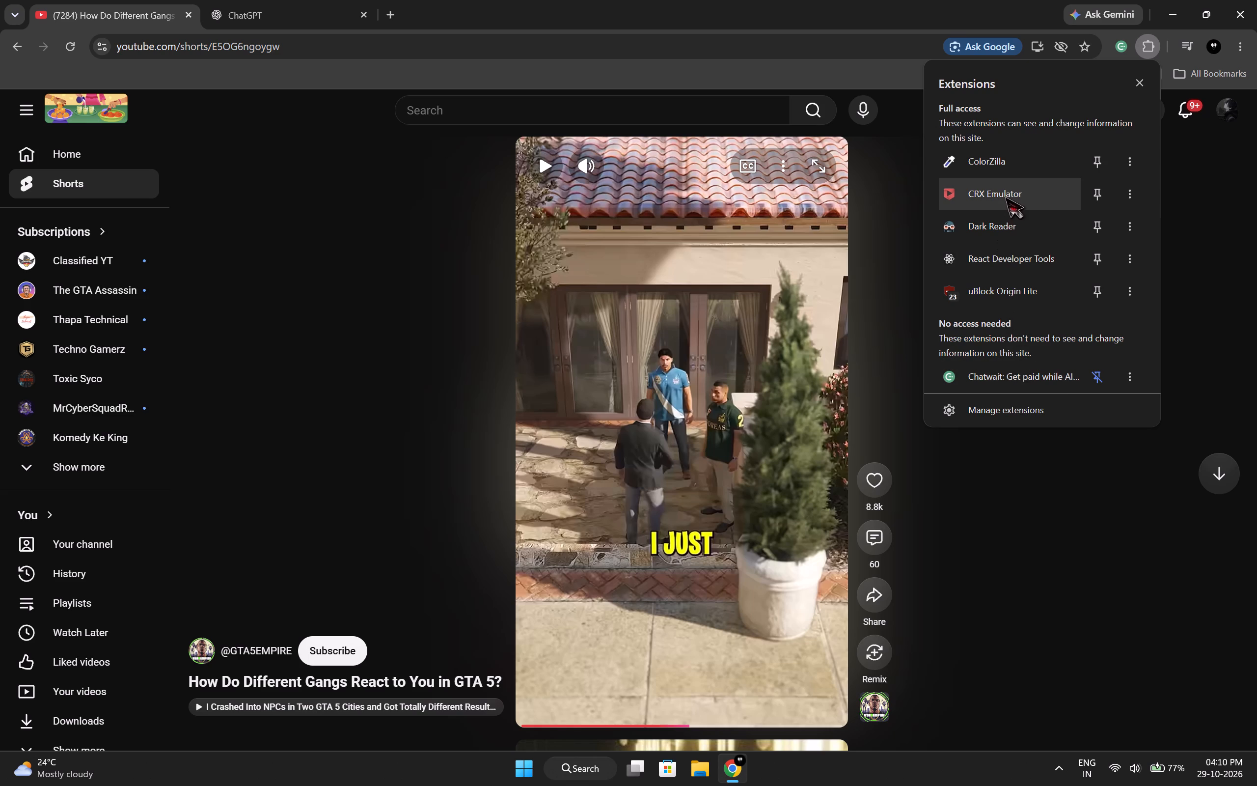
click(1005, 196)
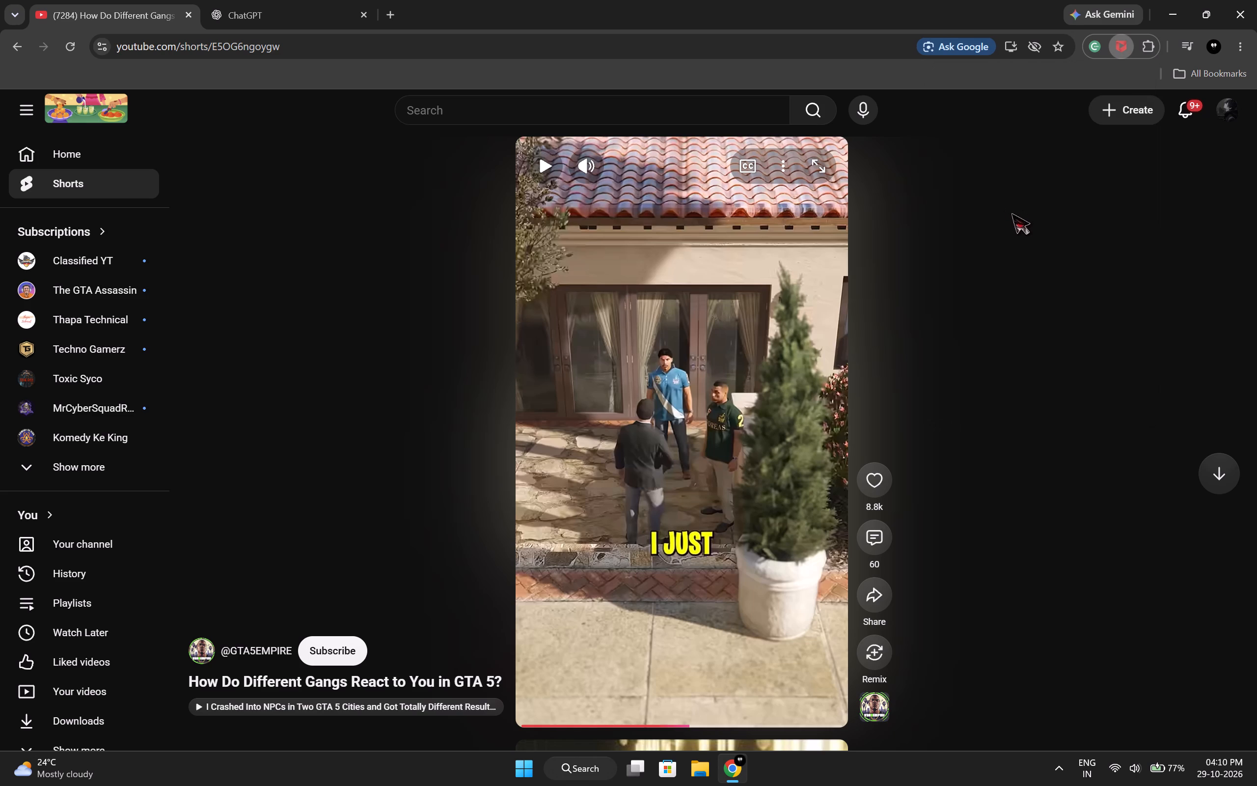